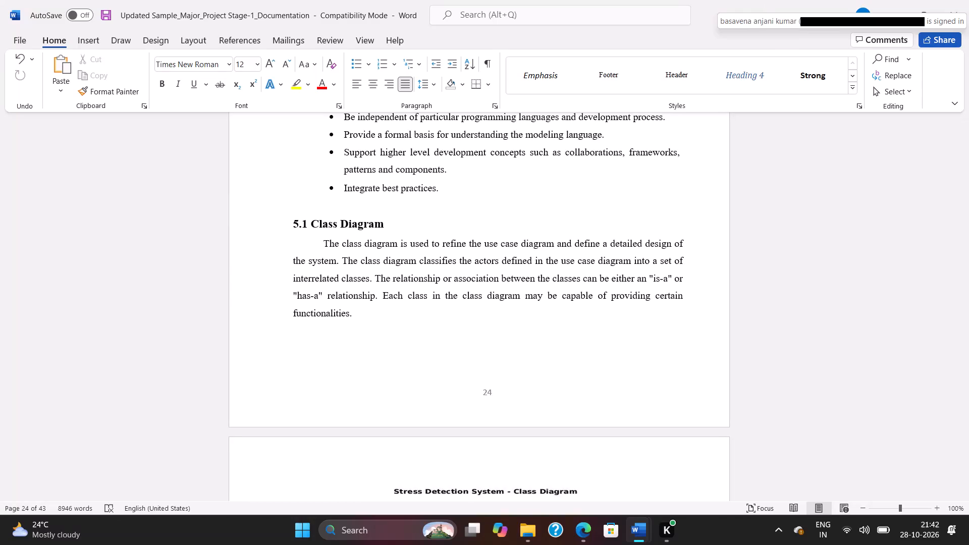
Review section 5.1 Class Diagram, its figure and the start of section 5.2 in the project documentation.
{"action": "scroll", "coordinate": [346, 247], "scroll_direction": "down", "scroll_amount": 2}
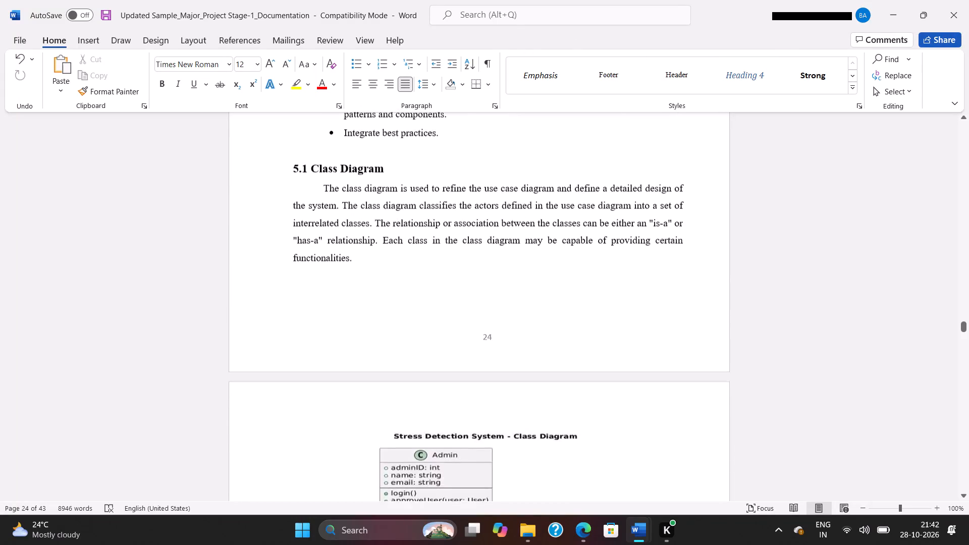
{"action": "scroll", "coordinate": [344, 246], "scroll_direction": "up", "scroll_amount": 1}
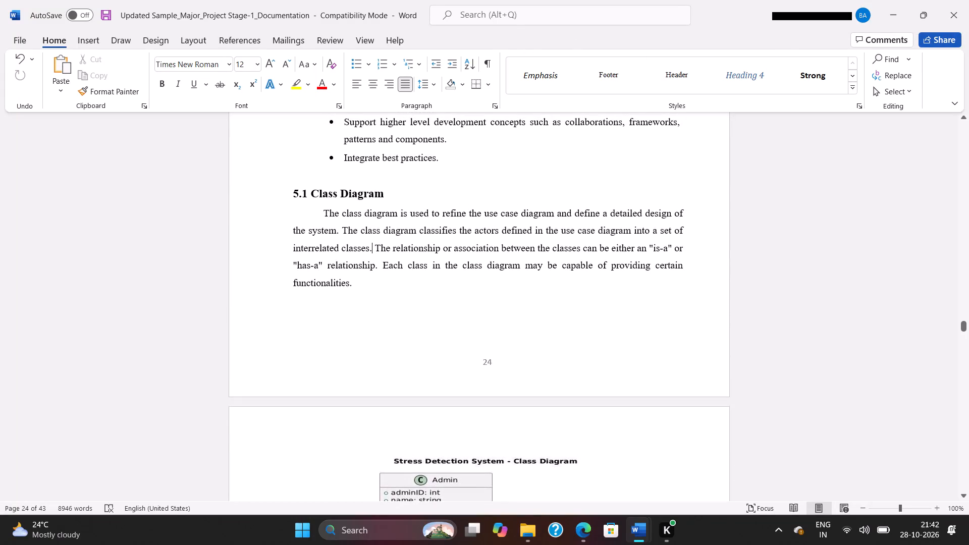
{"action": "scroll", "coordinate": [502, 255], "scroll_direction": "down", "scroll_amount": 9}
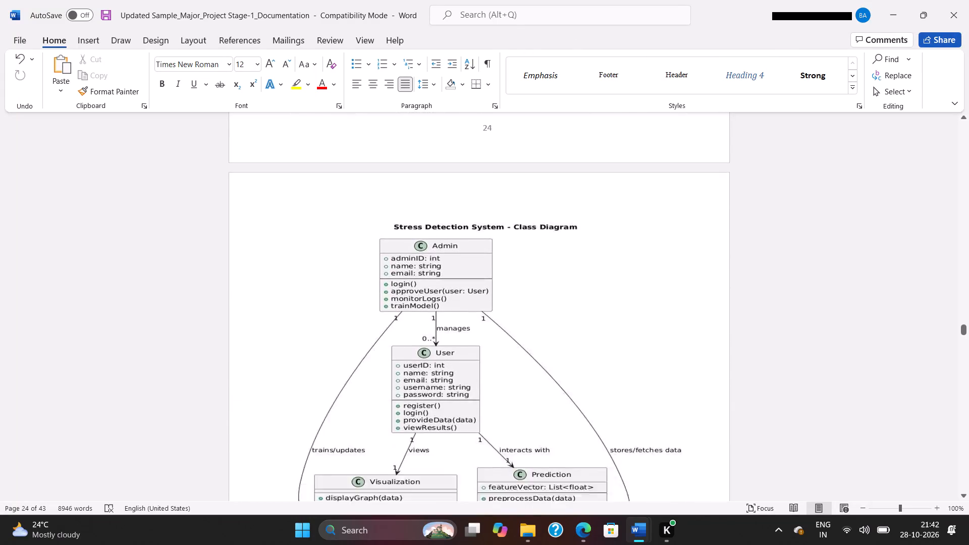
{"action": "scroll", "coordinate": [502, 255], "scroll_direction": "down", "scroll_amount": 9}
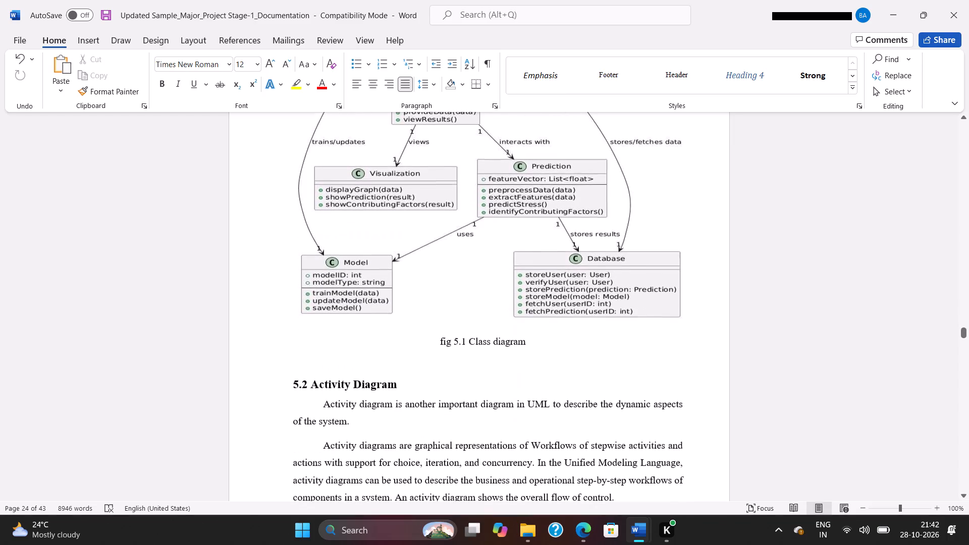
{"action": "scroll", "coordinate": [502, 255], "scroll_direction": "down", "scroll_amount": 2}
{"action": "scroll", "coordinate": [502, 254], "scroll_direction": "up", "scroll_amount": 2}
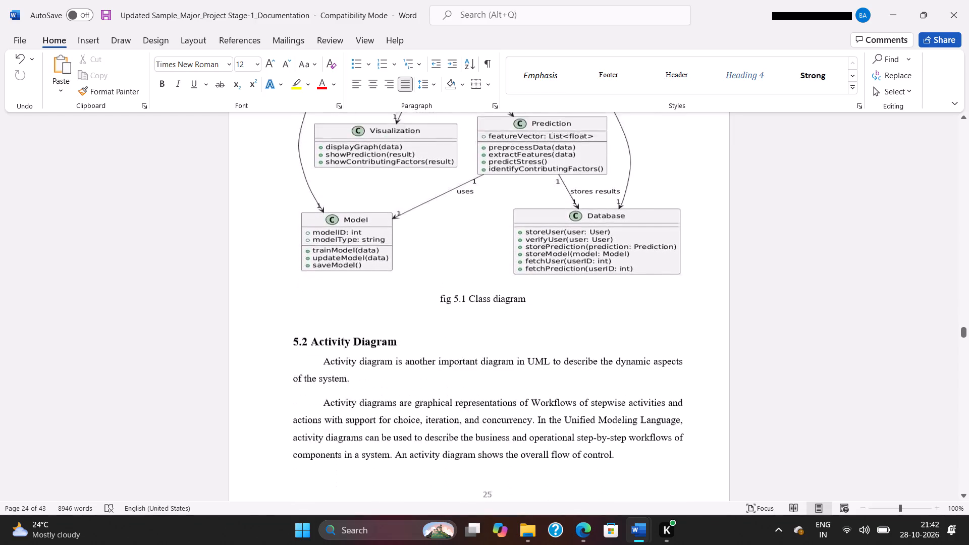
{"action": "scroll", "coordinate": [502, 254], "scroll_direction": "up", "scroll_amount": 18}
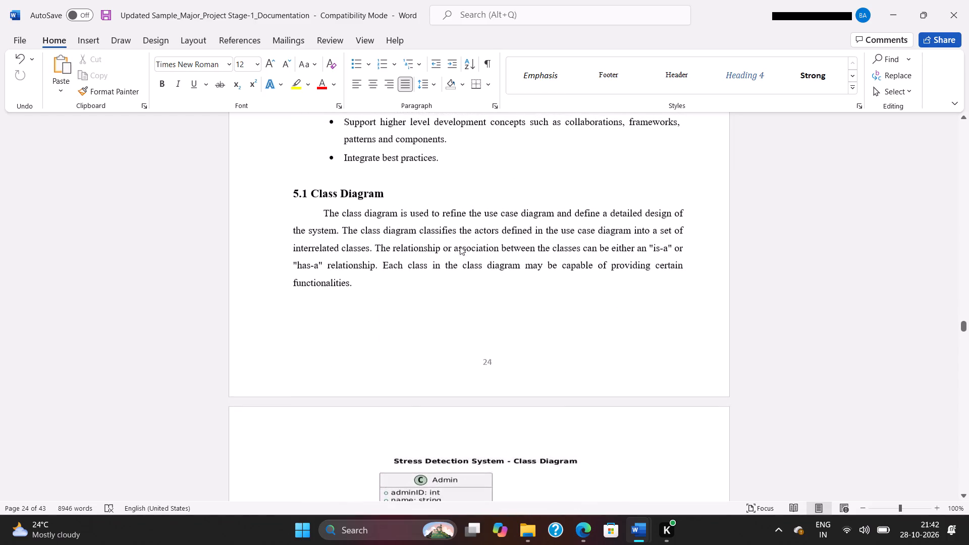
Switch to File Explorer and open the system design document from the project's Document folder.
{"action": "left_click", "coordinate": [886, 17]}
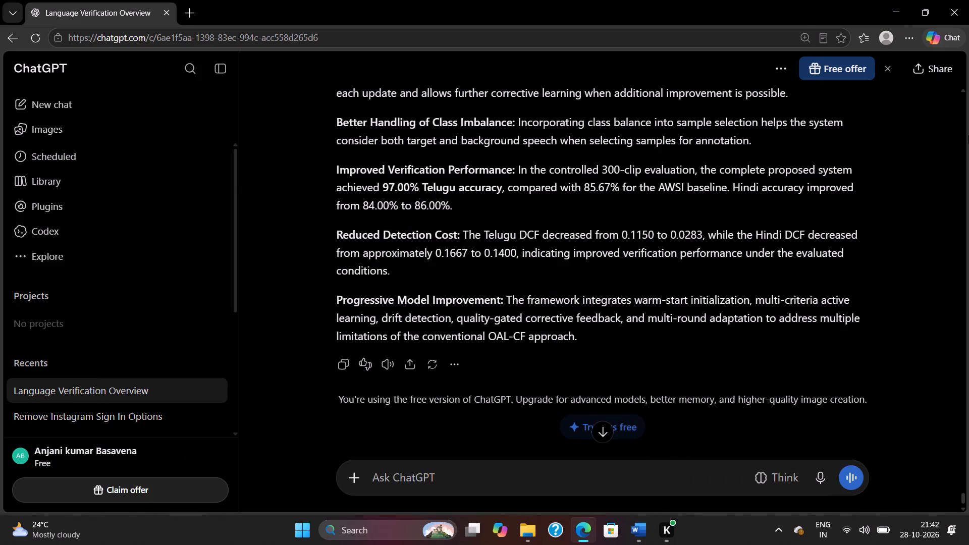
{"action": "key", "text": "alt+Tab"}
{"action": "key", "text": "alt+Tab"}
{"action": "key", "text": "alt+Tab"}
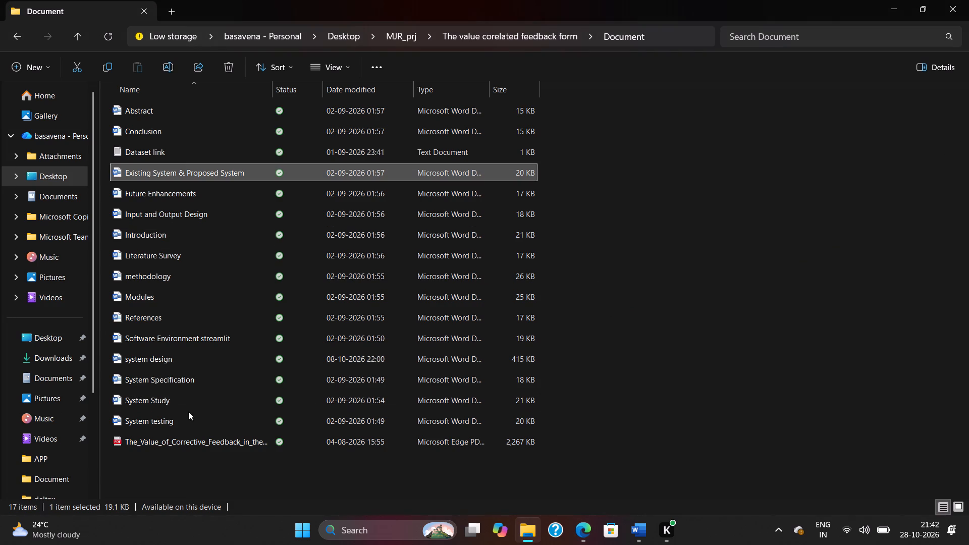
{"action": "double_click", "coordinate": [203, 360]}
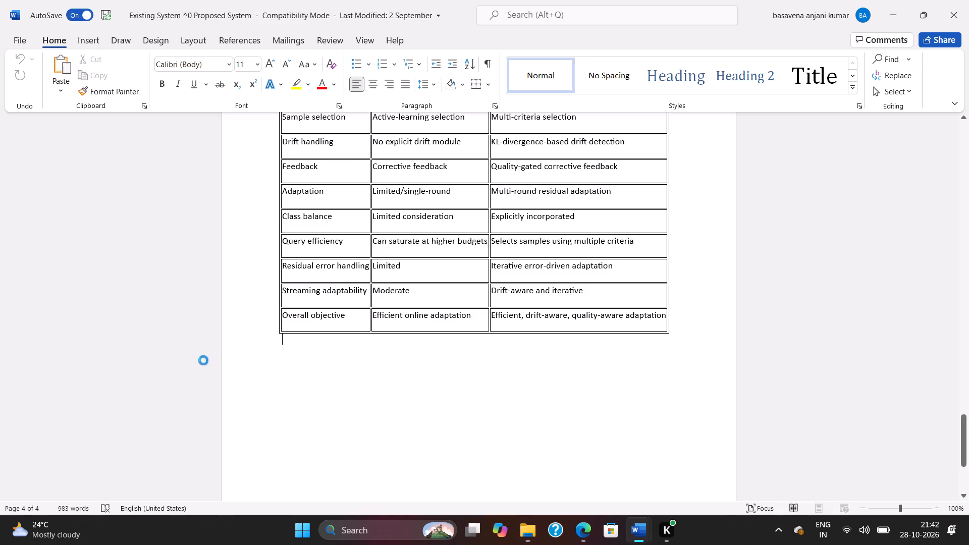
{"action": "scroll", "coordinate": [358, 318], "scroll_direction": "up", "scroll_amount": 5}
{"action": "scroll", "coordinate": [419, 313], "scroll_direction": "down", "scroll_amount": 1}
{"action": "key", "text": "alt+Tab"}
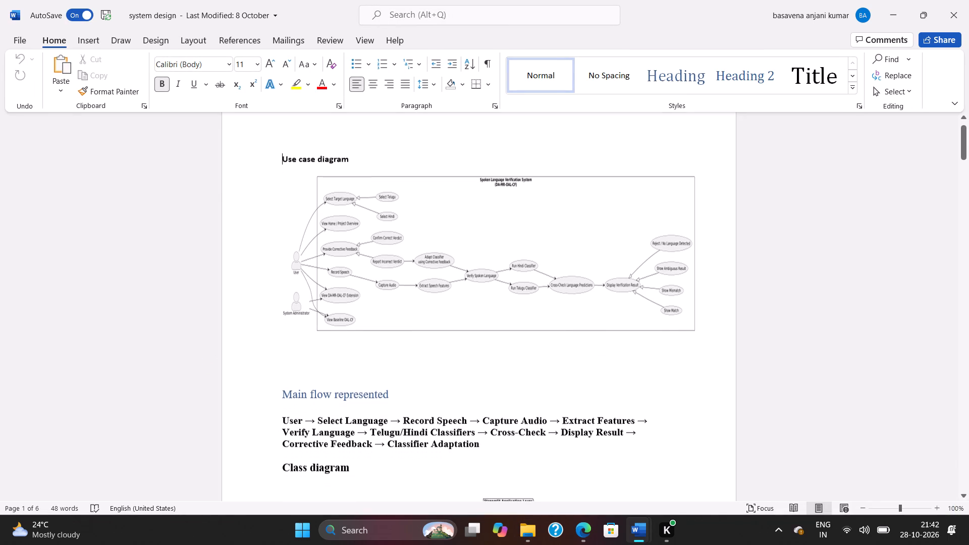
Close the Existing System & Proposed System document.
{"action": "scroll", "coordinate": [427, 305], "scroll_direction": "up", "scroll_amount": 2}
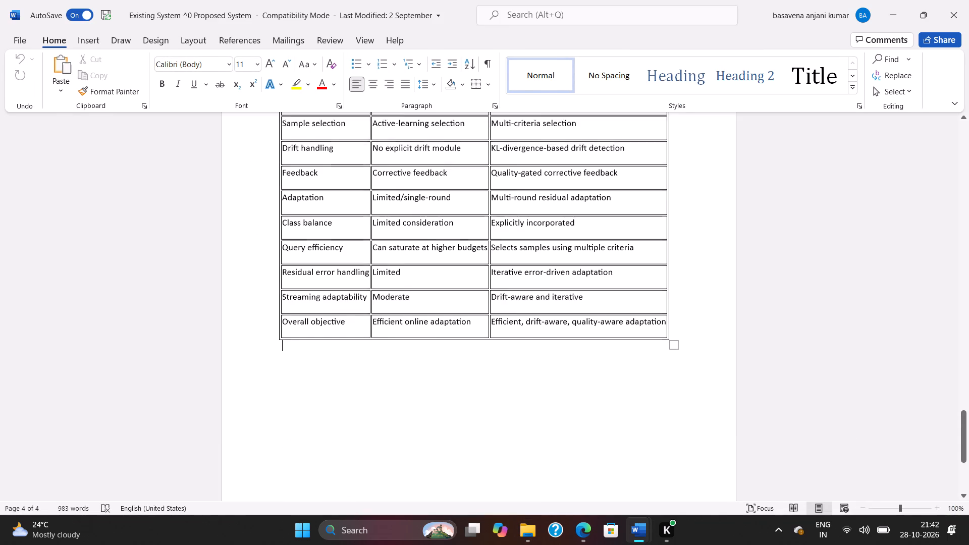
{"action": "scroll", "coordinate": [427, 305], "scroll_direction": "up", "scroll_amount": 15}
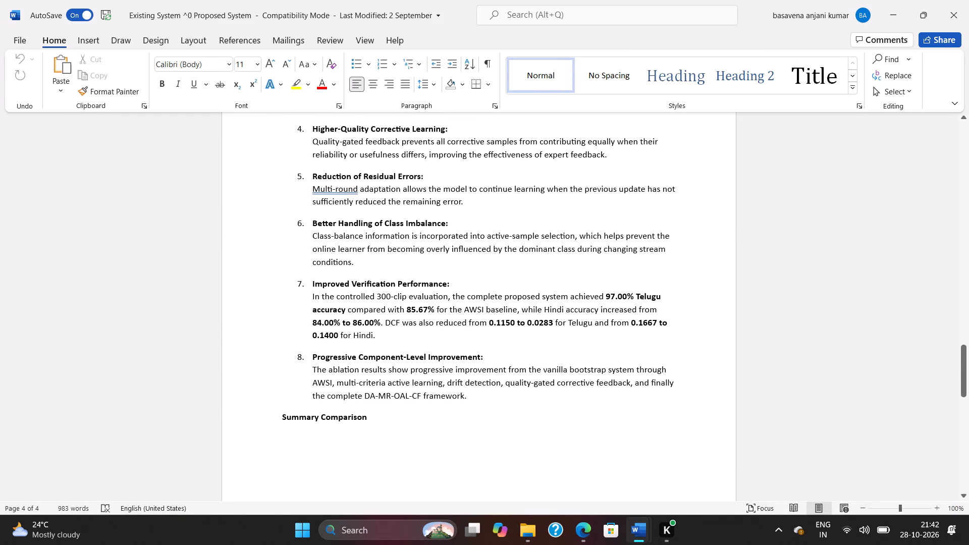
{"action": "left_click_drag", "start_coordinate": [963, 371], "coordinate": [968, 138]}
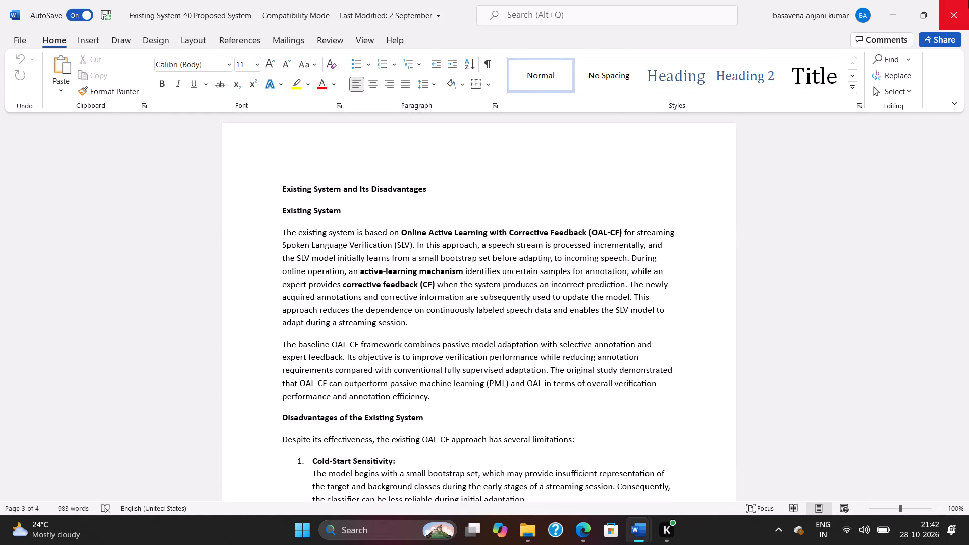
{"action": "left_click", "coordinate": [968, 0]}
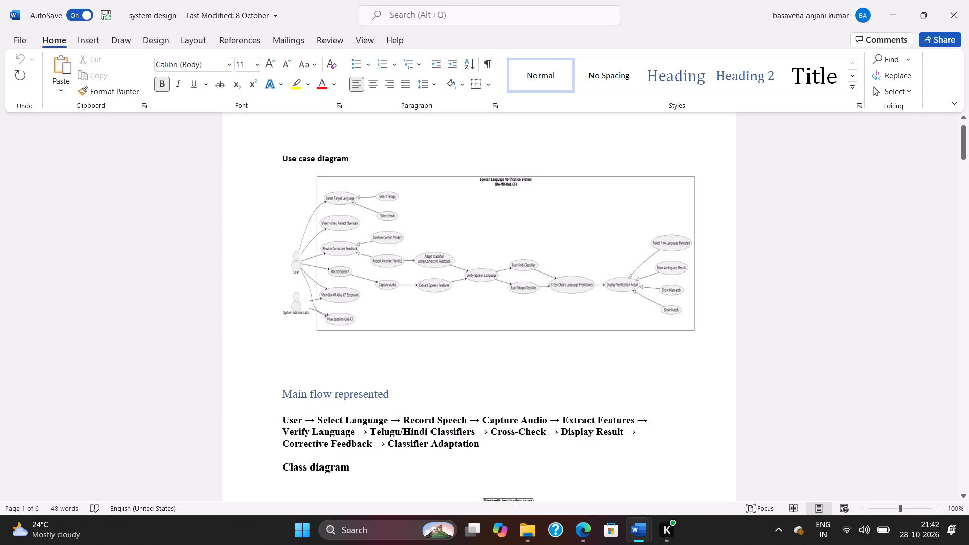
{"action": "key", "text": "alt+Tab"}
{"action": "key", "text": "alt+Tab"}
{"action": "key", "text": "alt+Tab"}
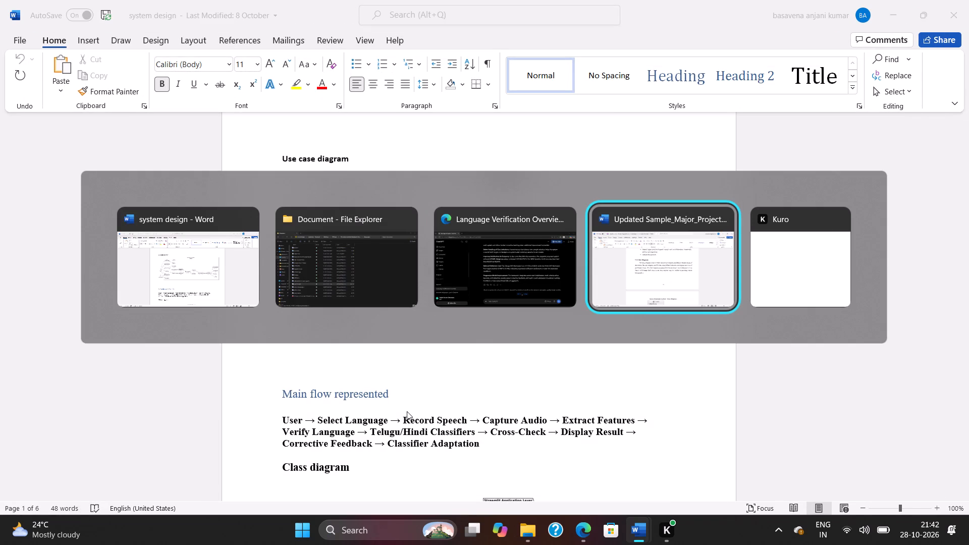
{"action": "scroll", "coordinate": [415, 373], "scroll_direction": "down", "scroll_amount": 2}
{"action": "scroll", "coordinate": [415, 373], "scroll_direction": "up", "scroll_amount": 5}
{"action": "scroll", "coordinate": [415, 372], "scroll_direction": "down", "scroll_amount": 13}
{"action": "key", "text": "alt+Tab"}
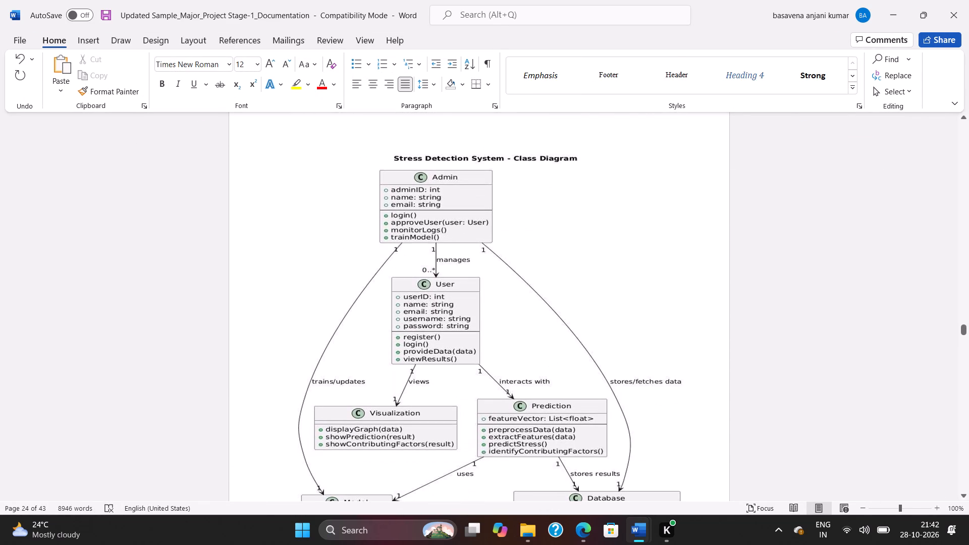
{"action": "scroll", "coordinate": [416, 370], "scroll_direction": "down", "scroll_amount": 6}
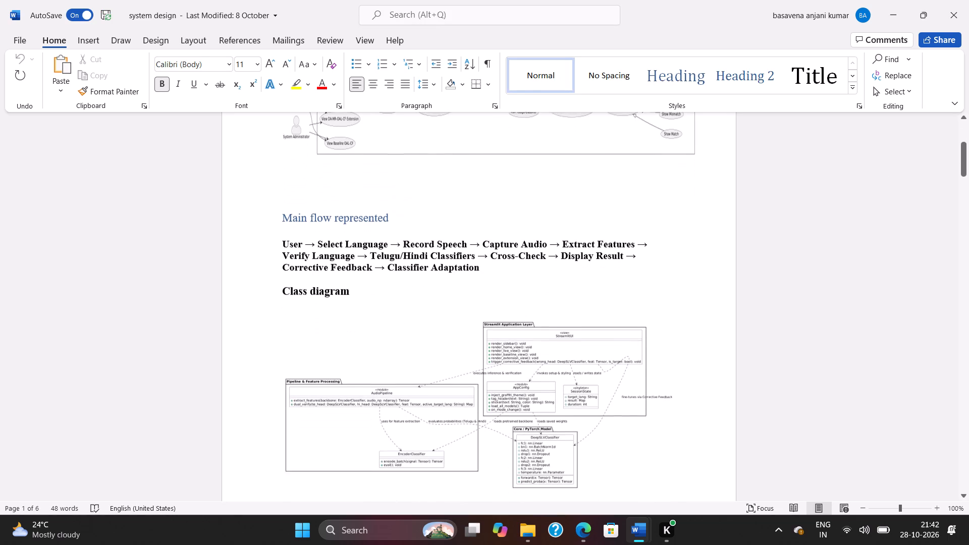
{"action": "scroll", "coordinate": [416, 369], "scroll_direction": "down", "scroll_amount": 1}
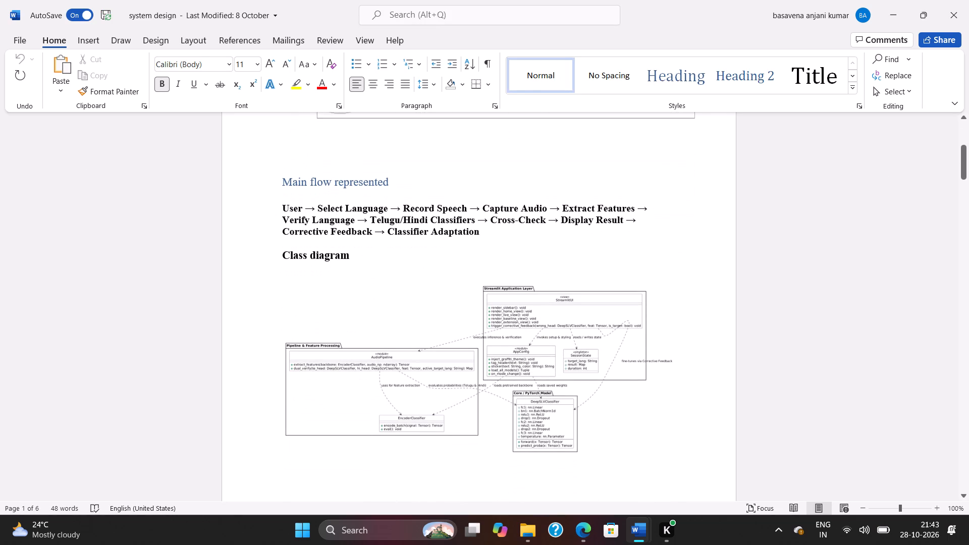
{"action": "left_click", "coordinate": [424, 369]}
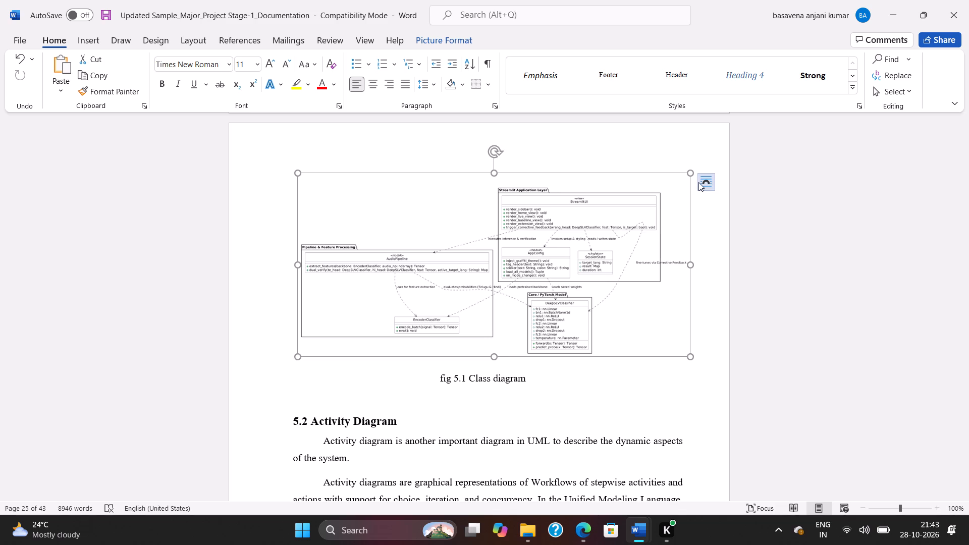
Set the new class diagram's text wrapping to Top and Bottom.
{"action": "left_click", "coordinate": [698, 182]}
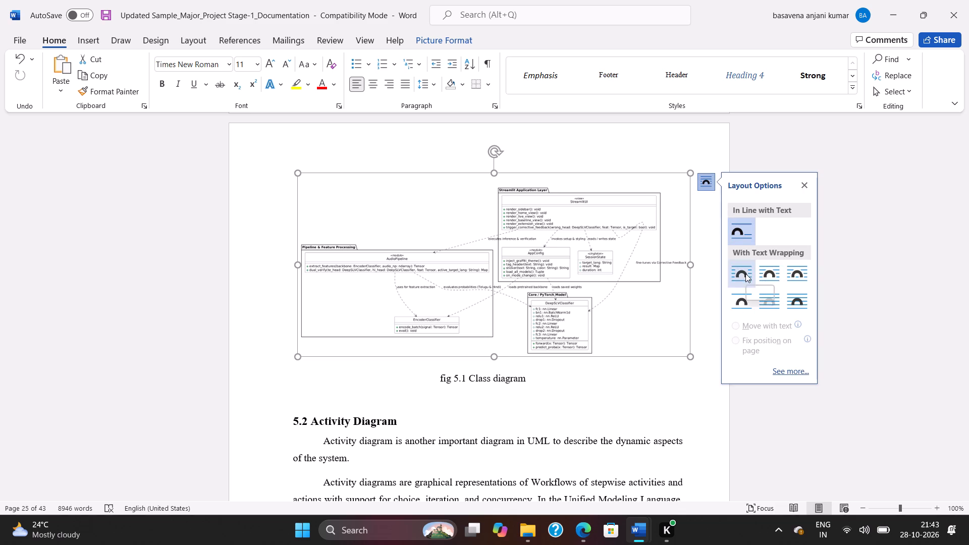
{"action": "left_click", "coordinate": [738, 297]}
{"action": "left_click", "coordinate": [447, 312]}
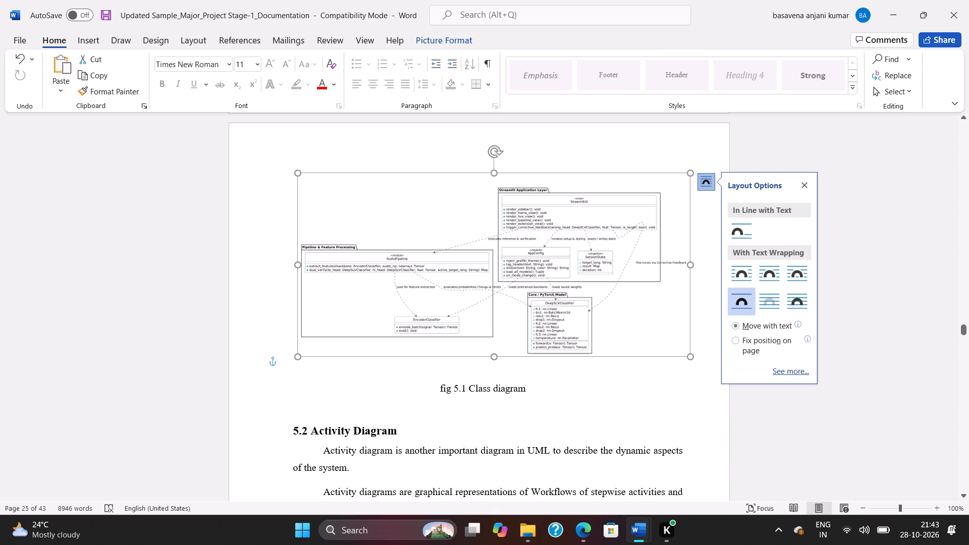
Widen the class diagram beyond both text margins and increase its height above the fig 5.1 caption.
{"action": "left_click_drag", "start_coordinate": [296, 267], "coordinate": [262, 264]}
{"action": "left_click_drag", "start_coordinate": [690, 263], "coordinate": [701, 265]}
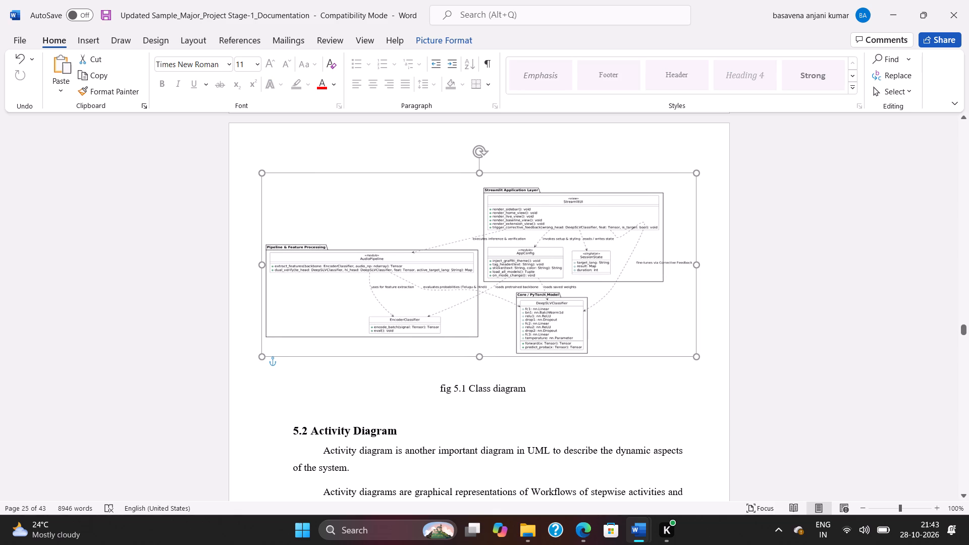
{"action": "left_click_drag", "start_coordinate": [701, 265], "coordinate": [715, 266]}
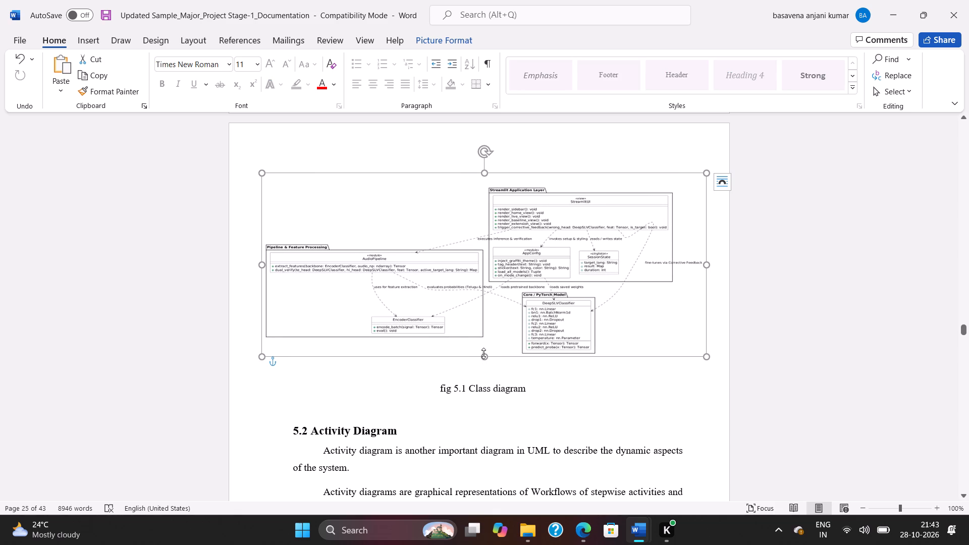
{"action": "left_click_drag", "start_coordinate": [483, 353], "coordinate": [479, 399]}
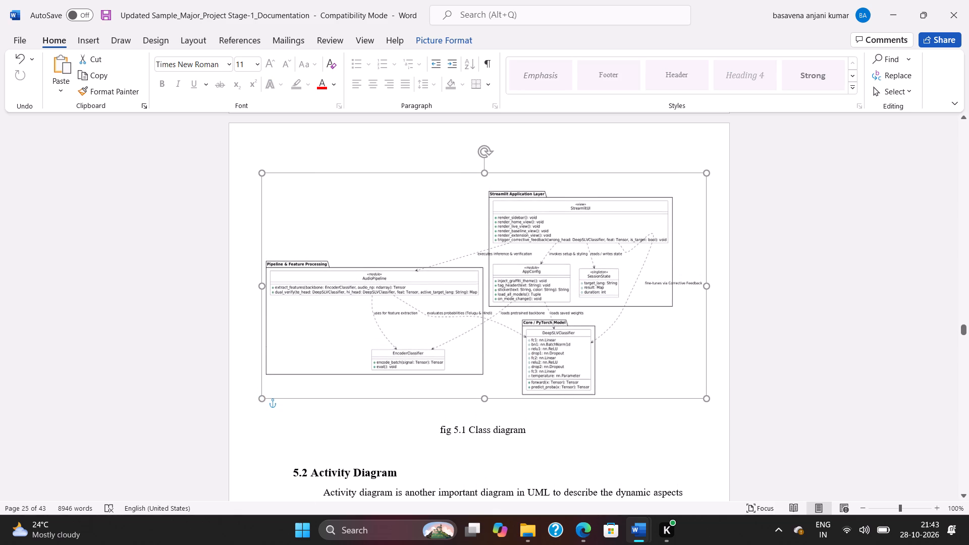
{"action": "left_click_drag", "start_coordinate": [479, 399], "coordinate": [479, 400]}
{"action": "scroll", "coordinate": [499, 384], "scroll_direction": "down", "scroll_amount": 2}
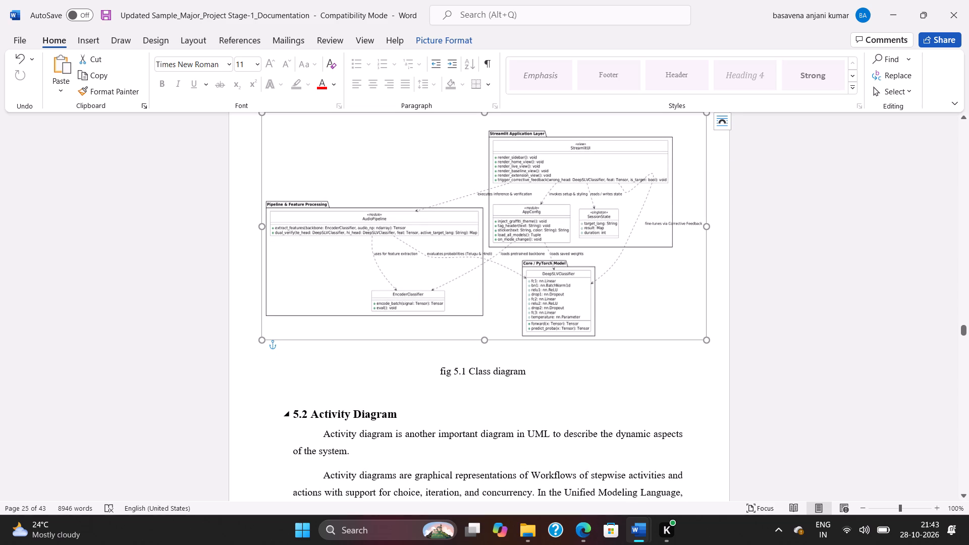
Increase the class diagram's height by extending its lower edge down toward the fig 5.1 caption.
{"action": "scroll", "coordinate": [563, 414], "scroll_direction": "down", "scroll_amount": 7}
{"action": "scroll", "coordinate": [555, 396], "scroll_direction": "up", "scroll_amount": 5}
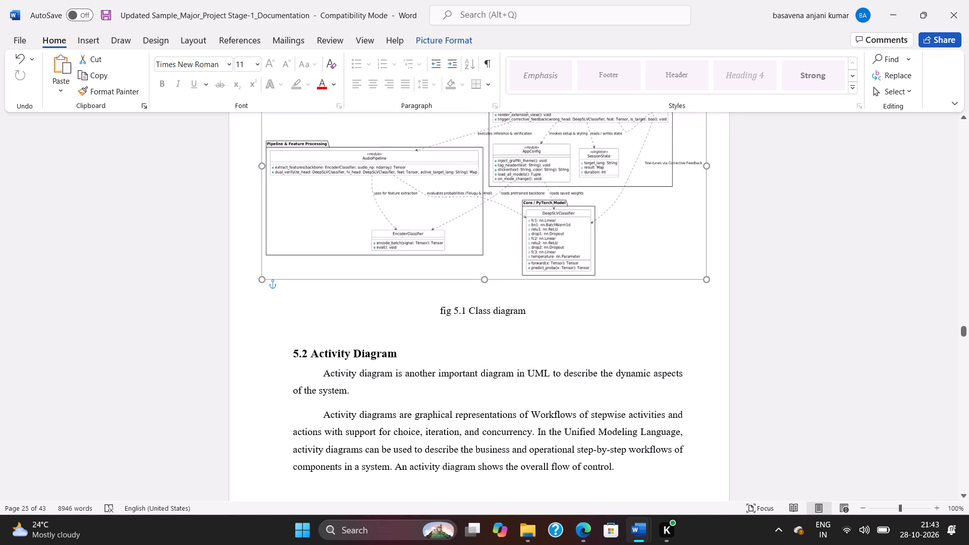
{"action": "left_click_drag", "start_coordinate": [484, 281], "coordinate": [477, 323]}
{"action": "scroll", "coordinate": [477, 323], "scroll_direction": "down", "scroll_amount": 14}
{"action": "scroll", "coordinate": [477, 323], "scroll_direction": "up", "scroll_amount": 2}
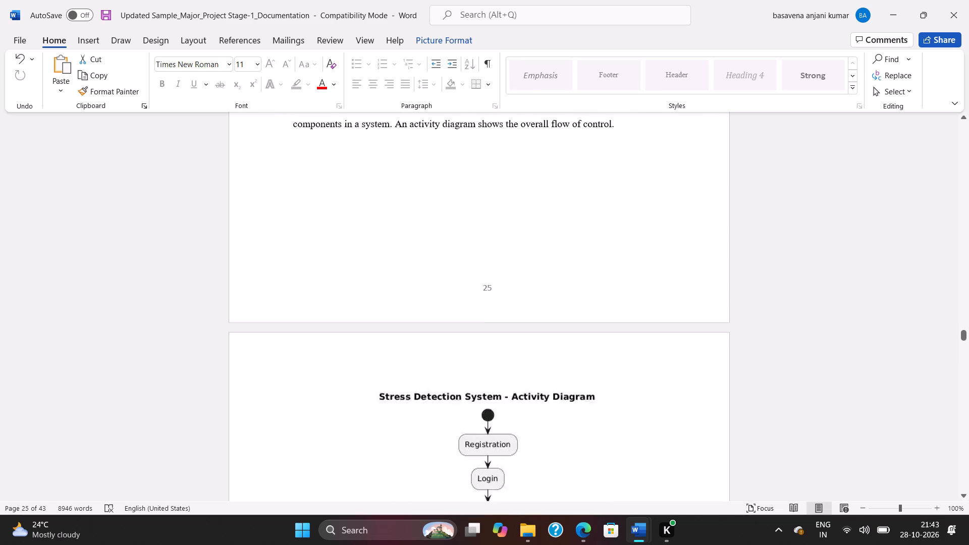
{"action": "scroll", "coordinate": [477, 323], "scroll_direction": "up", "scroll_amount": 18}
{"action": "left_click_drag", "start_coordinate": [477, 322], "coordinate": [479, 310]}
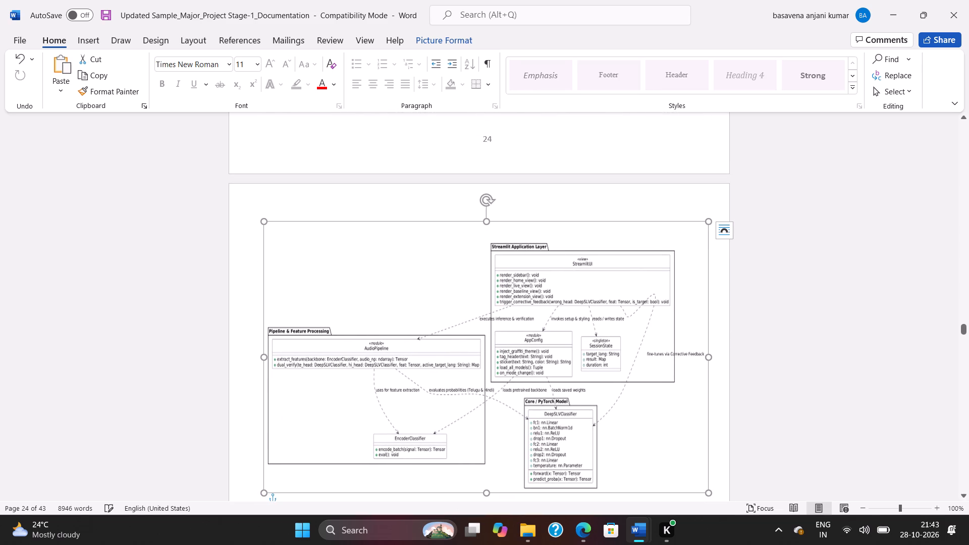
Resize the class diagram from its lower corner so it extends slightly farther past the page's right text margin.
{"action": "left_click_drag", "start_coordinate": [708, 490], "coordinate": [711, 498]}
{"action": "left_click_drag", "start_coordinate": [711, 498], "coordinate": [668, 464]}
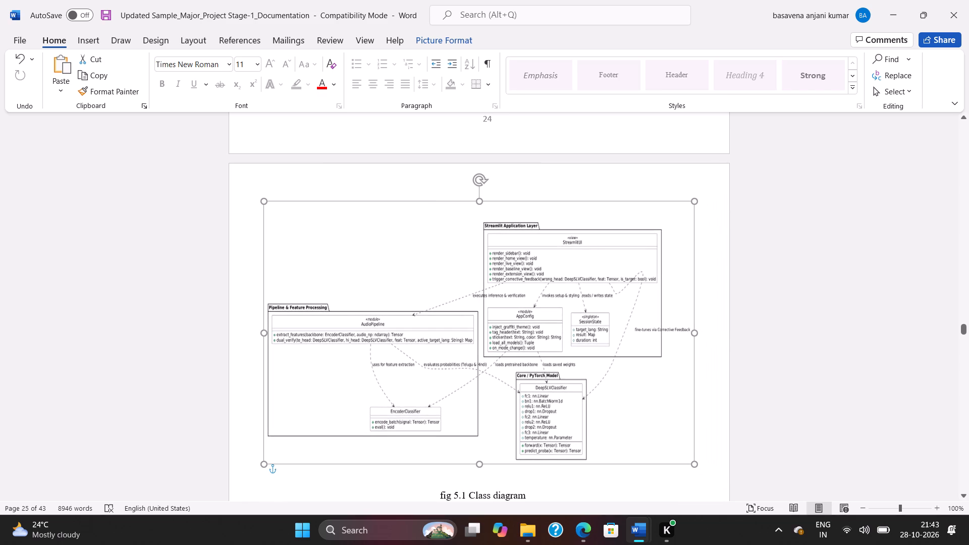
{"action": "left_click_drag", "start_coordinate": [668, 464], "coordinate": [706, 468]}
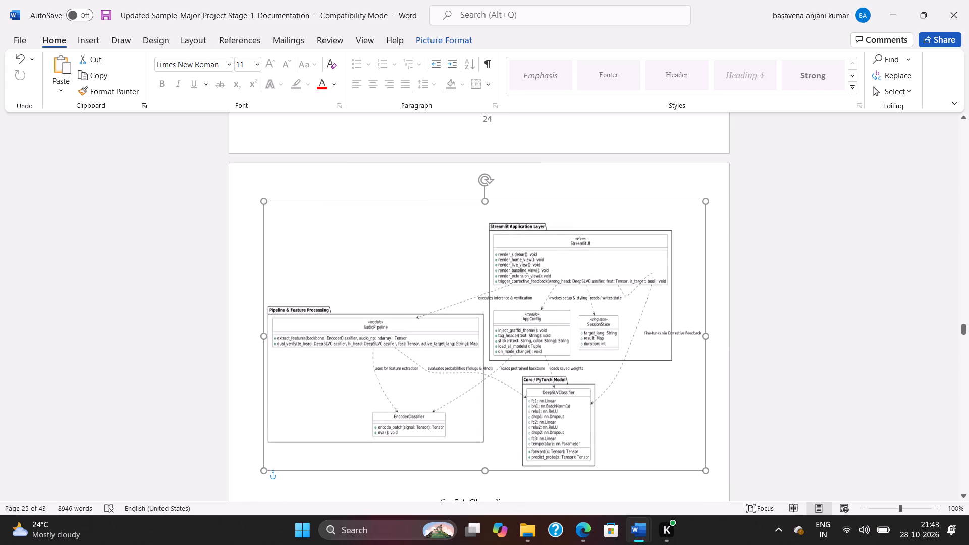
{"action": "left_click_drag", "start_coordinate": [706, 468], "coordinate": [710, 469]}
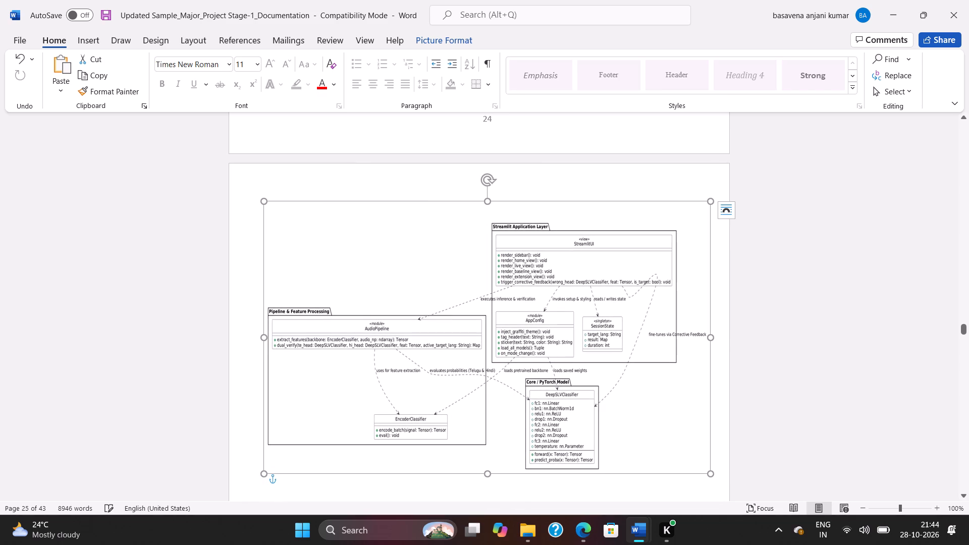
Stretch the class diagram's lower edge farther down, keeping section 5.2's introductory text on the same page.
{"action": "left_click_drag", "start_coordinate": [488, 474], "coordinate": [482, 494]}
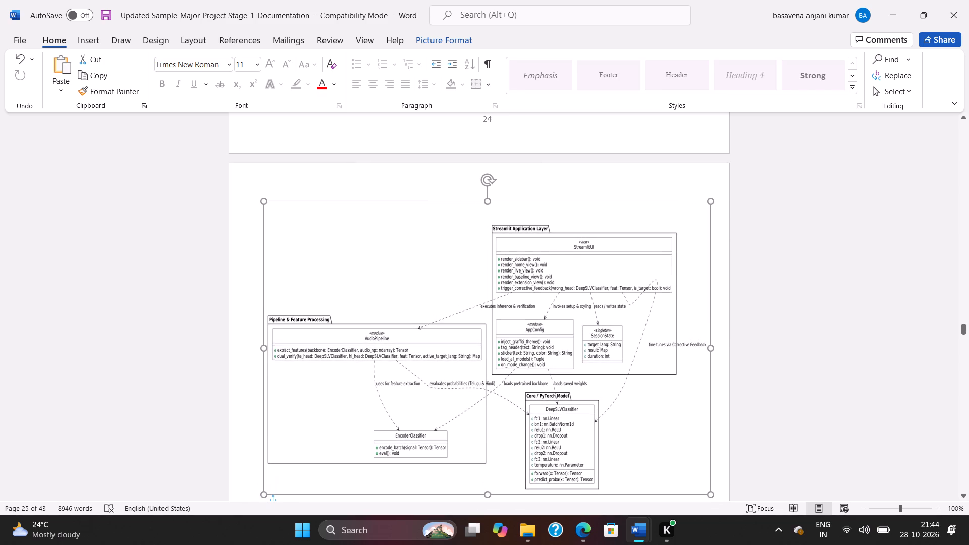
{"action": "left_click_drag", "start_coordinate": [482, 494], "coordinate": [482, 501]}
{"action": "scroll", "coordinate": [490, 448], "scroll_direction": "down", "scroll_amount": 1}
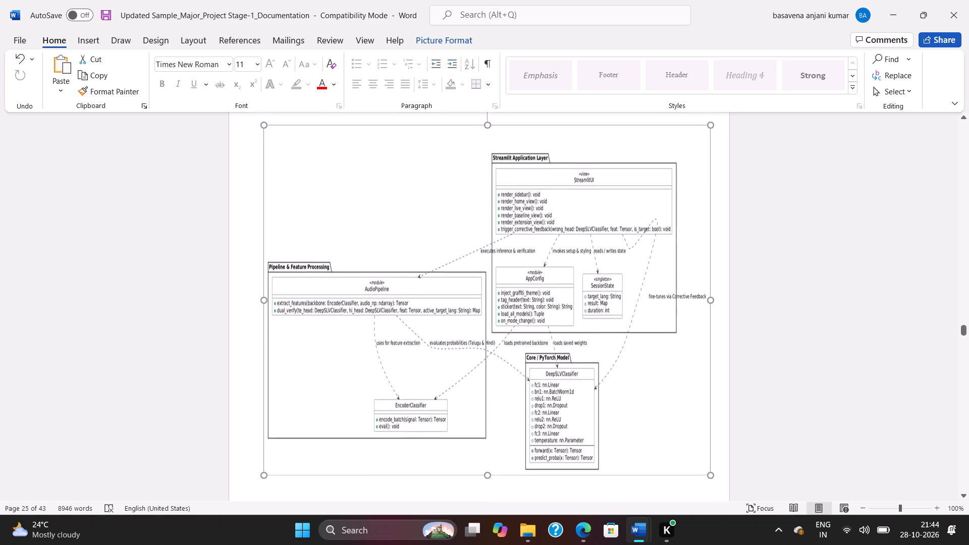
{"action": "scroll", "coordinate": [615, 410], "scroll_direction": "down", "scroll_amount": 12}
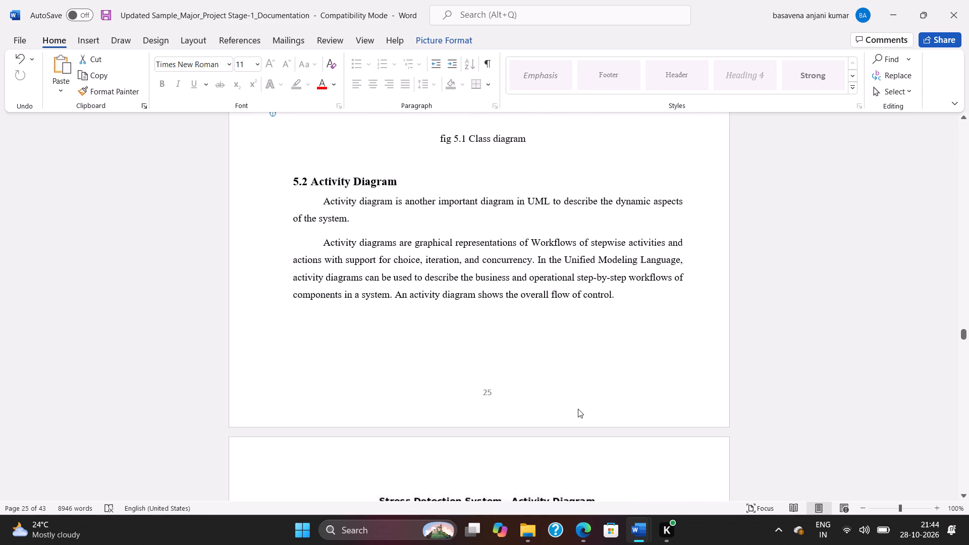
Copy the Simple Activity Diagram: Spoken Language Verification image from the system design document.
{"action": "scroll", "coordinate": [578, 408], "scroll_direction": "down", "scroll_amount": 8}
{"action": "key", "text": "alt+Tab"}
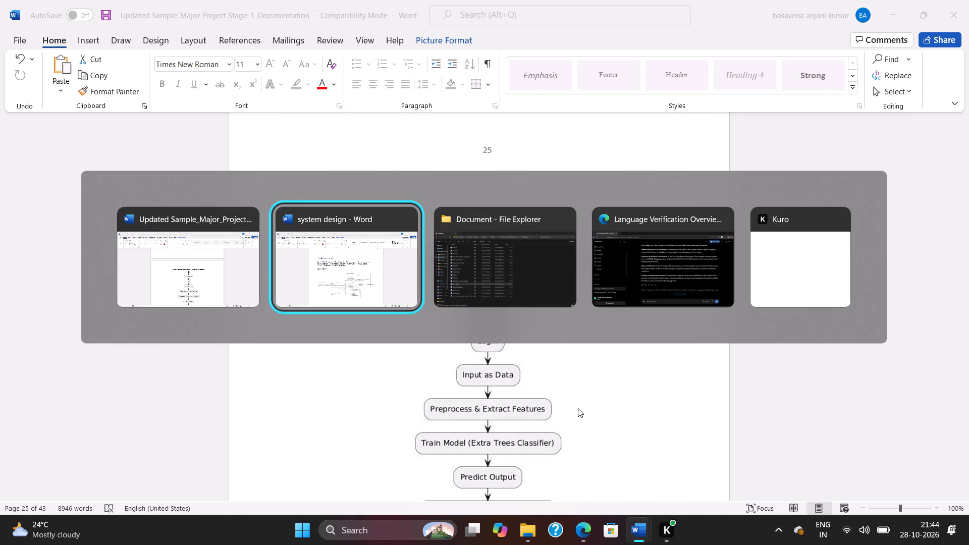
{"action": "scroll", "coordinate": [496, 361], "scroll_direction": "down", "scroll_amount": 2}
{"action": "scroll", "coordinate": [539, 437], "scroll_direction": "up", "scroll_amount": 5}
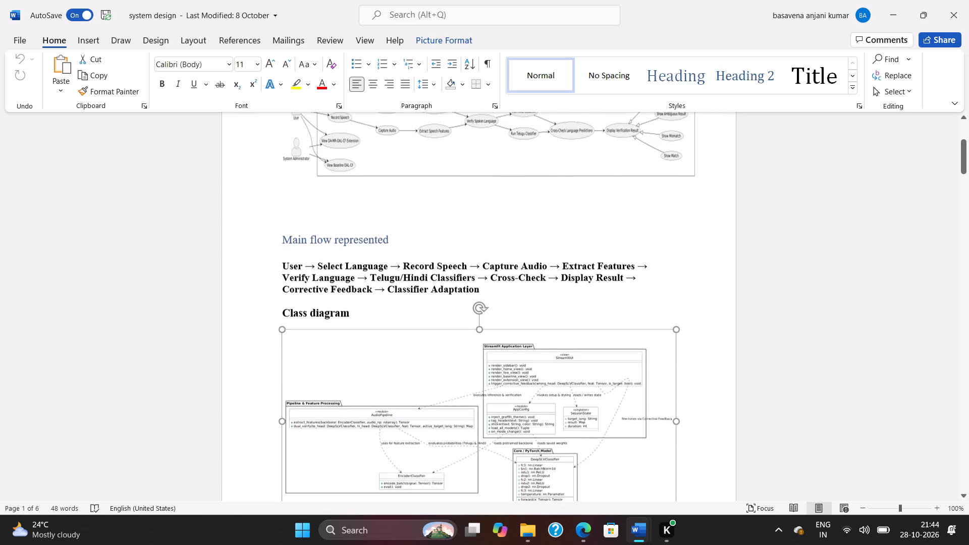
{"action": "scroll", "coordinate": [539, 425], "scroll_direction": "up", "scroll_amount": 8}
{"action": "scroll", "coordinate": [539, 422], "scroll_direction": "down", "scroll_amount": 17}
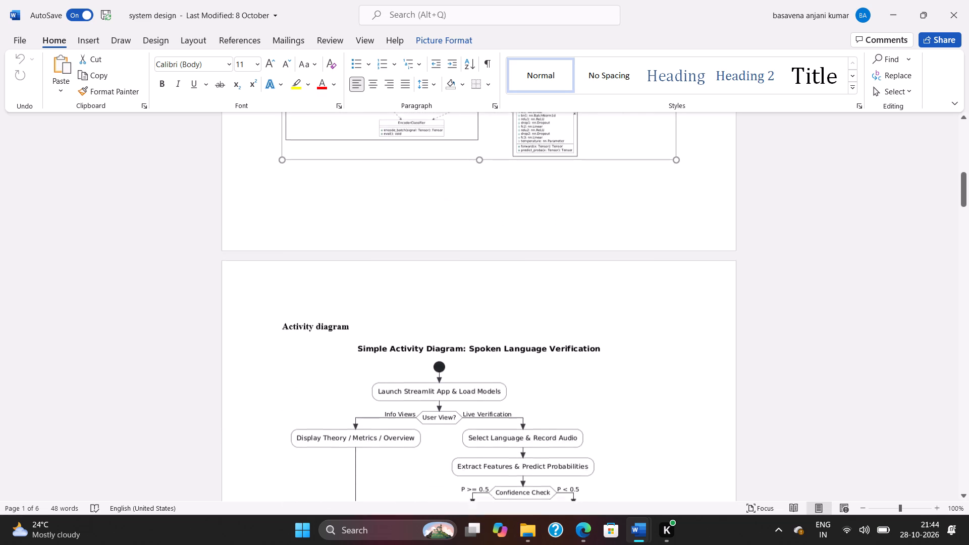
{"action": "scroll", "coordinate": [539, 422], "scroll_direction": "down", "scroll_amount": 7}
{"action": "left_click", "coordinate": [505, 350]}
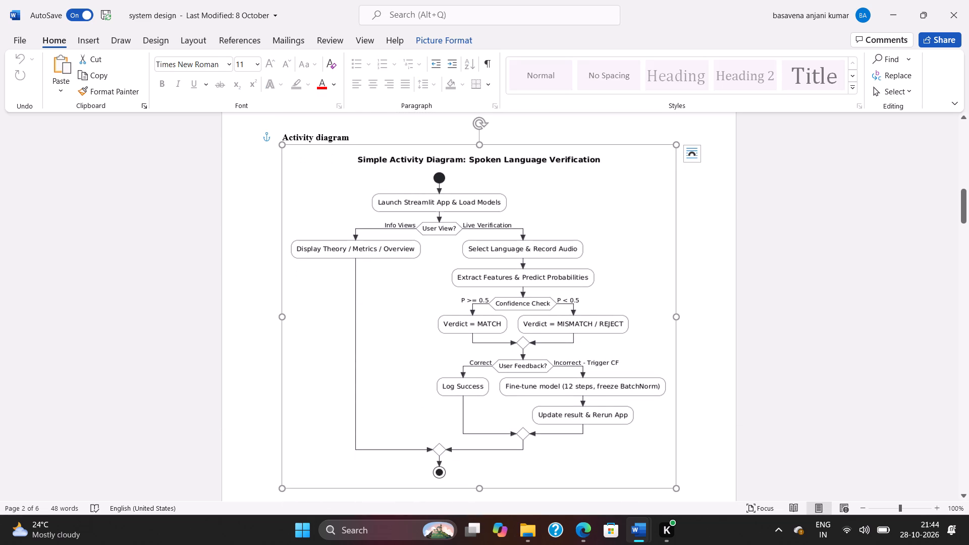
{"action": "key", "text": "ctrl+c"}
Replace the Stress Detection System activity diagram in the major project documentation with the copied activity diagram.
{"action": "key", "text": "alt+Tab"}
{"action": "scroll", "coordinate": [451, 369], "scroll_direction": "down", "scroll_amount": 2}
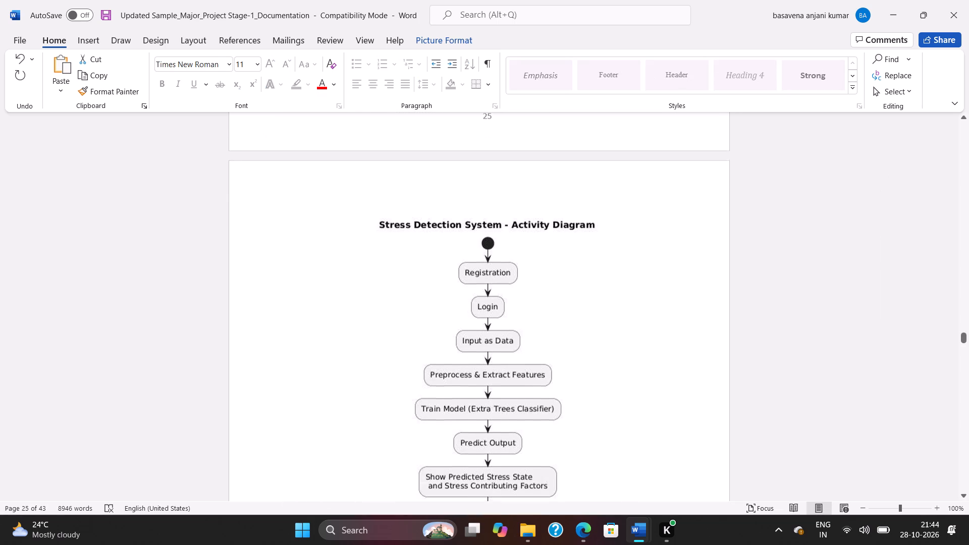
{"action": "left_click", "coordinate": [521, 356]}
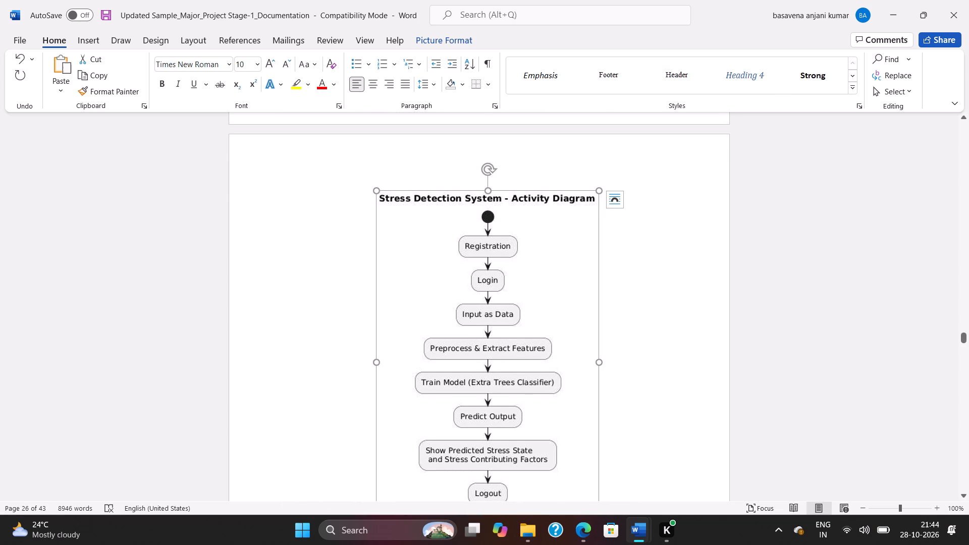
{"action": "key", "text": "Delete"}
{"action": "key", "text": "ctrl+v"}
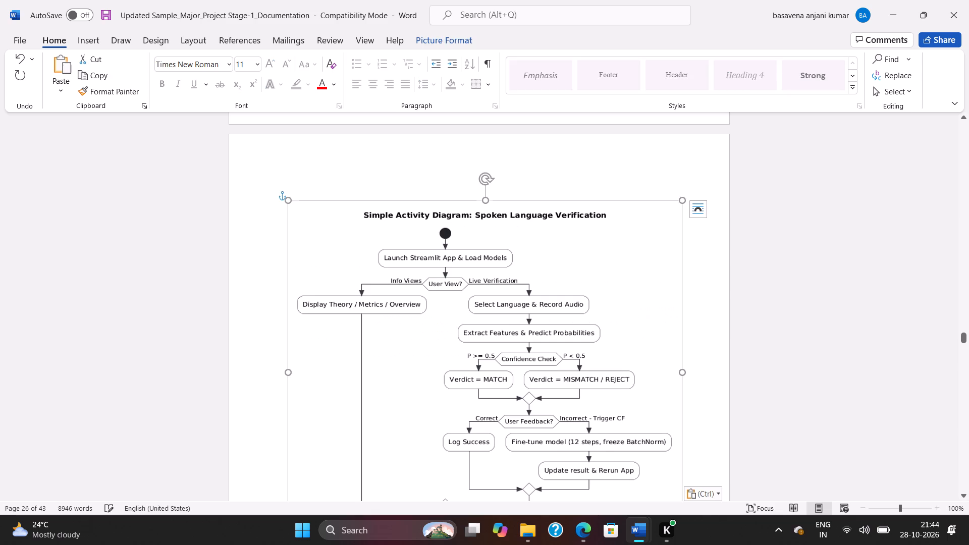
Set the new activity diagram's text wrapping to Top and Bottom.
{"action": "scroll", "coordinate": [528, 359], "scroll_direction": "down", "scroll_amount": 8}
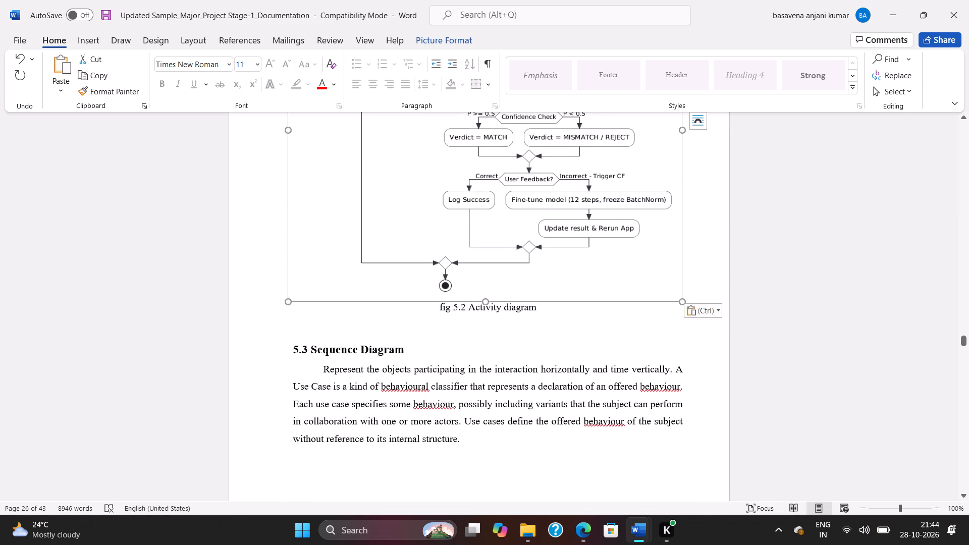
{"action": "left_click", "coordinate": [696, 127]}
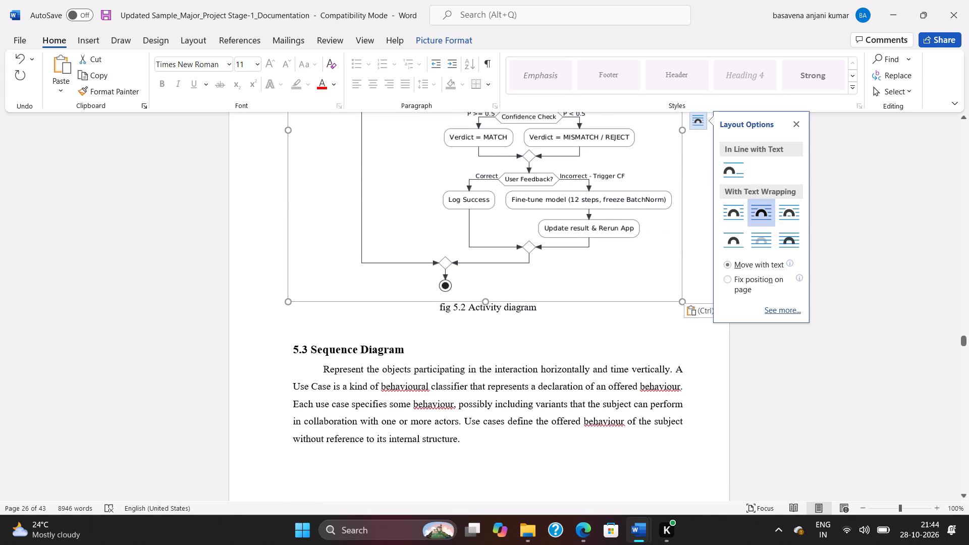
{"action": "left_click", "coordinate": [737, 237]}
Increase the activity diagram's height slightly by raising its upper edge toward the page's top margin.
{"action": "scroll", "coordinate": [605, 235], "scroll_direction": "up", "scroll_amount": 5}
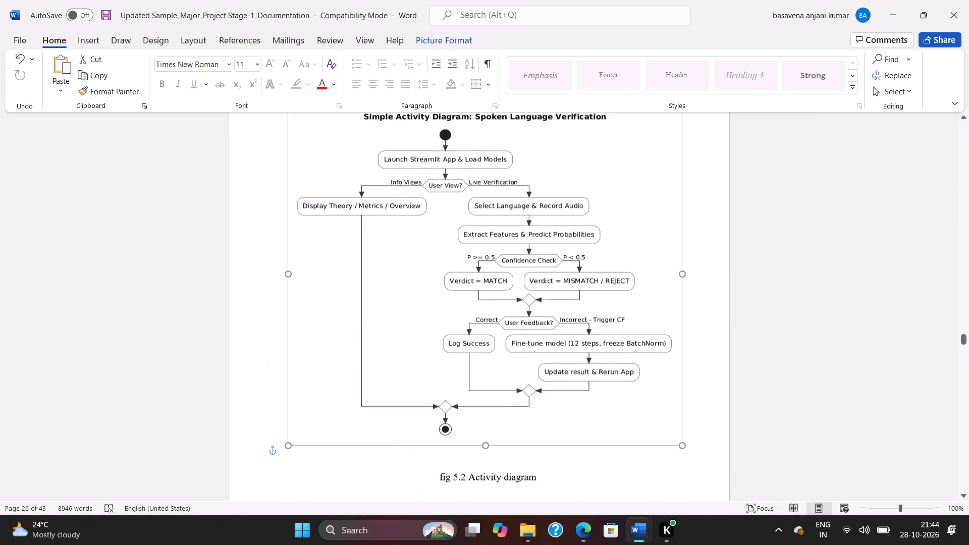
{"action": "scroll", "coordinate": [605, 235], "scroll_direction": "up", "scroll_amount": 3}
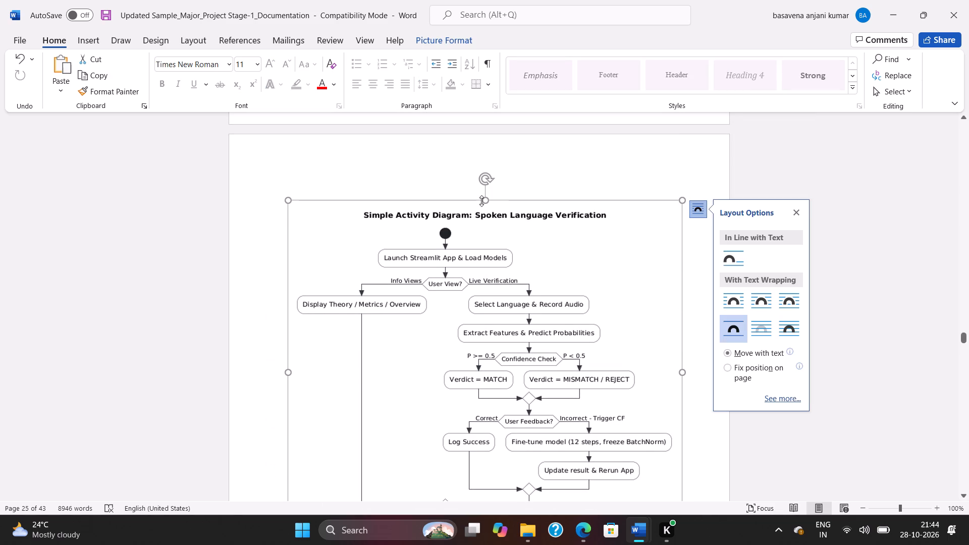
{"action": "left_click_drag", "start_coordinate": [487, 198], "coordinate": [489, 188]}
{"action": "left_click", "coordinate": [514, 279]}
Examine the Stress Detection System sequence diagram in section 5.3, checking back and forth with the system design document.
{"action": "scroll", "coordinate": [514, 276], "scroll_direction": "down", "scroll_amount": 9}
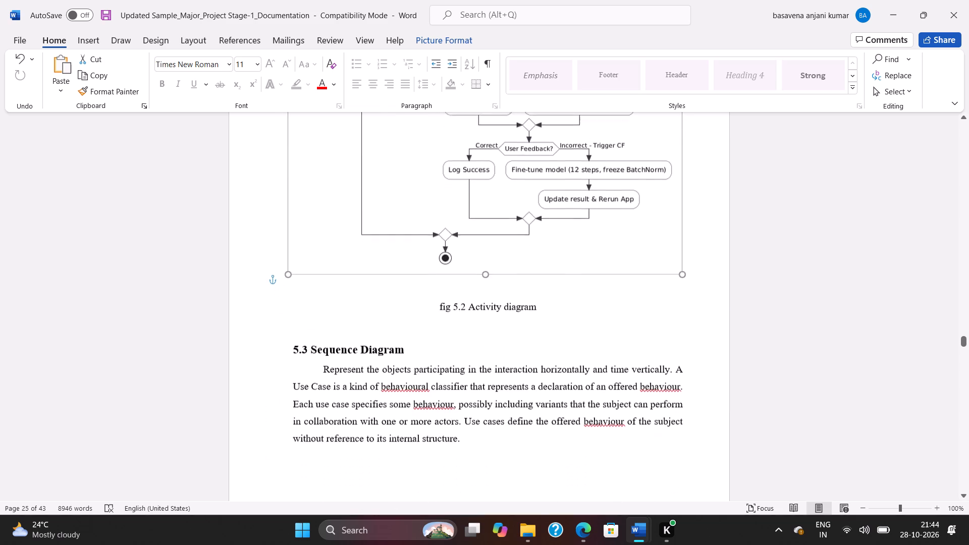
{"action": "scroll", "coordinate": [513, 264], "scroll_direction": "down", "scroll_amount": 9}
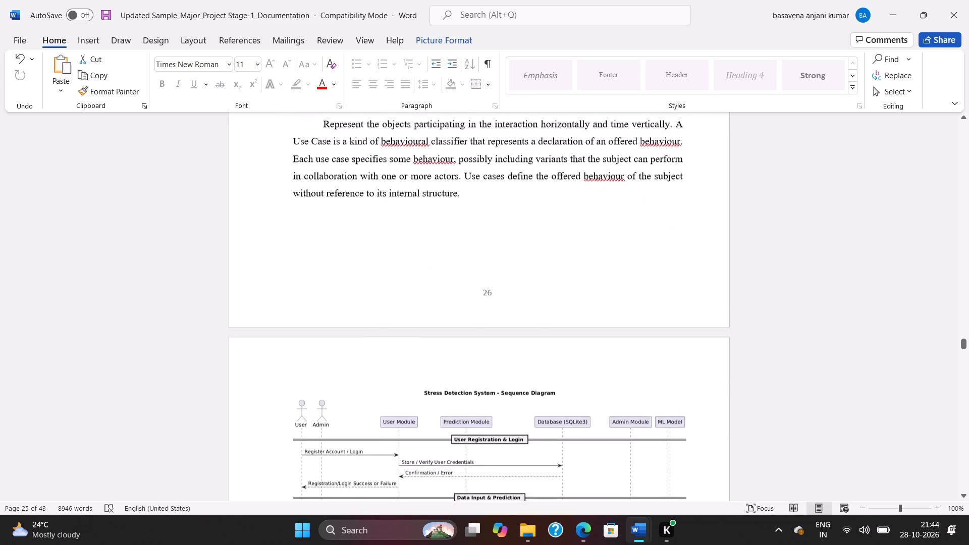
{"action": "scroll", "coordinate": [513, 274], "scroll_direction": "down", "scroll_amount": 5}
{"action": "left_click", "coordinate": [482, 294]}
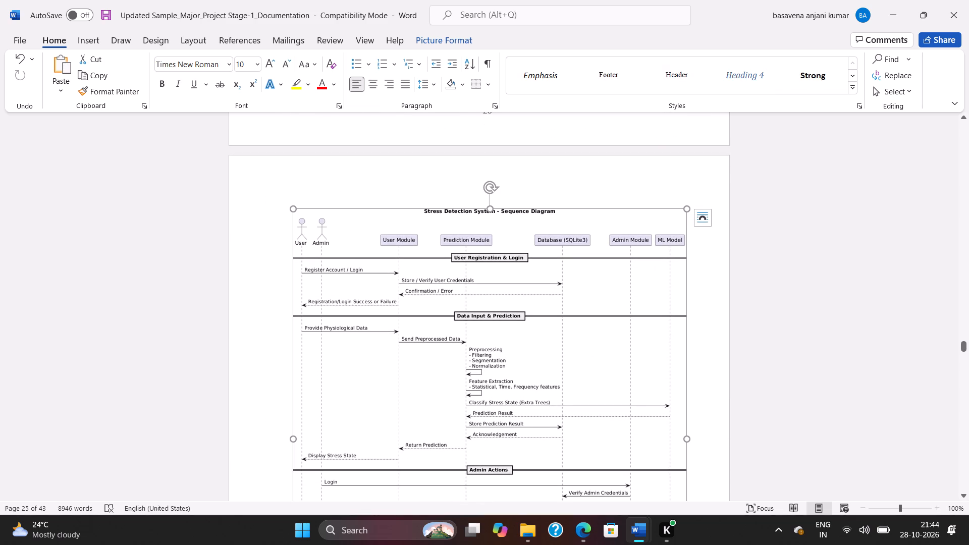
{"action": "key", "text": "alt+Tab"}
{"action": "scroll", "coordinate": [458, 319], "scroll_direction": "up", "scroll_amount": 3}
{"action": "scroll", "coordinate": [458, 318], "scroll_direction": "down", "scroll_amount": 4}
{"action": "key", "text": "alt+Tab"}
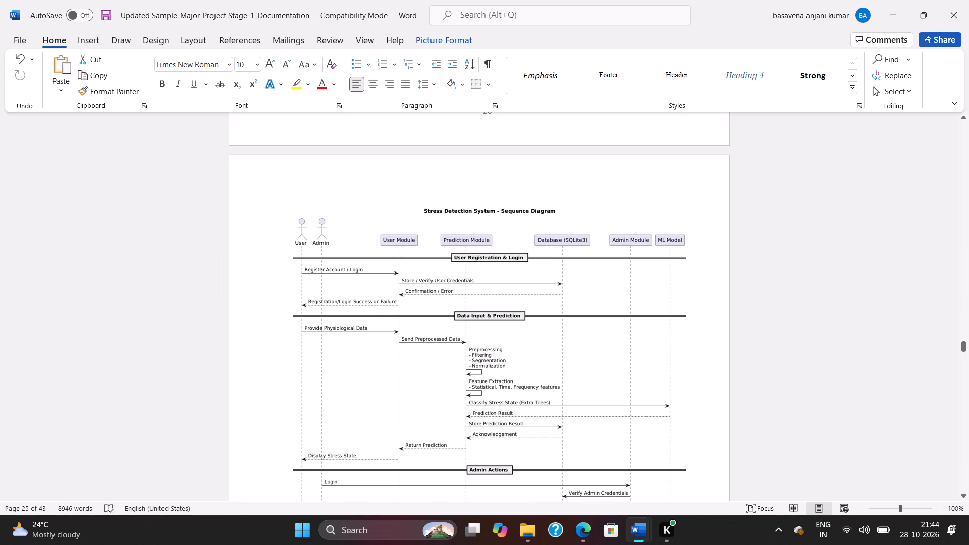
{"action": "scroll", "coordinate": [458, 315], "scroll_direction": "up", "scroll_amount": 1}
{"action": "scroll", "coordinate": [458, 315], "scroll_direction": "down", "scroll_amount": 10}
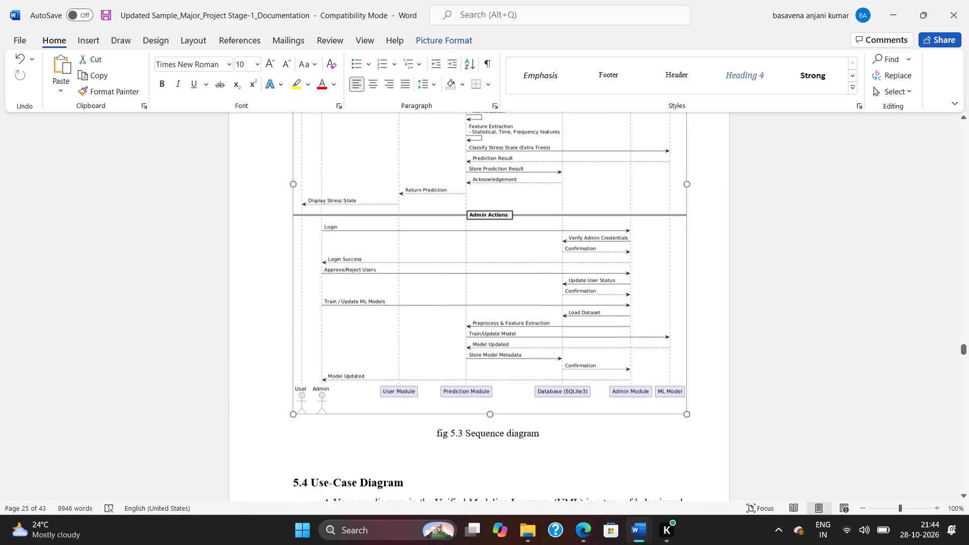
{"action": "key", "text": "alt+Tab"}
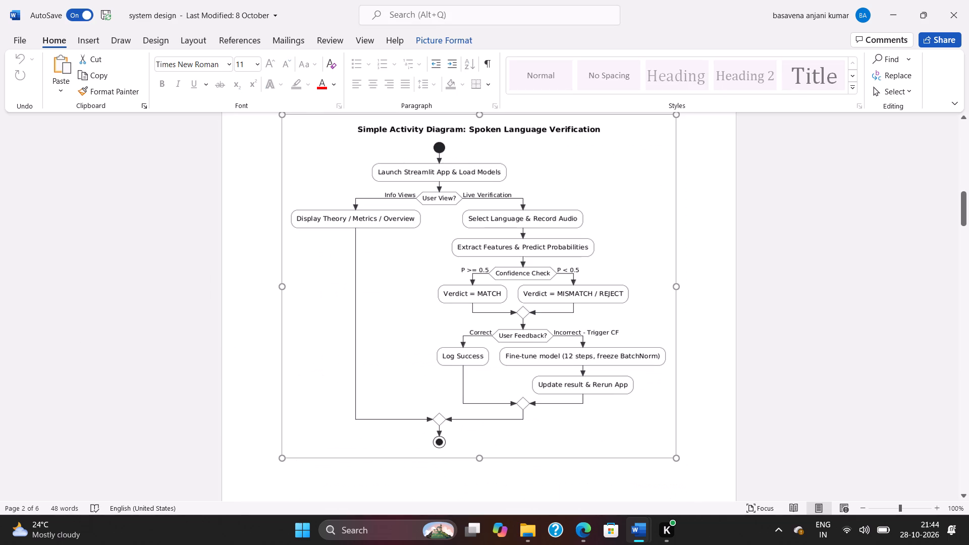
{"action": "key", "text": "alt+Tab"}
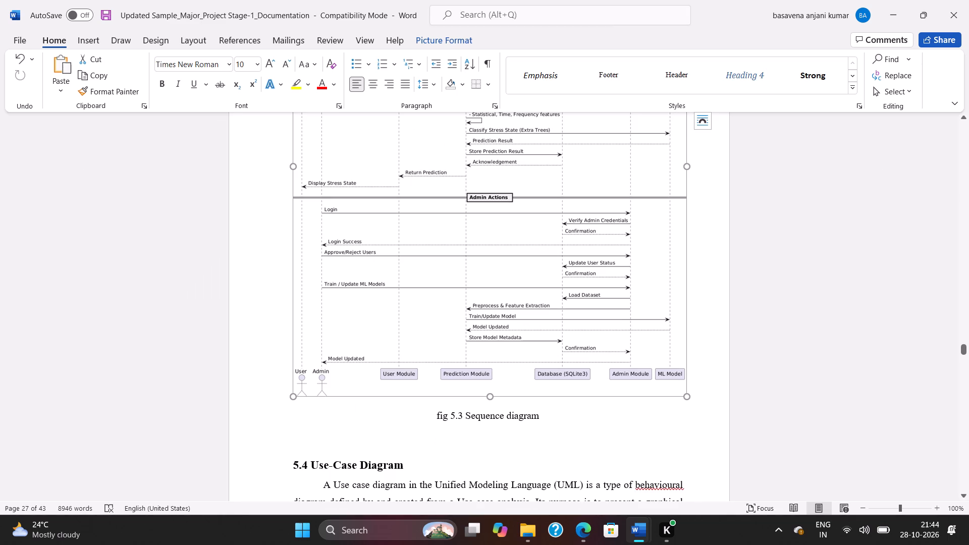
{"action": "scroll", "coordinate": [458, 312], "scroll_direction": "up", "scroll_amount": 8}
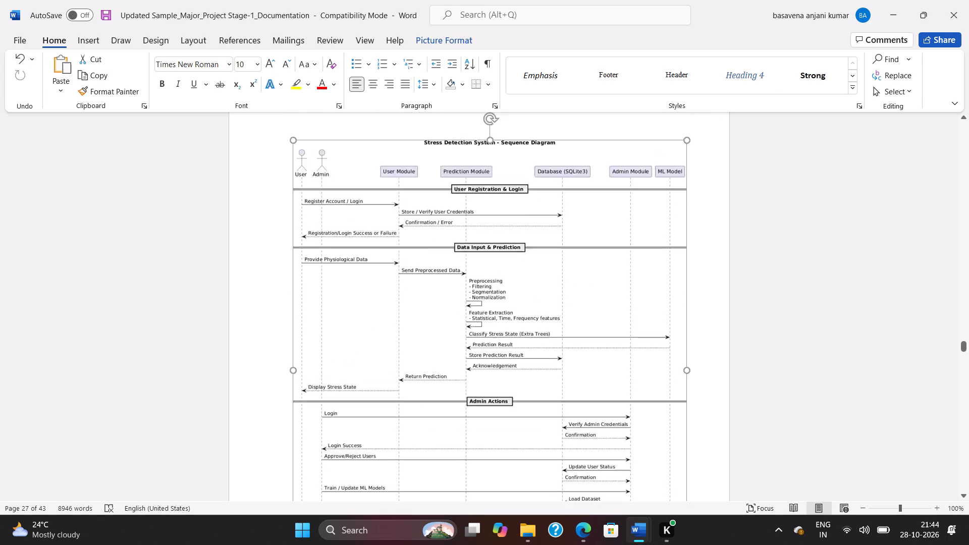
{"action": "scroll", "coordinate": [458, 311], "scroll_direction": "up", "scroll_amount": 2}
{"action": "scroll", "coordinate": [458, 311], "scroll_direction": "down", "scroll_amount": 5}
Copy the "Part 1: Real-Time Verification & Audio Inference" sequence diagram from the system design document.
{"action": "key", "text": "alt+Tab"}
{"action": "scroll", "coordinate": [458, 311], "scroll_direction": "up", "scroll_amount": 4}
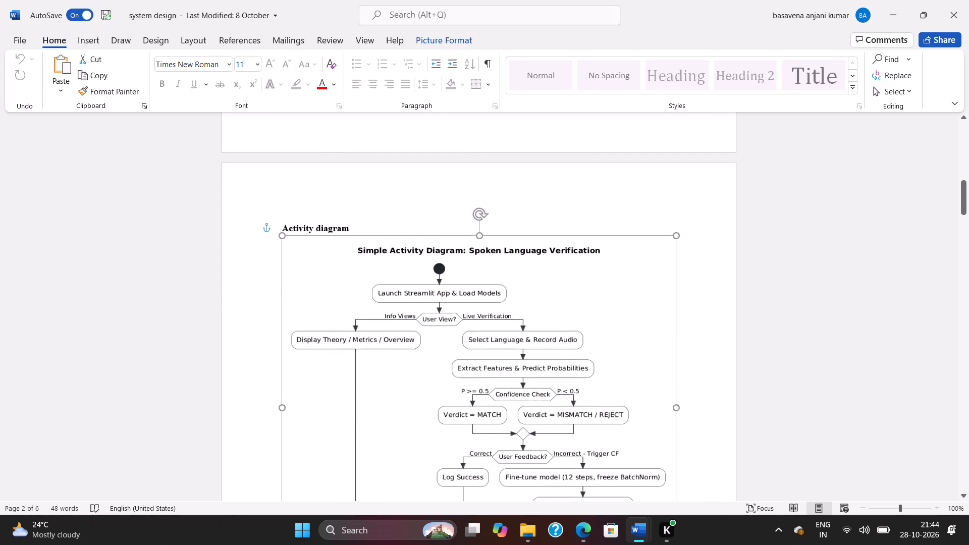
{"action": "scroll", "coordinate": [458, 311], "scroll_direction": "down", "scroll_amount": 3}
{"action": "scroll", "coordinate": [459, 310], "scroll_direction": "down", "scroll_amount": 18}
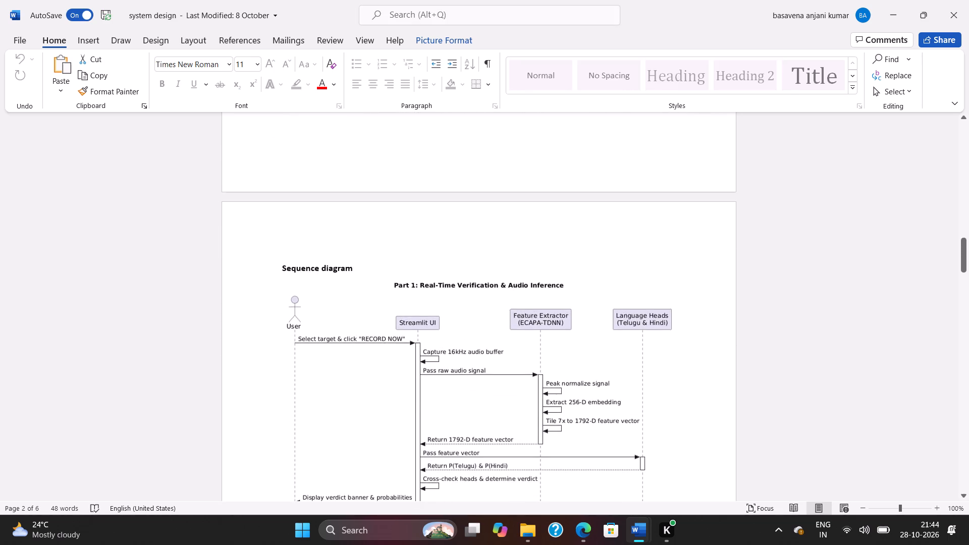
{"action": "scroll", "coordinate": [460, 308], "scroll_direction": "down", "scroll_amount": 3}
{"action": "left_click", "coordinate": [431, 295]}
{"action": "scroll", "coordinate": [435, 298], "scroll_direction": "down", "scroll_amount": 5}
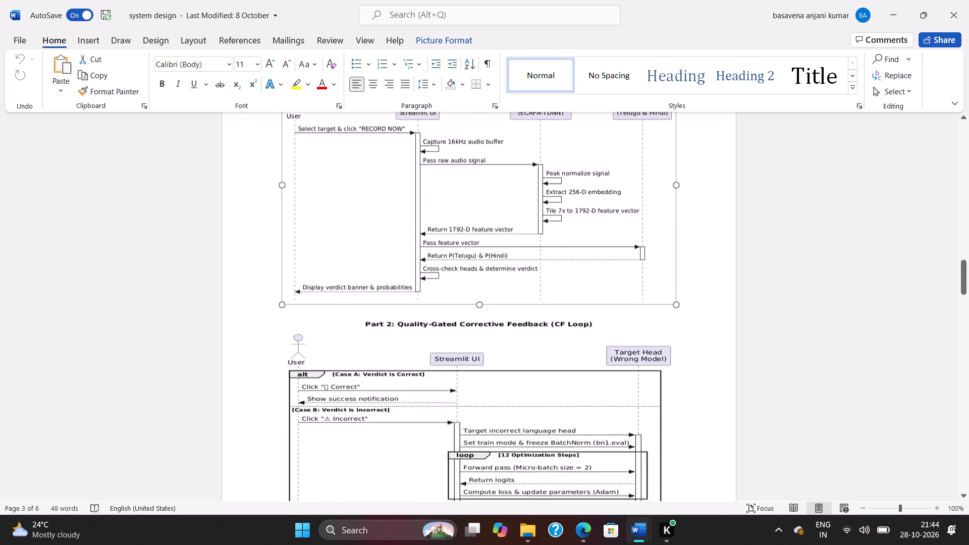
{"action": "scroll", "coordinate": [435, 297], "scroll_direction": "up", "scroll_amount": 7}
{"action": "scroll", "coordinate": [435, 294], "scroll_direction": "down", "scroll_amount": 5}
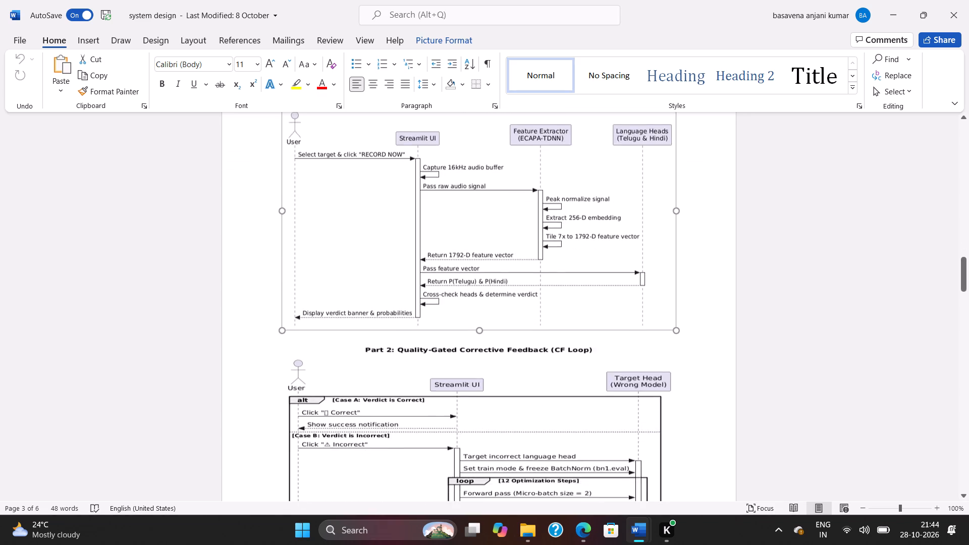
{"action": "scroll", "coordinate": [435, 294], "scroll_direction": "down", "scroll_amount": 12}
{"action": "scroll", "coordinate": [435, 294], "scroll_direction": "up", "scroll_amount": 6}
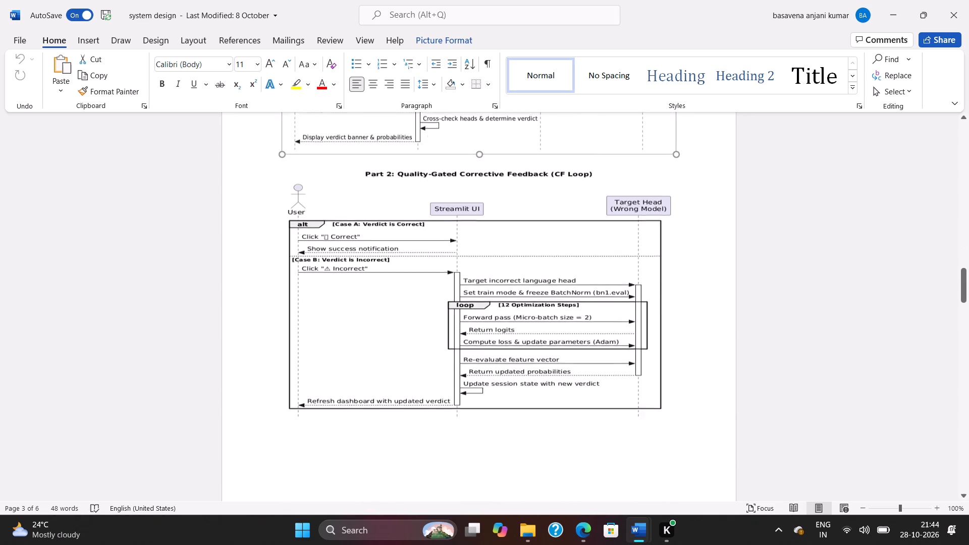
{"action": "scroll", "coordinate": [435, 293], "scroll_direction": "up", "scroll_amount": 9}
{"action": "left_click", "coordinate": [440, 277]}
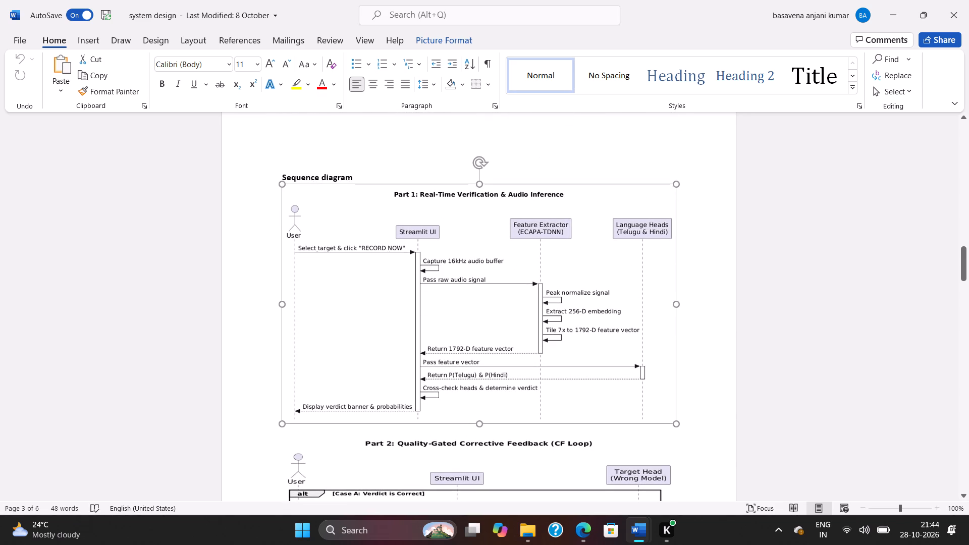
{"action": "key", "text": "ctrl+c"}
Replace the Stress Detection System sequence diagram in the major project documentation with the copied Part 1 diagram.
{"action": "key", "text": "alt+Tab"}
{"action": "scroll", "coordinate": [455, 279], "scroll_direction": "up", "scroll_amount": 5}
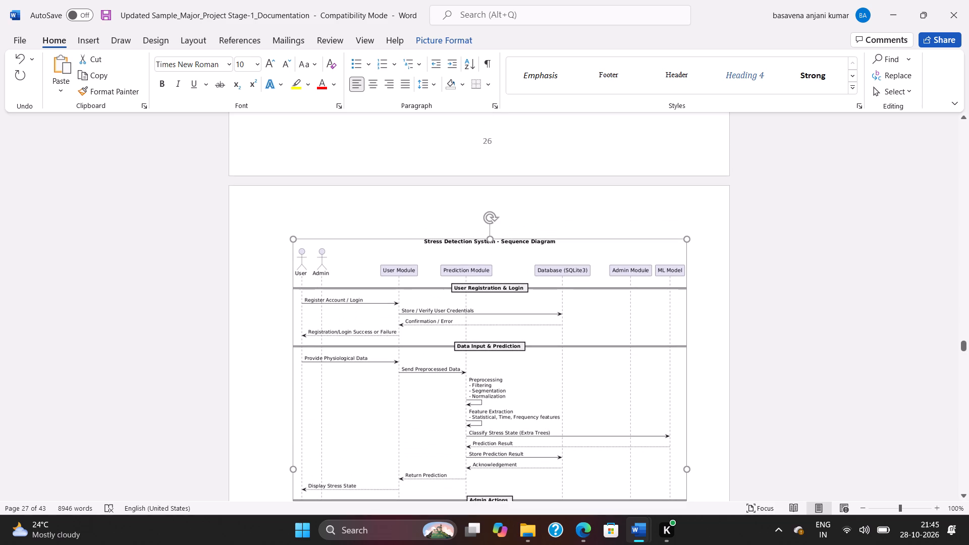
{"action": "scroll", "coordinate": [458, 286], "scroll_direction": "down", "scroll_amount": 7}
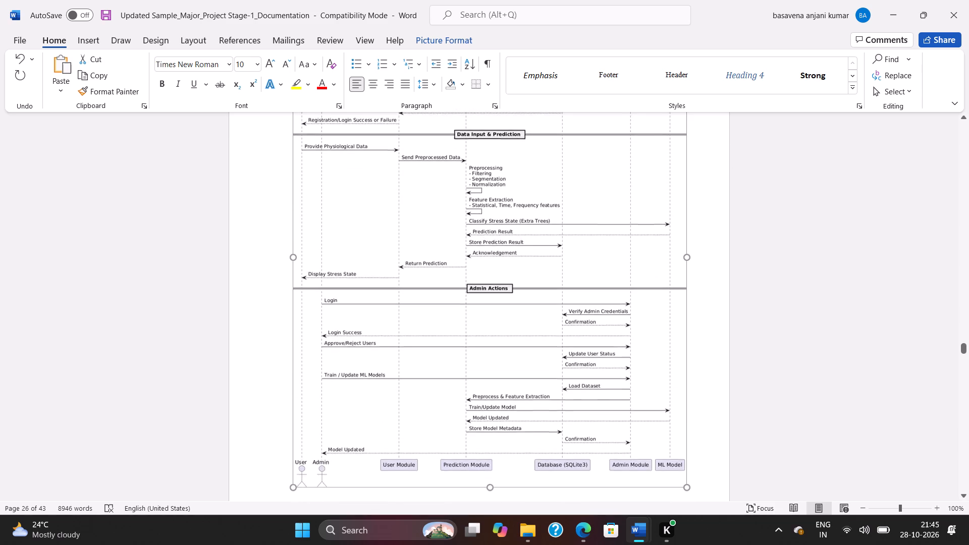
{"action": "scroll", "coordinate": [458, 286], "scroll_direction": "down", "scroll_amount": 4}
{"action": "left_click", "coordinate": [458, 284]}
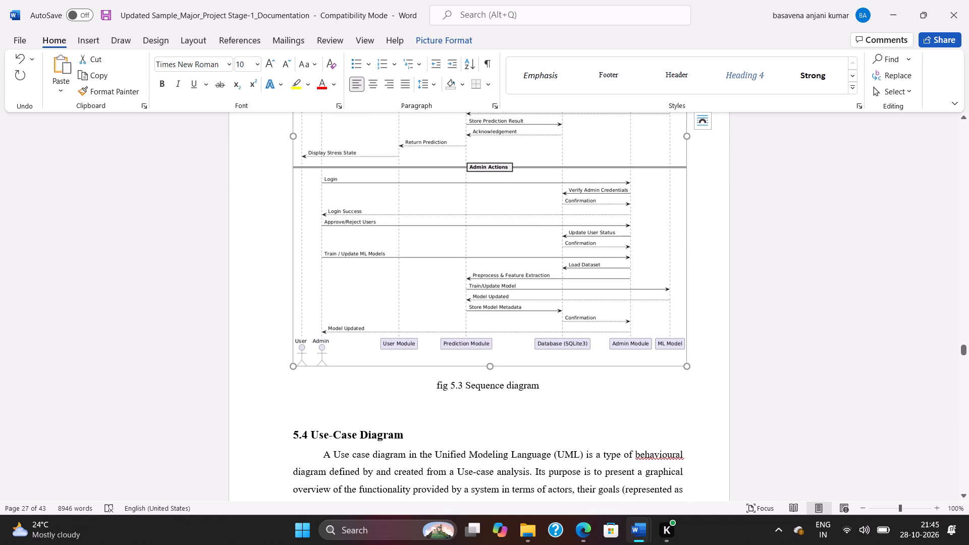
{"action": "key", "text": "Delete"}
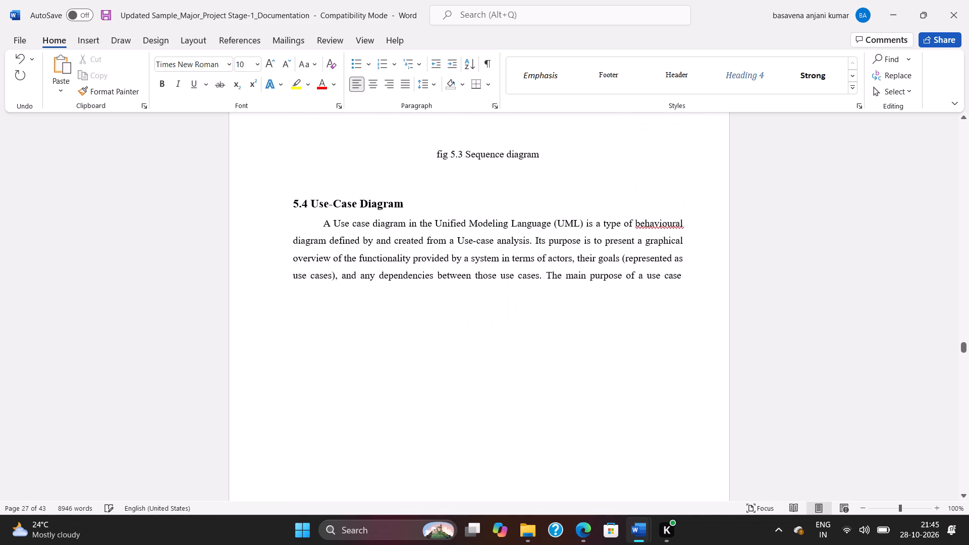
{"action": "key", "text": "ctrl+v"}
Set the Part 1 sequence diagram's text wrapping to Top and Bottom.
{"action": "scroll", "coordinate": [474, 269], "scroll_direction": "up", "scroll_amount": 2}
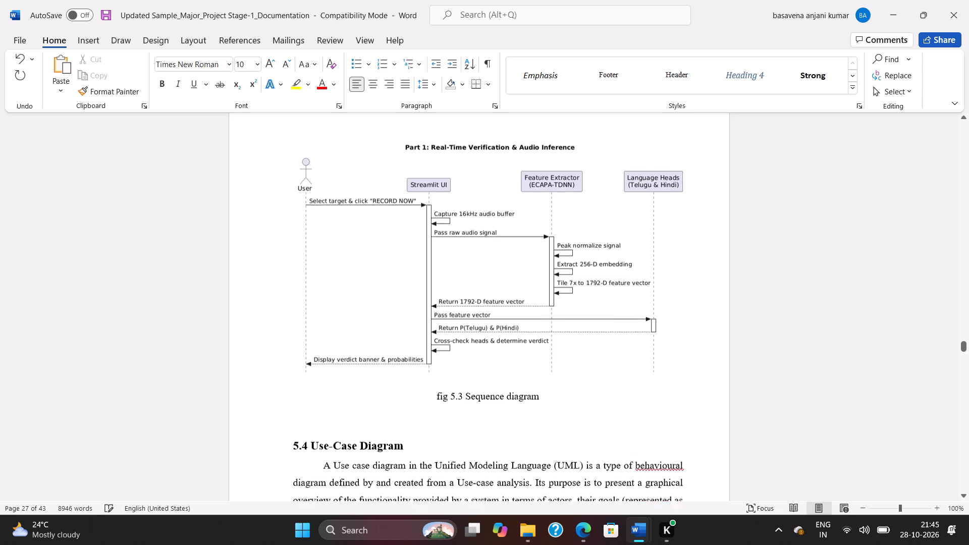
{"action": "scroll", "coordinate": [474, 269], "scroll_direction": "up", "scroll_amount": 3}
{"action": "left_click", "coordinate": [475, 318]}
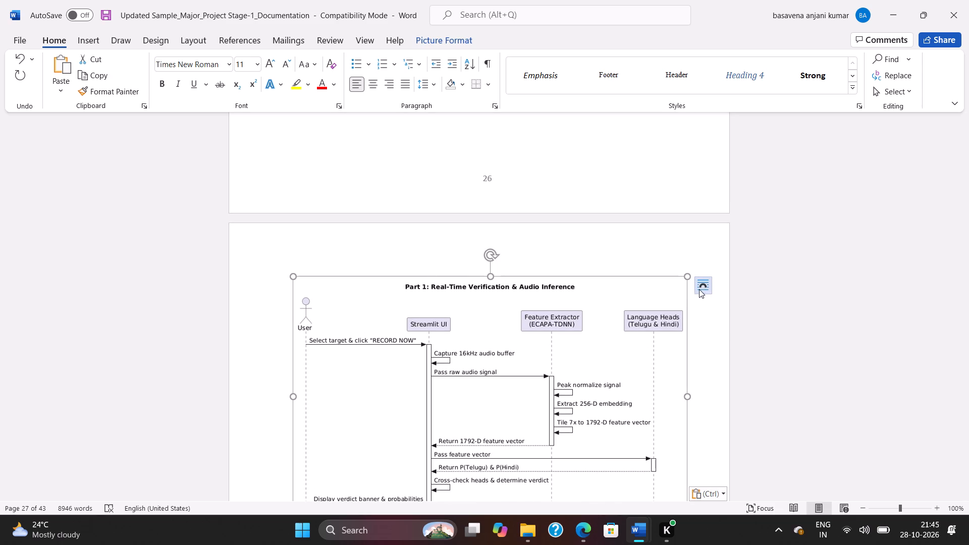
{"action": "left_click", "coordinate": [703, 288]}
{"action": "left_click", "coordinate": [740, 404]}
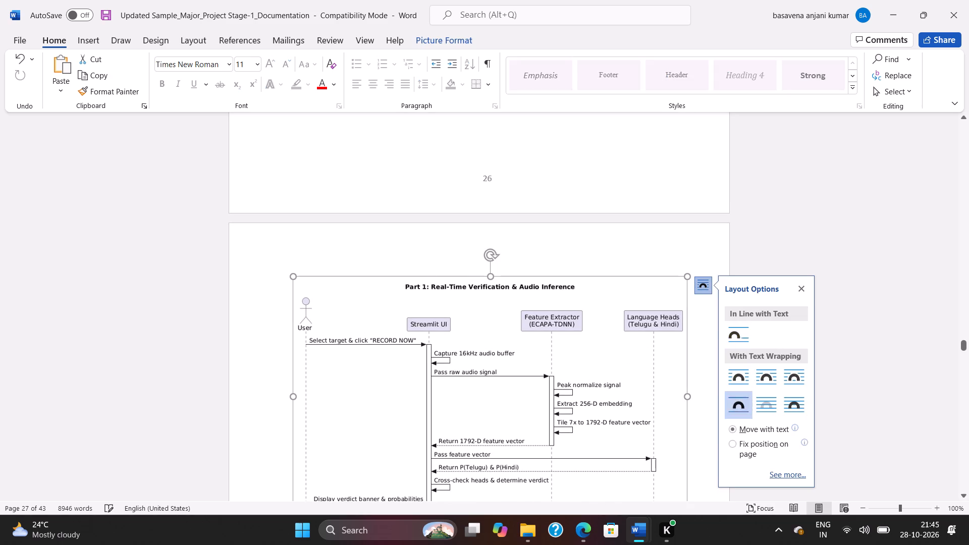
Insert three blank lines between the Part 1 sequence diagram and the fig 5.3 caption.
{"action": "scroll", "coordinate": [628, 367], "scroll_direction": "down", "scroll_amount": 6}
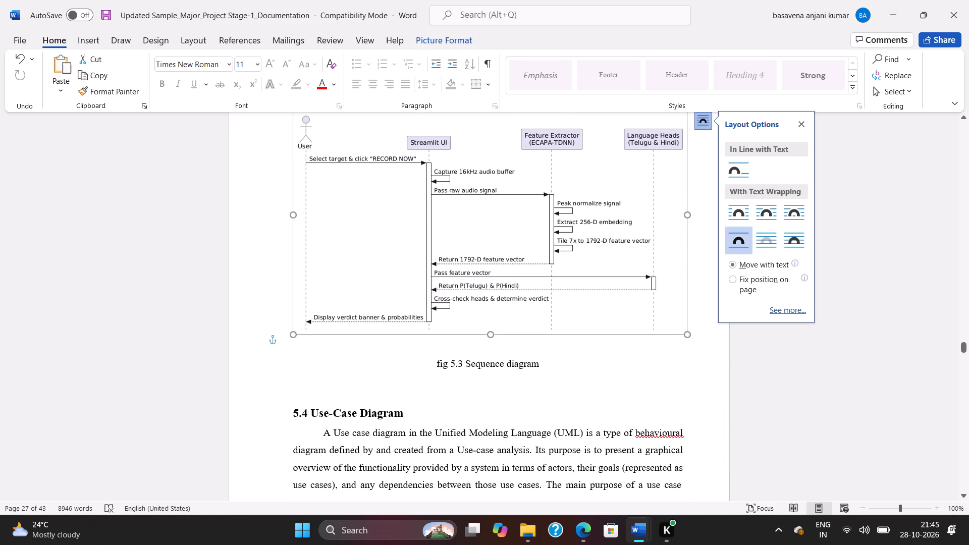
{"action": "scroll", "coordinate": [499, 356], "scroll_direction": "up", "scroll_amount": 1}
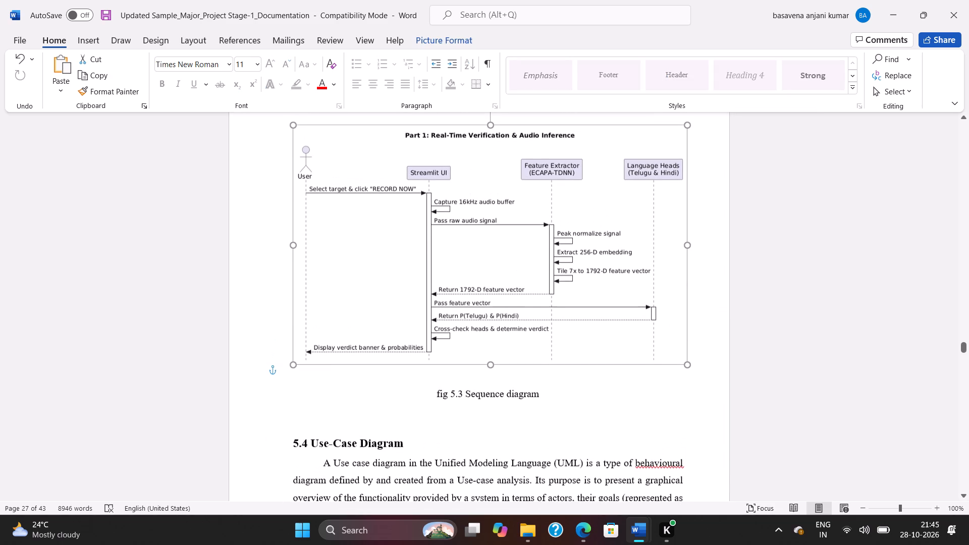
{"action": "left_click", "coordinate": [691, 360]}
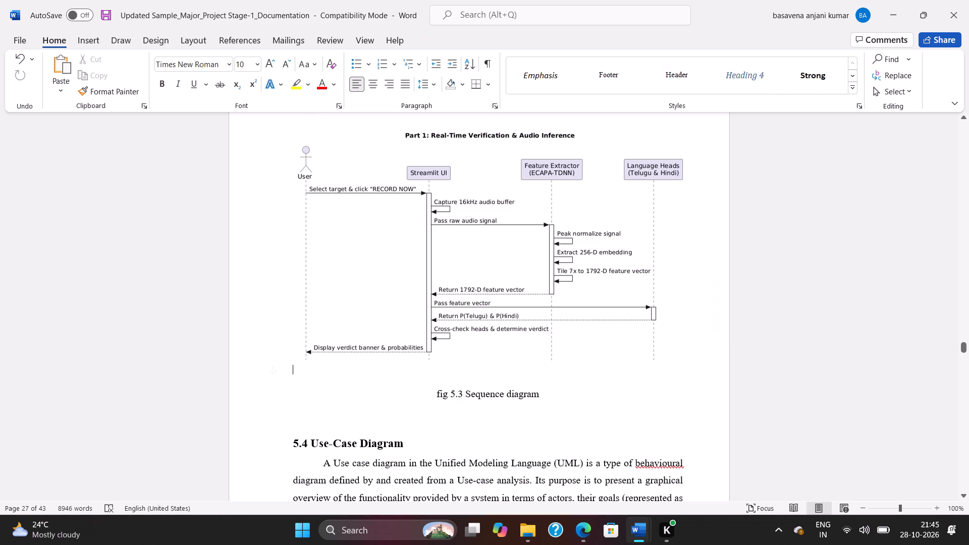
{"action": "left_click", "coordinate": [692, 361]}
{"action": "key", "text": "Return"}
{"action": "key", "text": "Return"}
{"action": "key", "text": "Return"}
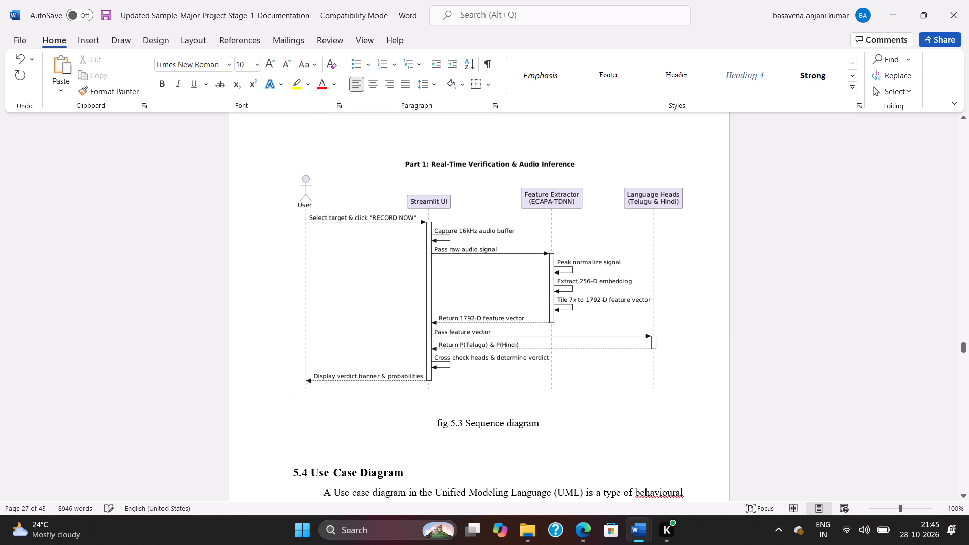
Move the Part 1 sequence diagram up toward the page's top margin.
{"action": "scroll", "coordinate": [560, 304], "scroll_direction": "up", "scroll_amount": 4}
{"action": "left_click", "coordinate": [534, 337]}
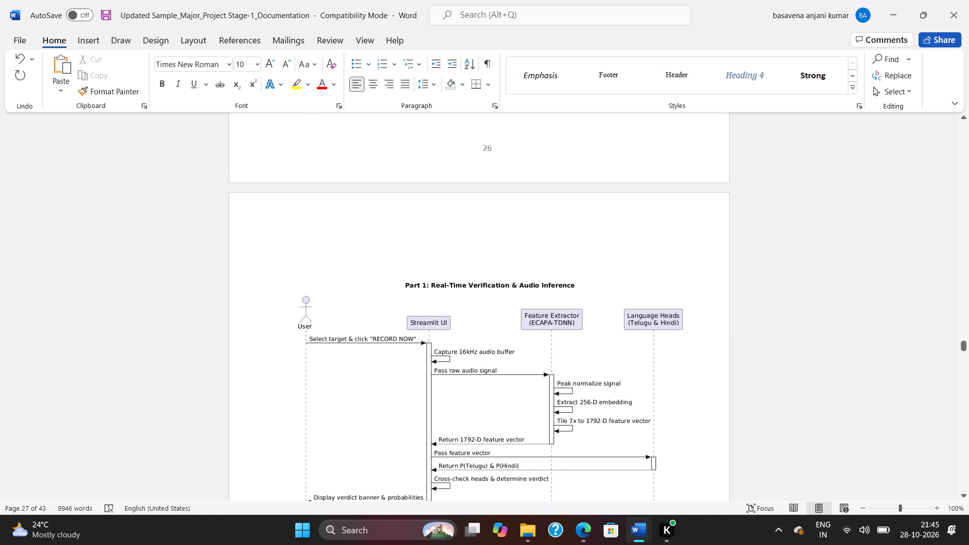
{"action": "left_click_drag", "start_coordinate": [497, 335], "coordinate": [494, 292]}
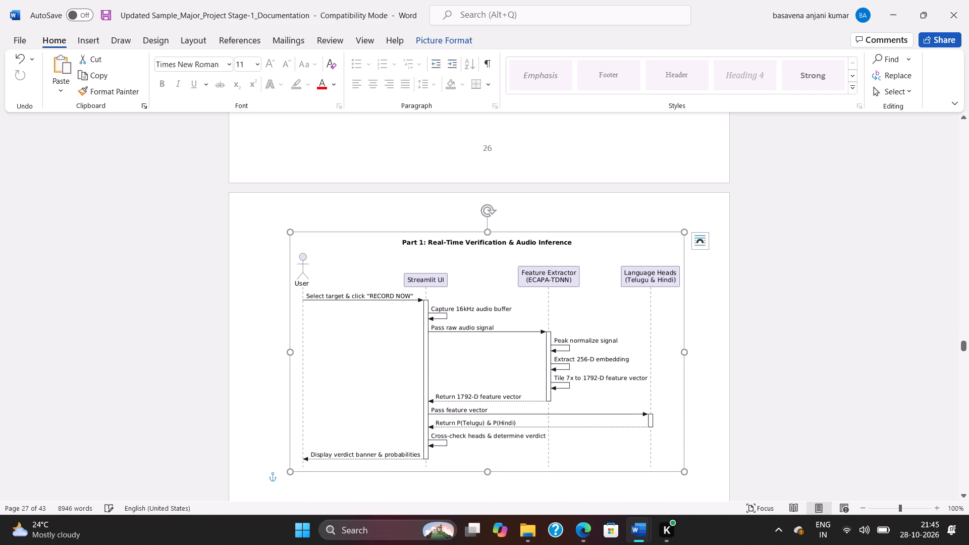
Copy the "Part 2: Quality-Gated Corrective Feedback (CF Loop)" diagram from the system design document into the space above the fig 5.3 caption.
{"action": "scroll", "coordinate": [513, 325], "scroll_direction": "down", "scroll_amount": 6}
{"action": "left_click", "coordinate": [486, 317]}
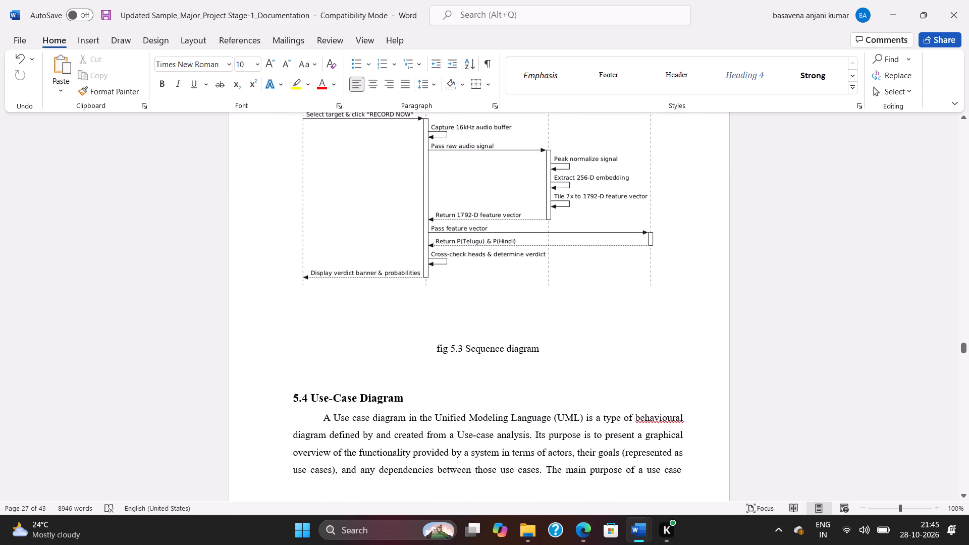
{"action": "key", "text": "alt+Tab"}
{"action": "scroll", "coordinate": [467, 336], "scroll_direction": "down", "scroll_amount": 4}
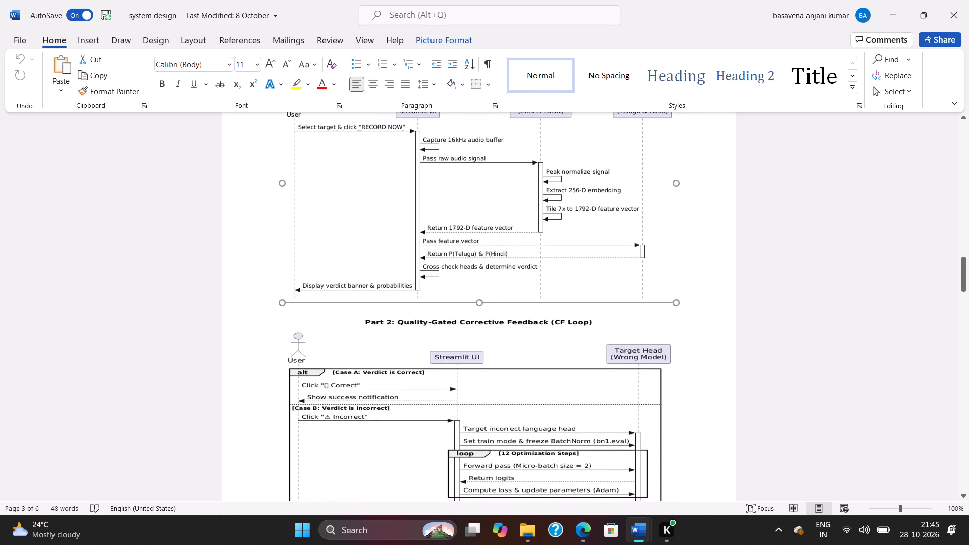
{"action": "left_click", "coordinate": [451, 377]}
{"action": "key", "text": "ctrl+c"}
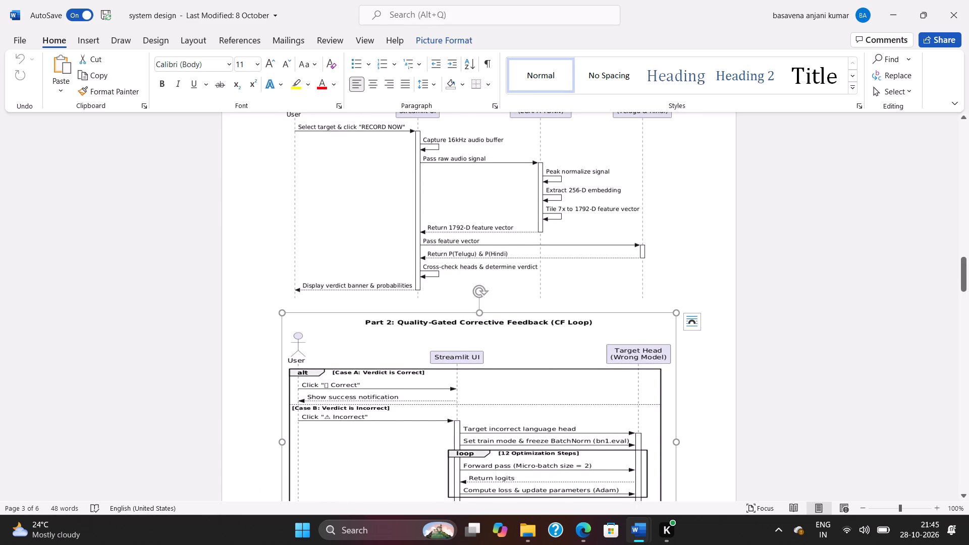
{"action": "key", "text": "alt+Tab"}
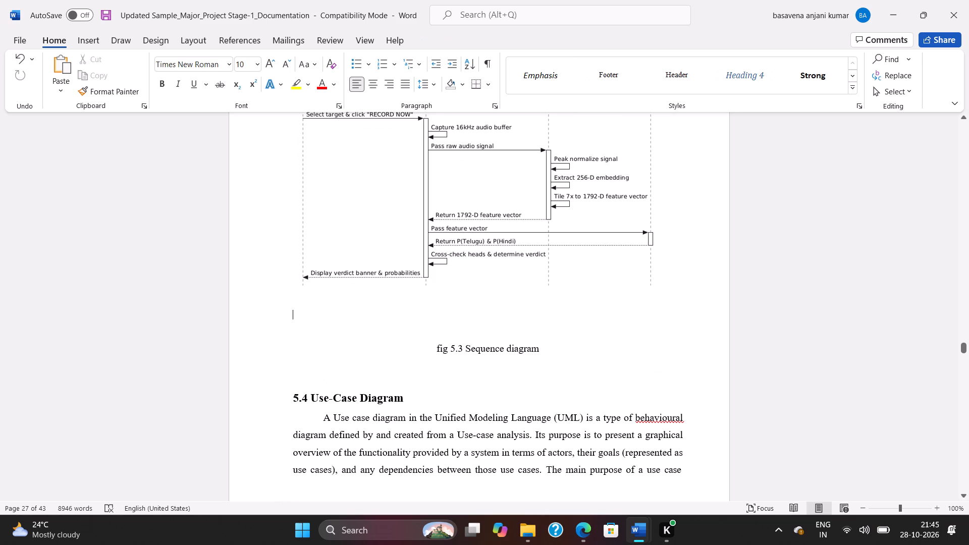
{"action": "key", "text": "ctrl+v"}
Insert three blank lines between the fig 5.3 caption and the 5.4 Use-Case Diagram heading.
{"action": "scroll", "coordinate": [349, 314], "scroll_direction": "up", "scroll_amount": 2}
{"action": "scroll", "coordinate": [349, 314], "scroll_direction": "down", "scroll_amount": 9}
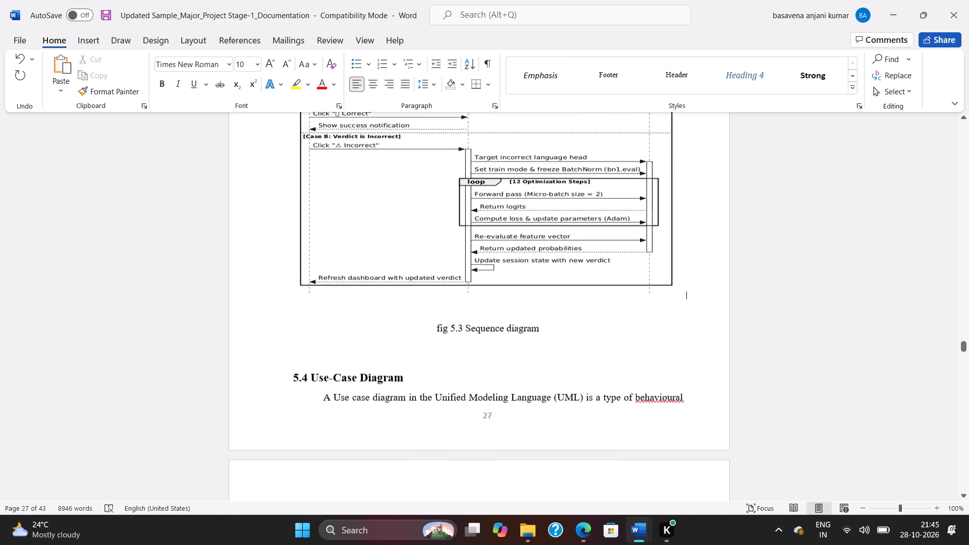
{"action": "left_click", "coordinate": [327, 323]}
{"action": "key", "text": "Return"}
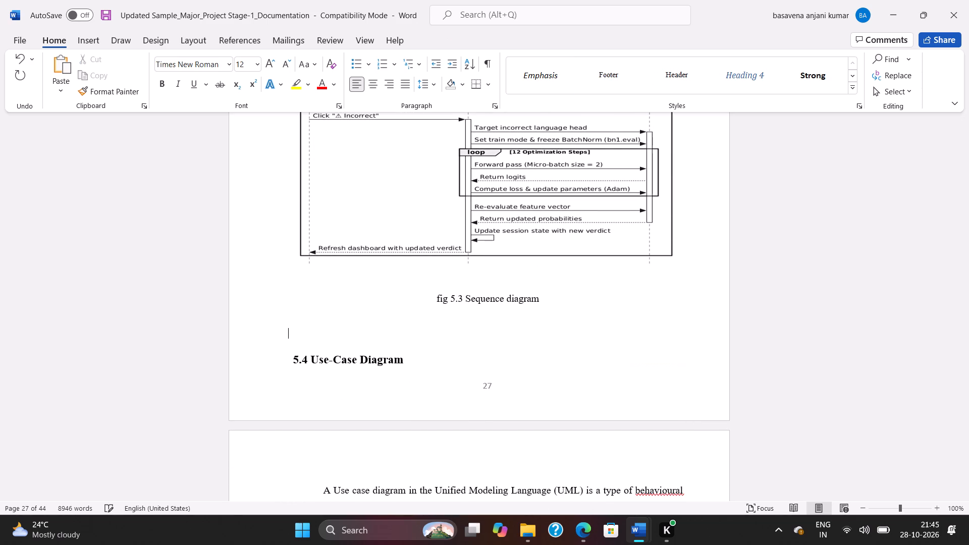
{"action": "key", "text": "Return"}
{"action": "key", "text": "Return"}
Set the Part 2 sequence diagram's text wrapping to Top and Bottom.
{"action": "scroll", "coordinate": [338, 322], "scroll_direction": "up", "scroll_amount": 5}
{"action": "left_click", "coordinate": [425, 340]}
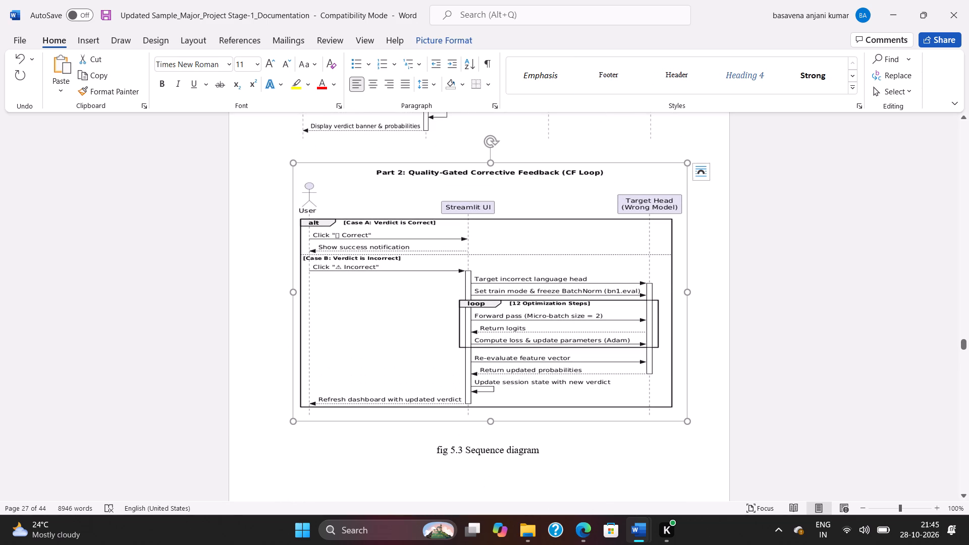
{"action": "left_click", "coordinate": [706, 173]}
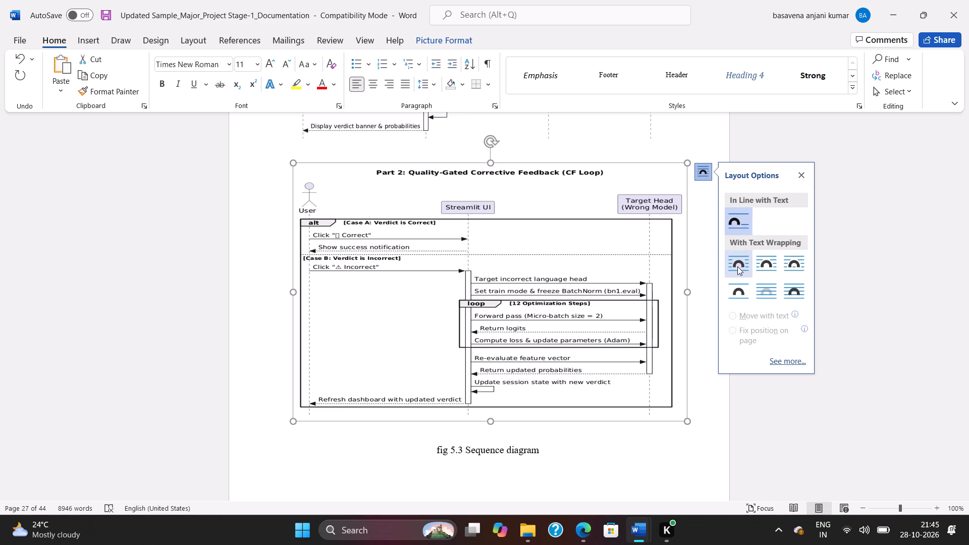
{"action": "left_click", "coordinate": [739, 285]}
Nudge the Part 2 sequence diagram slightly down and to the left beneath the Part 1 diagram.
{"action": "scroll", "coordinate": [587, 279], "scroll_direction": "up", "scroll_amount": 2}
{"action": "left_click", "coordinate": [539, 342]}
{"action": "left_click_drag", "start_coordinate": [537, 342], "coordinate": [536, 342]}
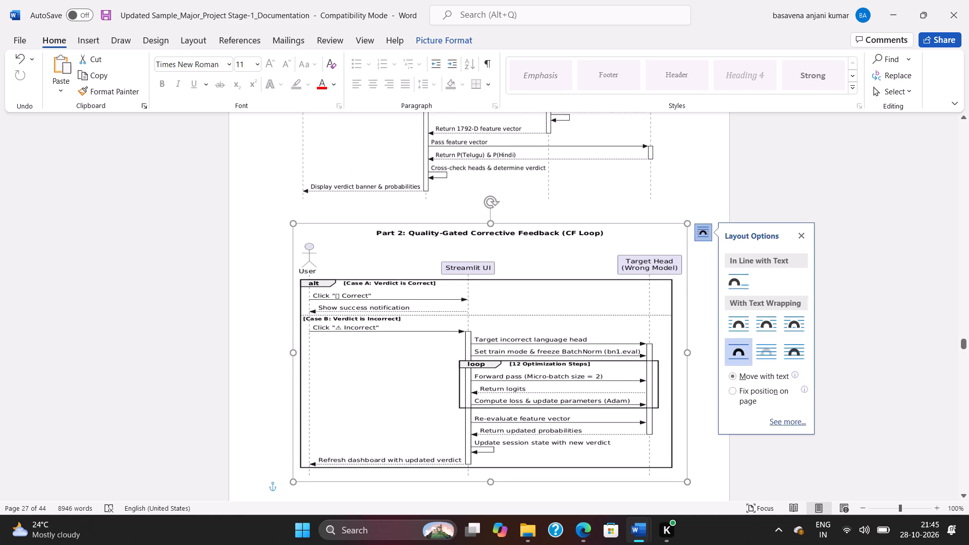
{"action": "left_click_drag", "start_coordinate": [536, 342], "coordinate": [533, 350]}
Enlarge the Part 1 sequence diagram slightly from its lower-right corner.
{"action": "scroll", "coordinate": [531, 343], "scroll_direction": "up", "scroll_amount": 6}
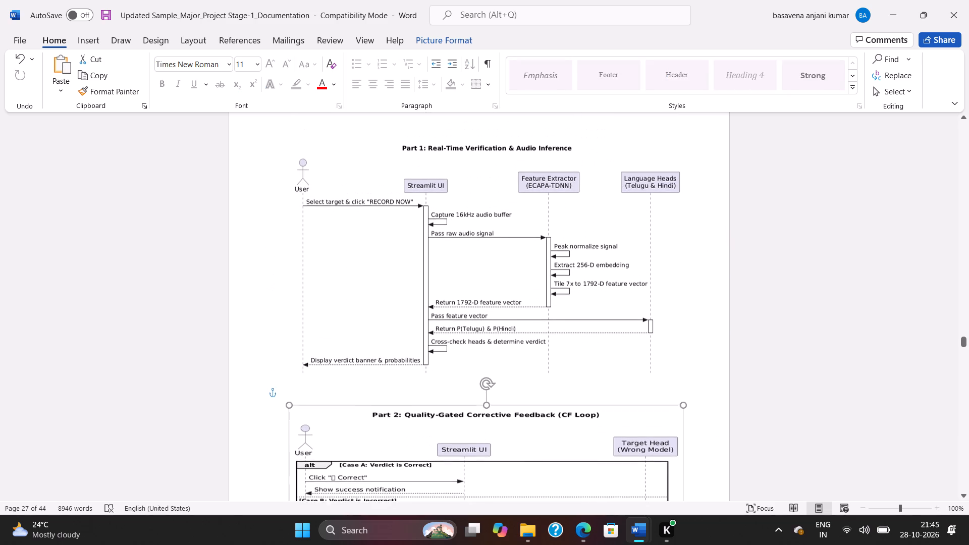
{"action": "left_click", "coordinate": [525, 311]}
{"action": "left_click_drag", "start_coordinate": [684, 386], "coordinate": [691, 390]}
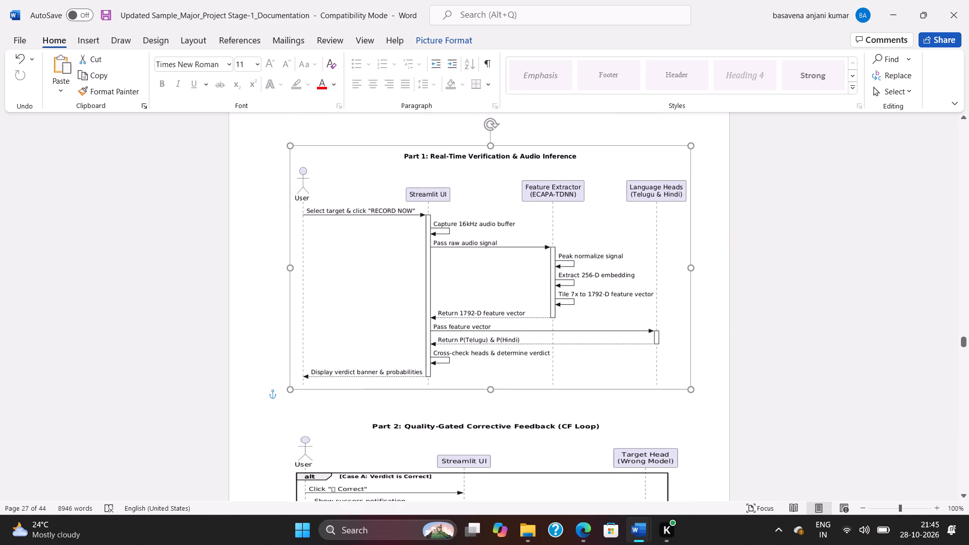
{"action": "left_click_drag", "start_coordinate": [691, 390], "coordinate": [691, 390]}
Enlarge the Part 2 sequence diagram slightly from its lower-right corner, extending it toward the page's right margin.
{"action": "scroll", "coordinate": [569, 363], "scroll_direction": "down", "scroll_amount": 9}
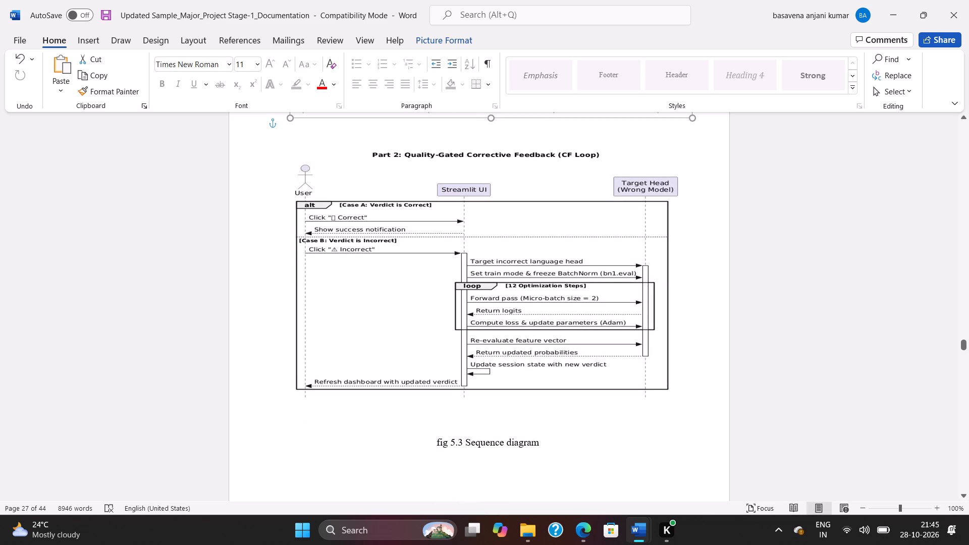
{"action": "left_click", "coordinate": [635, 361]}
{"action": "left_click_drag", "start_coordinate": [684, 405], "coordinate": [698, 409]}
{"action": "left_click", "coordinate": [497, 433]}
Delete the blank lines above the 5.4 Use-Case Diagram heading.
{"action": "scroll", "coordinate": [496, 422], "scroll_direction": "down", "scroll_amount": 2}
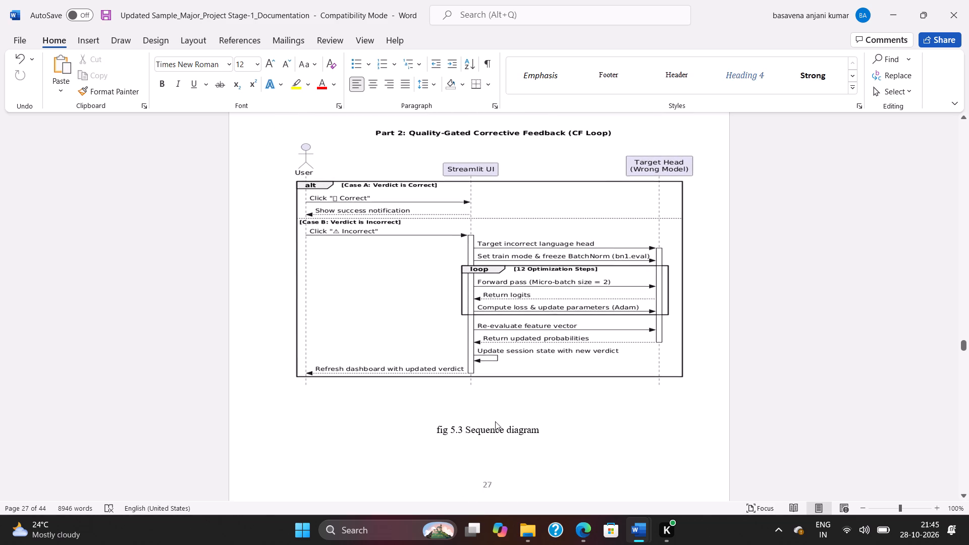
{"action": "scroll", "coordinate": [495, 421], "scroll_direction": "down", "scroll_amount": 10}
{"action": "left_click", "coordinate": [309, 255]}
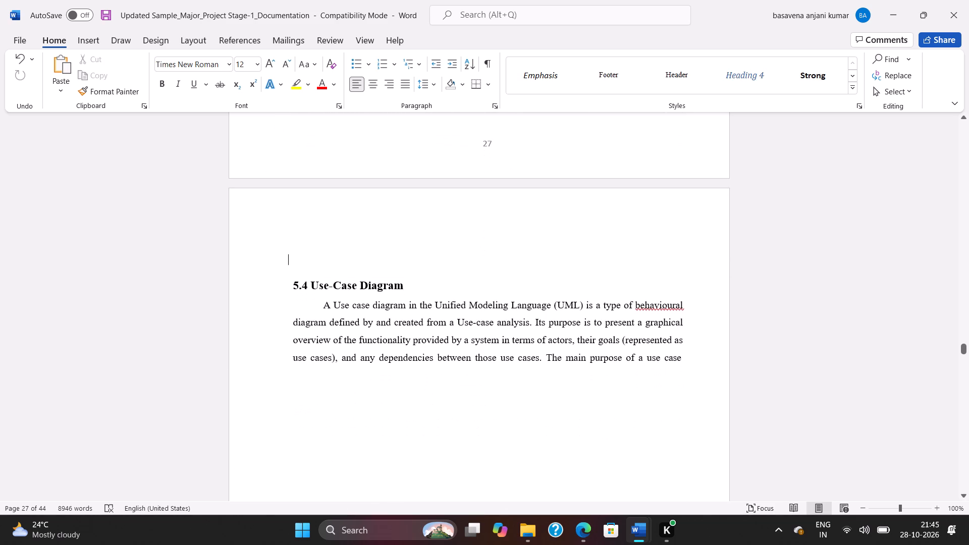
{"action": "key", "text": "BackSpace"}
{"action": "key", "text": "BackSpace"}
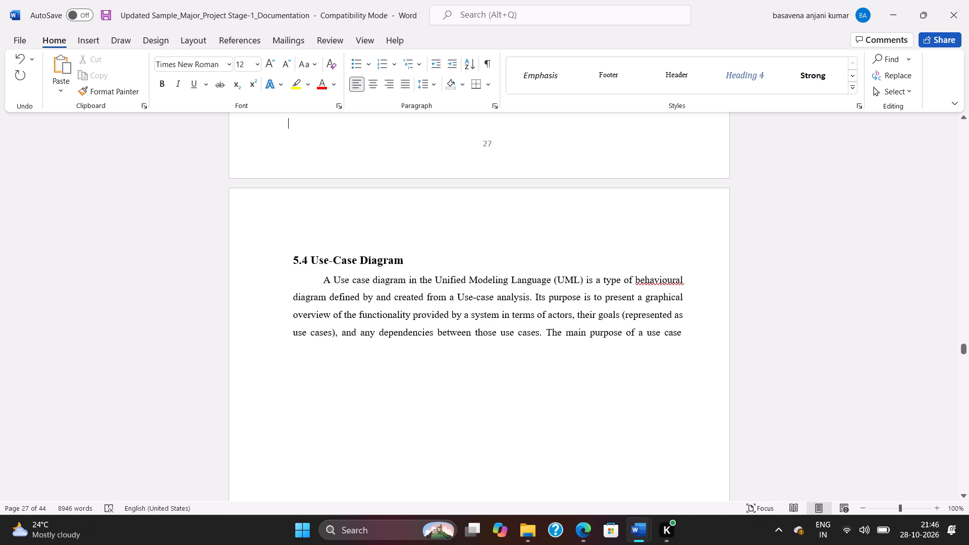
{"action": "left_click", "coordinate": [313, 237]}
{"action": "key", "text": "BackSpace"}
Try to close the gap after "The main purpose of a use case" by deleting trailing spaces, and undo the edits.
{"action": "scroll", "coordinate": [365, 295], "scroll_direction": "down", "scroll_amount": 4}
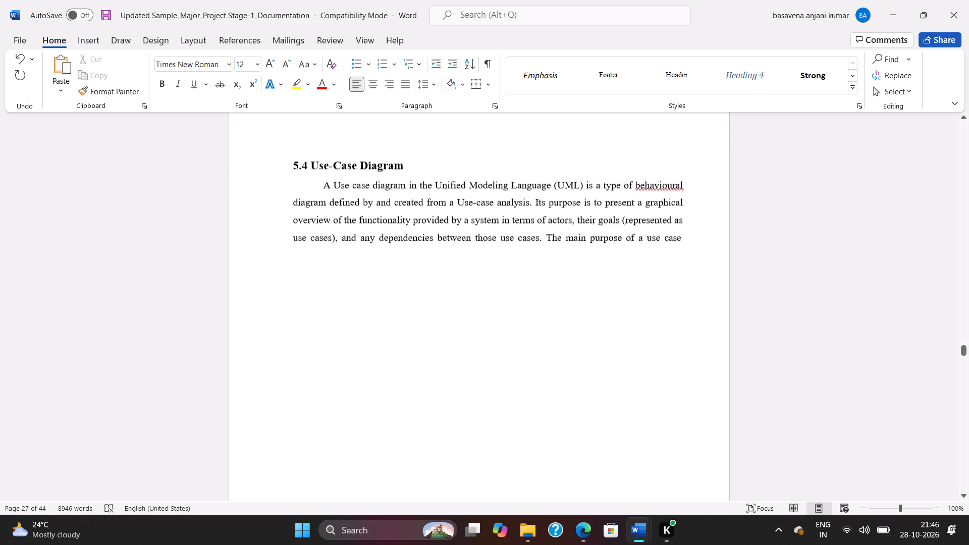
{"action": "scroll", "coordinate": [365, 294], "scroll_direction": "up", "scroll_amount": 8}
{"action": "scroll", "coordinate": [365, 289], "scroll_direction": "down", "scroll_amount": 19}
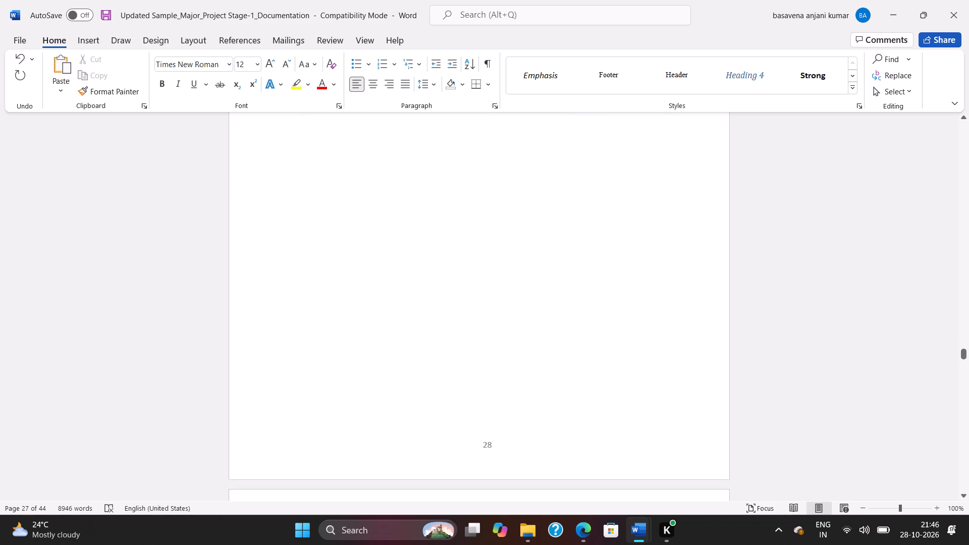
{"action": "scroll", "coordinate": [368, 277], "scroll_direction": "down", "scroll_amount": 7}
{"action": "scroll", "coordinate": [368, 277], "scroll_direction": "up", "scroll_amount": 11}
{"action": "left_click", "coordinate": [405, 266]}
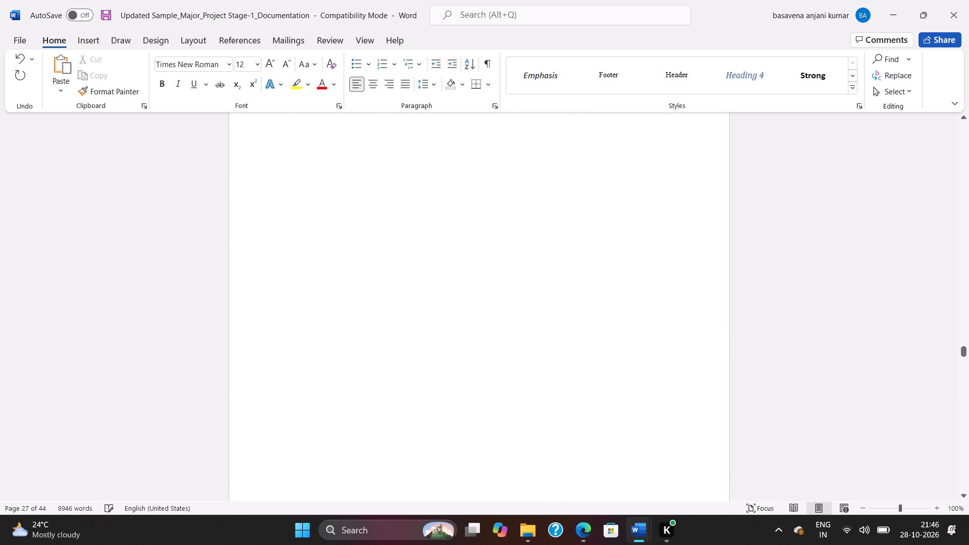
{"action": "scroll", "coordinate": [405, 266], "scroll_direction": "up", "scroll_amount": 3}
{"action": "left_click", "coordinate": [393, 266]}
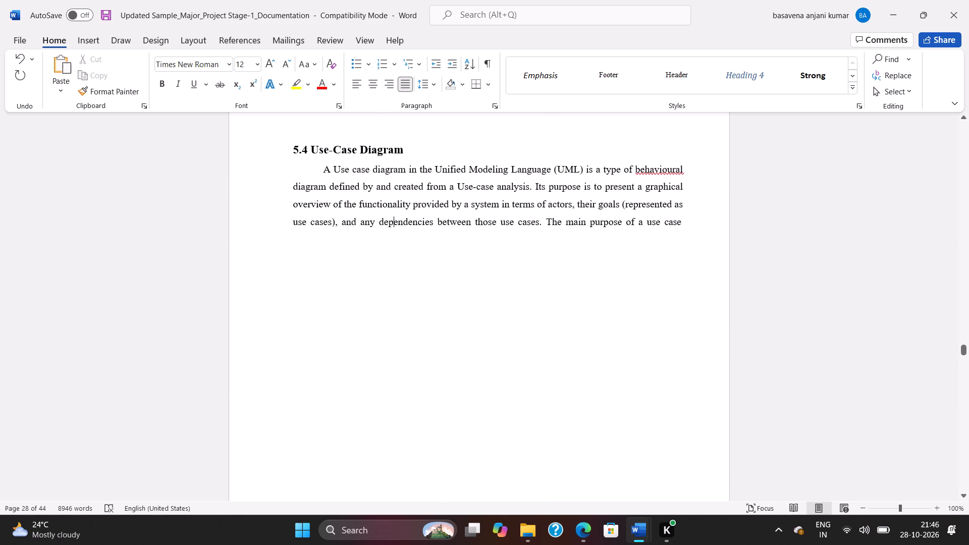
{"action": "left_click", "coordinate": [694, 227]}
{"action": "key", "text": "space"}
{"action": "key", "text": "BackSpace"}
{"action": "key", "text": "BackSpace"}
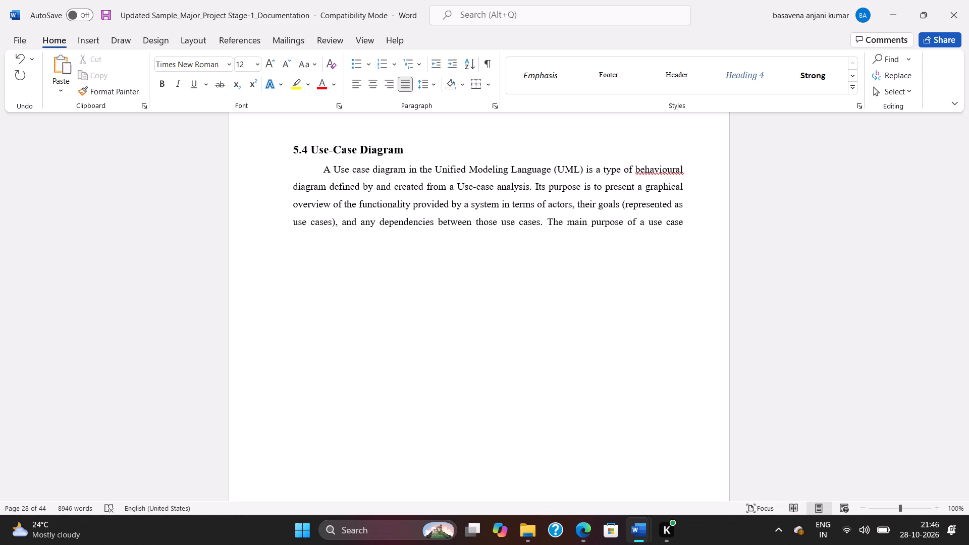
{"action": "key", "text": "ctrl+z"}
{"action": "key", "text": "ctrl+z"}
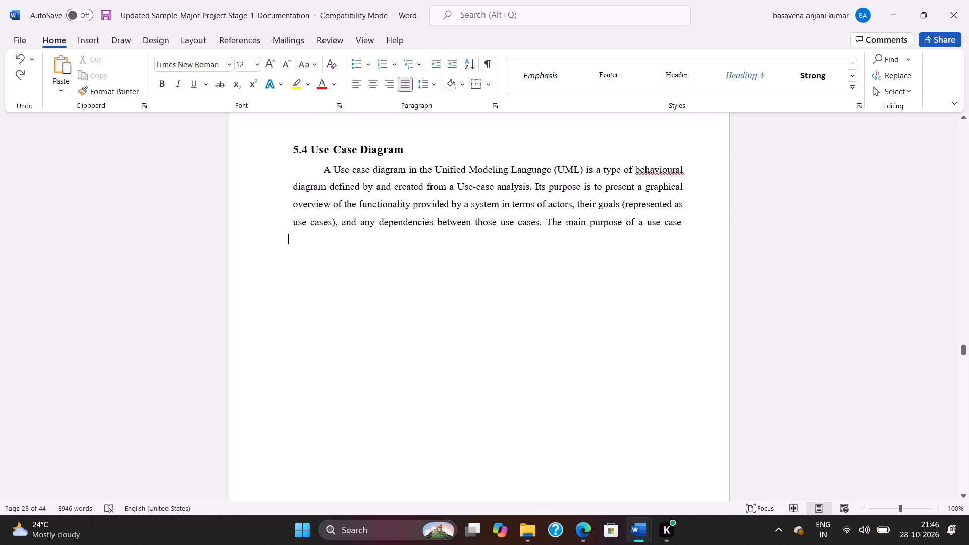
Delete the break after "The main purpose of a use case" to pull the rest of the paragraph up.
{"action": "key", "text": "Delete"}
Insert a blank line below the fig 5.3 Sequence diagram caption to push the 5.4 heading onto the next page.
{"action": "scroll", "coordinate": [584, 269], "scroll_direction": "up", "scroll_amount": 4}
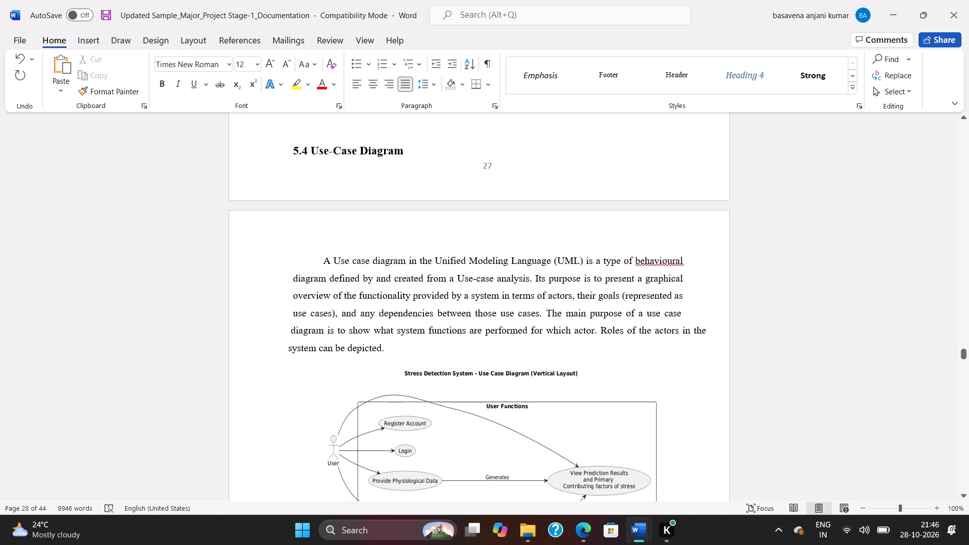
{"action": "scroll", "coordinate": [457, 230], "scroll_direction": "up", "scroll_amount": 3}
{"action": "left_click", "coordinate": [326, 212]}
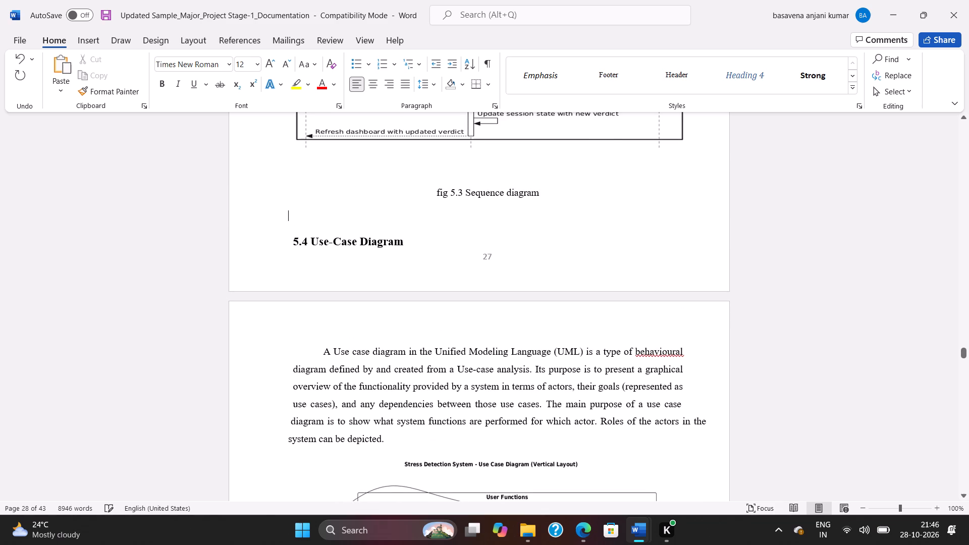
{"action": "key", "text": "Return"}
Switch to the system design document and copy the Spoken Language Verification System use case diagram.
{"action": "scroll", "coordinate": [328, 211], "scroll_direction": "down", "scroll_amount": 8}
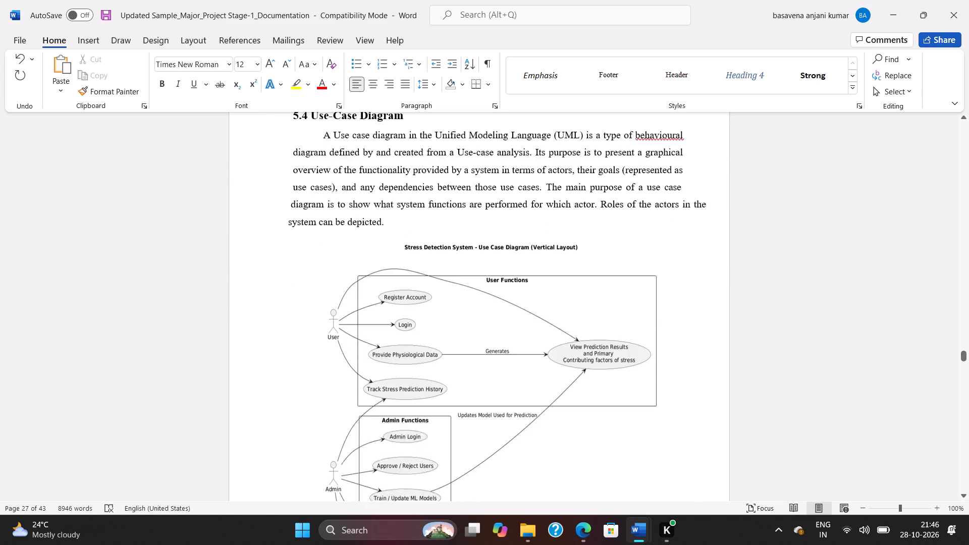
{"action": "scroll", "coordinate": [329, 211], "scroll_direction": "down", "scroll_amount": 6}
{"action": "key", "text": "alt+Tab"}
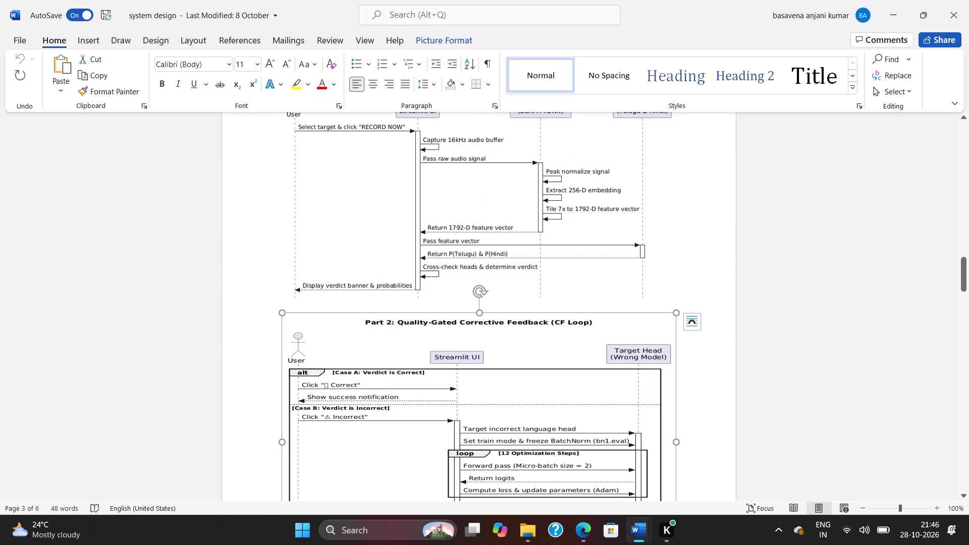
{"action": "scroll", "coordinate": [442, 283], "scroll_direction": "down", "scroll_amount": 14}
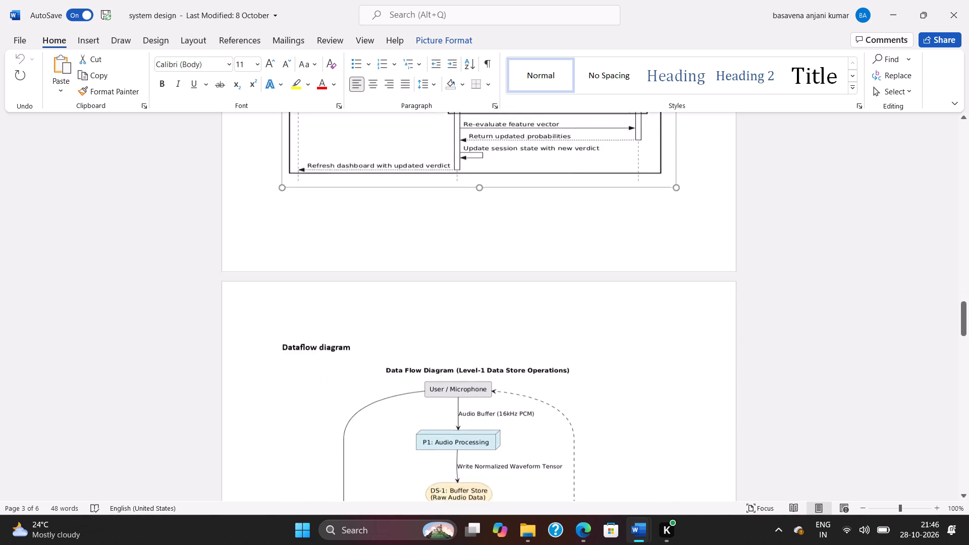
{"action": "scroll", "coordinate": [446, 277], "scroll_direction": "down", "scroll_amount": 20}
{"action": "scroll", "coordinate": [446, 277], "scroll_direction": "down", "scroll_amount": 5}
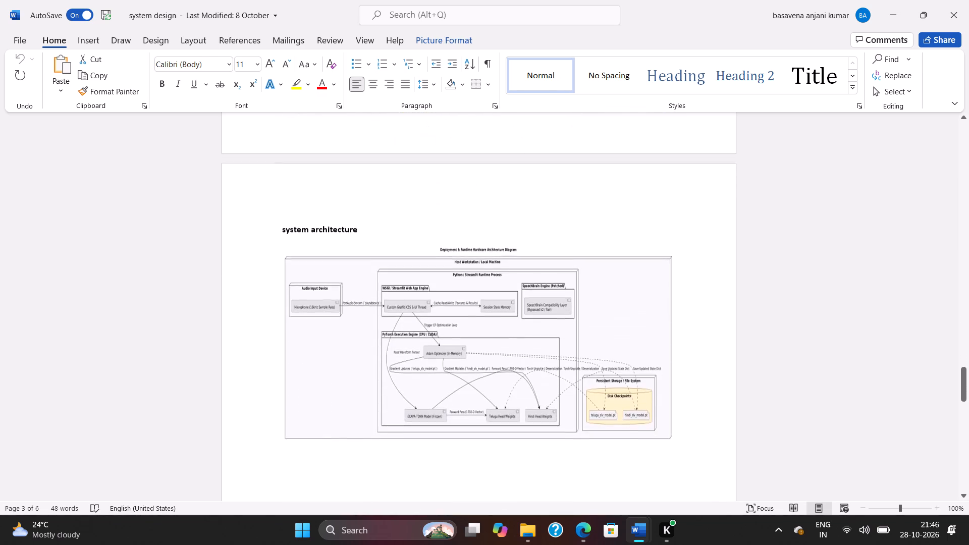
{"action": "scroll", "coordinate": [447, 269], "scroll_direction": "down", "scroll_amount": 6}
{"action": "left_click_drag", "start_coordinate": [963, 397], "coordinate": [965, 284]}
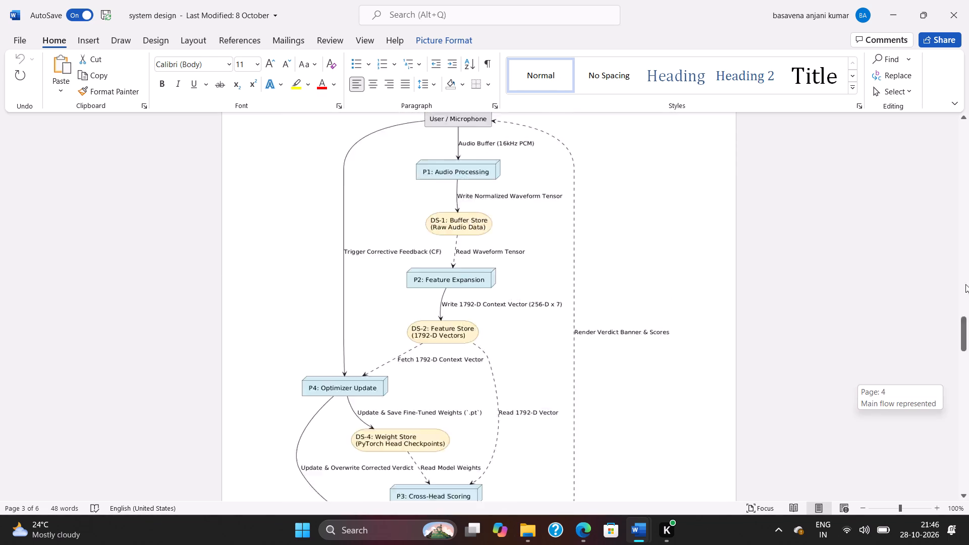
{"action": "left_click_drag", "start_coordinate": [965, 284], "coordinate": [967, 133]}
{"action": "left_click", "coordinate": [535, 307]}
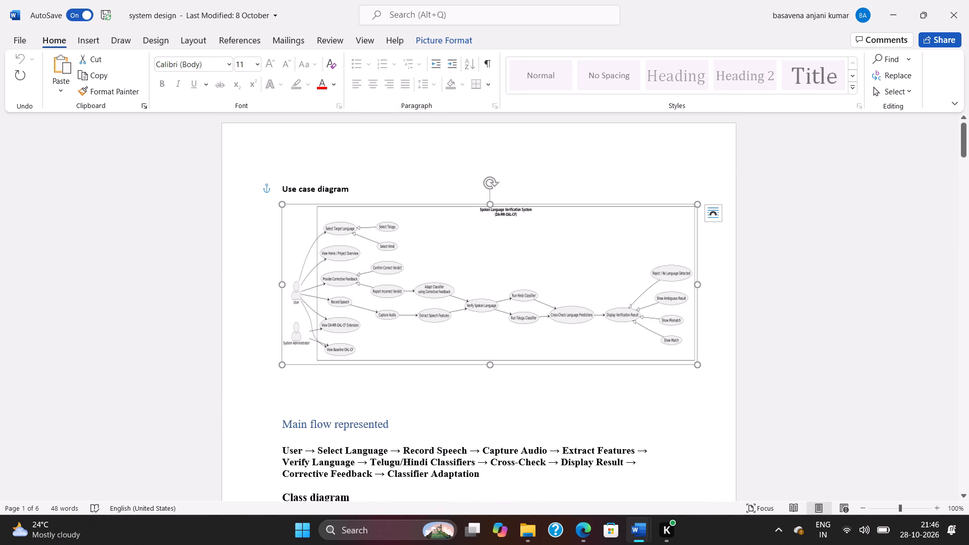
{"action": "key", "text": "ctrl+c"}
{"action": "left_click", "coordinate": [791, 317]}
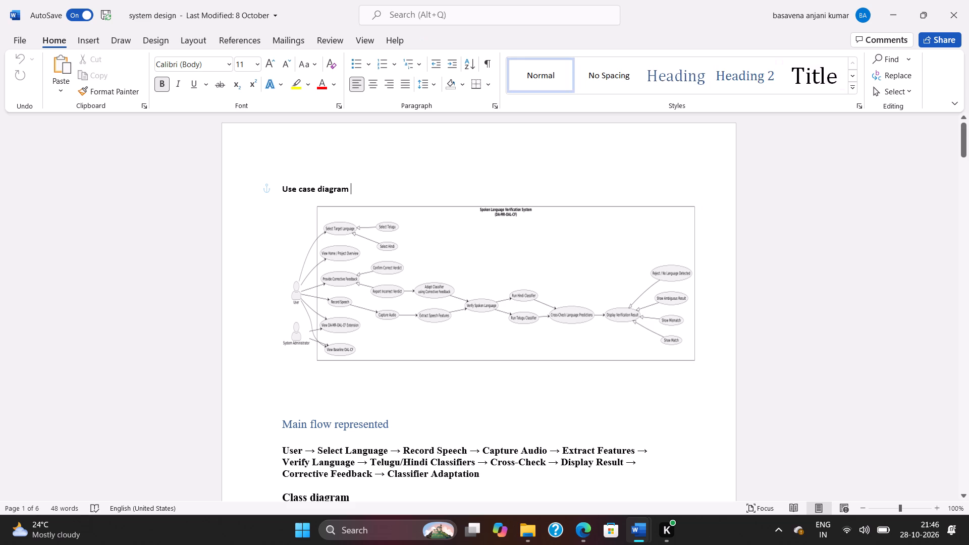
In the major project documentation, replace the sample Stress Detection System use-case diagram with the copied one.
{"action": "key", "text": "alt+Tab"}
{"action": "scroll", "coordinate": [606, 306], "scroll_direction": "up", "scroll_amount": 4}
{"action": "left_click", "coordinate": [472, 268]}
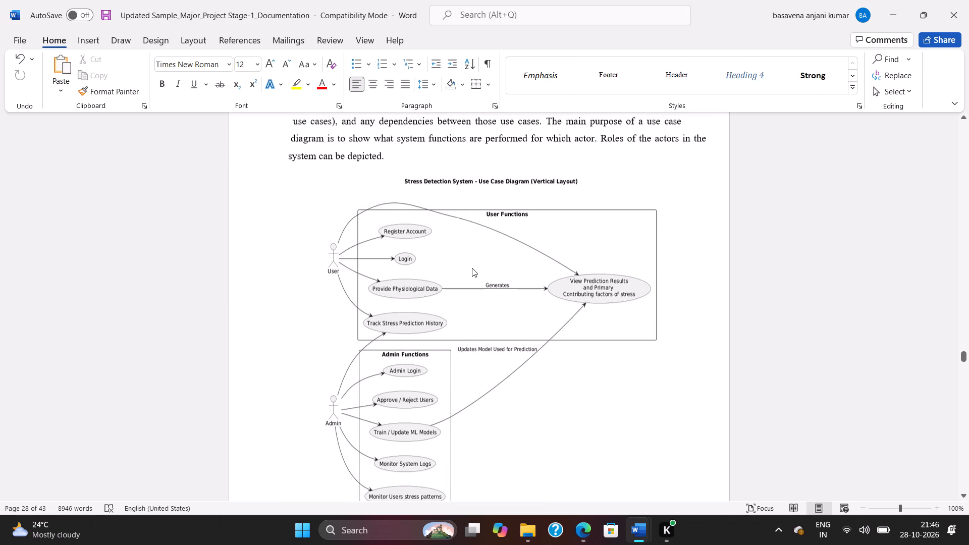
{"action": "key", "text": "Delete"}
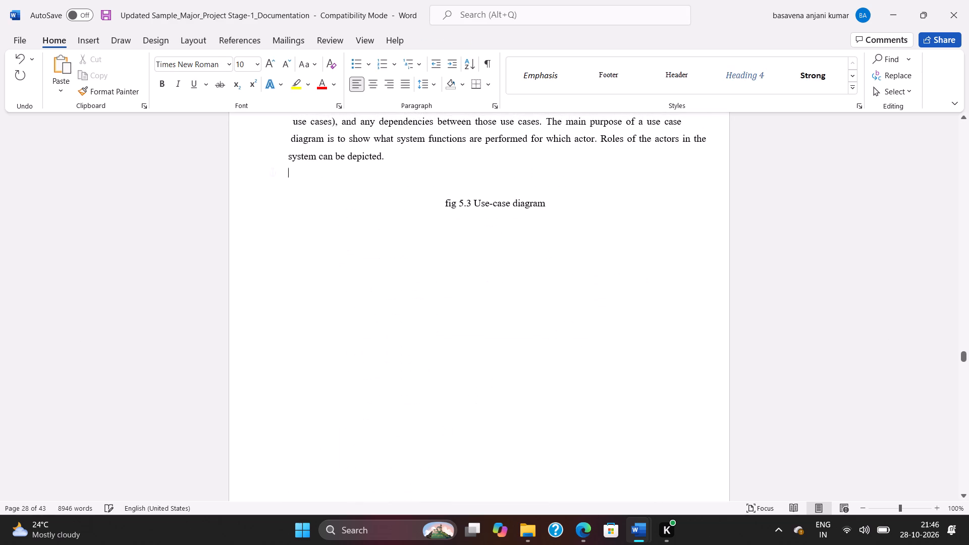
{"action": "key", "text": "ctrl+v"}
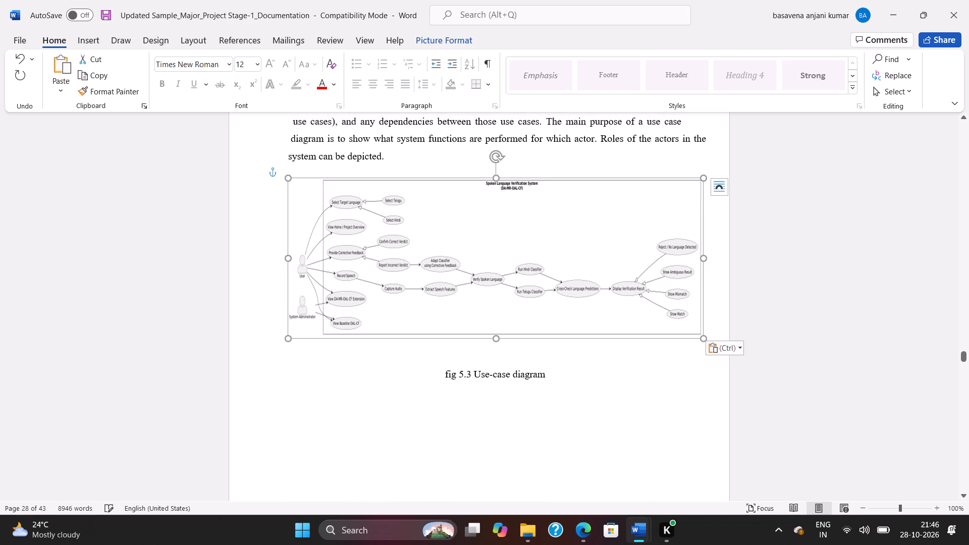
Set the pasted use-case diagram's text wrapping to Top and Bottom.
{"action": "left_click", "coordinate": [723, 188]}
{"action": "left_click", "coordinate": [741, 313]}
{"action": "left_click", "coordinate": [565, 305]}
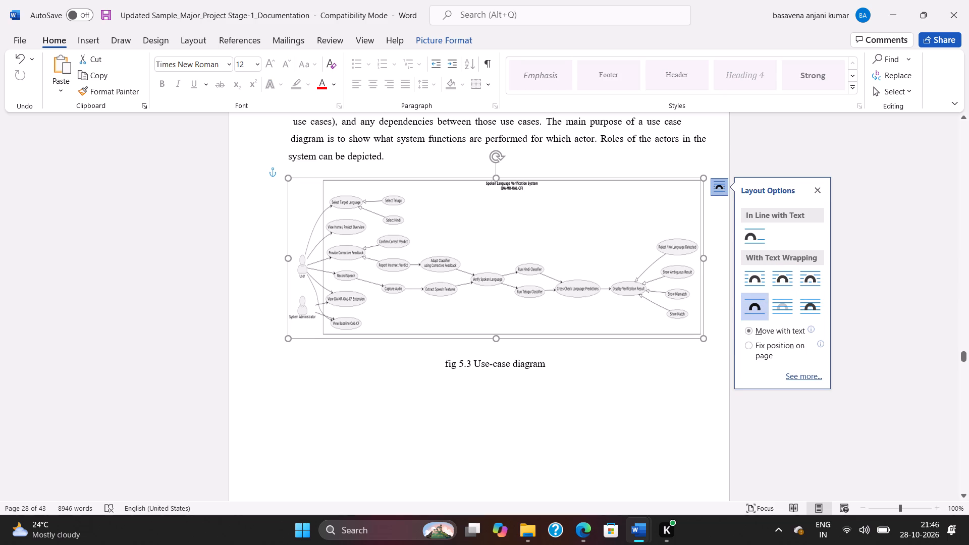
Enlarge the use-case diagram to span nearly the page's full width, shifting it left and stretching it taller.
{"action": "left_click_drag", "start_coordinate": [704, 341], "coordinate": [703, 370]}
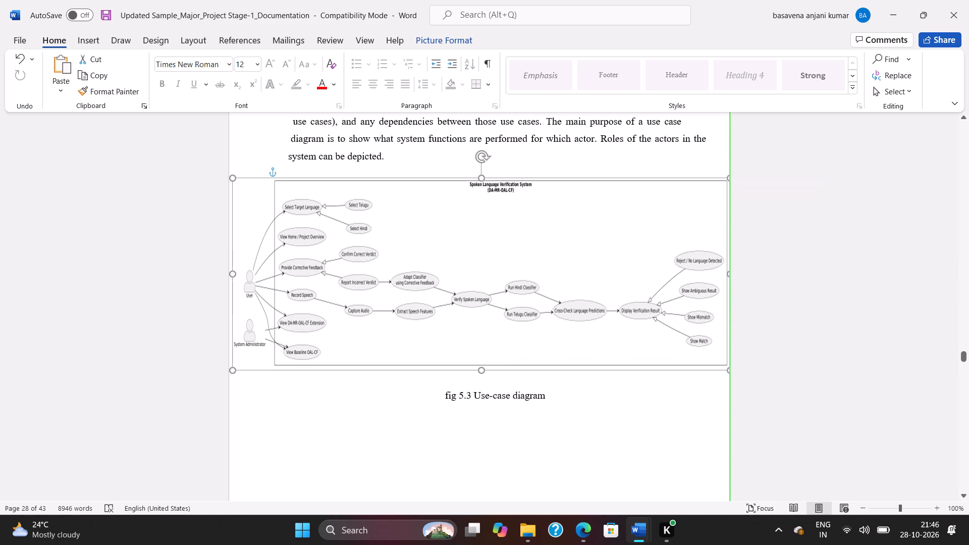
{"action": "left_click_drag", "start_coordinate": [703, 370], "coordinate": [694, 347]}
{"action": "left_click_drag", "start_coordinate": [566, 300], "coordinate": [530, 297]}
{"action": "left_click_drag", "start_coordinate": [478, 346], "coordinate": [478, 372]}
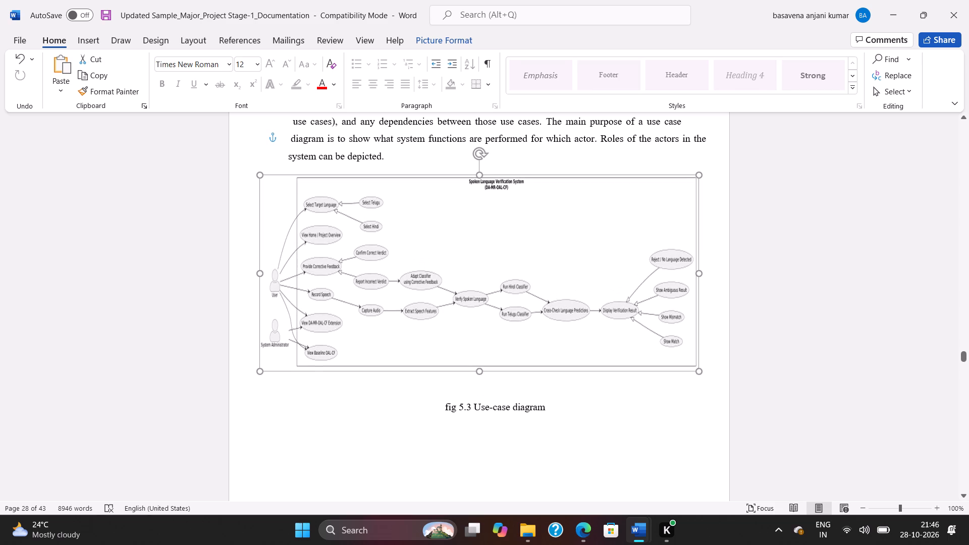
{"action": "left_click_drag", "start_coordinate": [478, 372], "coordinate": [476, 454]}
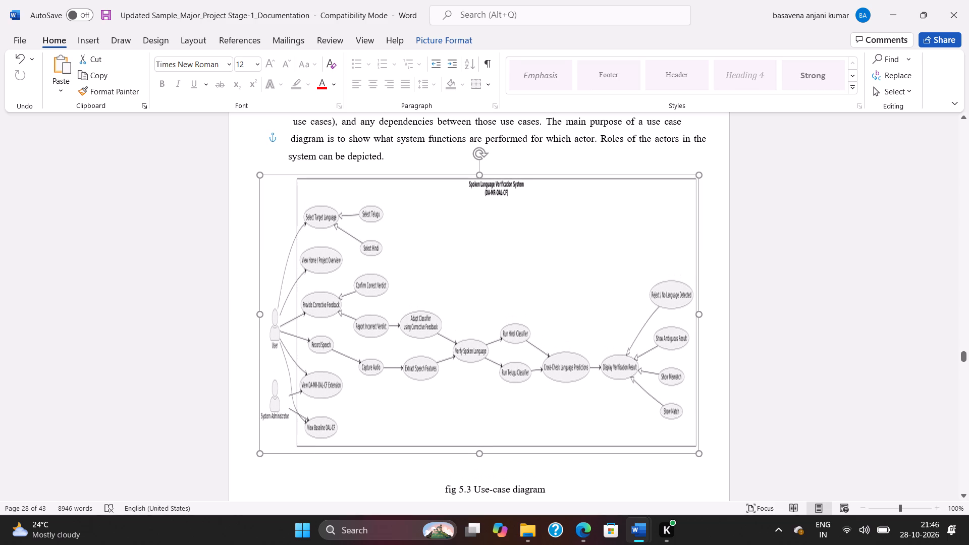
{"action": "left_click_drag", "start_coordinate": [476, 454], "coordinate": [476, 459]}
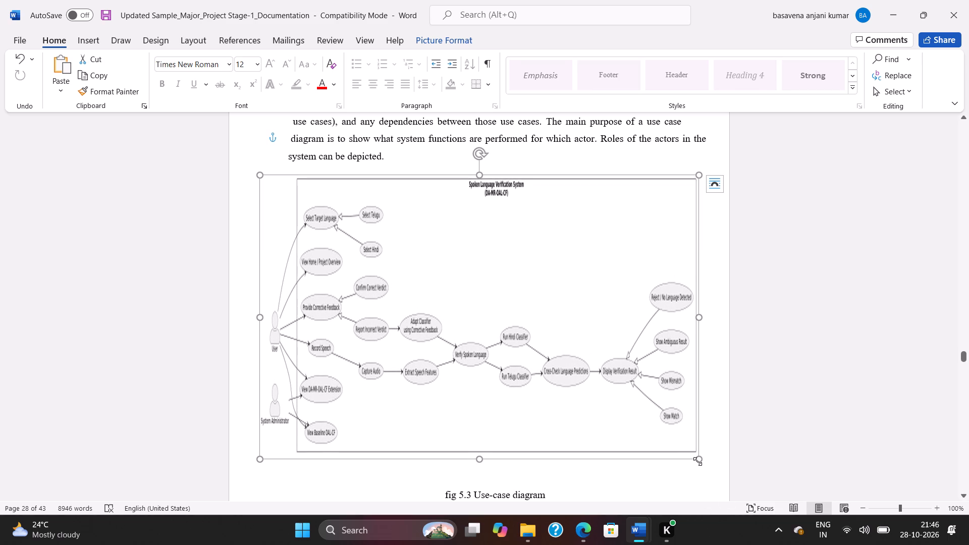
{"action": "left_click_drag", "start_coordinate": [697, 461], "coordinate": [687, 472]}
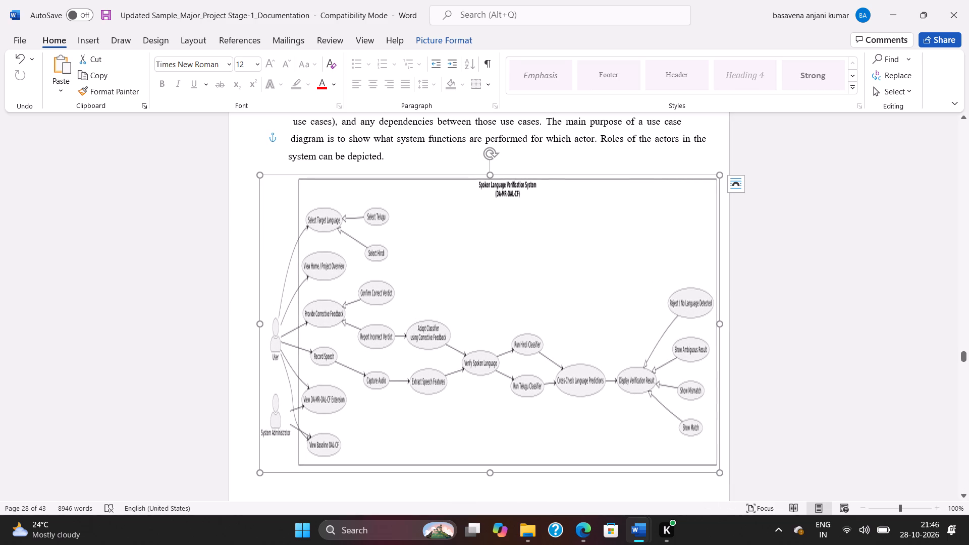
{"action": "left_click_drag", "start_coordinate": [261, 324], "coordinate": [243, 320]}
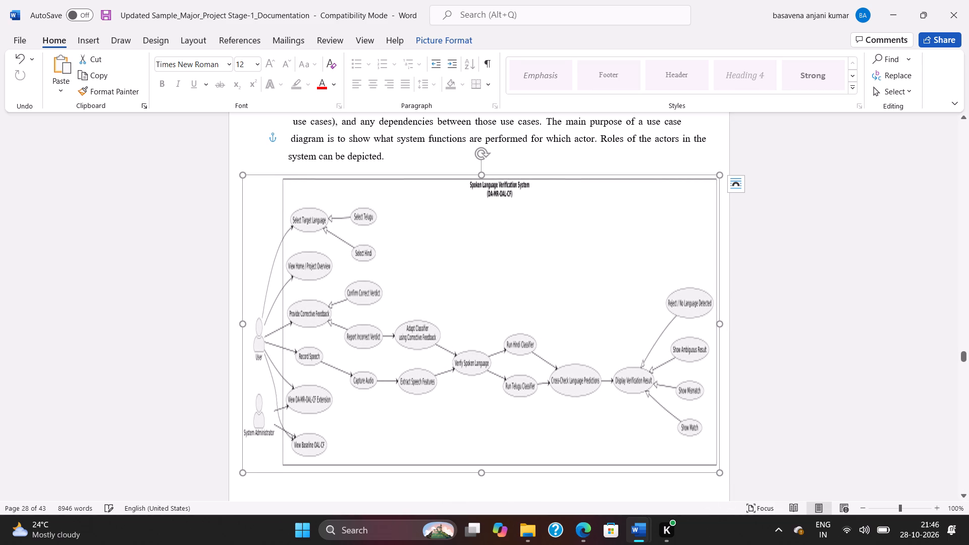
Nudge the use-case diagram slightly left and narrow it slightly from its right edge.
{"action": "scroll", "coordinate": [583, 342], "scroll_direction": "up", "scroll_amount": 2, "text": "ctrl"}
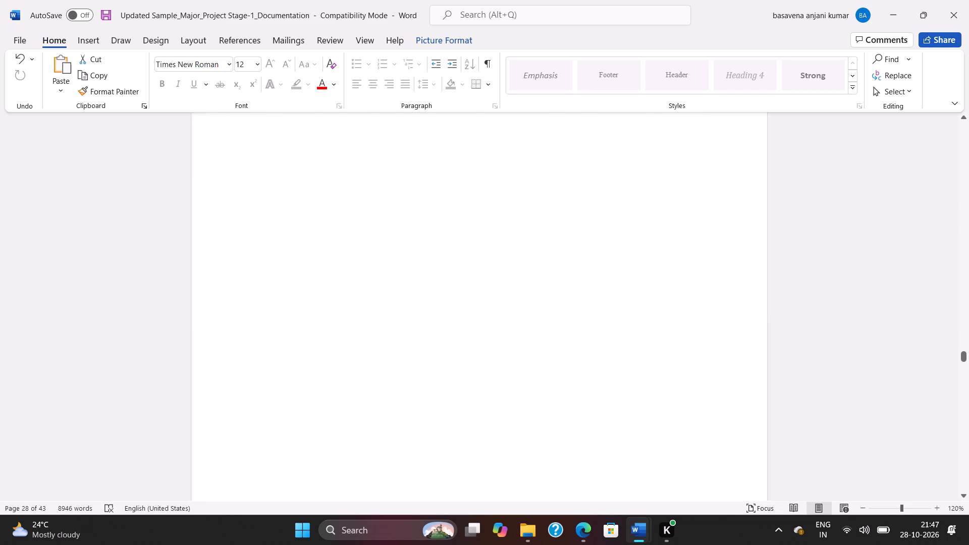
{"action": "scroll", "coordinate": [583, 341], "scroll_direction": "up", "scroll_amount": 1, "text": "ctrl"}
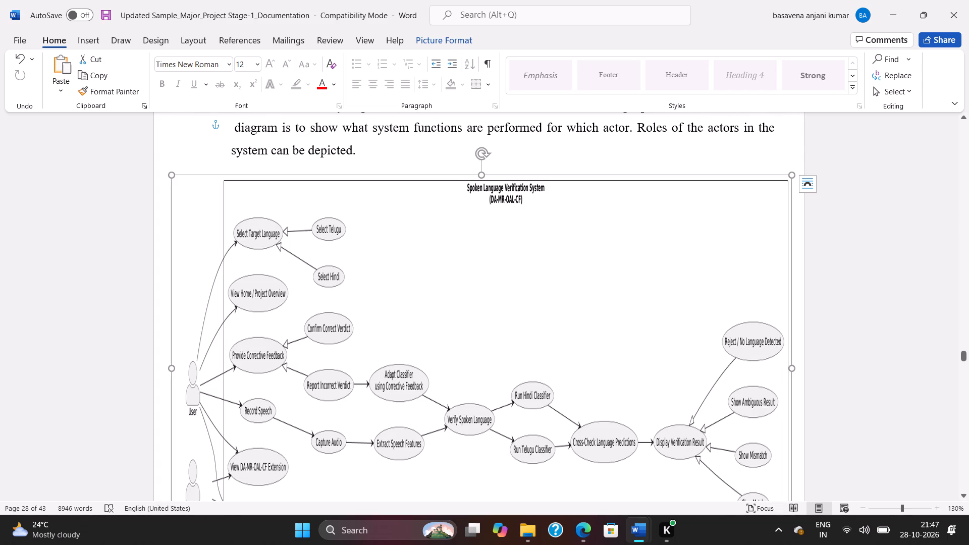
{"action": "scroll", "coordinate": [534, 328], "scroll_direction": "down", "scroll_amount": 2, "text": "ctrl"}
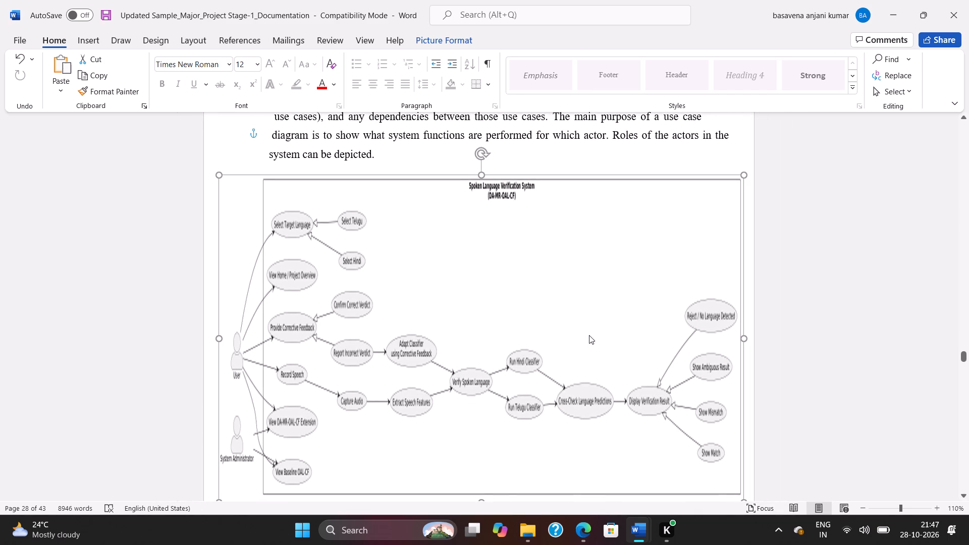
{"action": "left_click_drag", "start_coordinate": [604, 335], "coordinate": [597, 335]}
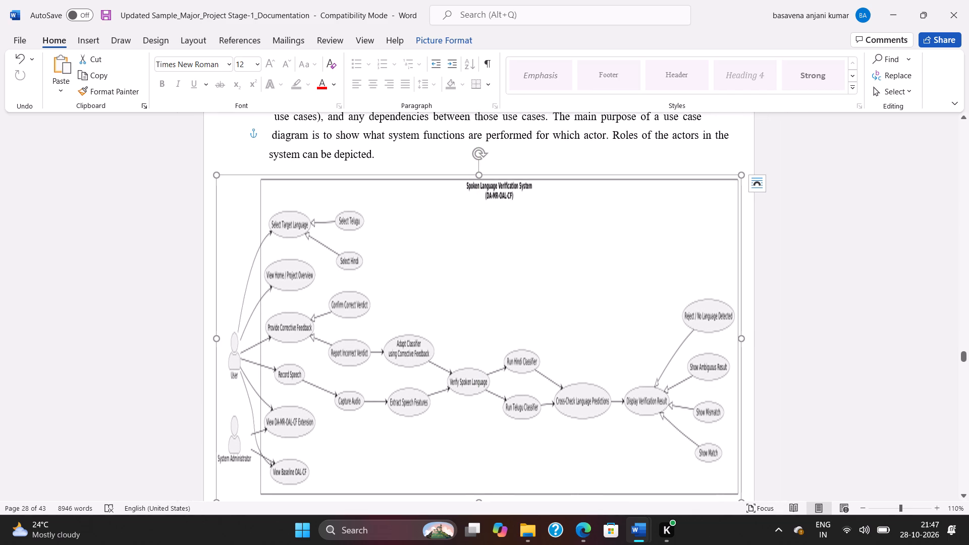
{"action": "left_click_drag", "start_coordinate": [739, 339], "coordinate": [727, 335]}
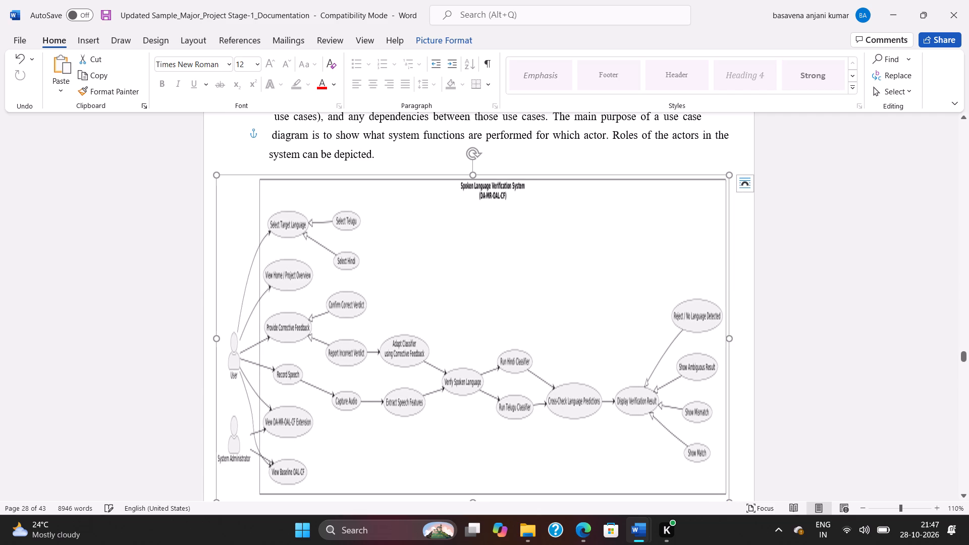
Shrink the use-case diagram from its upper-left corner, shifting it slightly up and left above the fig 5.3 caption.
{"action": "scroll", "coordinate": [638, 336], "scroll_direction": "down", "scroll_amount": 3}
{"action": "left_click", "coordinate": [622, 324]}
{"action": "scroll", "coordinate": [622, 323], "scroll_direction": "down", "scroll_amount": 2}
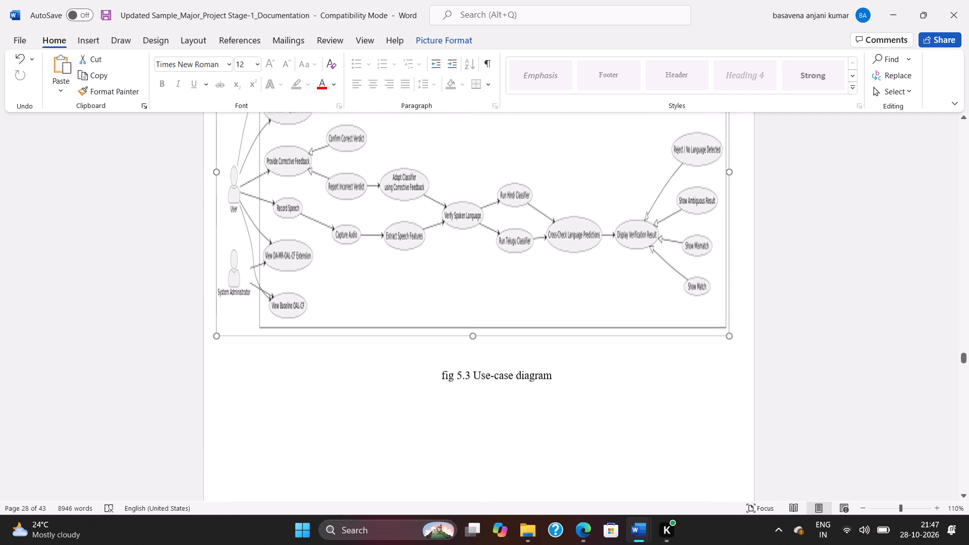
{"action": "scroll", "coordinate": [621, 323], "scroll_direction": "up", "scroll_amount": 4}
{"action": "scroll", "coordinate": [595, 317], "scroll_direction": "up", "scroll_amount": 1, "text": "ctrl"}
{"action": "scroll", "coordinate": [595, 317], "scroll_direction": "down", "scroll_amount": 1, "text": "ctrl"}
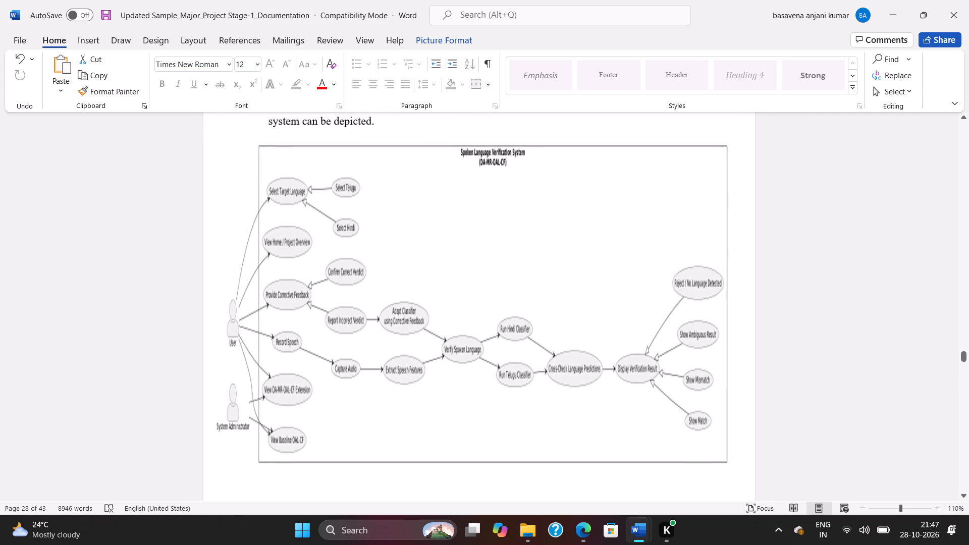
{"action": "scroll", "coordinate": [595, 317], "scroll_direction": "down", "scroll_amount": 1, "text": "ctrl"}
{"action": "left_click_drag", "start_coordinate": [242, 142], "coordinate": [256, 157]}
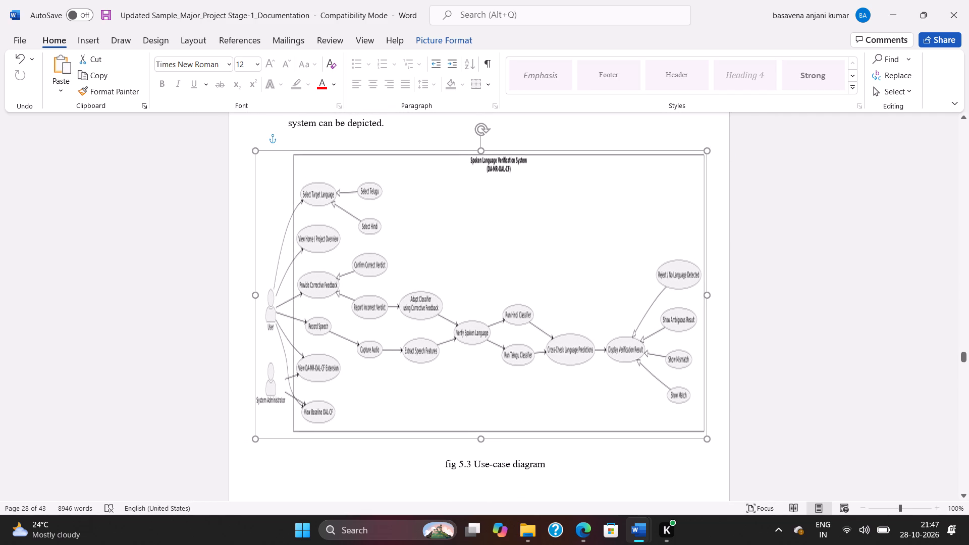
{"action": "left_click_drag", "start_coordinate": [256, 157], "coordinate": [271, 186]}
{"action": "left_click_drag", "start_coordinate": [441, 272], "coordinate": [432, 261]}
{"action": "left_click", "coordinate": [795, 313]}
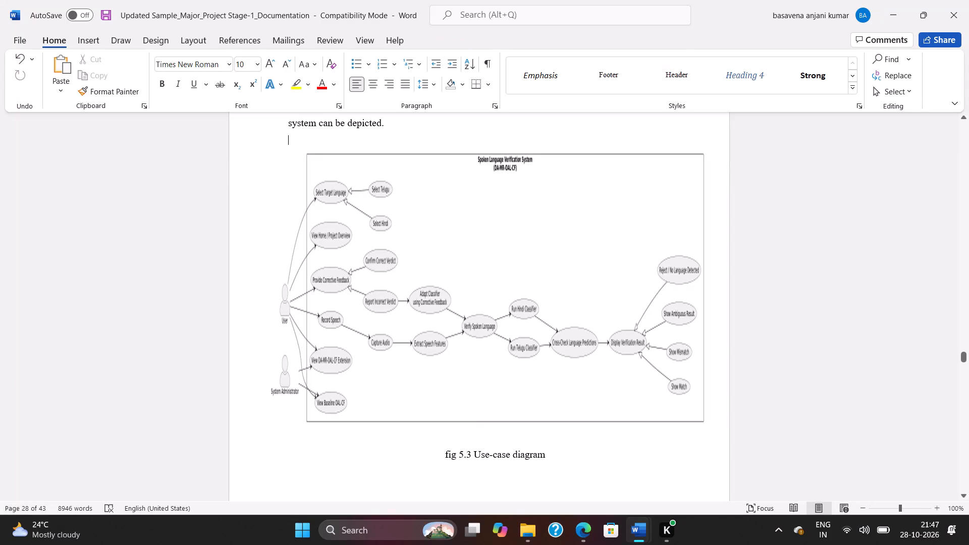
Widen the use-case diagram on both sides, extending its left and right edges closer to the page edges.
{"action": "scroll", "coordinate": [581, 296], "scroll_direction": "up", "scroll_amount": 6, "text": "ctrl"}
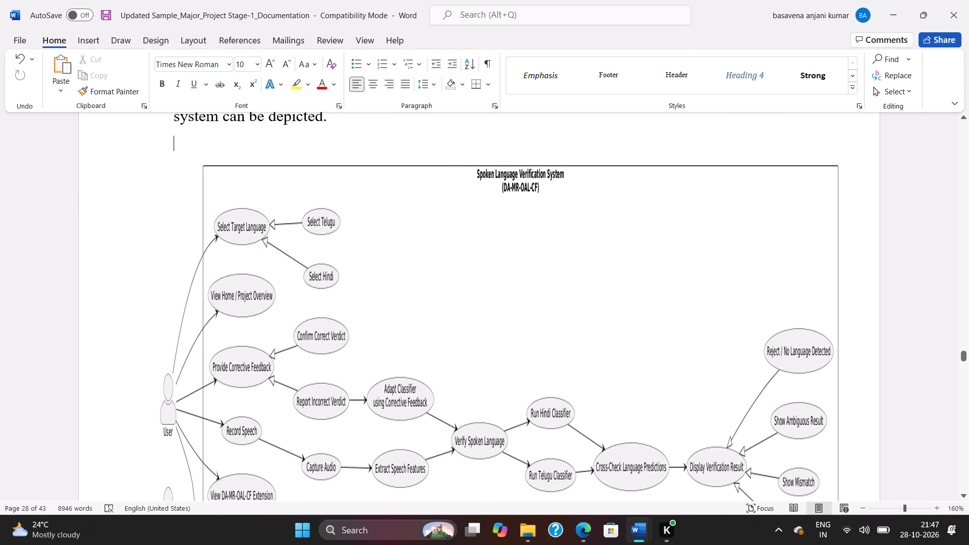
{"action": "scroll", "coordinate": [543, 288], "scroll_direction": "down", "scroll_amount": 5}
{"action": "scroll", "coordinate": [543, 286], "scroll_direction": "up", "scroll_amount": 2}
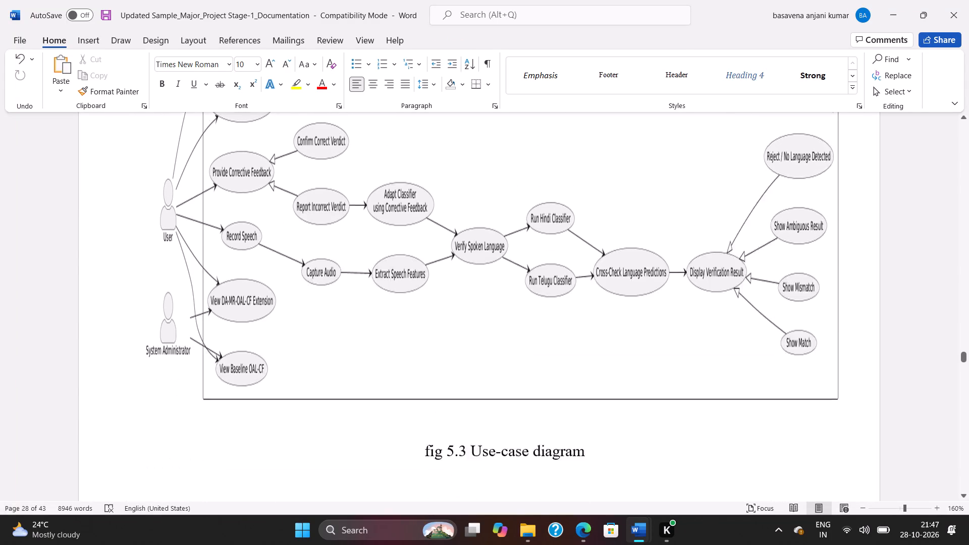
{"action": "scroll", "coordinate": [543, 286], "scroll_direction": "up", "scroll_amount": 2}
{"action": "left_click", "coordinate": [207, 361]}
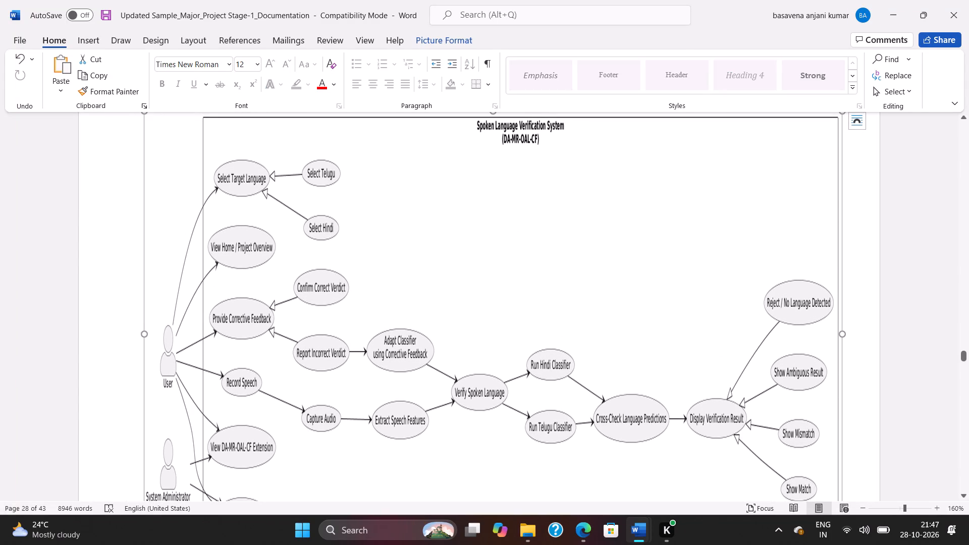
{"action": "left_click_drag", "start_coordinate": [142, 333], "coordinate": [103, 330]}
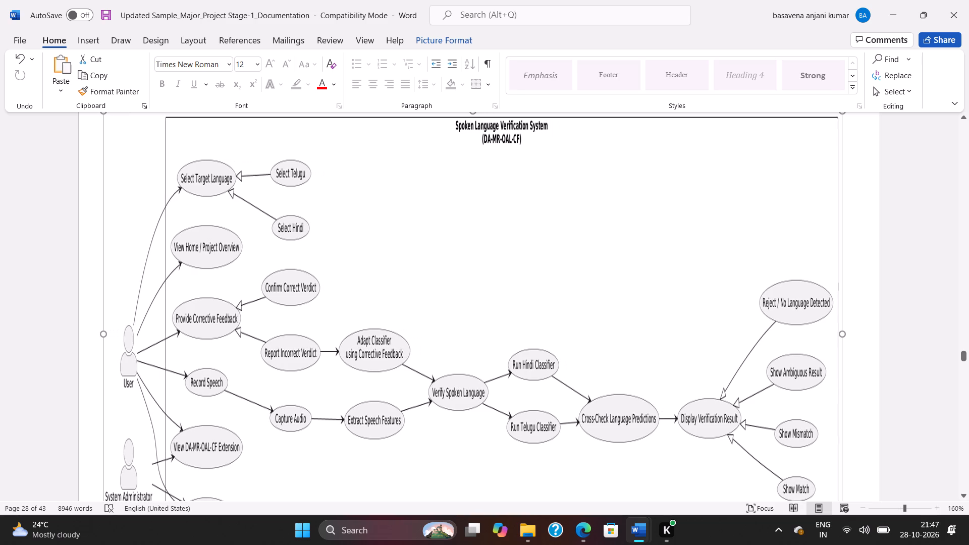
{"action": "left_click_drag", "start_coordinate": [103, 330], "coordinate": [94, 329]}
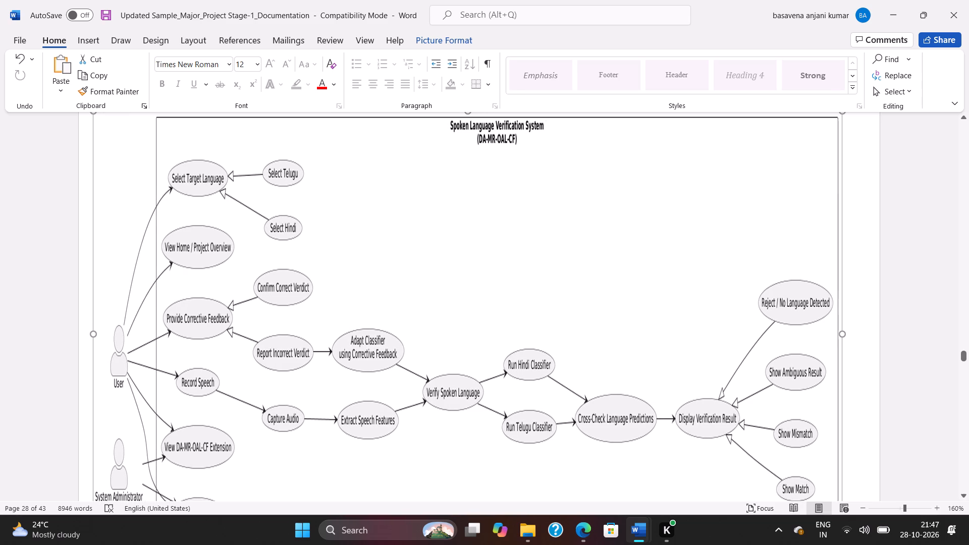
{"action": "left_click_drag", "start_coordinate": [94, 329], "coordinate": [118, 335]}
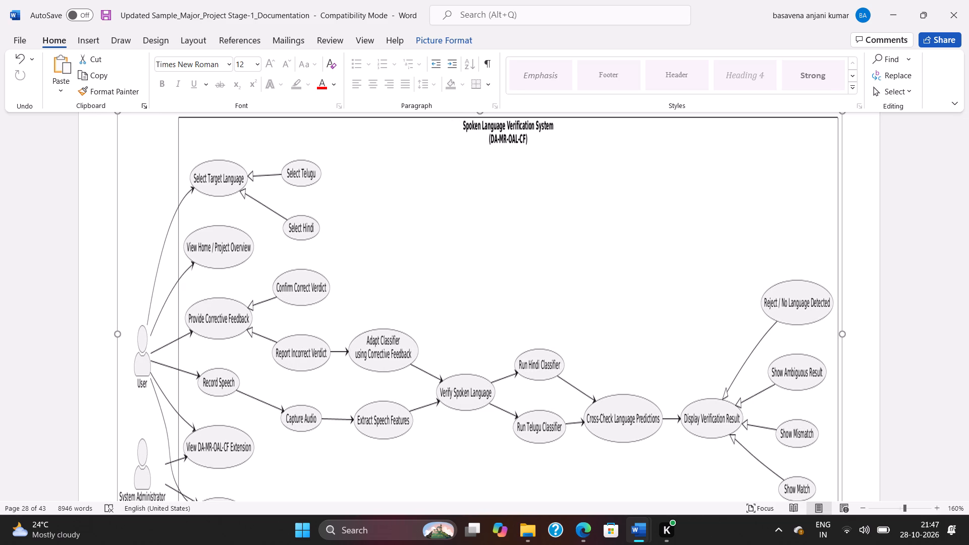
{"action": "left_click_drag", "start_coordinate": [118, 335], "coordinate": [118, 335]}
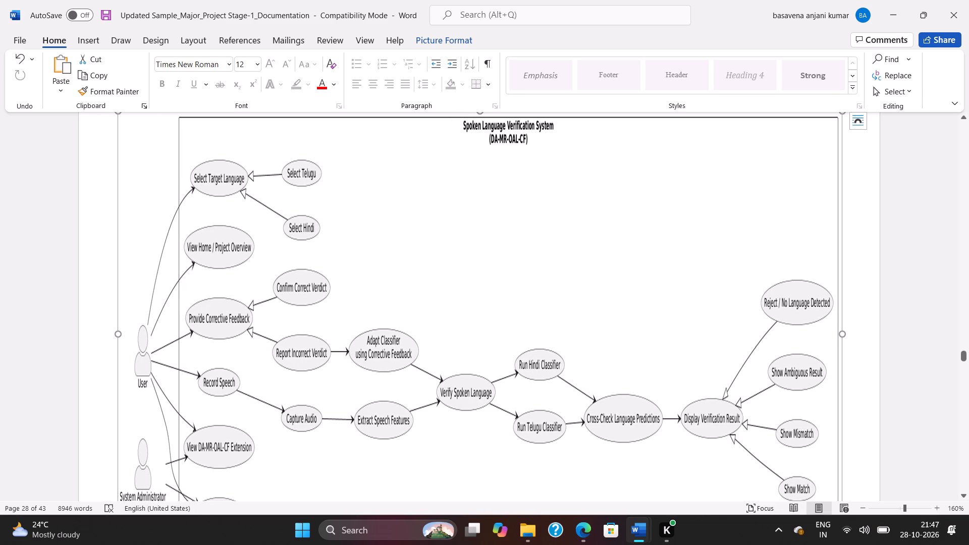
{"action": "left_click_drag", "start_coordinate": [844, 333], "coordinate": [867, 331]}
{"action": "scroll", "coordinate": [659, 324], "scroll_direction": "down", "scroll_amount": 3}
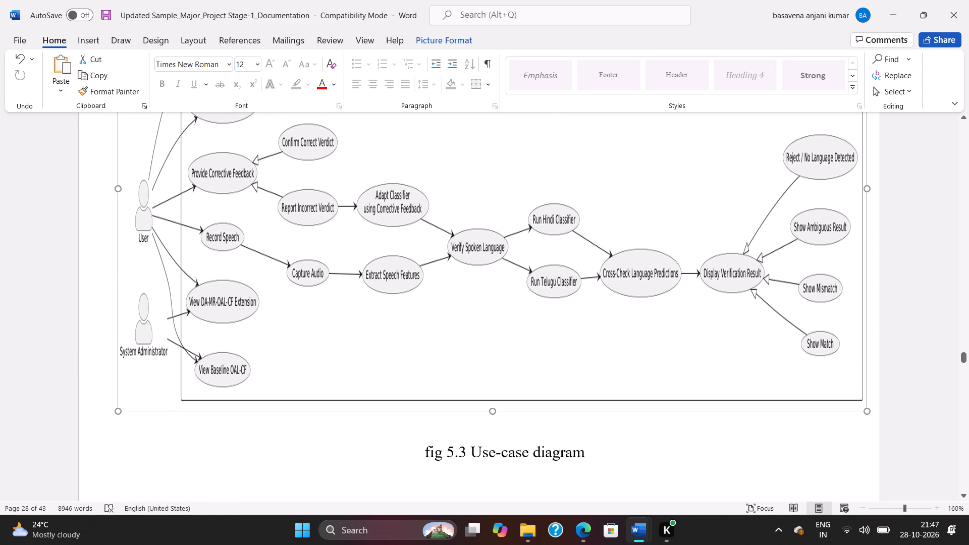
{"action": "scroll", "coordinate": [658, 323], "scroll_direction": "up", "scroll_amount": 5}
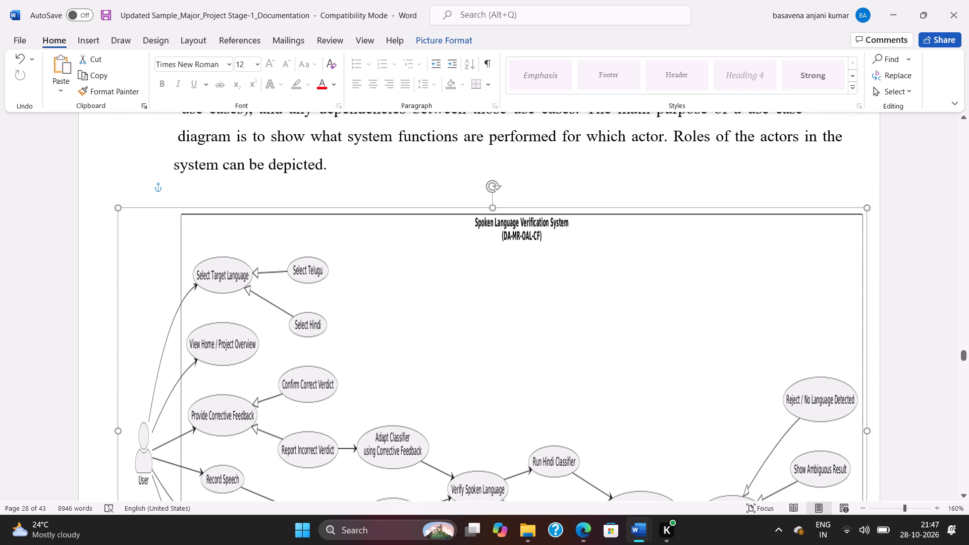
{"action": "left_click", "coordinate": [712, 165]}
Review the resized use-case diagram's page and the Python and project modules text of the Software Environment chapter.
{"action": "scroll", "coordinate": [657, 151], "scroll_direction": "down", "scroll_amount": 1, "text": "ctrl"}
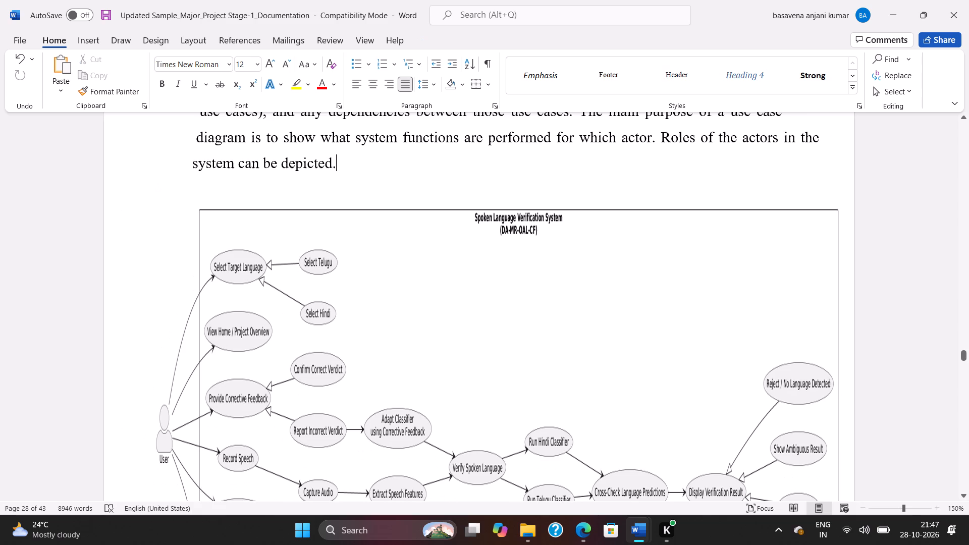
{"action": "scroll", "coordinate": [657, 151], "scroll_direction": "down", "scroll_amount": 4, "text": "ctrl"}
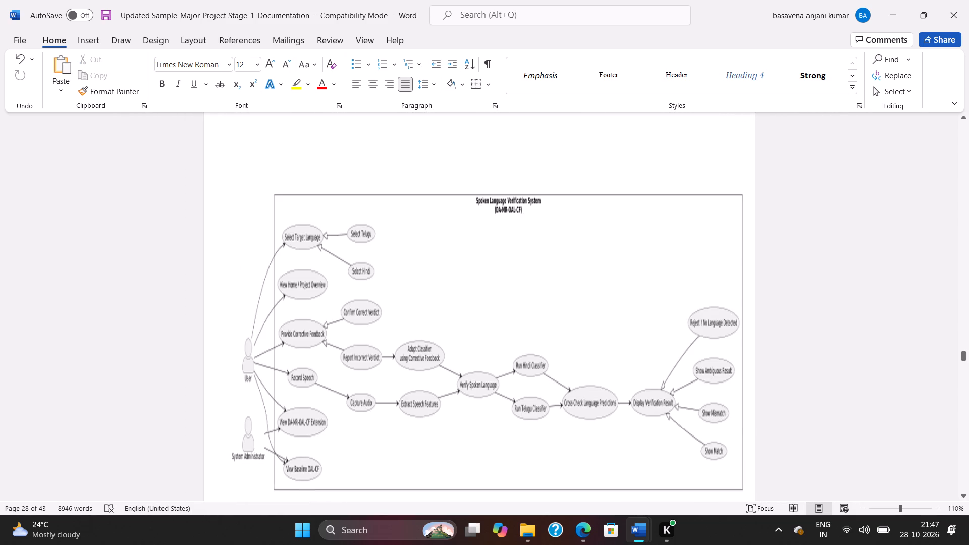
{"action": "scroll", "coordinate": [602, 185], "scroll_direction": "down", "scroll_amount": 18}
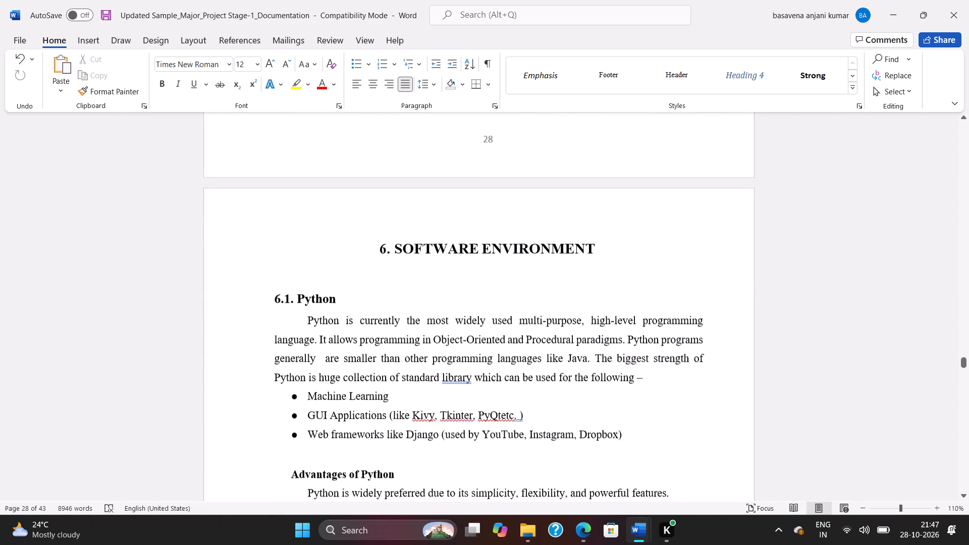
{"action": "scroll", "coordinate": [590, 207], "scroll_direction": "down", "scroll_amount": 2}
{"action": "scroll", "coordinate": [553, 268], "scroll_direction": "down", "scroll_amount": 1}
{"action": "scroll", "coordinate": [552, 268], "scroll_direction": "up", "scroll_amount": 1}
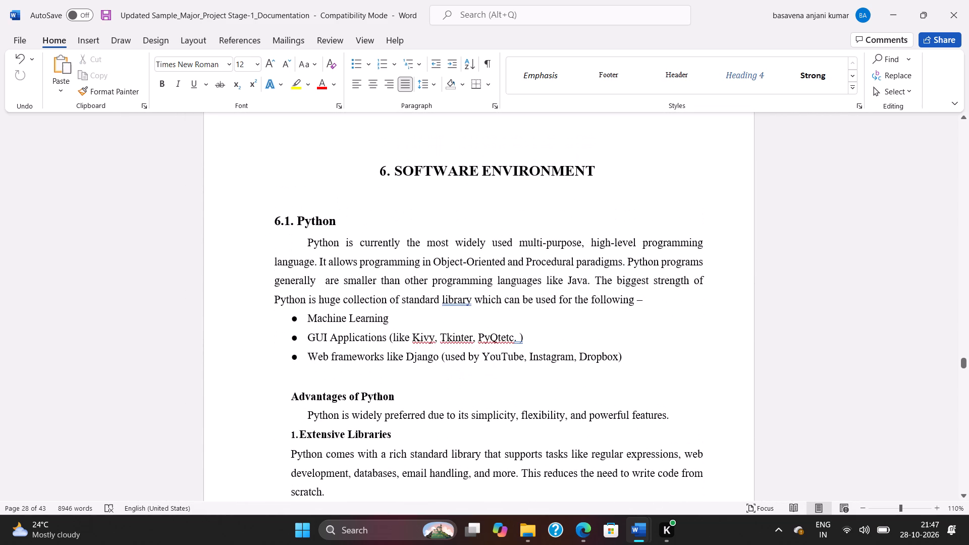
{"action": "scroll", "coordinate": [552, 268], "scroll_direction": "down", "scroll_amount": 14}
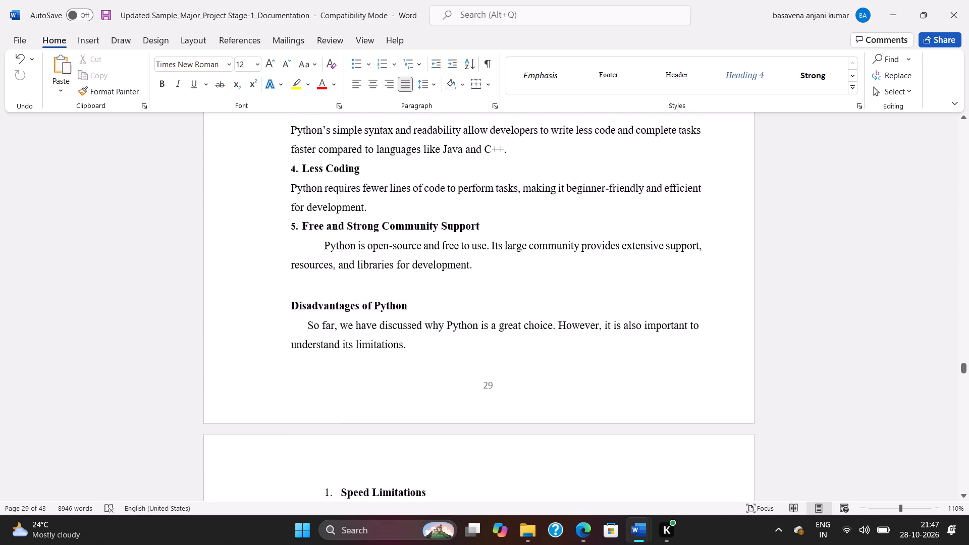
{"action": "scroll", "coordinate": [552, 263], "scroll_direction": "up", "scroll_amount": 16}
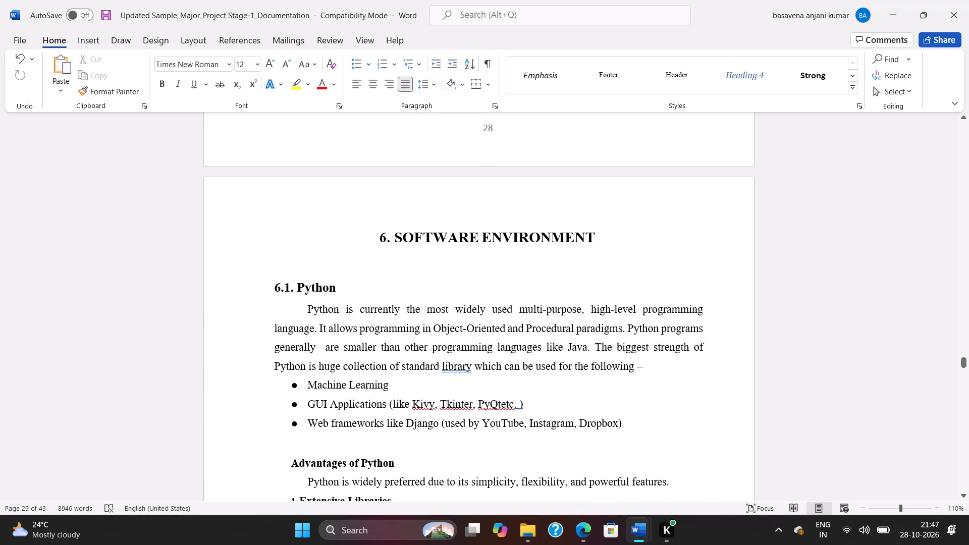
{"action": "scroll", "coordinate": [552, 257], "scroll_direction": "down", "scroll_amount": 4}
{"action": "scroll", "coordinate": [552, 257], "scroll_direction": "up", "scroll_amount": 1}
{"action": "scroll", "coordinate": [552, 257], "scroll_direction": "down", "scroll_amount": 1}
{"action": "scroll", "coordinate": [551, 251], "scroll_direction": "down", "scroll_amount": 20}
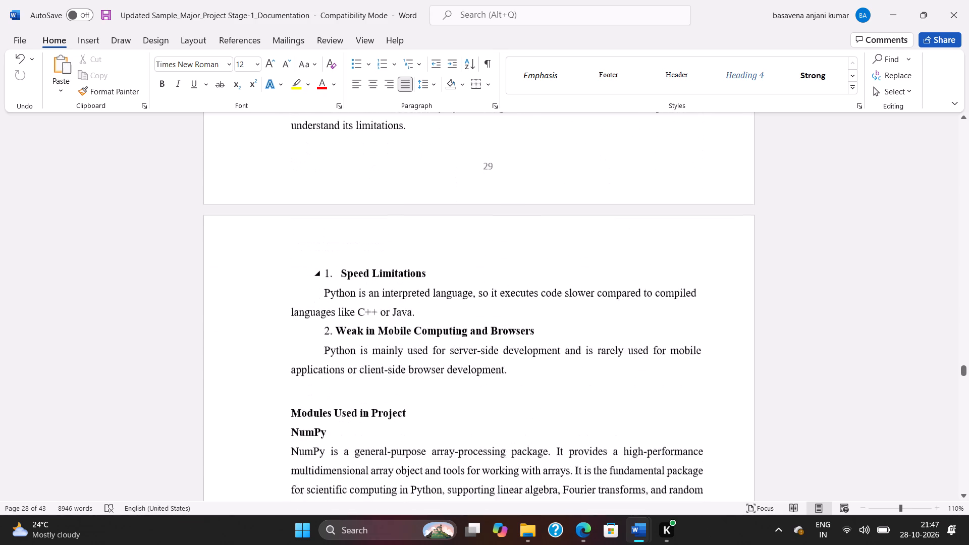
{"action": "scroll", "coordinate": [551, 251], "scroll_direction": "down", "scroll_amount": 15}
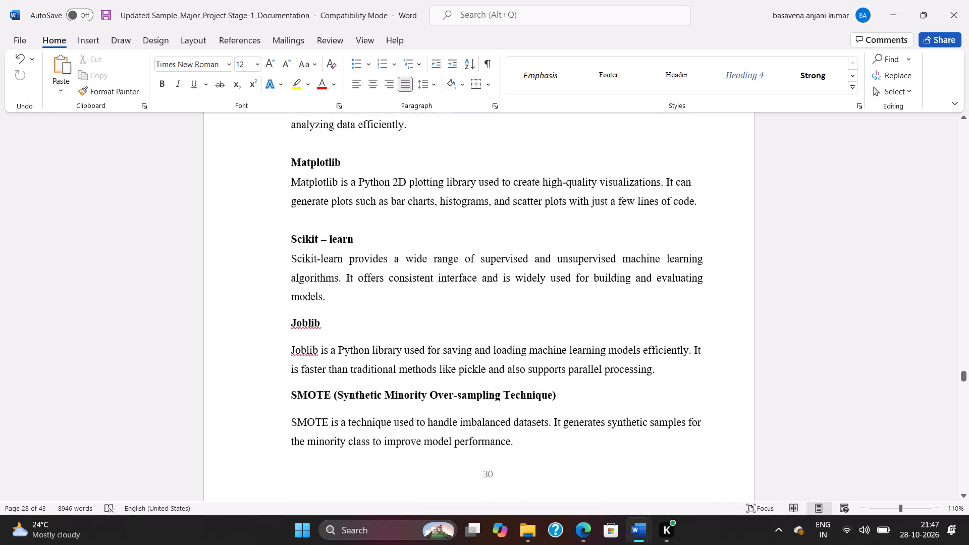
{"action": "scroll", "coordinate": [548, 252], "scroll_direction": "down", "scroll_amount": 14}
{"action": "scroll", "coordinate": [548, 252], "scroll_direction": "down", "scroll_amount": 9}
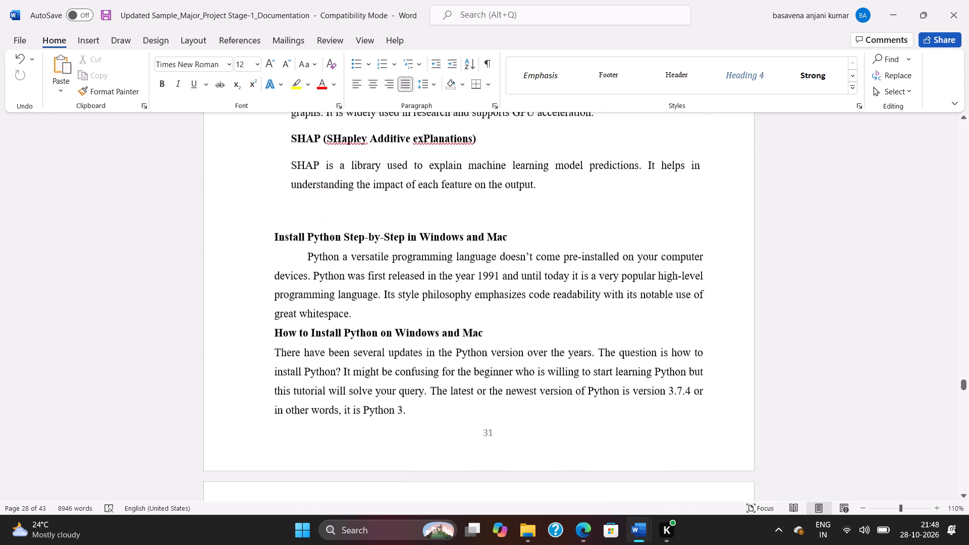
Look through the Python download, installation, verification and IDLE instructions with their figures.
{"action": "scroll", "coordinate": [548, 252], "scroll_direction": "down", "scroll_amount": 11}
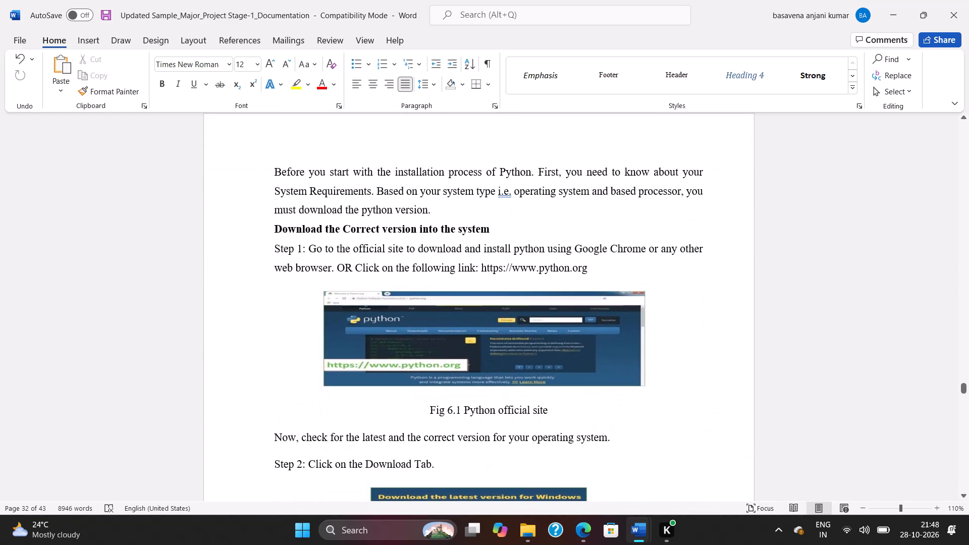
{"action": "scroll", "coordinate": [548, 252], "scroll_direction": "down", "scroll_amount": 9}
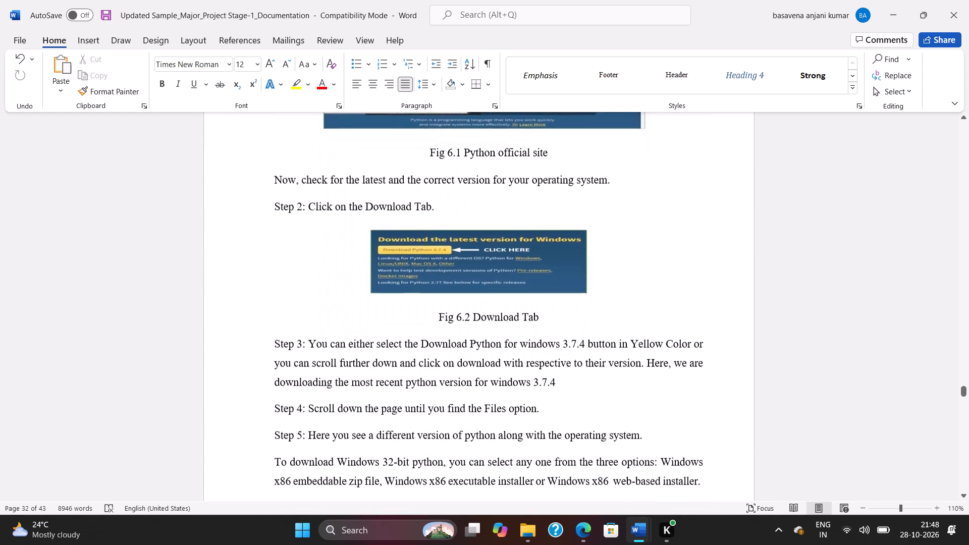
{"action": "scroll", "coordinate": [548, 251], "scroll_direction": "down", "scroll_amount": 16}
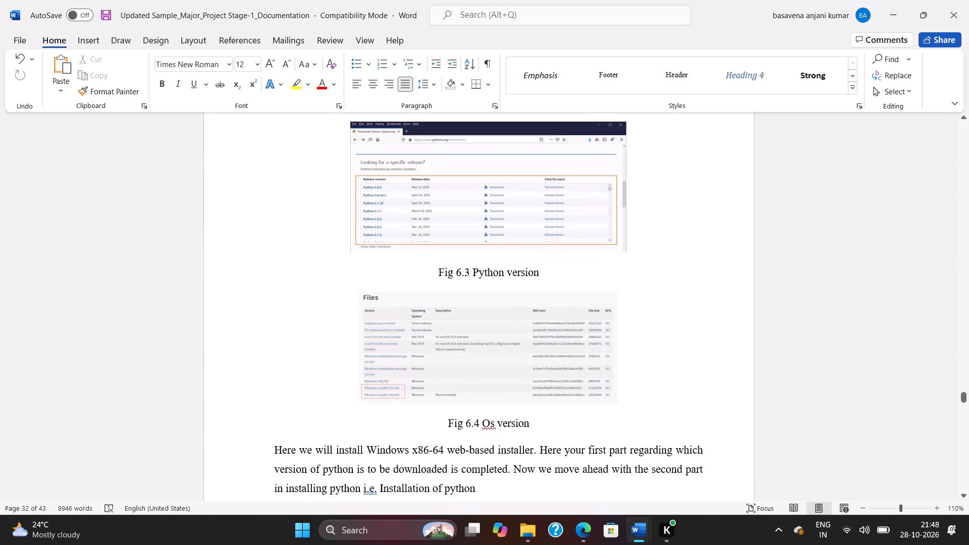
{"action": "scroll", "coordinate": [548, 251], "scroll_direction": "down", "scroll_amount": 7}
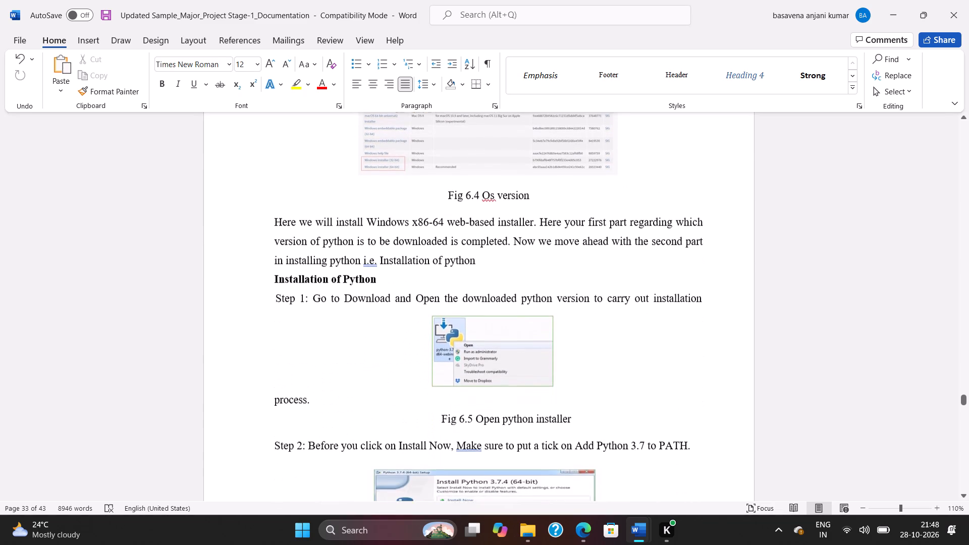
{"action": "scroll", "coordinate": [548, 251], "scroll_direction": "down", "scroll_amount": 15}
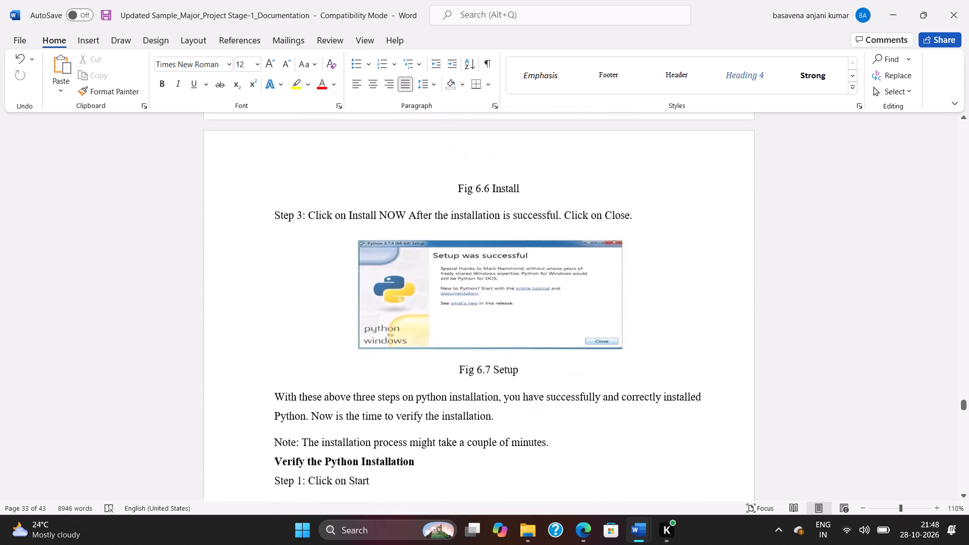
{"action": "scroll", "coordinate": [548, 251], "scroll_direction": "down", "scroll_amount": 7}
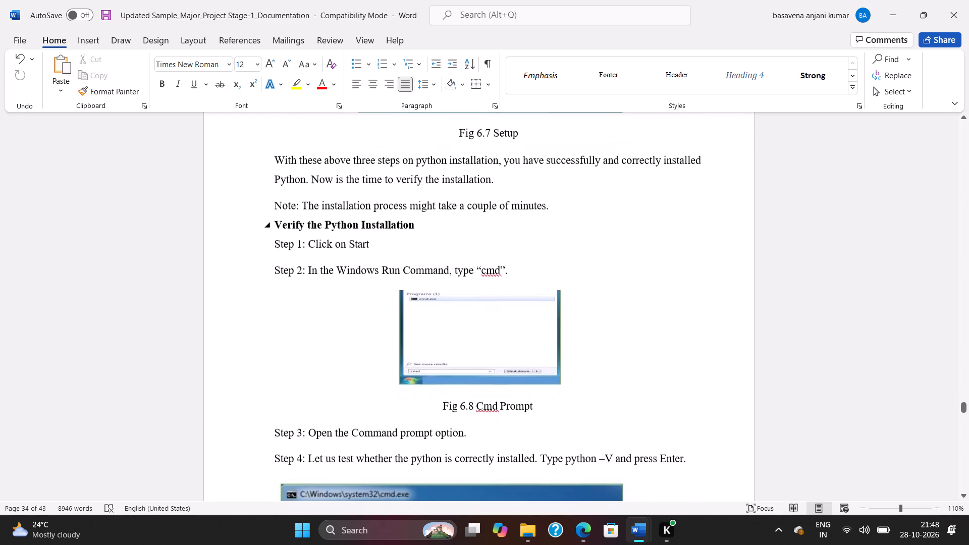
{"action": "scroll", "coordinate": [548, 251], "scroll_direction": "down", "scroll_amount": 5}
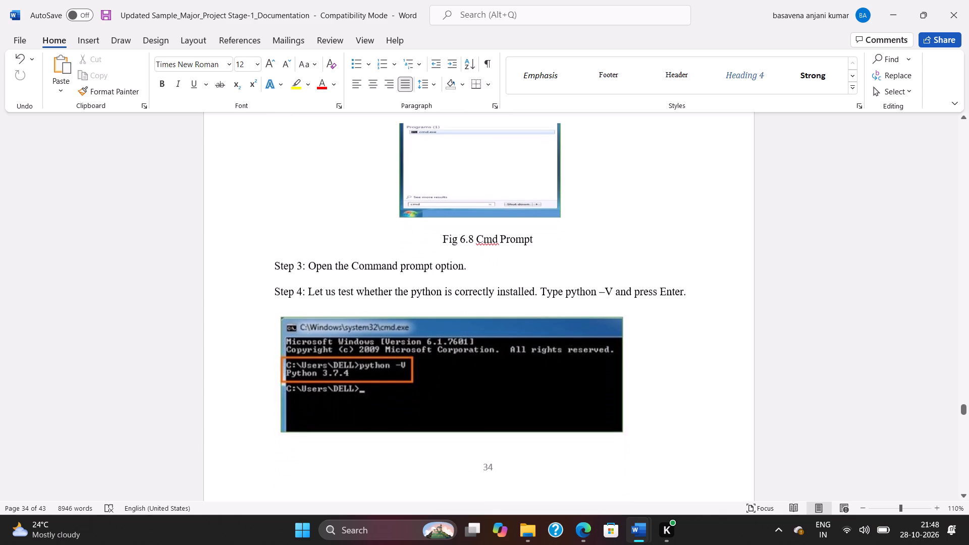
{"action": "scroll", "coordinate": [548, 251], "scroll_direction": "down", "scroll_amount": 11}
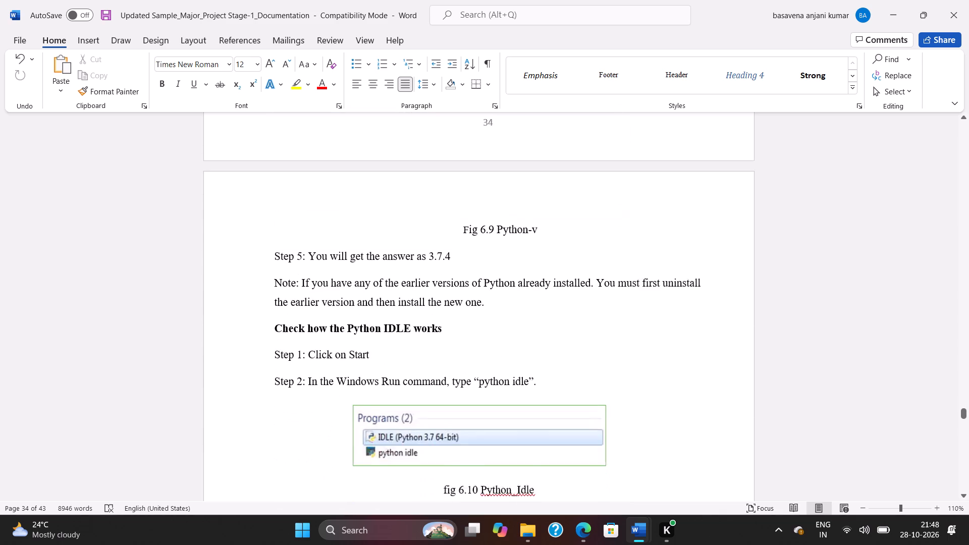
{"action": "scroll", "coordinate": [548, 250], "scroll_direction": "down", "scroll_amount": 11}
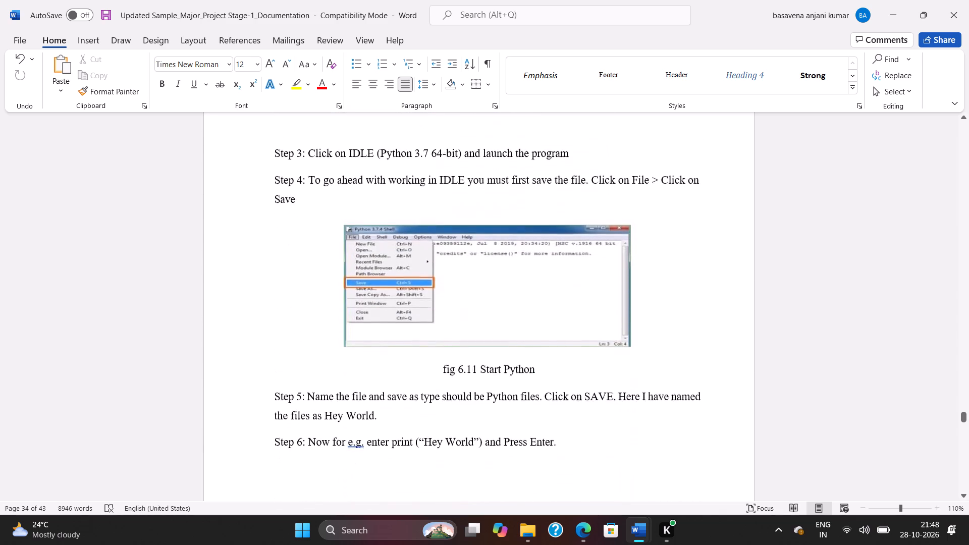
{"action": "scroll", "coordinate": [548, 250], "scroll_direction": "down", "scroll_amount": 20}
{"action": "scroll", "coordinate": [548, 250], "scroll_direction": "down", "scroll_amount": 3}
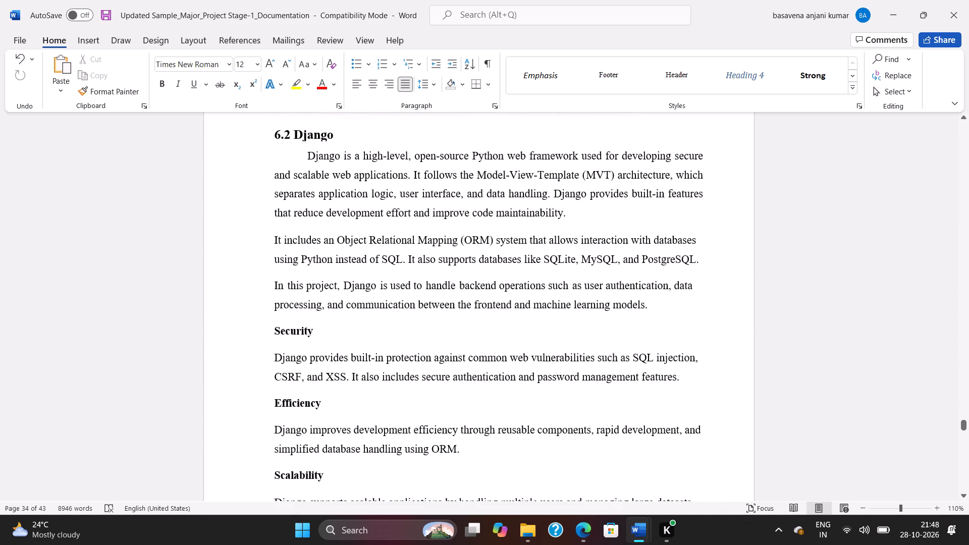
Review the Django, SQLite3 and Anaconda sections of the Software Environment chapter, continuing to the System Requirements Specifications heading.
{"action": "scroll", "coordinate": [548, 250], "scroll_direction": "up", "scroll_amount": 5}
{"action": "scroll", "coordinate": [548, 250], "scroll_direction": "down", "scroll_amount": 14}
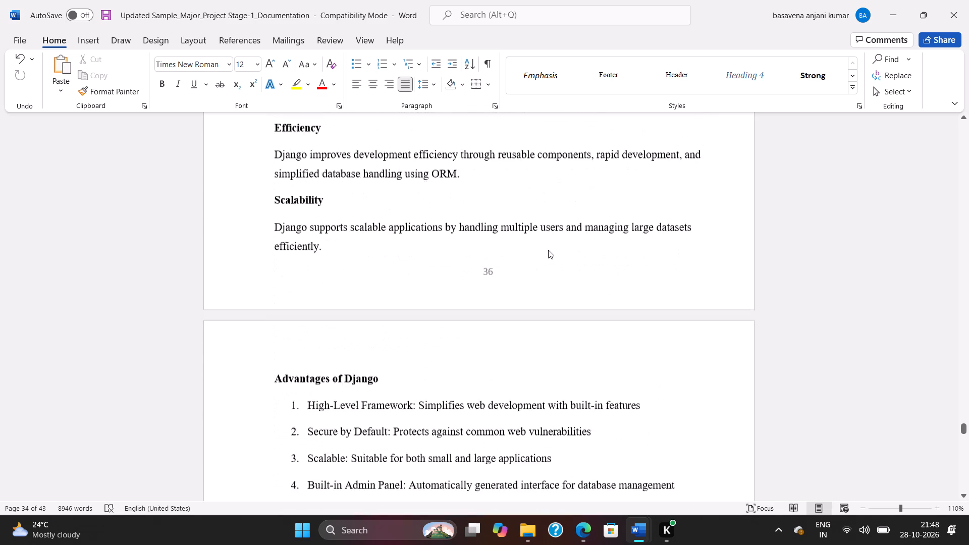
{"action": "scroll", "coordinate": [548, 250], "scroll_direction": "down", "scroll_amount": 11}
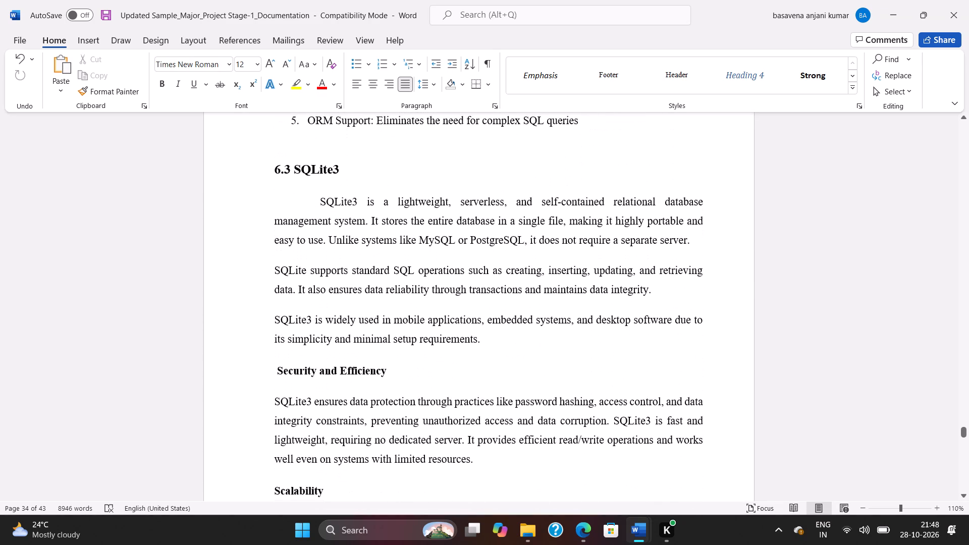
{"action": "scroll", "coordinate": [548, 250], "scroll_direction": "down", "scroll_amount": 15}
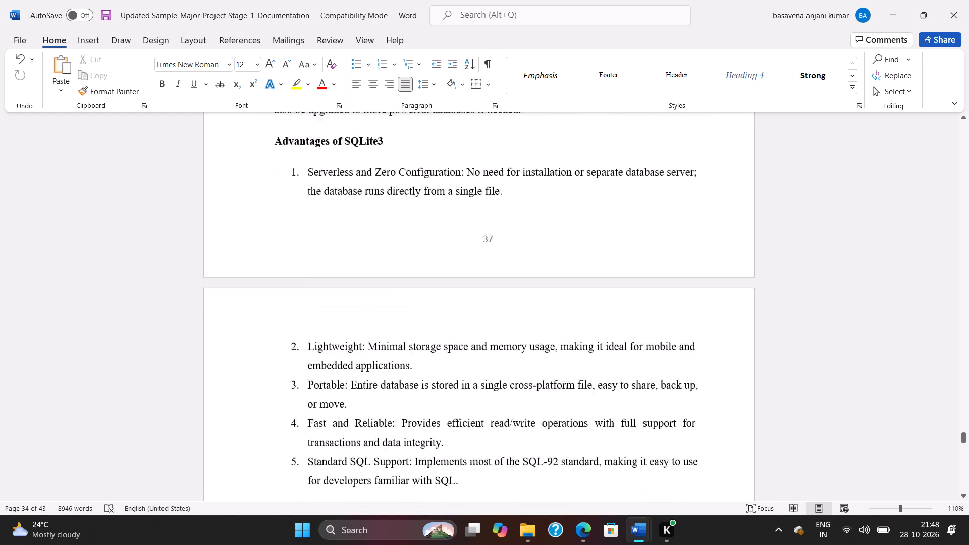
{"action": "scroll", "coordinate": [548, 250], "scroll_direction": "down", "scroll_amount": 11}
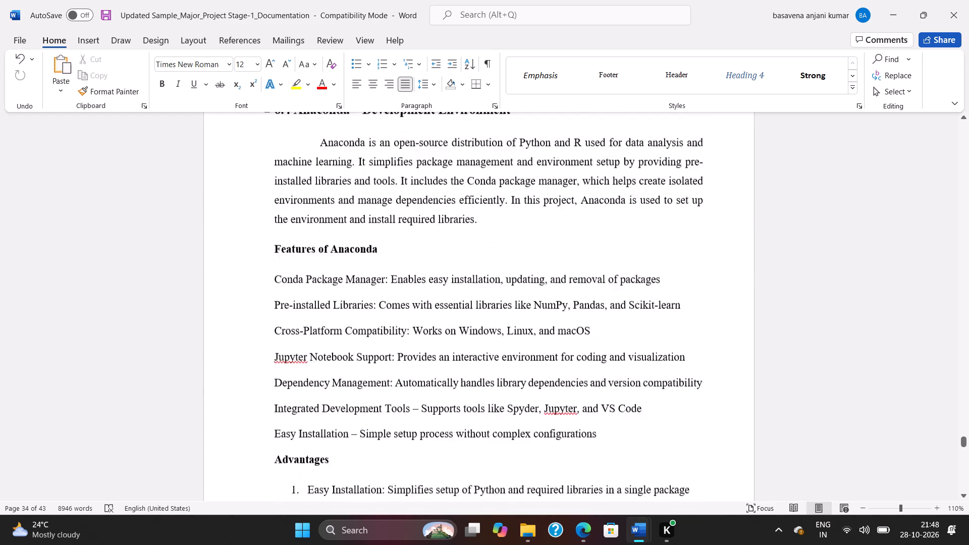
{"action": "scroll", "coordinate": [548, 250], "scroll_direction": "down", "scroll_amount": 16}
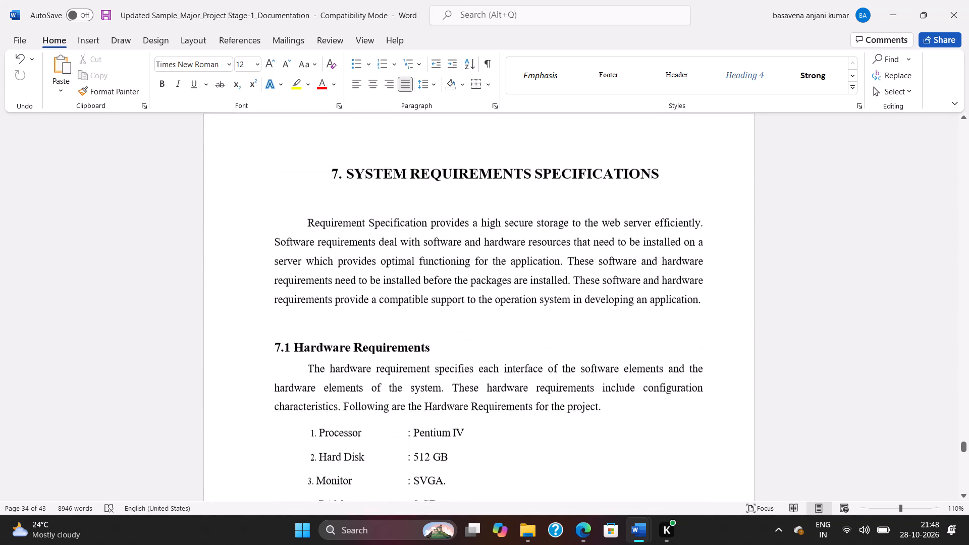
{"action": "scroll", "coordinate": [548, 250], "scroll_direction": "down", "scroll_amount": 1}
{"action": "scroll", "coordinate": [548, 250], "scroll_direction": "up", "scroll_amount": 1}
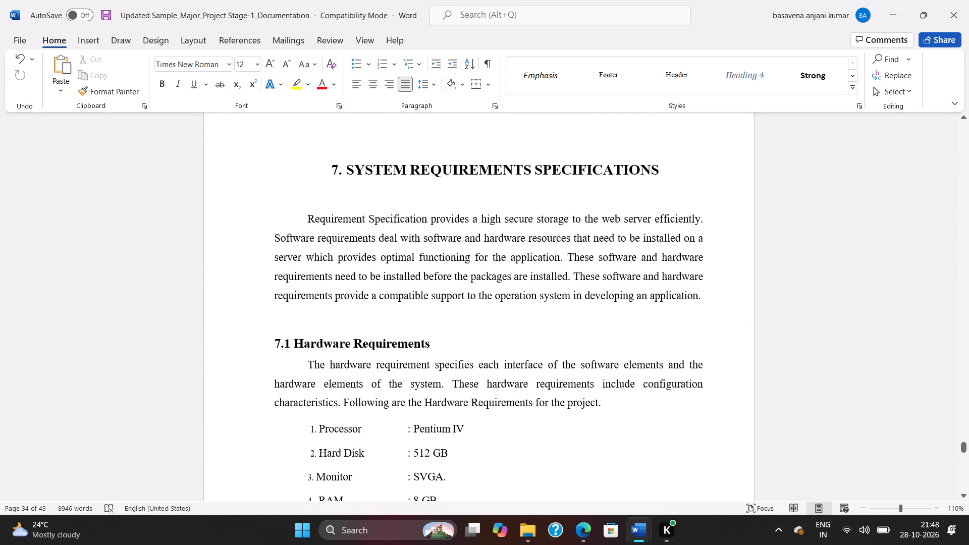
Open the System Specification document from the project's Document folder and bring its hardware component table into view.
{"action": "key", "text": "alt+Tab"}
{"action": "key", "text": "alt+Tab"}
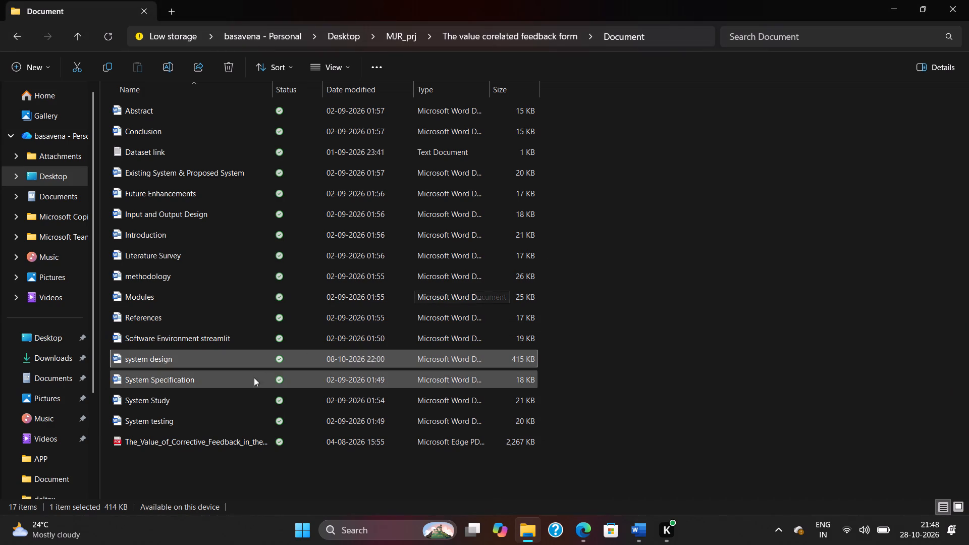
{"action": "double_click", "coordinate": [196, 379]}
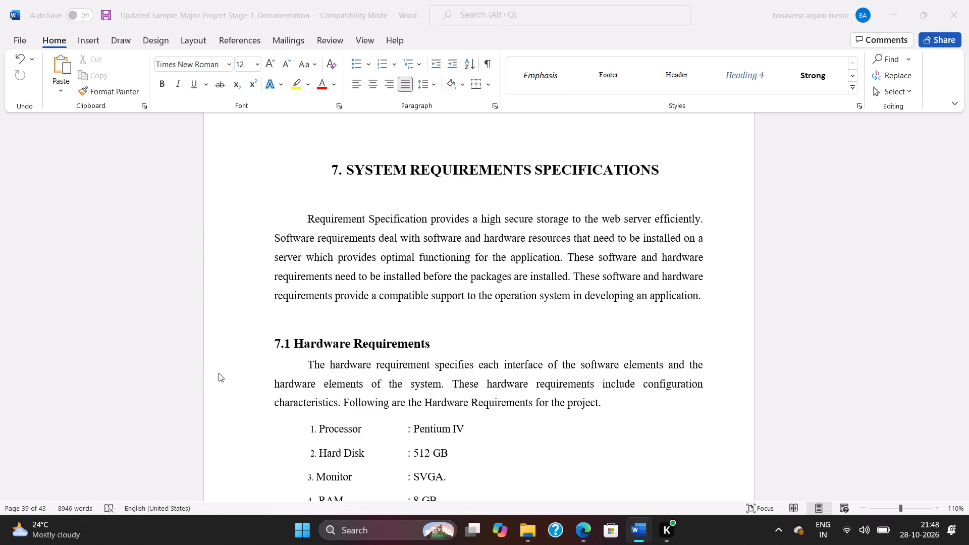
{"action": "scroll", "coordinate": [361, 319], "scroll_direction": "down", "scroll_amount": 3}
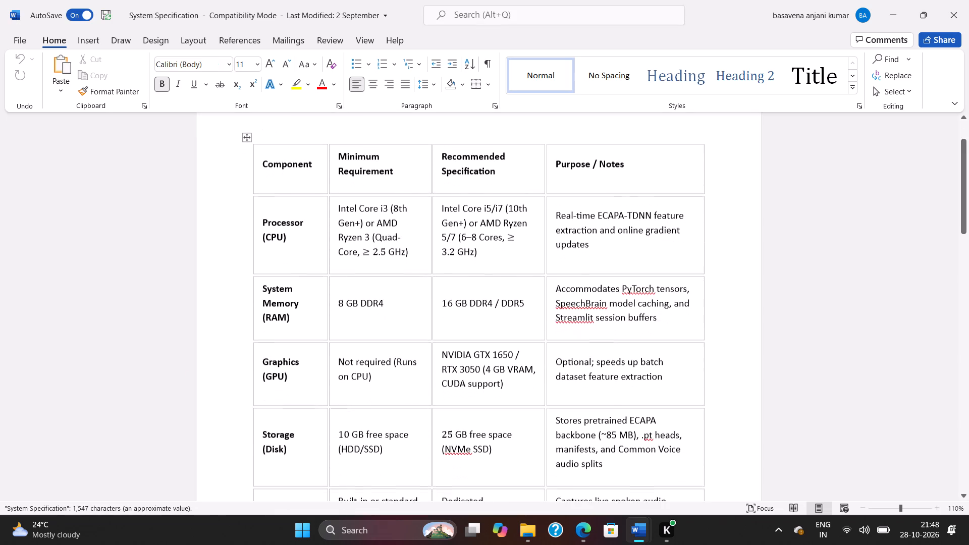
Switch back to the major project documentation and review the 7.1 Hardware Requirements and 7.2 Software Requirements text.
{"action": "key", "text": "alt+Tab"}
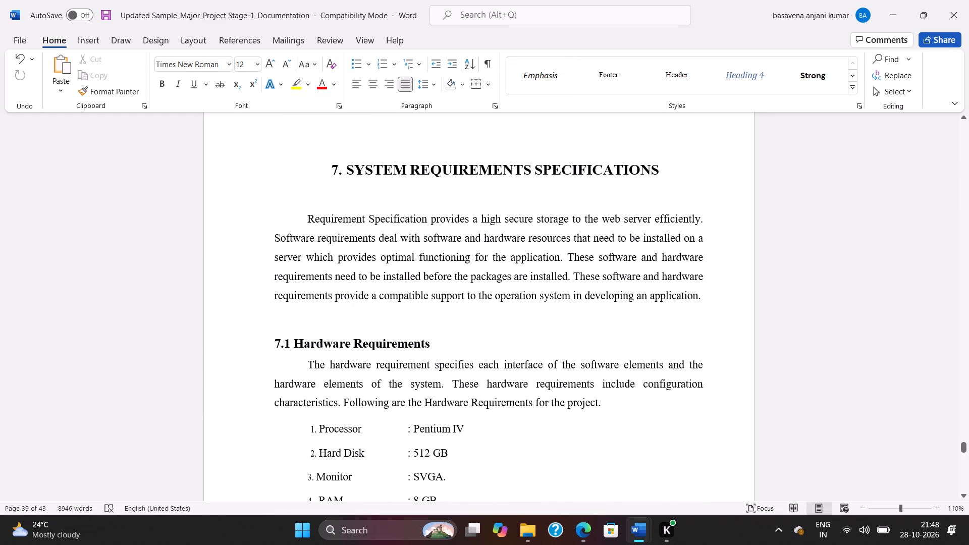
{"action": "scroll", "coordinate": [414, 306], "scroll_direction": "down", "scroll_amount": 10}
{"action": "scroll", "coordinate": [414, 306], "scroll_direction": "up", "scroll_amount": 2}
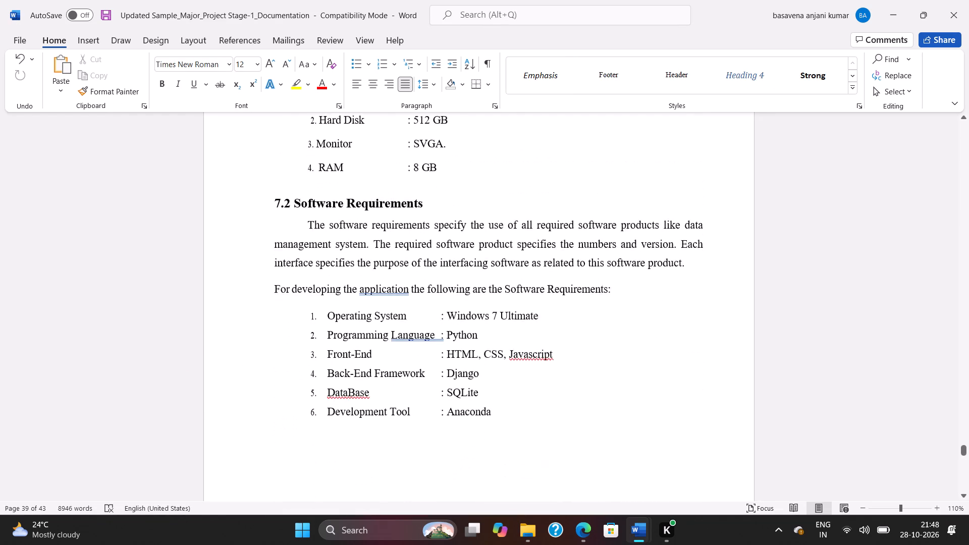
{"action": "scroll", "coordinate": [414, 306], "scroll_direction": "up", "scroll_amount": 3}
{"action": "scroll", "coordinate": [414, 306], "scroll_direction": "down", "scroll_amount": 15}
{"action": "scroll", "coordinate": [414, 306], "scroll_direction": "up", "scroll_amount": 2}
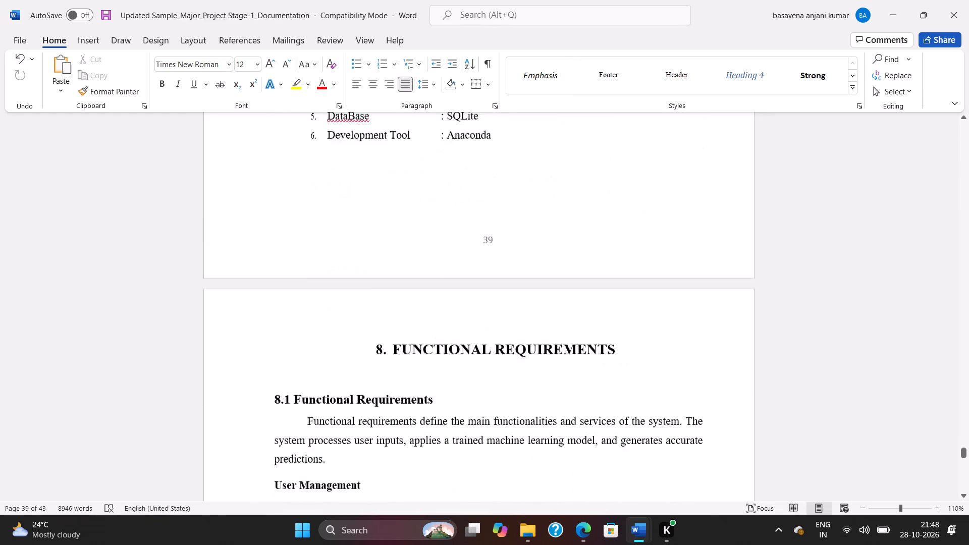
{"action": "scroll", "coordinate": [414, 306], "scroll_direction": "up", "scroll_amount": 14}
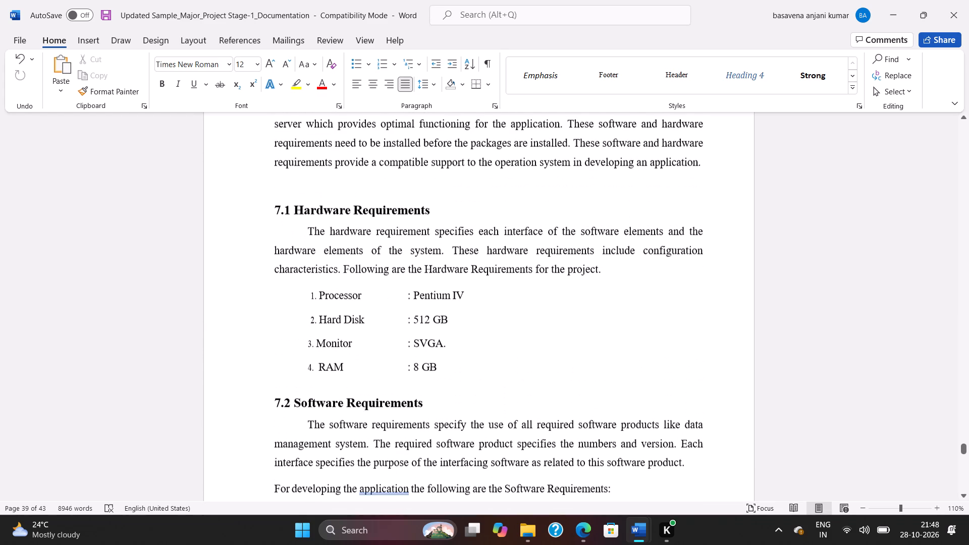
{"action": "scroll", "coordinate": [276, 240], "scroll_direction": "up", "scroll_amount": 4}
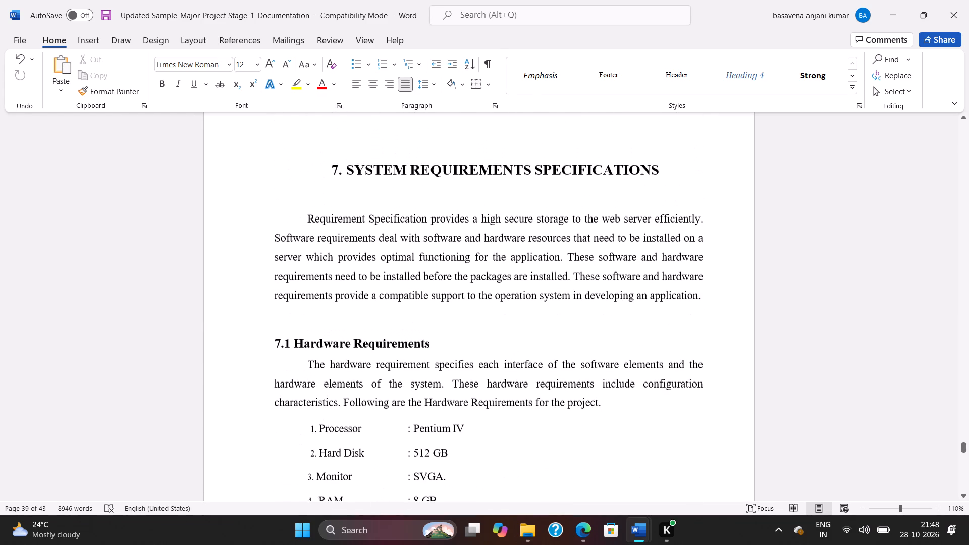
Copy the text from the 7.1 Hardware Requirements heading through the Development Tool entry of section 7.2.
{"action": "left_click_drag", "start_coordinate": [258, 335], "coordinate": [367, 405]}
{"action": "scroll", "coordinate": [367, 406], "scroll_direction": "down", "scroll_amount": 5}
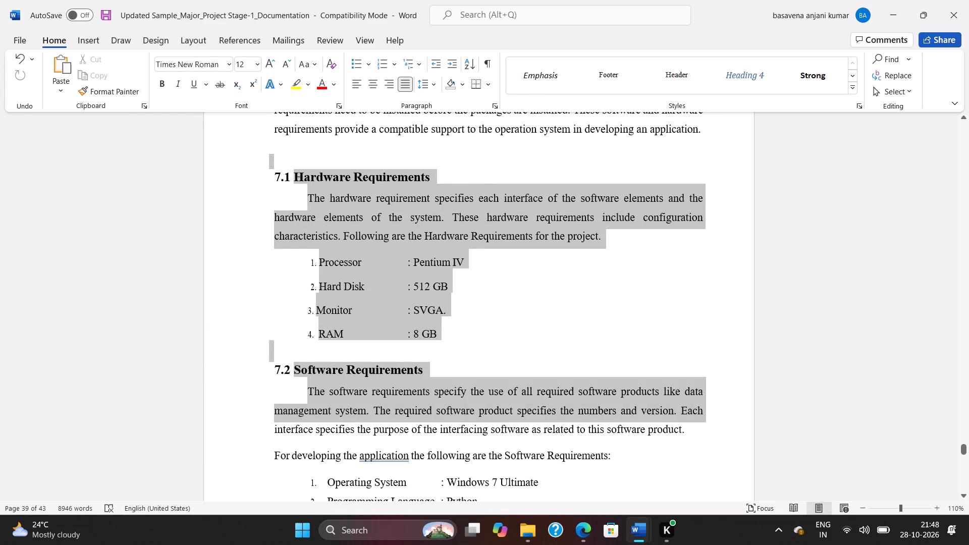
{"action": "left_click_drag", "start_coordinate": [367, 405], "coordinate": [469, 381]}
{"action": "scroll", "coordinate": [367, 405], "scroll_direction": "down", "scroll_amount": 6}
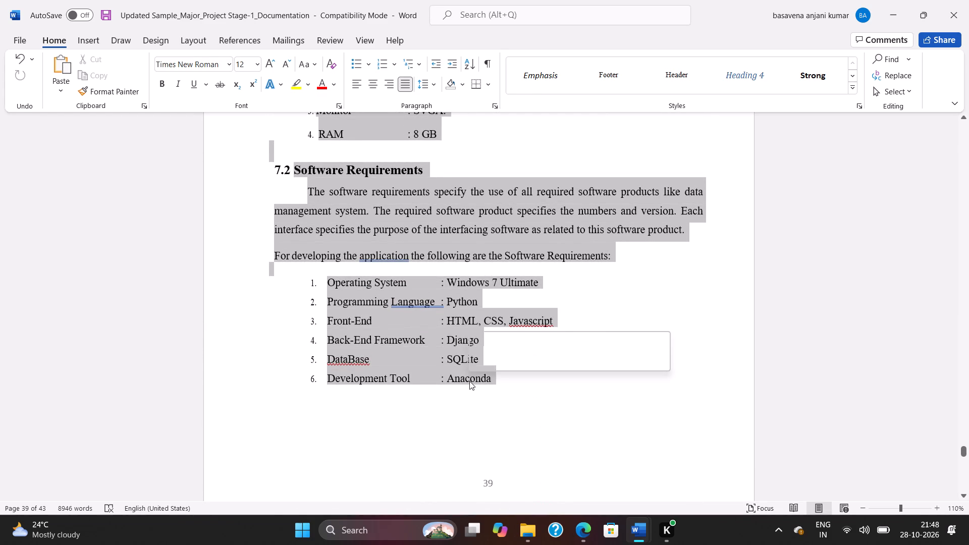
{"action": "key", "text": "ctrl+c"}
{"action": "left_click", "coordinate": [525, 359]}
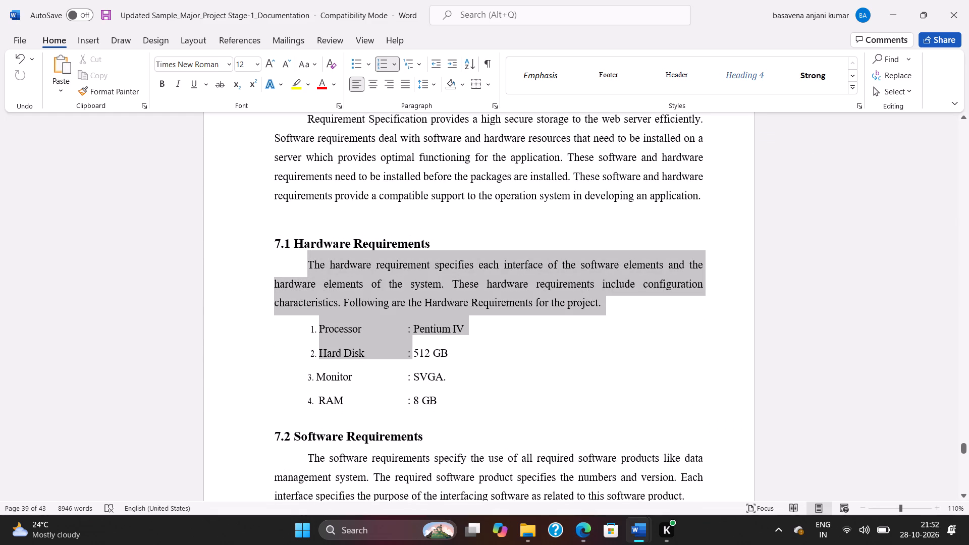
{"action": "left_click_drag", "start_coordinate": [445, 375], "coordinate": [465, 403]}
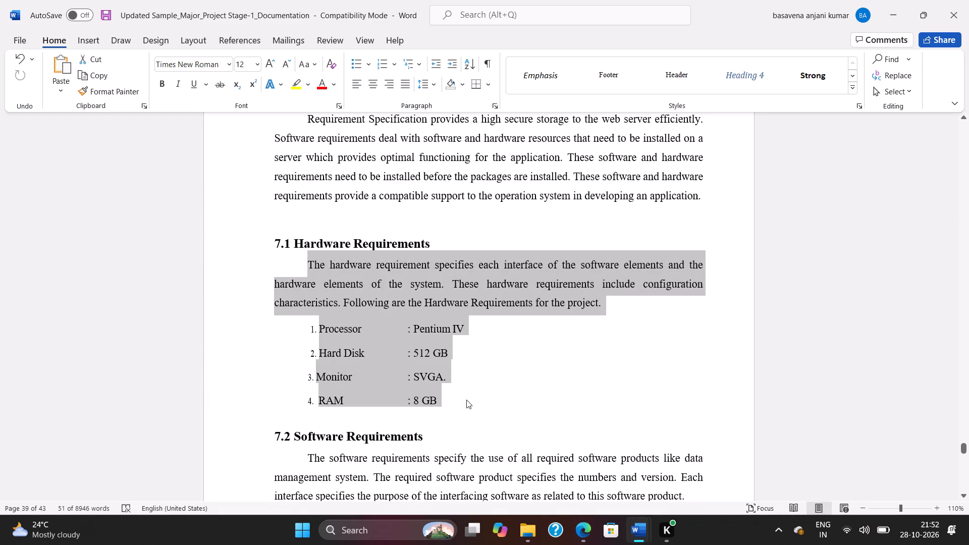
{"action": "key", "text": "ctrl+v"}
{"action": "scroll", "coordinate": [451, 383], "scroll_direction": "down", "scroll_amount": 2}
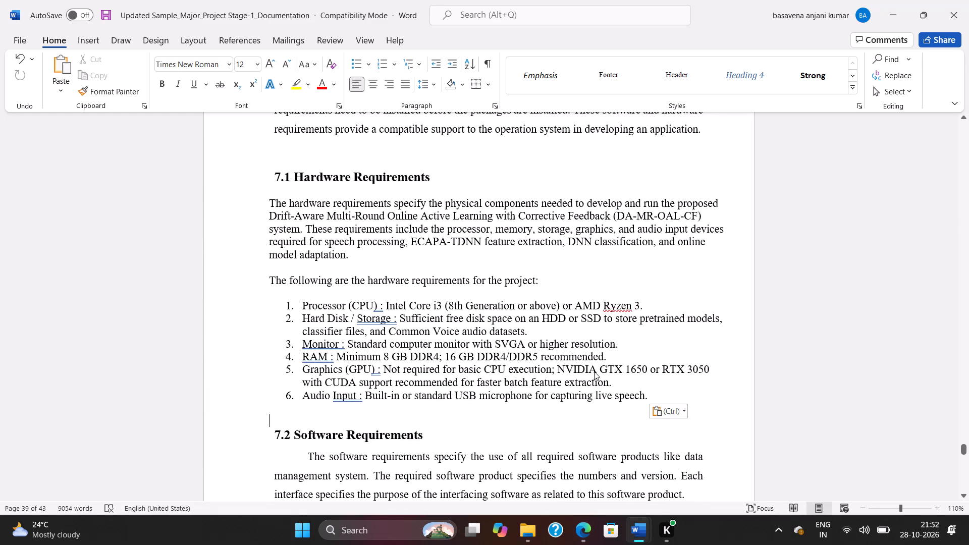
Format the pasted text under 7.1 Hardware Requirements with a 1 cm right indent, 1.5 line spacing and justified alignment.
{"action": "left_click_drag", "start_coordinate": [654, 394], "coordinate": [291, 219]}
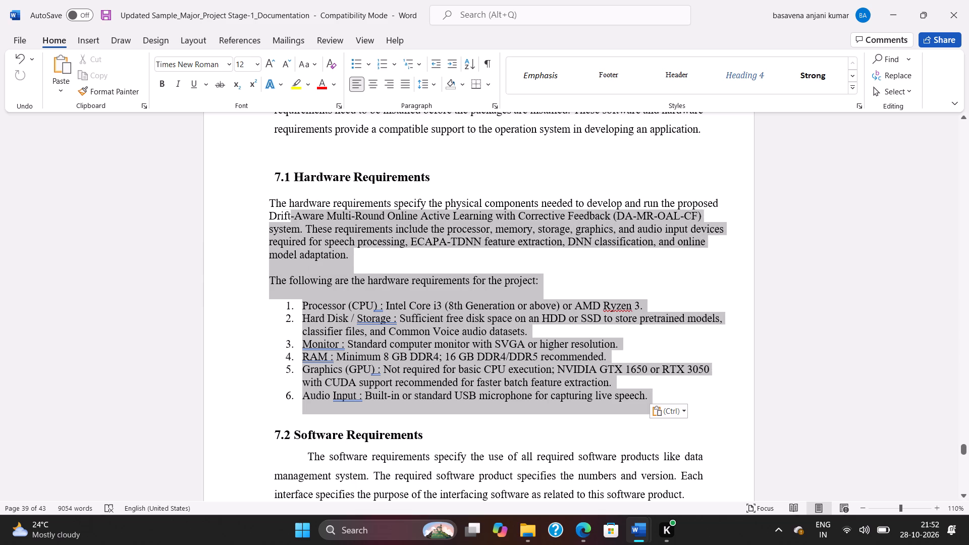
{"action": "left_click_drag", "start_coordinate": [291, 219], "coordinate": [275, 209]}
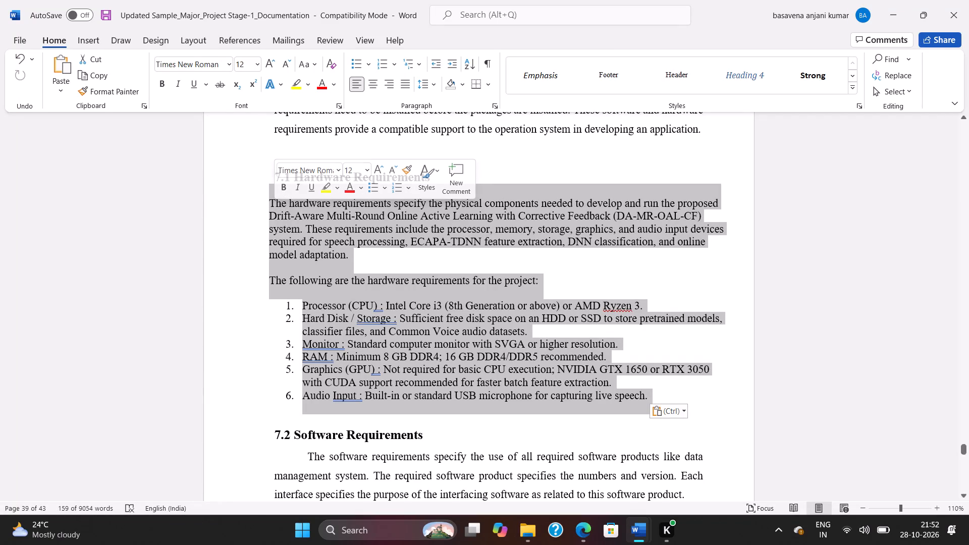
{"action": "left_click", "coordinate": [496, 107]}
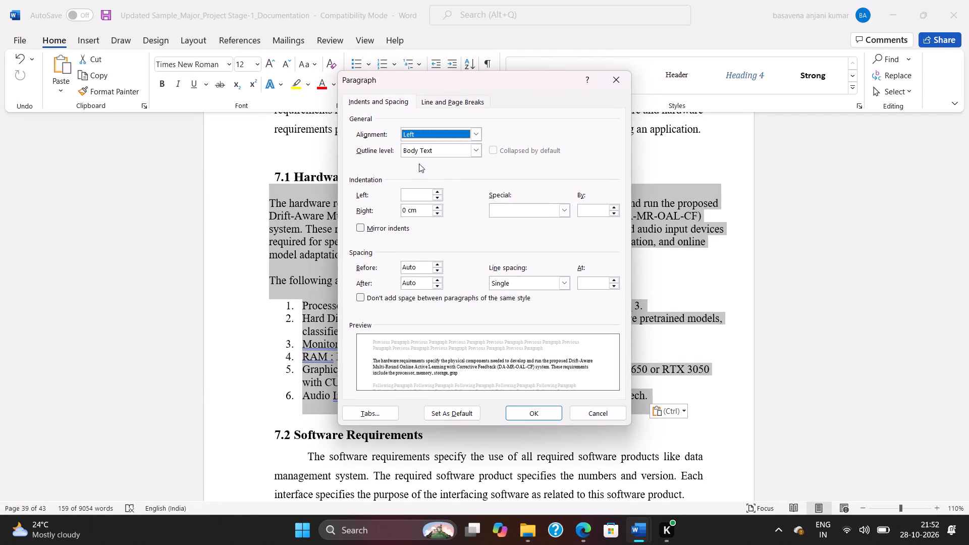
{"action": "left_click", "coordinate": [406, 208]}
{"action": "key", "text": "BackSpace"}
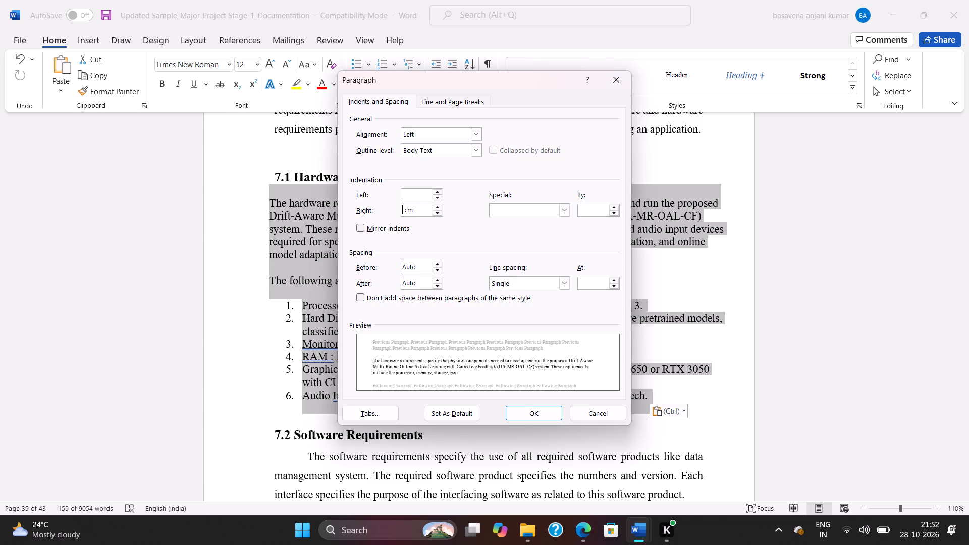
{"action": "key", "text": "1"}
{"action": "left_click", "coordinate": [530, 283]}
{"action": "left_click", "coordinate": [528, 300]}
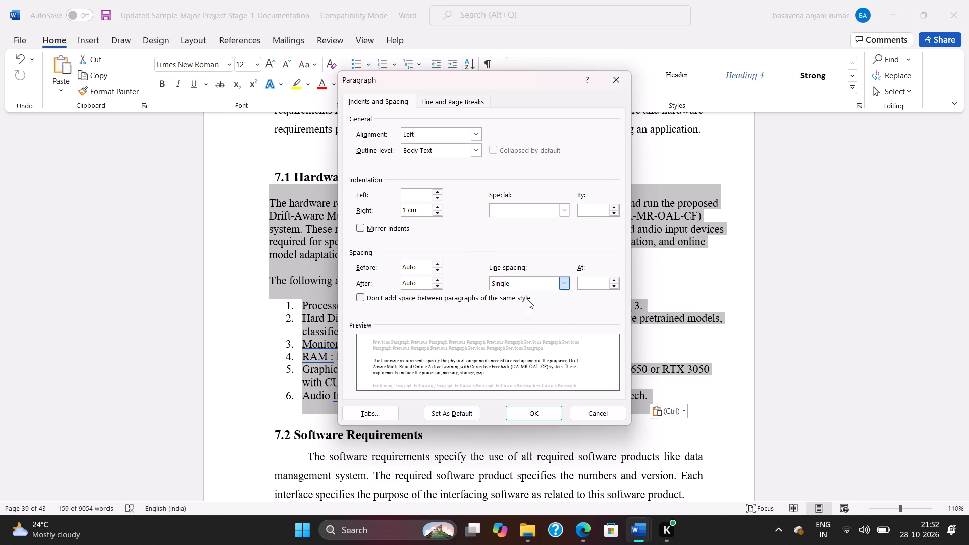
{"action": "left_click", "coordinate": [525, 409]}
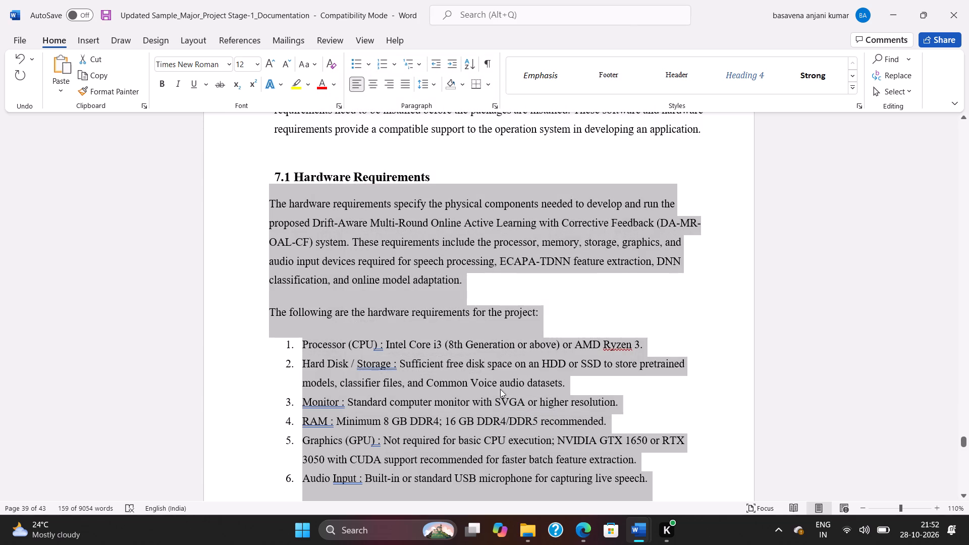
{"action": "key", "text": "ctrl+j"}
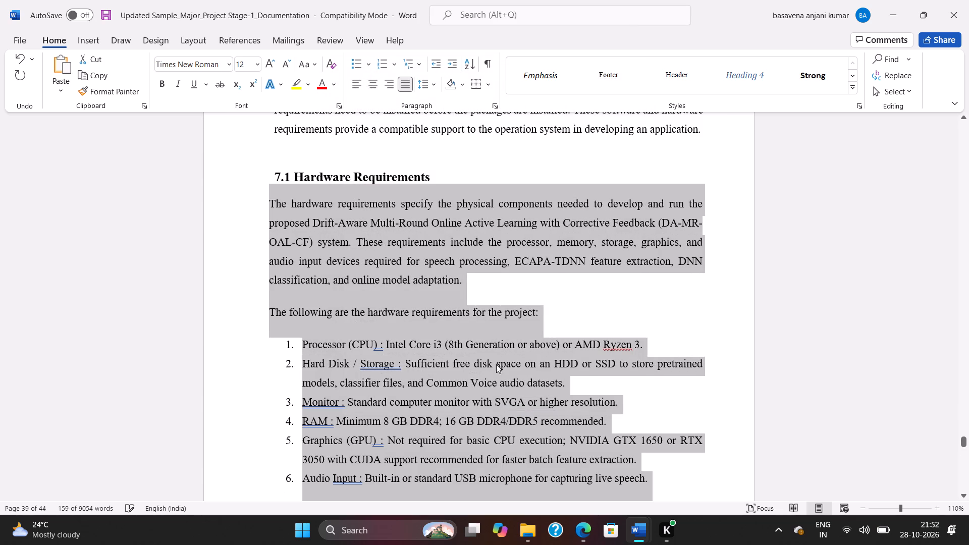
{"action": "left_click", "coordinate": [506, 330]}
Make the labels "Processor (CPU) :", "Hard Disk / Storage :" and "Monitor :" bold in the hardware requirements list.
{"action": "left_click_drag", "start_coordinate": [385, 344], "coordinate": [375, 340]}
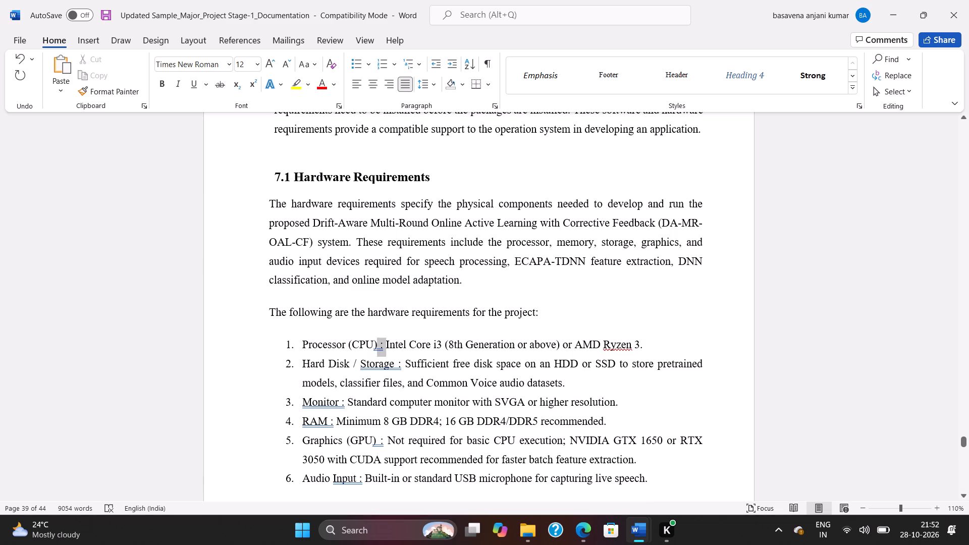
{"action": "left_click_drag", "start_coordinate": [375, 340], "coordinate": [301, 338]}
{"action": "left_click", "coordinate": [308, 322]}
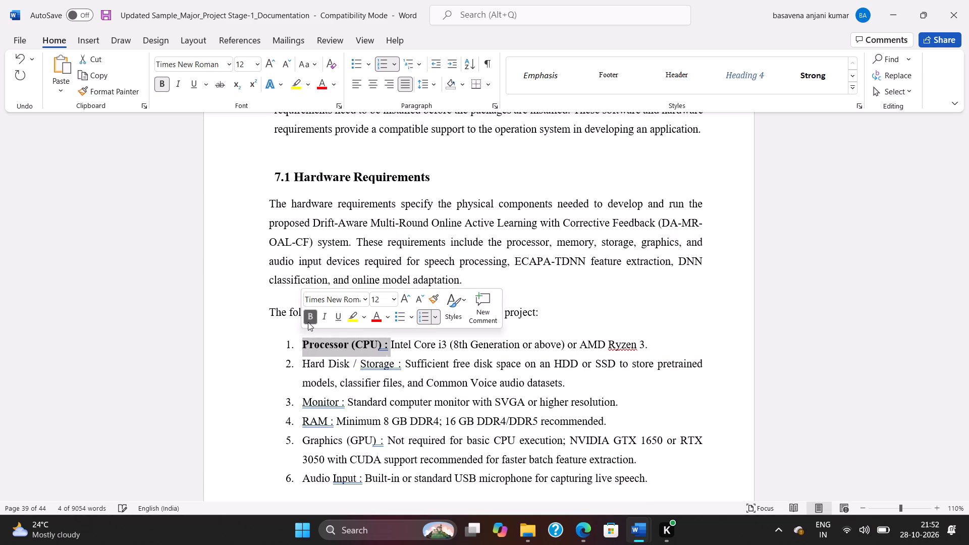
{"action": "left_click", "coordinate": [326, 358]}
{"action": "left_click_drag", "start_coordinate": [387, 344], "coordinate": [380, 341]}
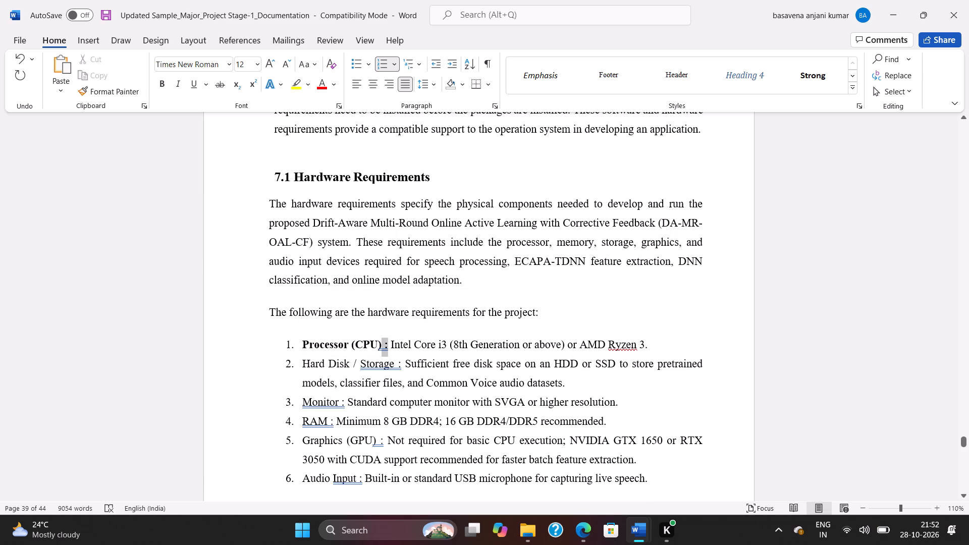
{"action": "left_click_drag", "start_coordinate": [380, 341], "coordinate": [284, 351]}
{"action": "double_click", "coordinate": [291, 333]}
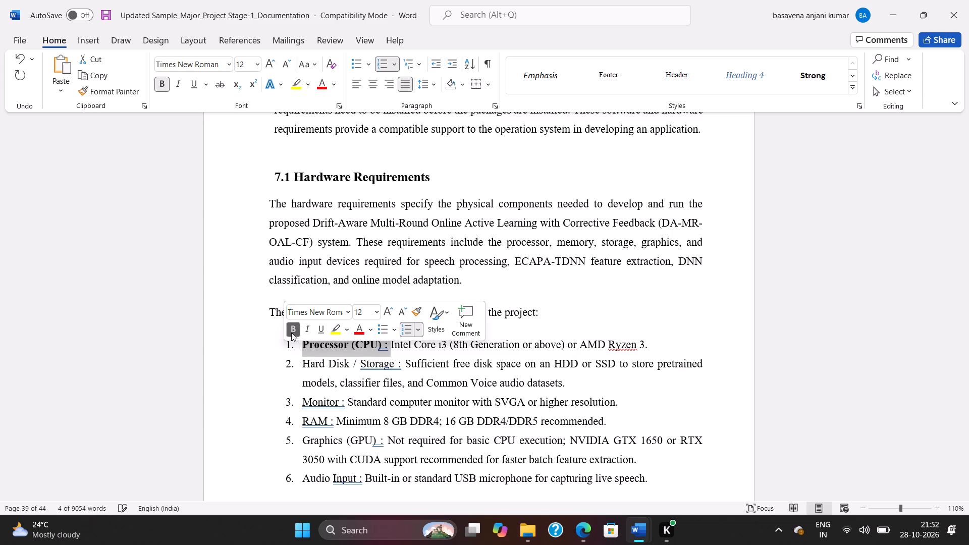
{"action": "left_click", "coordinate": [306, 357]}
{"action": "left_click_drag", "start_coordinate": [401, 363], "coordinate": [401, 363]}
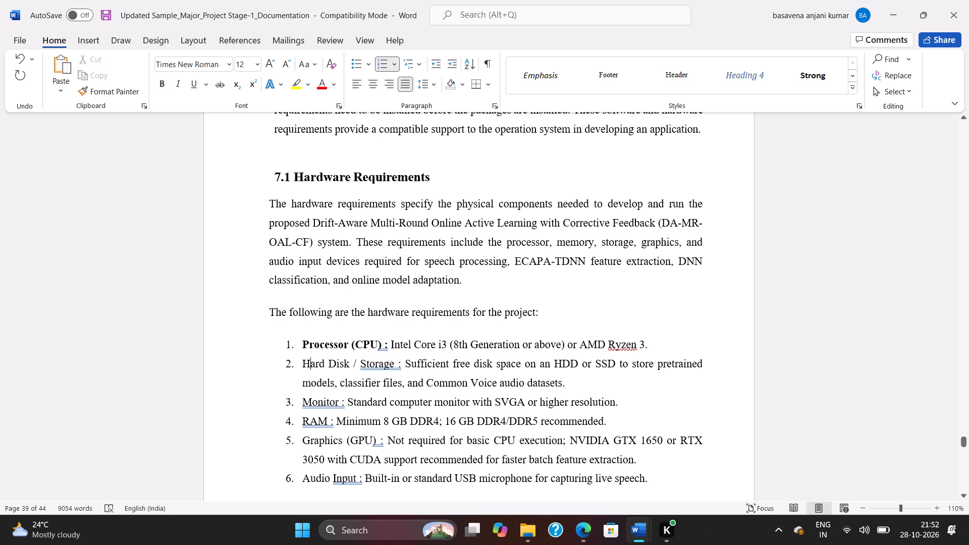
{"action": "left_click_drag", "start_coordinate": [401, 363], "coordinate": [256, 363]}
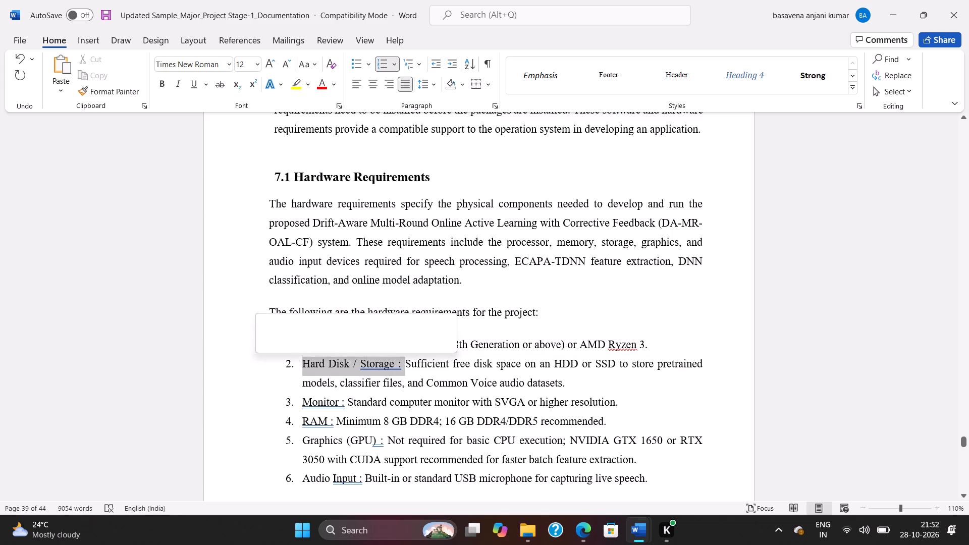
{"action": "left_click", "coordinate": [265, 338]}
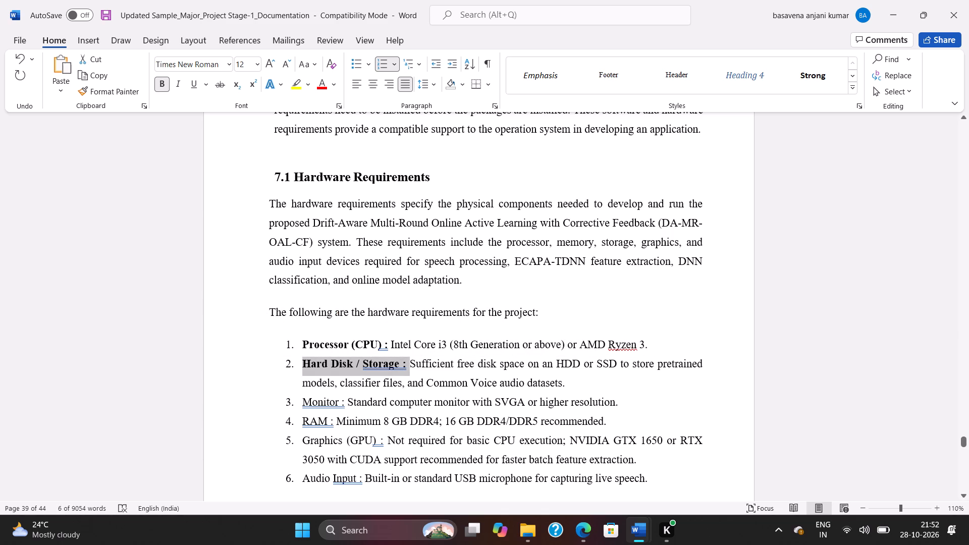
{"action": "left_click_drag", "start_coordinate": [345, 400], "coordinate": [304, 406]}
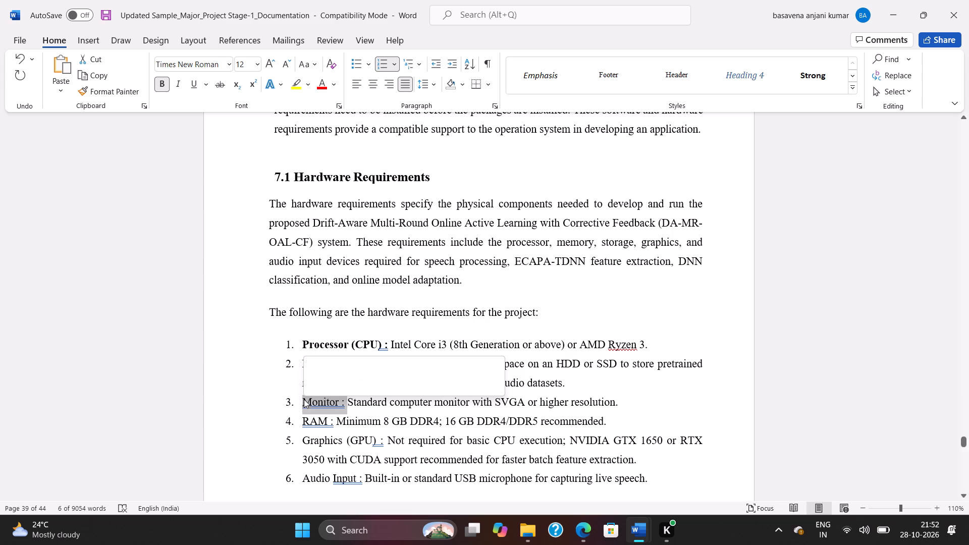
{"action": "left_click", "coordinate": [307, 389]}
Make the labels "RAM :", "Graphics (GPU) :" and "Audio Input :" bold in the hardware requirements list.
{"action": "scroll", "coordinate": [309, 387], "scroll_direction": "down", "scroll_amount": 2}
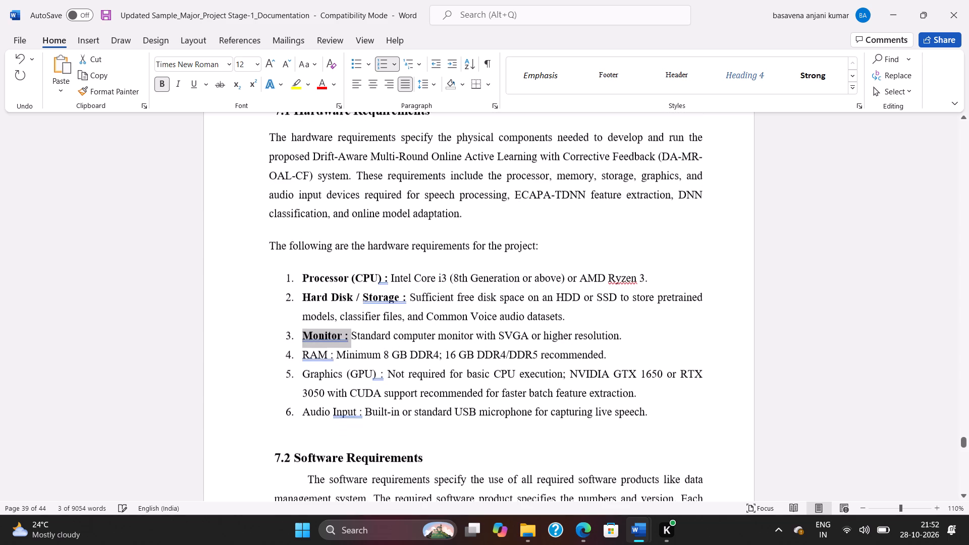
{"action": "left_click_drag", "start_coordinate": [334, 359], "coordinate": [301, 358]}
{"action": "left_click", "coordinate": [306, 339]}
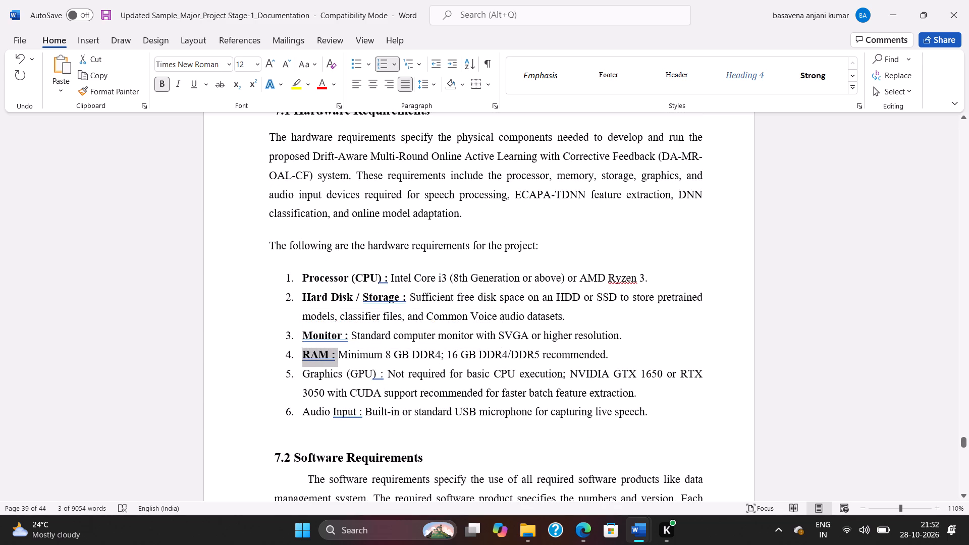
{"action": "left_click_drag", "start_coordinate": [386, 376], "coordinate": [361, 378]}
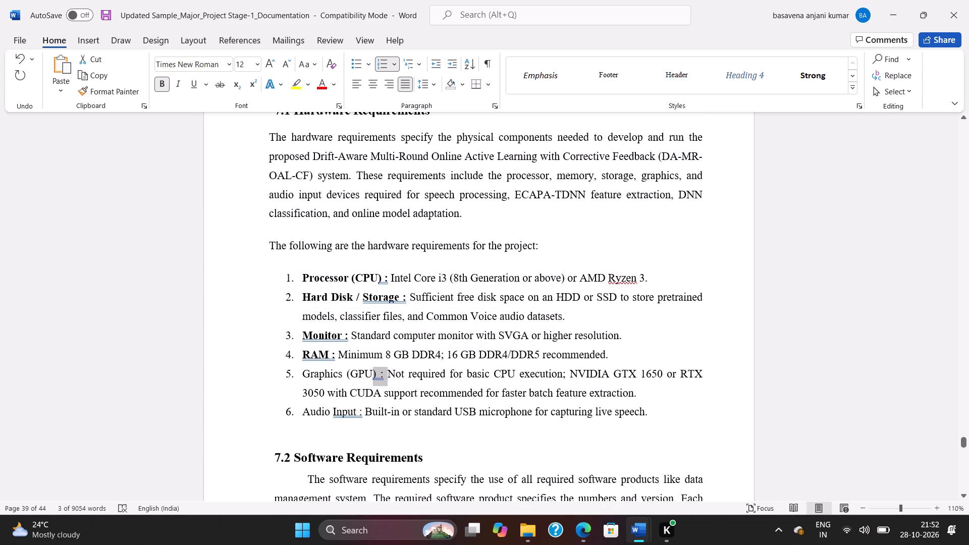
{"action": "left_click_drag", "start_coordinate": [361, 378], "coordinate": [324, 380]}
{"action": "left_click", "coordinate": [326, 357]}
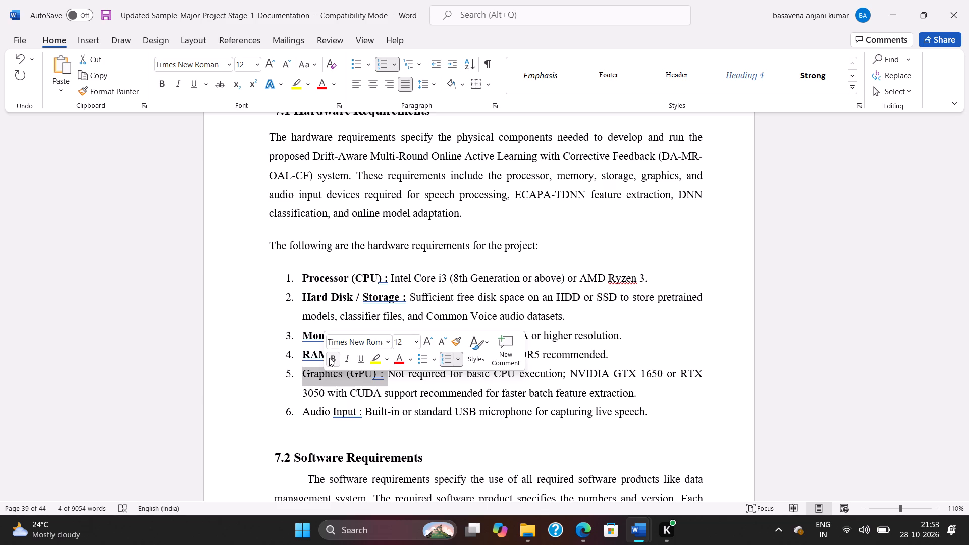
{"action": "left_click", "coordinate": [329, 358]}
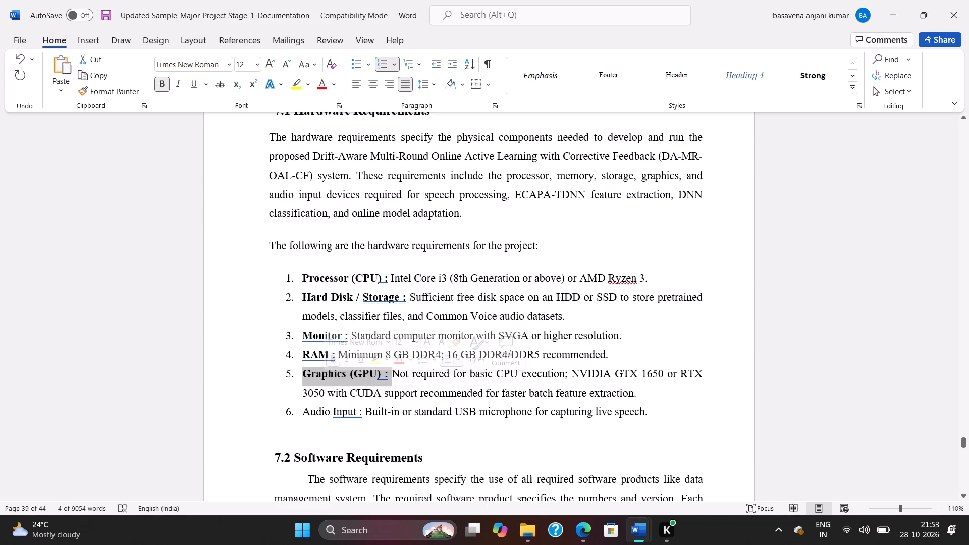
{"action": "left_click_drag", "start_coordinate": [362, 413], "coordinate": [299, 409]}
{"action": "left_click", "coordinate": [309, 389]}
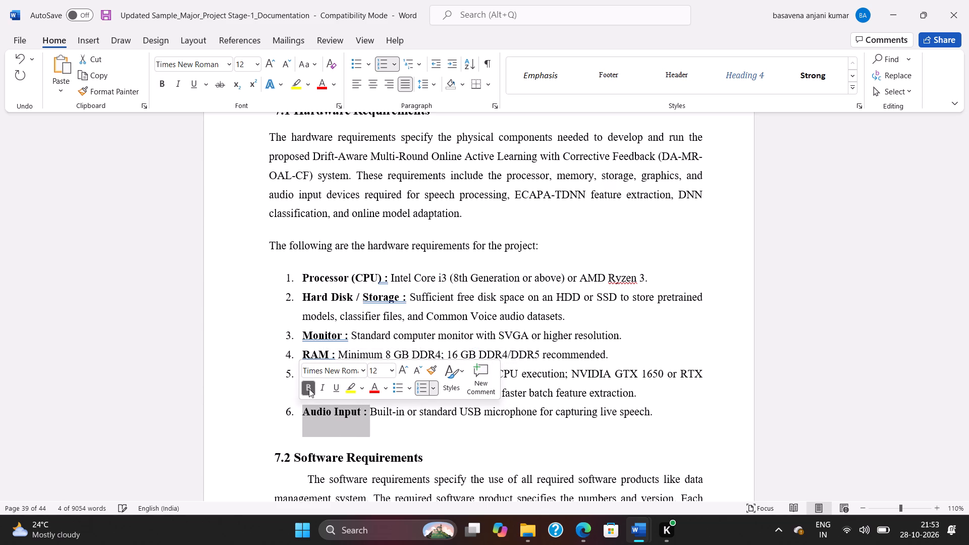
{"action": "left_click", "coordinate": [442, 443]}
Ignore once the grammar flags on the Audio Input, RAM, Monitor, Storage and Processor (CPU) labels.
{"action": "right_click", "coordinate": [353, 414]}
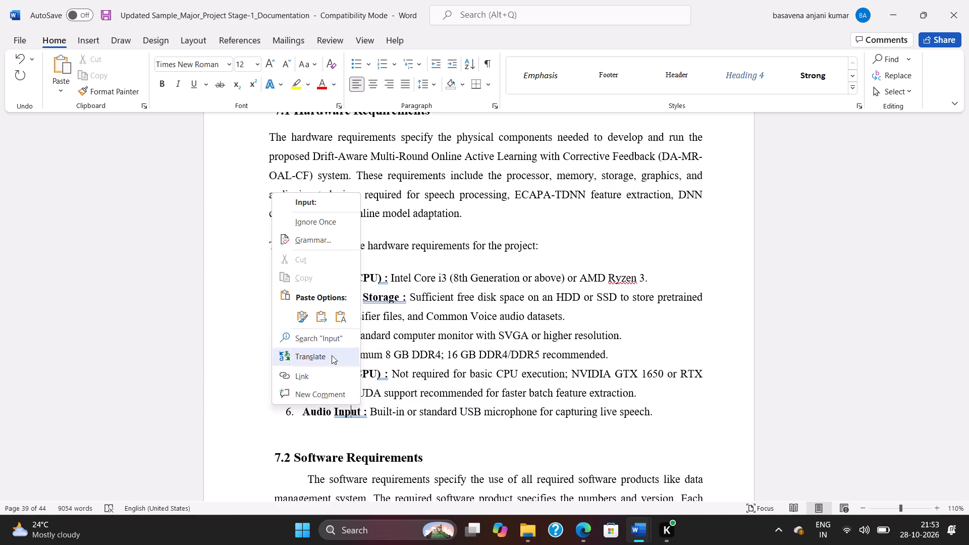
{"action": "left_click", "coordinate": [307, 227]}
{"action": "right_click", "coordinate": [325, 356]}
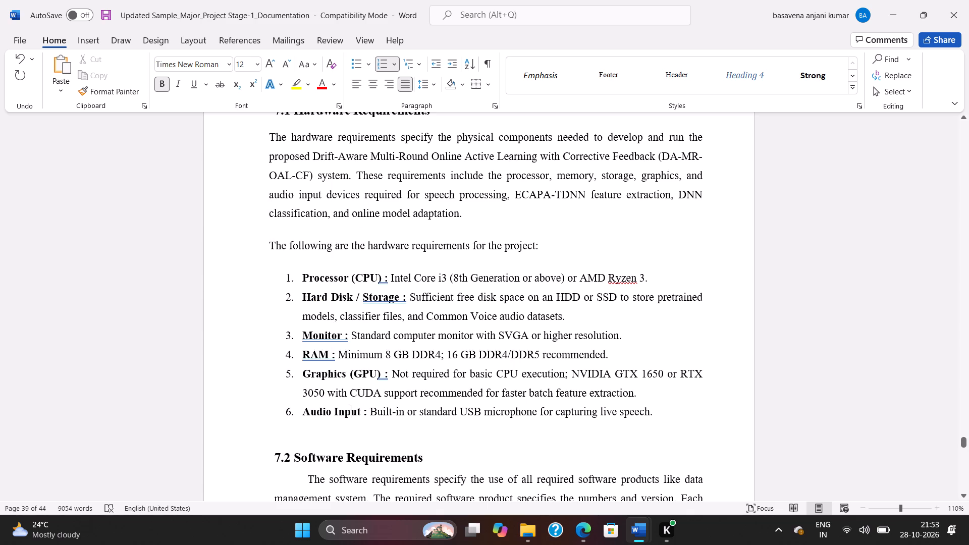
{"action": "left_click", "coordinate": [283, 174]}
{"action": "right_click", "coordinate": [318, 332]}
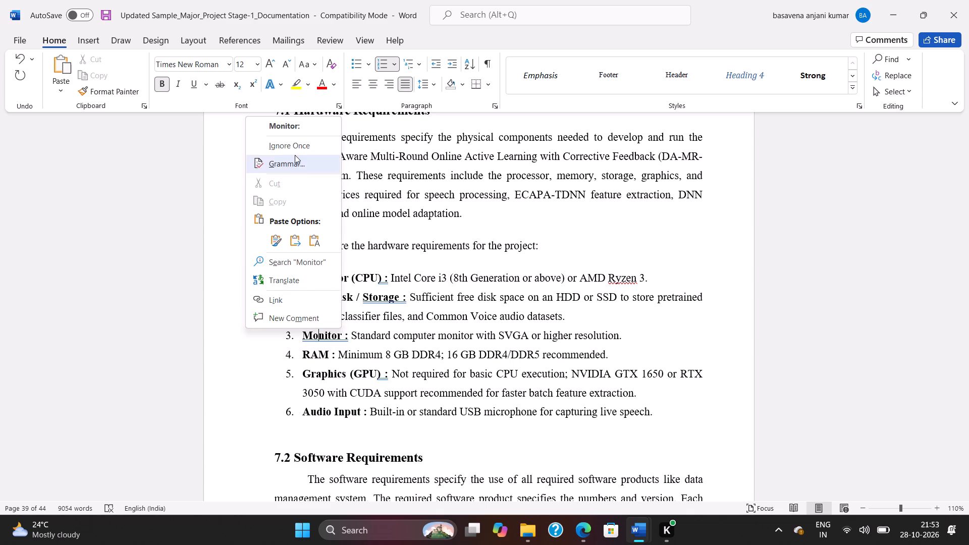
{"action": "left_click", "coordinate": [296, 147]}
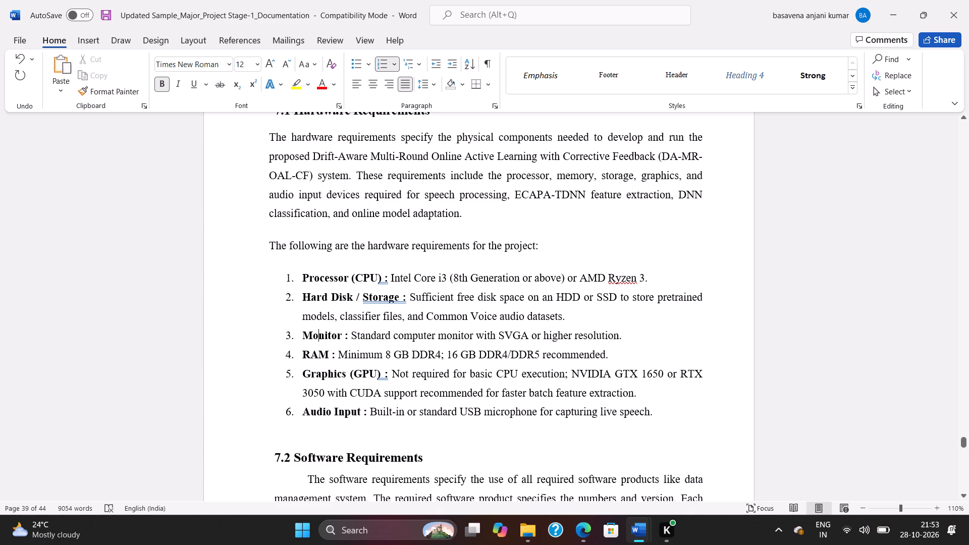
{"action": "right_click", "coordinate": [378, 296]}
{"action": "left_click", "coordinate": [340, 105]}
{"action": "right_click", "coordinate": [385, 278]}
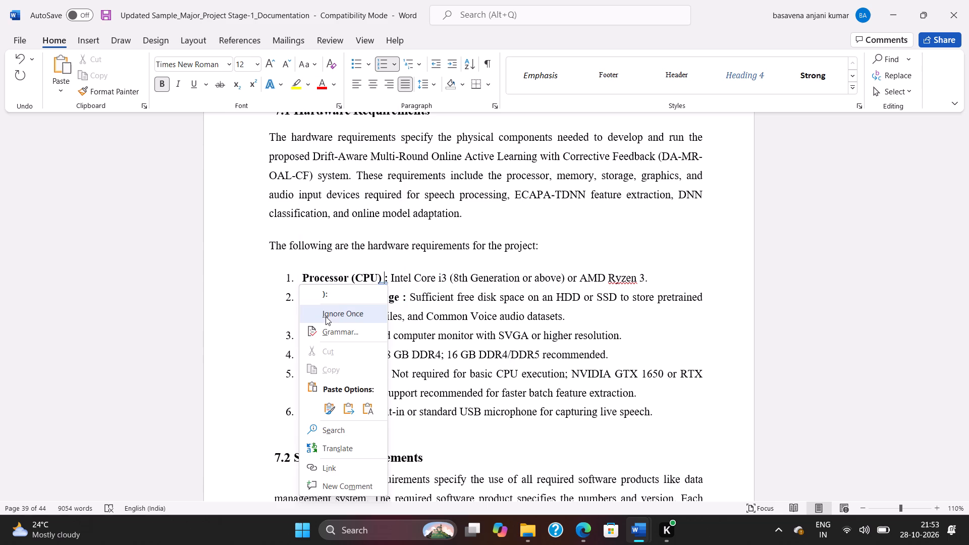
{"action": "left_click", "coordinate": [326, 317]}
{"action": "scroll", "coordinate": [342, 302], "scroll_direction": "down", "scroll_amount": 7}
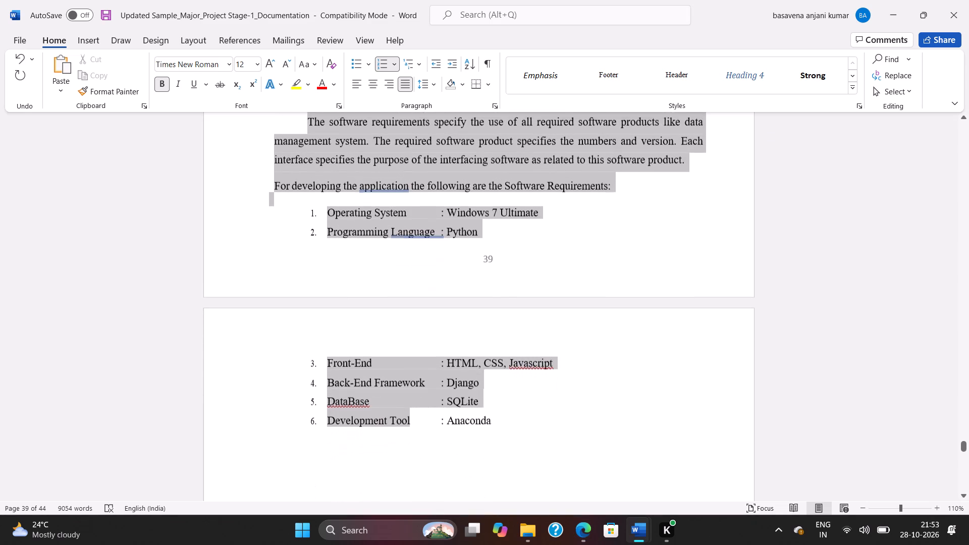
{"action": "left_click_drag", "start_coordinate": [397, 409], "coordinate": [498, 442]}
{"action": "key", "text": "ctrl+v"}
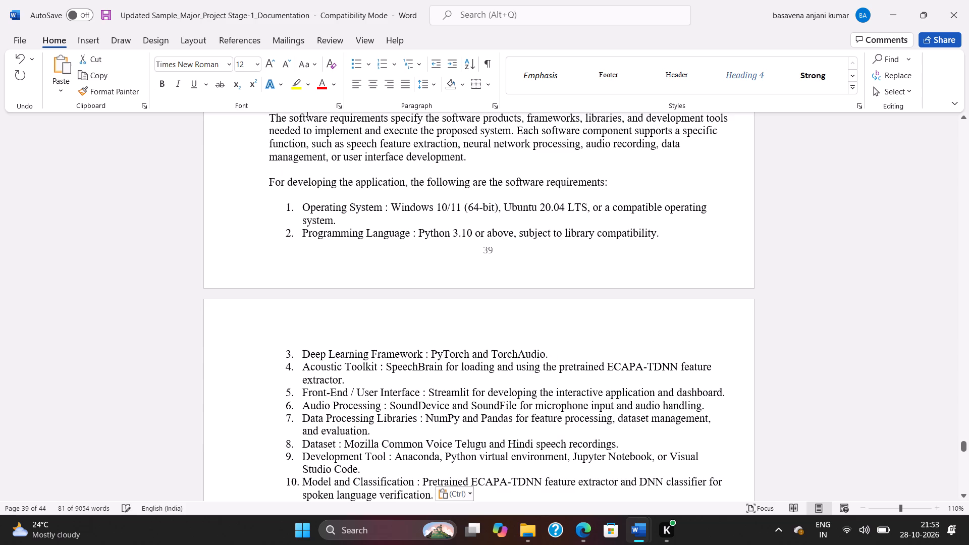
Format the pasted 7.2 paragraphs and list with a 1 cm right indent, 1.5 line spacing and justified alignment.
{"action": "scroll", "coordinate": [507, 426], "scroll_direction": "up", "scroll_amount": 3}
{"action": "scroll", "coordinate": [507, 424], "scroll_direction": "down", "scroll_amount": 6}
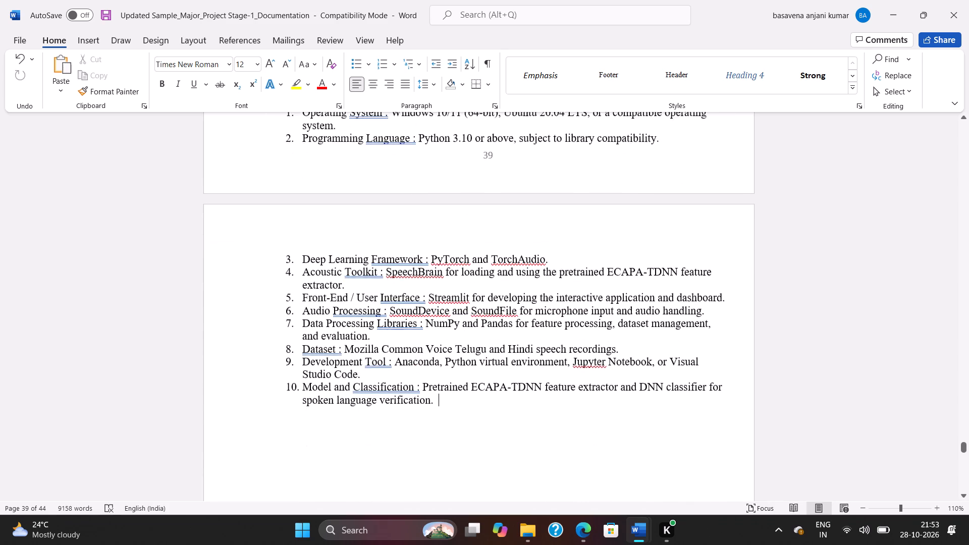
{"action": "left_click_drag", "start_coordinate": [450, 390], "coordinate": [381, 213]}
{"action": "scroll", "coordinate": [381, 213], "scroll_direction": "up", "scroll_amount": 2}
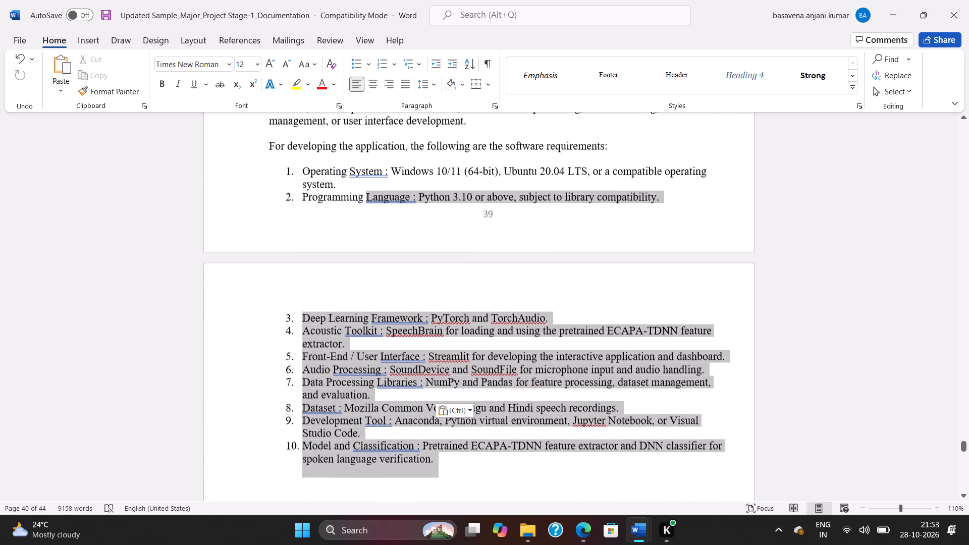
{"action": "scroll", "coordinate": [381, 213], "scroll_direction": "up", "scroll_amount": 2}
{"action": "left_click_drag", "start_coordinate": [381, 213], "coordinate": [262, 149]}
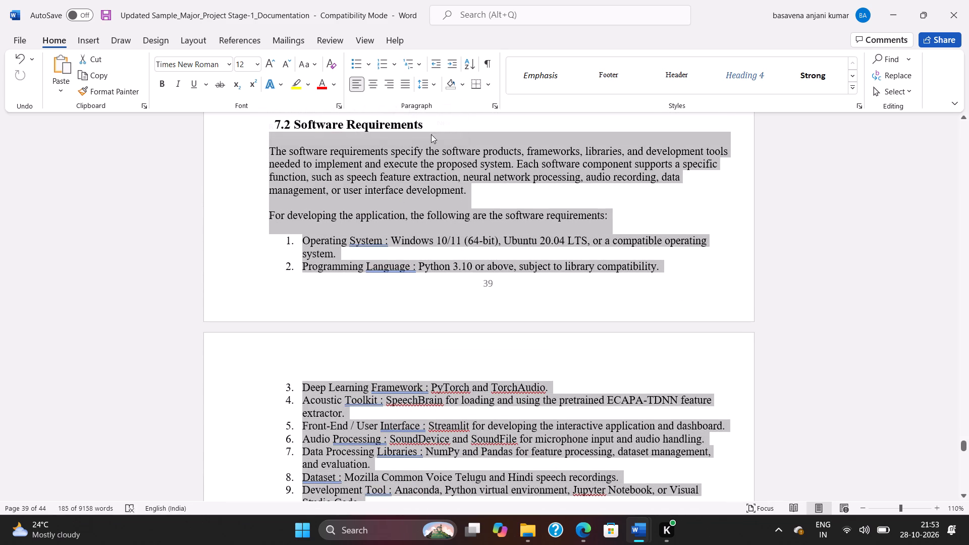
{"action": "left_click", "coordinate": [494, 106]}
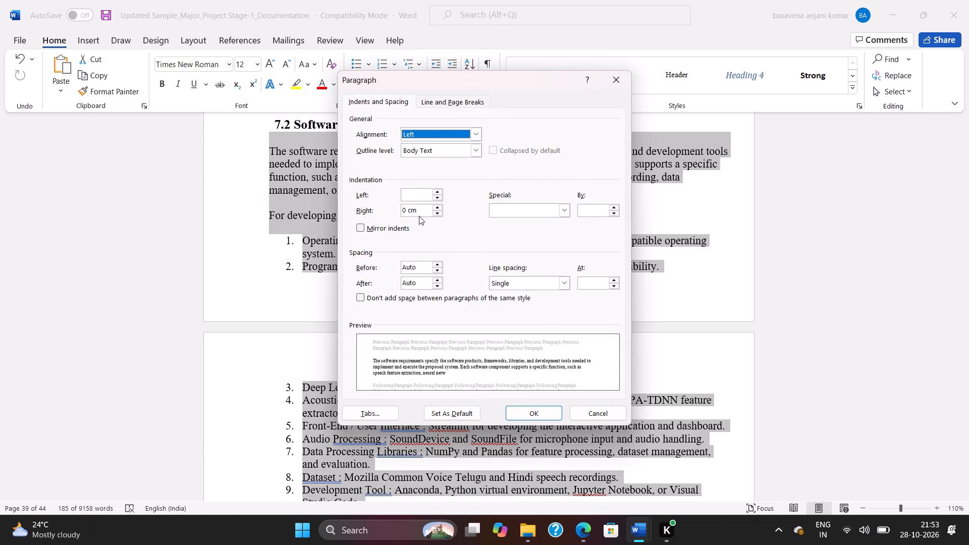
{"action": "left_click", "coordinate": [406, 210]}
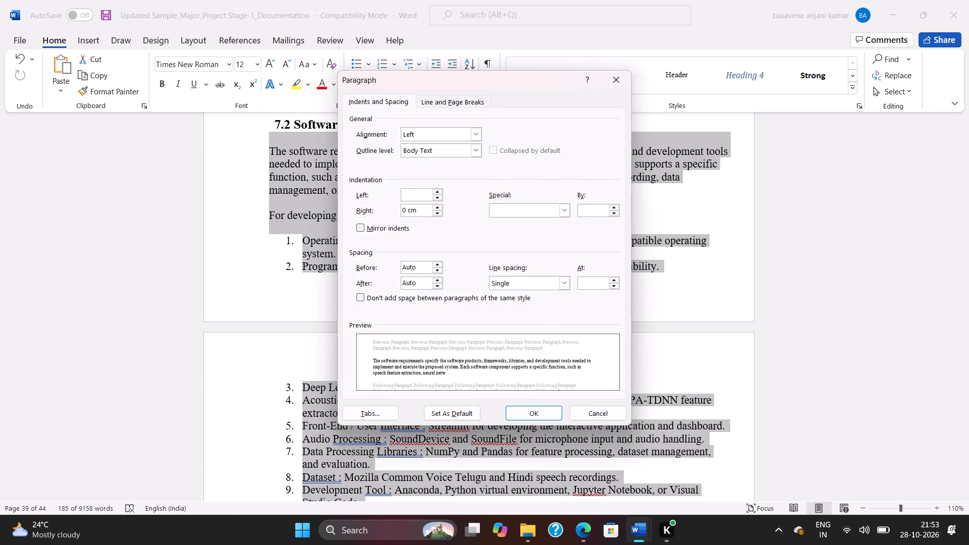
{"action": "key", "text": "BackSpace"}
{"action": "key", "text": "1"}
{"action": "left_click", "coordinate": [521, 286]}
{"action": "left_click", "coordinate": [527, 300]}
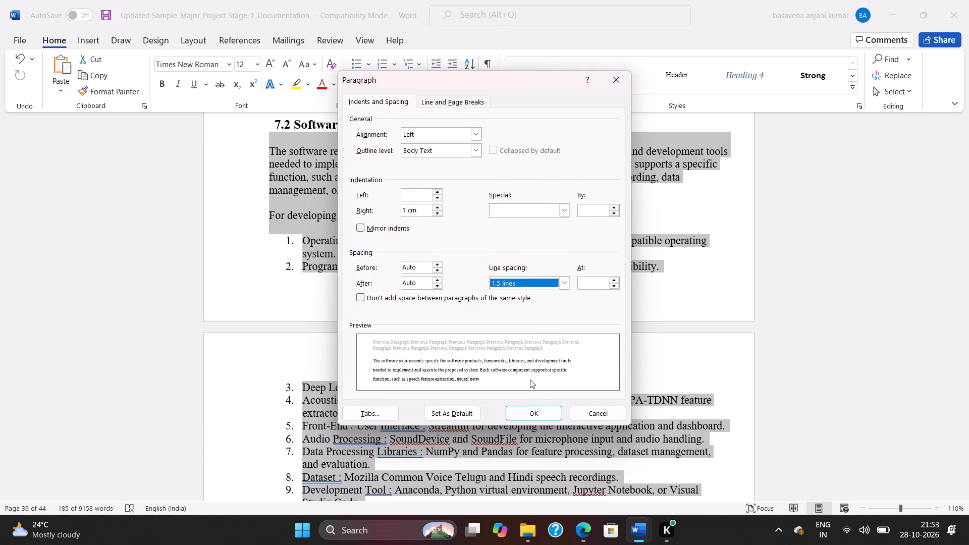
{"action": "left_click", "coordinate": [536, 407]}
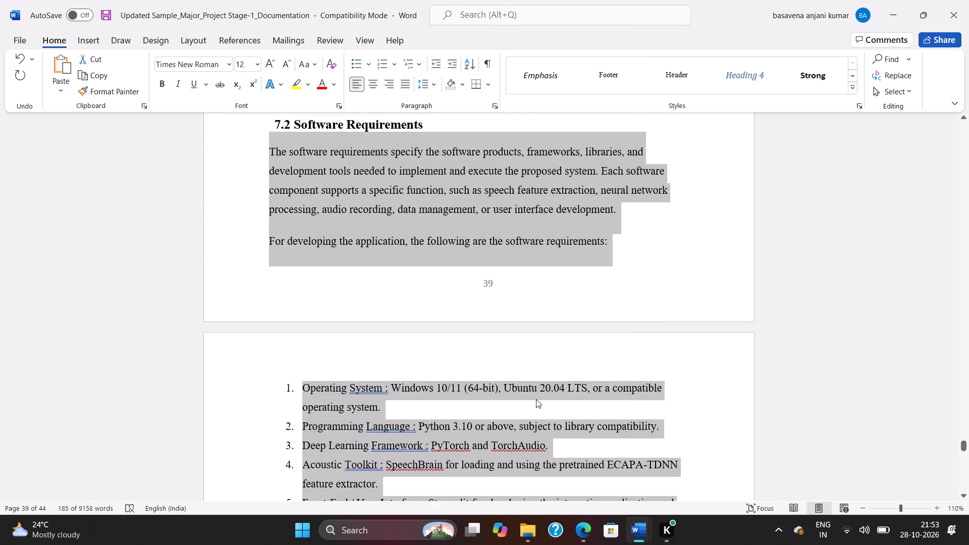
{"action": "key", "text": "ctrl+j"}
{"action": "left_click", "coordinate": [412, 275]}
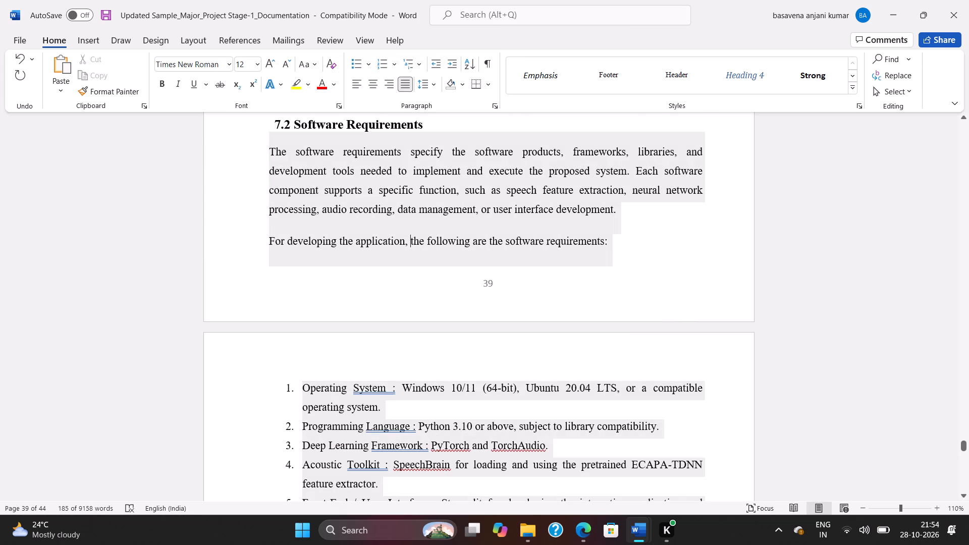
Make the label "Operating System :" bold and ignore once the grammar flags on the Operating System and Programming Language labels.
{"action": "scroll", "coordinate": [443, 319], "scroll_direction": "up", "scroll_amount": 1}
{"action": "scroll", "coordinate": [443, 319], "scroll_direction": "down", "scroll_amount": 5}
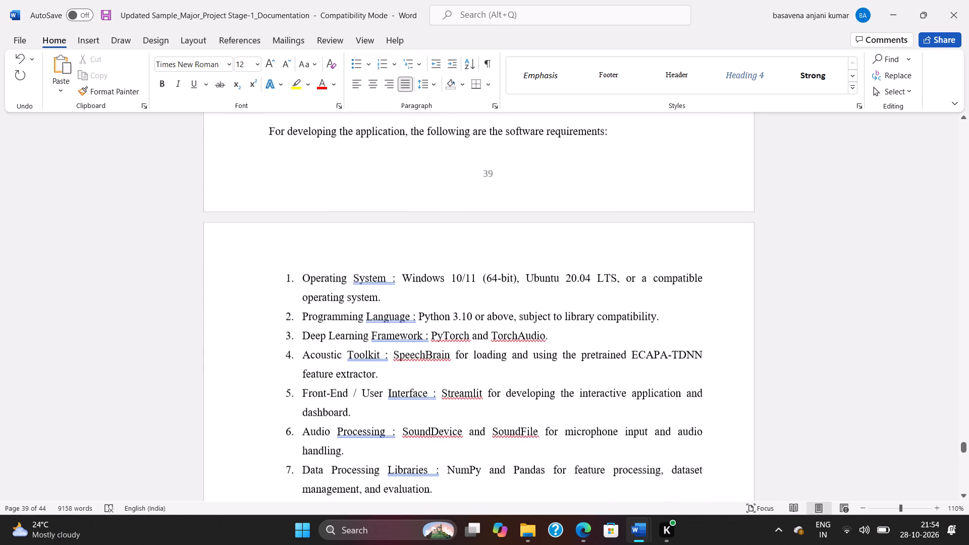
{"action": "right_click", "coordinate": [369, 257]}
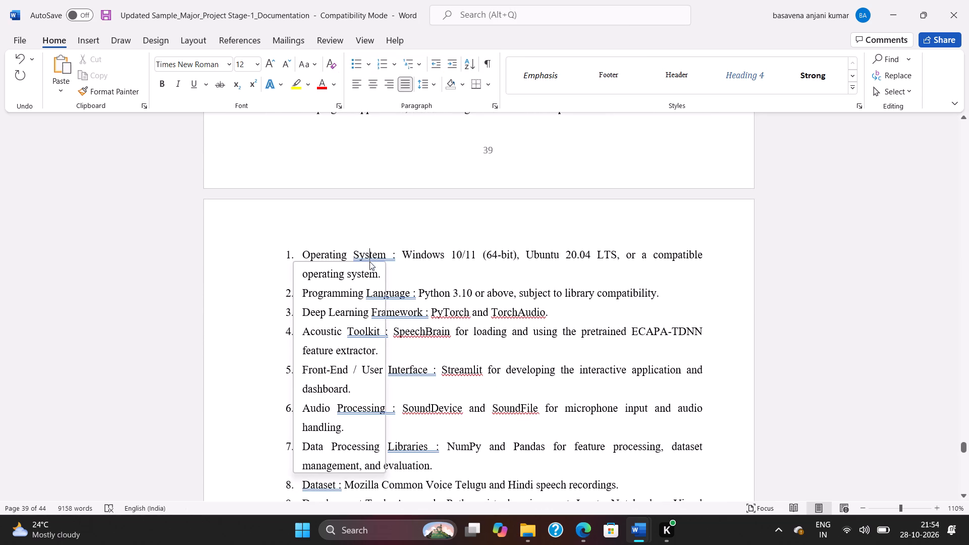
{"action": "left_click", "coordinate": [336, 294]}
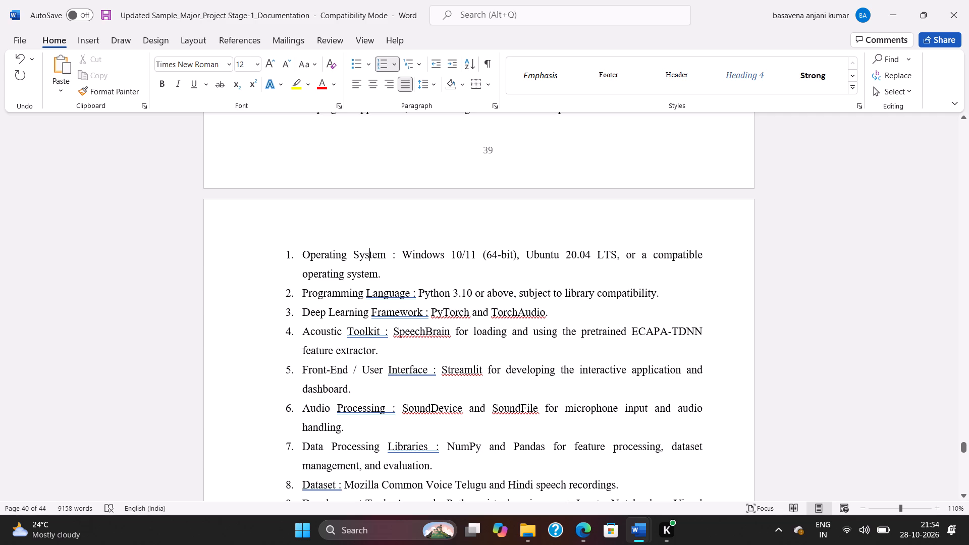
{"action": "left_click_drag", "start_coordinate": [395, 253], "coordinate": [271, 245]}
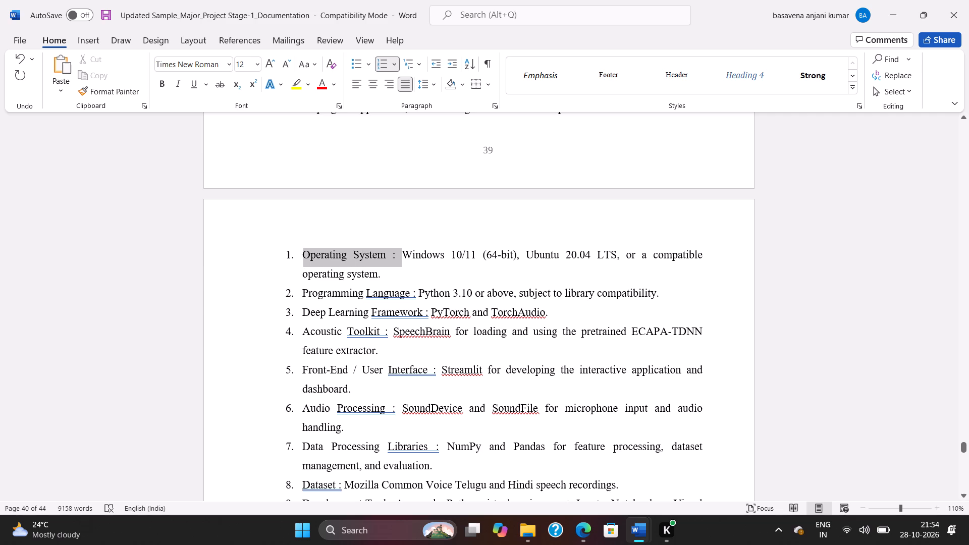
{"action": "left_click_drag", "start_coordinate": [271, 245], "coordinate": [244, 266]}
{"action": "left_click", "coordinate": [252, 243]}
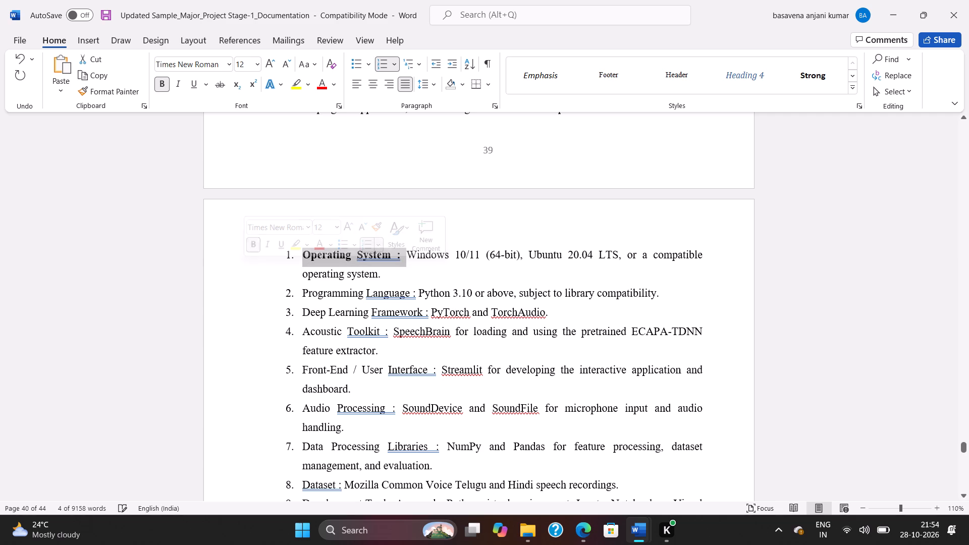
{"action": "left_click", "coordinate": [365, 299]}
{"action": "right_click", "coordinate": [395, 291]}
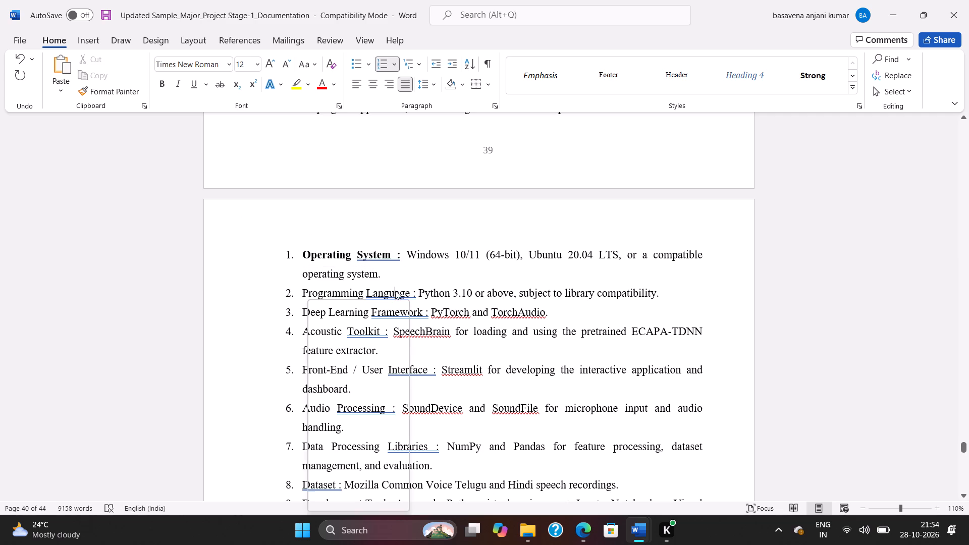
{"action": "left_click", "coordinate": [349, 330]}
{"action": "right_click", "coordinate": [370, 260]}
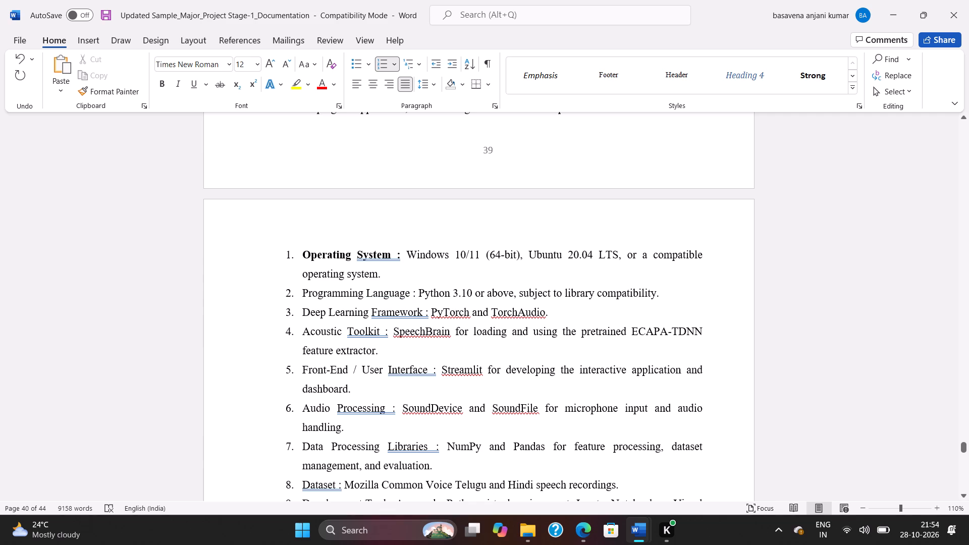
{"action": "left_click", "coordinate": [347, 287]}
Make the labels "Programming Language", "Deep Learning Framework :" and "Acoustic Toolkit :" bold in the software requirements list.
{"action": "left_click_drag", "start_coordinate": [415, 295], "coordinate": [279, 291]}
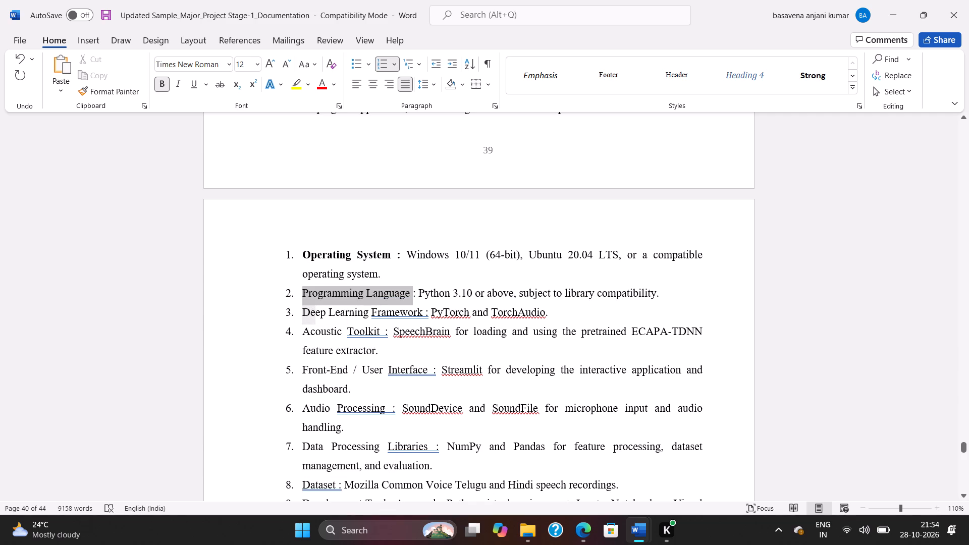
{"action": "left_click_drag", "start_coordinate": [279, 291], "coordinate": [278, 291]}
{"action": "left_click", "coordinate": [283, 266]}
{"action": "left_click", "coordinate": [340, 317]}
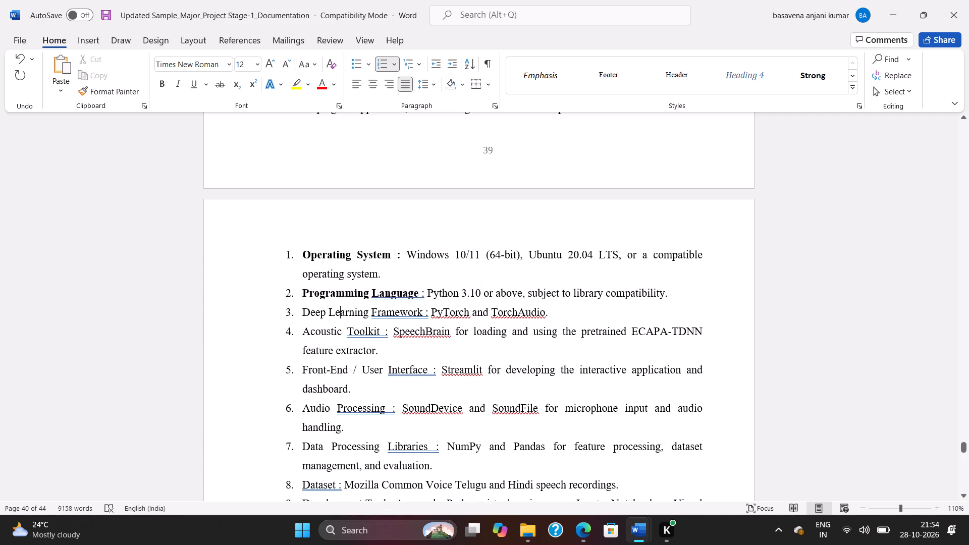
{"action": "left_click_drag", "start_coordinate": [428, 312], "coordinate": [306, 321]}
{"action": "left_click", "coordinate": [311, 300]}
{"action": "left_click", "coordinate": [370, 346]}
{"action": "left_click_drag", "start_coordinate": [390, 333], "coordinate": [389, 332]}
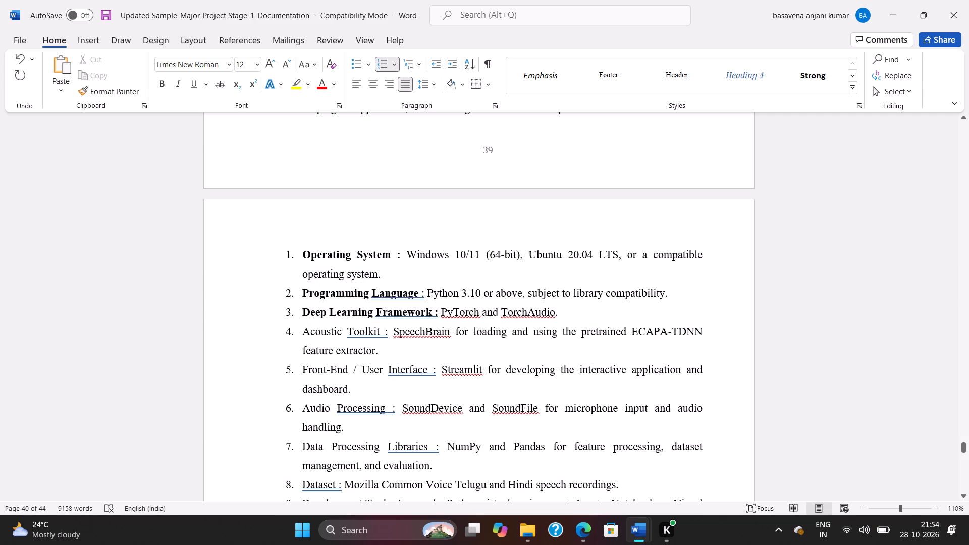
{"action": "left_click_drag", "start_coordinate": [389, 332], "coordinate": [305, 331]}
{"action": "left_click", "coordinate": [312, 310]}
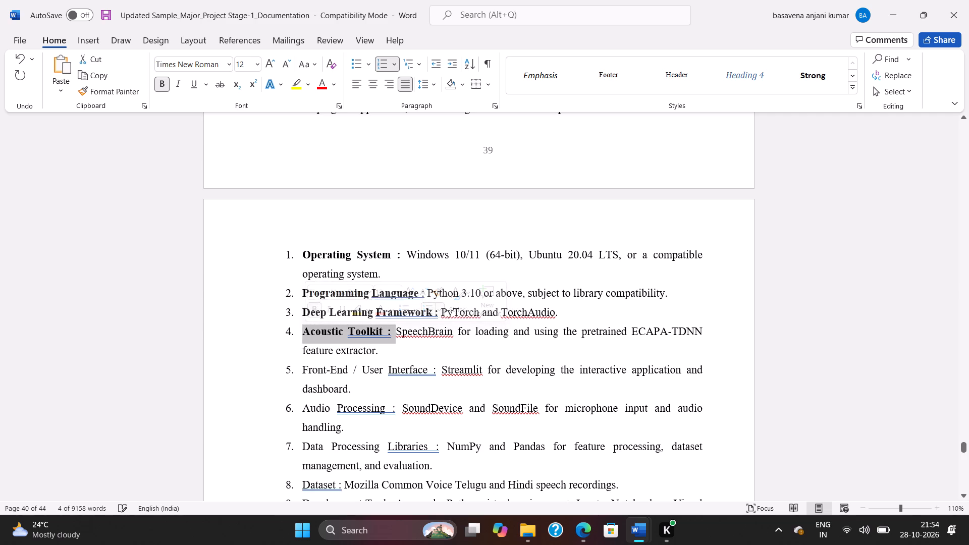
{"action": "left_click", "coordinate": [437, 370]}
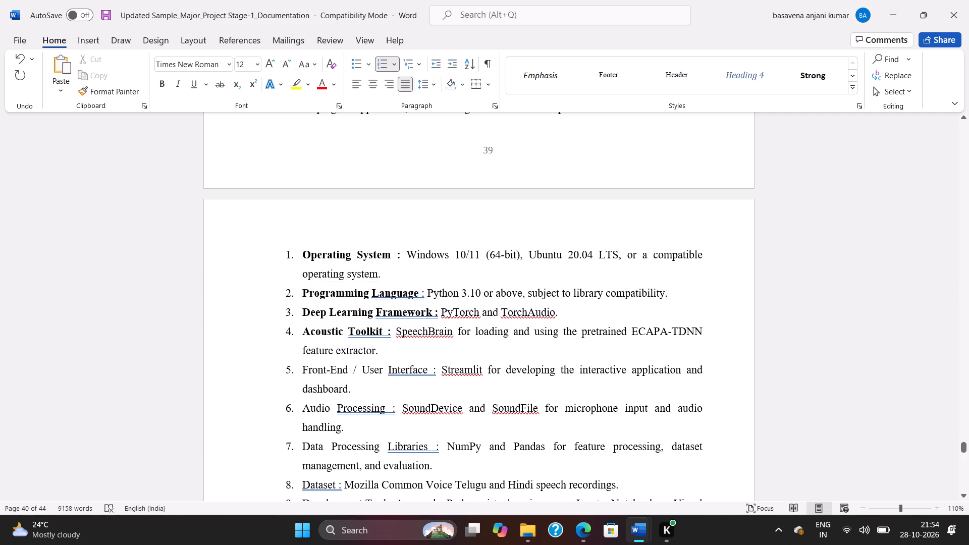
Ignore once the grammar flags on the Language, Framework and Toolkit labels, and ignore all spelling flags for PyTorch, TorchAudio and SpeechBrain.
{"action": "right_click", "coordinate": [402, 295]}
{"action": "left_click", "coordinate": [365, 330]}
{"action": "right_click", "coordinate": [411, 312]}
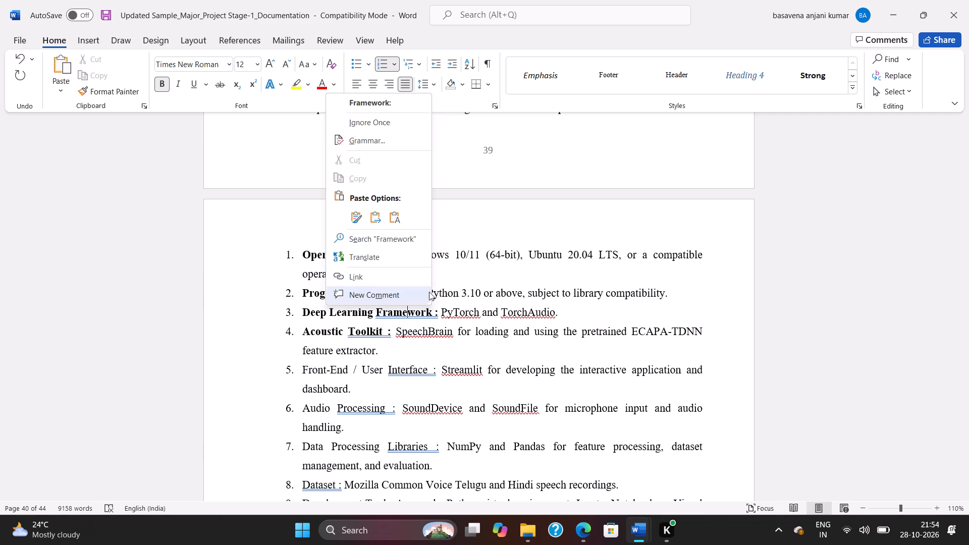
{"action": "left_click", "coordinate": [396, 130]}
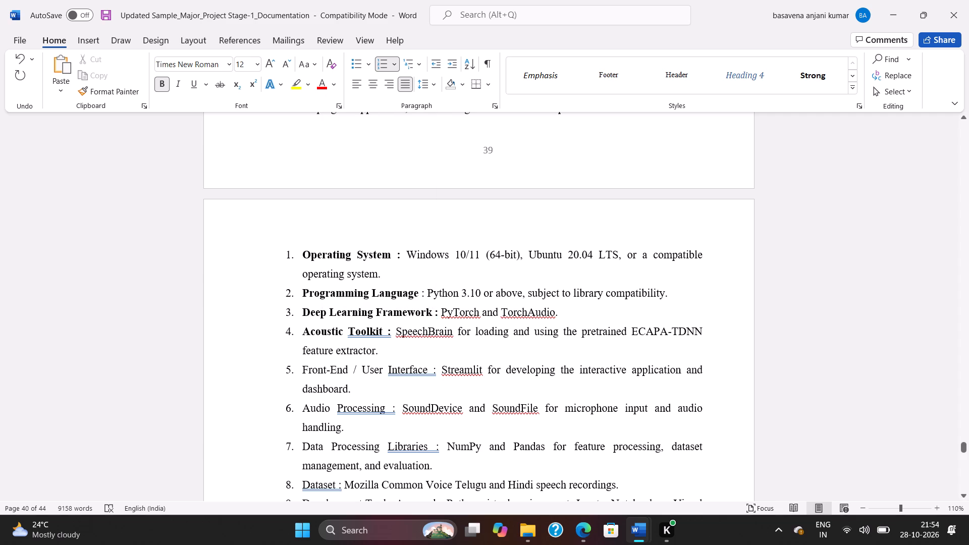
{"action": "right_click", "coordinate": [461, 310]}
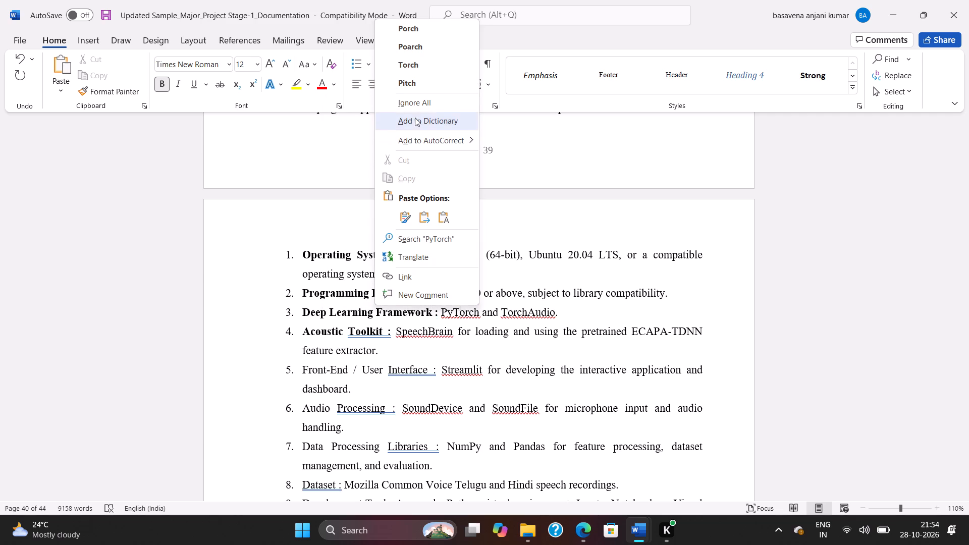
{"action": "left_click", "coordinate": [416, 104]}
{"action": "right_click", "coordinate": [516, 314]}
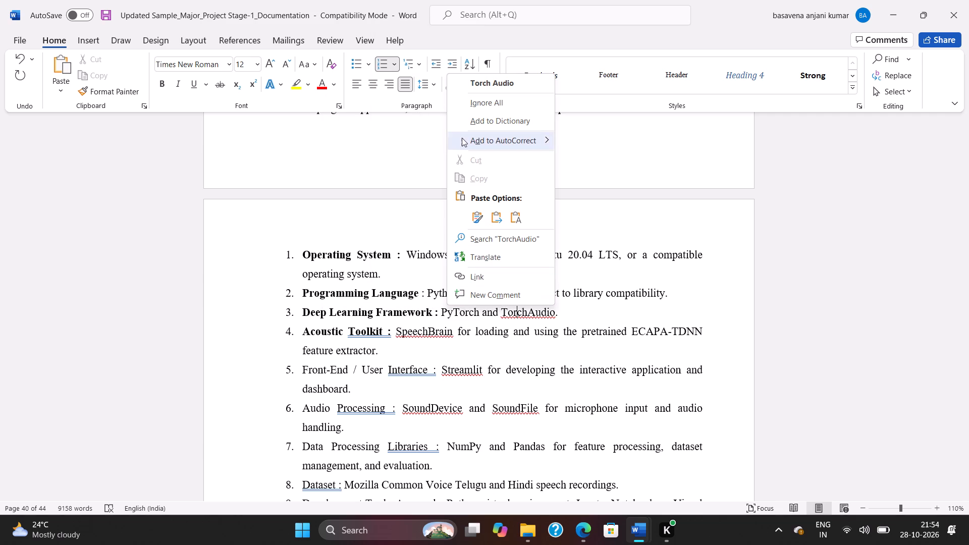
{"action": "left_click", "coordinate": [490, 105]}
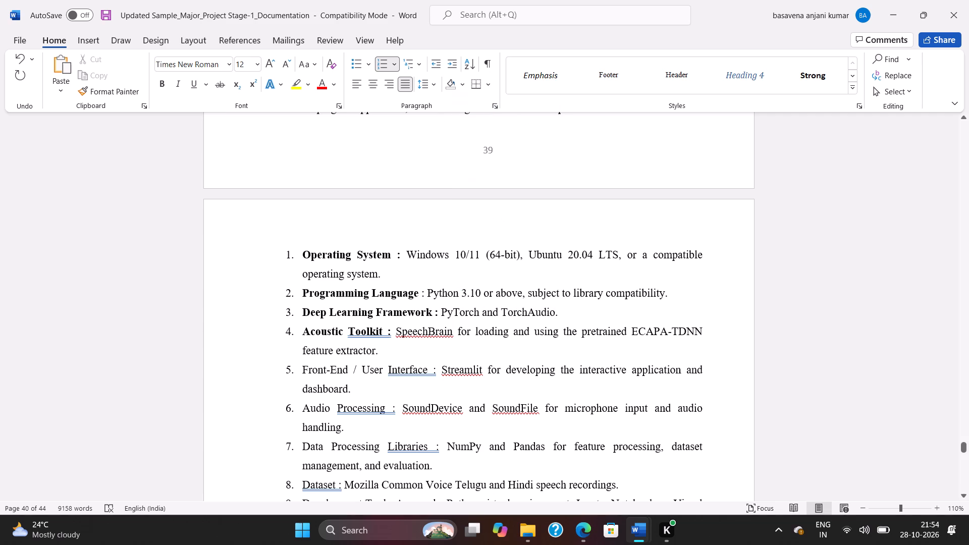
{"action": "right_click", "coordinate": [426, 326]}
{"action": "right_click", "coordinate": [386, 125]}
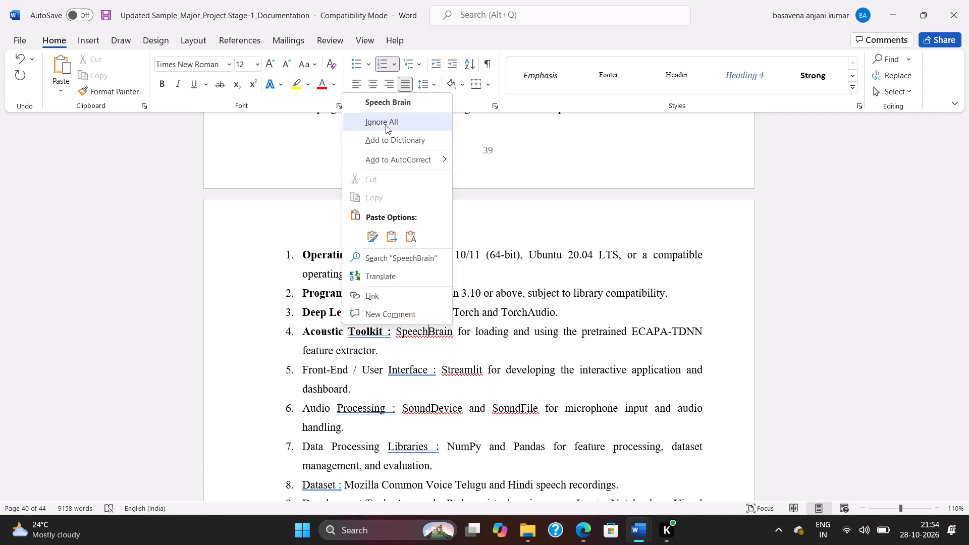
{"action": "left_click", "coordinate": [390, 125]}
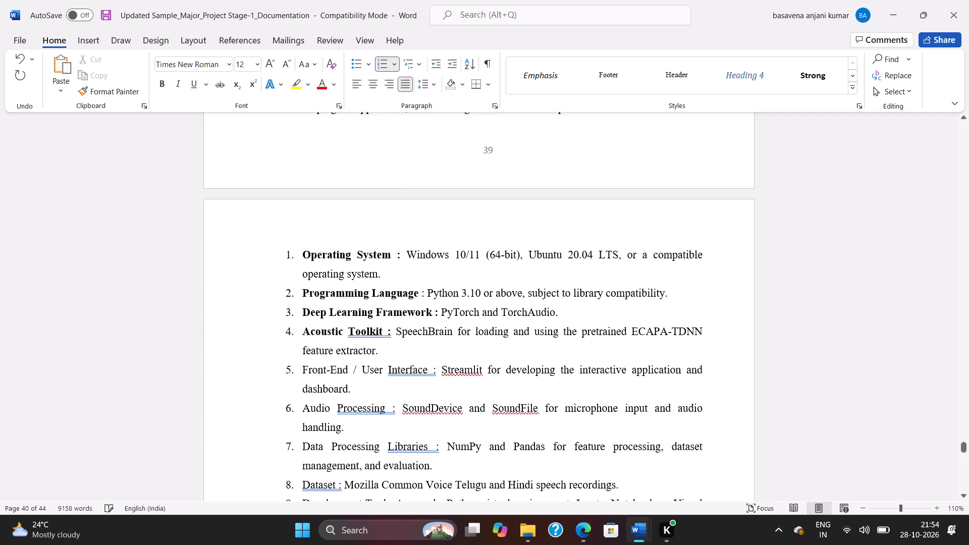
{"action": "right_click", "coordinate": [366, 333]}
{"action": "left_click", "coordinate": [342, 138]}
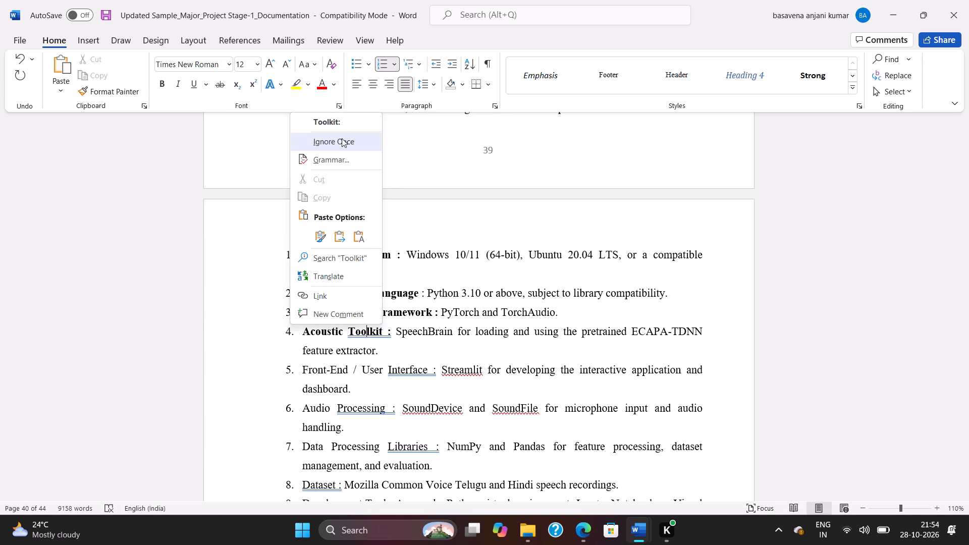
{"action": "scroll", "coordinate": [382, 294], "scroll_direction": "down", "scroll_amount": 2}
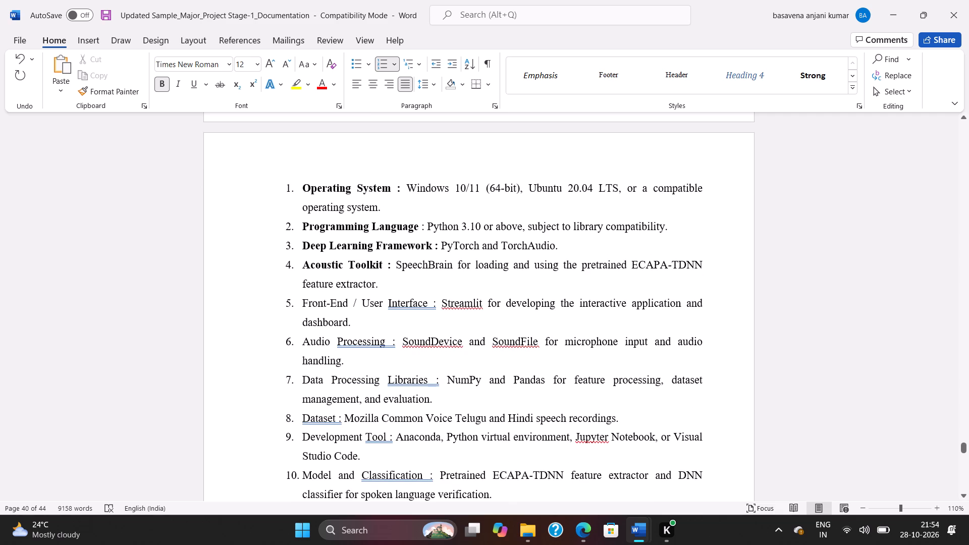
Make the label "Front-End / User Interface" bold and ignore the grammar flag on Interface and the spelling flag on Streamlit.
{"action": "left_click_drag", "start_coordinate": [436, 301], "coordinate": [323, 316]}
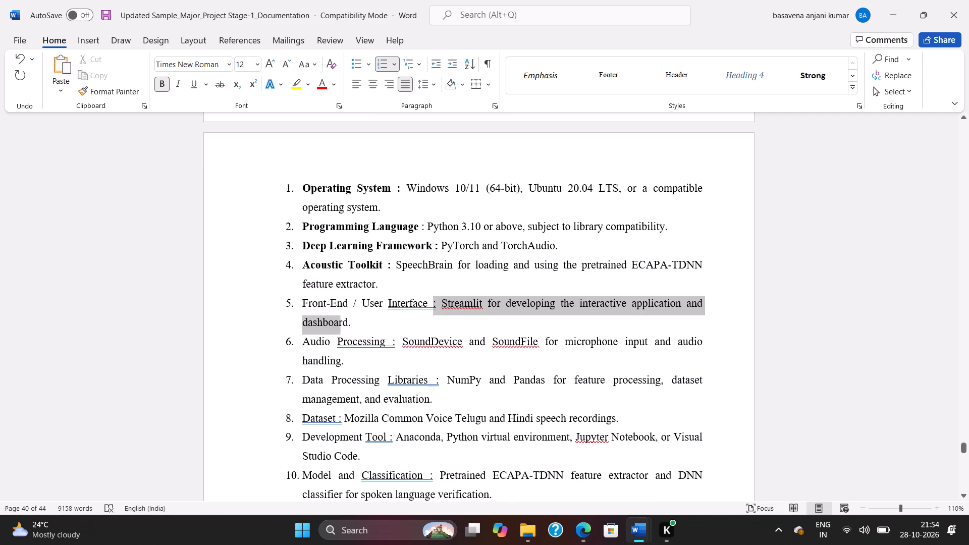
{"action": "left_click_drag", "start_coordinate": [323, 316], "coordinate": [287, 299]}
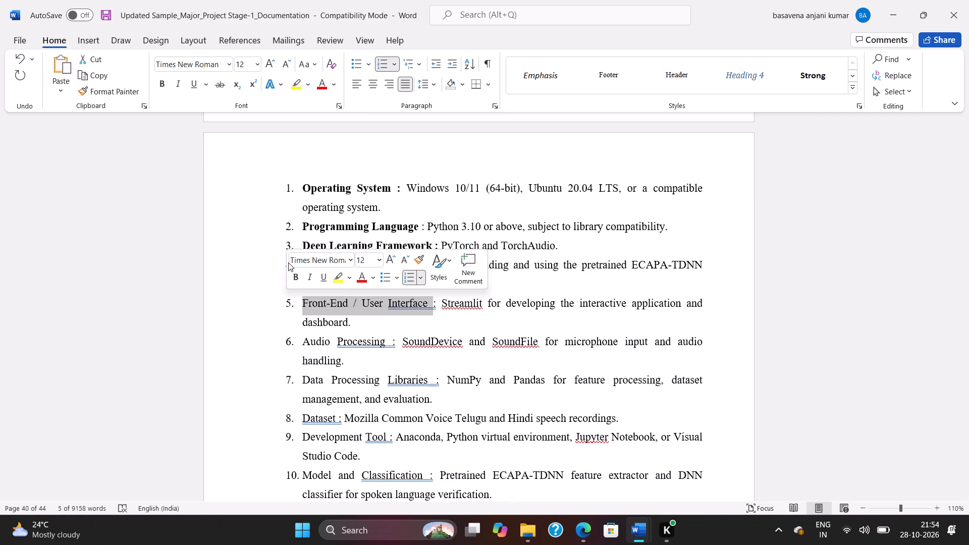
{"action": "left_click", "coordinate": [292, 277]}
{"action": "left_click", "coordinate": [338, 335]}
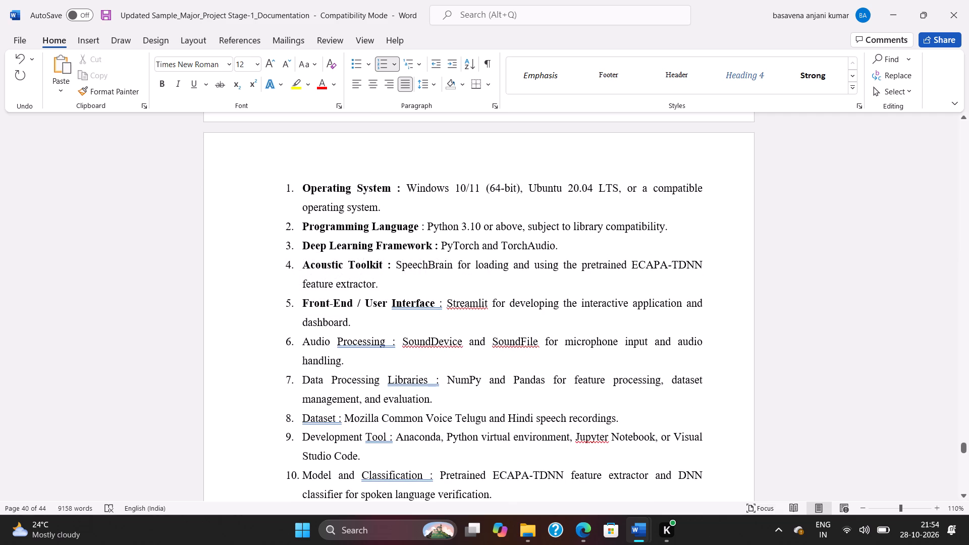
{"action": "right_click", "coordinate": [403, 303]}
{"action": "left_click", "coordinate": [387, 103]}
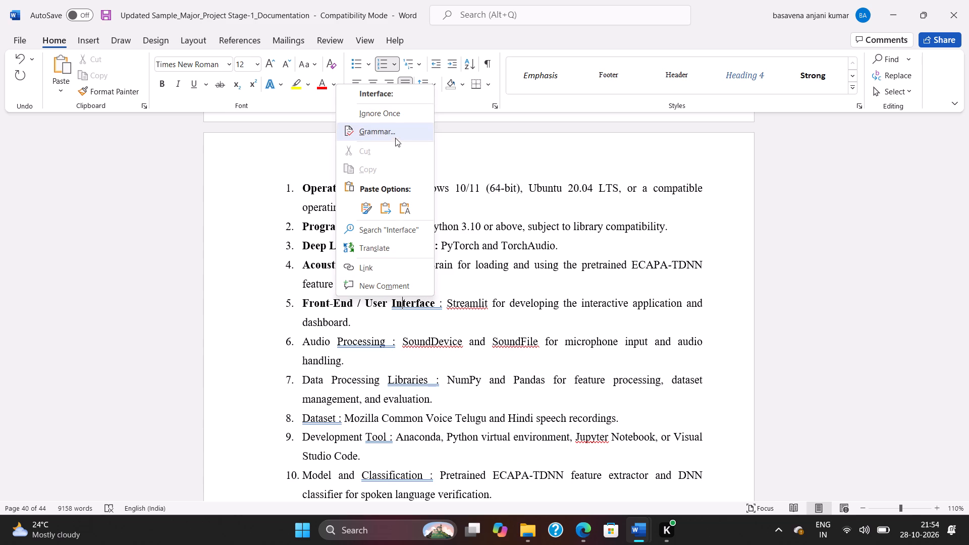
{"action": "left_click", "coordinate": [390, 118]}
{"action": "right_click", "coordinate": [459, 303]}
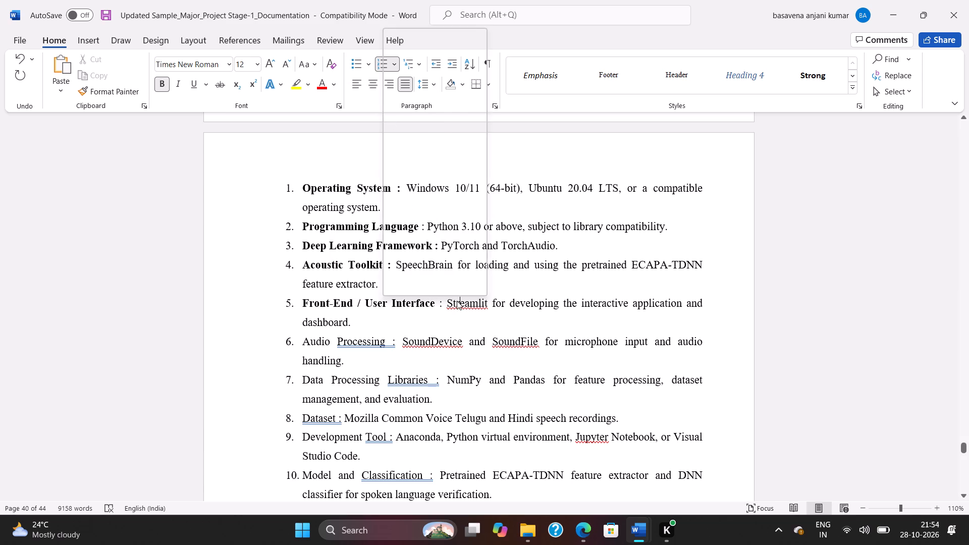
{"action": "left_click", "coordinate": [433, 93]}
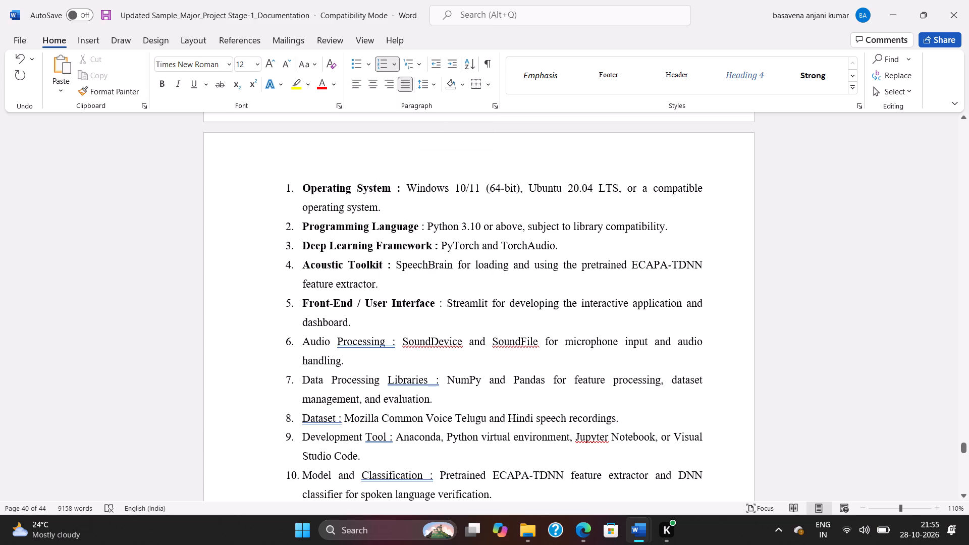
Make the label "Audio Processing :" bold and ignore the grammar flag on it and the spelling flags on SoundDevice and SoundFile.
{"action": "left_click_drag", "start_coordinate": [399, 339], "coordinate": [316, 345]}
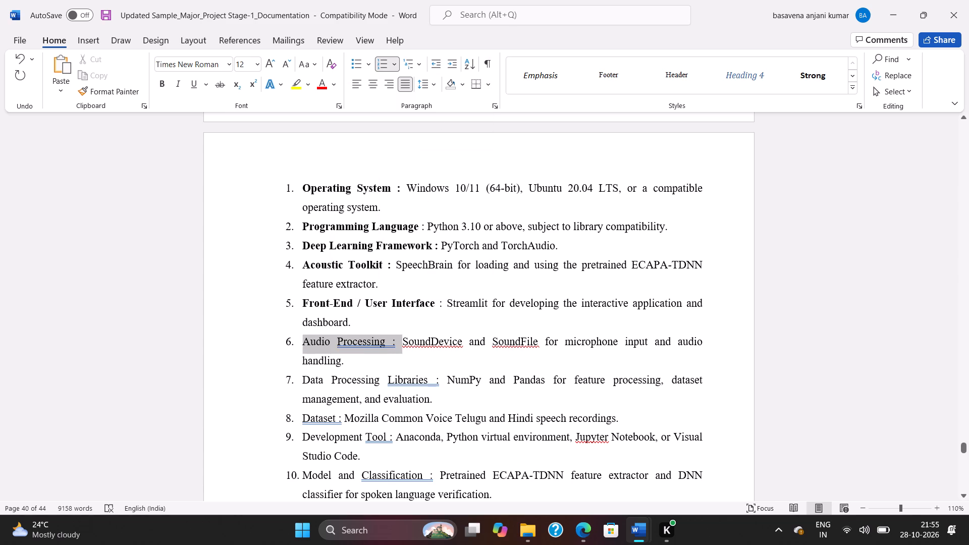
{"action": "left_click_drag", "start_coordinate": [316, 345], "coordinate": [292, 339]}
{"action": "left_click", "coordinate": [298, 321]}
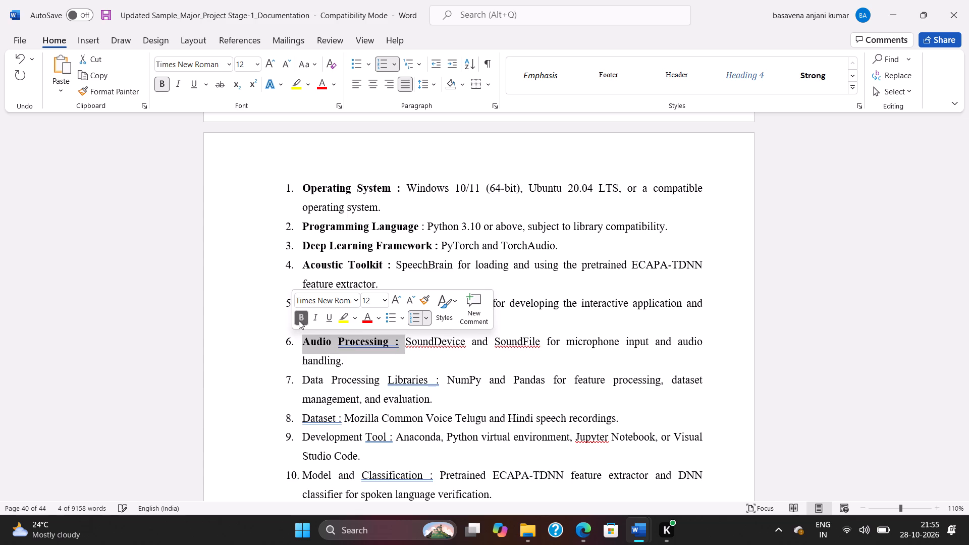
{"action": "left_click", "coordinate": [400, 348]}
{"action": "right_click", "coordinate": [379, 345]}
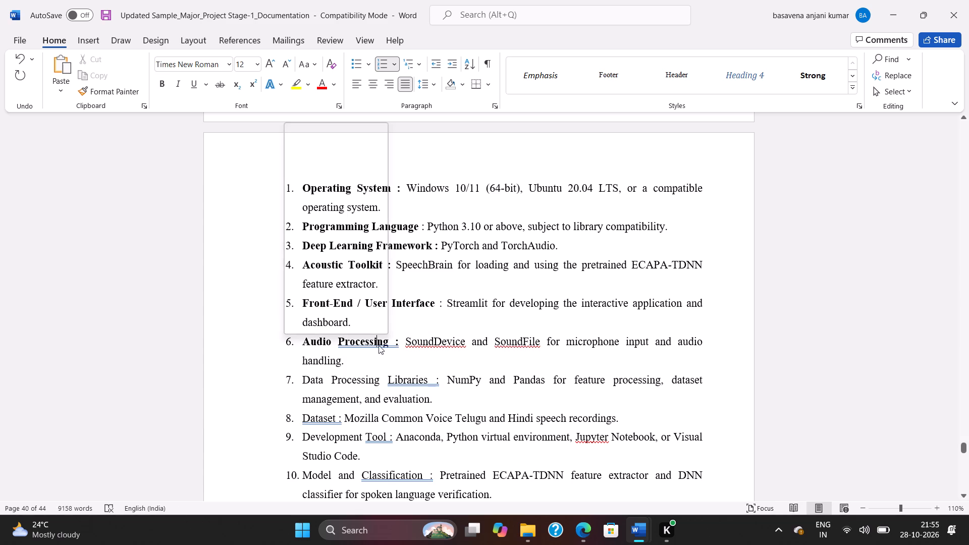
{"action": "left_click", "coordinate": [356, 157]}
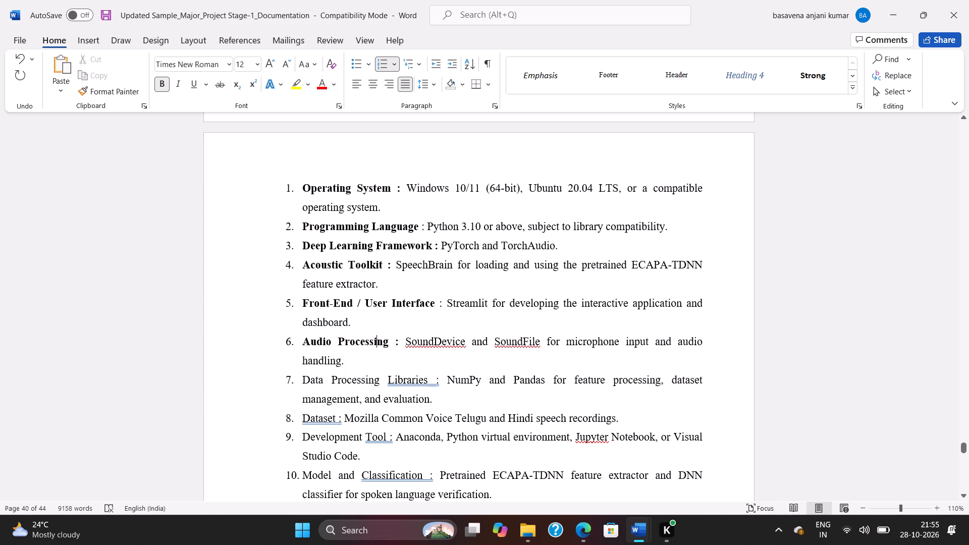
{"action": "right_click", "coordinate": [432, 346]}
{"action": "left_click", "coordinate": [419, 138]}
{"action": "right_click", "coordinate": [510, 342]}
{"action": "left_click", "coordinate": [487, 139]}
Make the label "Data Processing Libraries :" bold and ignore once the grammar flag on Libraries.
{"action": "scroll", "coordinate": [497, 214], "scroll_direction": "down", "scroll_amount": 3}
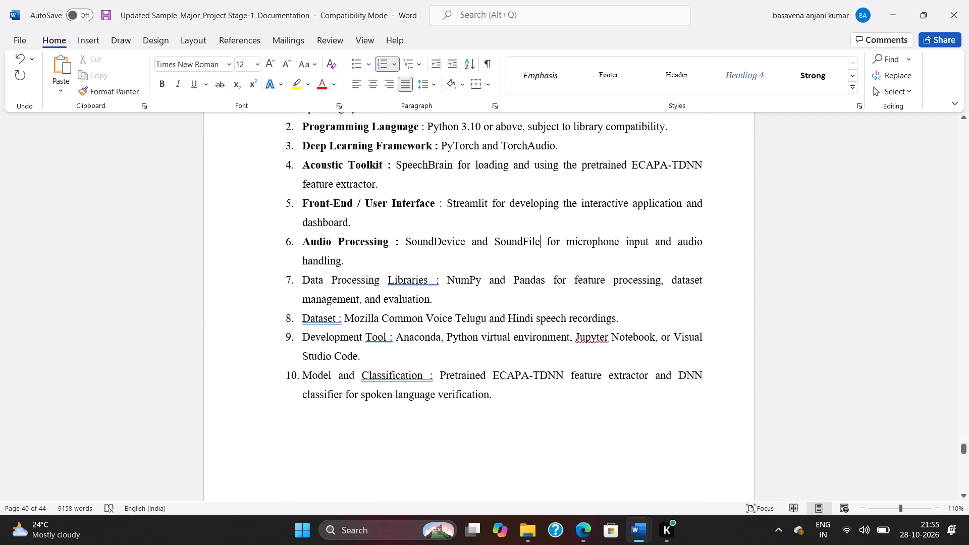
{"action": "left_click_drag", "start_coordinate": [441, 281], "coordinate": [316, 282]}
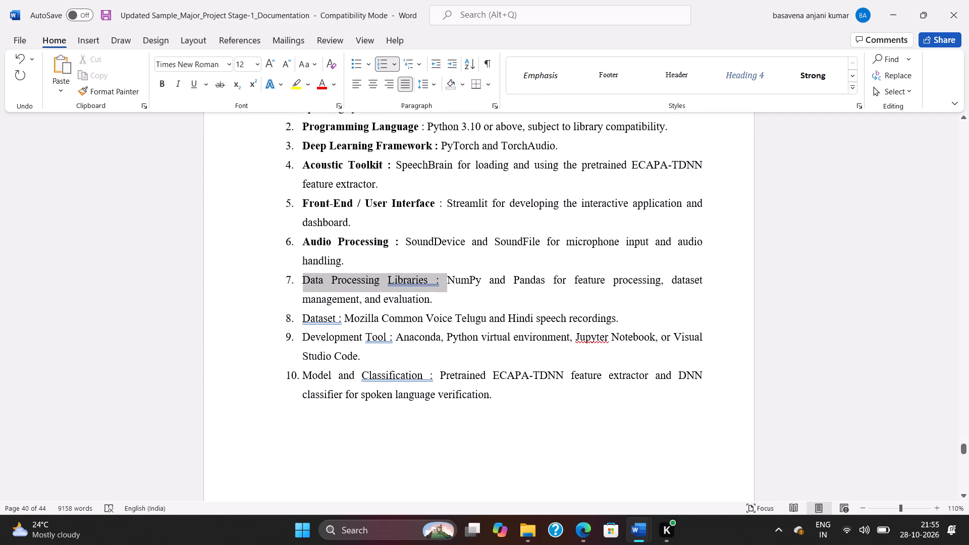
{"action": "left_click_drag", "start_coordinate": [316, 282], "coordinate": [273, 278]}
{"action": "left_click", "coordinate": [278, 255]}
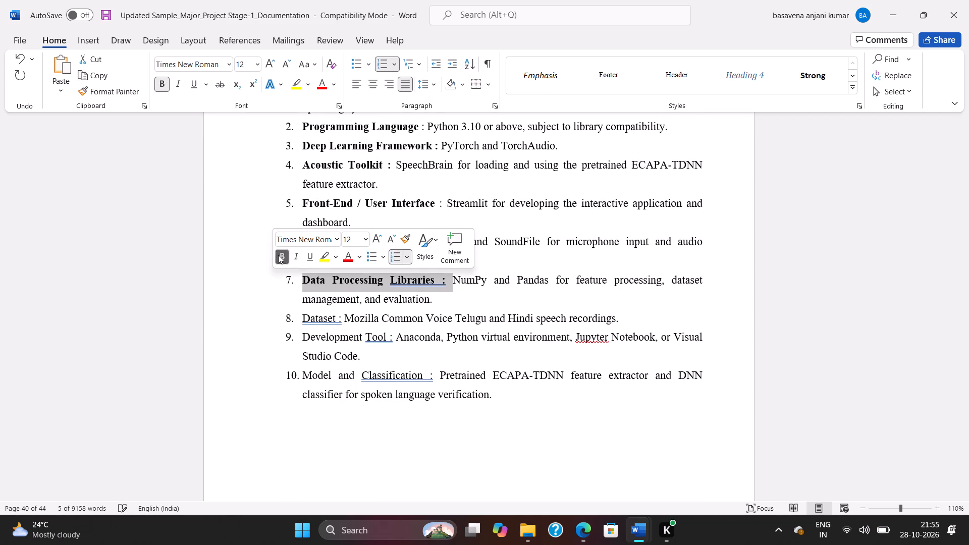
{"action": "left_click", "coordinate": [400, 323]}
{"action": "right_click", "coordinate": [406, 275]}
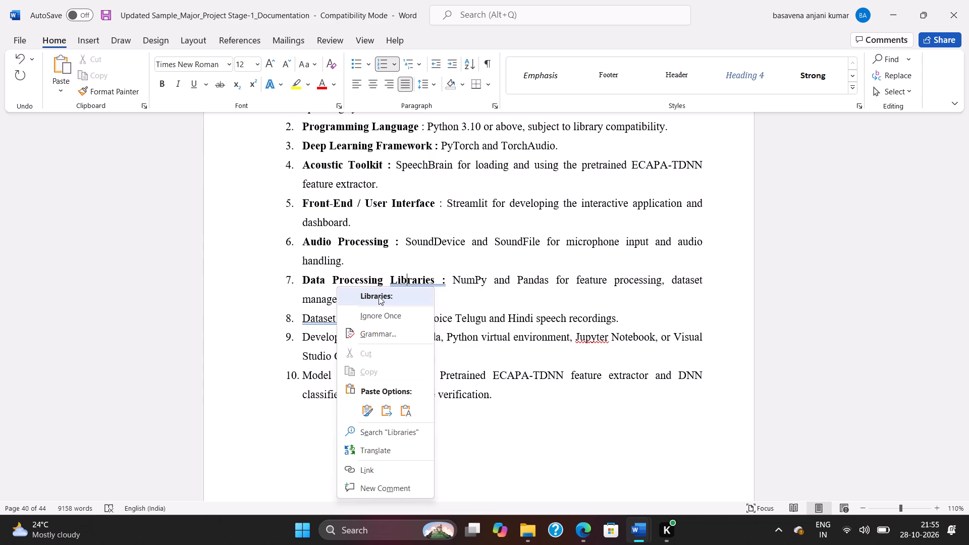
{"action": "left_click", "coordinate": [371, 309]}
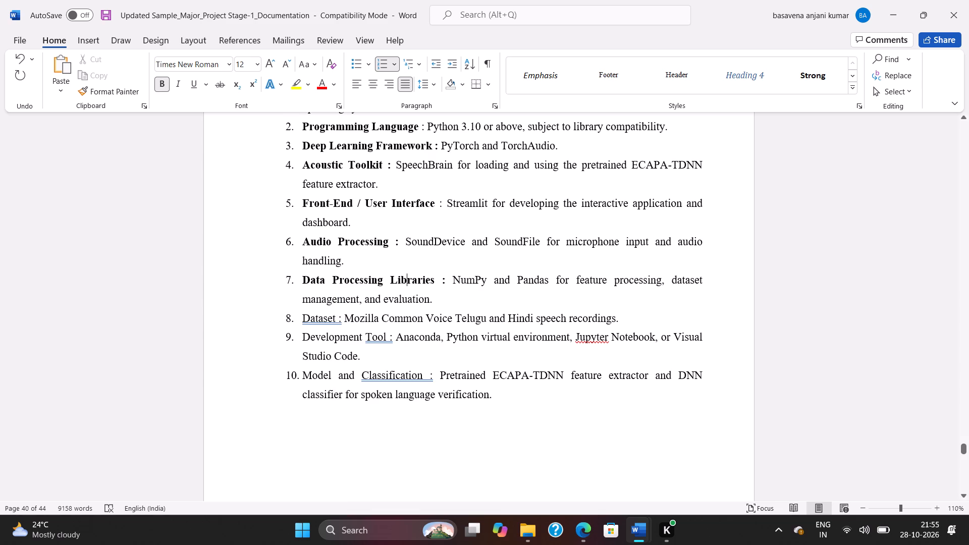
Make the label "Dataset :" in item 8 bold and ignore once its grammar flag.
{"action": "left_click_drag", "start_coordinate": [341, 317], "coordinate": [300, 315]}
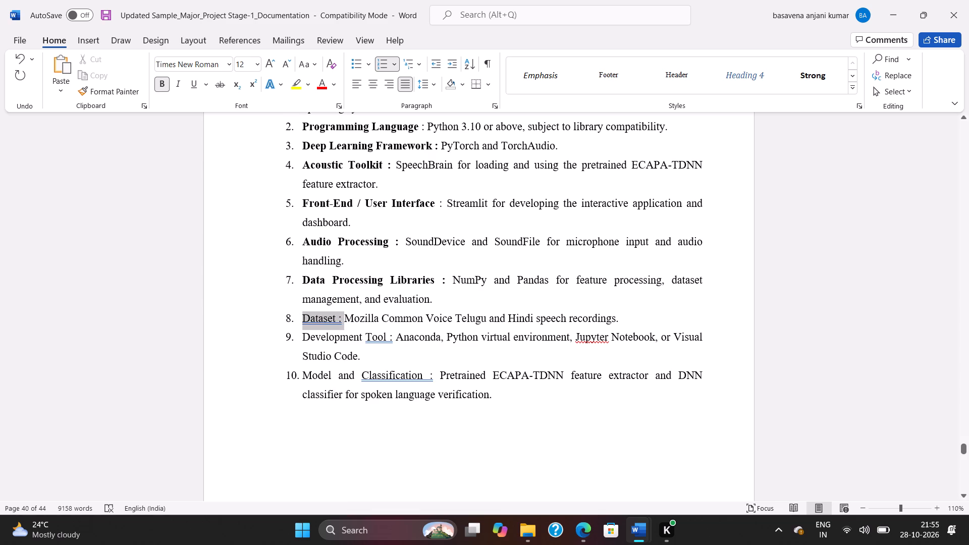
{"action": "left_click_drag", "start_coordinate": [300, 315], "coordinate": [294, 315]}
{"action": "left_click", "coordinate": [299, 298]}
{"action": "left_click", "coordinate": [326, 320]}
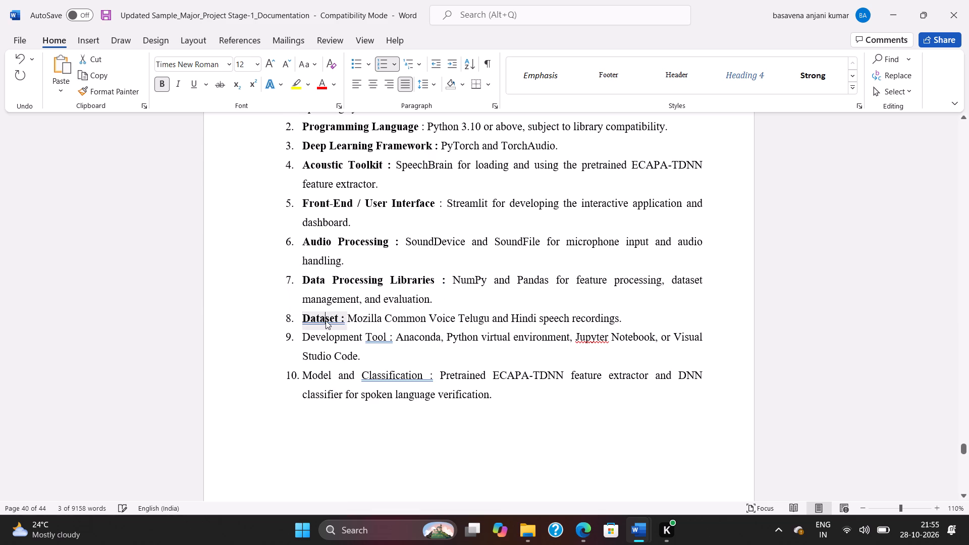
{"action": "right_click", "coordinate": [326, 319]}
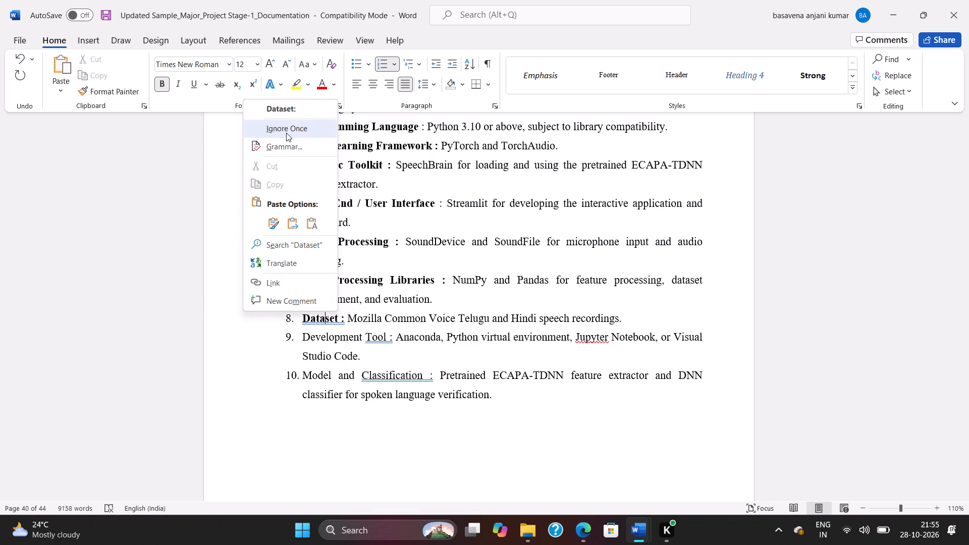
{"action": "left_click", "coordinate": [286, 132]}
Make the label "Development Tool :" in item 9 bold and ignore once the grammar flag on Tool.
{"action": "right_click", "coordinate": [382, 341]}
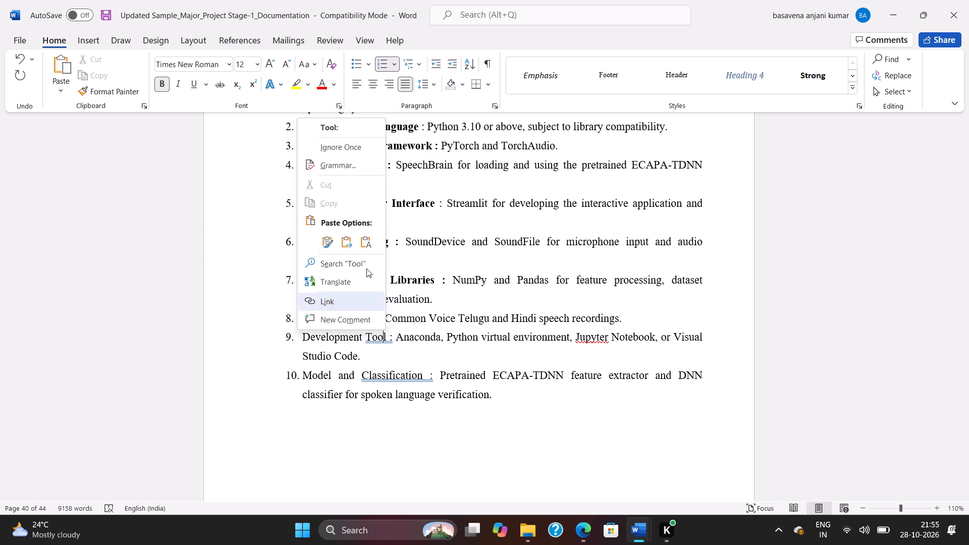
{"action": "left_click", "coordinate": [346, 145]}
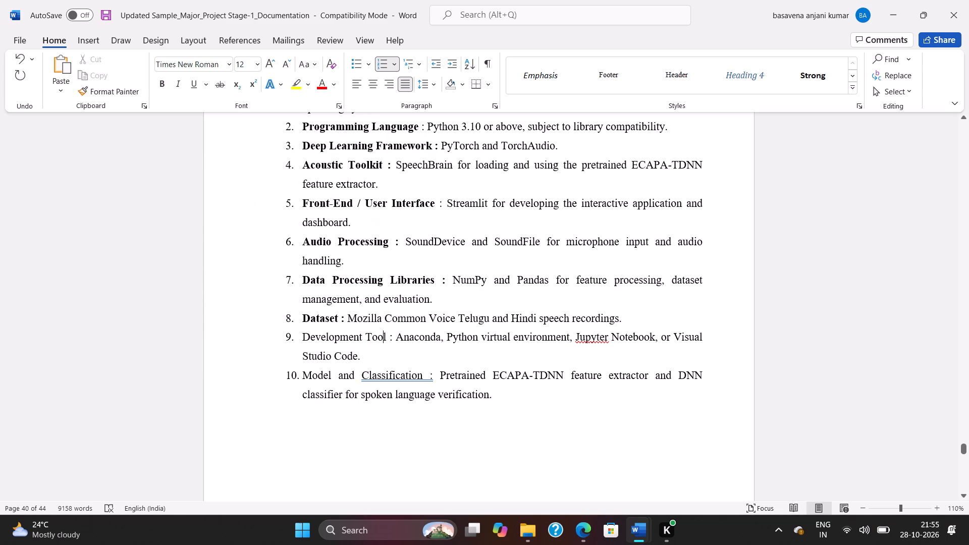
{"action": "left_click_drag", "start_coordinate": [394, 340], "coordinate": [329, 334]}
{"action": "left_click", "coordinate": [333, 317]}
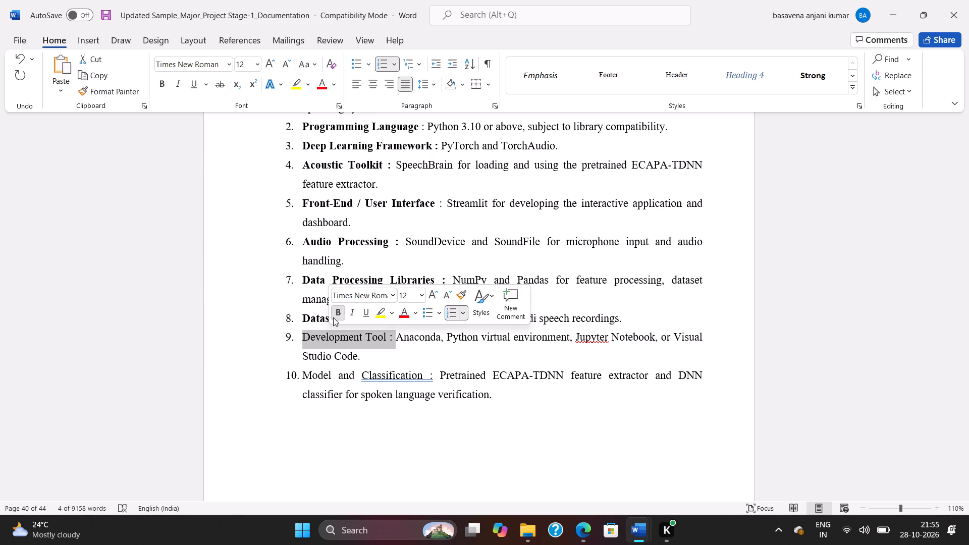
{"action": "left_click", "coordinate": [359, 370]}
{"action": "right_click", "coordinate": [391, 343]}
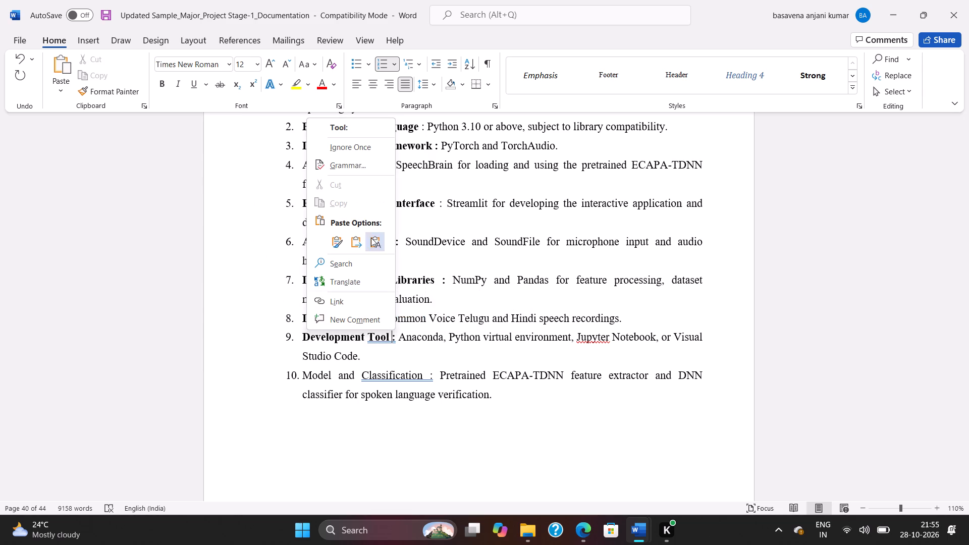
{"action": "left_click", "coordinate": [351, 154]}
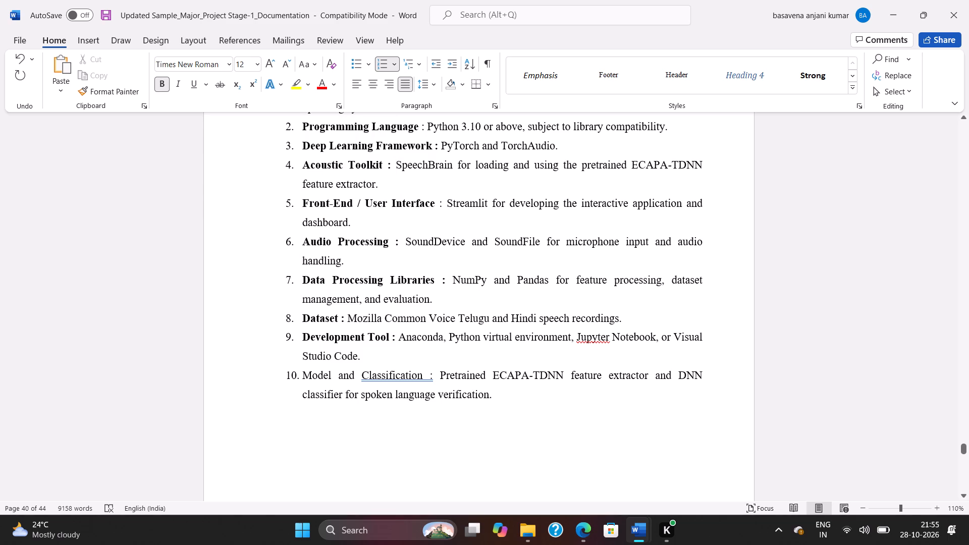
Make the label "Model and Classification :" in item 10 bold and ignore the grammar flag on Classification.
{"action": "left_click_drag", "start_coordinate": [437, 377], "coordinate": [307, 371]}
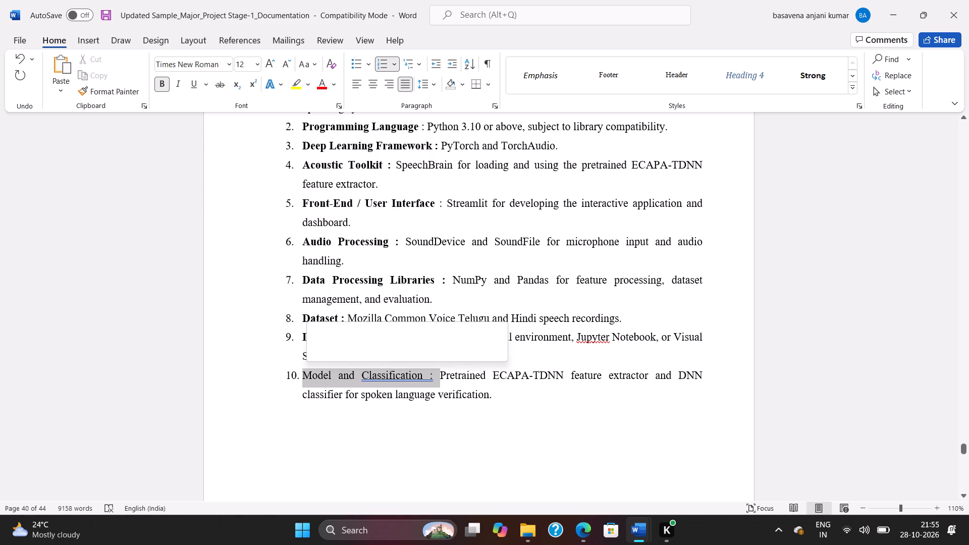
{"action": "left_click", "coordinate": [313, 346]}
{"action": "left_click", "coordinate": [390, 385]}
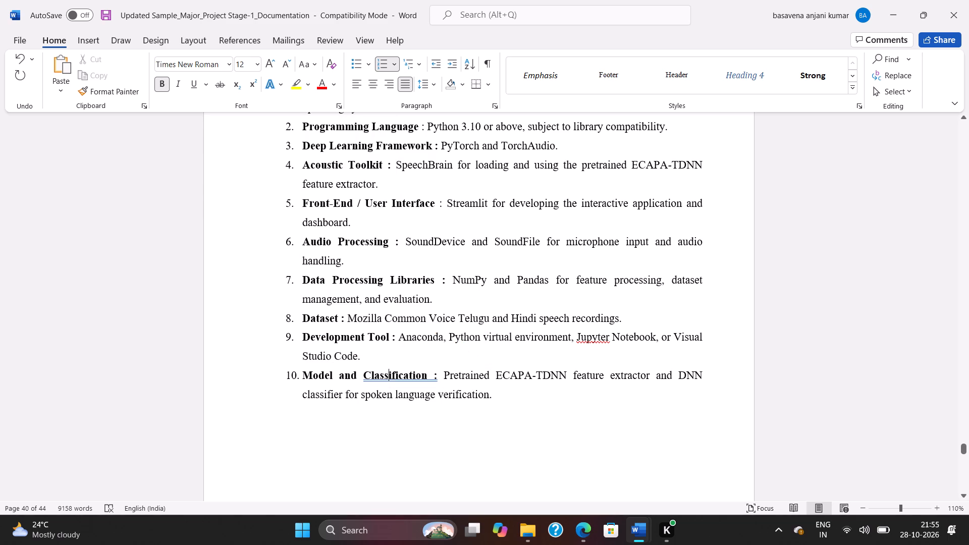
{"action": "right_click", "coordinate": [390, 378]}
{"action": "left_click", "coordinate": [374, 191]}
Review the formatted software requirements section and the opening of chapter 8, Functional Requirements.
{"action": "scroll", "coordinate": [507, 400], "scroll_direction": "up", "scroll_amount": 8}
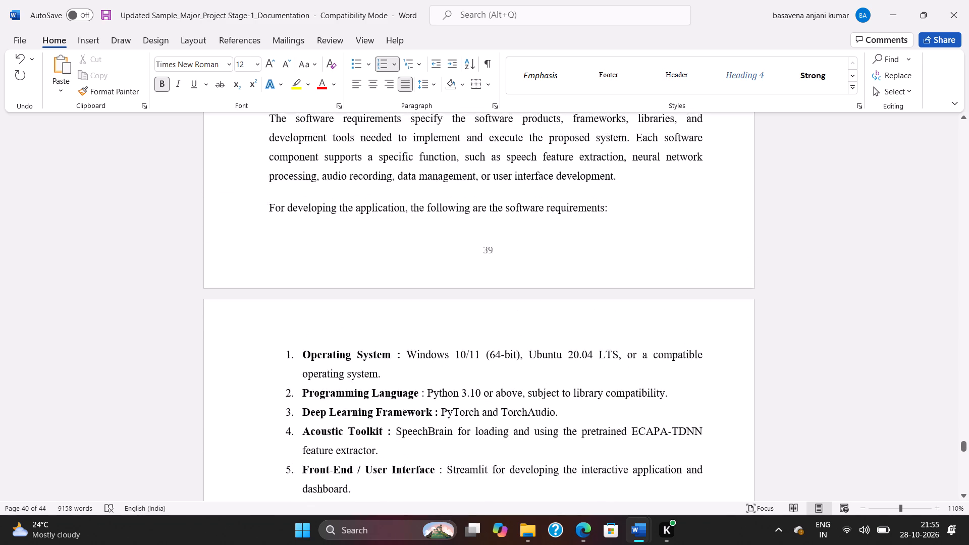
{"action": "scroll", "coordinate": [501, 378], "scroll_direction": "up", "scroll_amount": 4}
{"action": "scroll", "coordinate": [500, 368], "scroll_direction": "down", "scroll_amount": 15}
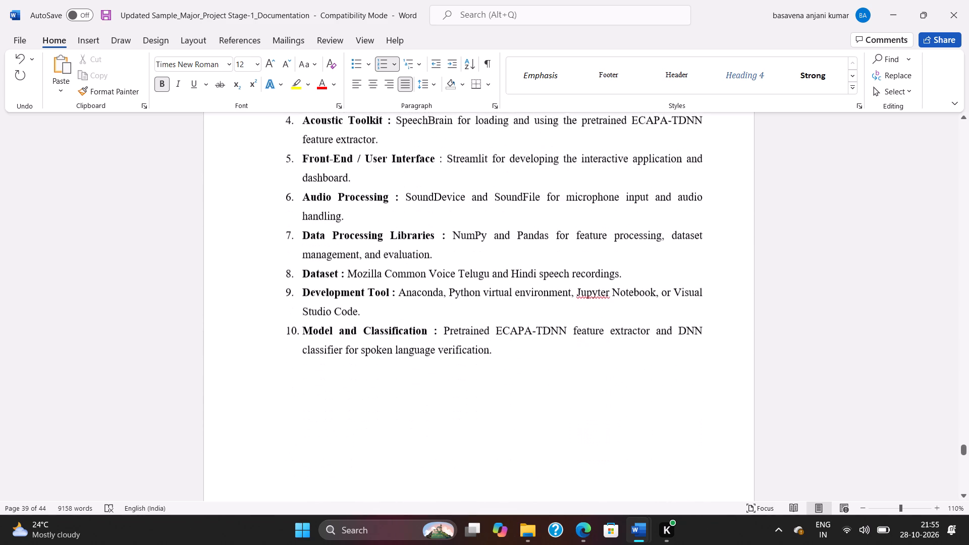
{"action": "scroll", "coordinate": [501, 364], "scroll_direction": "down", "scroll_amount": 16}
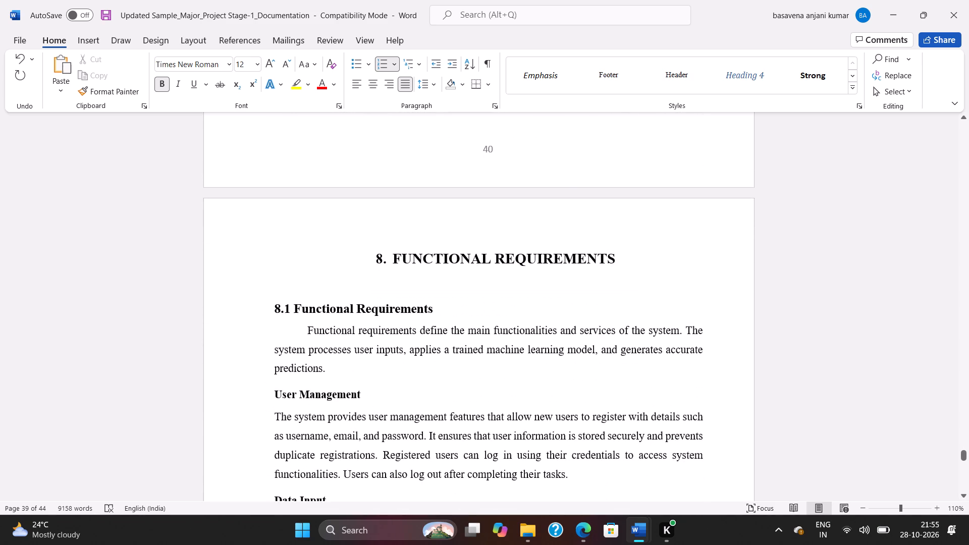
{"action": "scroll", "coordinate": [501, 364], "scroll_direction": "down", "scroll_amount": 3}
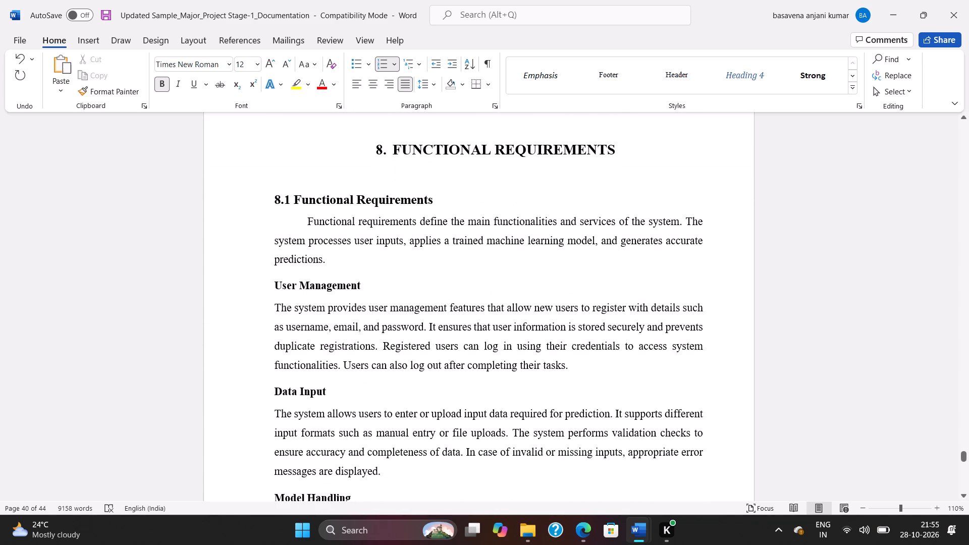
Switch to the System Specification document and close it.
{"action": "key", "text": "alt+Tab"}
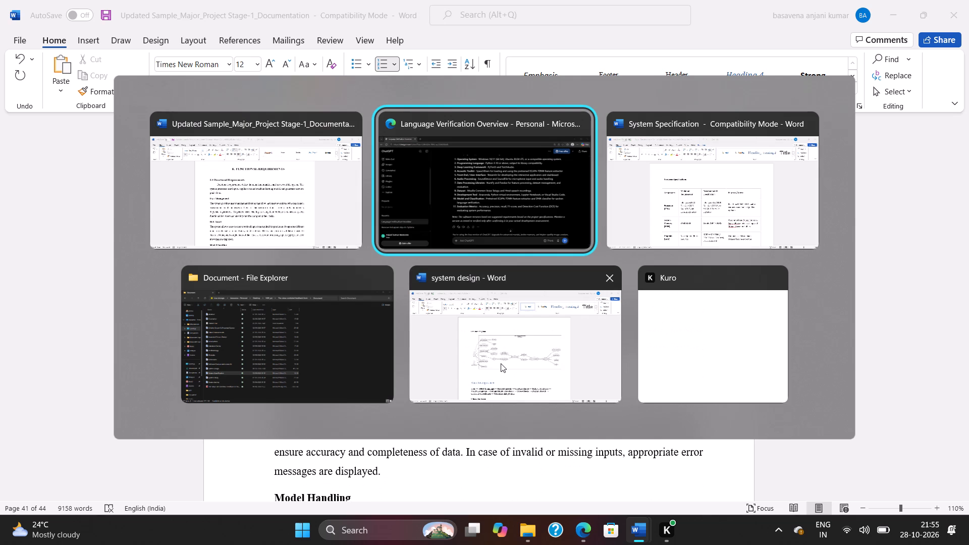
{"action": "key", "text": "alt+Tab"}
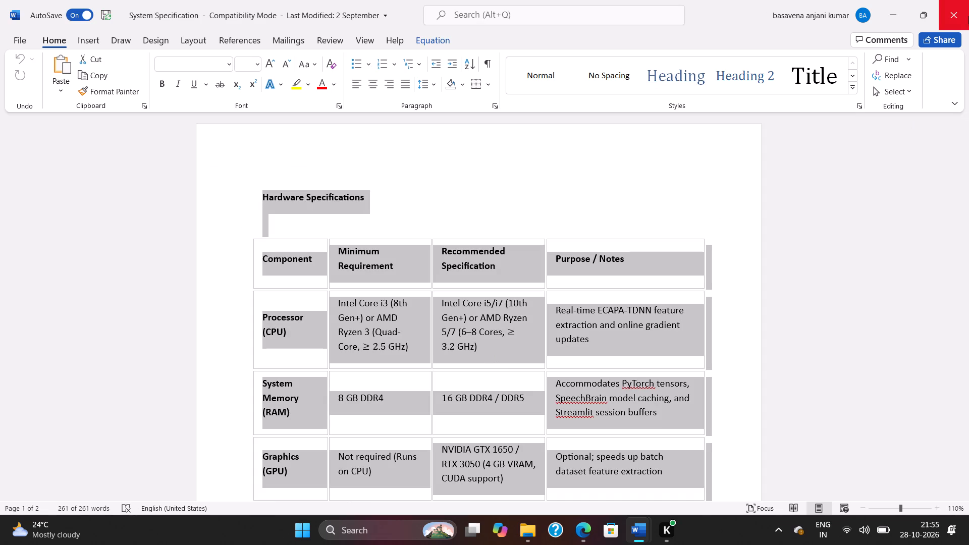
{"action": "left_click", "coordinate": [968, 16]}
{"action": "key", "text": "alt+Tab"}
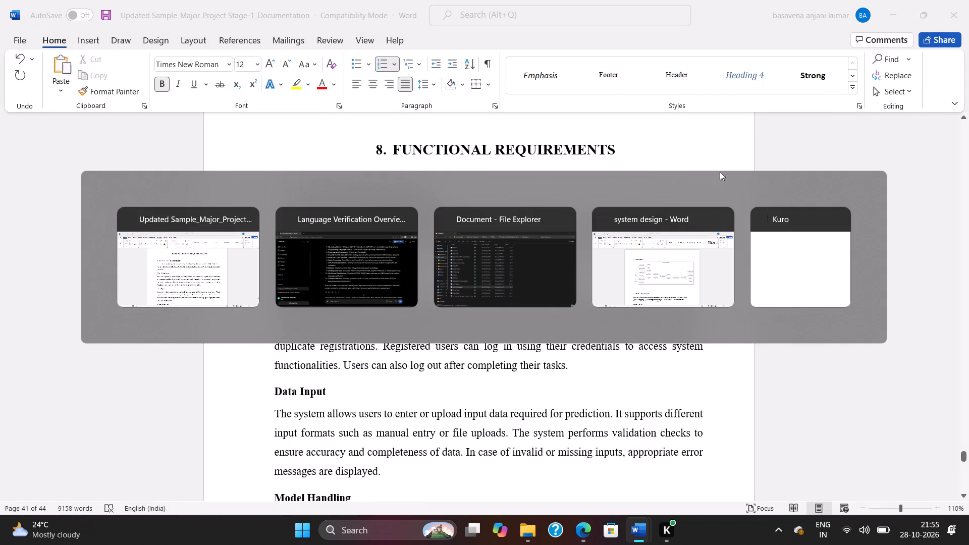
Open the Software Environment streamlit document from the project's Document folder, read through it for usable chapter 8 content, and close it.
{"action": "key", "text": "alt+Tab"}
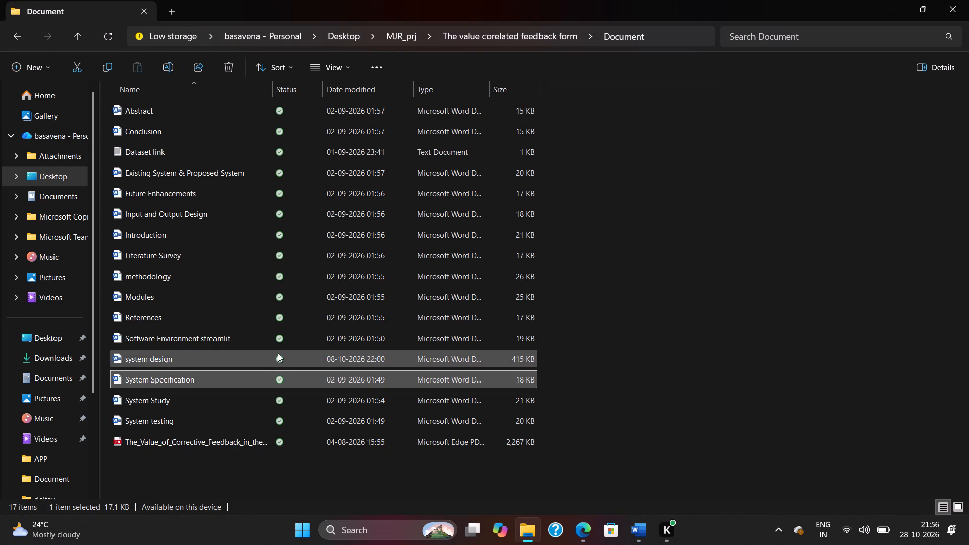
{"action": "double_click", "coordinate": [237, 343]}
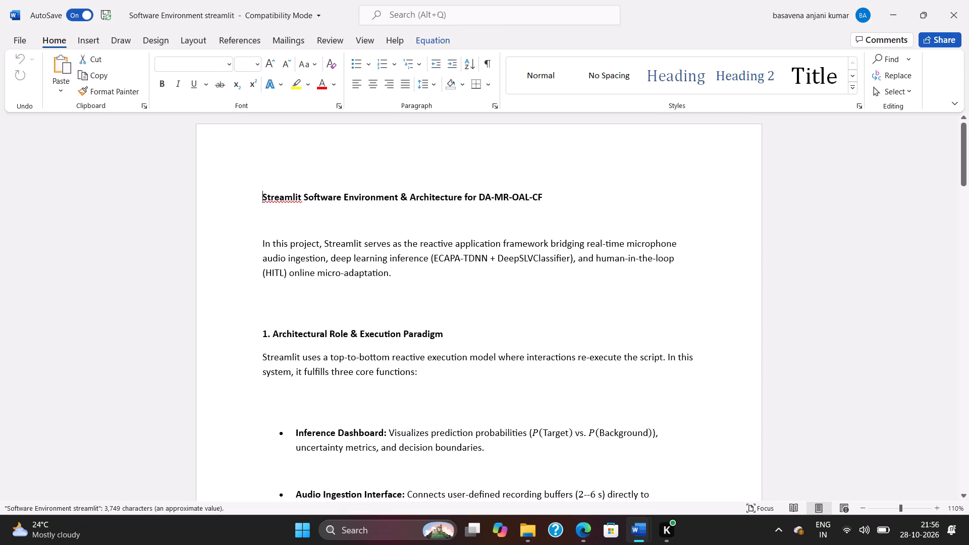
{"action": "scroll", "coordinate": [383, 329], "scroll_direction": "down", "scroll_amount": 5}
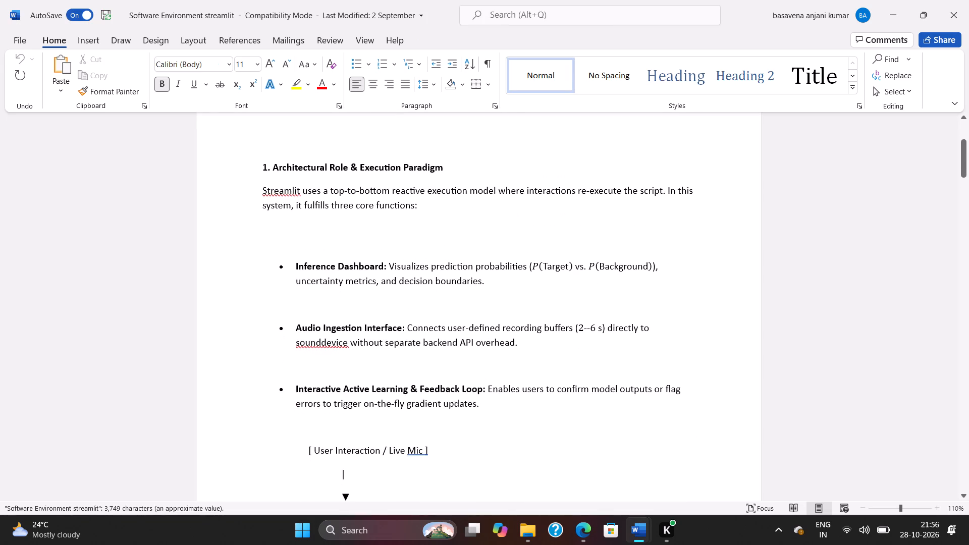
{"action": "scroll", "coordinate": [383, 329], "scroll_direction": "down", "scroll_amount": 6}
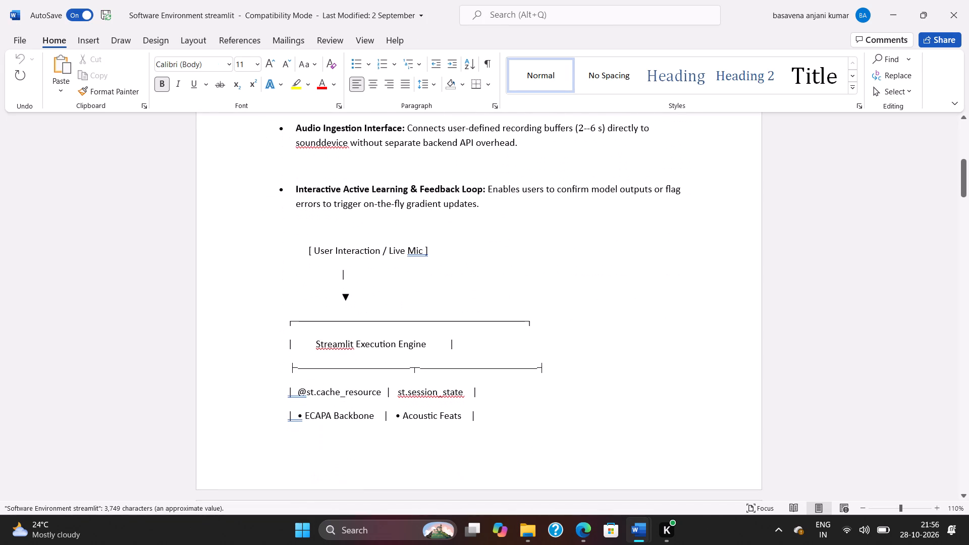
{"action": "scroll", "coordinate": [383, 329], "scroll_direction": "down", "scroll_amount": 19}
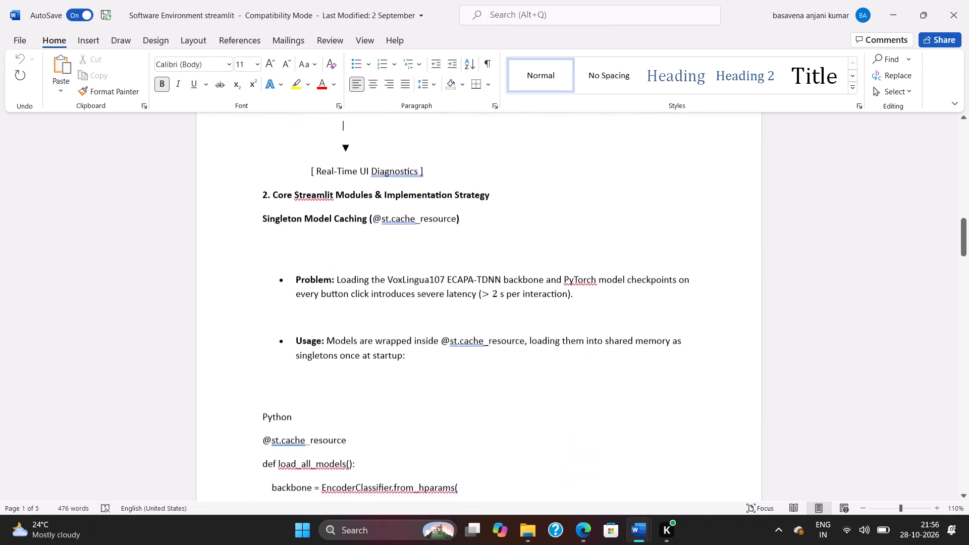
{"action": "scroll", "coordinate": [383, 329], "scroll_direction": "down", "scroll_amount": 20}
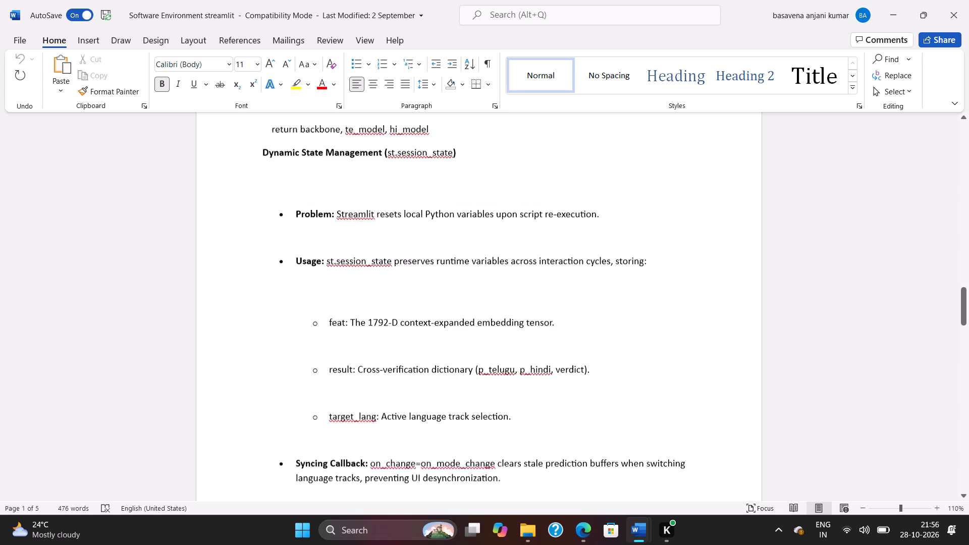
{"action": "scroll", "coordinate": [383, 329], "scroll_direction": "down", "scroll_amount": 4}
{"action": "scroll", "coordinate": [384, 329], "scroll_direction": "up", "scroll_amount": 8}
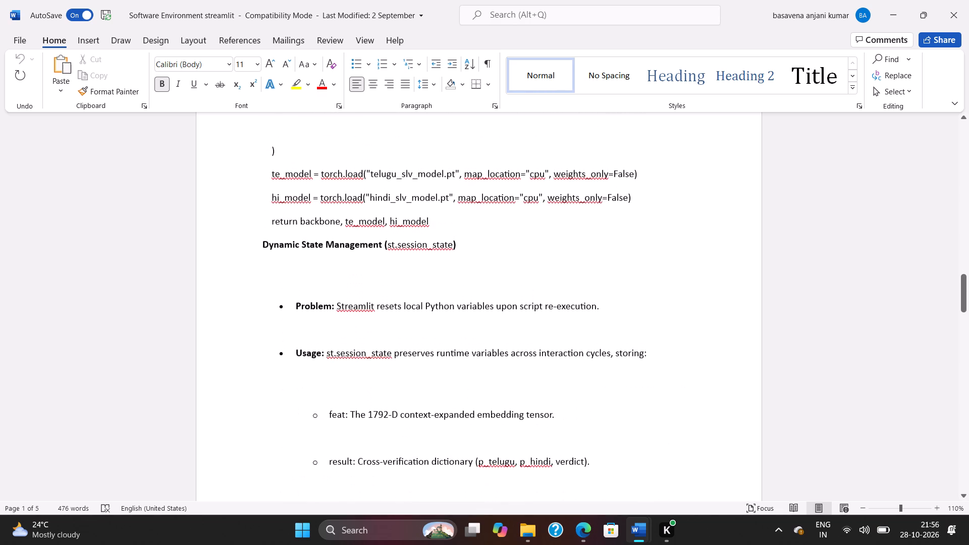
{"action": "scroll", "coordinate": [384, 329], "scroll_direction": "down", "scroll_amount": 20}
{"action": "scroll", "coordinate": [384, 329], "scroll_direction": "down", "scroll_amount": 1}
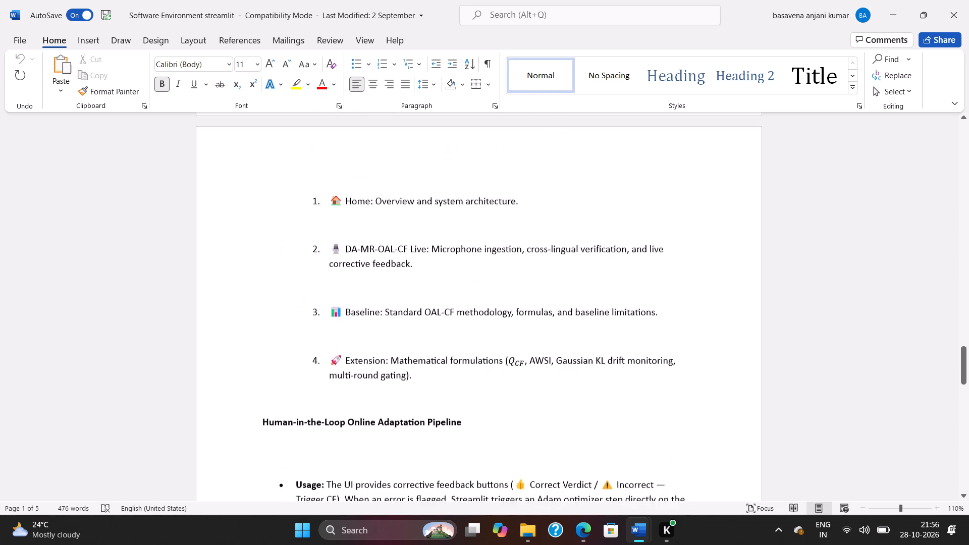
{"action": "scroll", "coordinate": [384, 328], "scroll_direction": "down", "scroll_amount": 13}
{"action": "scroll", "coordinate": [384, 328], "scroll_direction": "up", "scroll_amount": 5}
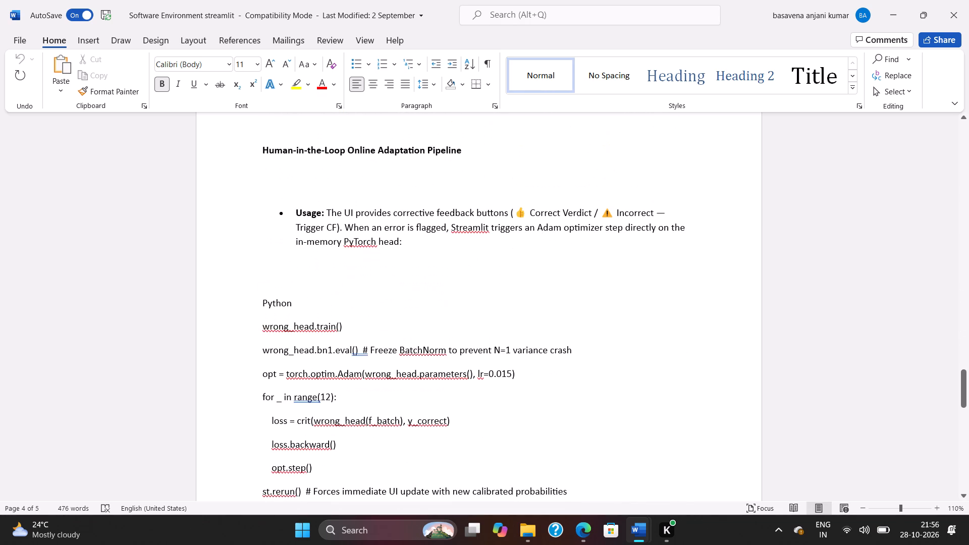
{"action": "scroll", "coordinate": [384, 328], "scroll_direction": "down", "scroll_amount": 13}
{"action": "scroll", "coordinate": [384, 328], "scroll_direction": "down", "scroll_amount": 10}
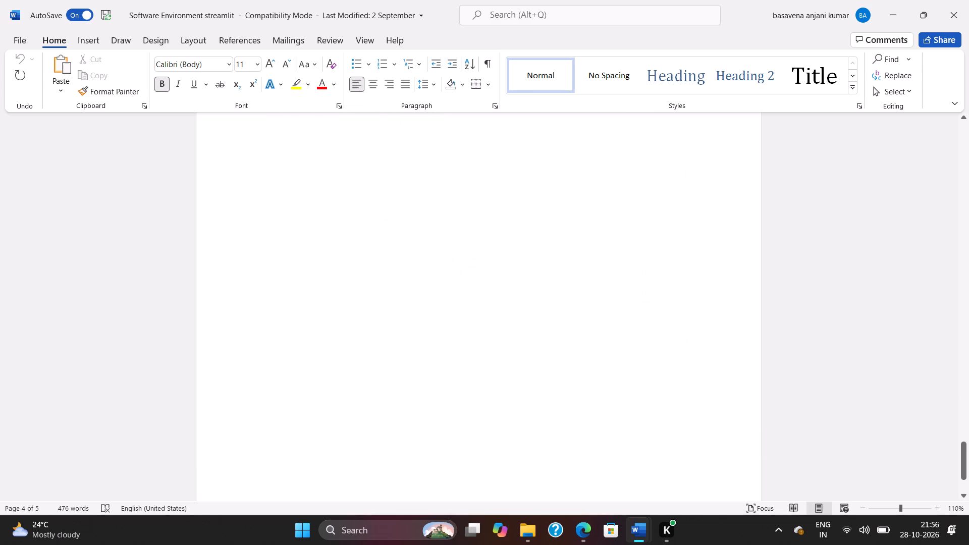
{"action": "scroll", "coordinate": [384, 328], "scroll_direction": "down", "scroll_amount": 4}
{"action": "scroll", "coordinate": [384, 327], "scroll_direction": "up", "scroll_amount": 5}
{"action": "left_click", "coordinate": [968, 0]}
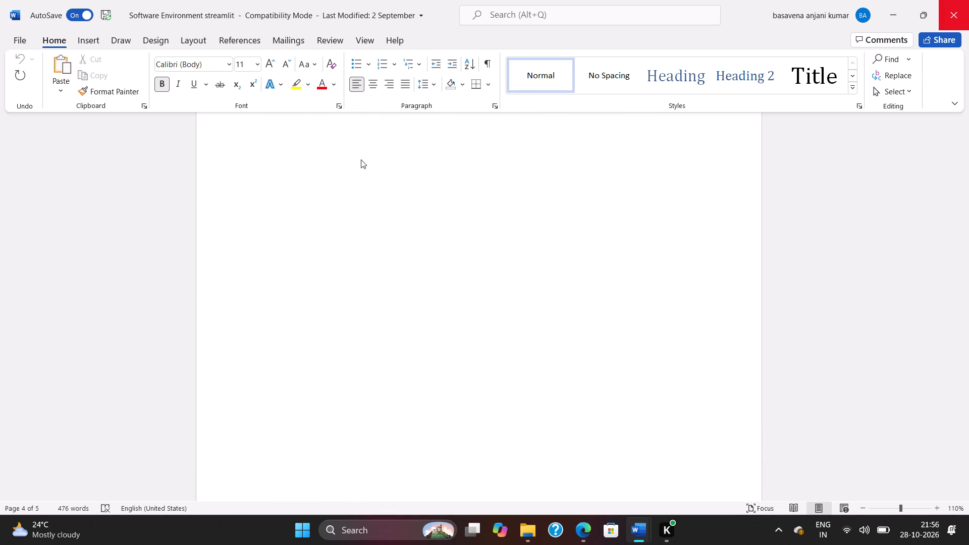
Open the System testing document from the same folder, look over its test case table, and close it.
{"action": "key", "text": "alt+Tab"}
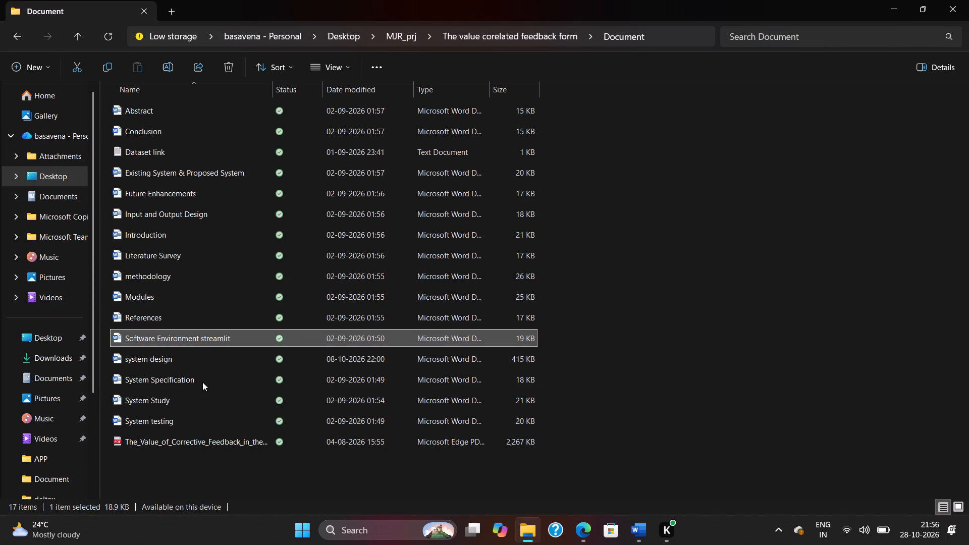
{"action": "key", "text": "alt+Tab"}
{"action": "key", "text": "alt+Tab"}
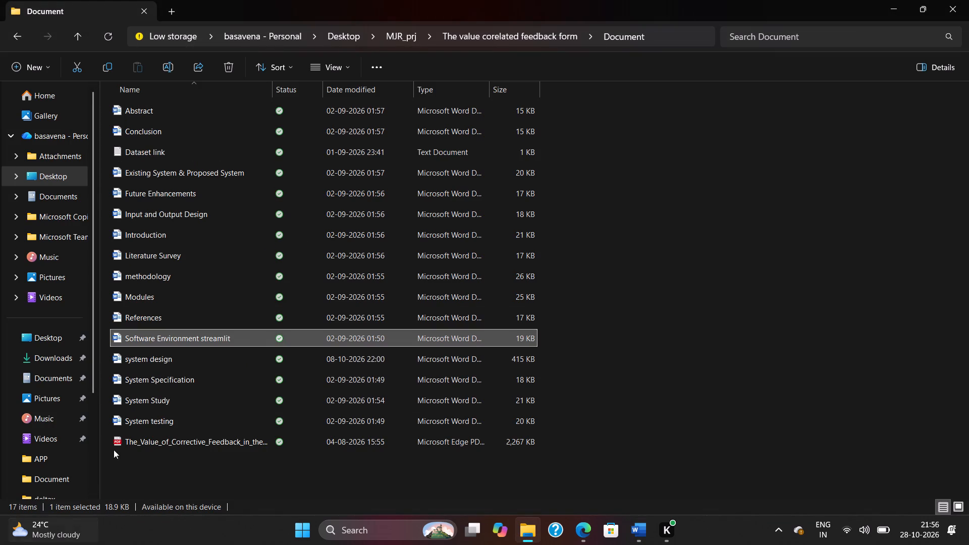
{"action": "double_click", "coordinate": [170, 423]}
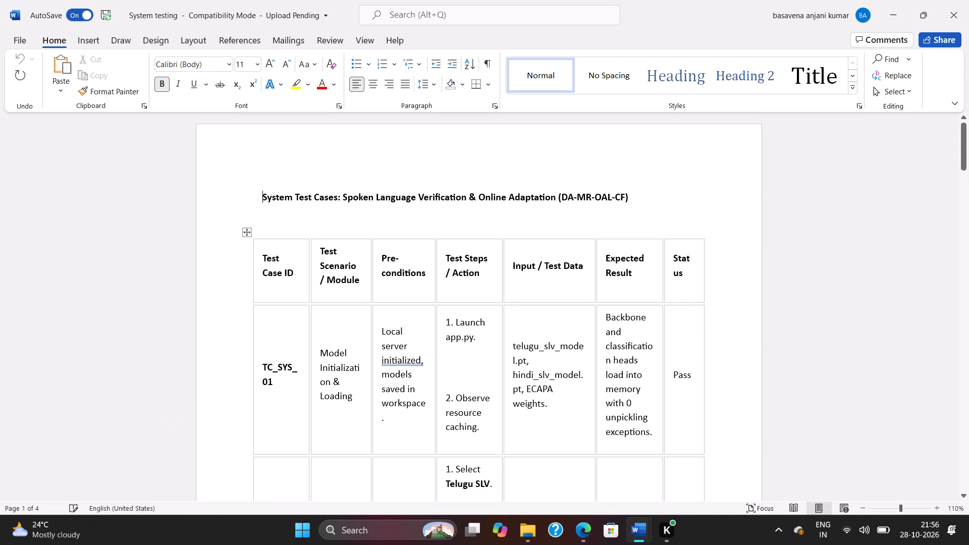
{"action": "scroll", "coordinate": [264, 379], "scroll_direction": "up", "scroll_amount": 3}
{"action": "scroll", "coordinate": [264, 379], "scroll_direction": "down", "scroll_amount": 14}
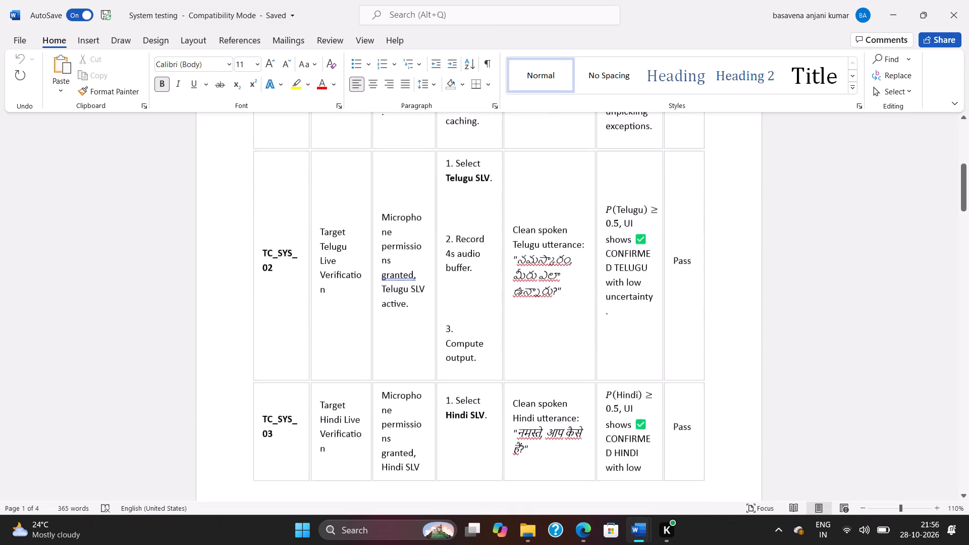
{"action": "scroll", "coordinate": [264, 378], "scroll_direction": "down", "scroll_amount": 9}
{"action": "left_click", "coordinate": [968, 0]}
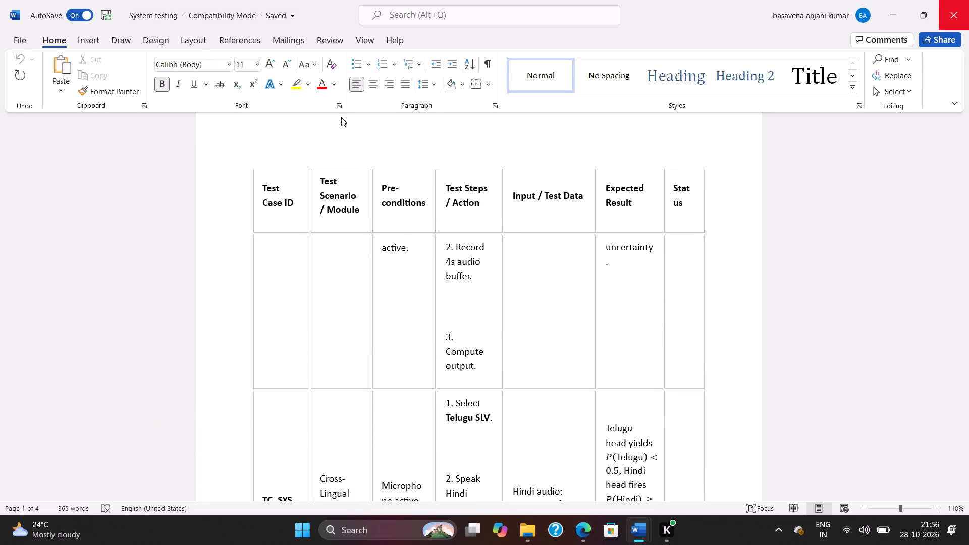
Return to the project's Document folder, check the Dataset link text file, and close it.
{"action": "key", "text": "alt+Tab"}
{"action": "key", "text": "alt+Tab"}
{"action": "key", "text": "alt+Tab"}
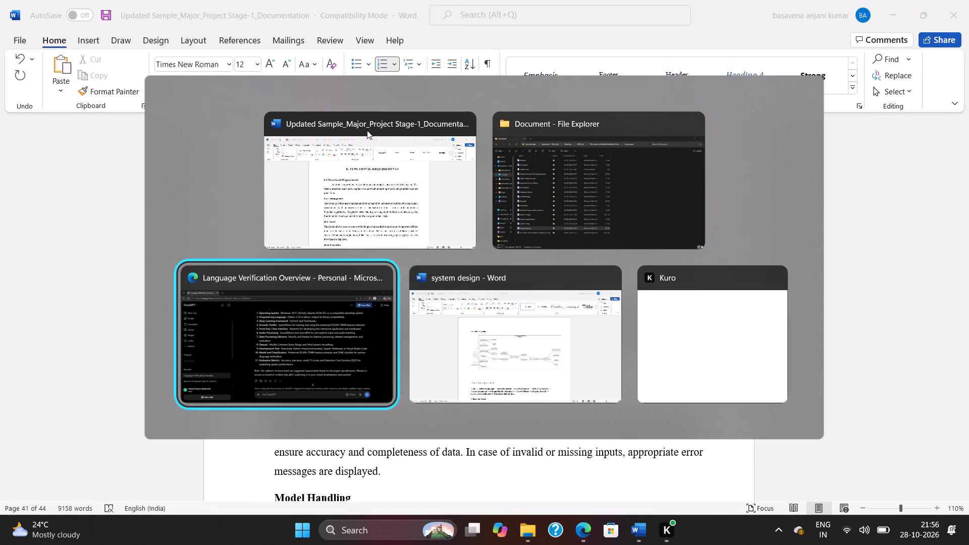
{"action": "key", "text": "alt+Tab"}
{"action": "key", "text": "alt+Tab"}
{"action": "key", "text": "alt+Tab"}
{"action": "key", "text": "alt+Tab"}
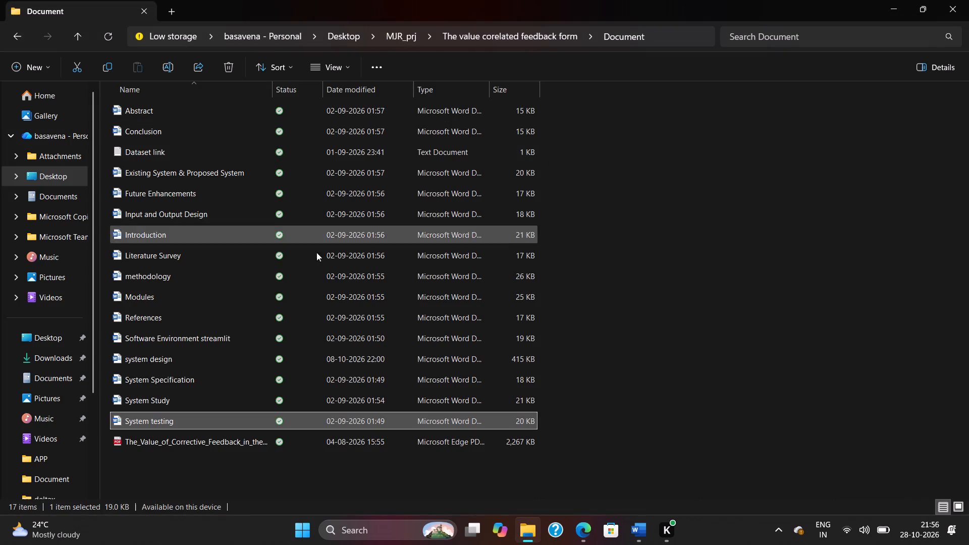
{"action": "scroll", "coordinate": [261, 319], "scroll_direction": "up", "scroll_amount": 3}
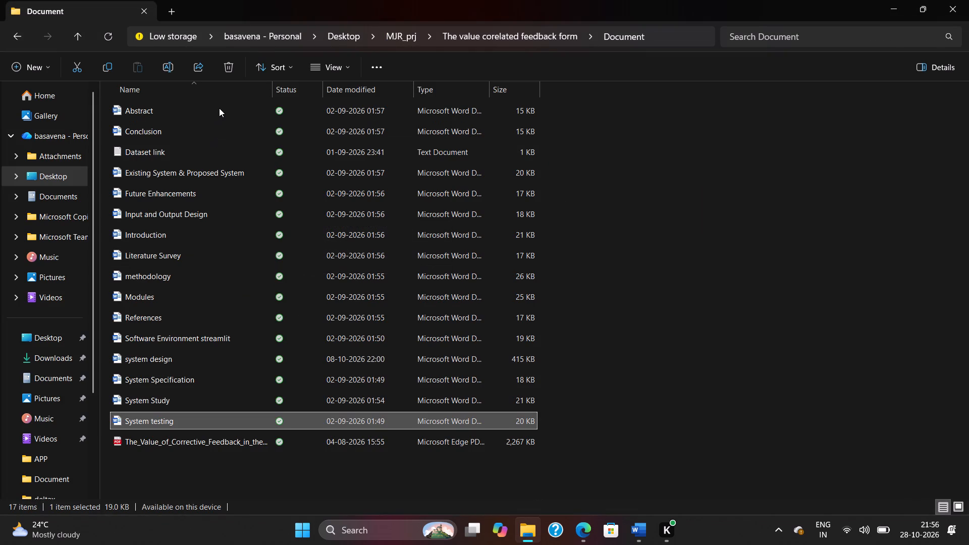
{"action": "double_click", "coordinate": [187, 144]}
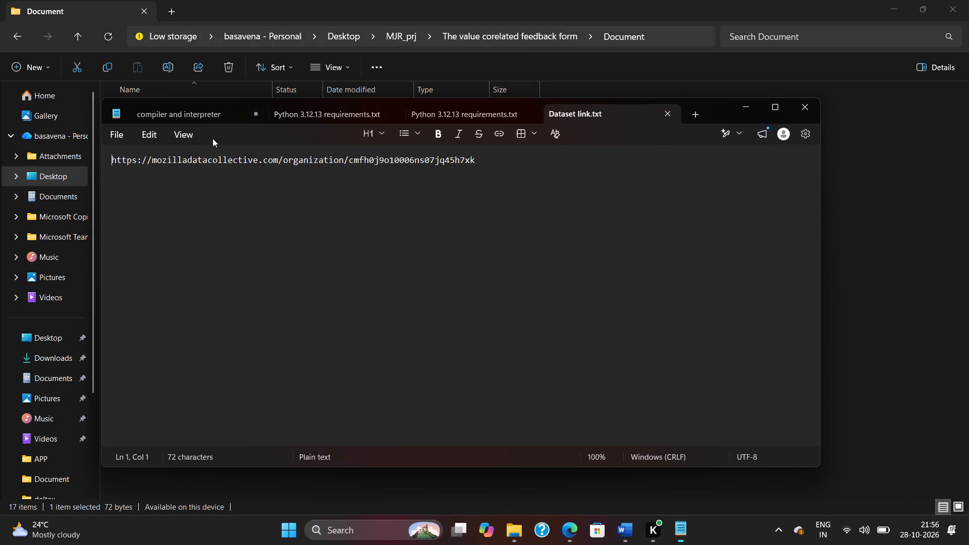
{"action": "left_click", "coordinate": [803, 110]}
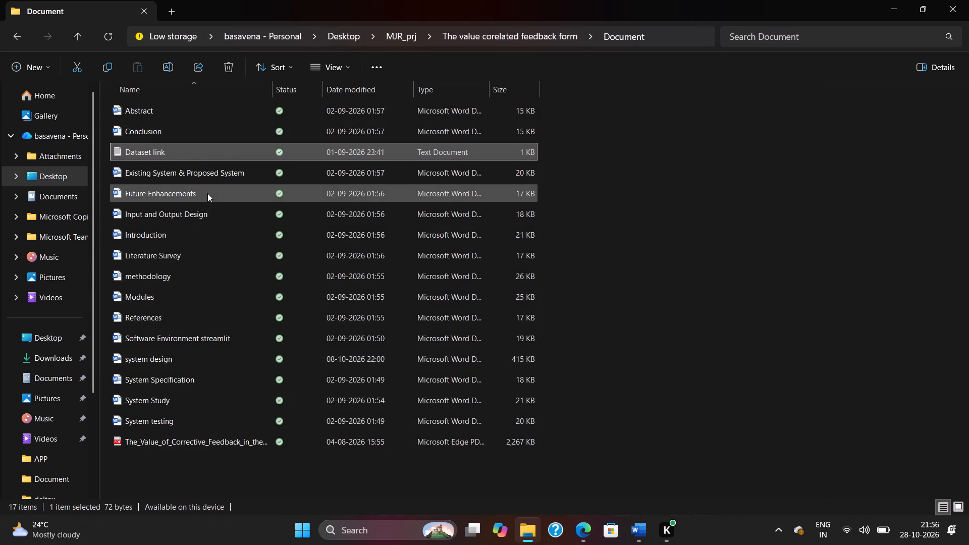
Open the System Study document and compare its opening with chapter 8, Functional Requirements, in the major project documentation.
{"action": "key", "text": "alt+Tab"}
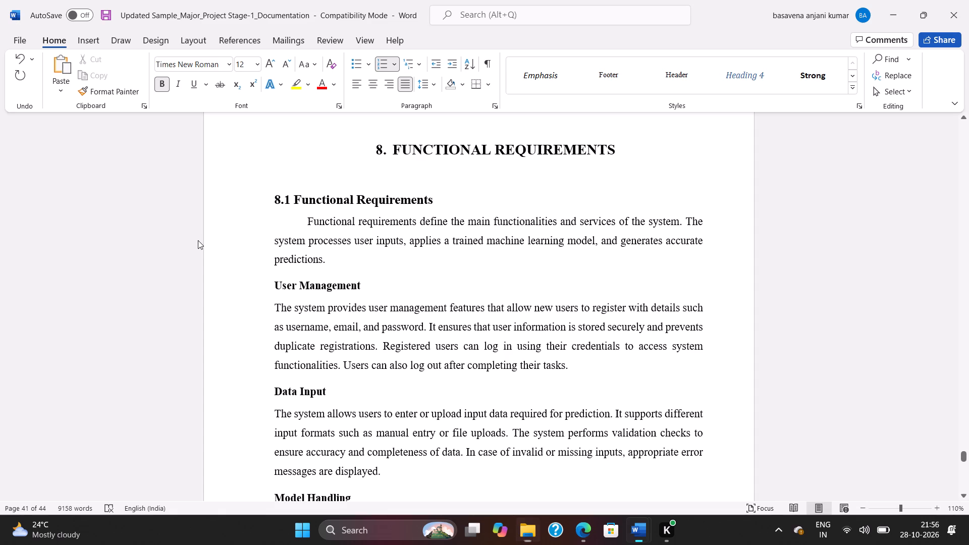
{"action": "key", "text": "alt+Tab"}
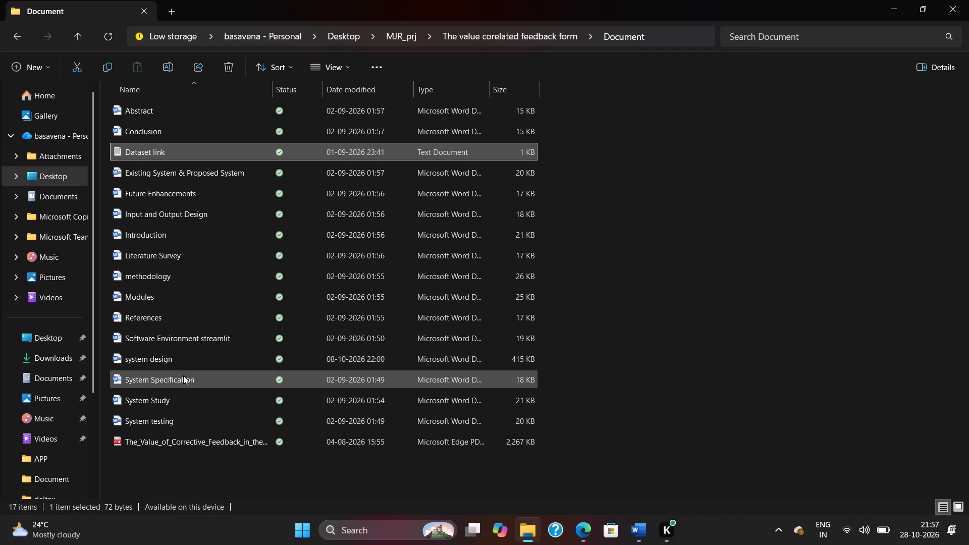
{"action": "double_click", "coordinate": [175, 394]}
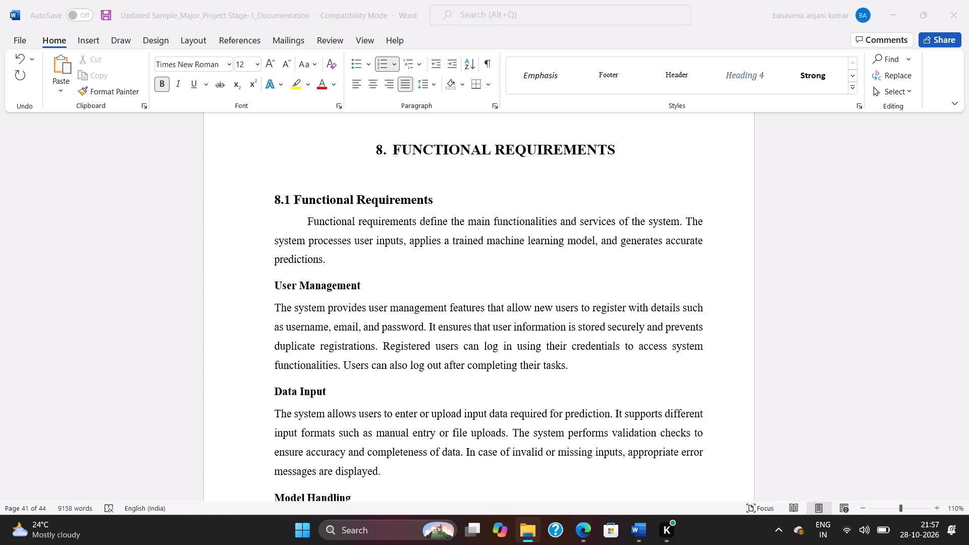
{"action": "scroll", "coordinate": [343, 305], "scroll_direction": "down", "scroll_amount": 1}
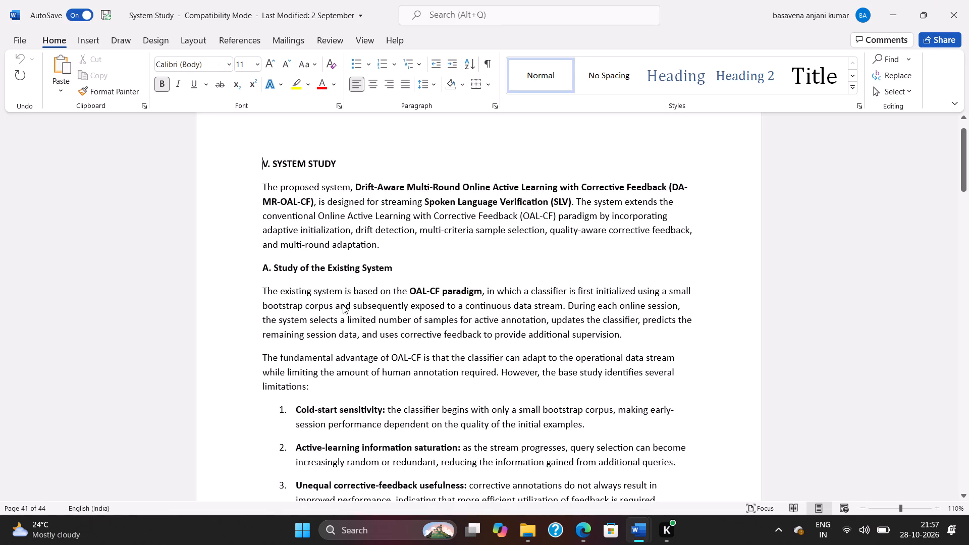
{"action": "scroll", "coordinate": [343, 305], "scroll_direction": "up", "scroll_amount": 3}
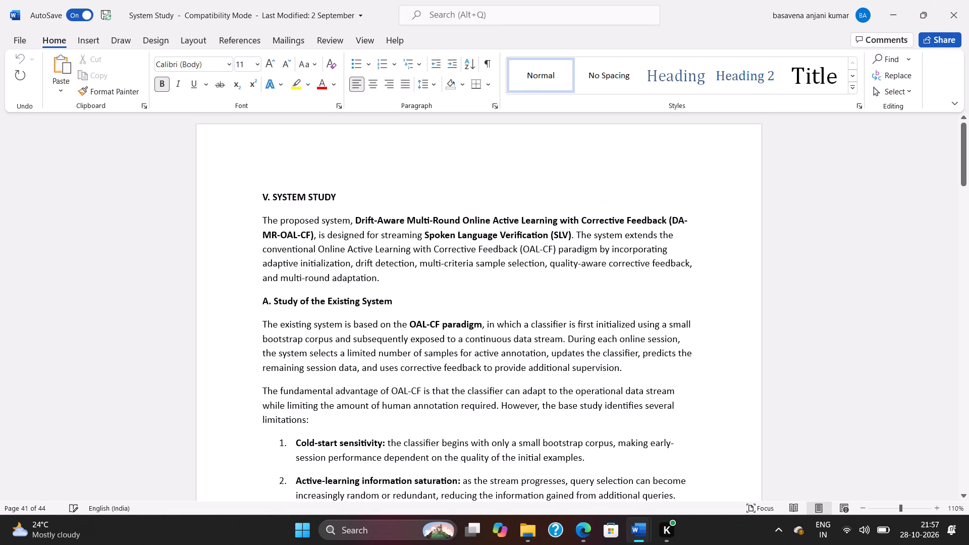
{"action": "key", "text": "alt+Tab"}
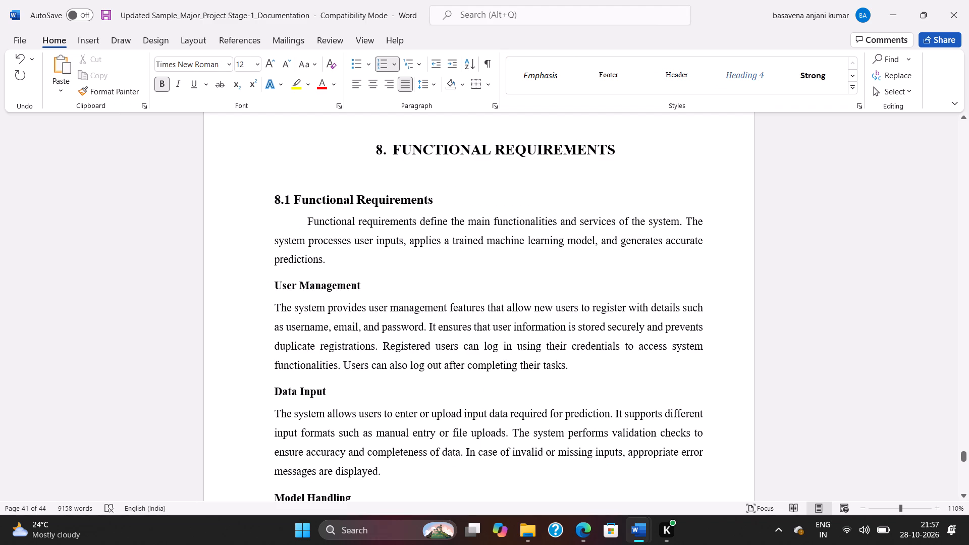
{"action": "key", "text": "alt+Tab"}
Read the System Study document from the existing system study through the performance study, and return to chapter 8 of the project documentation.
{"action": "scroll", "coordinate": [373, 260], "scroll_direction": "down", "scroll_amount": 3}
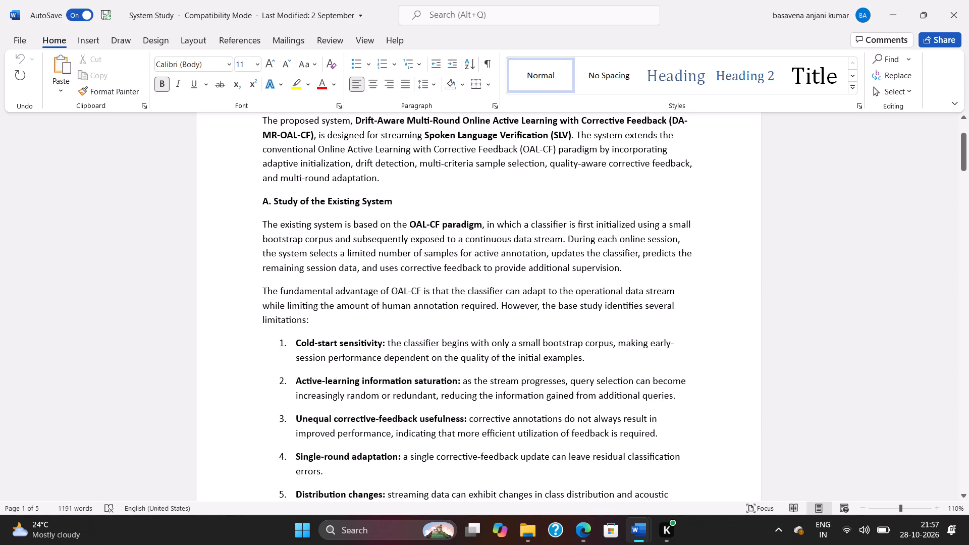
{"action": "scroll", "coordinate": [373, 260], "scroll_direction": "down", "scroll_amount": 4}
{"action": "scroll", "coordinate": [373, 260], "scroll_direction": "up", "scroll_amount": 4}
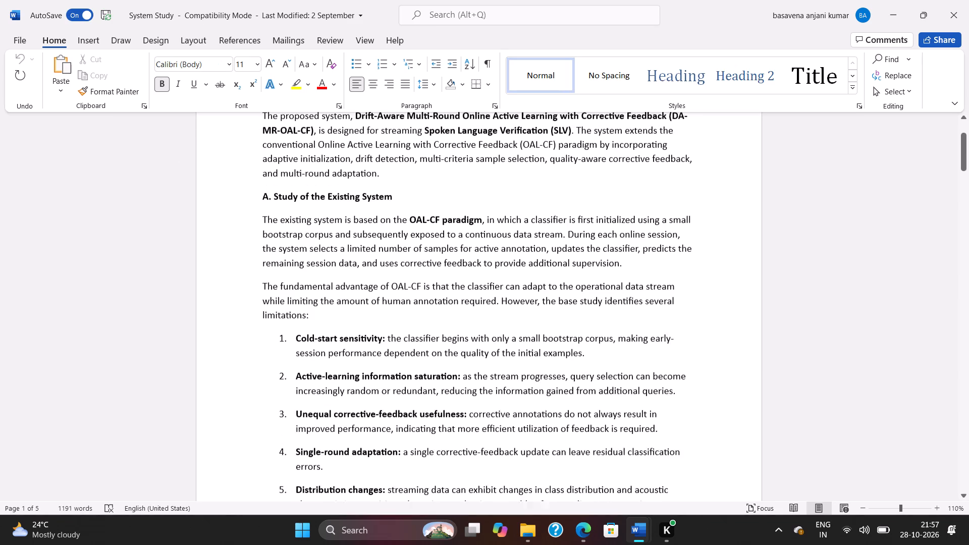
{"action": "scroll", "coordinate": [373, 259], "scroll_direction": "up", "scroll_amount": 5}
{"action": "scroll", "coordinate": [373, 259], "scroll_direction": "down", "scroll_amount": 6}
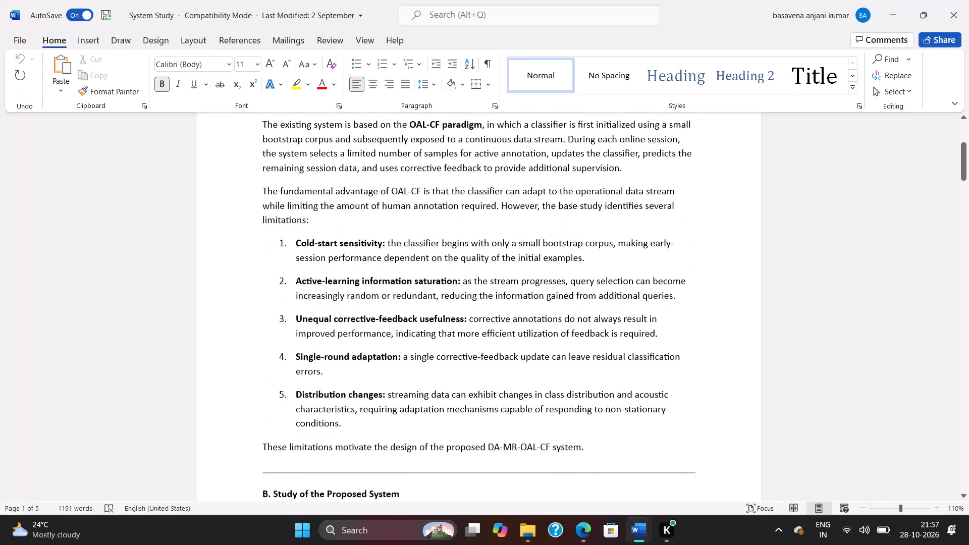
{"action": "scroll", "coordinate": [373, 259], "scroll_direction": "down", "scroll_amount": 13}
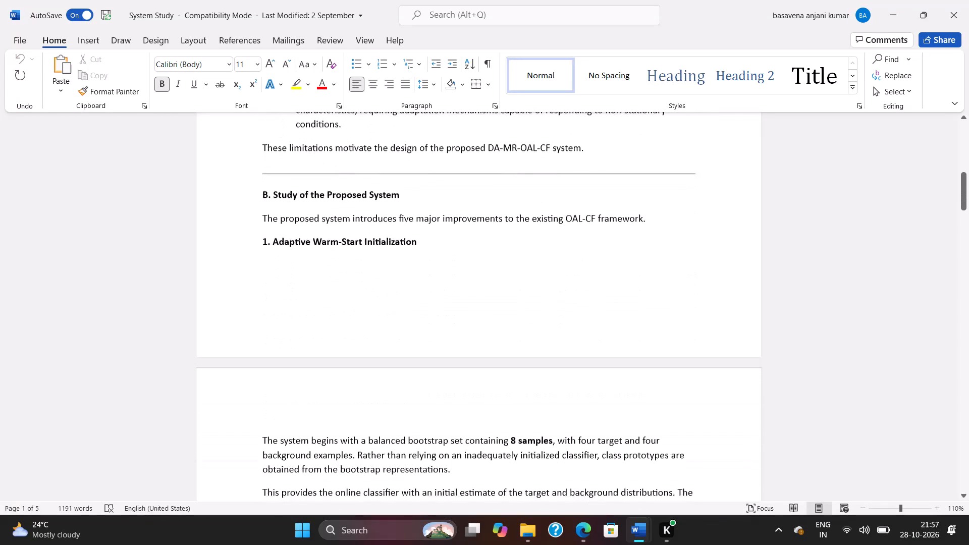
{"action": "scroll", "coordinate": [373, 259], "scroll_direction": "down", "scroll_amount": 11}
{"action": "scroll", "coordinate": [370, 258], "scroll_direction": "down", "scroll_amount": 19}
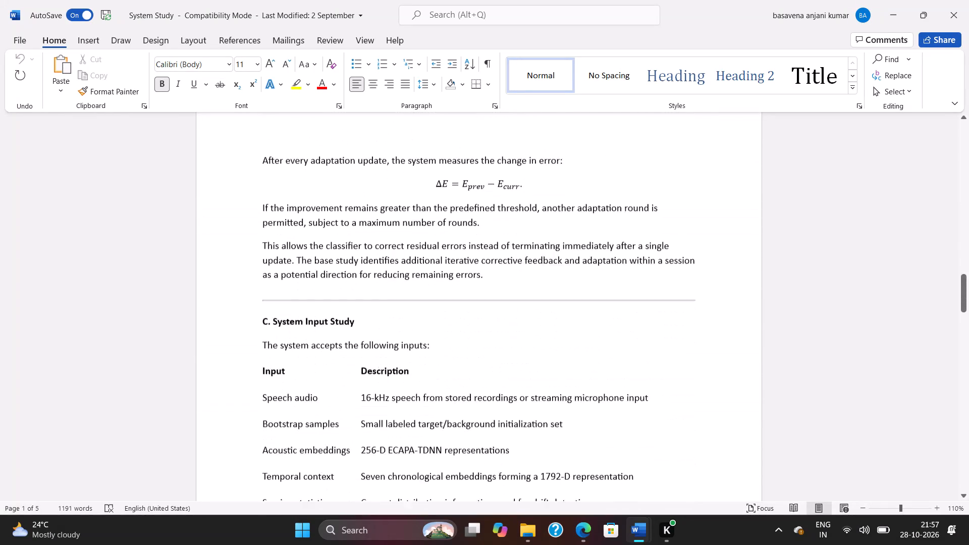
{"action": "scroll", "coordinate": [370, 257], "scroll_direction": "down", "scroll_amount": 5}
{"action": "scroll", "coordinate": [370, 257], "scroll_direction": "up", "scroll_amount": 4}
{"action": "scroll", "coordinate": [370, 256], "scroll_direction": "down", "scroll_amount": 10}
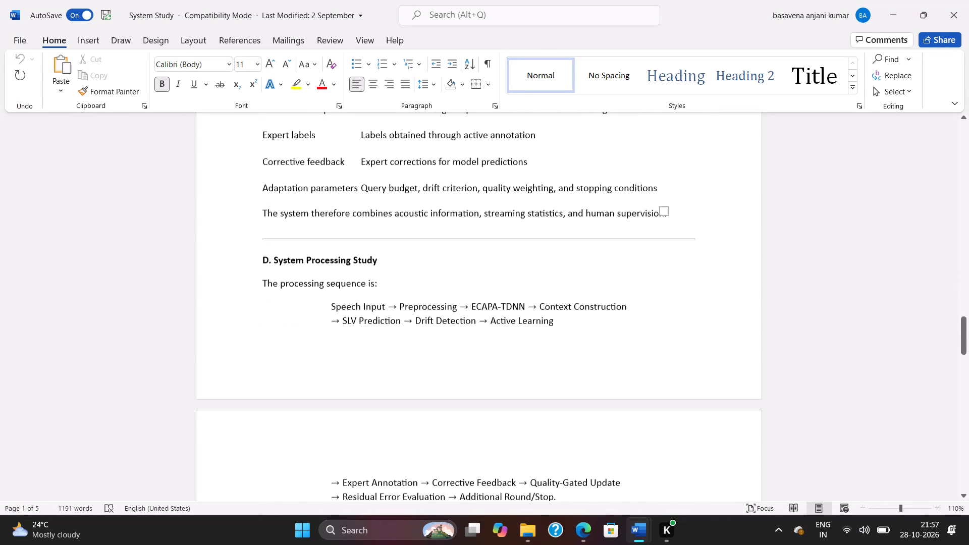
{"action": "scroll", "coordinate": [370, 256], "scroll_direction": "down", "scroll_amount": 12}
{"action": "scroll", "coordinate": [370, 256], "scroll_direction": "down", "scroll_amount": 14}
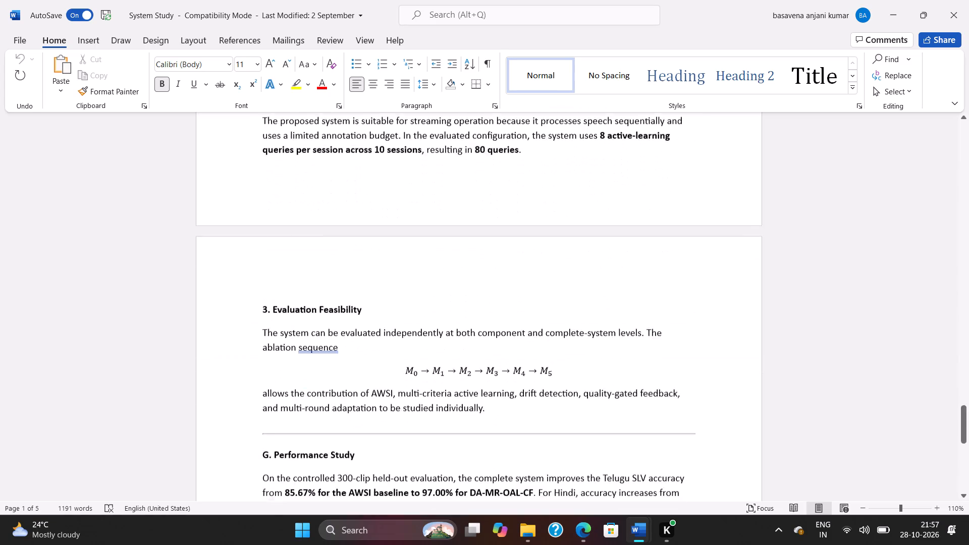
{"action": "scroll", "coordinate": [370, 256], "scroll_direction": "down", "scroll_amount": 20}
{"action": "scroll", "coordinate": [370, 256], "scroll_direction": "down", "scroll_amount": 5}
{"action": "key", "text": "alt+Tab"}
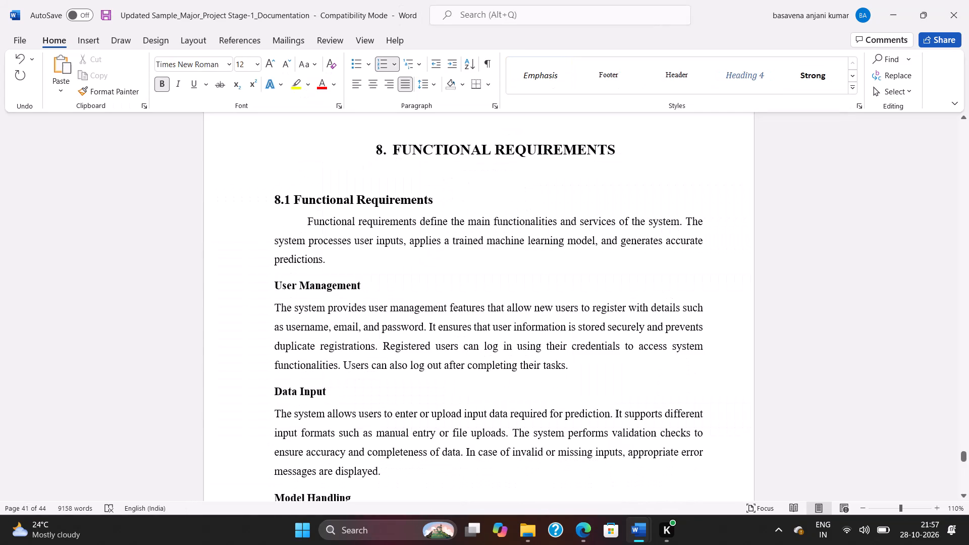
Review chapter 8 of the project documentation, from section 8.1 Functional Requirements through the feasibility analysis to the references.
{"action": "scroll", "coordinate": [371, 257], "scroll_direction": "down", "scroll_amount": 5}
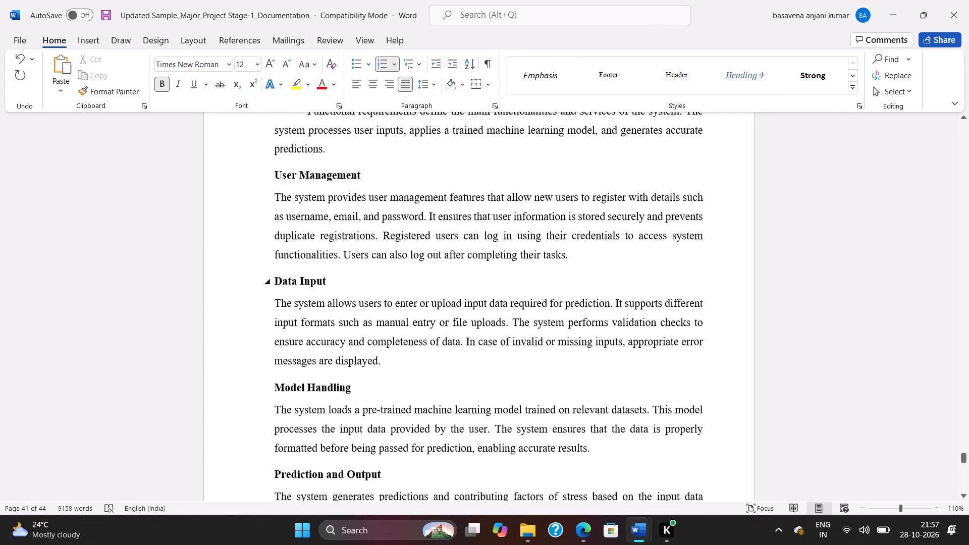
{"action": "scroll", "coordinate": [371, 257], "scroll_direction": "down", "scroll_amount": 12}
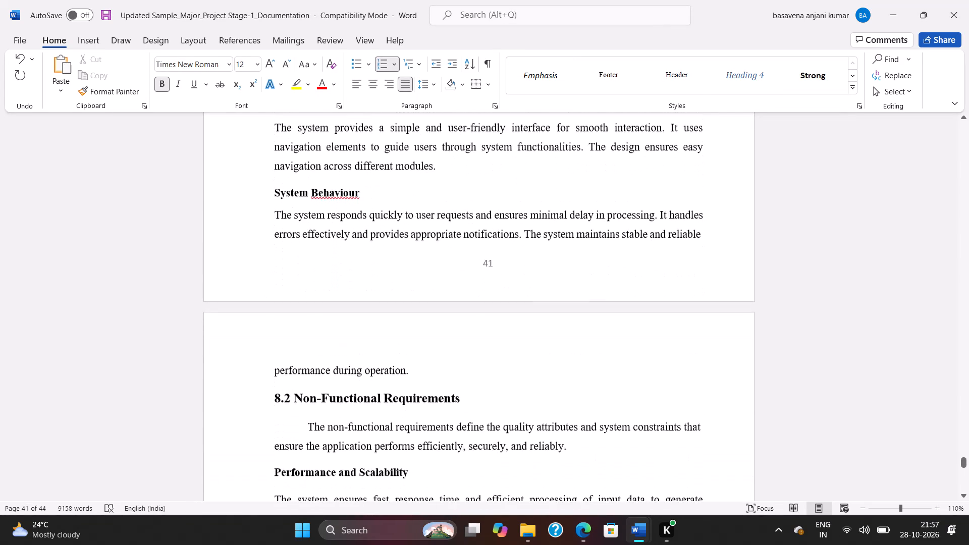
{"action": "scroll", "coordinate": [371, 257], "scroll_direction": "down", "scroll_amount": 9}
{"action": "scroll", "coordinate": [371, 257], "scroll_direction": "up", "scroll_amount": 5}
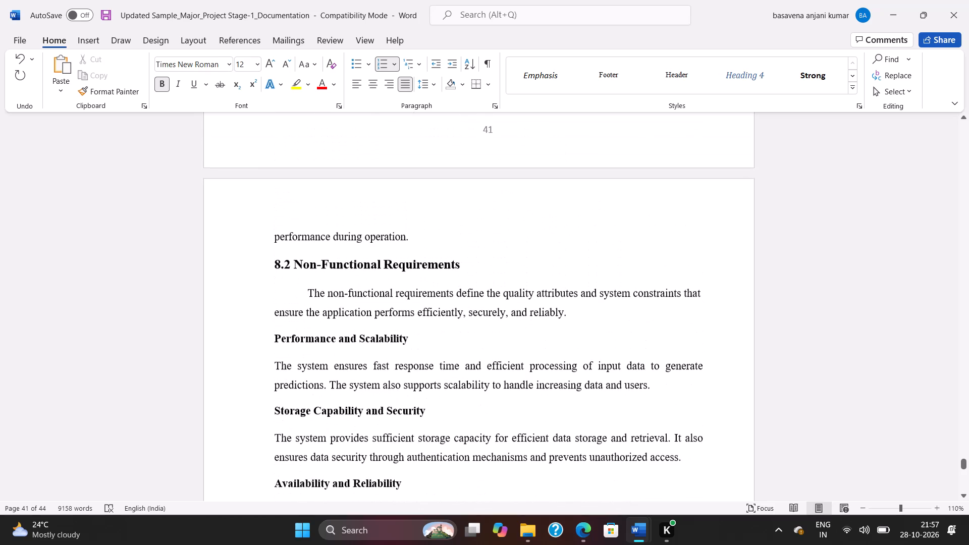
{"action": "scroll", "coordinate": [371, 256], "scroll_direction": "down", "scroll_amount": 5}
{"action": "scroll", "coordinate": [371, 256], "scroll_direction": "up", "scroll_amount": 4}
{"action": "scroll", "coordinate": [371, 256], "scroll_direction": "down", "scroll_amount": 12}
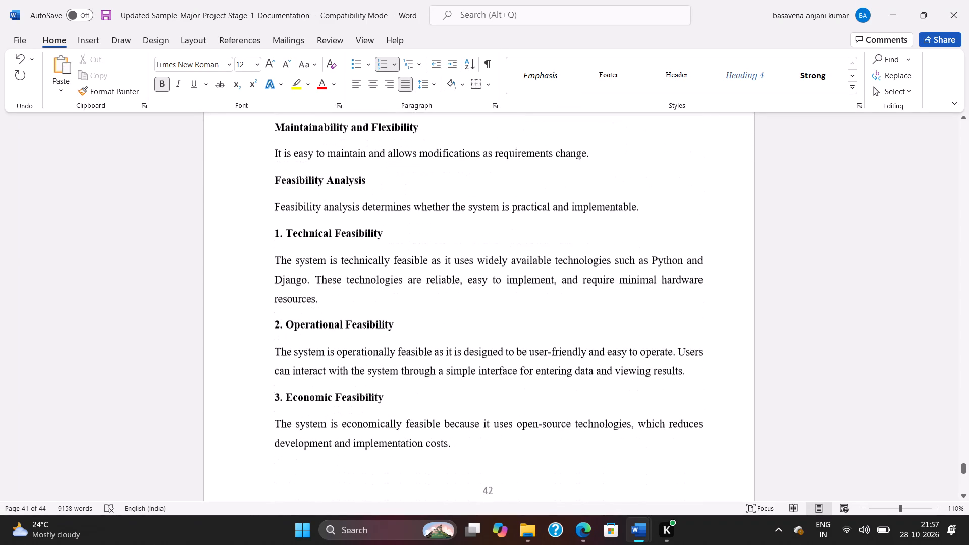
{"action": "scroll", "coordinate": [371, 256], "scroll_direction": "down", "scroll_amount": 11}
{"action": "scroll", "coordinate": [371, 256], "scroll_direction": "down", "scroll_amount": 16}
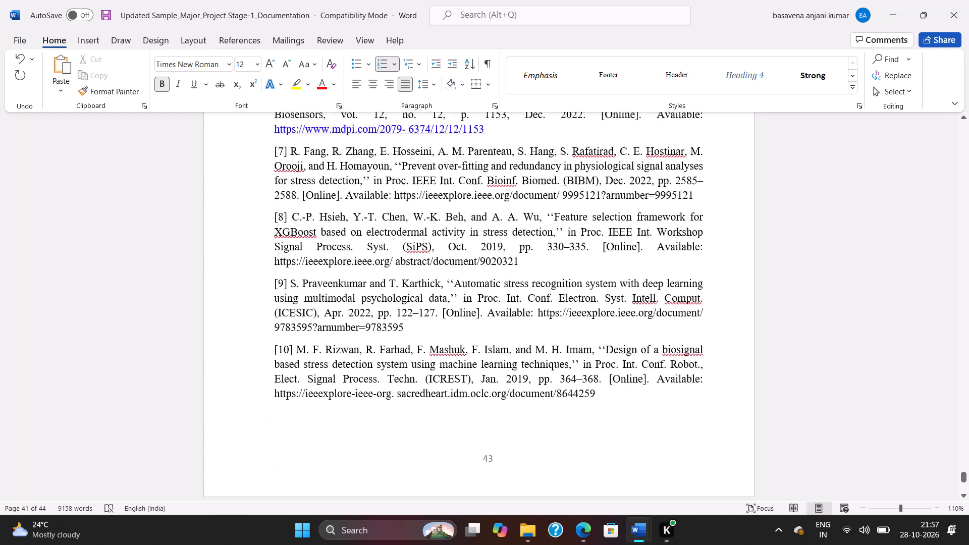
{"action": "scroll", "coordinate": [371, 256], "scroll_direction": "down", "scroll_amount": 5}
{"action": "scroll", "coordinate": [371, 256], "scroll_direction": "up", "scroll_amount": 20}
{"action": "scroll", "coordinate": [371, 256], "scroll_direction": "up", "scroll_amount": 9}
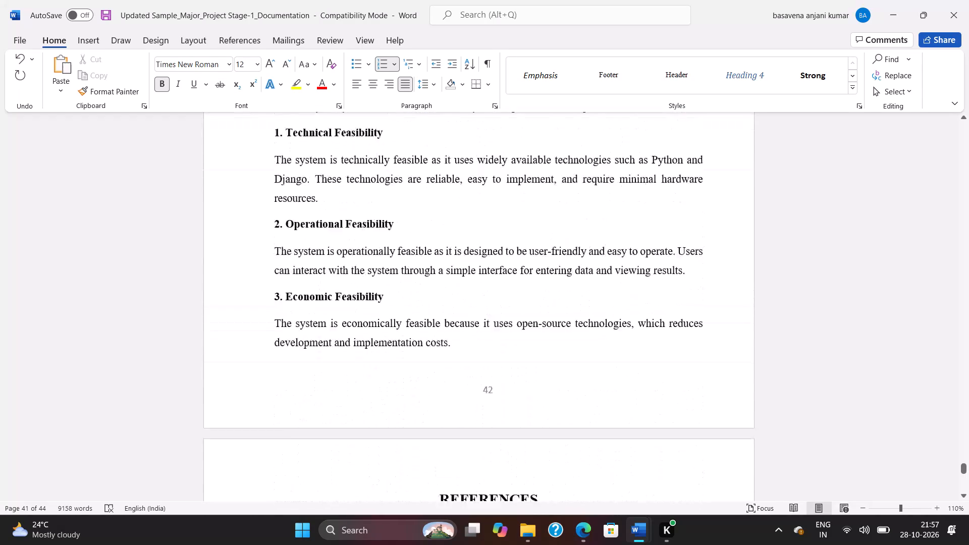
{"action": "scroll", "coordinate": [371, 256], "scroll_direction": "up", "scroll_amount": 20}
{"action": "scroll", "coordinate": [371, 256], "scroll_direction": "up", "scroll_amount": 15}
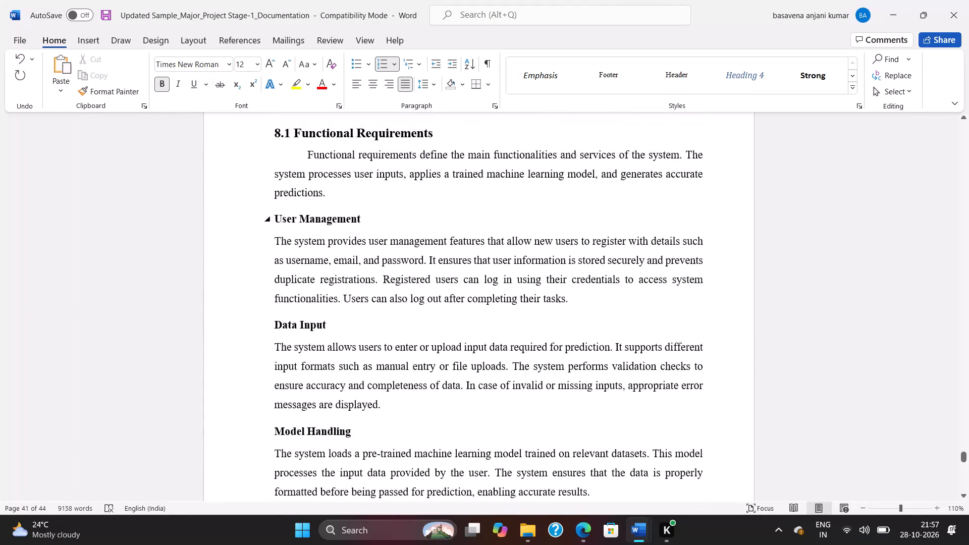
{"action": "scroll", "coordinate": [371, 256], "scroll_direction": "up", "scroll_amount": 7}
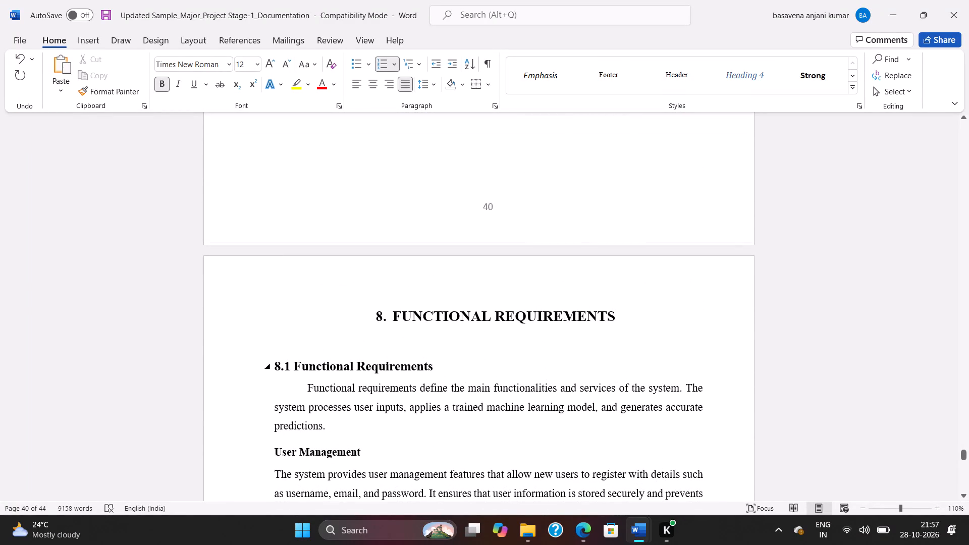
Copy the chapter 8 text from the Functional Requirements heading after 8.1 through the end of the Economic Feasibility paragraph.
{"action": "left_click_drag", "start_coordinate": [275, 371], "coordinate": [275, 373]}
{"action": "left_click_drag", "start_coordinate": [275, 373], "coordinate": [265, 418]}
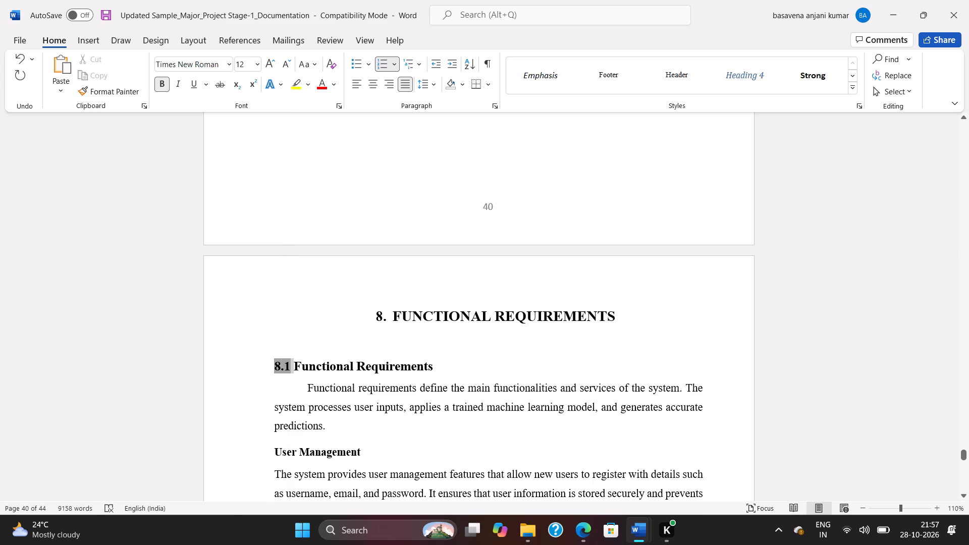
{"action": "left_click", "coordinate": [294, 371]}
{"action": "left_click_drag", "start_coordinate": [294, 371], "coordinate": [309, 414]}
{"action": "scroll", "coordinate": [309, 414], "scroll_direction": "down", "scroll_amount": 5}
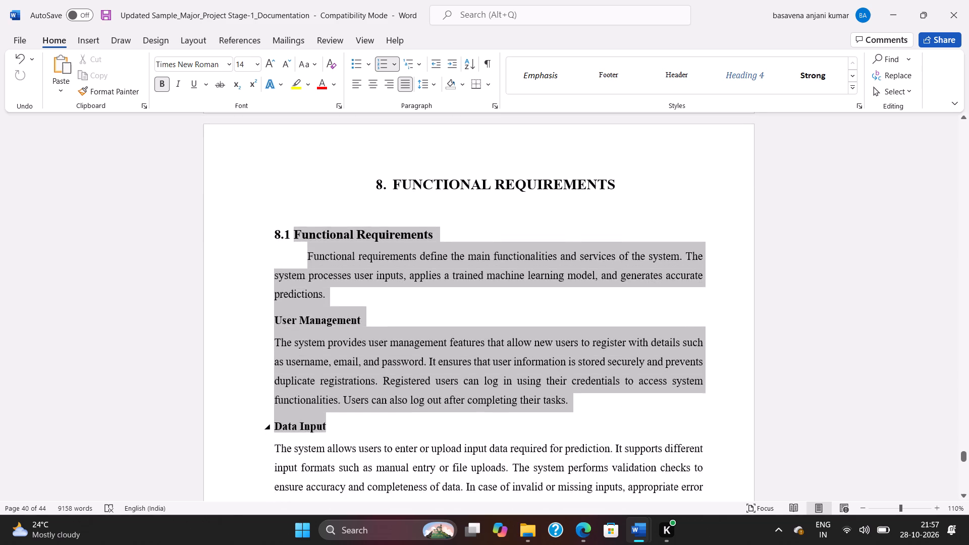
{"action": "scroll", "coordinate": [309, 414], "scroll_direction": "down", "scroll_amount": 18}
{"action": "left_click_drag", "start_coordinate": [309, 414], "coordinate": [309, 411]}
{"action": "scroll", "coordinate": [309, 411], "scroll_direction": "down", "scroll_amount": 13}
{"action": "left_click_drag", "start_coordinate": [309, 411], "coordinate": [309, 410]}
{"action": "scroll", "coordinate": [309, 410], "scroll_direction": "down", "scroll_amount": 6}
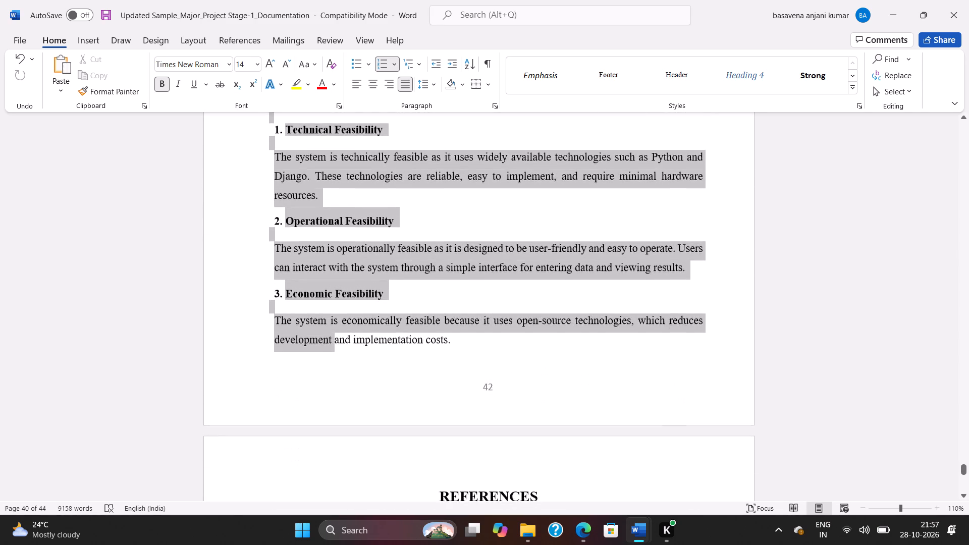
{"action": "scroll", "coordinate": [309, 410], "scroll_direction": "down", "scroll_amount": 2}
{"action": "left_click_drag", "start_coordinate": [309, 410], "coordinate": [477, 328]}
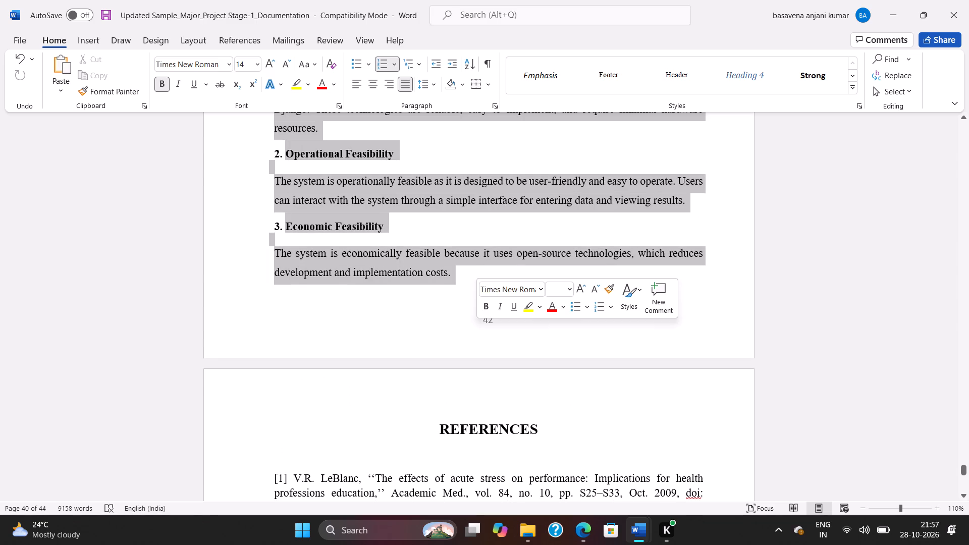
{"action": "key", "text": "ctrl+c"}
{"action": "left_click", "coordinate": [416, 309]}
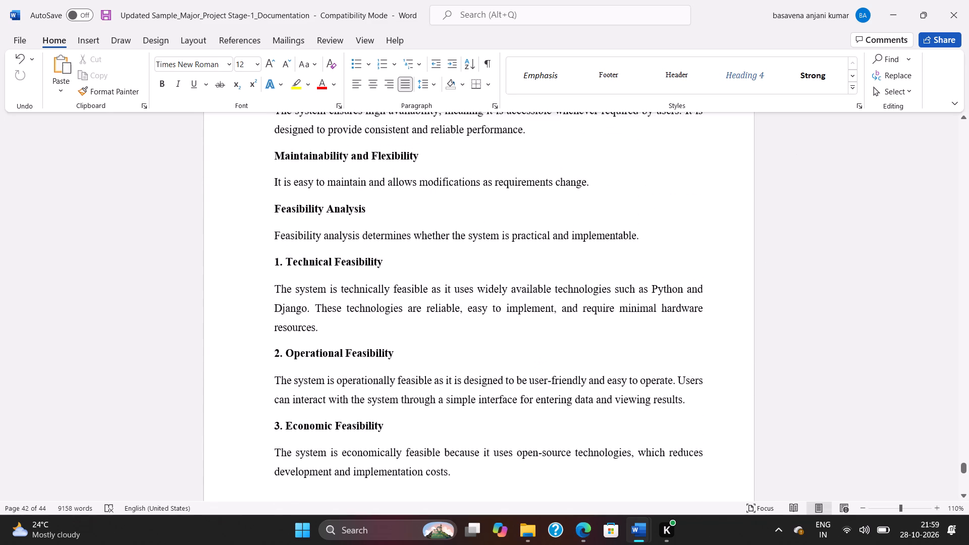
{"action": "scroll", "coordinate": [535, 302], "scroll_direction": "up", "scroll_amount": 13}
{"action": "scroll", "coordinate": [536, 299], "scroll_direction": "up", "scroll_amount": 10}
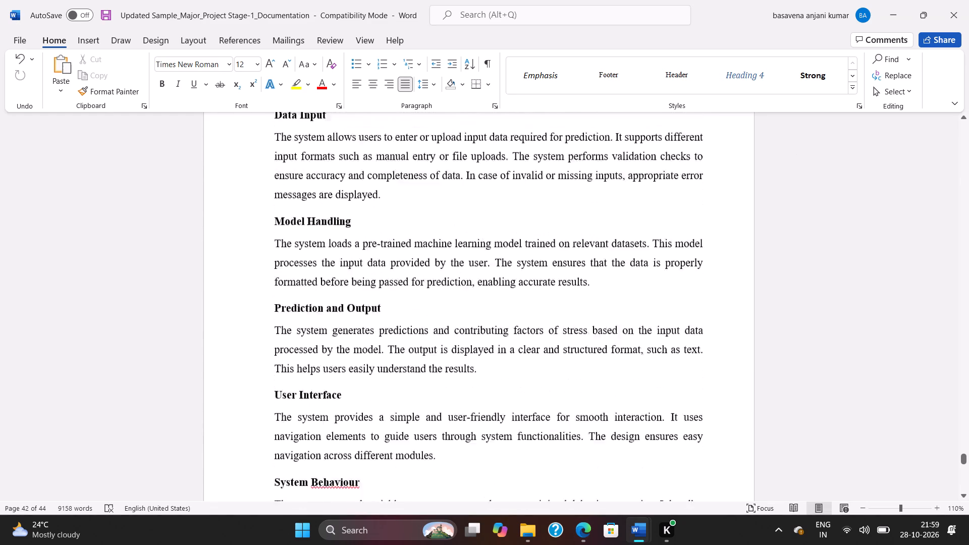
{"action": "scroll", "coordinate": [536, 298], "scroll_direction": "up", "scroll_amount": 9}
{"action": "left_click_drag", "start_coordinate": [296, 255], "coordinate": [297, 255]}
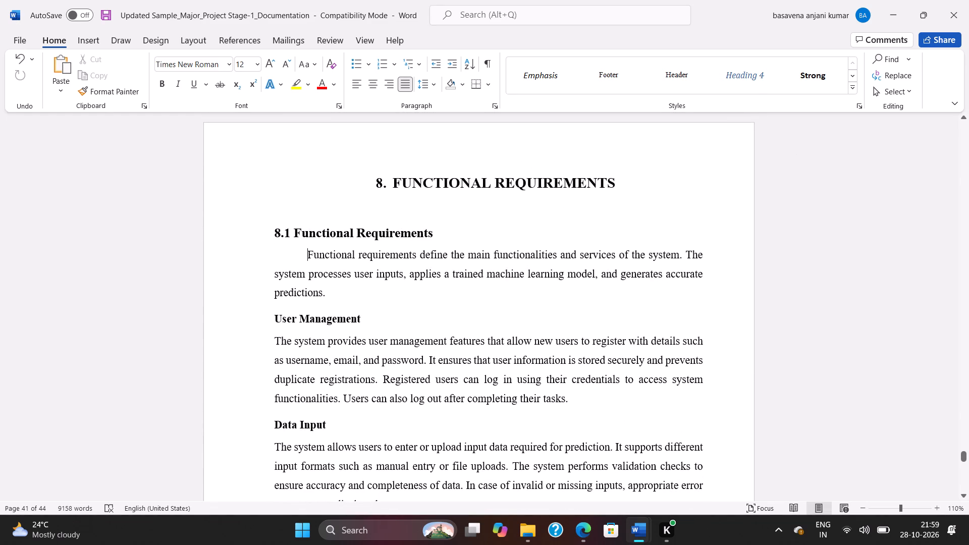
{"action": "left_click_drag", "start_coordinate": [297, 255], "coordinate": [365, 344]}
{"action": "scroll", "coordinate": [364, 344], "scroll_direction": "down", "scroll_amount": 12}
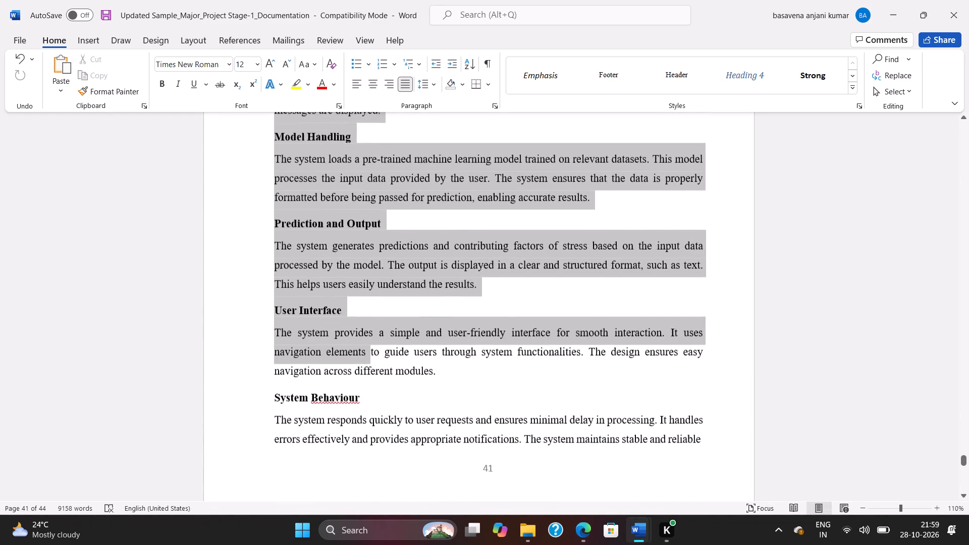
{"action": "left_click_drag", "start_coordinate": [365, 344], "coordinate": [400, 346]}
{"action": "scroll", "coordinate": [365, 344], "scroll_direction": "down", "scroll_amount": 7}
{"action": "key", "text": "ctrl+v"}
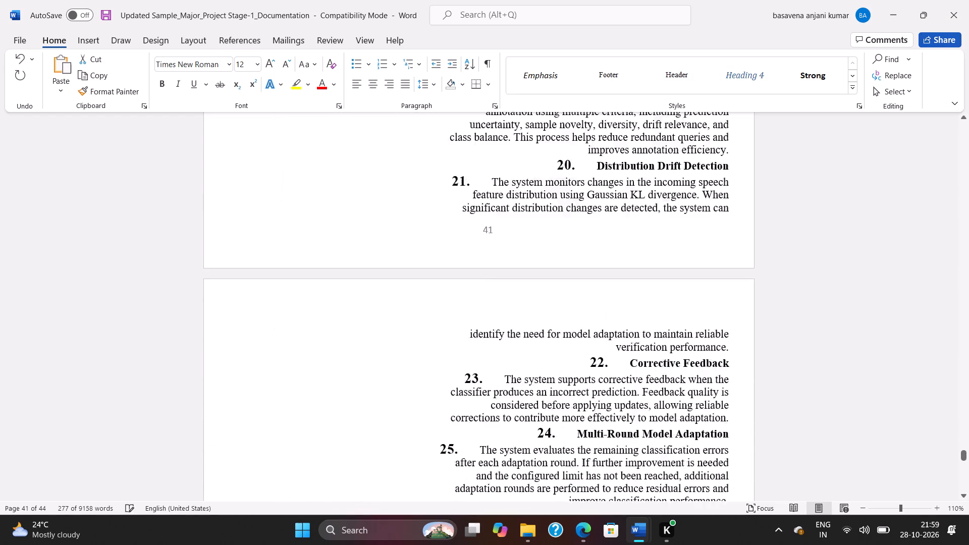
Remove the list numbering and indentation from the pasted introductory paragraph under 8.1 Functional Requirements, bringing it to the page's left margin.
{"action": "scroll", "coordinate": [486, 316], "scroll_direction": "up", "scroll_amount": 20}
{"action": "scroll", "coordinate": [486, 316], "scroll_direction": "up", "scroll_amount": 1}
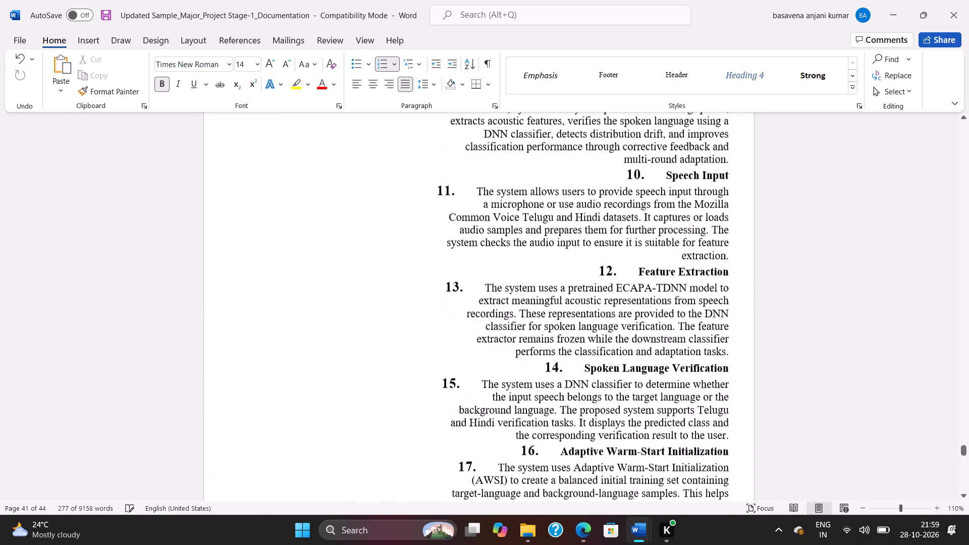
{"action": "scroll", "coordinate": [502, 300], "scroll_direction": "up", "scroll_amount": 8}
{"action": "left_click", "coordinate": [463, 291]}
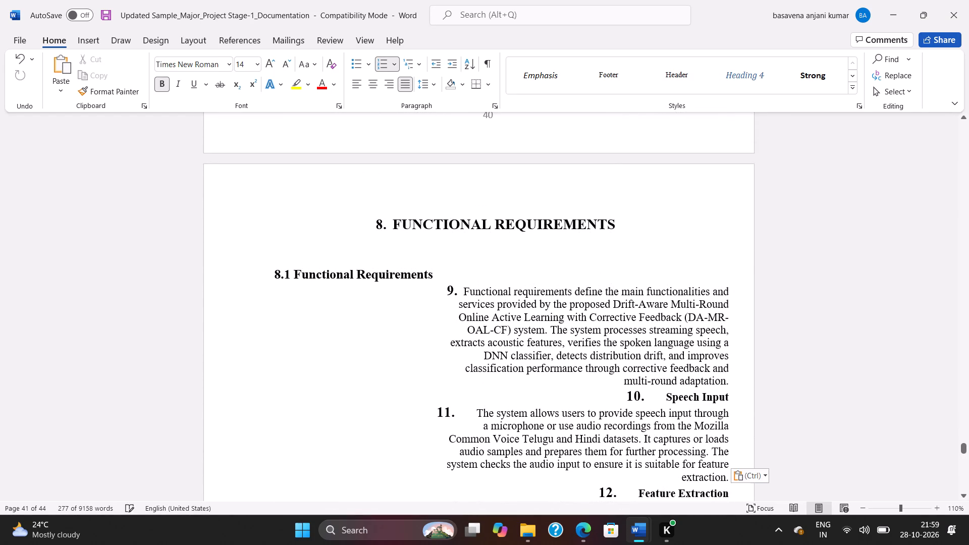
{"action": "left_click", "coordinate": [459, 292]}
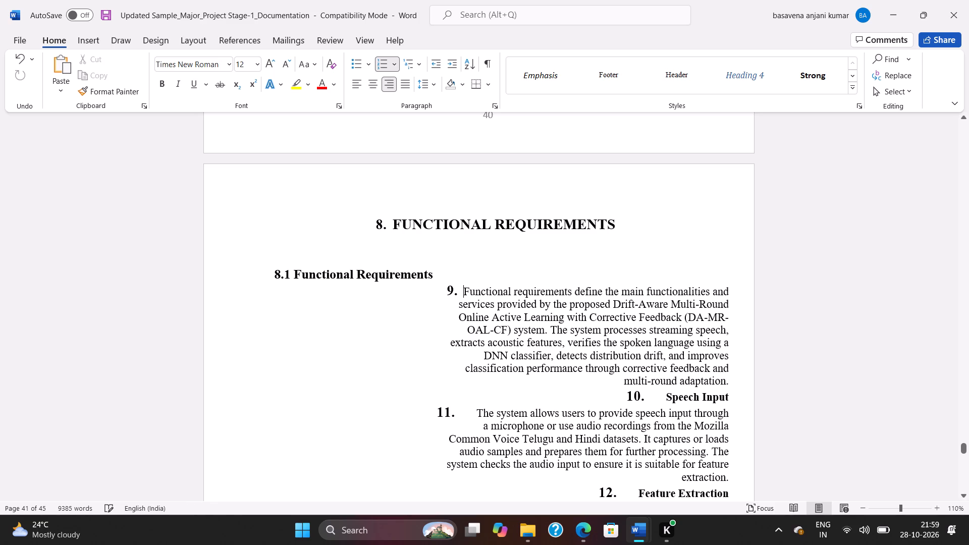
{"action": "key", "text": "BackSpace"}
{"action": "key", "text": "BackSpace"}
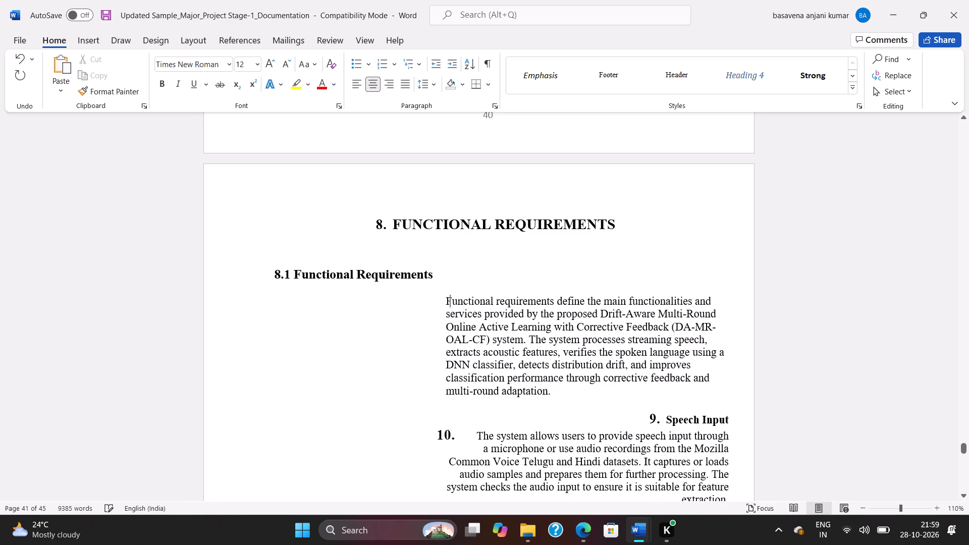
{"action": "key", "text": "BackSpace"}
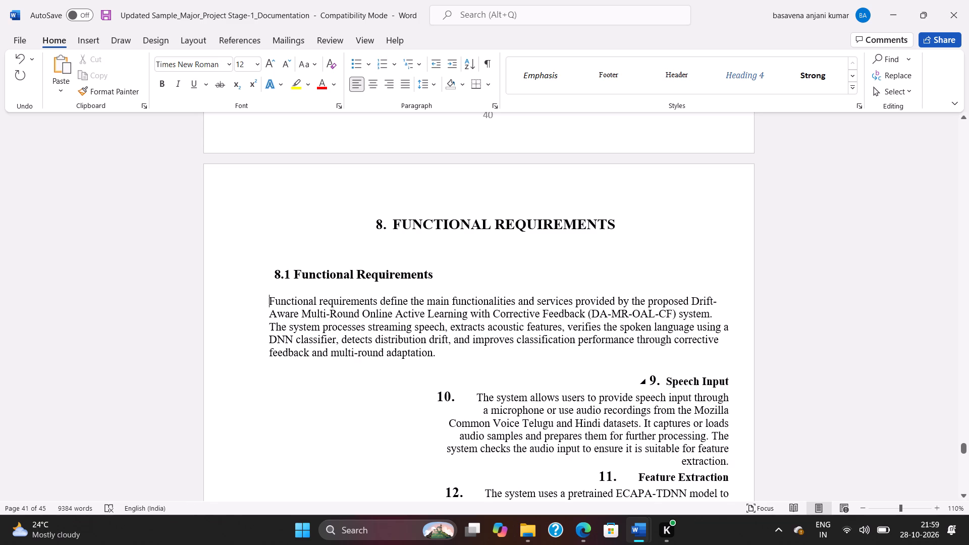
Remove the list numbering and indentation from the Speech Input heading and its paragraph, bringing both to the page's left margin.
{"action": "left_click", "coordinate": [664, 379]}
{"action": "key", "text": "BackSpace"}
{"action": "key", "text": "BackSpace"}
{"action": "key", "text": "BackSpace"}
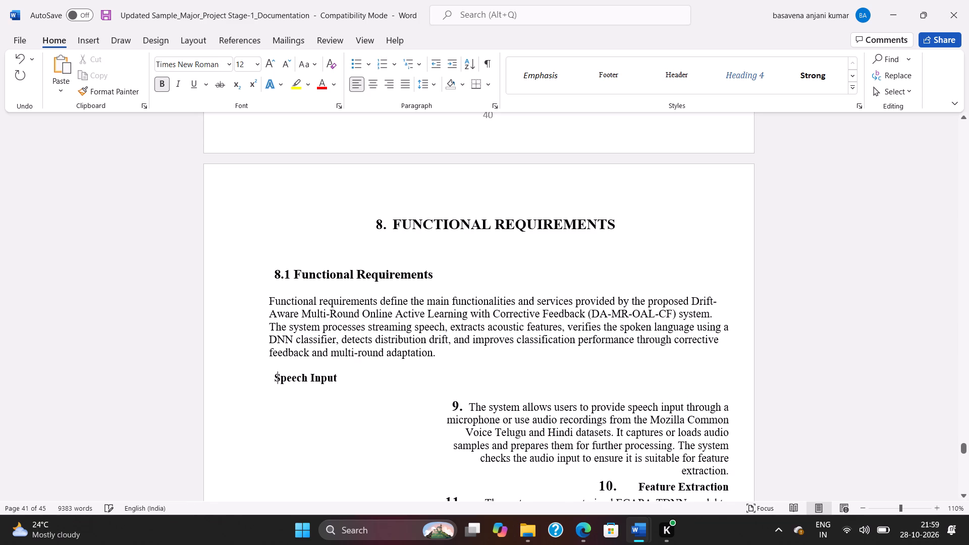
{"action": "left_click", "coordinate": [462, 407]}
{"action": "key", "text": "BackSpace"}
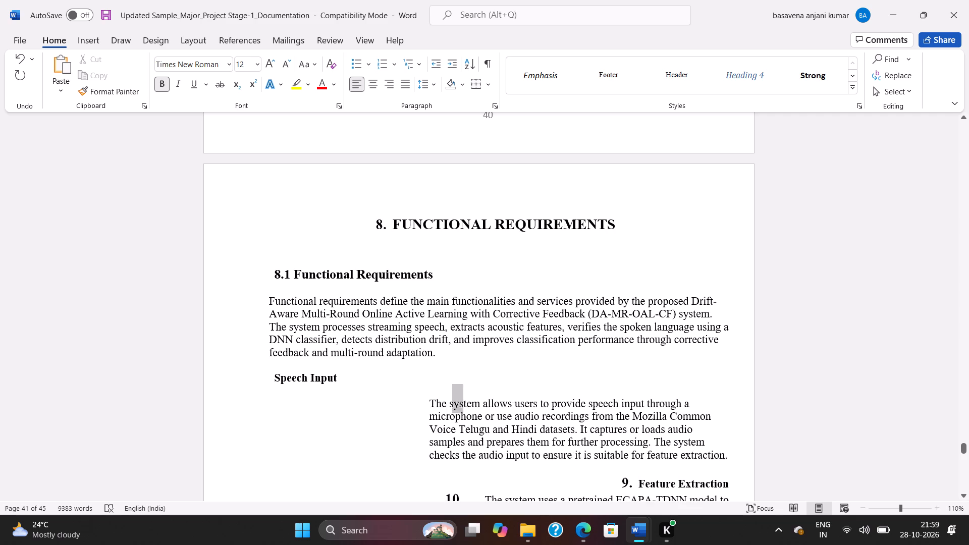
{"action": "key", "text": "BackSpace"}
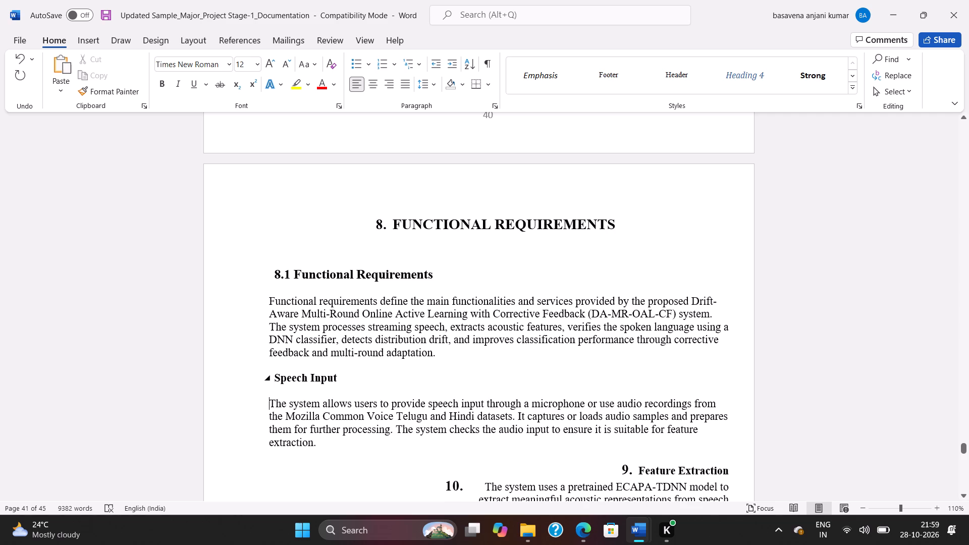
{"action": "left_click", "coordinate": [274, 375]}
{"action": "key", "text": "BackSpace"}
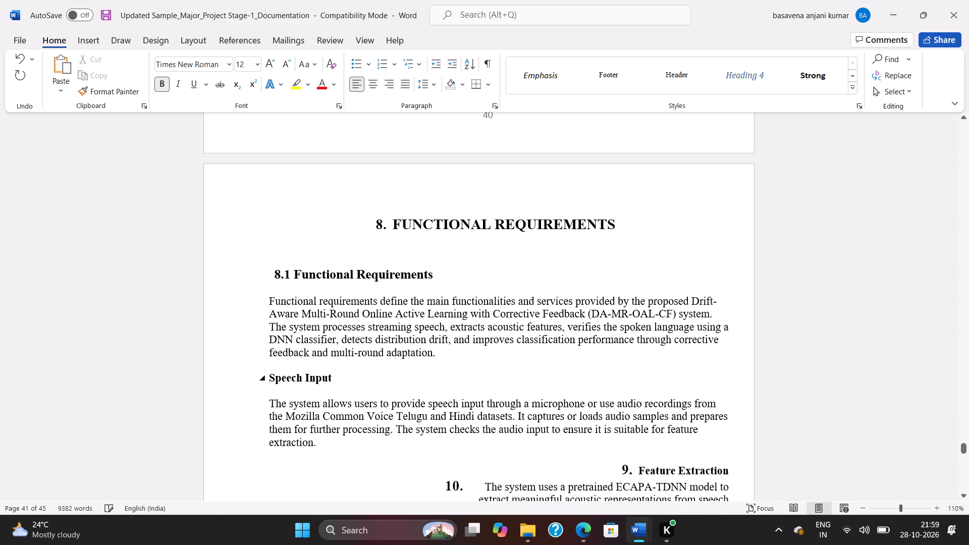
Remove the list numbering from the Feature Extraction heading and its paragraph, and move both over to the left side of the page.
{"action": "left_click", "coordinate": [636, 470]}
{"action": "key", "text": "BackSpace"}
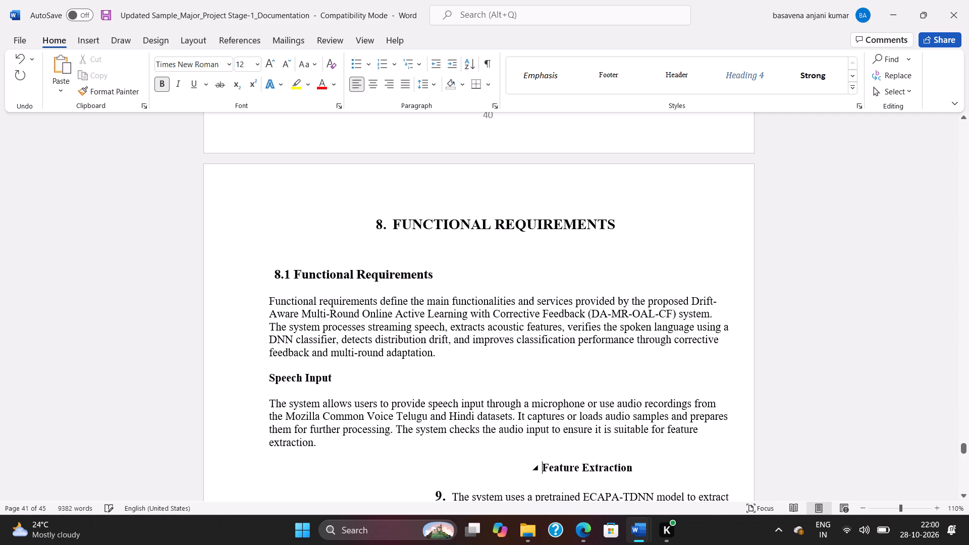
{"action": "key", "text": "BackSpace"}
{"action": "key", "text": "BackSpace"}
{"action": "scroll", "coordinate": [585, 470], "scroll_direction": "down", "scroll_amount": 2}
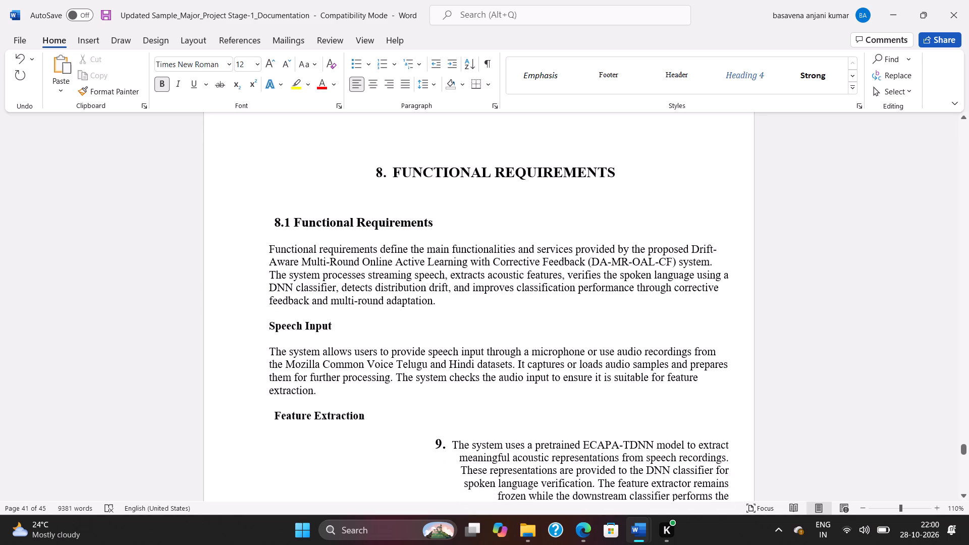
{"action": "left_click", "coordinate": [450, 430]}
{"action": "key", "text": "BackSpace"}
{"action": "key", "text": "BackSpace"}
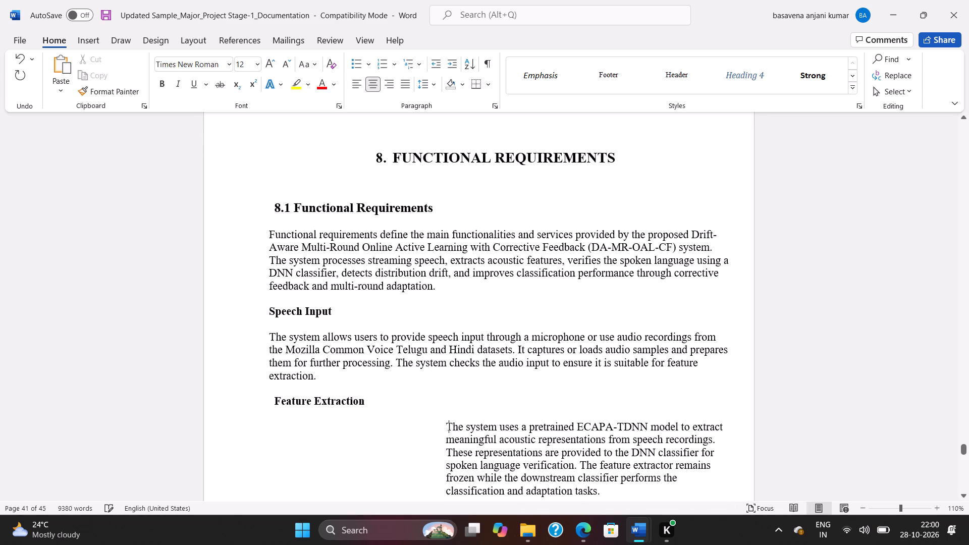
{"action": "key", "text": "BackSpace"}
Remove the list numbering from the Spoken Language Verification heading and its paragraph, and move both over to the left side of the page.
{"action": "scroll", "coordinate": [450, 429], "scroll_direction": "down", "scroll_amount": 3}
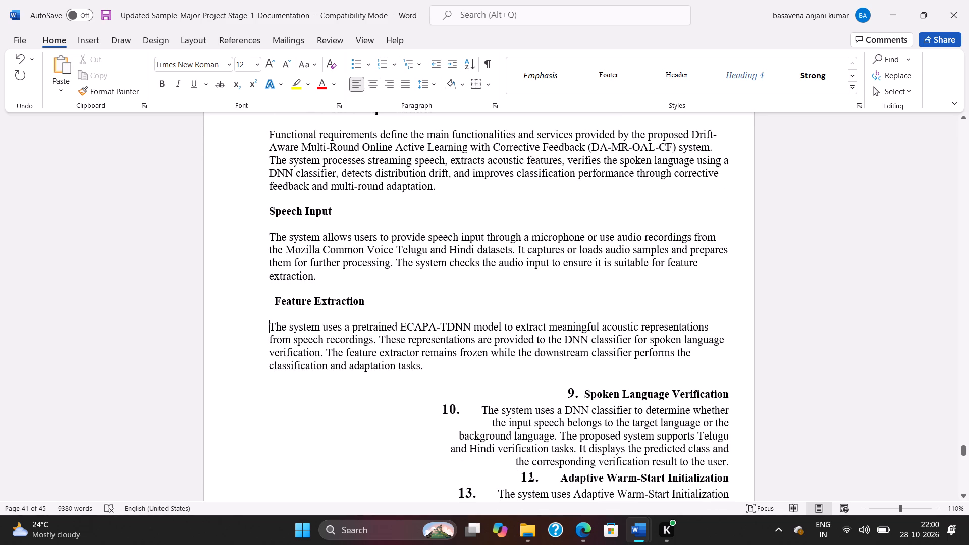
{"action": "left_click", "coordinate": [579, 401]}
{"action": "left_click", "coordinate": [580, 394]}
{"action": "key", "text": "BackSpace"}
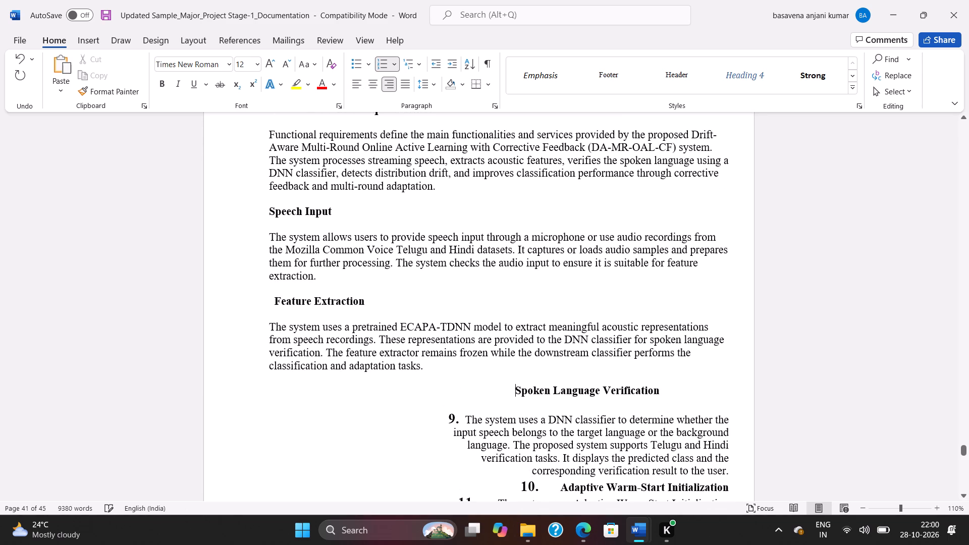
{"action": "key", "text": "BackSpace"}
{"action": "key", "text": "BackSpace"}
{"action": "scroll", "coordinate": [579, 393], "scroll_direction": "down", "scroll_amount": 1}
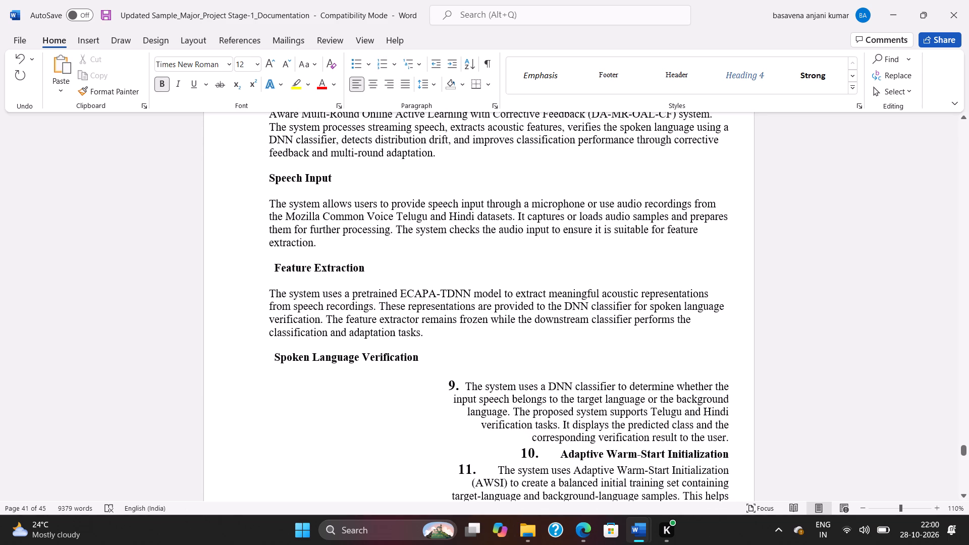
{"action": "left_click", "coordinate": [466, 387]}
{"action": "key", "text": "BackSpace"}
{"action": "key", "text": "BackSpace"}
{"action": "key", "text": "BackSpace"}
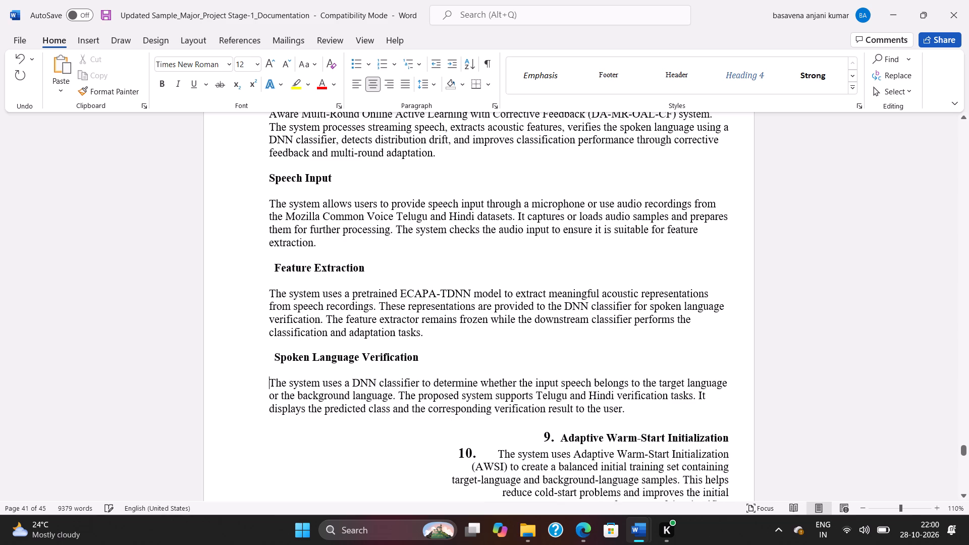
Remove the remaining small indent from the Feature Extraction and Spoken Language Verification headings so they line up with their paragraphs.
{"action": "scroll", "coordinate": [466, 386], "scroll_direction": "down", "scroll_amount": 1}
{"action": "scroll", "coordinate": [441, 376], "scroll_direction": "up", "scroll_amount": 2}
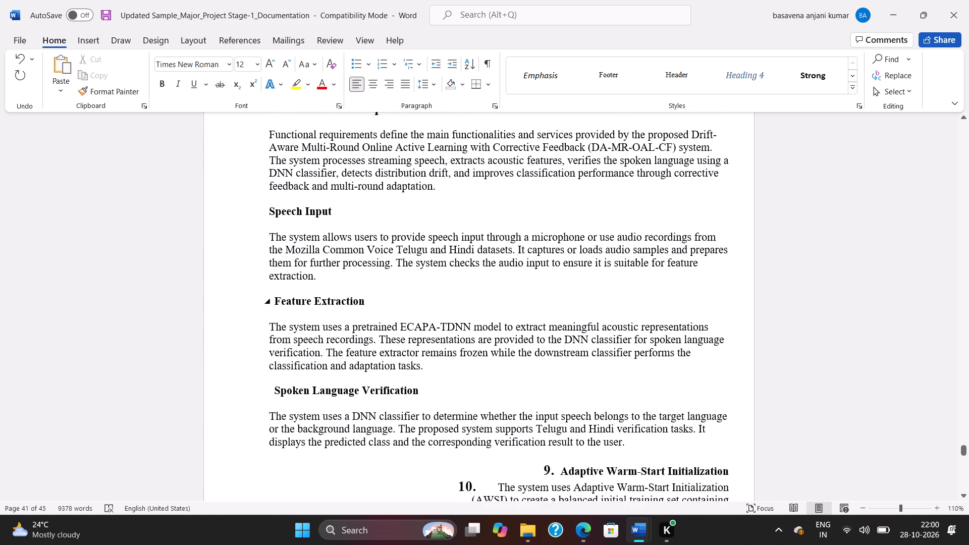
{"action": "left_click", "coordinate": [273, 300]}
{"action": "key", "text": "BackSpace"}
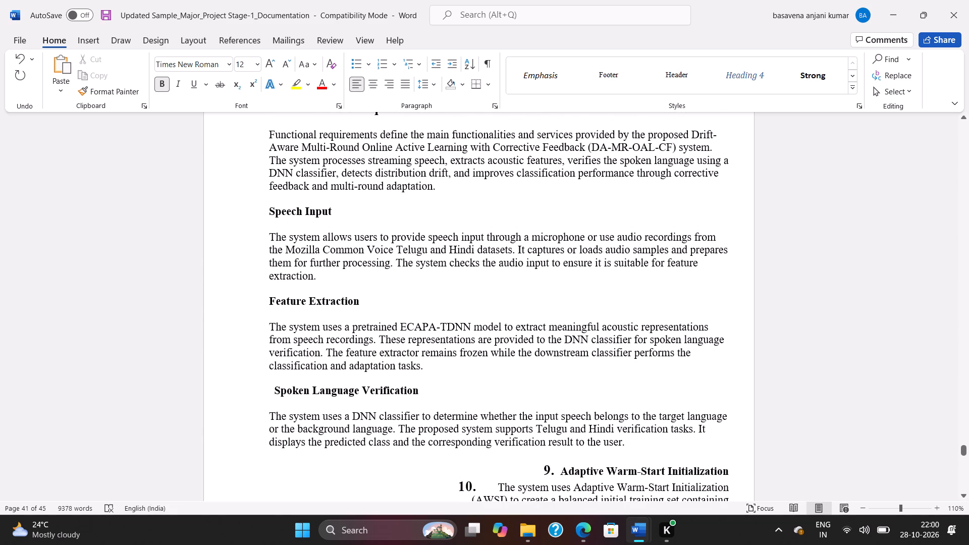
{"action": "scroll", "coordinate": [294, 249], "scroll_direction": "down", "scroll_amount": 2}
{"action": "left_click", "coordinate": [274, 322]}
{"action": "key", "text": "BackSpace"}
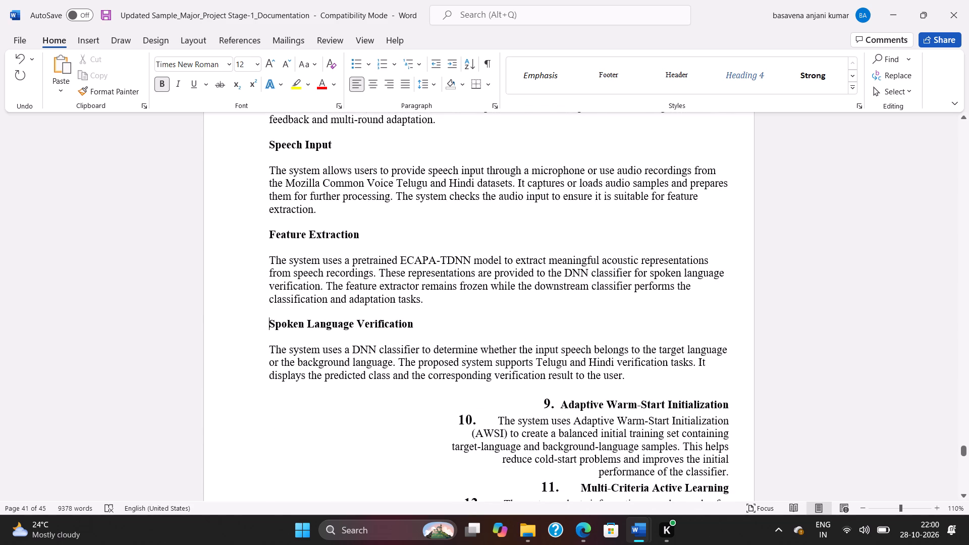
Remove the list numbering and indentation from the Adaptive Warm-Start Initialization heading and its paragraph, aligning both with the text above.
{"action": "left_click", "coordinate": [560, 401]}
{"action": "key", "text": "BackSpace"}
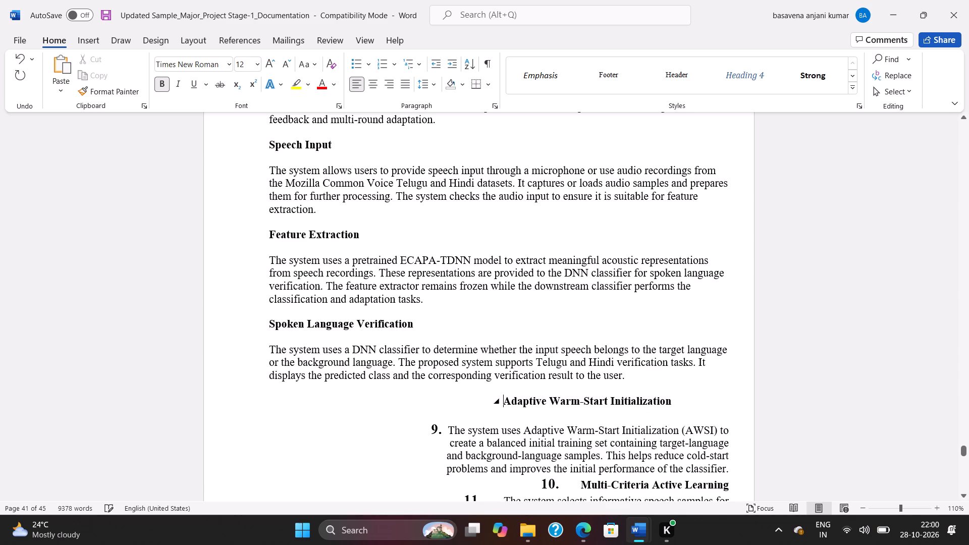
{"action": "key", "text": "BackSpace"}
{"action": "key", "text": "BackSpace"}
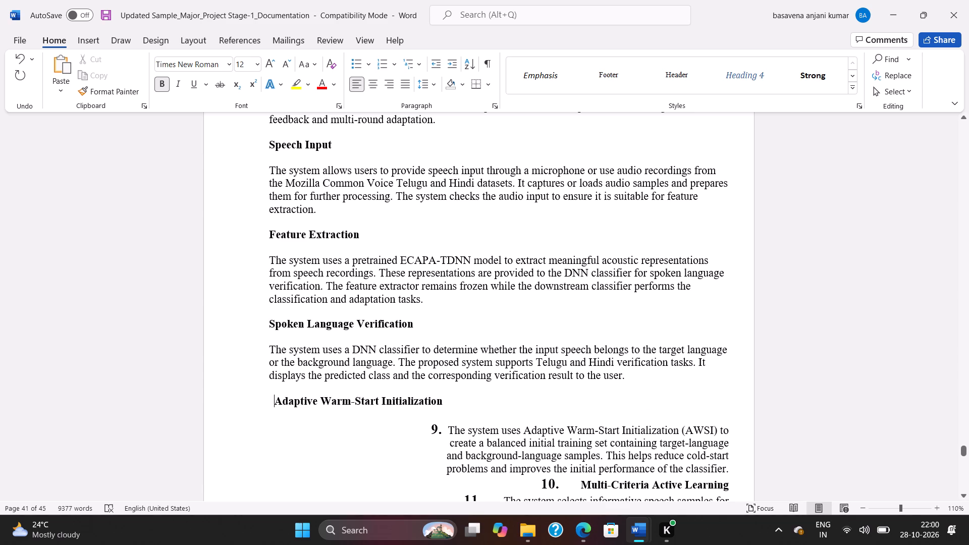
{"action": "left_click", "coordinate": [450, 428]}
{"action": "key", "text": "BackSpace"}
{"action": "key", "text": "BackSpace"}
{"action": "key", "text": "BackSpace"}
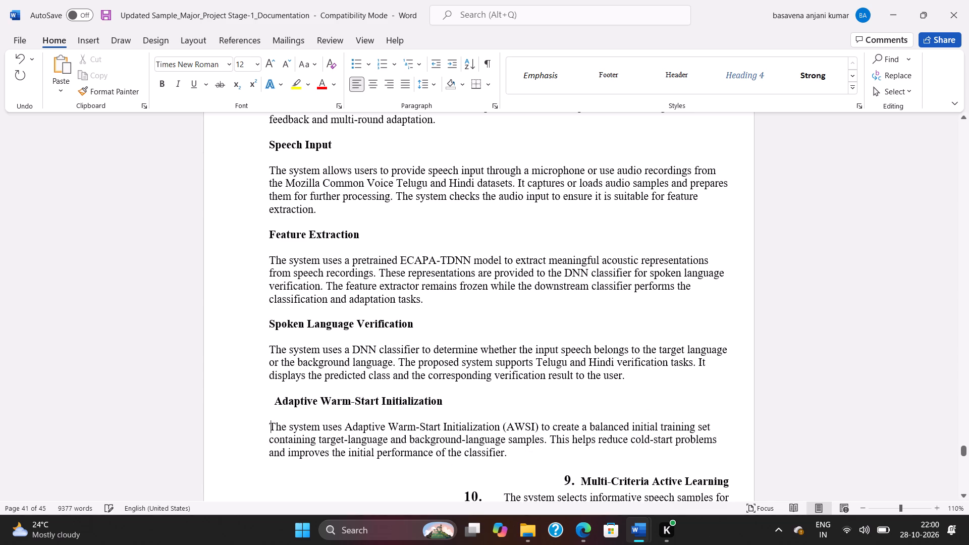
{"action": "left_click", "coordinate": [277, 402]}
{"action": "key", "text": "BackSpace"}
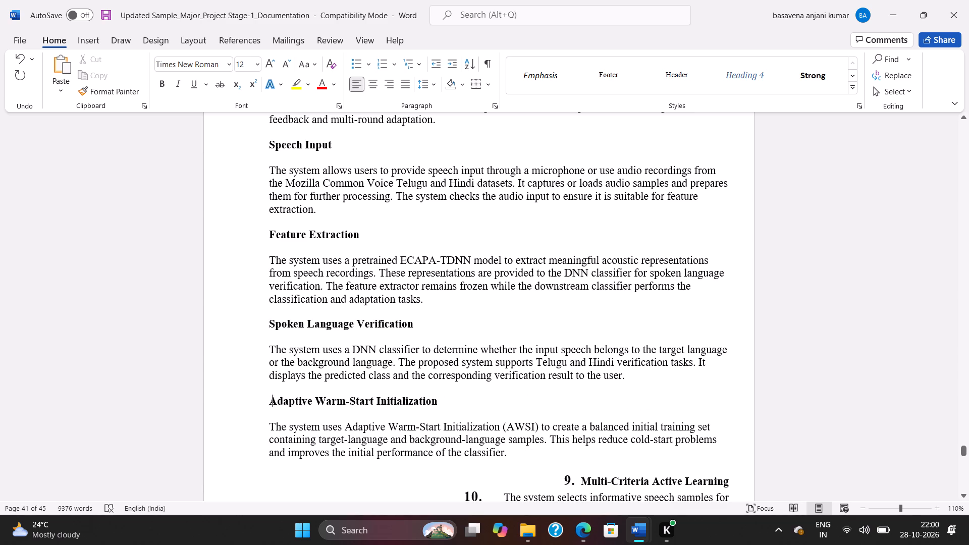
Remove the list numbering and indentation from the Multi-Criteria Active Learning heading and its paragraph, aligning both with the text above.
{"action": "scroll", "coordinate": [557, 461], "scroll_direction": "down", "scroll_amount": 2}
{"action": "left_click", "coordinate": [580, 419]}
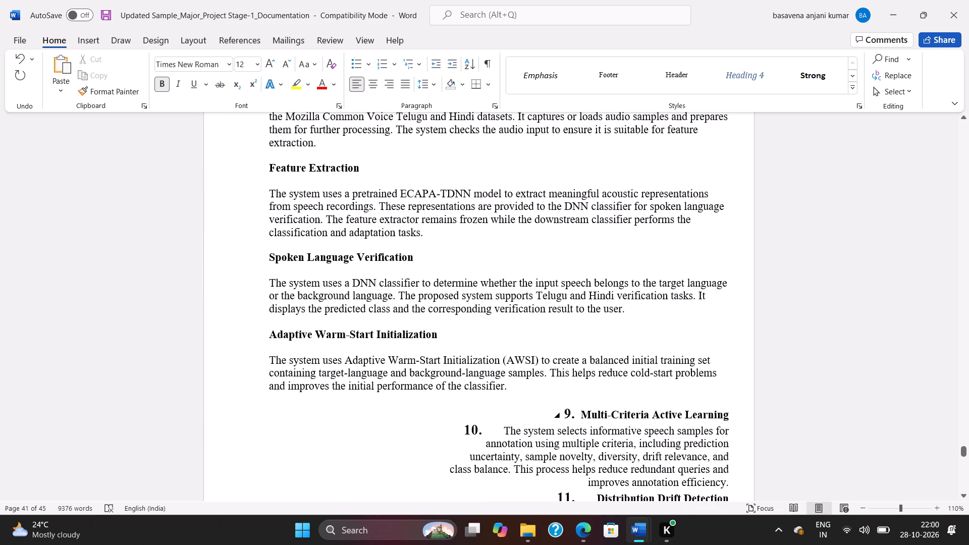
{"action": "key", "text": "BackSpace"}
{"action": "key", "text": "BackSpace"}
{"action": "key", "text": "BackSpace"}
{"action": "key", "text": "BackSpace"}
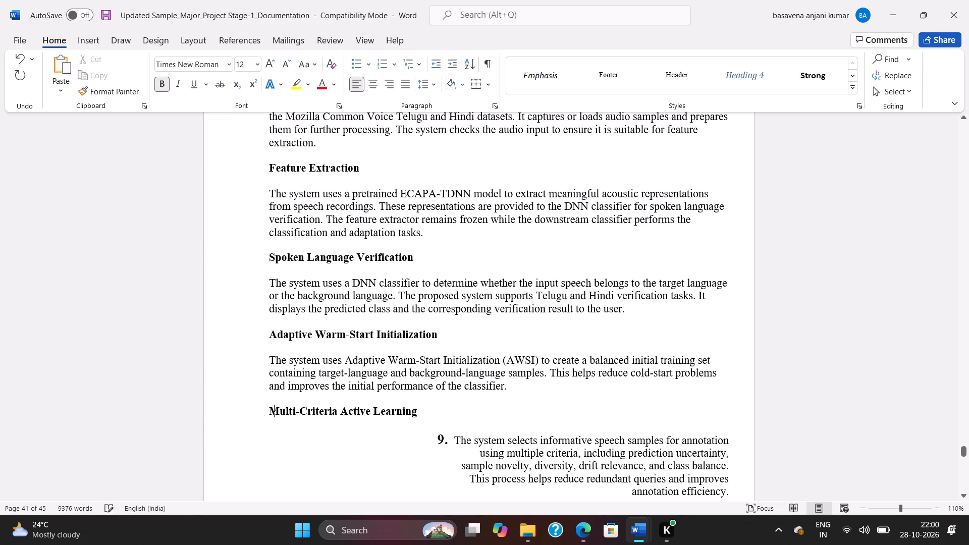
{"action": "left_click", "coordinate": [456, 438]}
{"action": "key", "text": "BackSpace"}
{"action": "key", "text": "BackSpace"}
{"action": "key", "text": "BackSpace"}
Remove the list numbering and indentation from the Distribution Drift Detection heading and its paragraph, aligning both with the text above.
{"action": "scroll", "coordinate": [456, 437], "scroll_direction": "down", "scroll_amount": 2}
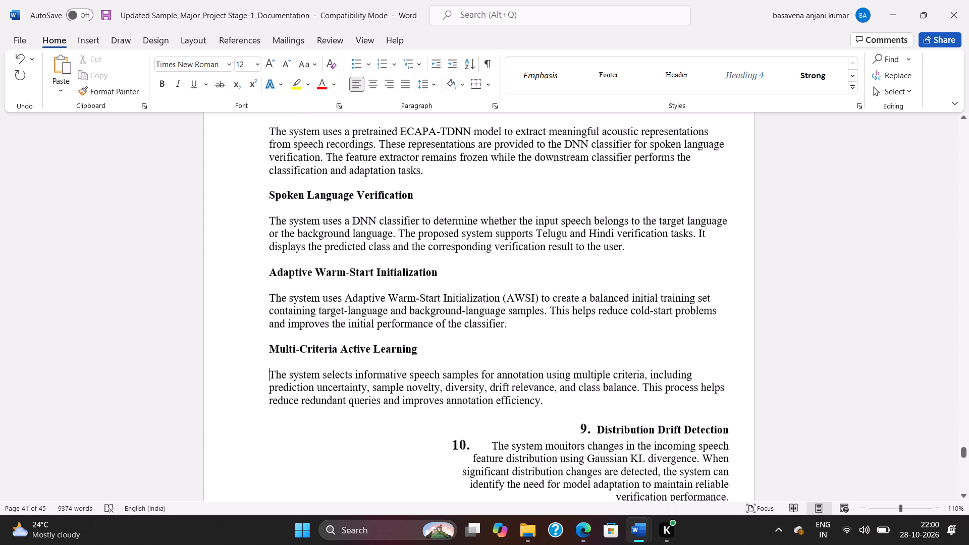
{"action": "left_click", "coordinate": [595, 425]}
{"action": "key", "text": "BackSpace"}
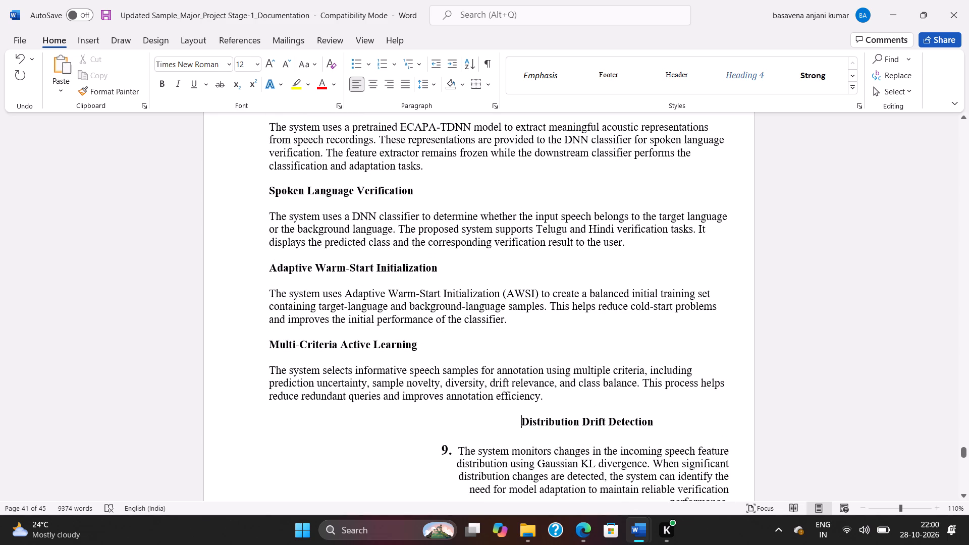
{"action": "key", "text": "BackSpace"}
{"action": "key", "text": "BackSpace"}
{"action": "key", "text": "BackSpace"}
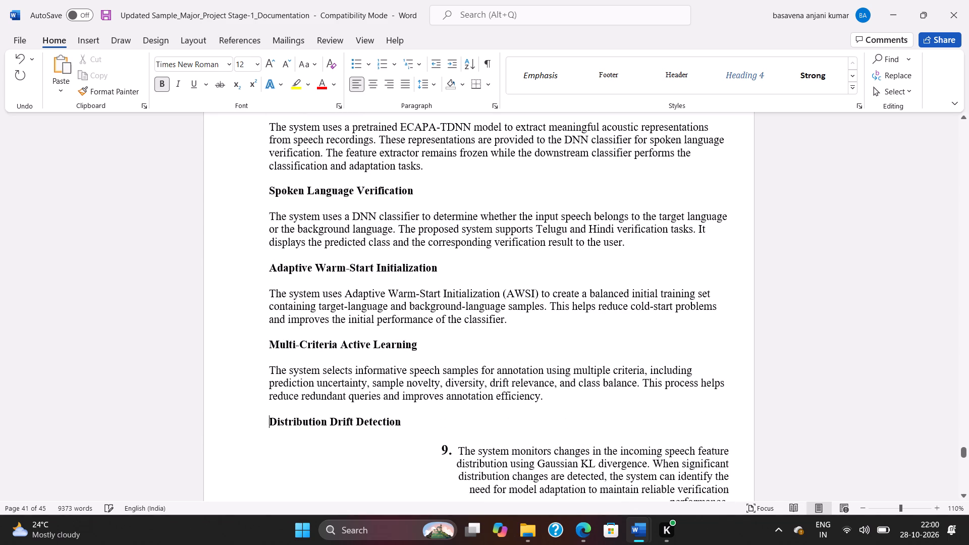
{"action": "scroll", "coordinate": [594, 424], "scroll_direction": "down", "scroll_amount": 3}
{"action": "left_click", "coordinate": [455, 350]}
{"action": "key", "text": "BackSpace"}
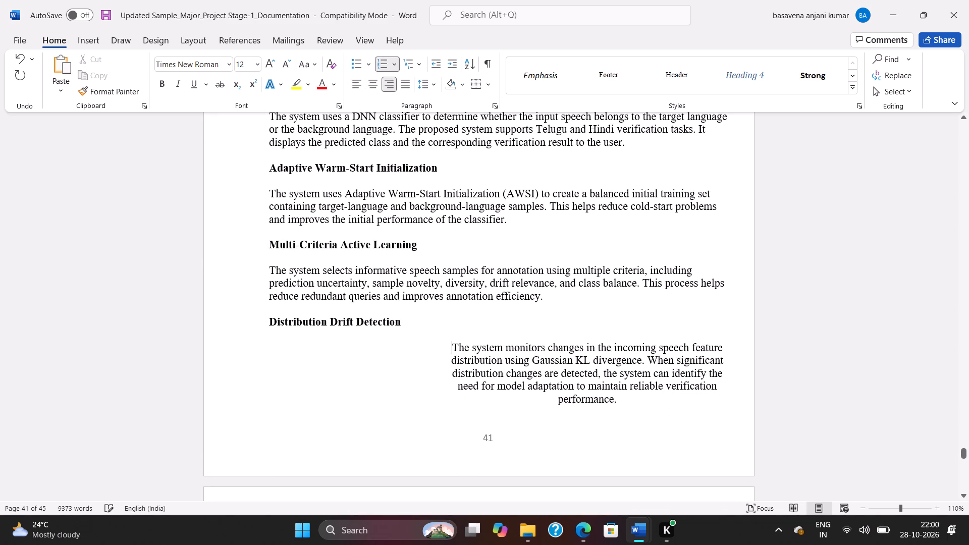
{"action": "key", "text": "BackSpace"}
{"action": "key", "text": "BackSpace"}
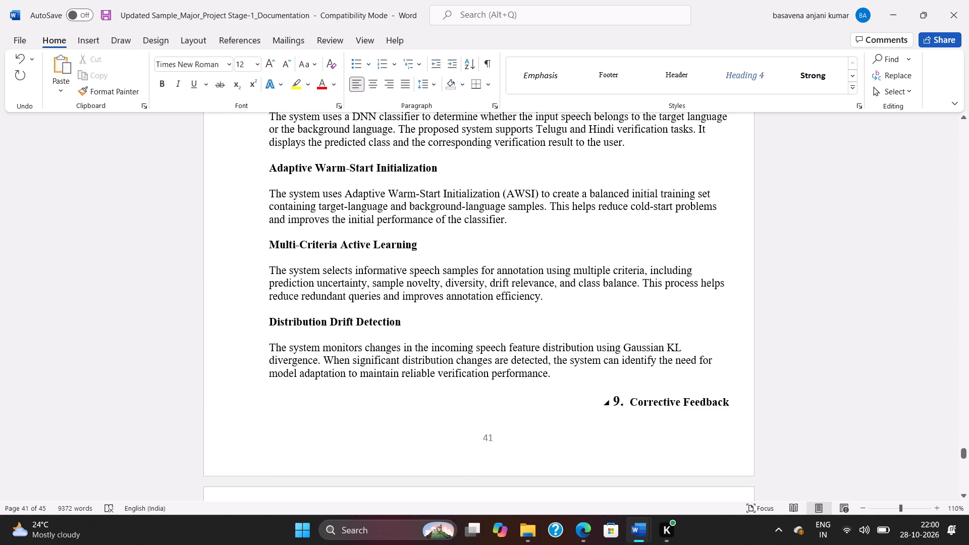
Remove the list numbering and indentation from the Corrective Feedback heading and push it onto the next page with blank lines.
{"action": "left_click", "coordinate": [627, 403]}
{"action": "key", "text": "BackSpace"}
{"action": "key", "text": "BackSpace"}
{"action": "key", "text": "BackSpace"}
{"action": "key", "text": "BackSpace"}
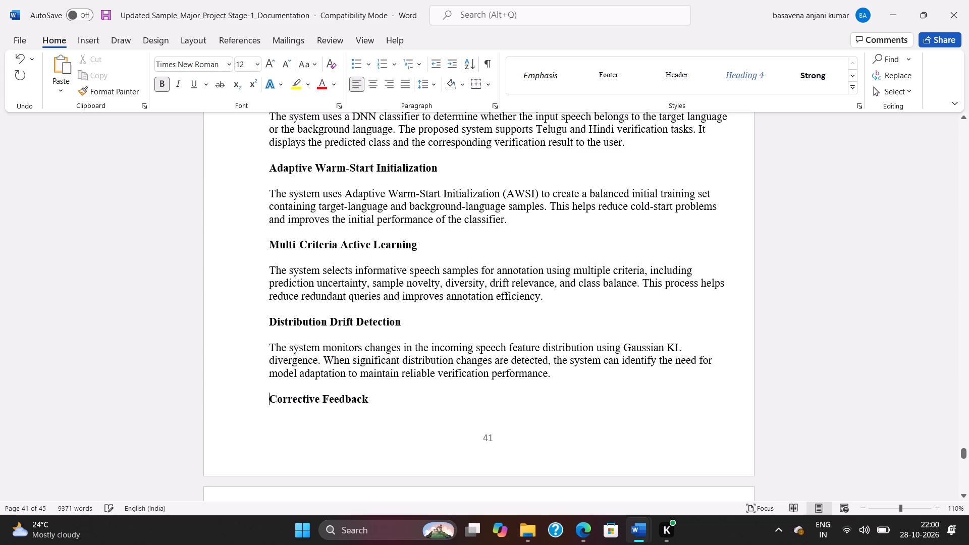
{"action": "key", "text": "Return"}
{"action": "key", "text": "Return"}
{"action": "key", "text": "Return"}
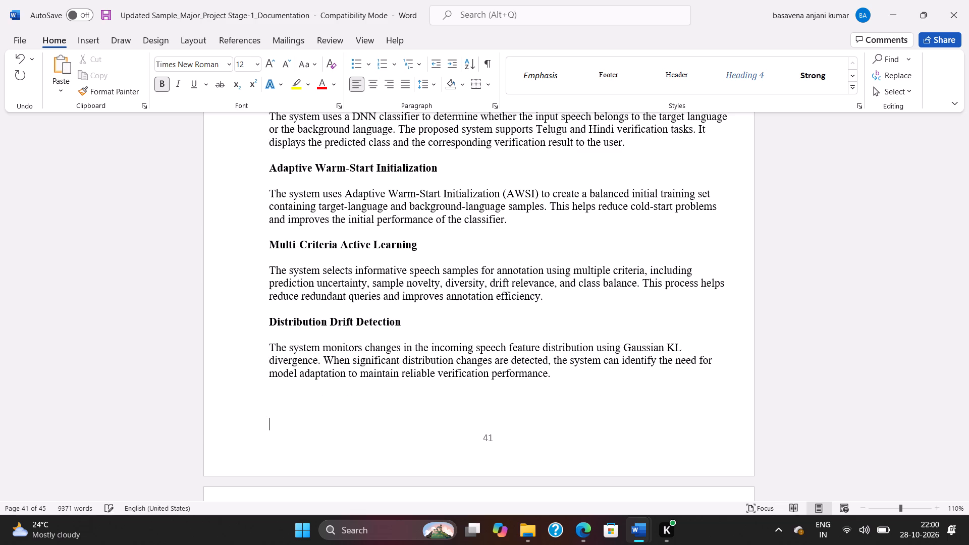
Remove the list numbering and indentation from the paragraph under Corrective Feedback, aligning it with its heading.
{"action": "scroll", "coordinate": [576, 415], "scroll_direction": "down", "scroll_amount": 4}
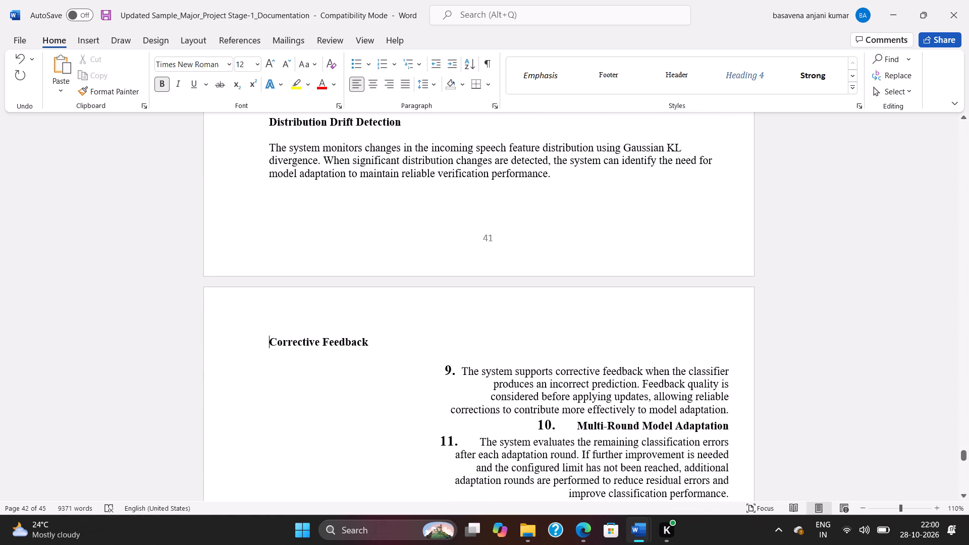
{"action": "left_click", "coordinate": [462, 368]}
{"action": "key", "text": "BackSpace"}
{"action": "key", "text": "BackSpace"}
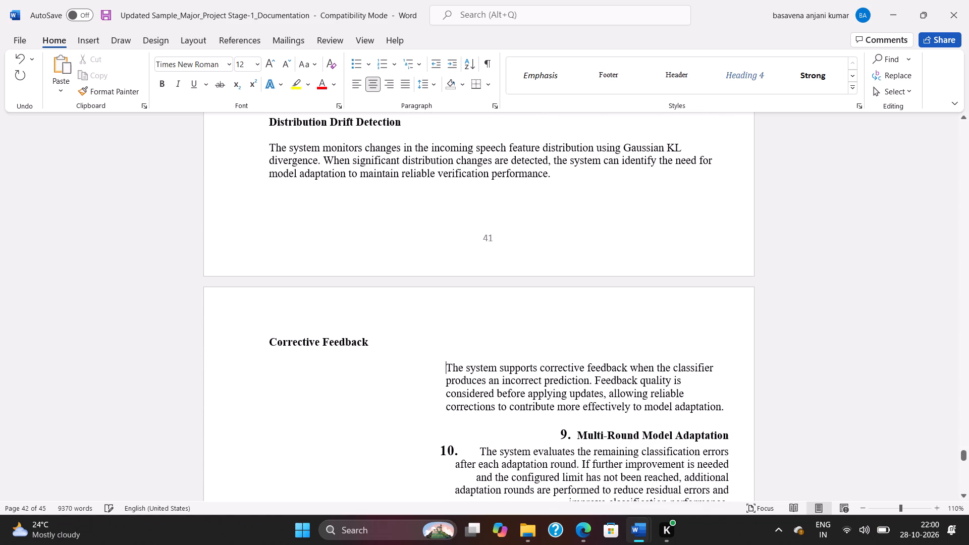
{"action": "key", "text": "BackSpace"}
Remove the list numbering and indentation from the Multi-Round Model Adaptation heading and its paragraph, aligning both with the text above.
{"action": "left_click", "coordinate": [573, 419]}
{"action": "key", "text": "BackSpace"}
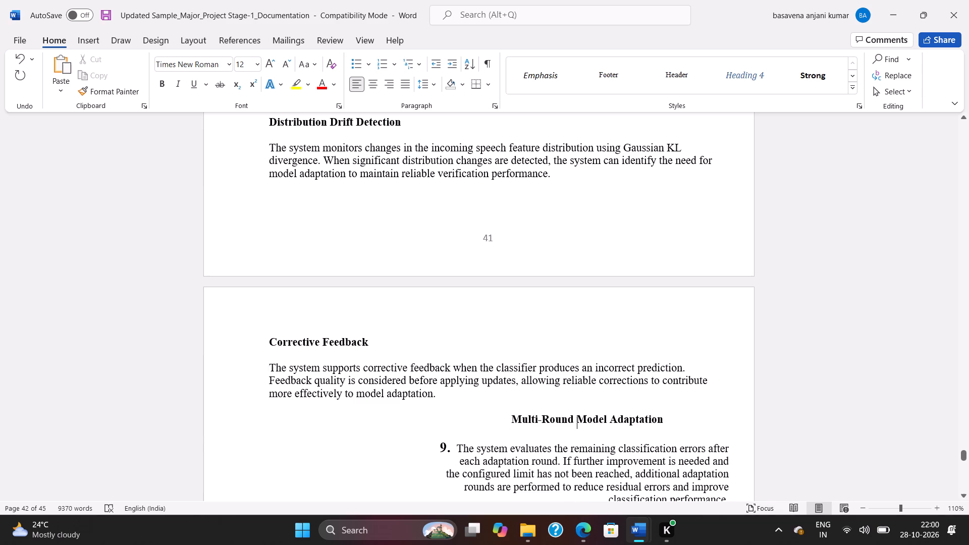
{"action": "key", "text": "BackSpace"}
{"action": "key", "text": "BackSpace"}
{"action": "scroll", "coordinate": [555, 418], "scroll_direction": "down", "scroll_amount": 2}
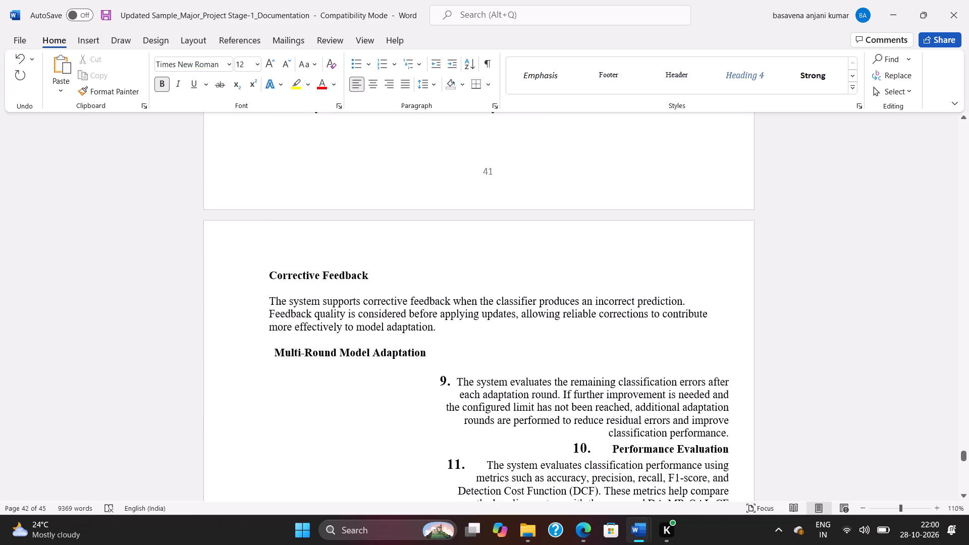
{"action": "left_click", "coordinate": [459, 385]}
{"action": "key", "text": "BackSpace"}
{"action": "key", "text": "BackSpace"}
{"action": "key", "text": "BackSpace"}
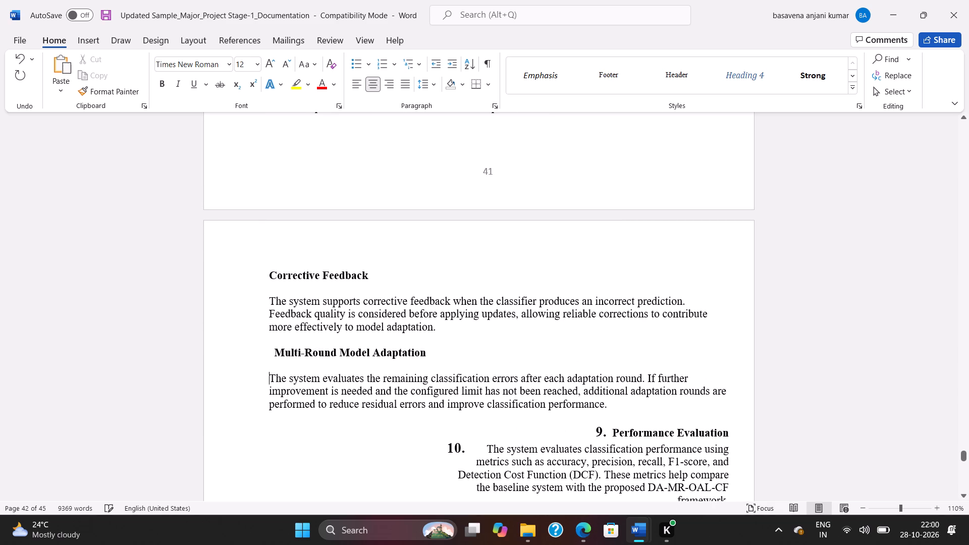
{"action": "left_click", "coordinate": [276, 353]}
{"action": "key", "text": "BackSpace"}
Remove the list numbering and indentation from the Performance Evaluation heading and its paragraph, aligning both with the text above.
{"action": "scroll", "coordinate": [339, 350], "scroll_direction": "down", "scroll_amount": 2}
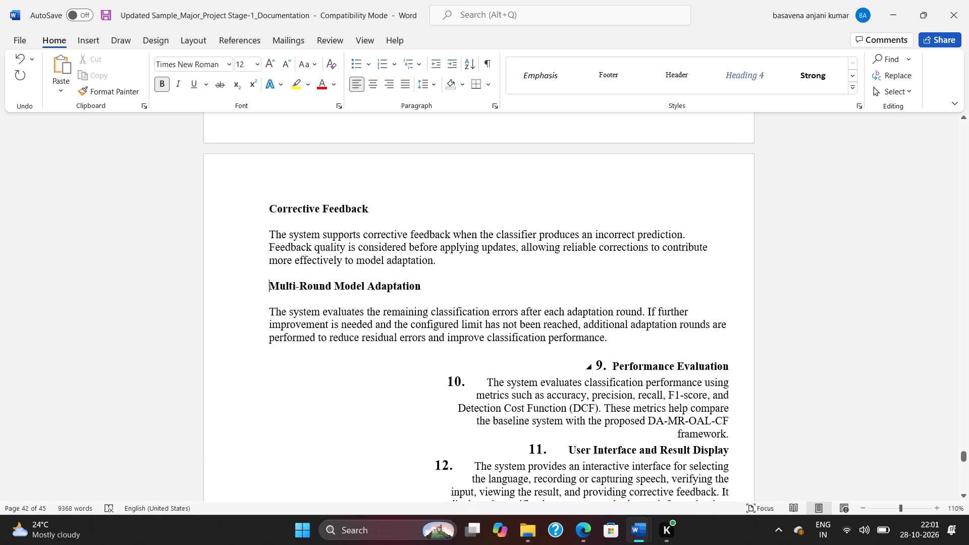
{"action": "left_click", "coordinate": [614, 365]}
{"action": "key", "text": "BackSpace"}
{"action": "key", "text": "BackSpace"}
{"action": "key", "text": "BackSpace"}
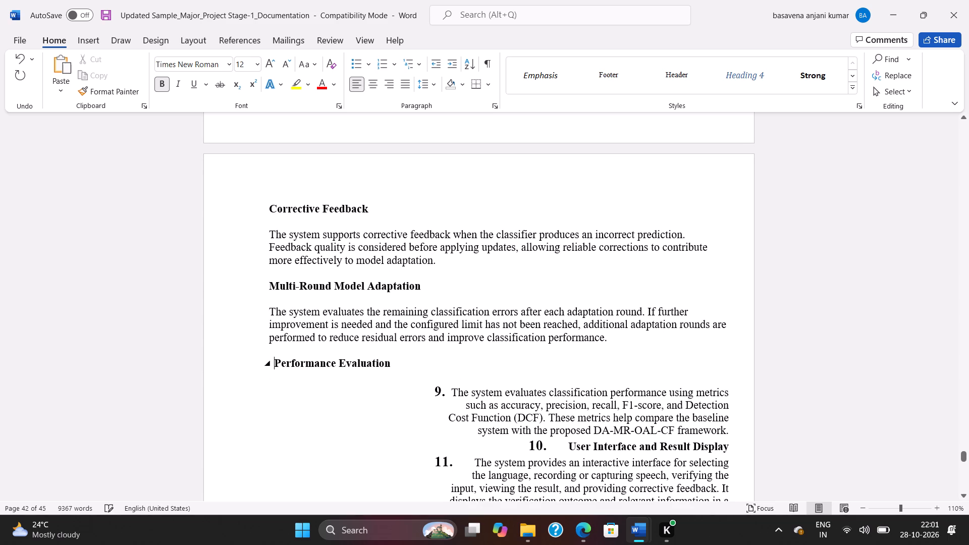
{"action": "key", "text": "BackSpace"}
{"action": "left_click", "coordinate": [453, 390]}
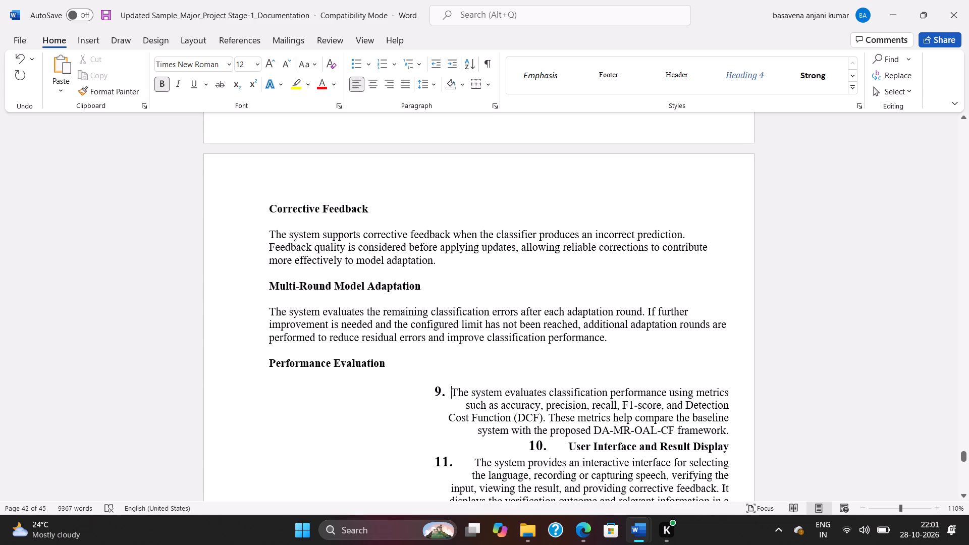
{"action": "key", "text": "BackSpace"}
{"action": "key", "text": "BackSpace"}
{"action": "key", "text": "BackSpace"}
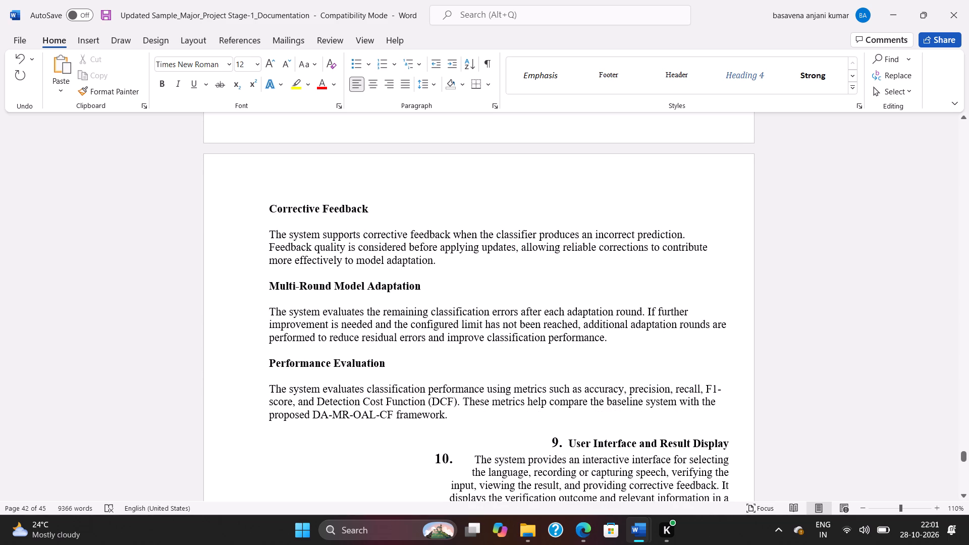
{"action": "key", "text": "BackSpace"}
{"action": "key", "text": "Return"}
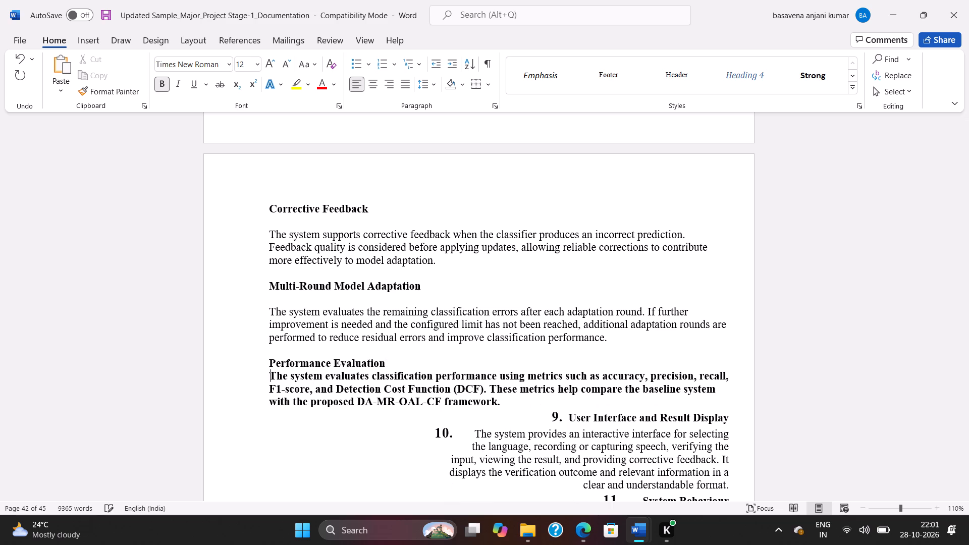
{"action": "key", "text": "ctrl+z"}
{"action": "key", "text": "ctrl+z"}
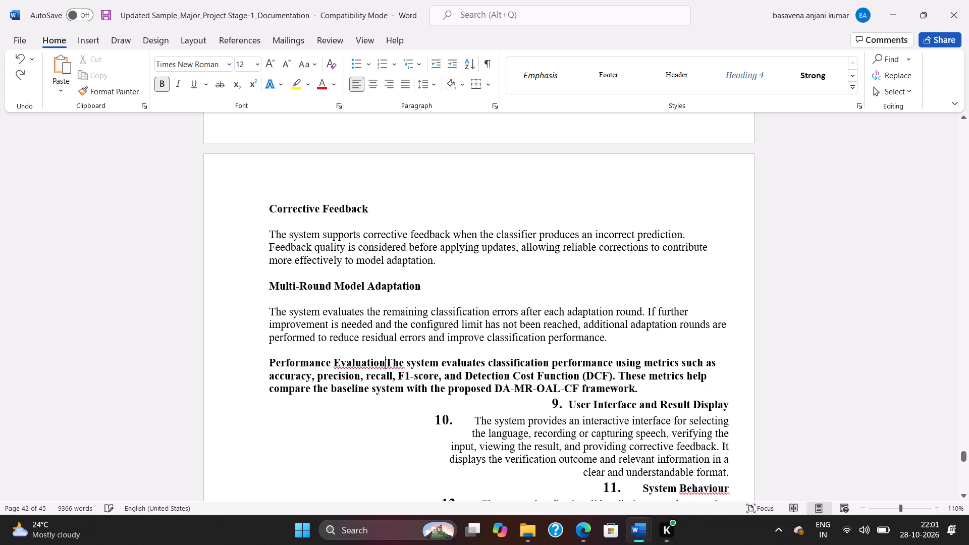
Remove the list numbering and indentation from the User Interface and Result Display heading and its paragraph, aligning both with the text above.
{"action": "left_click", "coordinate": [569, 440]}
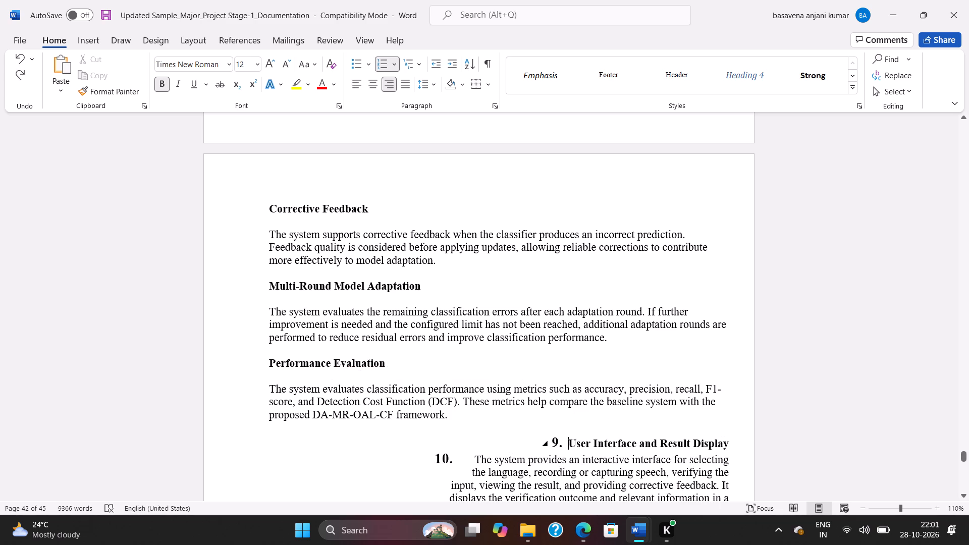
{"action": "key", "text": "BackSpace"}
{"action": "key", "text": "BackSpace"}
{"action": "key", "text": "BackSpace"}
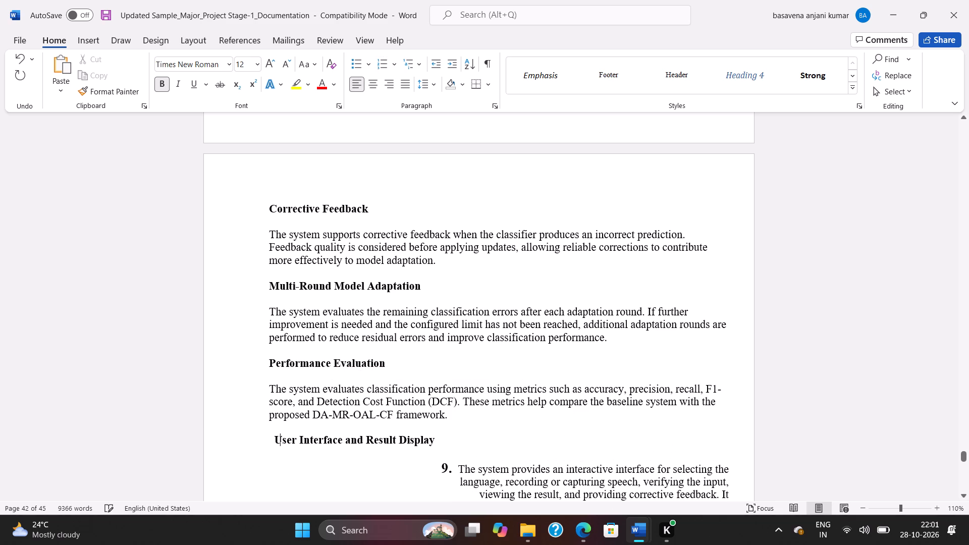
{"action": "key", "text": "BackSpace"}
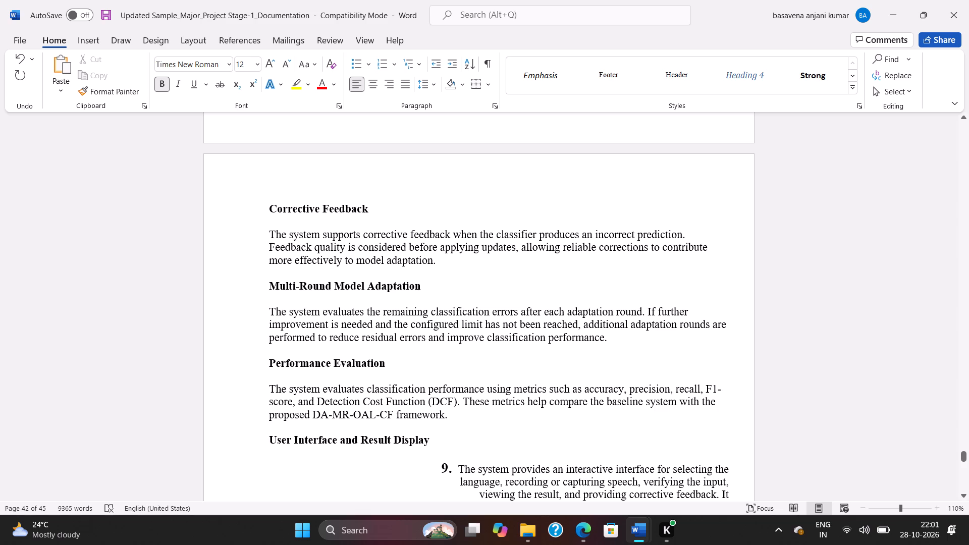
{"action": "left_click", "coordinate": [459, 466]}
{"action": "key", "text": "BackSpace"}
{"action": "key", "text": "BackSpace"}
{"action": "key", "text": "BackSpace"}
Remove the list numbering and indentation from the System Behaviour heading and its paragraph, aligning both with the text above.
{"action": "scroll", "coordinate": [462, 441], "scroll_direction": "down", "scroll_amount": 5}
{"action": "left_click", "coordinate": [644, 358]}
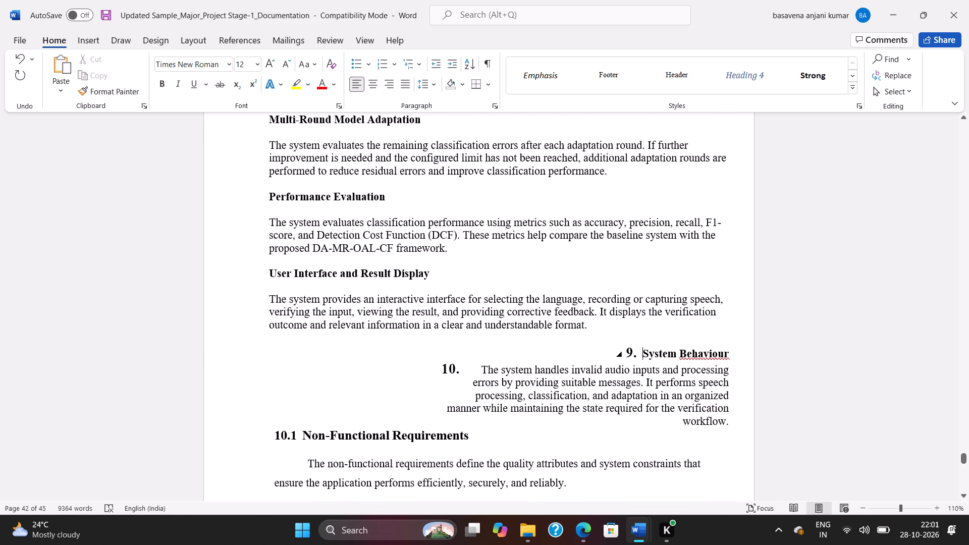
{"action": "key", "text": "BackSpace"}
{"action": "key", "text": "BackSpace"}
{"action": "key", "text": "BackSpace"}
{"action": "key", "text": "BackSpace"}
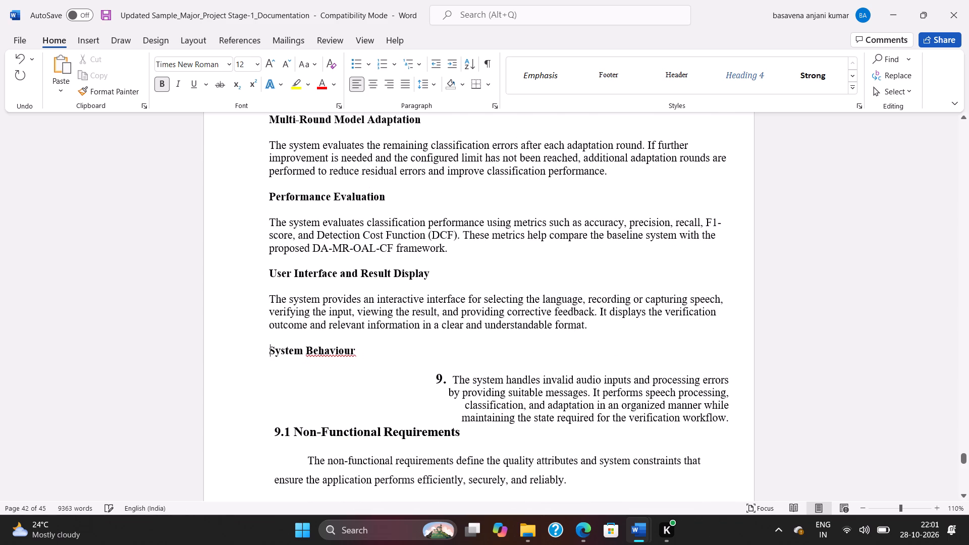
{"action": "left_click", "coordinate": [454, 376]}
{"action": "key", "text": "BackSpace"}
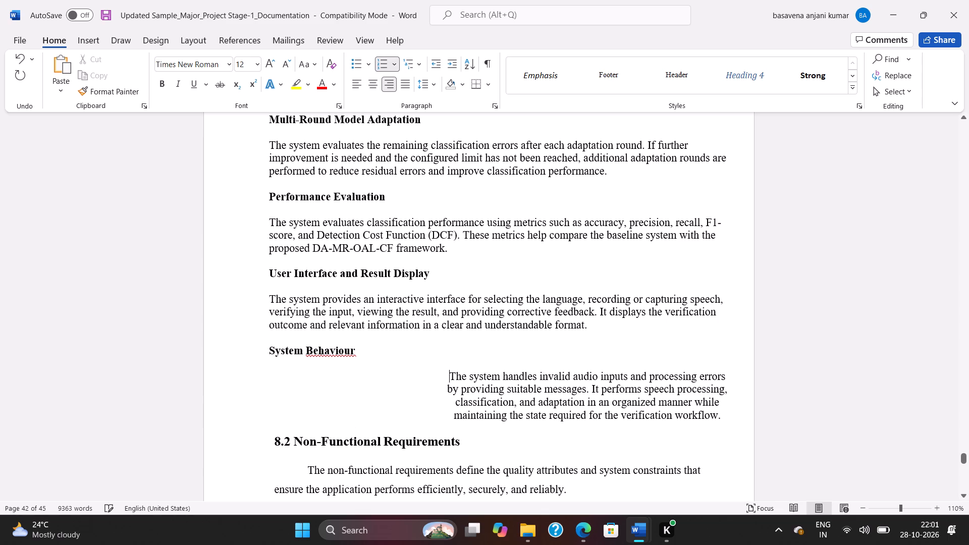
{"action": "key", "text": "BackSpace"}
{"action": "key", "text": "BackSpace"}
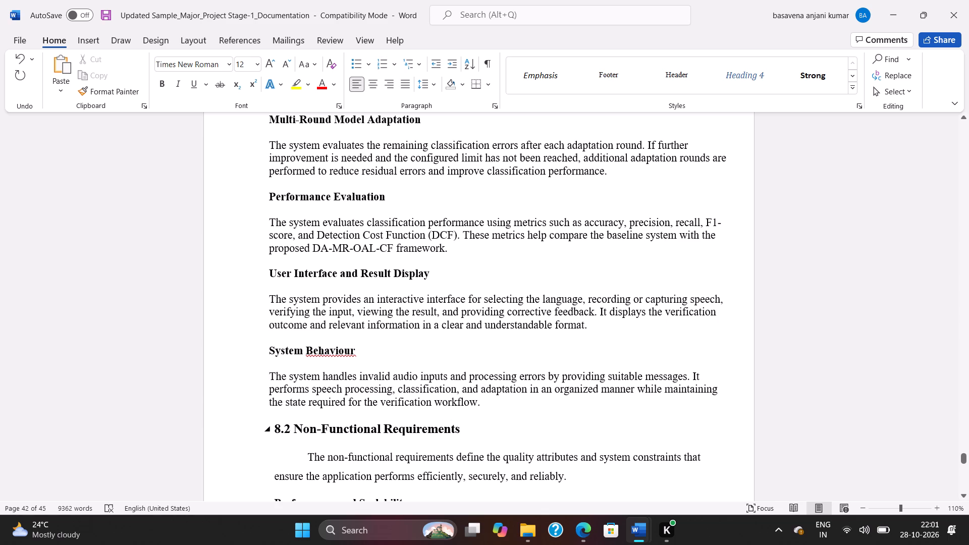
Look over the 8.2 Non-Functional Requirements section and compare its layout with the reformatted functional requirements before it.
{"action": "scroll", "coordinate": [361, 422], "scroll_direction": "down", "scroll_amount": 3}
{"action": "left_click", "coordinate": [262, 328]}
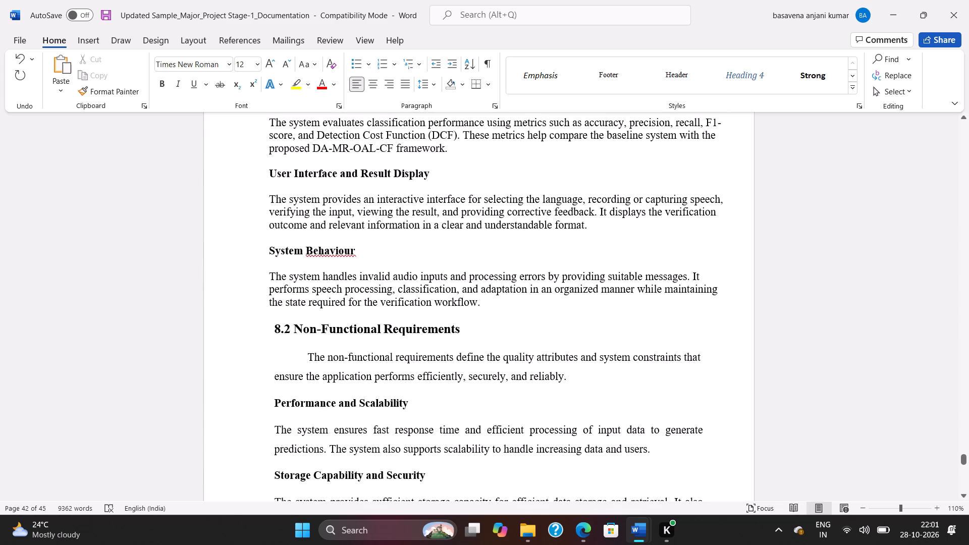
{"action": "scroll", "coordinate": [387, 361], "scroll_direction": "down", "scroll_amount": 6}
{"action": "scroll", "coordinate": [394, 357], "scroll_direction": "up", "scroll_amount": 1}
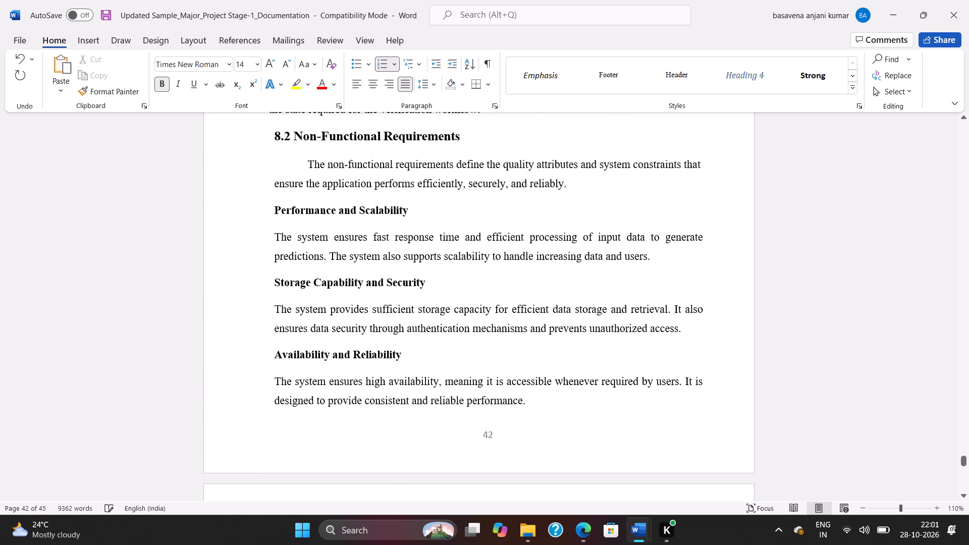
{"action": "scroll", "coordinate": [394, 357], "scroll_direction": "up", "scroll_amount": 11}
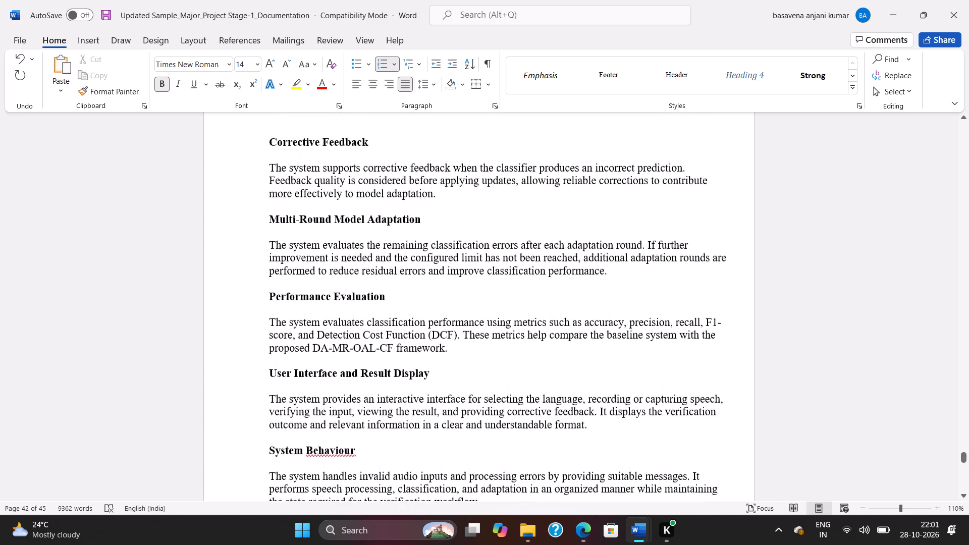
Give all text under the 8.1 heading, through the System Behaviour paragraph, a 1 cm right indent and 1.5 line spacing.
{"action": "scroll", "coordinate": [395, 357], "scroll_direction": "down", "scroll_amount": 5}
{"action": "left_click_drag", "start_coordinate": [494, 339], "coordinate": [479, 265]}
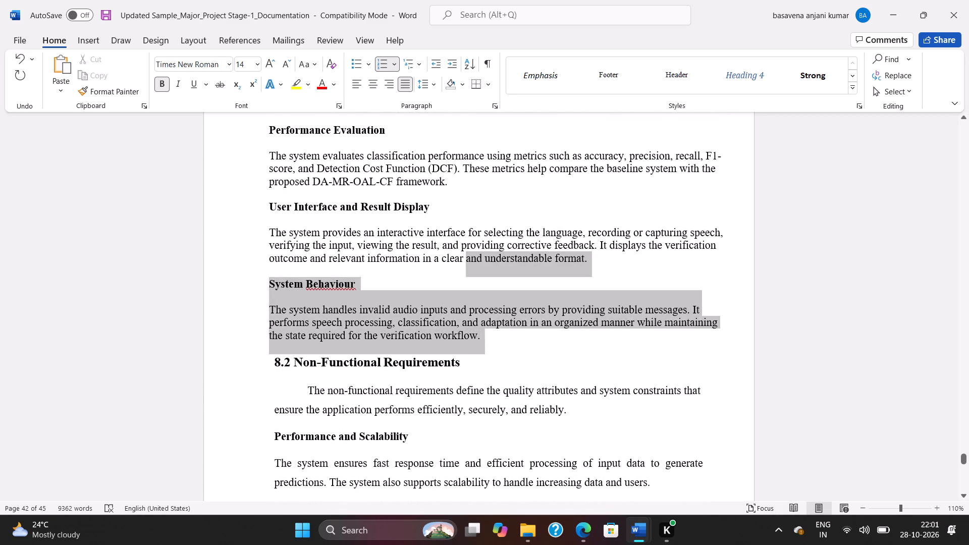
{"action": "left_click_drag", "start_coordinate": [479, 265], "coordinate": [478, 221]}
{"action": "scroll", "coordinate": [479, 226], "scroll_direction": "up", "scroll_amount": 15}
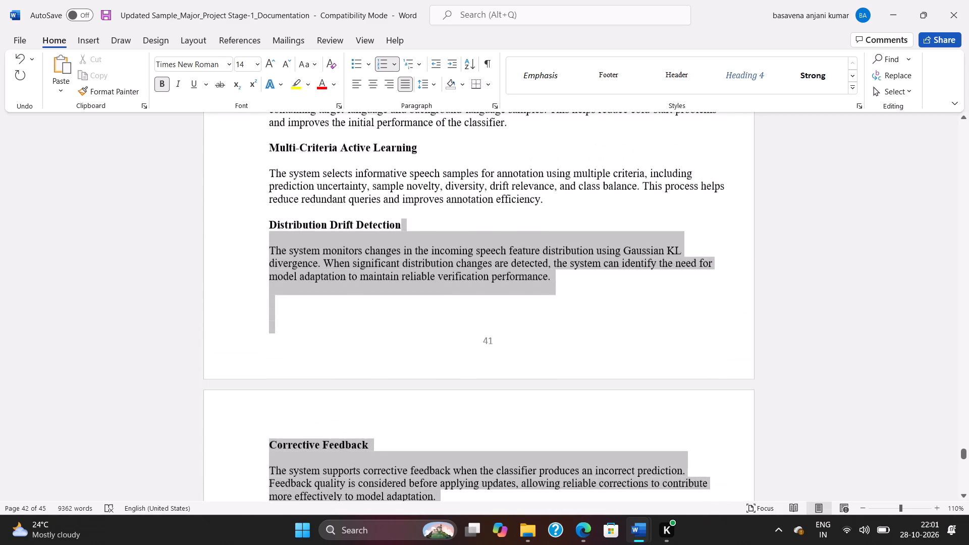
{"action": "left_click_drag", "start_coordinate": [478, 221], "coordinate": [477, 220]}
{"action": "scroll", "coordinate": [477, 220], "scroll_direction": "up", "scroll_amount": 9}
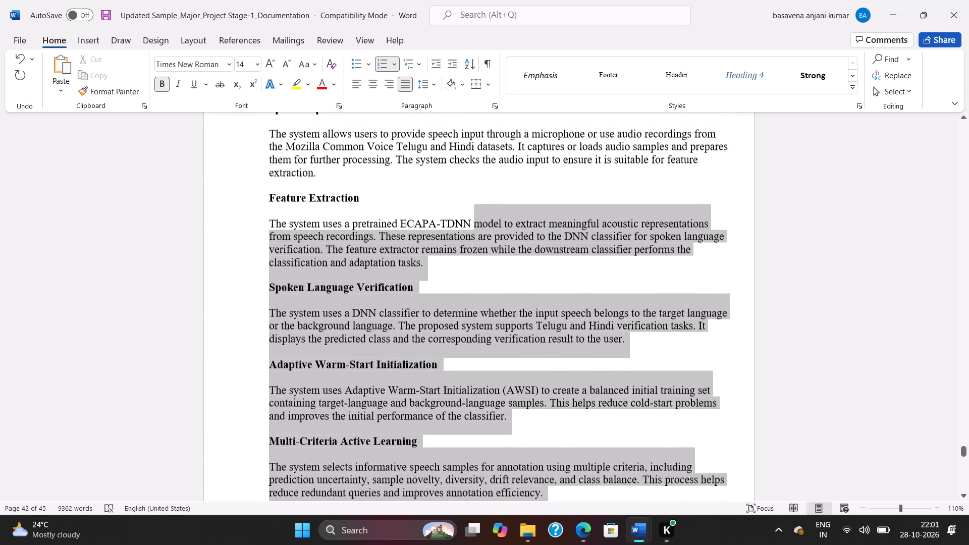
{"action": "scroll", "coordinate": [477, 220], "scroll_direction": "up", "scroll_amount": 2}
{"action": "left_click_drag", "start_coordinate": [477, 220], "coordinate": [255, 198]}
{"action": "scroll", "coordinate": [477, 220], "scroll_direction": "up", "scroll_amount": 2}
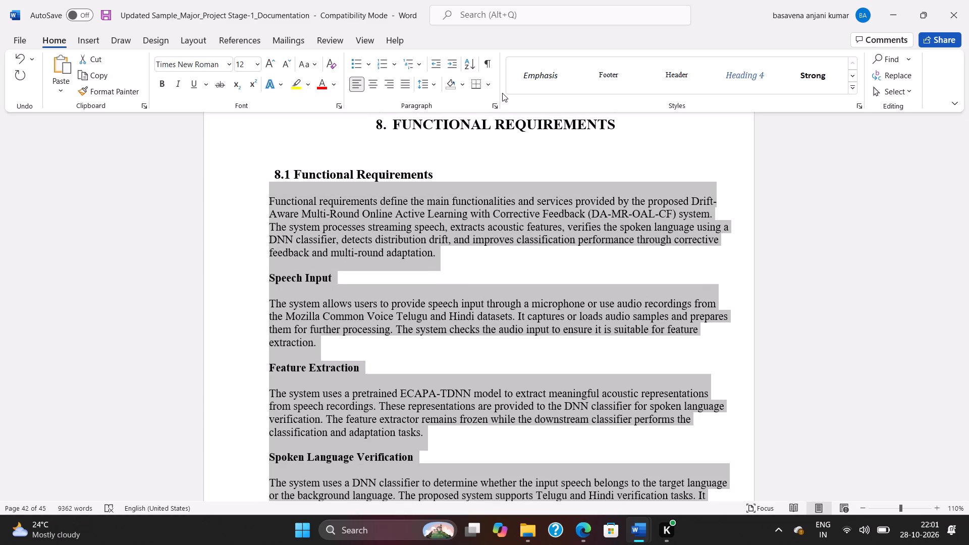
{"action": "left_click", "coordinate": [494, 105]}
{"action": "left_click", "coordinate": [405, 209]}
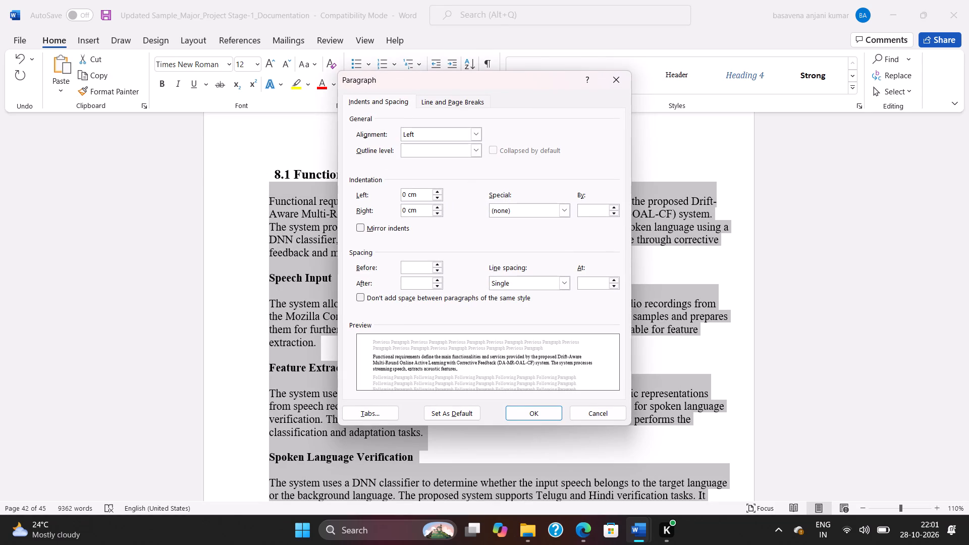
{"action": "key", "text": "BackSpace"}
{"action": "key", "text": "1"}
{"action": "left_click", "coordinate": [519, 280]}
{"action": "left_click", "coordinate": [514, 302]}
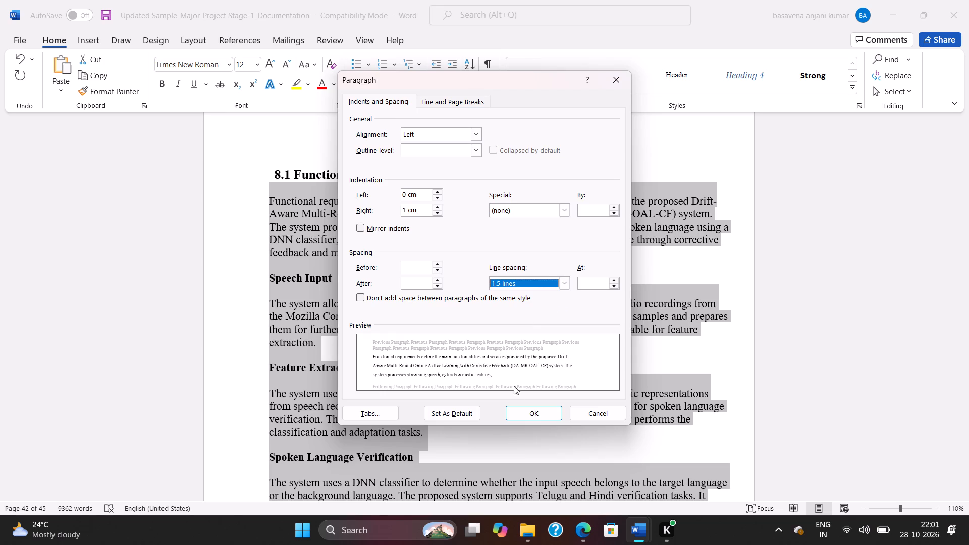
{"action": "left_click", "coordinate": [529, 411]}
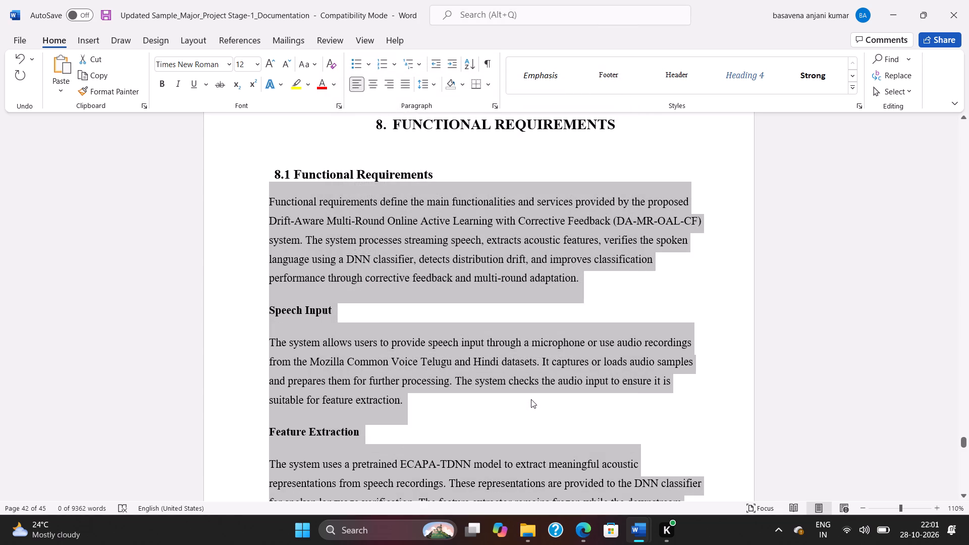
Justify the selected section 8.1 text.
{"action": "key", "text": "ctrl+j"}
{"action": "left_click", "coordinate": [570, 382]}
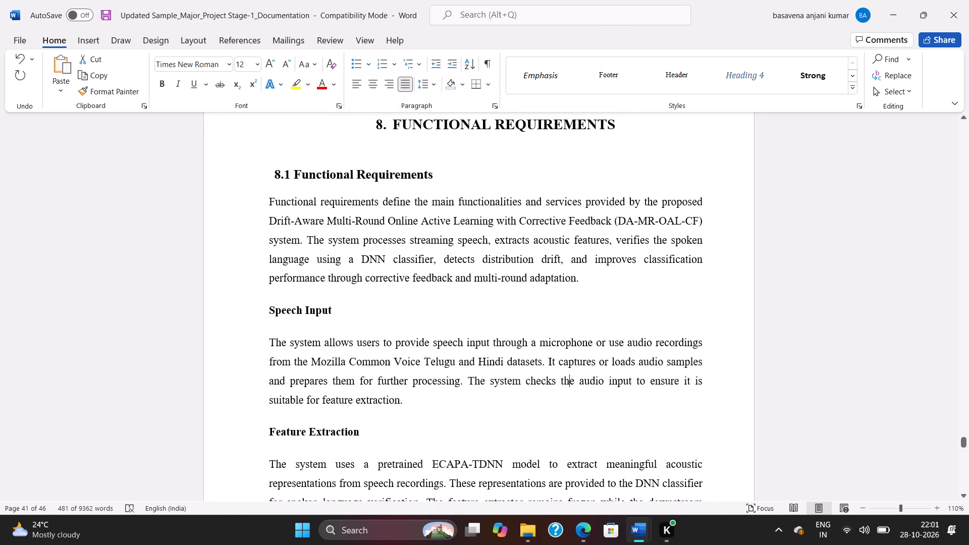
Renumber the Functional Requirements heading as 8.1, replacing its existing number and indentation so it lines up with the body text.
{"action": "left_click", "coordinate": [273, 170]}
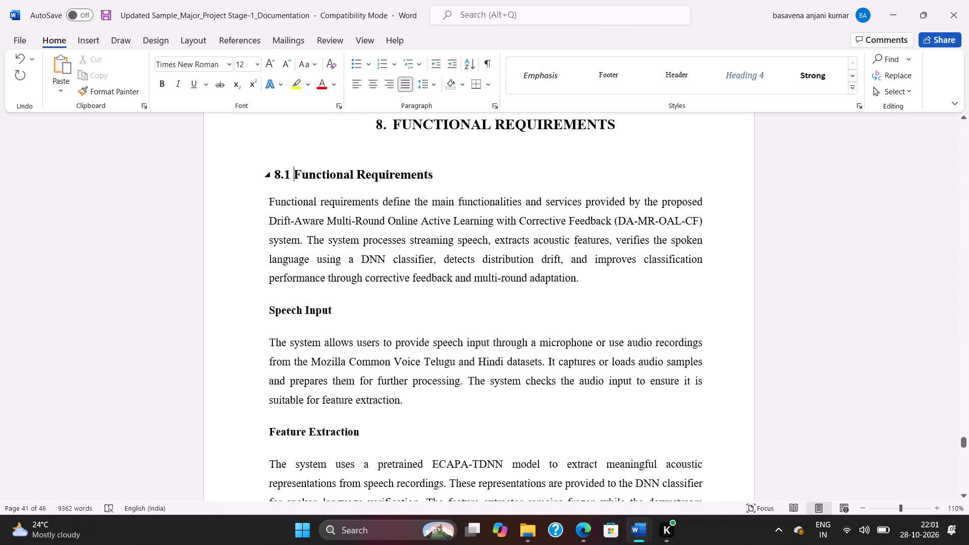
{"action": "key", "text": "BackSpace"}
{"action": "key", "text": "BackSpace"}
{"action": "key", "text": "BackSpace"}
{"action": "key", "text": "BackSpace"}
{"action": "key", "text": "BackSpace"}
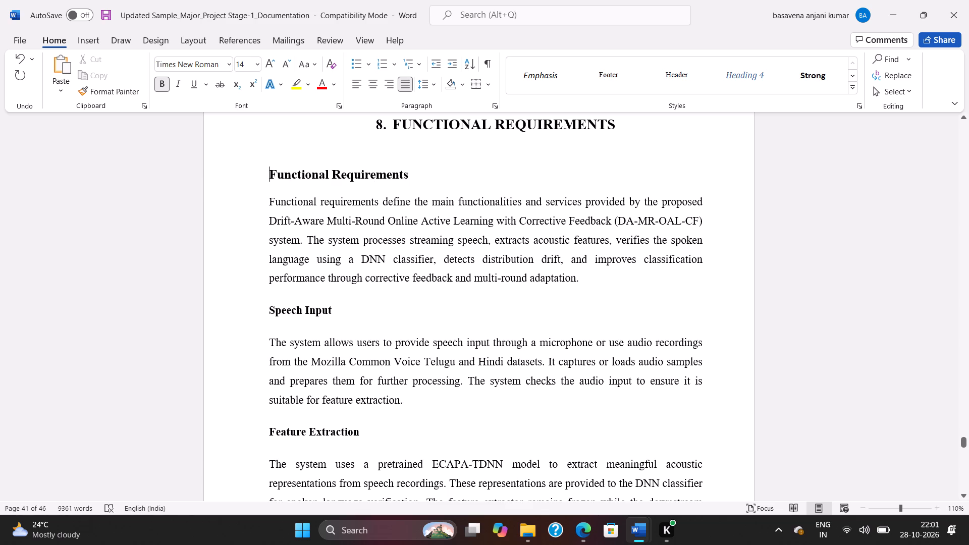
{"action": "key", "text": "8"}
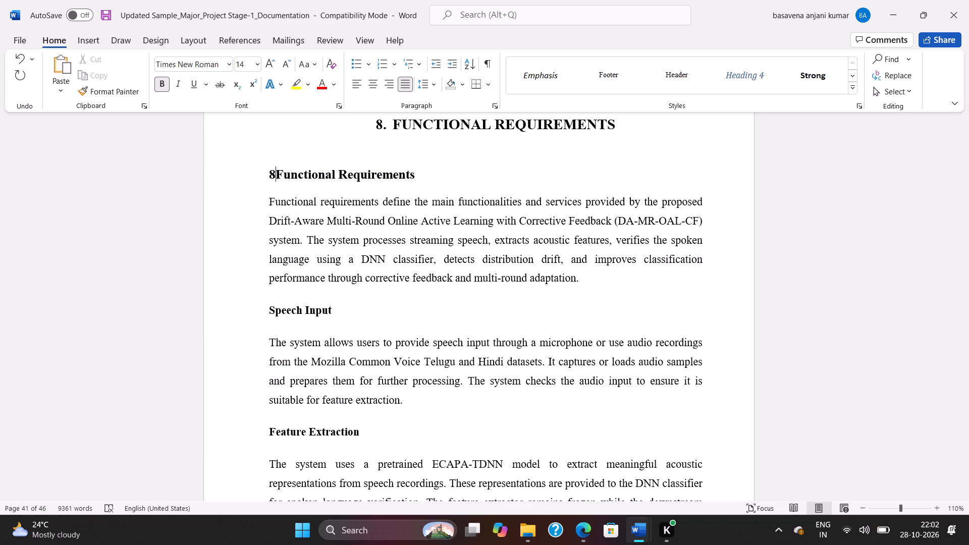
{"action": "key", "text": "period"}
{"action": "key", "text": "1"}
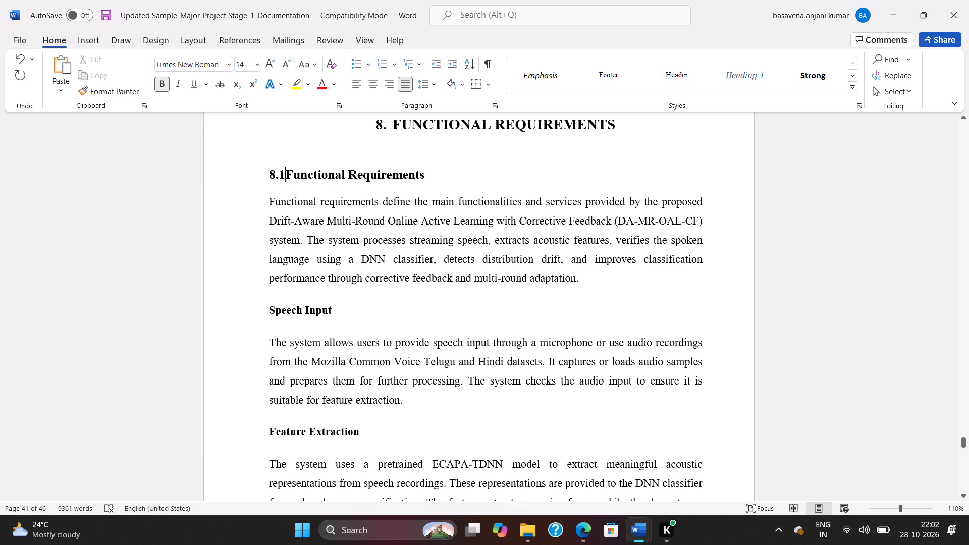
{"action": "key", "text": "space"}
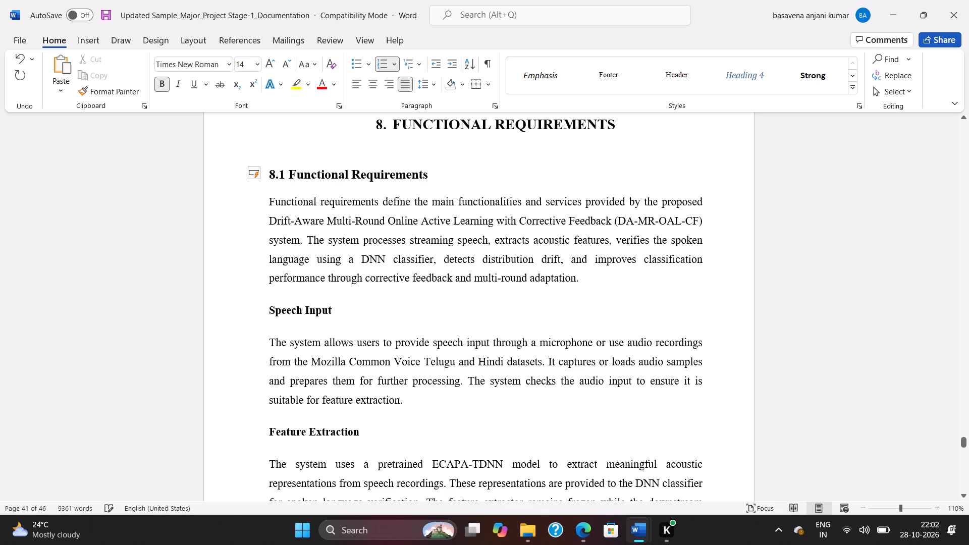
Add a blank line after the Adaptive Warm-Start Initialization paragraph to move the Multi-Criteria Active Learning heading to the following page.
{"action": "scroll", "coordinate": [406, 277], "scroll_direction": "up", "scroll_amount": 1}
{"action": "scroll", "coordinate": [406, 277], "scroll_direction": "down", "scroll_amount": 7}
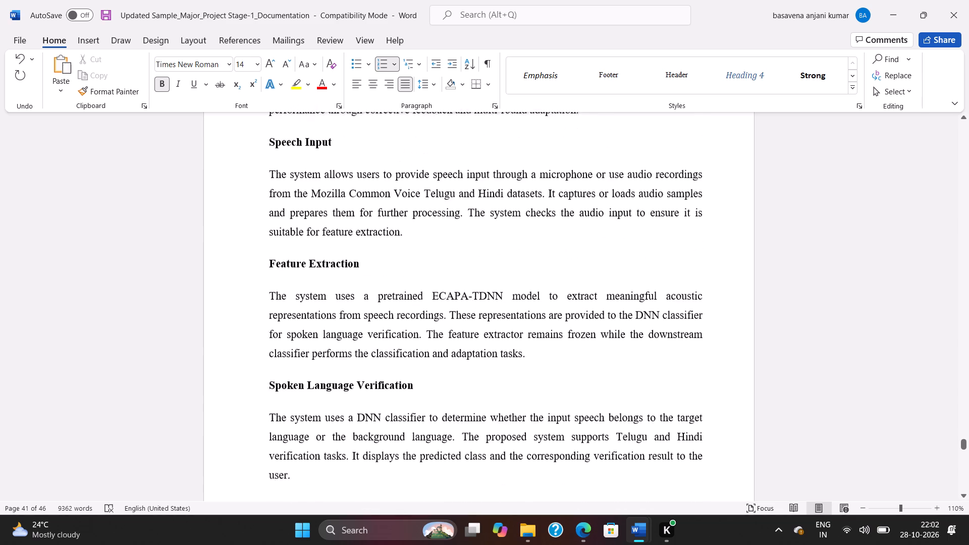
{"action": "scroll", "coordinate": [406, 273], "scroll_direction": "down", "scroll_amount": 4}
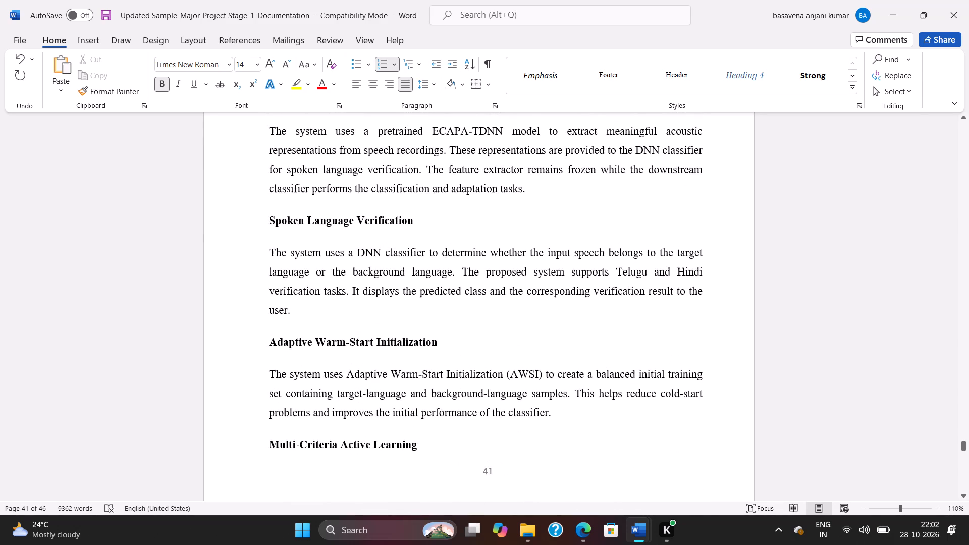
{"action": "scroll", "coordinate": [408, 269], "scroll_direction": "down", "scroll_amount": 3}
{"action": "left_click", "coordinate": [564, 312]}
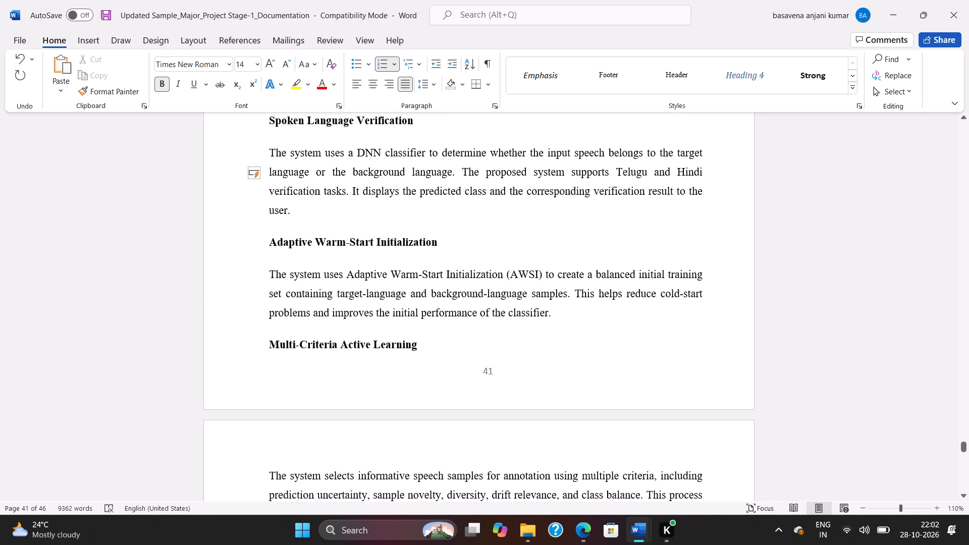
{"action": "key", "text": "Return"}
Delete the empty lines between the Distribution Drift Detection paragraph and the Corrective Feedback heading.
{"action": "scroll", "coordinate": [564, 312], "scroll_direction": "down", "scroll_amount": 8}
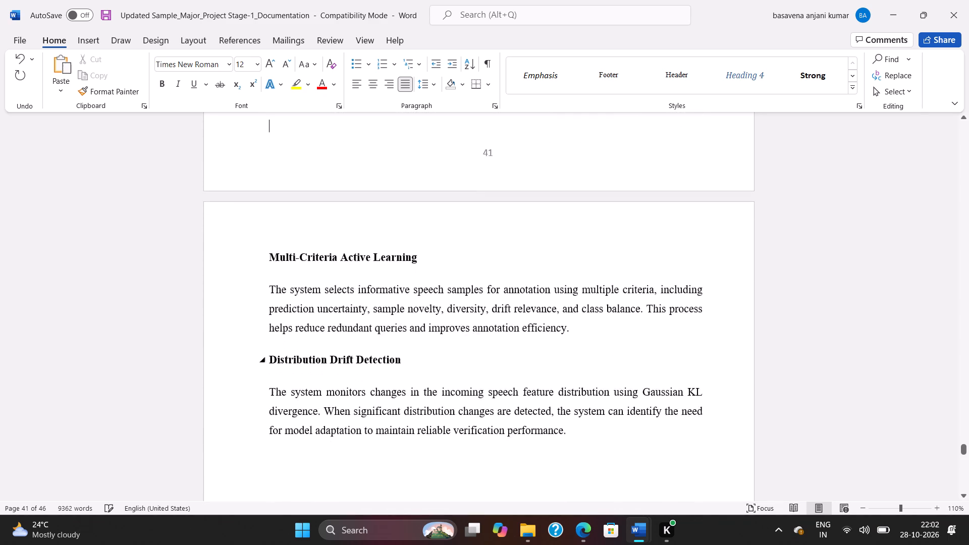
{"action": "scroll", "coordinate": [557, 312], "scroll_direction": "down", "scroll_amount": 3}
{"action": "left_click", "coordinate": [307, 337]}
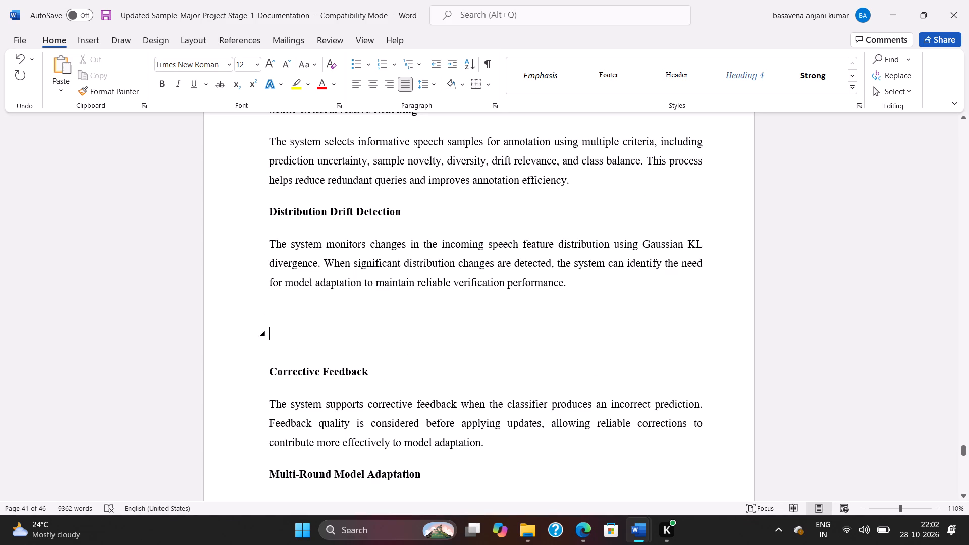
{"action": "key", "text": "Delete"}
{"action": "left_click", "coordinate": [308, 315]}
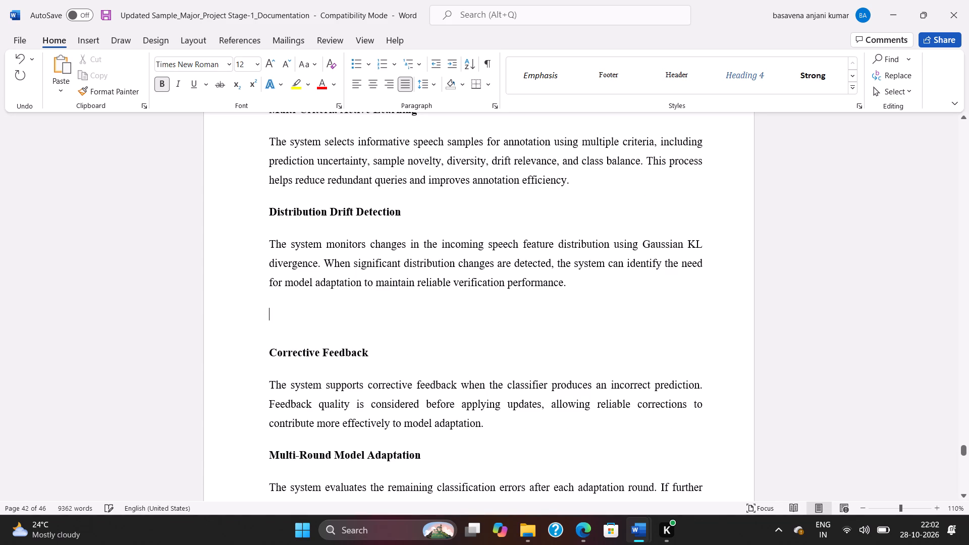
{"action": "left_click", "coordinate": [310, 294]}
{"action": "left_click", "coordinate": [294, 304]}
{"action": "left_click", "coordinate": [287, 307]}
{"action": "key", "text": "Delete"}
{"action": "key", "text": "Delete"}
Add four blank lines before the System Behaviour heading to move it onto the same page as its paragraph.
{"action": "scroll", "coordinate": [372, 303], "scroll_direction": "down", "scroll_amount": 2}
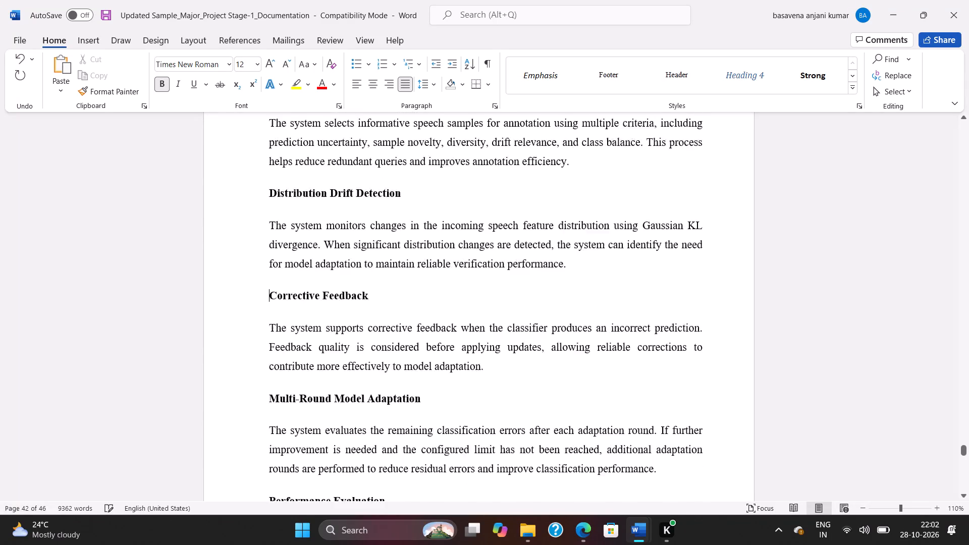
{"action": "scroll", "coordinate": [372, 303], "scroll_direction": "down", "scroll_amount": 9}
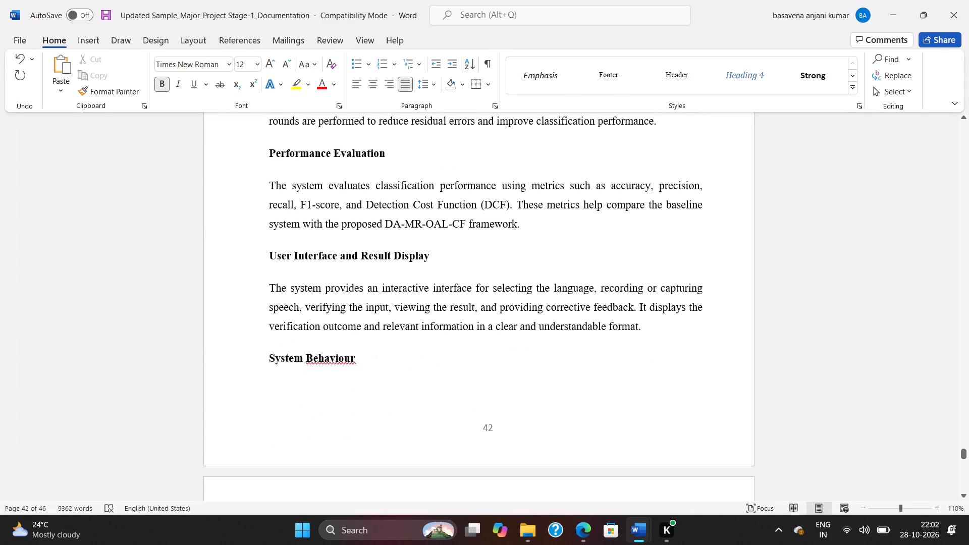
{"action": "scroll", "coordinate": [373, 303], "scroll_direction": "down", "scroll_amount": 1}
{"action": "left_click", "coordinate": [270, 324]}
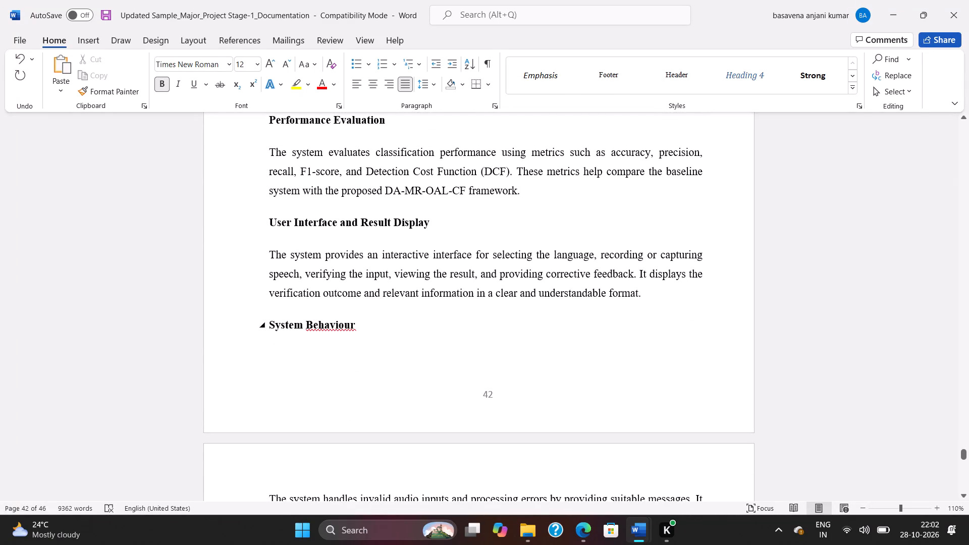
{"action": "key", "text": "Return"}
{"action": "key", "text": "Return"}
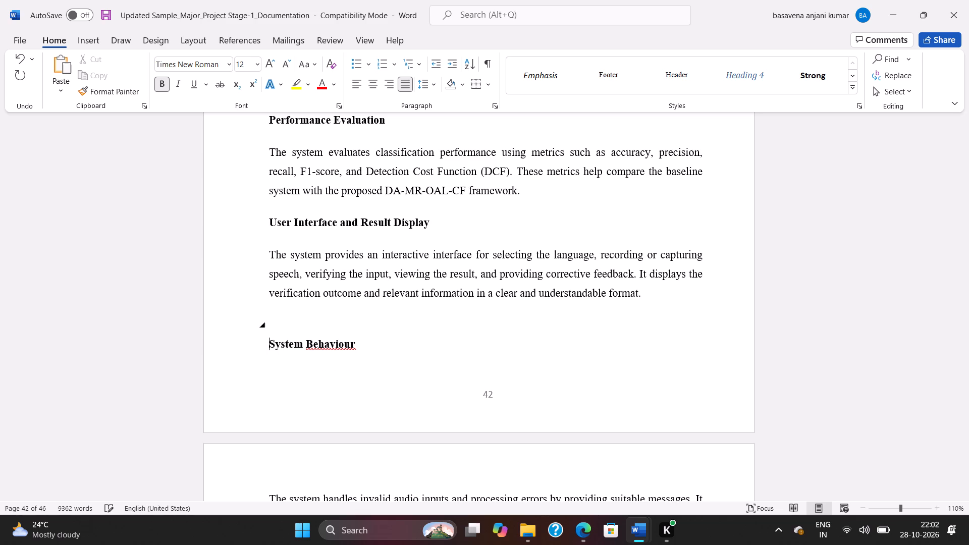
{"action": "key", "text": "Return"}
{"action": "key", "text": "Return"}
{"action": "scroll", "coordinate": [337, 321], "scroll_direction": "down", "scroll_amount": 7}
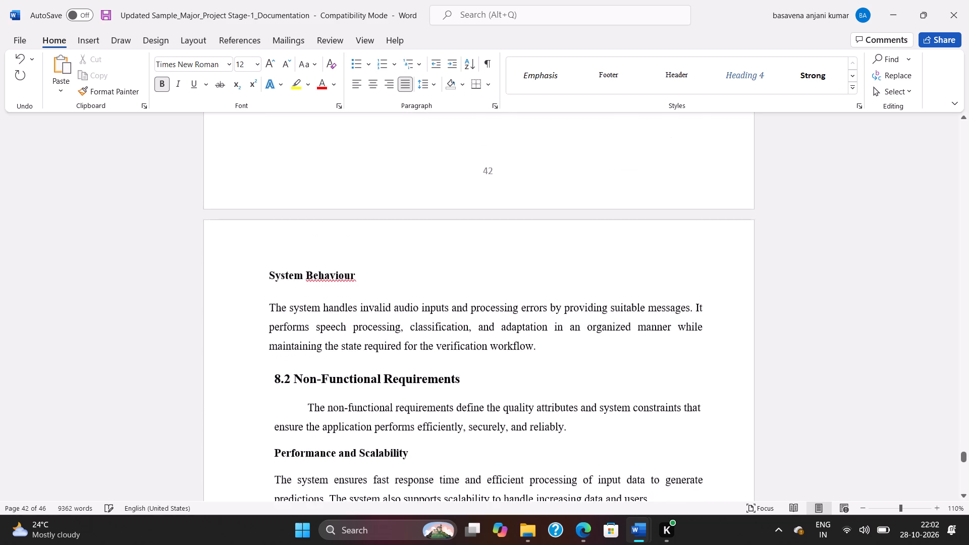
{"action": "scroll", "coordinate": [344, 315], "scroll_direction": "down", "scroll_amount": 2}
{"action": "scroll", "coordinate": [403, 297], "scroll_direction": "down", "scroll_amount": 1}
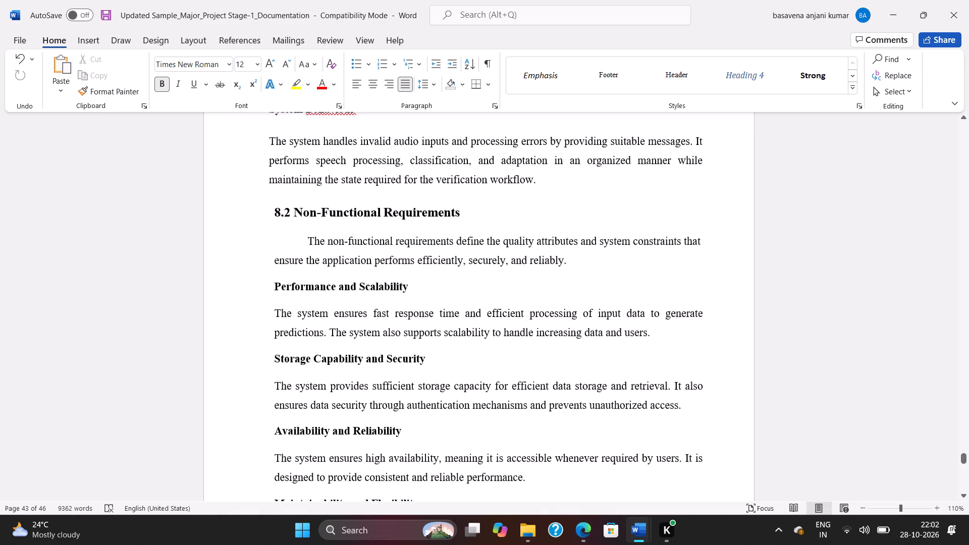
{"action": "left_click_drag", "start_coordinate": [302, 245], "coordinate": [381, 391]}
{"action": "scroll", "coordinate": [381, 390], "scroll_direction": "down", "scroll_amount": 8}
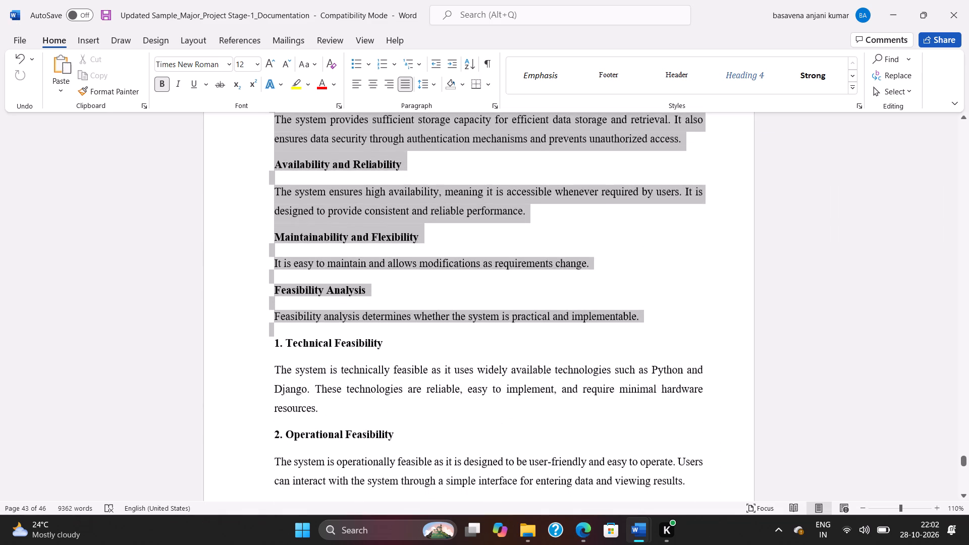
{"action": "left_click_drag", "start_coordinate": [381, 391], "coordinate": [622, 136]}
{"action": "scroll", "coordinate": [381, 390], "scroll_direction": "down", "scroll_amount": 4}
{"action": "key", "text": "ctrl+v"}
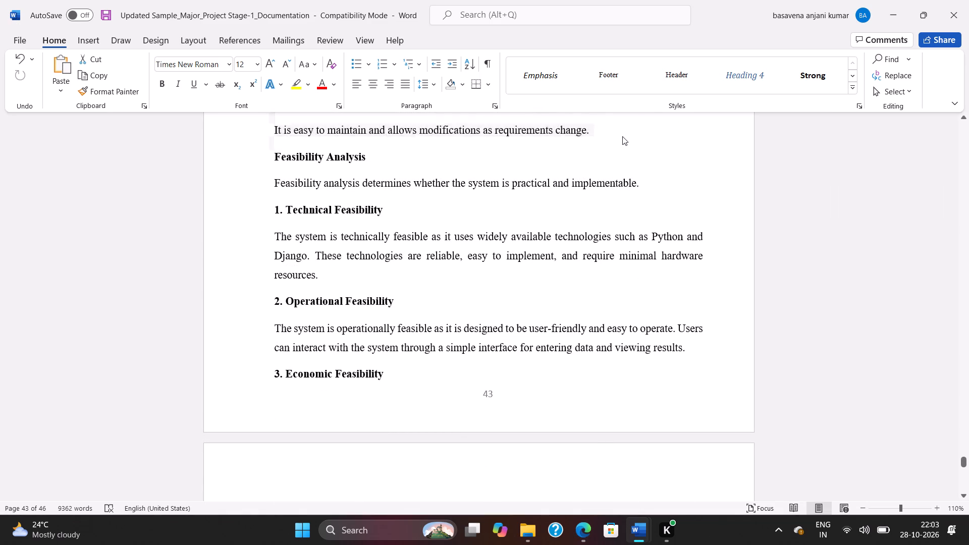
Remove the list numbering and indentation from the introductory paragraph under 8.2 Non-Functional Requirements so it starts at the page margin.
{"action": "scroll", "coordinate": [614, 145], "scroll_direction": "up", "scroll_amount": 13}
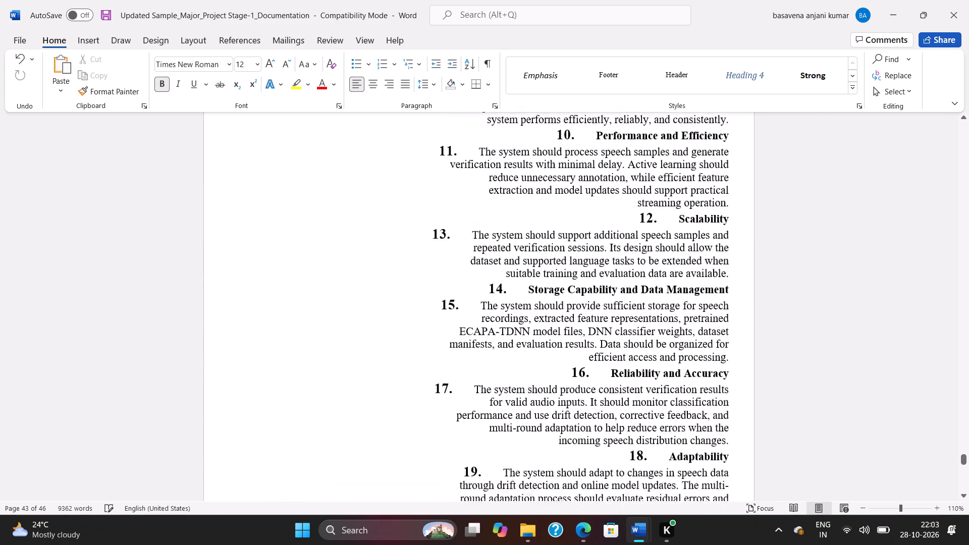
{"action": "scroll", "coordinate": [615, 145], "scroll_direction": "up", "scroll_amount": 8}
{"action": "left_click", "coordinate": [456, 315]}
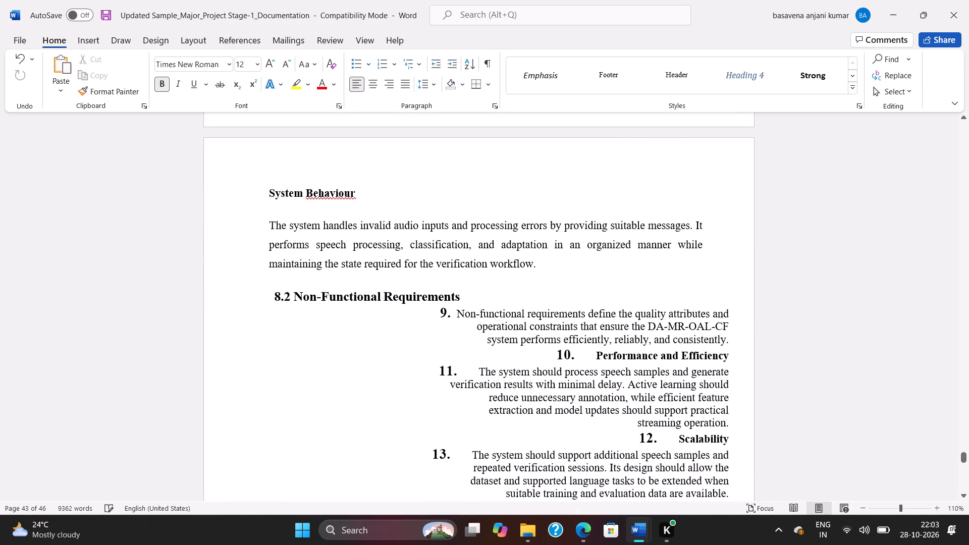
{"action": "key", "text": "BackSpace"}
{"action": "key", "text": "BackSpace"}
{"action": "key", "text": "BackSpace"}
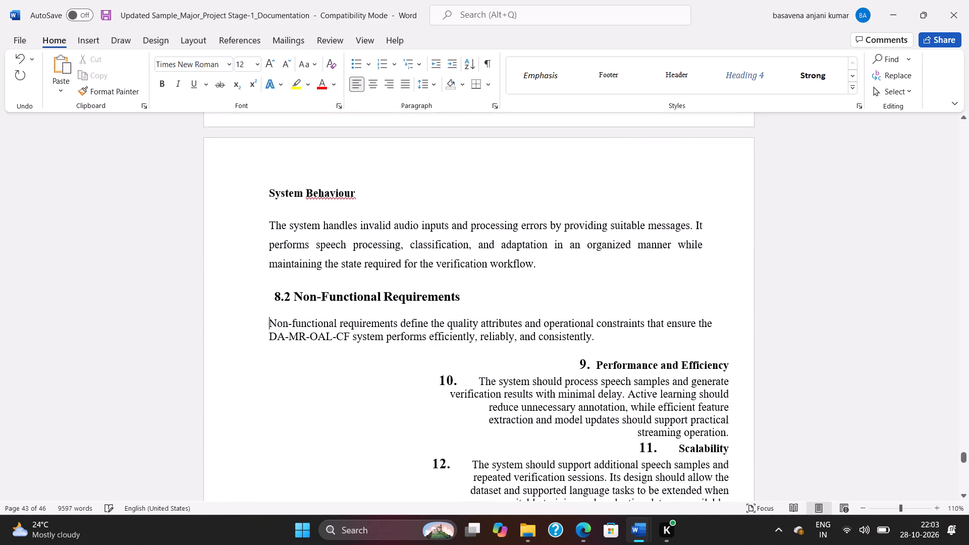
Strip the list numbers and indentation from the Performance and Efficiency heading and its paragraph, aligning both with the introduction.
{"action": "left_click", "coordinate": [599, 363]}
{"action": "key", "text": "BackSpace"}
{"action": "key", "text": "BackSpace"}
{"action": "key", "text": "BackSpace"}
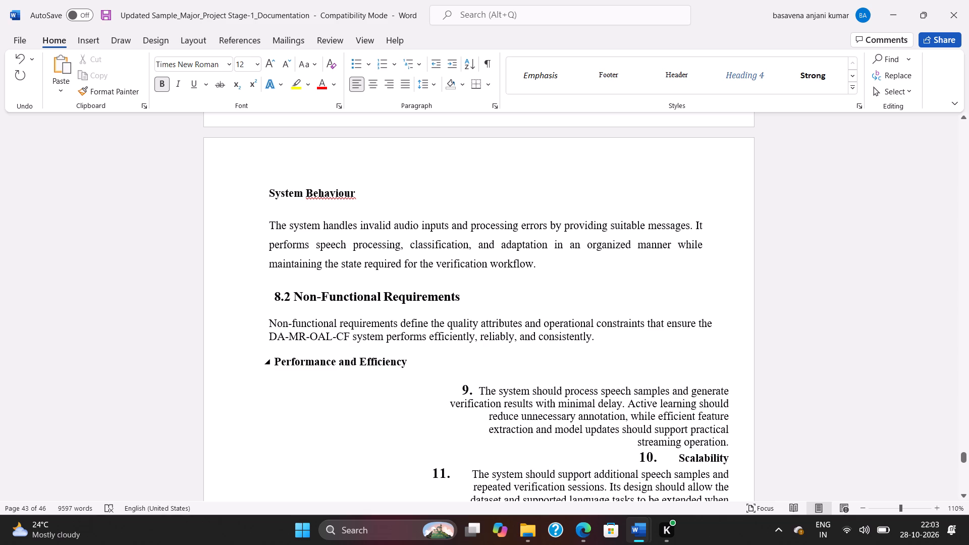
{"action": "key", "text": "BackSpace"}
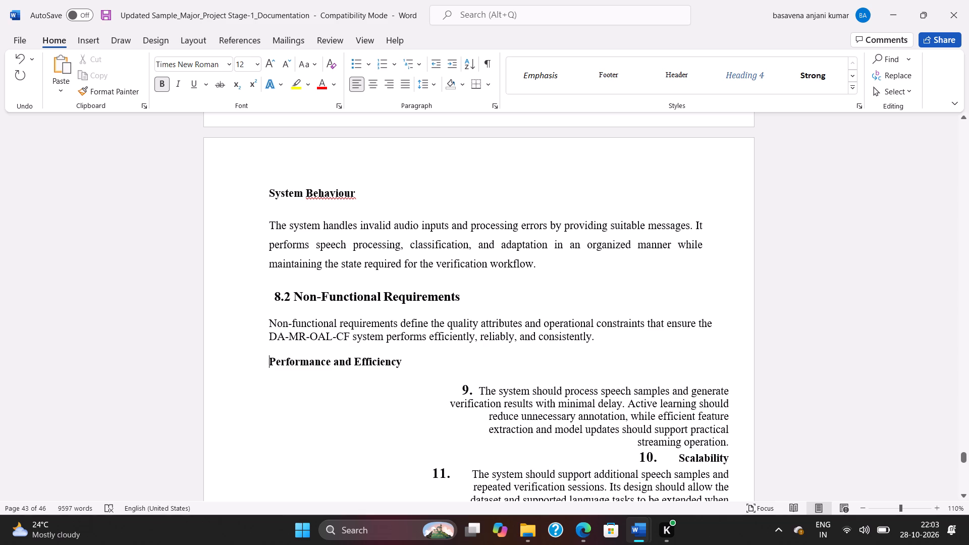
{"action": "left_click", "coordinate": [477, 390]}
{"action": "key", "text": "BackSpace"}
{"action": "key", "text": "BackSpace"}
{"action": "key", "text": "BackSpace"}
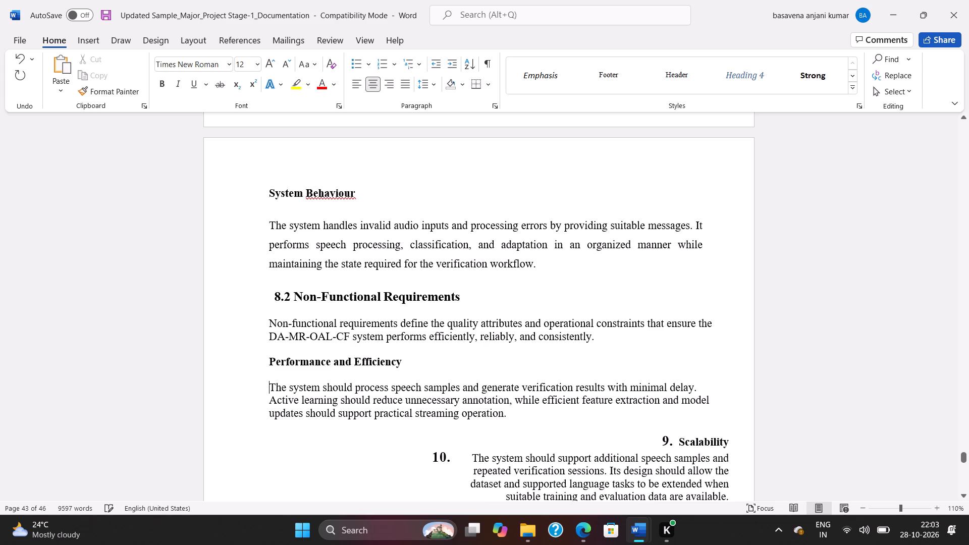
Strip the list numbers and indentation from the Scalability heading and its paragraph, aligning both with the text above.
{"action": "left_click", "coordinate": [673, 442]}
{"action": "key", "text": "BackSpace"}
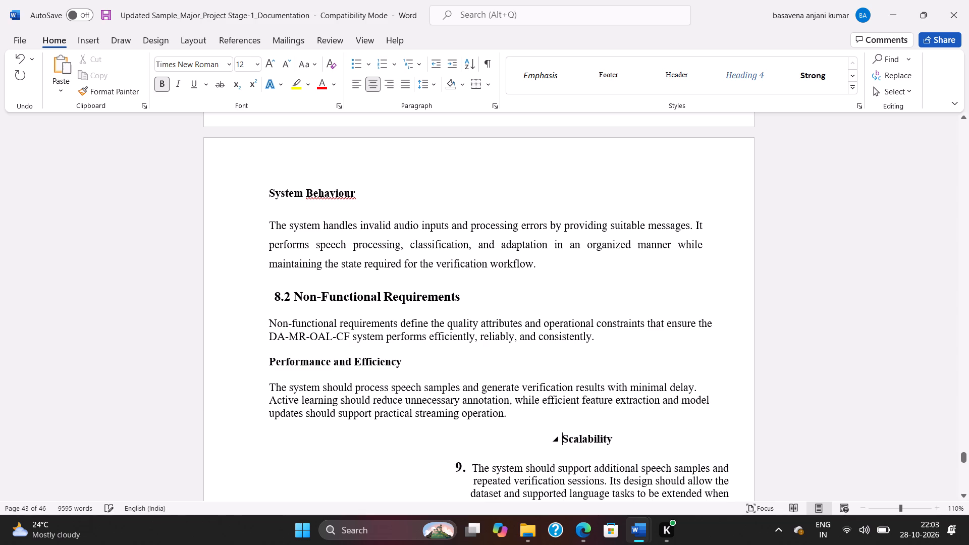
{"action": "key", "text": "BackSpace"}
{"action": "key", "text": "BackSpace"}
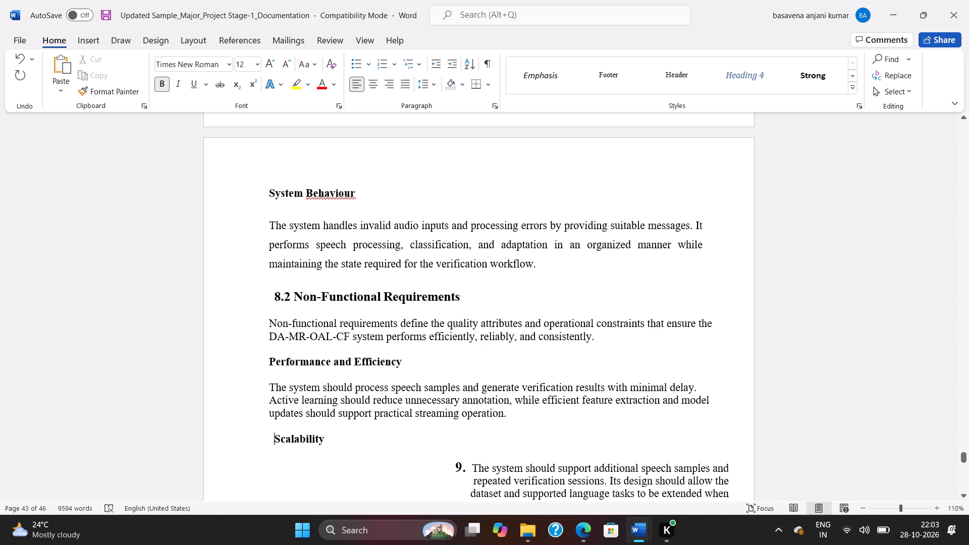
{"action": "left_click", "coordinate": [470, 464]}
{"action": "key", "text": "BackSpace"}
{"action": "key", "text": "BackSpace"}
{"action": "key", "text": "BackSpace"}
{"action": "scroll", "coordinate": [498, 450], "scroll_direction": "down", "scroll_amount": 6}
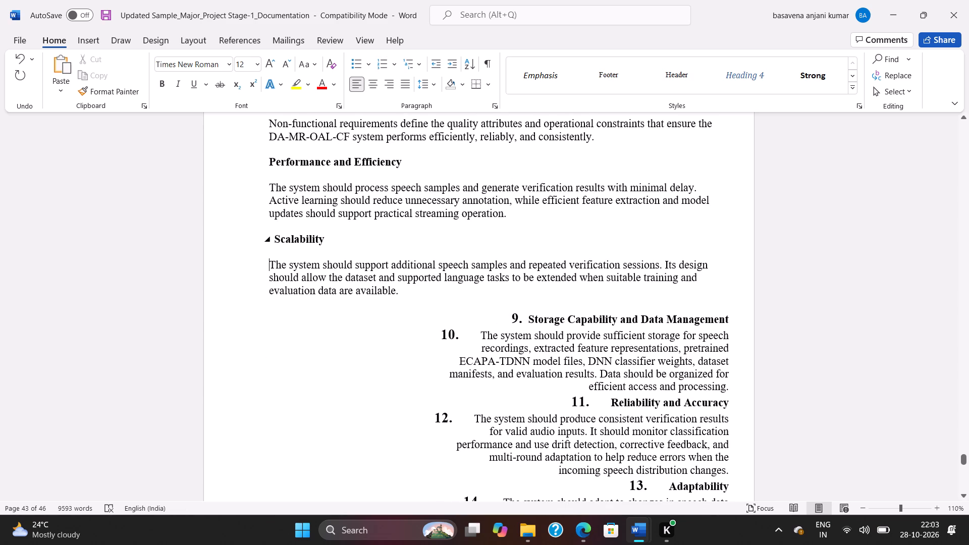
{"action": "left_click", "coordinate": [276, 244]}
{"action": "key", "text": "BackSpace"}
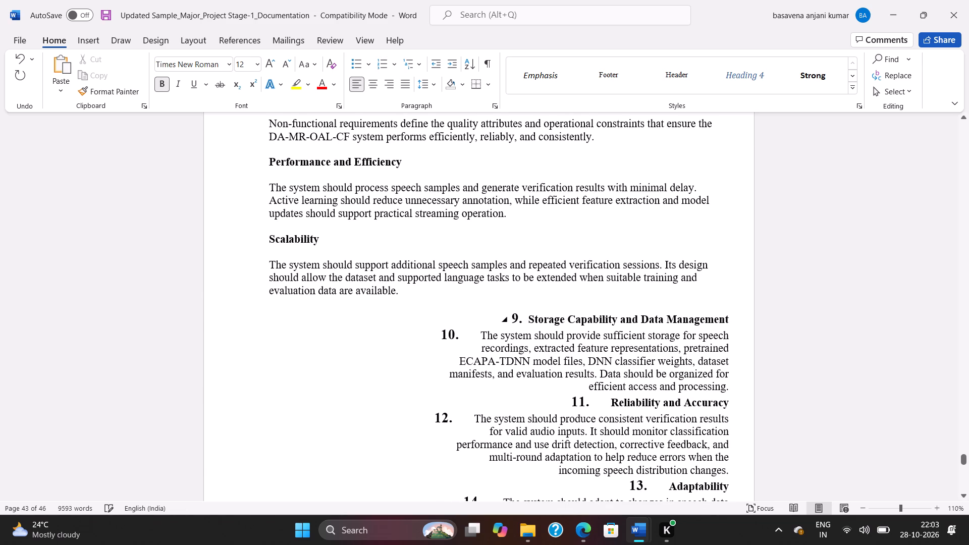
Remove the list number and indentation from the Storage Capability and Data Management heading, aligning it with the body text.
{"action": "left_click", "coordinate": [529, 319]}
{"action": "key", "text": "BackSpace"}
{"action": "key", "text": "BackSpace"}
{"action": "key", "text": "BackSpace"}
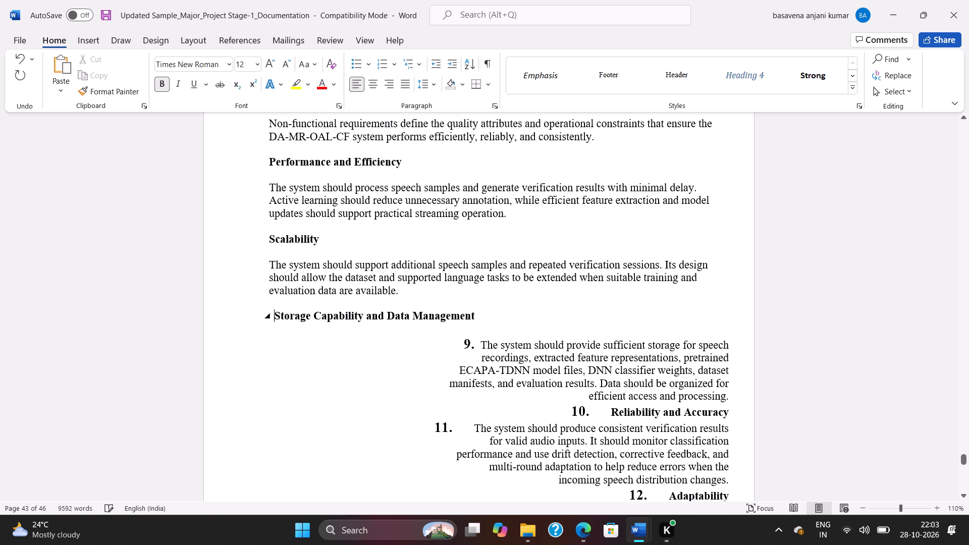
{"action": "key", "text": "BackSpace"}
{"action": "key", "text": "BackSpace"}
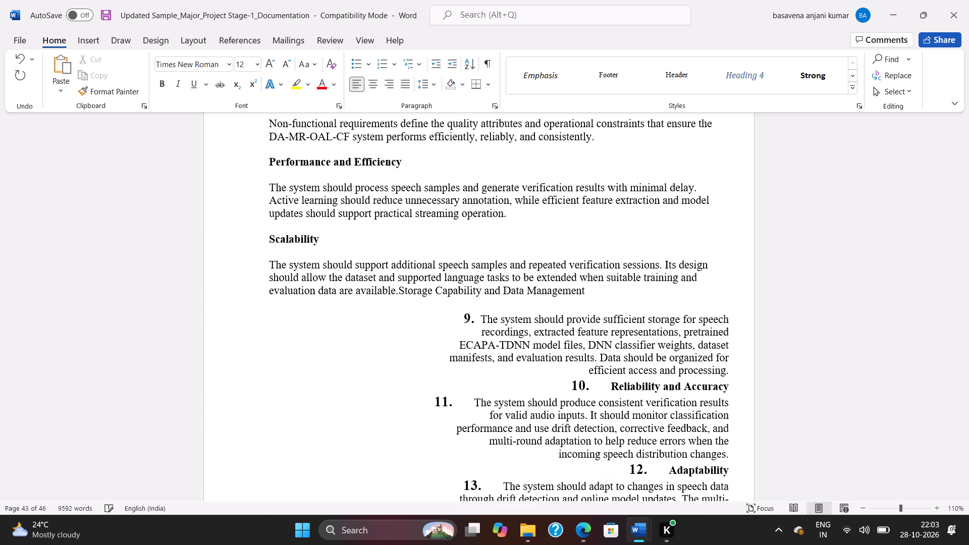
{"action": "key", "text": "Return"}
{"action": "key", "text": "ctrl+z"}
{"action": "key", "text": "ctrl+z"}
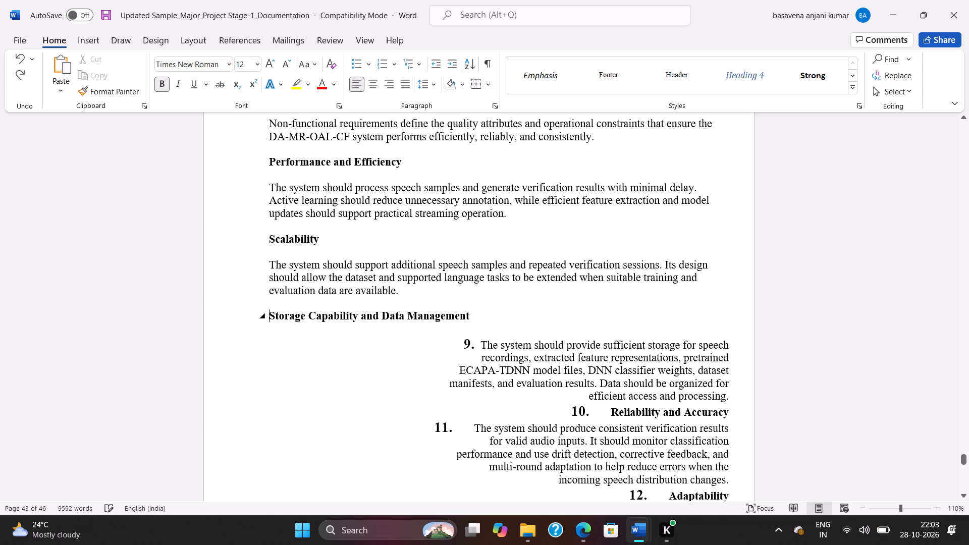
Remove the list number and indentation from the paragraph under Storage Capability and Data Management.
{"action": "left_click", "coordinate": [481, 344]}
{"action": "key", "text": "BackSpace"}
{"action": "key", "text": "BackSpace"}
{"action": "key", "text": "BackSpace"}
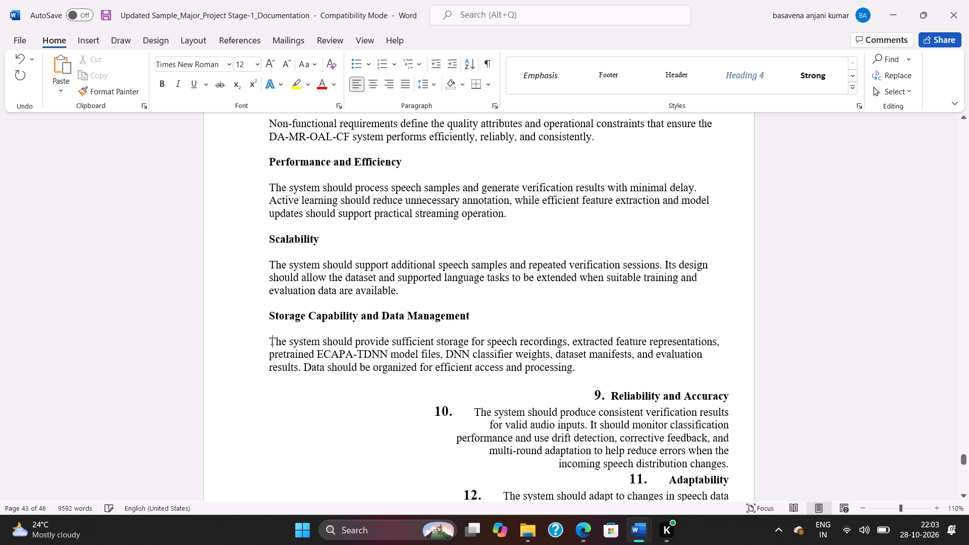
Strip the list numbers and indentation from the Reliability and Accuracy heading and its paragraph, aligning both with the body text.
{"action": "left_click", "coordinate": [611, 397]}
{"action": "key", "text": "BackSpace"}
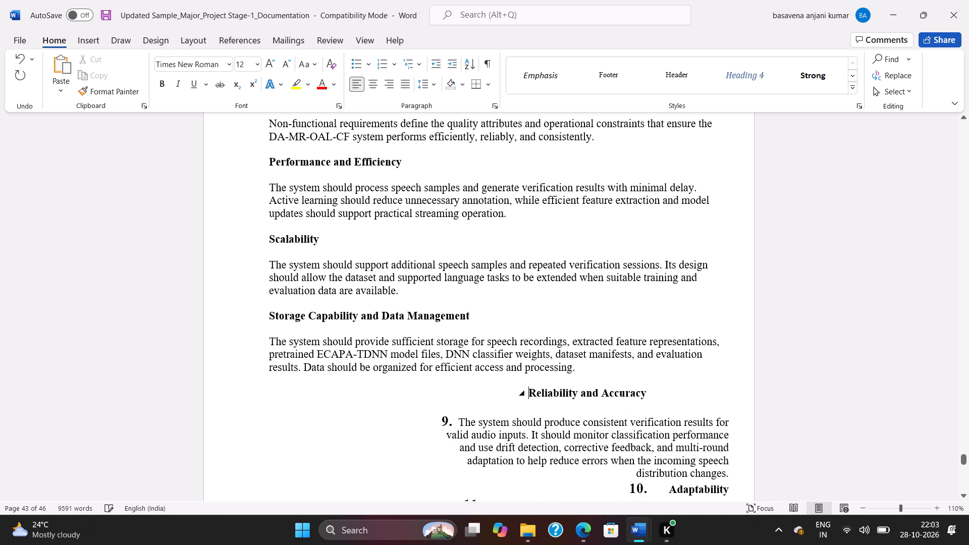
{"action": "key", "text": "BackSpace"}
{"action": "key", "text": "BackSpace"}
{"action": "key", "text": "BackSpace"}
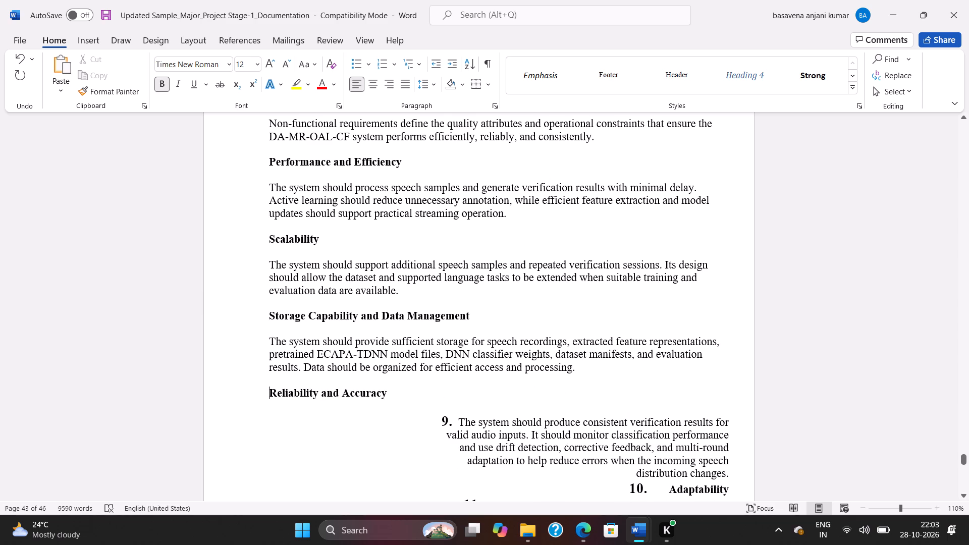
{"action": "left_click", "coordinate": [457, 419]}
{"action": "key", "text": "BackSpace"}
{"action": "key", "text": "BackSpace"}
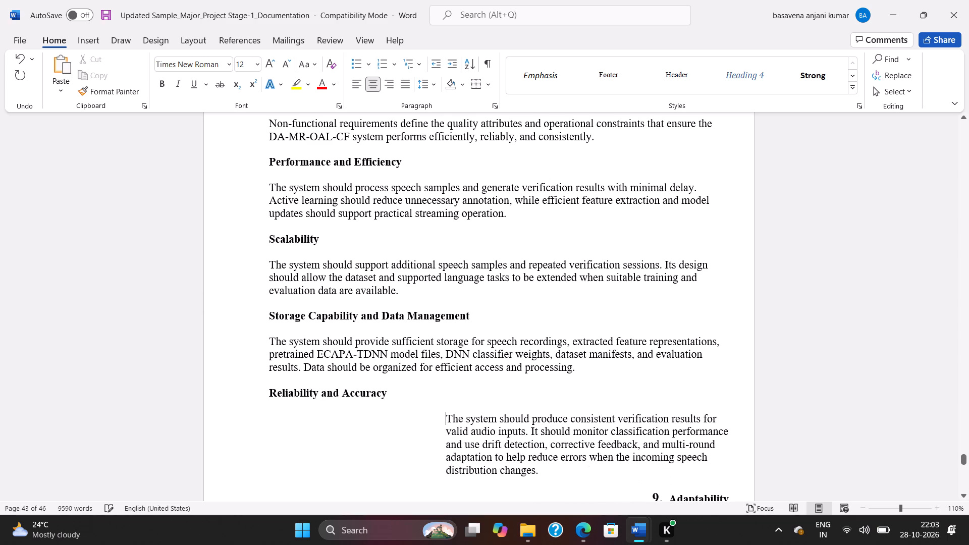
{"action": "key", "text": "BackSpace"}
Remove the list numbers from the Adaptability heading and its paragraph, and bring both back toward the page's left margin.
{"action": "scroll", "coordinate": [505, 444], "scroll_direction": "down", "scroll_amount": 2}
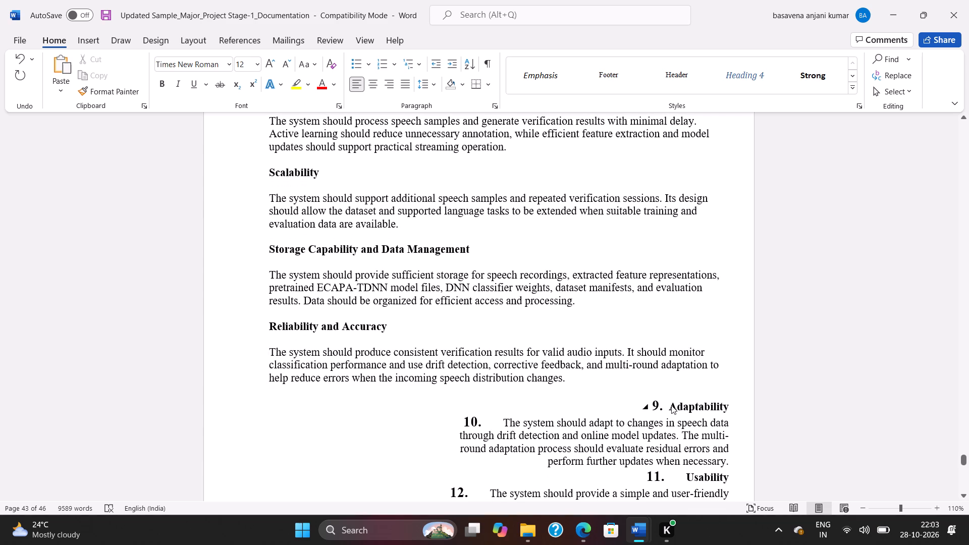
{"action": "left_click", "coordinate": [664, 403]}
{"action": "key", "text": "BackSpace"}
{"action": "key", "text": "BackSpace"}
{"action": "key", "text": "BackSpace"}
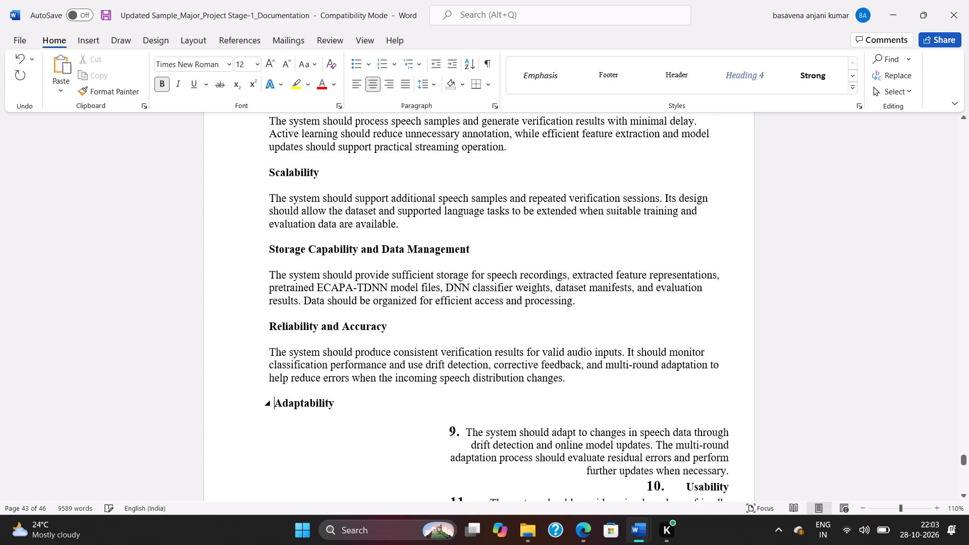
{"action": "left_click", "coordinate": [465, 428]}
{"action": "key", "text": "BackSpace"}
{"action": "key", "text": "BackSpace"}
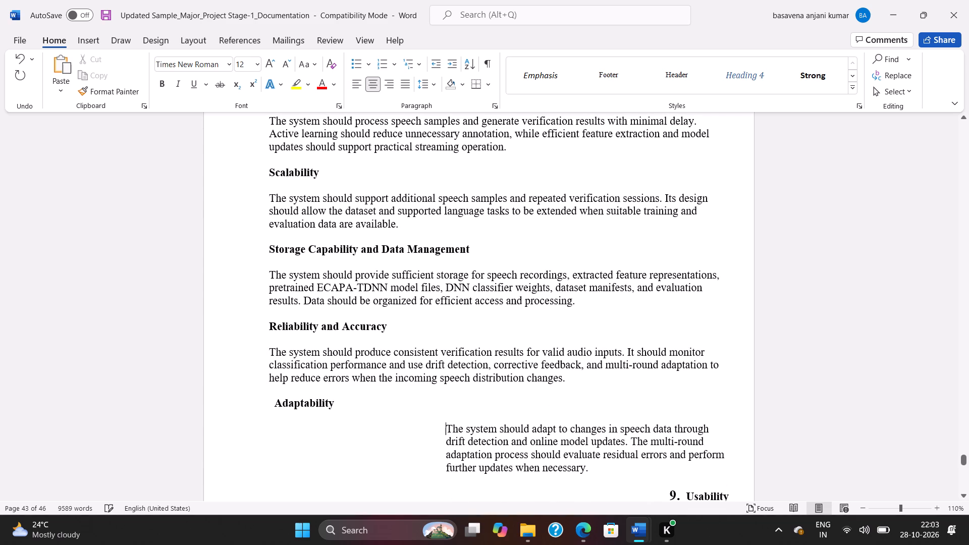
{"action": "key", "text": "BackSpace"}
{"action": "scroll", "coordinate": [470, 422], "scroll_direction": "down", "scroll_amount": 3}
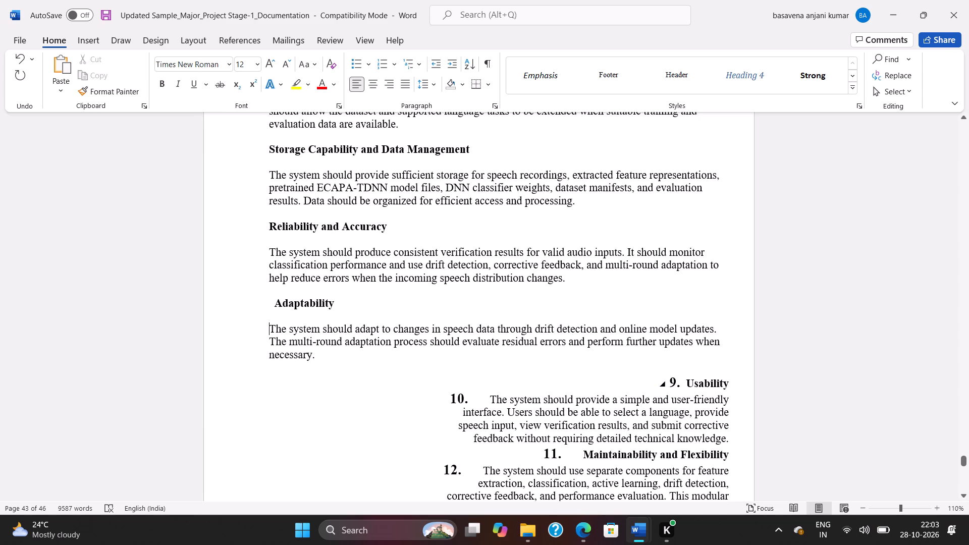
Remove the list number from the Usability heading and align the Adaptability and Usability headings with the body text.
{"action": "left_click", "coordinate": [681, 384]}
{"action": "key", "text": "BackSpace"}
{"action": "key", "text": "BackSpace"}
{"action": "key", "text": "BackSpace"}
{"action": "scroll", "coordinate": [677, 384], "scroll_direction": "down", "scroll_amount": 3}
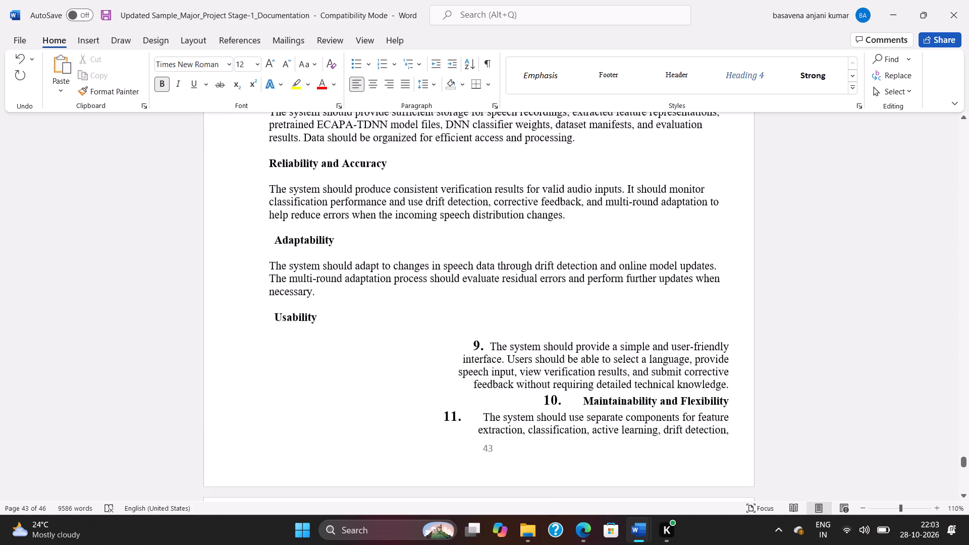
{"action": "left_click", "coordinate": [275, 202]}
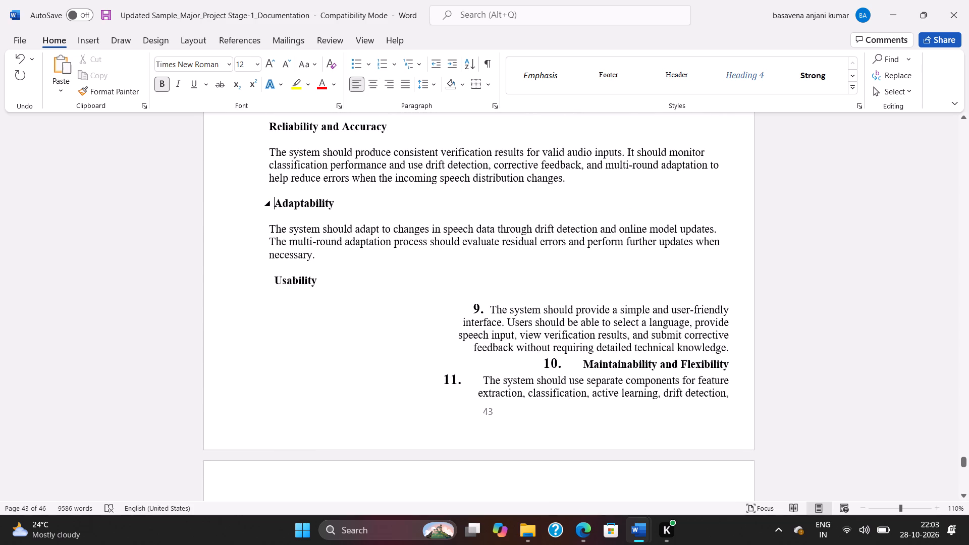
{"action": "key", "text": "BackSpace"}
{"action": "left_click", "coordinate": [276, 285]}
{"action": "key", "text": "BackSpace"}
Remove the list number and indentation from the paragraph under Usability.
{"action": "left_click", "coordinate": [487, 309]}
{"action": "key", "text": "BackSpace"}
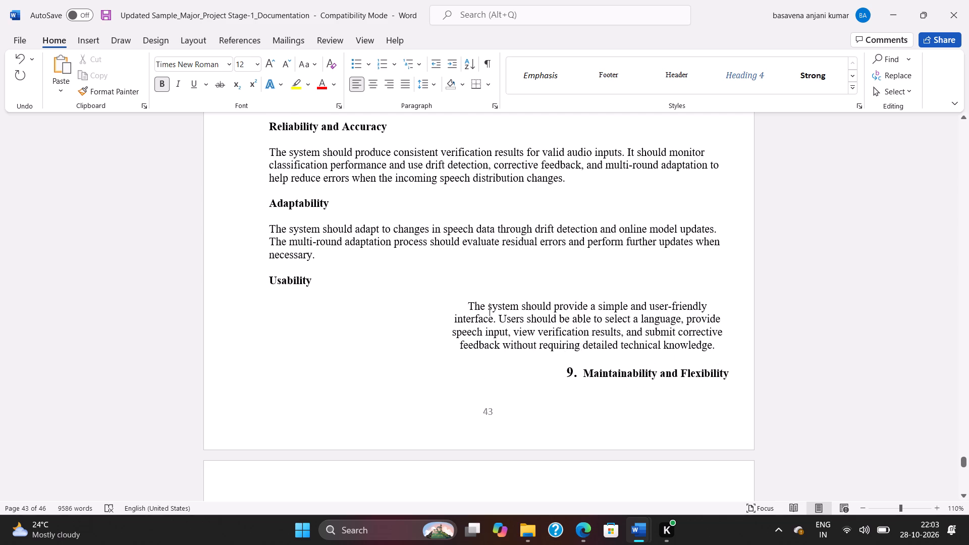
{"action": "key", "text": "BackSpace"}
{"action": "key", "text": "BackSpace"}
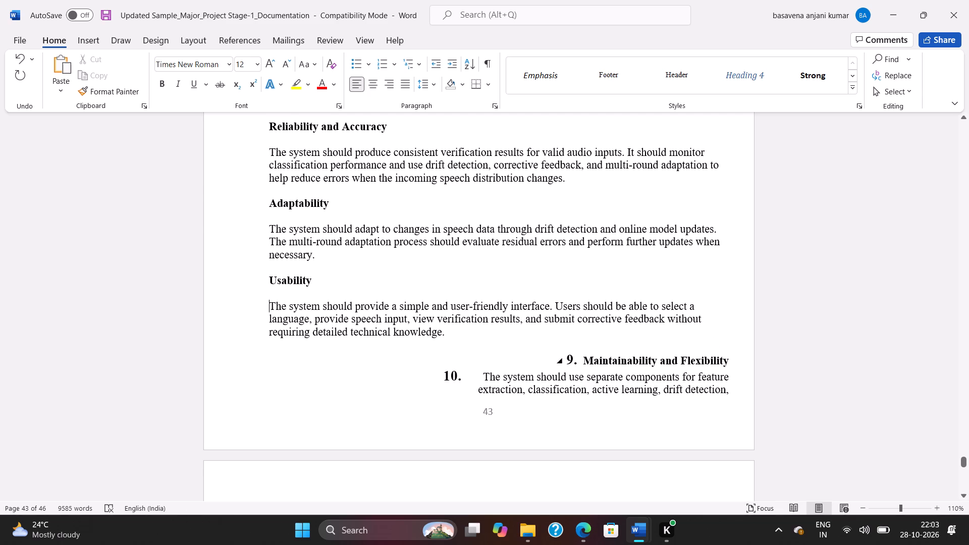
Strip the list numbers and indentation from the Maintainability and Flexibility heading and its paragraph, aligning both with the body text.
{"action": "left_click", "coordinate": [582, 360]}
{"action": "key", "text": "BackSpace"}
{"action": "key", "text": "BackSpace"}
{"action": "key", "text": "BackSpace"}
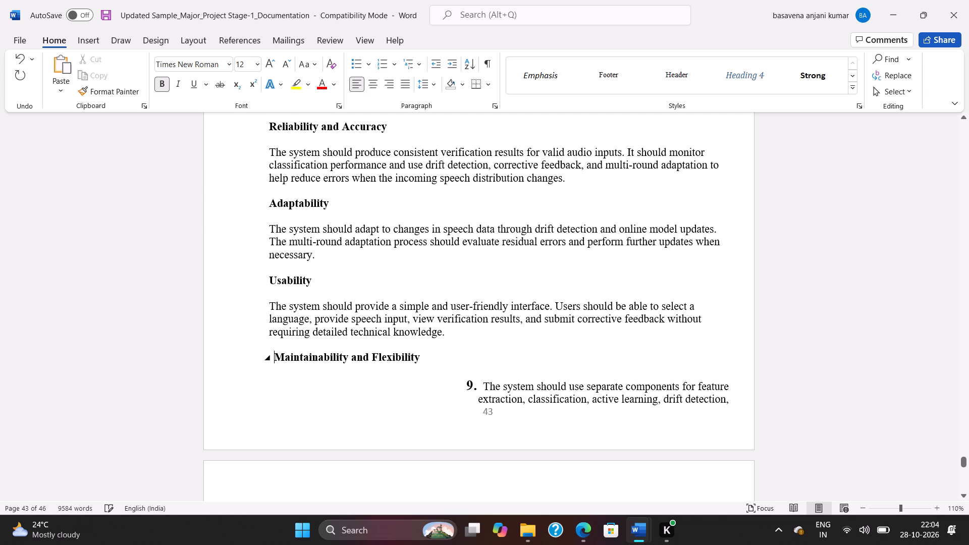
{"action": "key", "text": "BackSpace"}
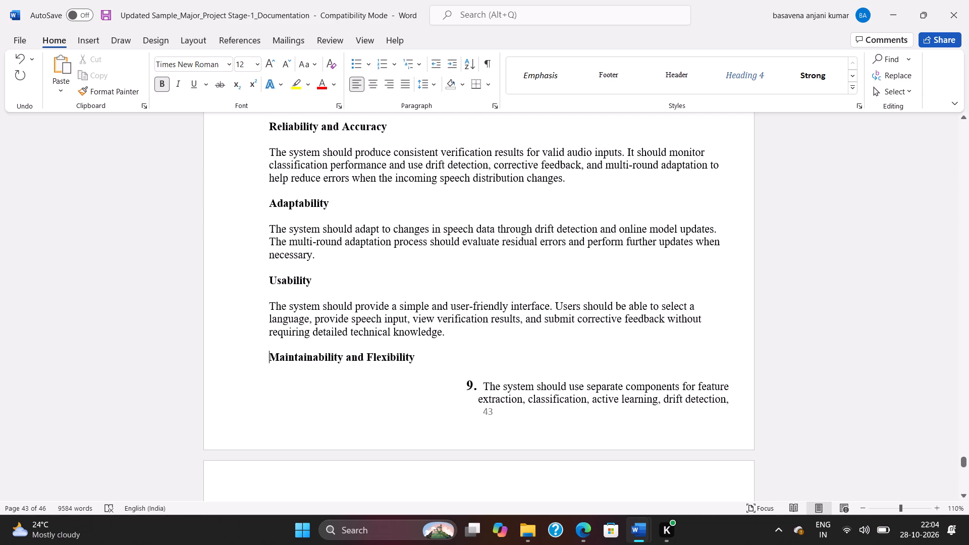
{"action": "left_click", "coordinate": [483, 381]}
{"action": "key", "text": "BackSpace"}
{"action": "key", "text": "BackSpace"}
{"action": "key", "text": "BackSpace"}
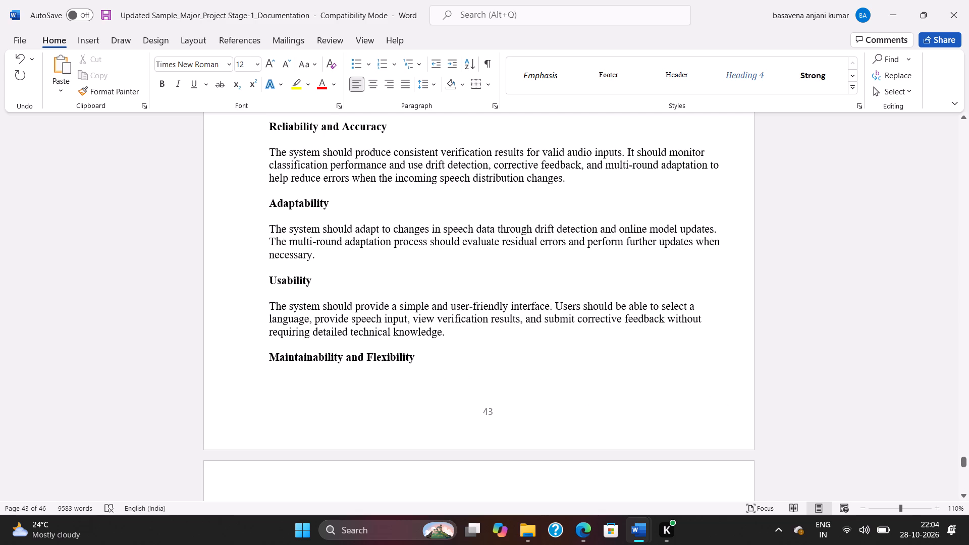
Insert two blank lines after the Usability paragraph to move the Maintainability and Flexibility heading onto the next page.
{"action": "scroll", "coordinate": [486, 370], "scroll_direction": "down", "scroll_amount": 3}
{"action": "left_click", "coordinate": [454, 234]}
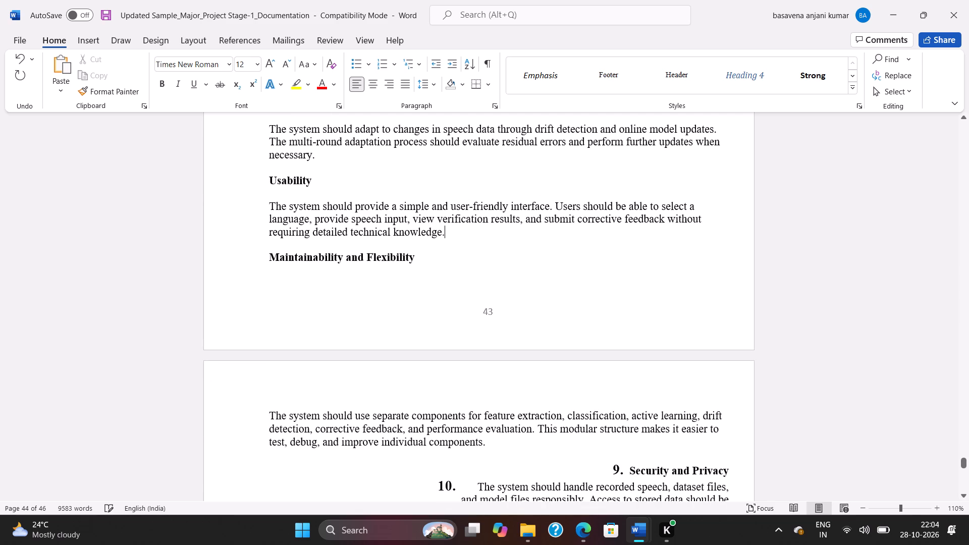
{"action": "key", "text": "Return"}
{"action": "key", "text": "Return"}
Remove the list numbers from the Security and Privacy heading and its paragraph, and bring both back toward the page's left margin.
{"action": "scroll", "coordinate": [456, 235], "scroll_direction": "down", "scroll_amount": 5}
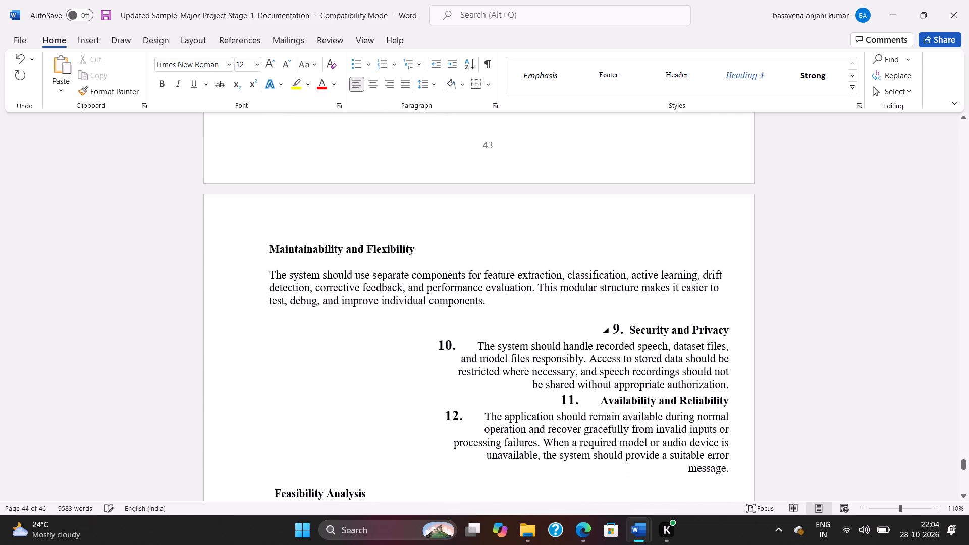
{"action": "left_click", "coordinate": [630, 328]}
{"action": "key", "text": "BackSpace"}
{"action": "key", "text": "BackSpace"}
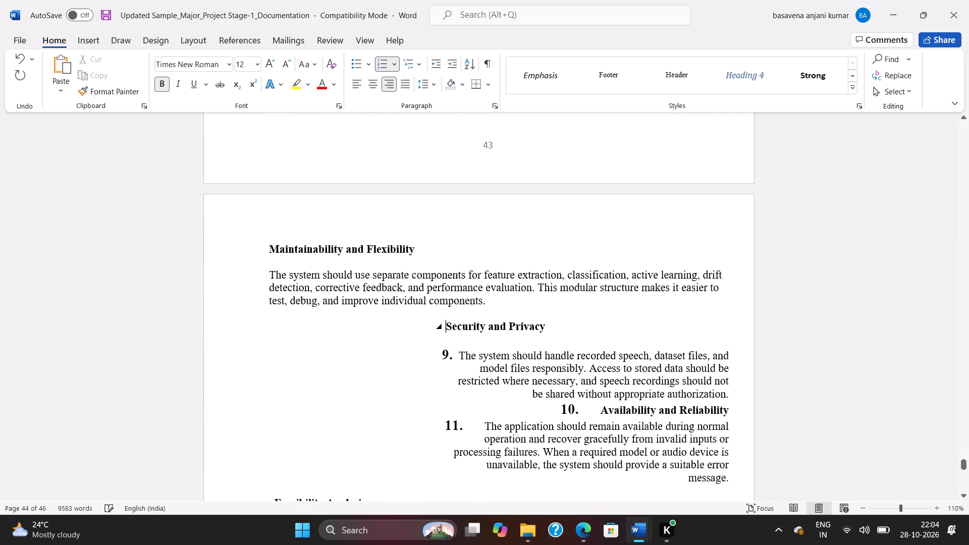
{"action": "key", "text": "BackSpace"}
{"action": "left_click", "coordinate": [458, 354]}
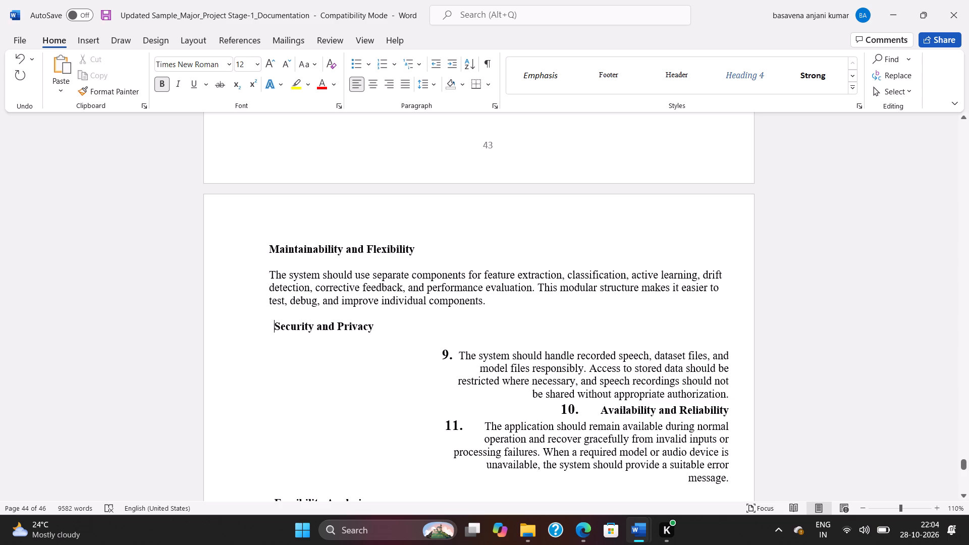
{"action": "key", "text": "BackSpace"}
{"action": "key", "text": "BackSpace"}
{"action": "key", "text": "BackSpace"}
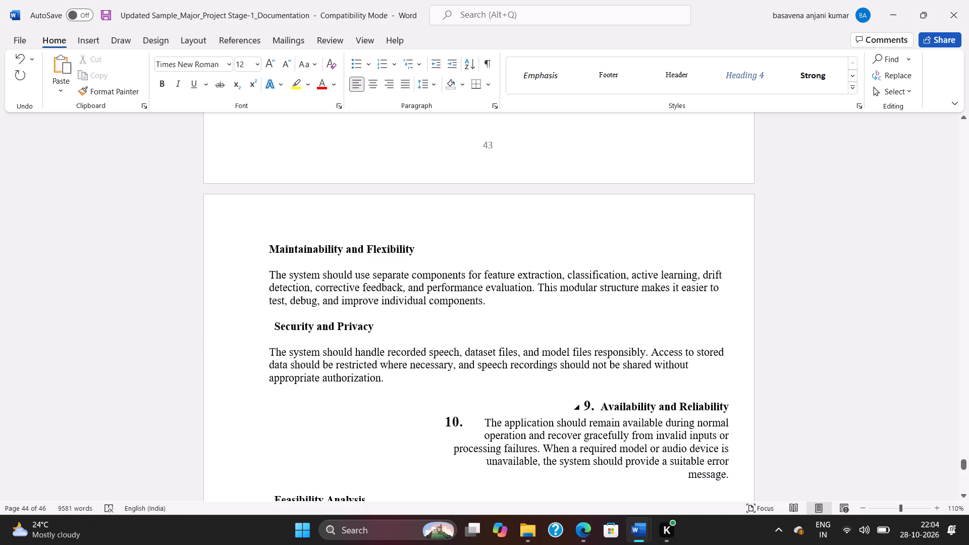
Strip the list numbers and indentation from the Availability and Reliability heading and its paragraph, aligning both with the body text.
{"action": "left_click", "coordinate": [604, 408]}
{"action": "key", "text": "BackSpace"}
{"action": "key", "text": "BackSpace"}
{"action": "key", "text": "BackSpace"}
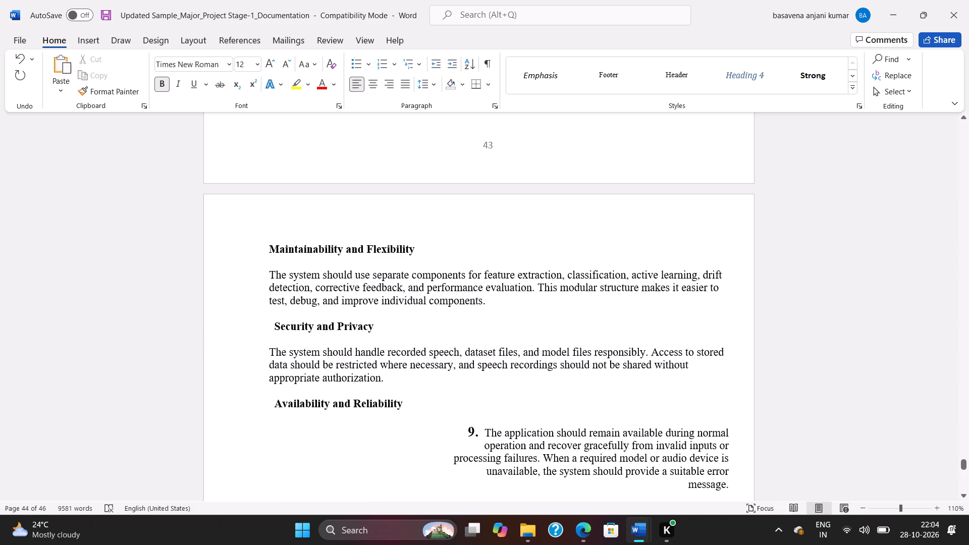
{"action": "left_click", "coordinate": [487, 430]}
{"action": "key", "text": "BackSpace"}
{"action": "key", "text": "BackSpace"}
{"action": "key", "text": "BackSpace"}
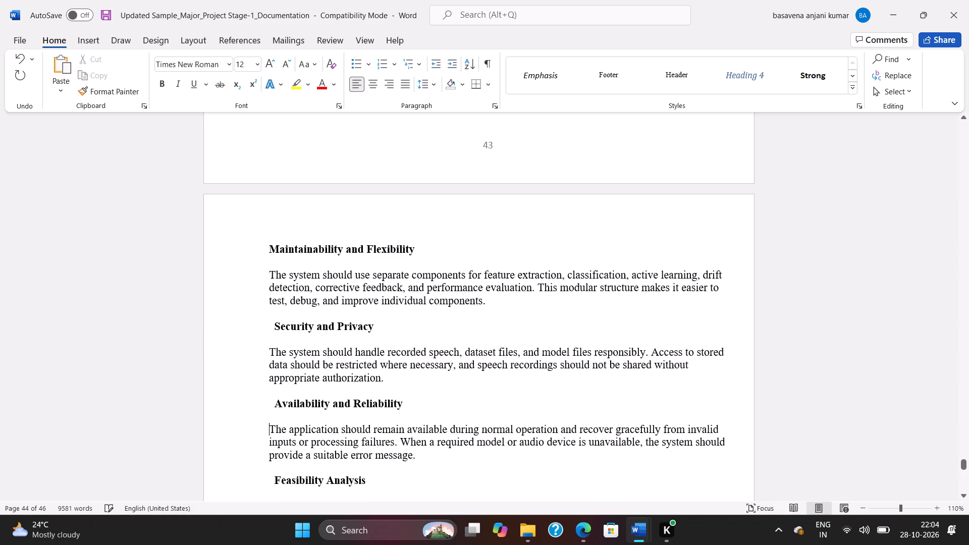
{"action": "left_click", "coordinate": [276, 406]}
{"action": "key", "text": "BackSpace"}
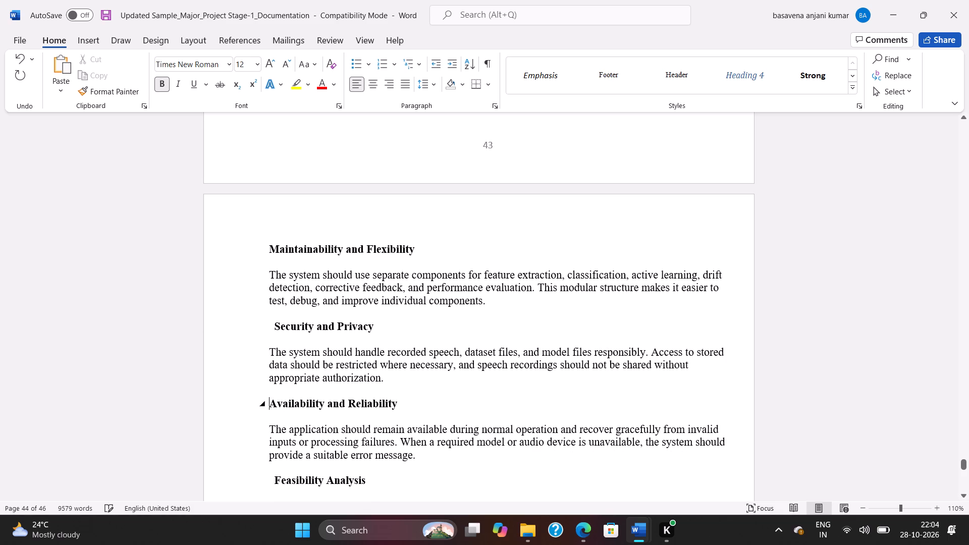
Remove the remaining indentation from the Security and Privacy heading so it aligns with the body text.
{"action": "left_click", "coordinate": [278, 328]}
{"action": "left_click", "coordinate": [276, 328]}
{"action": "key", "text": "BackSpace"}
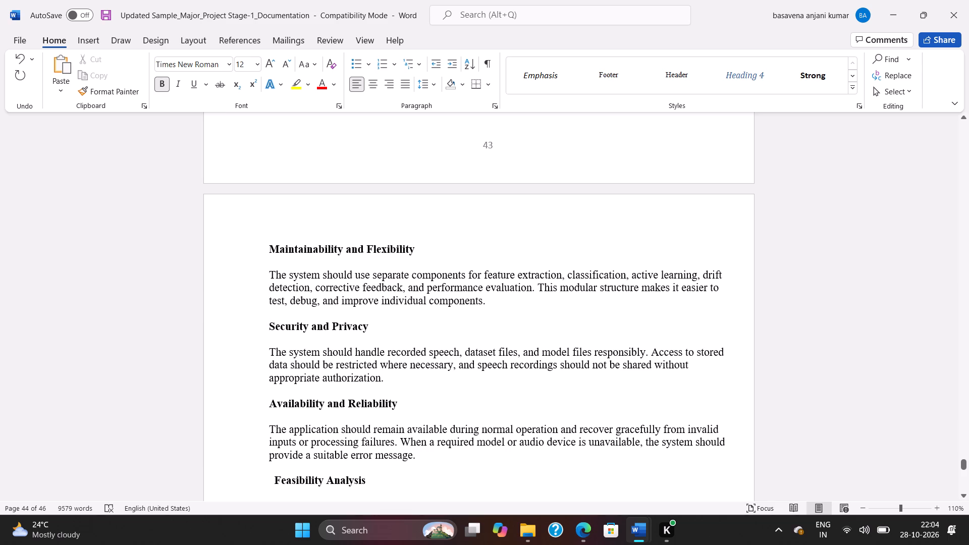
Delete the Maintainability and Flexibility, Security and Privacy, and Availability and Reliability headings together with their paragraphs.
{"action": "left_click_drag", "start_coordinate": [442, 458], "coordinate": [276, 253]}
{"action": "key", "text": "Delete"}
Give the section 8.2 text, from its introduction through the Usability paragraph, a 1 cm right indent and 1.5 line spacing.
{"action": "scroll", "coordinate": [347, 260], "scroll_direction": "up", "scroll_amount": 2}
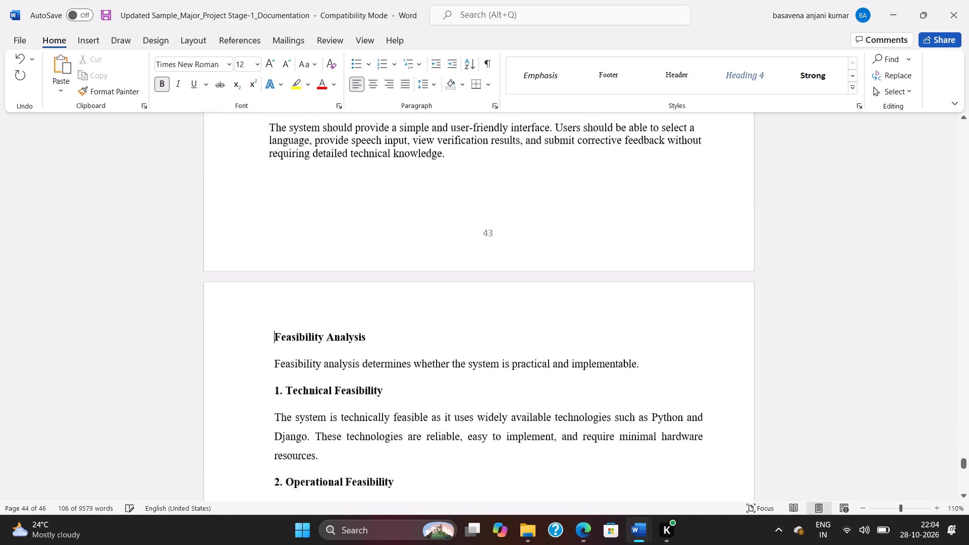
{"action": "scroll", "coordinate": [347, 260], "scroll_direction": "up", "scroll_amount": 14}
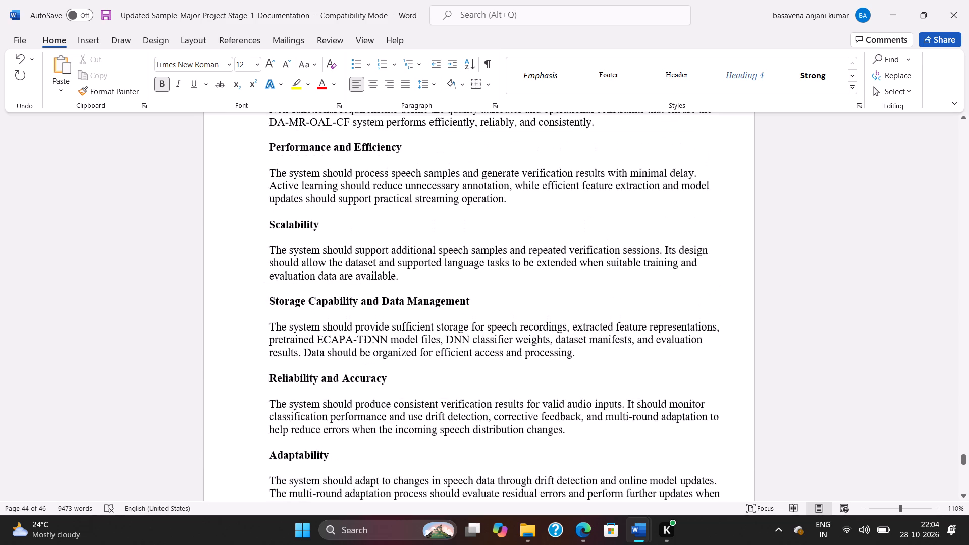
{"action": "scroll", "coordinate": [377, 278], "scroll_direction": "up", "scroll_amount": 3}
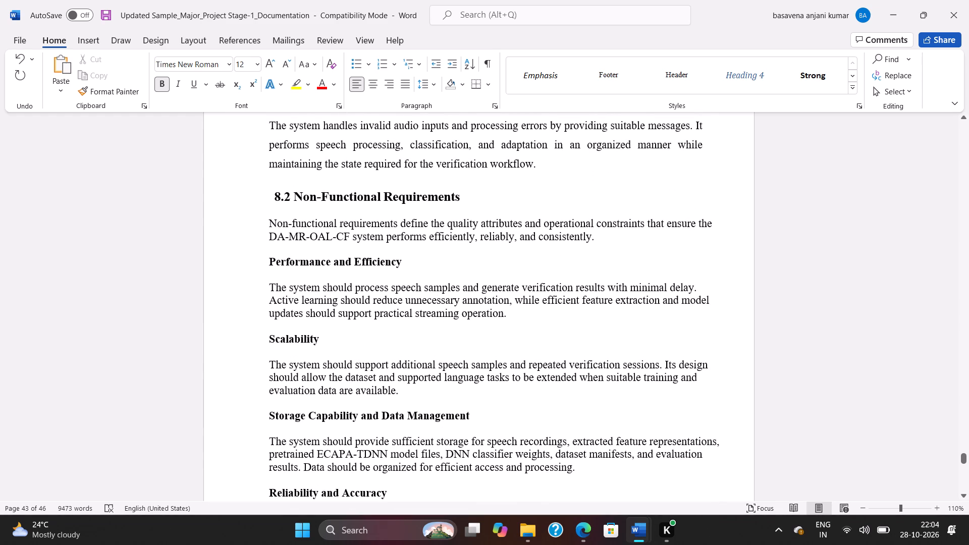
{"action": "left_click_drag", "start_coordinate": [271, 220], "coordinate": [342, 416]}
{"action": "scroll", "coordinate": [343, 417], "scroll_direction": "down", "scroll_amount": 5}
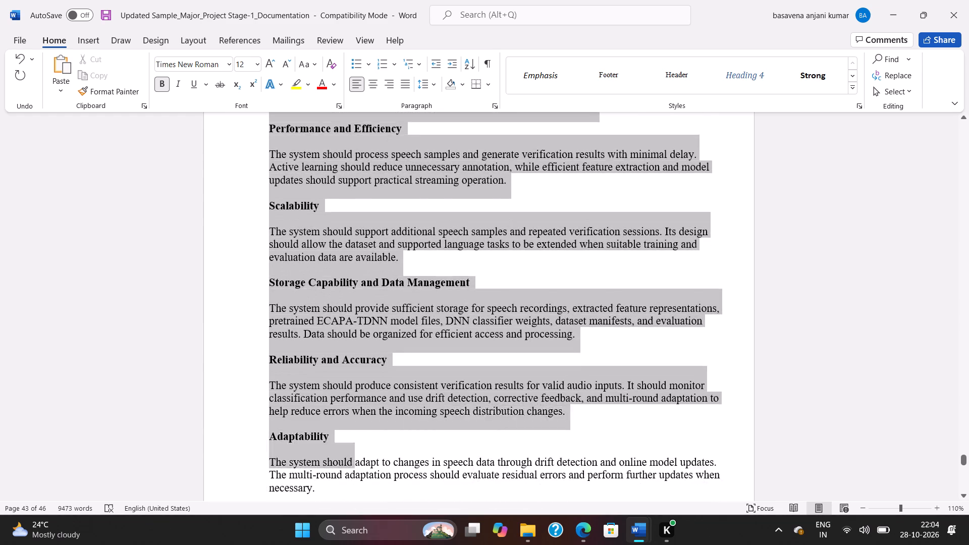
{"action": "scroll", "coordinate": [342, 416], "scroll_direction": "down", "scroll_amount": 2}
{"action": "left_click_drag", "start_coordinate": [342, 416], "coordinate": [469, 397]}
{"action": "scroll", "coordinate": [342, 413], "scroll_direction": "down", "scroll_amount": 2}
{"action": "scroll", "coordinate": [462, 427], "scroll_direction": "down", "scroll_amount": 2}
{"action": "left_click", "coordinate": [496, 110]}
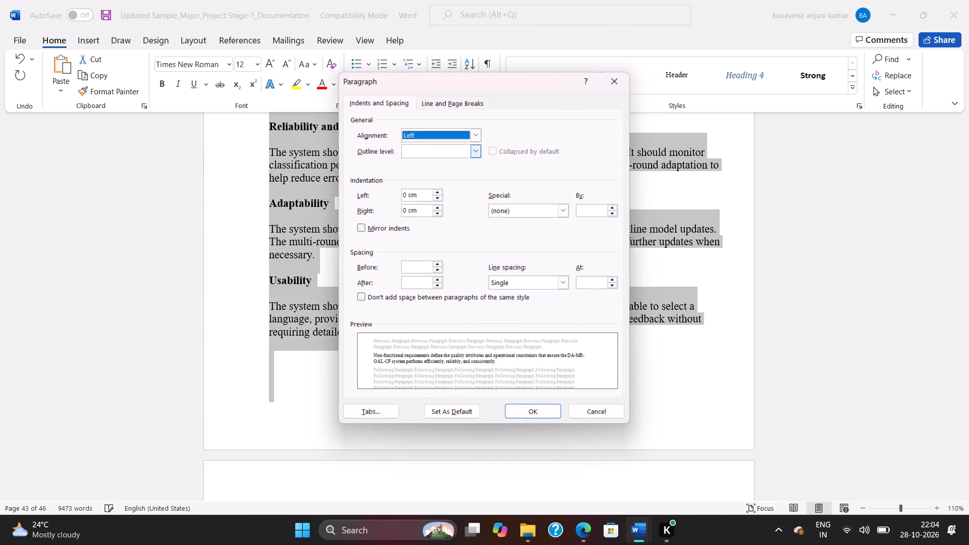
{"action": "left_click", "coordinate": [408, 209]}
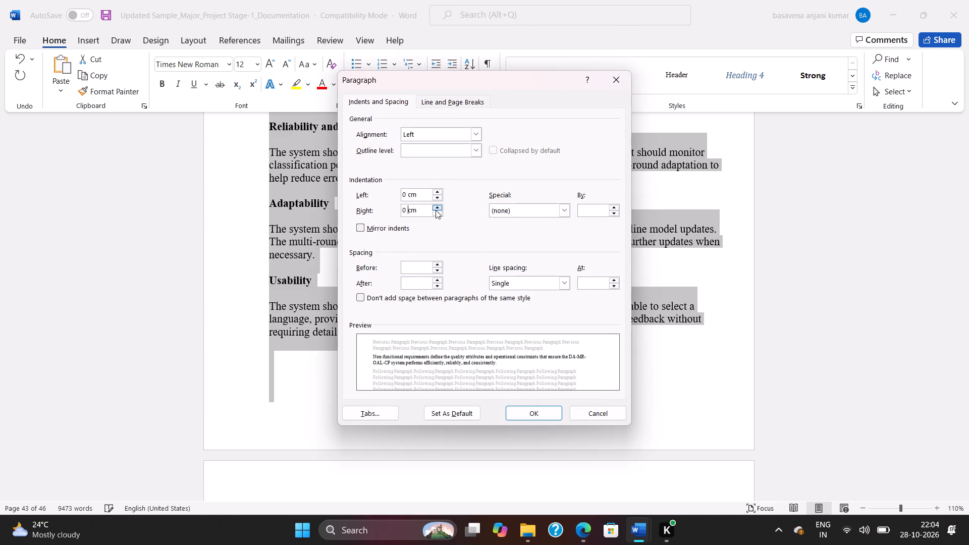
{"action": "key", "text": "Left"}
{"action": "key", "text": "BackSpace"}
{"action": "key", "text": "1"}
{"action": "left_click", "coordinate": [528, 278]}
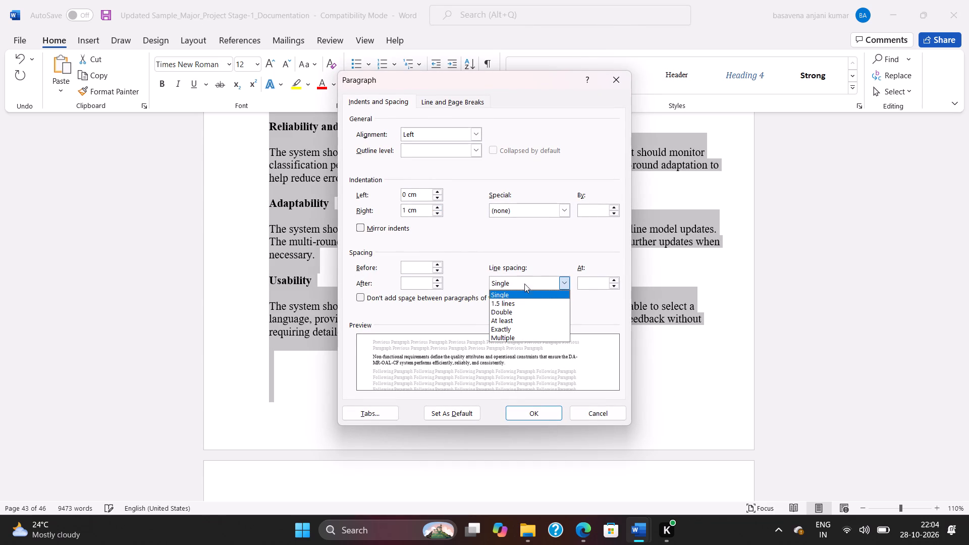
{"action": "left_click", "coordinate": [514, 303]}
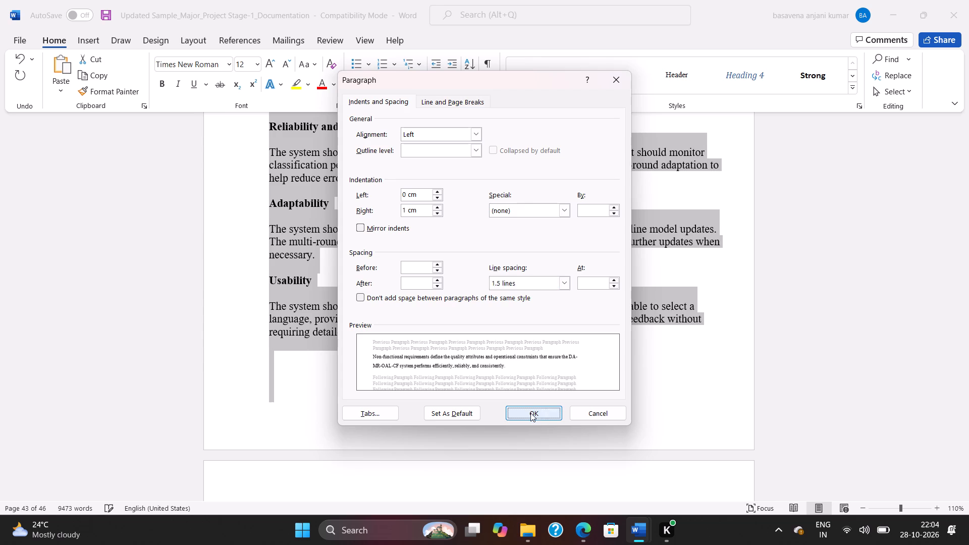
{"action": "left_click", "coordinate": [530, 413]}
Justify the selected non-functional requirements text.
{"action": "key", "text": "ctrl+j"}
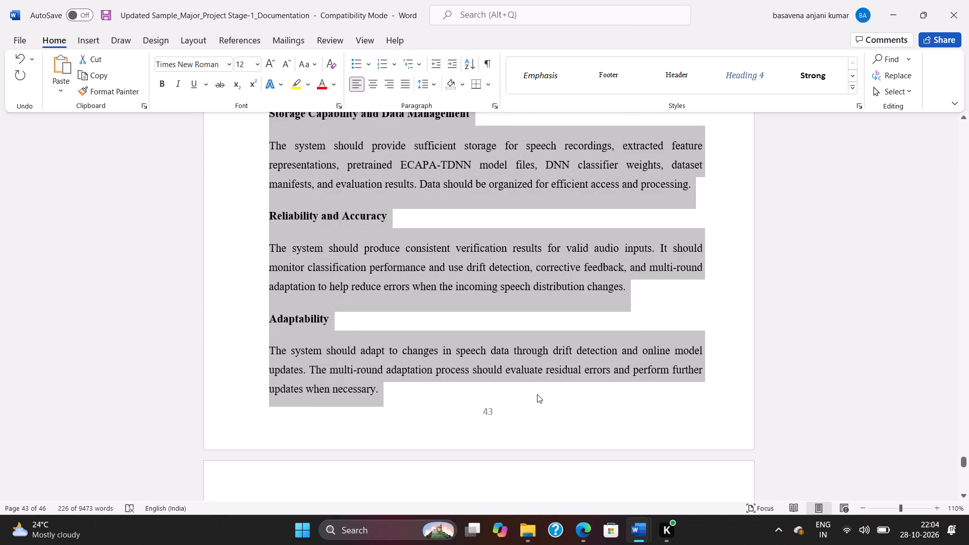
{"action": "left_click", "coordinate": [554, 363]}
Delete the empty lines between the Usability paragraph and the Feasibility Analysis heading, and align that heading with the body text.
{"action": "scroll", "coordinate": [553, 349], "scroll_direction": "down", "scroll_amount": 9}
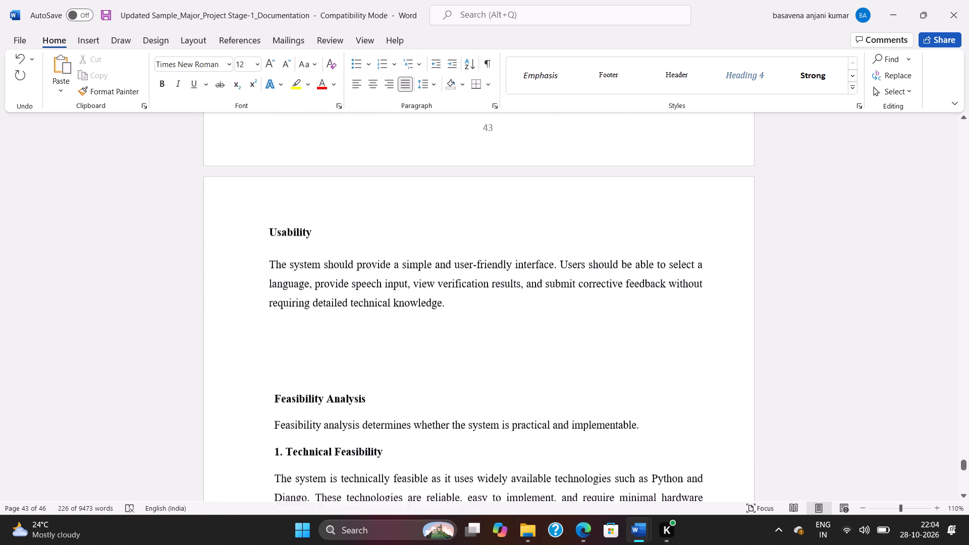
{"action": "left_click", "coordinate": [336, 337]}
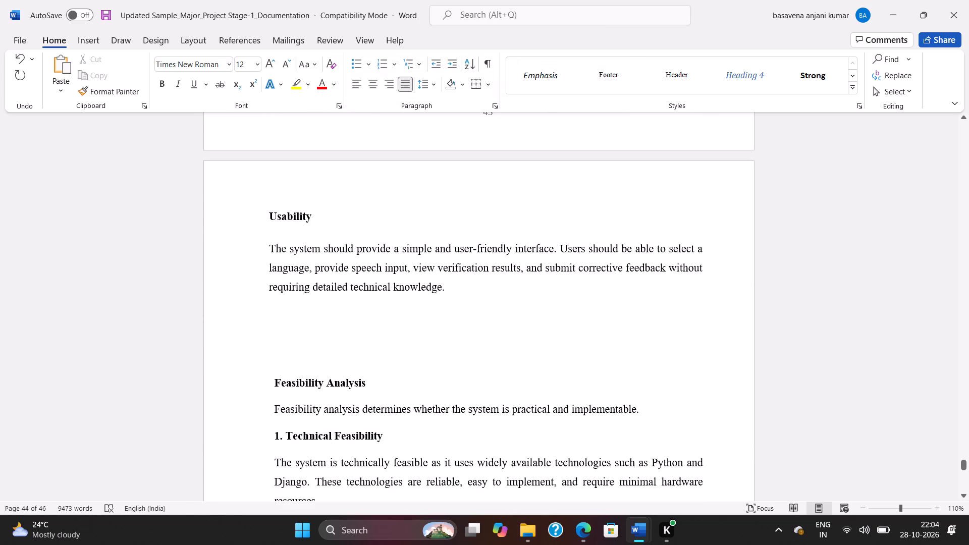
{"action": "key", "text": "Delete"}
{"action": "left_click", "coordinate": [298, 325]}
{"action": "key", "text": "Delete"}
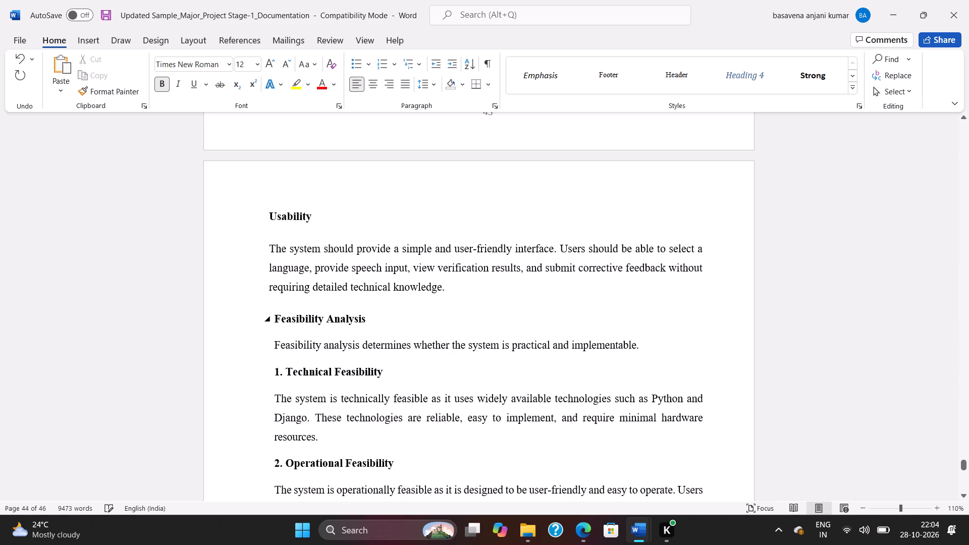
{"action": "key", "text": "BackSpace"}
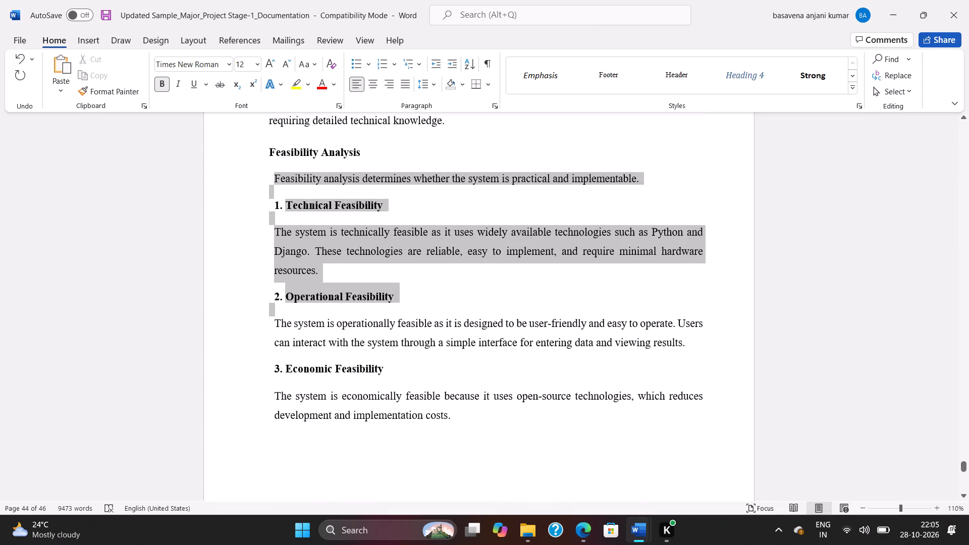
{"action": "left_click_drag", "start_coordinate": [313, 344], "coordinate": [394, 319]}
{"action": "scroll", "coordinate": [313, 344], "scroll_direction": "down", "scroll_amount": 6}
{"action": "scroll", "coordinate": [394, 319], "scroll_direction": "down", "scroll_amount": 5}
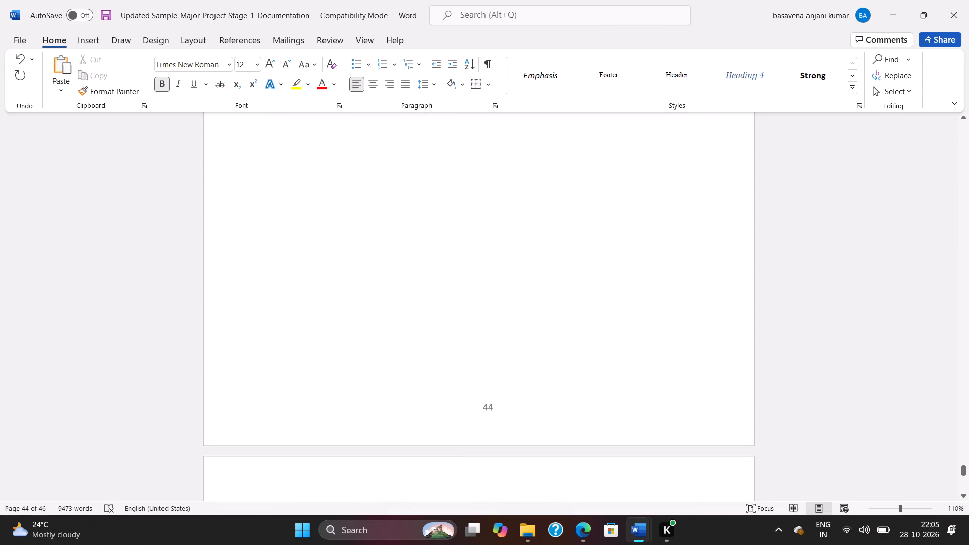
{"action": "scroll", "coordinate": [394, 319], "scroll_direction": "down", "scroll_amount": 1}
{"action": "left_click_drag", "start_coordinate": [394, 319], "coordinate": [451, 278]}
{"action": "scroll", "coordinate": [433, 284], "scroll_direction": "up", "scroll_amount": 5}
{"action": "key", "text": "ctrl+v"}
{"action": "scroll", "coordinate": [458, 266], "scroll_direction": "up", "scroll_amount": 4}
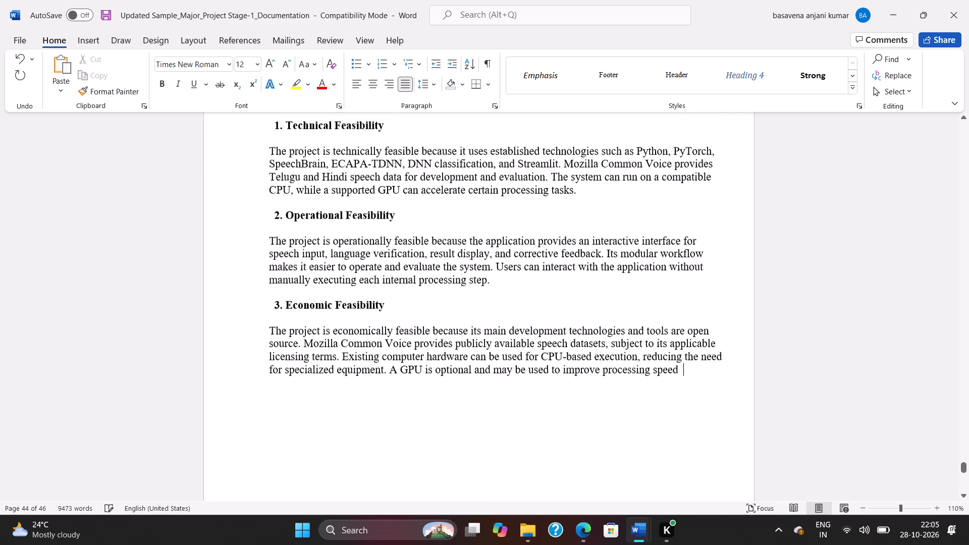
{"action": "scroll", "coordinate": [458, 266], "scroll_direction": "up", "scroll_amount": 4}
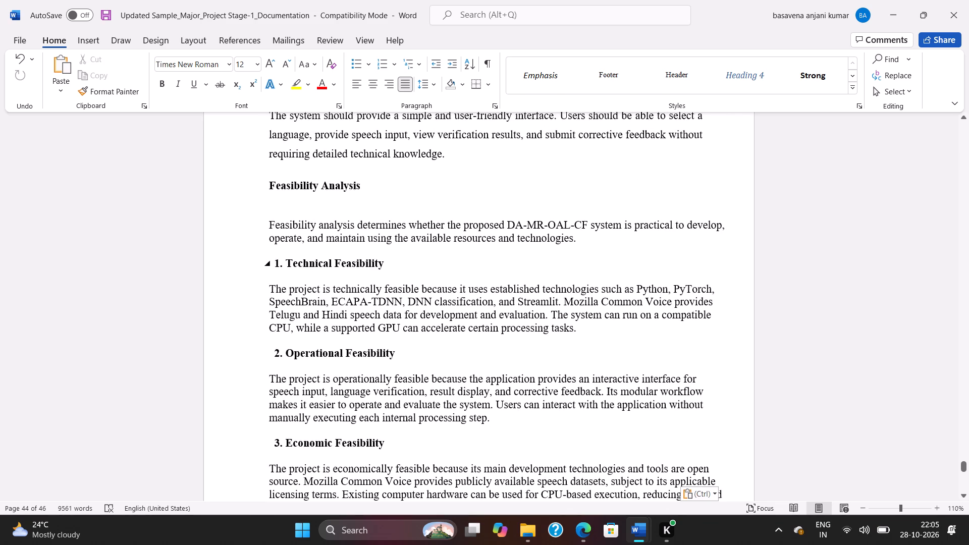
Delete the empty line between the Feasibility Analysis heading and its introductory paragraph.
{"action": "left_click_drag", "start_coordinate": [263, 223], "coordinate": [332, 269]}
{"action": "left_click", "coordinate": [298, 238]}
{"action": "left_click", "coordinate": [289, 214]}
{"action": "left_click", "coordinate": [284, 208]}
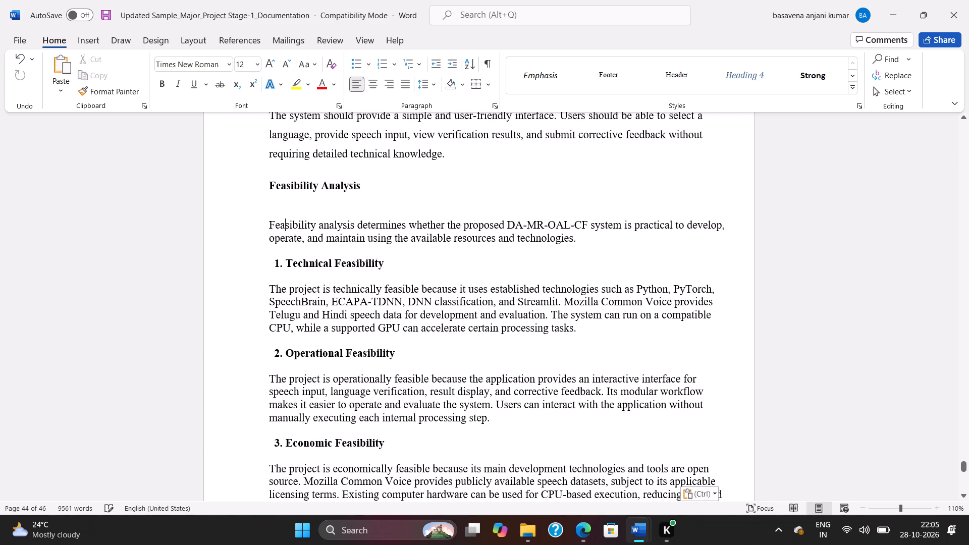
{"action": "left_click", "coordinate": [284, 207]}
{"action": "scroll", "coordinate": [279, 219], "scroll_direction": "down", "scroll_amount": 2}
{"action": "left_click", "coordinate": [311, 140]}
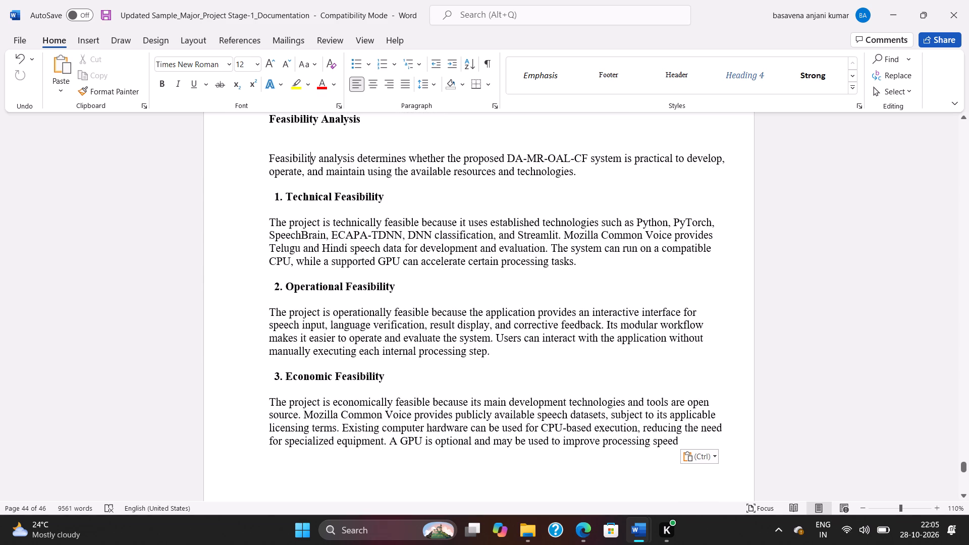
{"action": "left_click", "coordinate": [301, 136]}
{"action": "key", "text": "BackSpace"}
Give the Feasibility Analysis text, from its introduction through the Economic Feasibility paragraph, a 1 cm right indent and 1.5 line spacing.
{"action": "scroll", "coordinate": [316, 161], "scroll_direction": "up", "scroll_amount": 3}
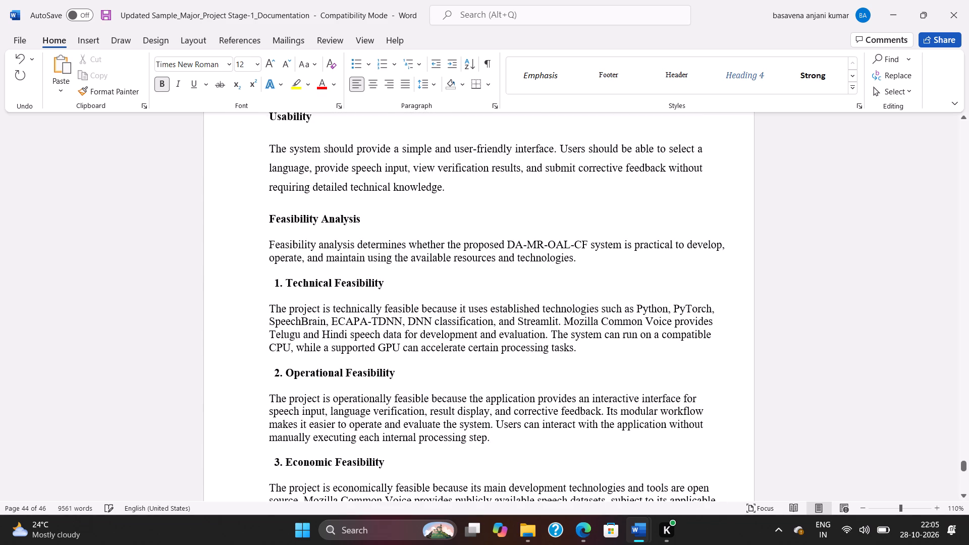
{"action": "left_click_drag", "start_coordinate": [265, 241], "coordinate": [488, 435]}
{"action": "scroll", "coordinate": [297, 413], "scroll_direction": "down", "scroll_amount": 4}
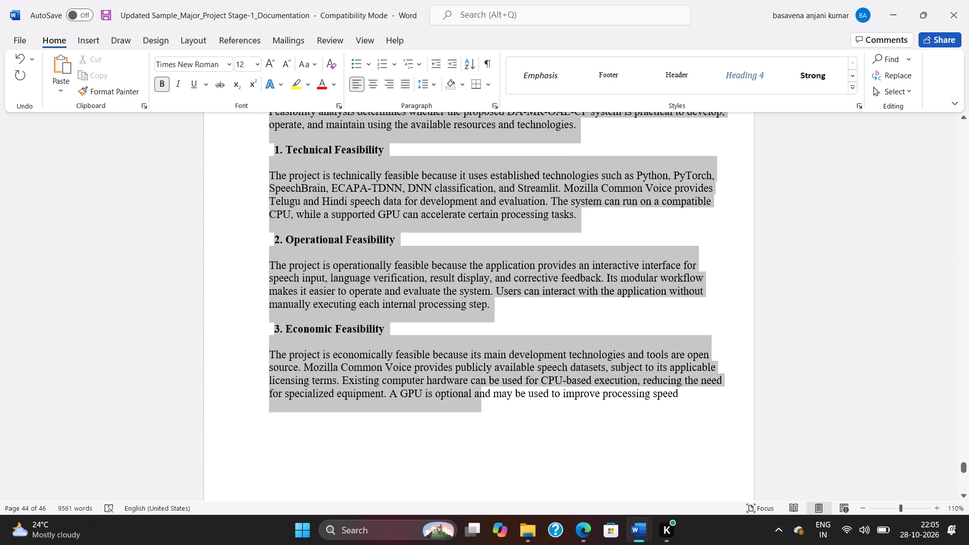
{"action": "left_click_drag", "start_coordinate": [488, 435], "coordinate": [687, 439]}
{"action": "left_click", "coordinate": [493, 105]}
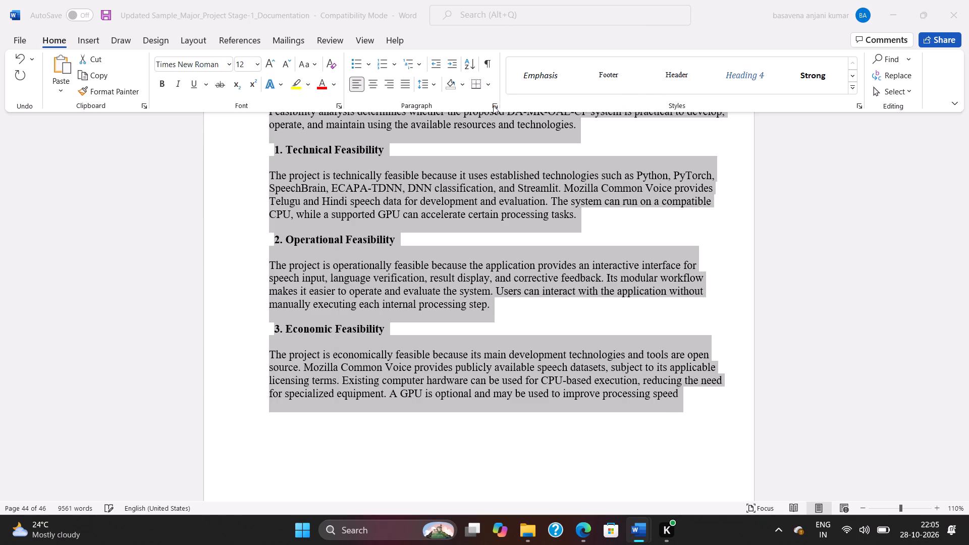
{"action": "left_click", "coordinate": [407, 209]}
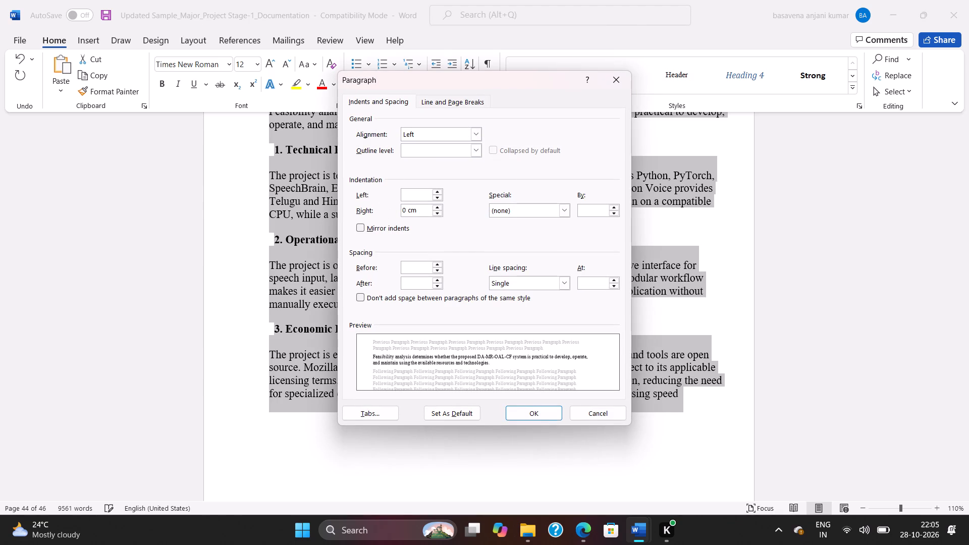
{"action": "key", "text": "BackSpace"}
{"action": "key", "text": "1"}
{"action": "left_click", "coordinate": [501, 278]}
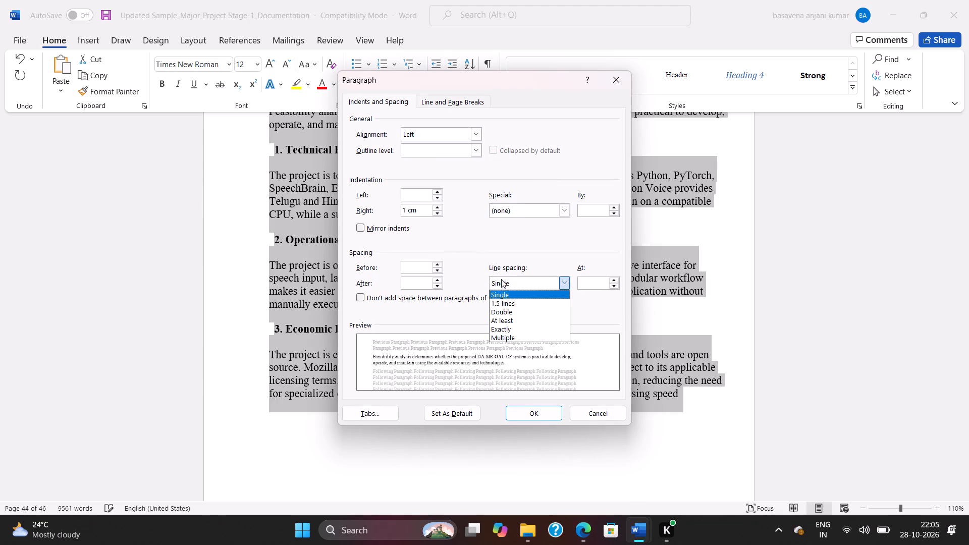
{"action": "left_click", "coordinate": [513, 306]}
{"action": "left_click", "coordinate": [549, 410]}
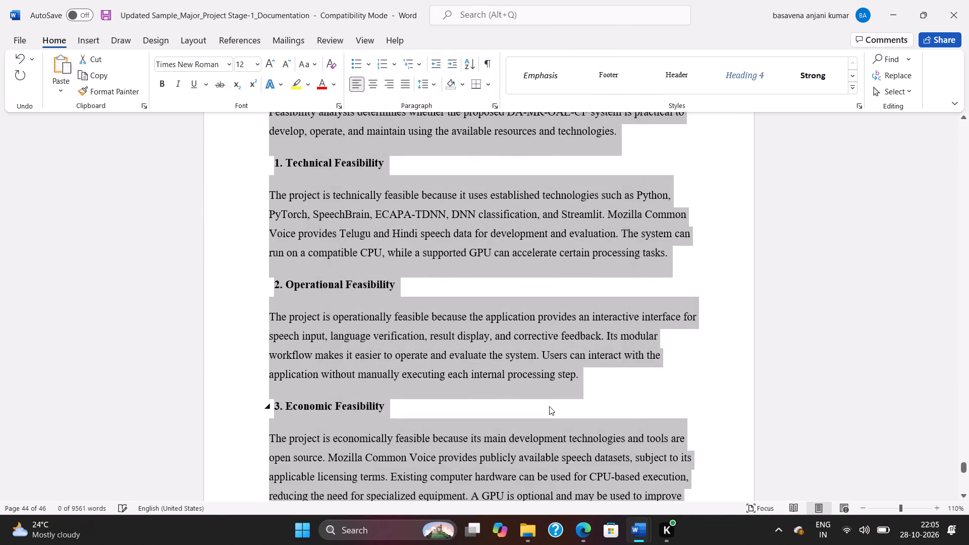
Justify the selected Feasibility Analysis text.
{"action": "key", "text": "ctrl+j"}
{"action": "left_click", "coordinate": [556, 406]}
Remove the indent from the Technical, Operational and Economic Feasibility headings so they line up with the body text.
{"action": "scroll", "coordinate": [541, 376], "scroll_direction": "up", "scroll_amount": 3}
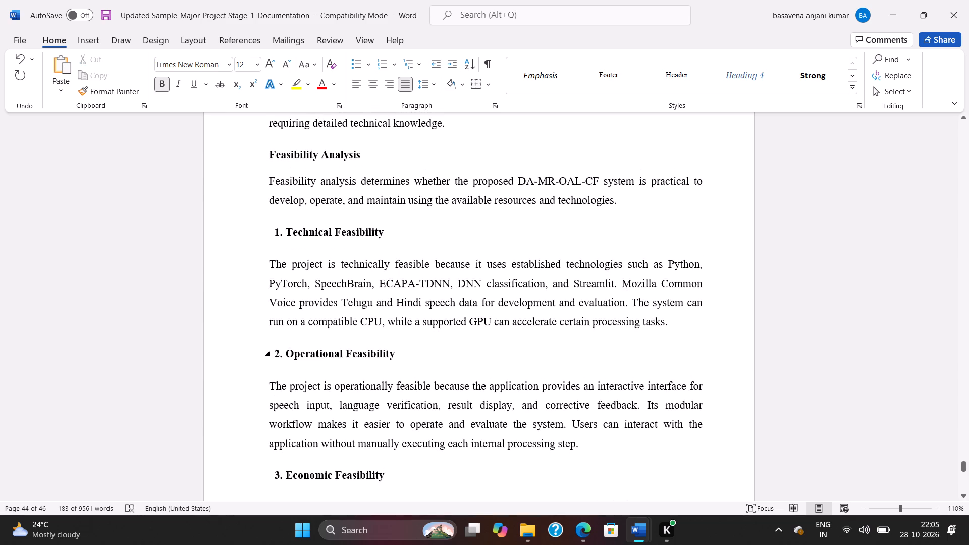
{"action": "left_click", "coordinate": [273, 229]}
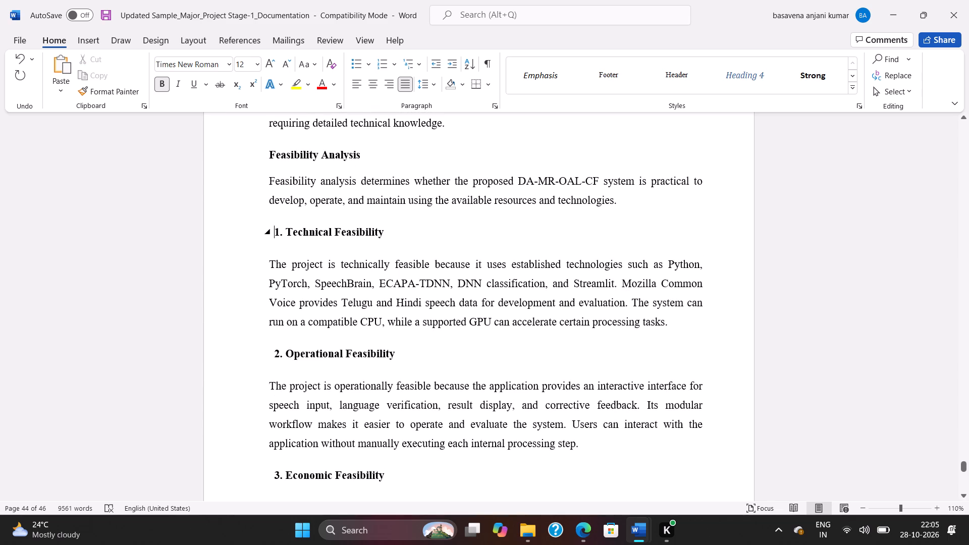
{"action": "key", "text": "BackSpace"}
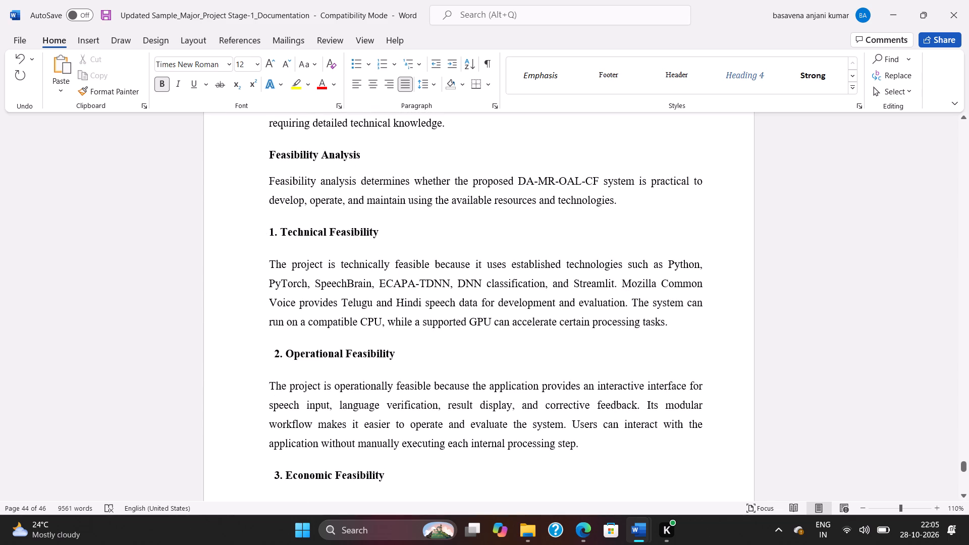
{"action": "scroll", "coordinate": [331, 250], "scroll_direction": "down", "scroll_amount": 1}
{"action": "left_click", "coordinate": [276, 322]}
{"action": "key", "text": "BackSpace"}
{"action": "scroll", "coordinate": [296, 325], "scroll_direction": "down", "scroll_amount": 3}
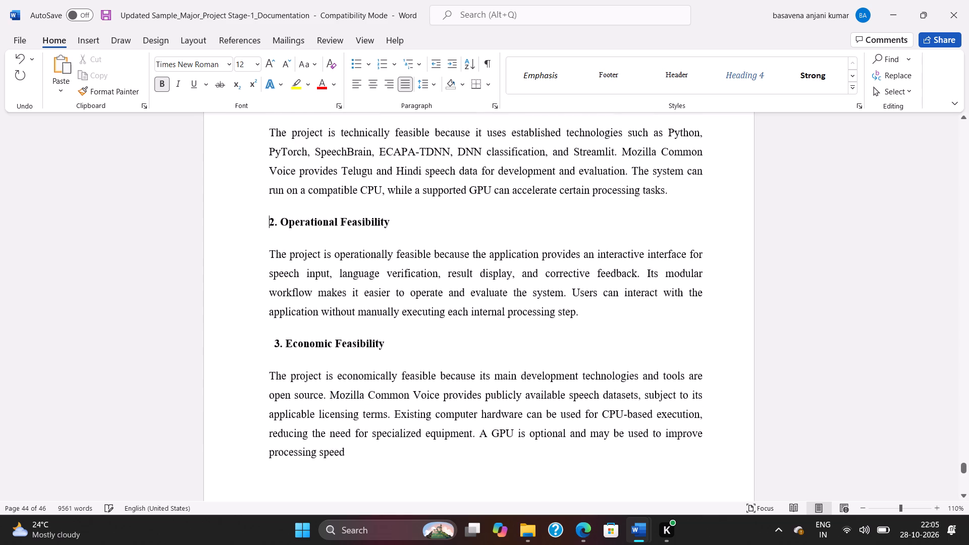
{"action": "left_click", "coordinate": [276, 343]}
{"action": "key", "text": "BackSpace"}
Review the layout of the new feasibility text and the functional and non-functional requirements sections before it.
{"action": "scroll", "coordinate": [306, 352], "scroll_direction": "down", "scroll_amount": 3}
{"action": "scroll", "coordinate": [306, 351], "scroll_direction": "up", "scroll_amount": 3}
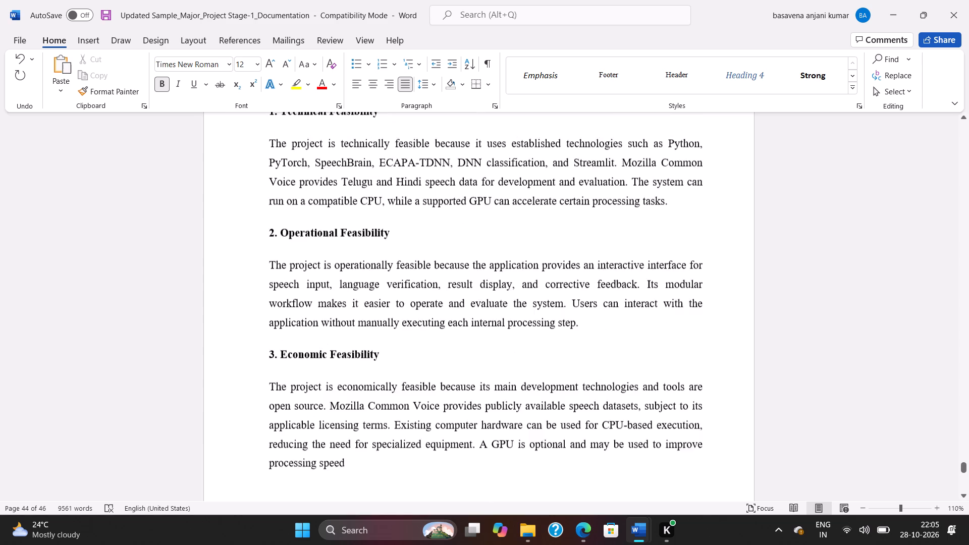
{"action": "scroll", "coordinate": [307, 348], "scroll_direction": "up", "scroll_amount": 4}
{"action": "left_click", "coordinate": [306, 369]}
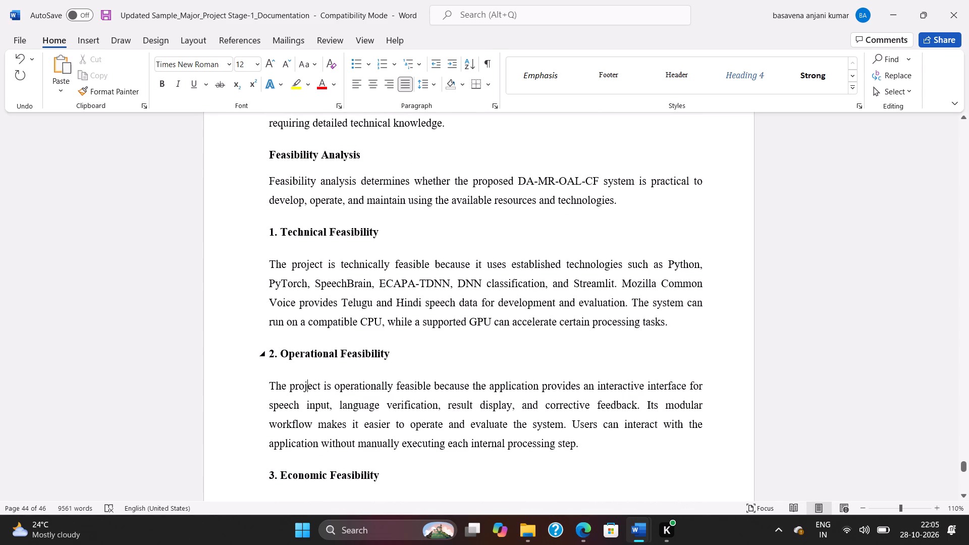
{"action": "scroll", "coordinate": [359, 338], "scroll_direction": "down", "scroll_amount": 5}
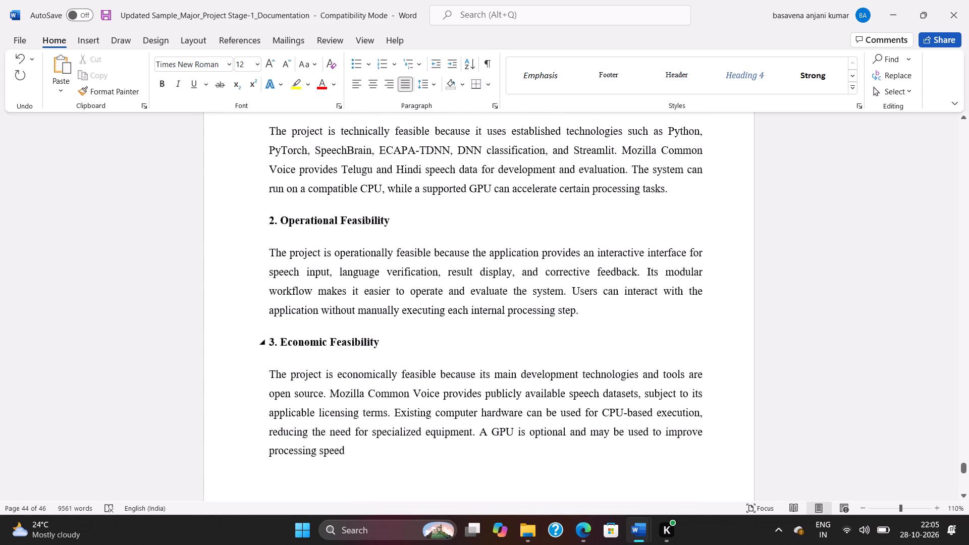
{"action": "scroll", "coordinate": [360, 337], "scroll_direction": "down", "scroll_amount": 1}
{"action": "scroll", "coordinate": [362, 333], "scroll_direction": "up", "scroll_amount": 14}
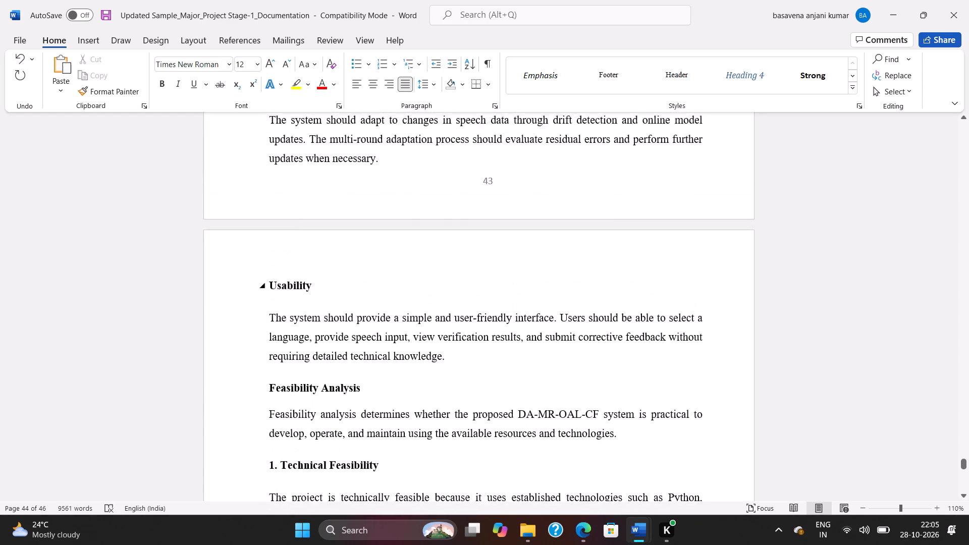
{"action": "scroll", "coordinate": [363, 326], "scroll_direction": "up", "scroll_amount": 20}
{"action": "scroll", "coordinate": [363, 326], "scroll_direction": "up", "scroll_amount": 1}
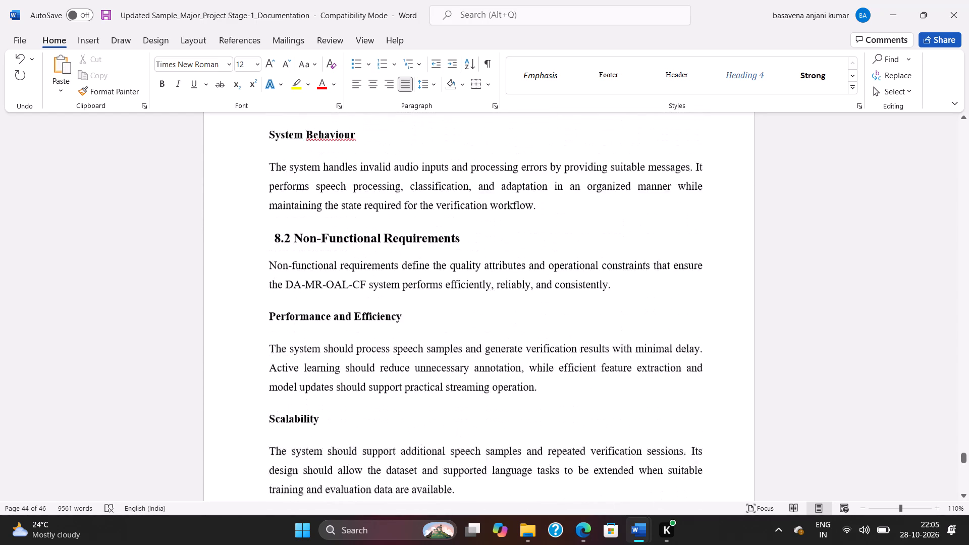
{"action": "scroll", "coordinate": [362, 323], "scroll_direction": "up", "scroll_amount": 20}
{"action": "scroll", "coordinate": [362, 323], "scroll_direction": "up", "scroll_amount": 1}
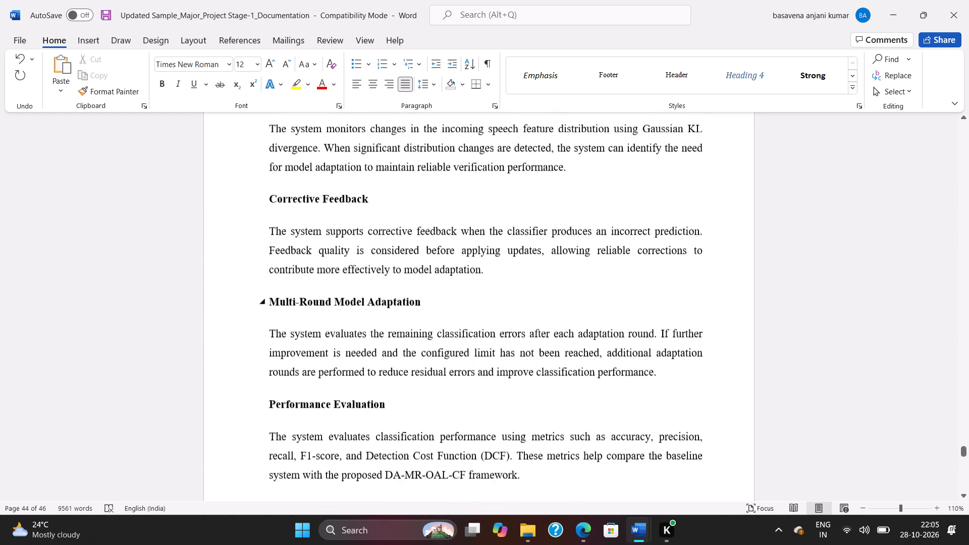
{"action": "scroll", "coordinate": [362, 314], "scroll_direction": "up", "scroll_amount": 20}
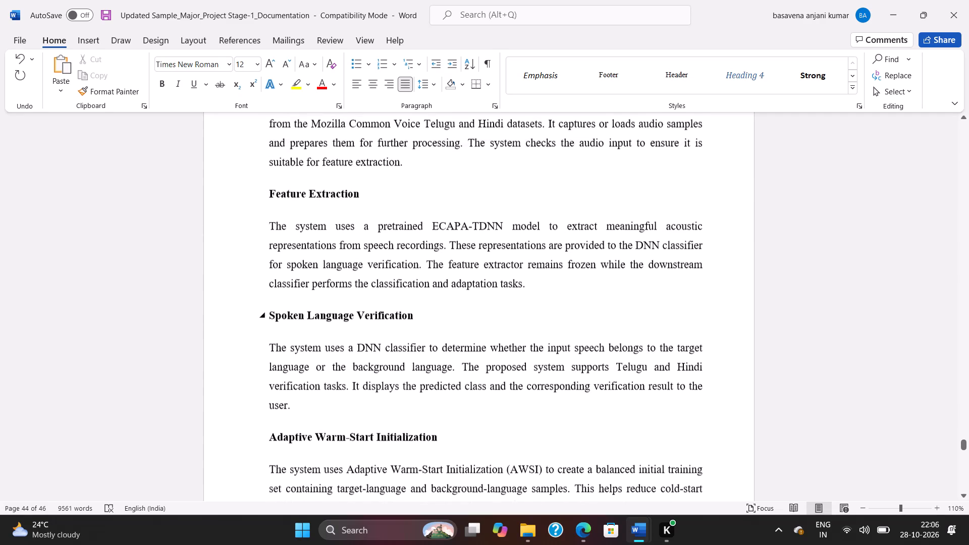
{"action": "scroll", "coordinate": [362, 311], "scroll_direction": "up", "scroll_amount": 8}
Replace the automatic number of the Non-Functional Requirements heading with a typed "8.2" so the heading lines up with the body text.
{"action": "scroll", "coordinate": [348, 305], "scroll_direction": "down", "scroll_amount": 8}
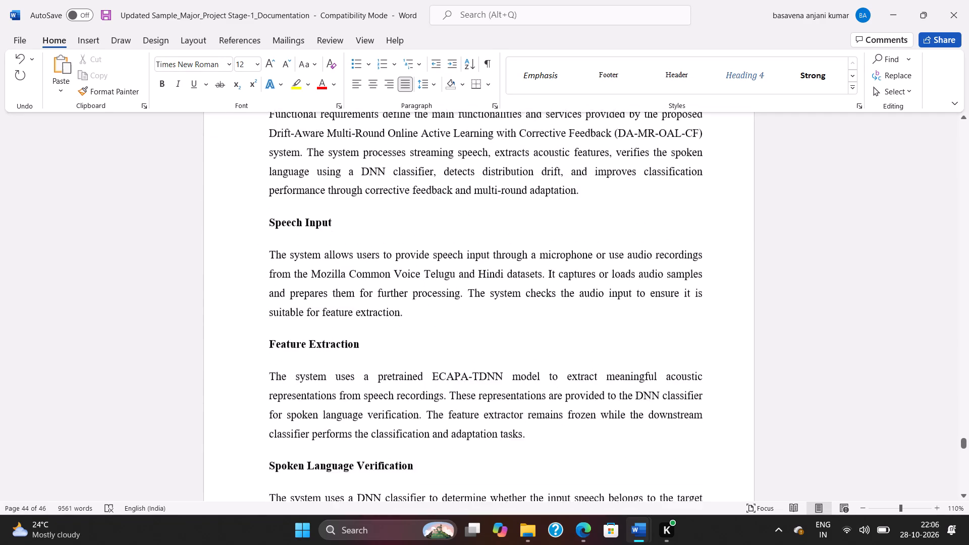
{"action": "scroll", "coordinate": [347, 301], "scroll_direction": "down", "scroll_amount": 20}
{"action": "scroll", "coordinate": [347, 301], "scroll_direction": "down", "scroll_amount": 6}
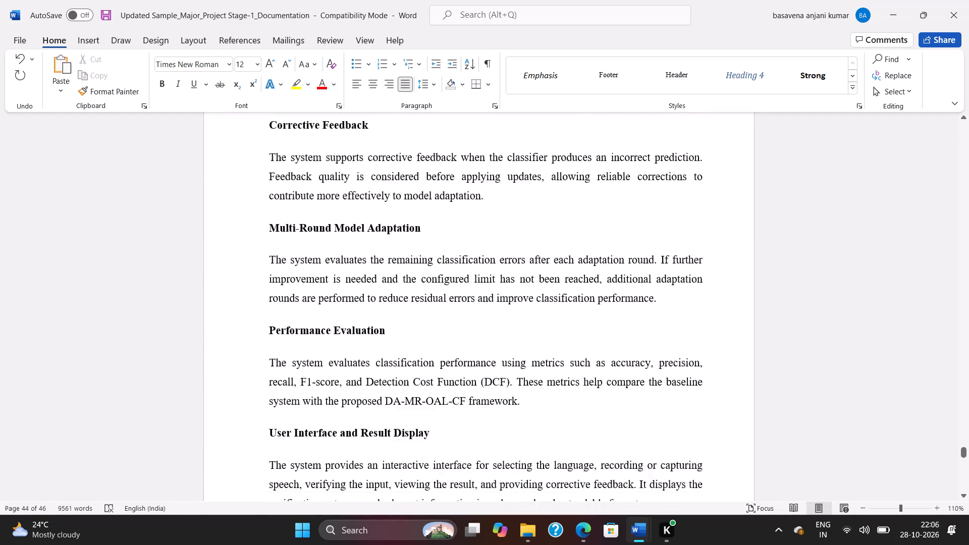
{"action": "scroll", "coordinate": [345, 297], "scroll_direction": "down", "scroll_amount": 18}
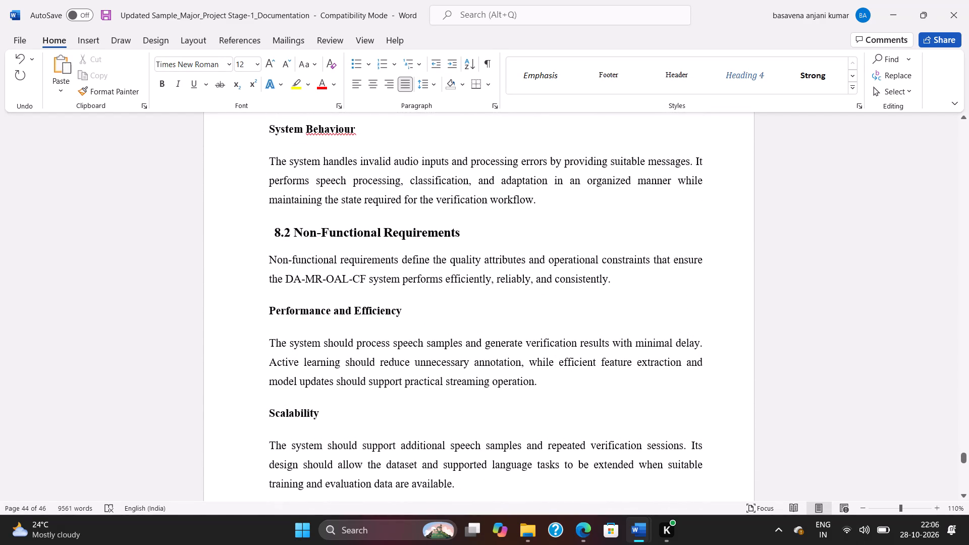
{"action": "left_click", "coordinate": [275, 234]}
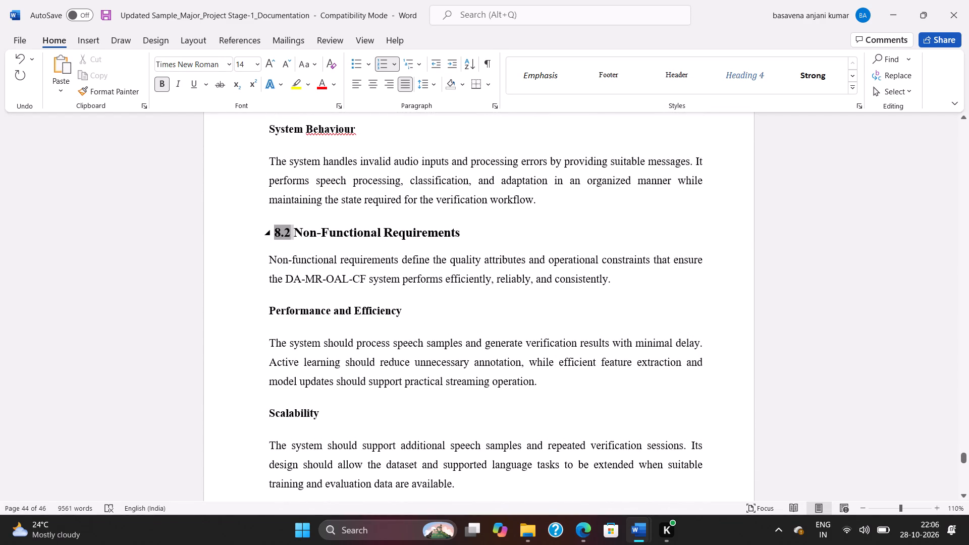
{"action": "left_click", "coordinate": [283, 235]}
{"action": "key", "text": "BackSpace"}
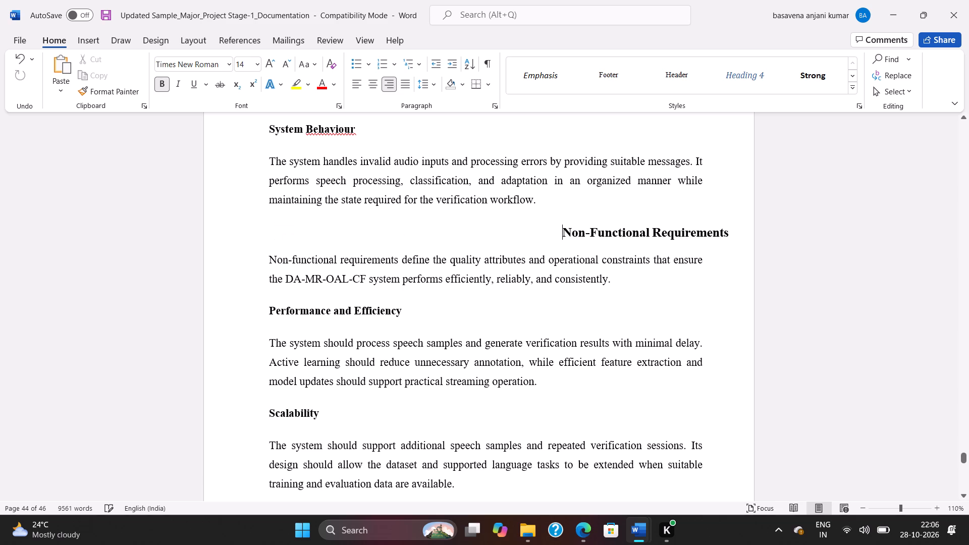
{"action": "key", "text": "BackSpace"}
{"action": "key", "text": "BackSpace"}
{"action": "key", "text": "BackSpace"}
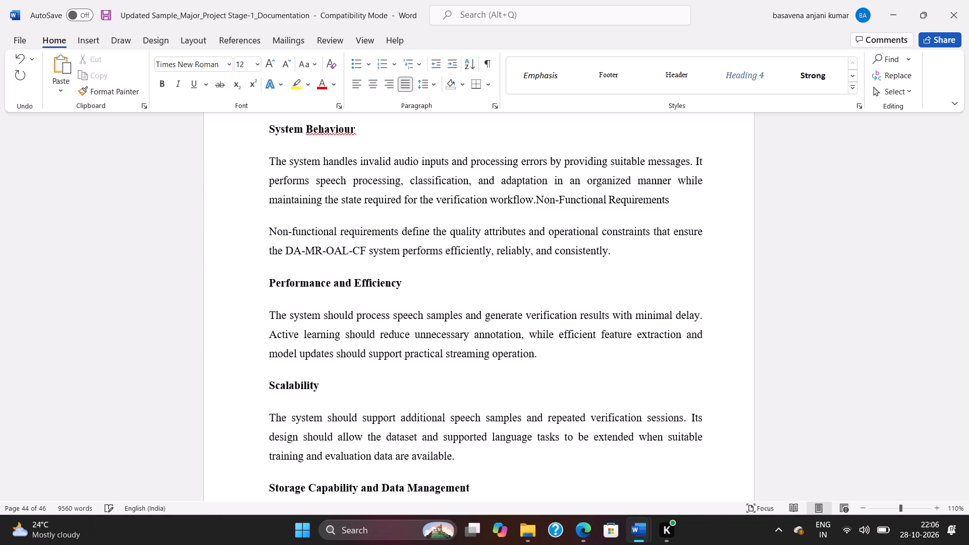
{"action": "key", "text": "ctrl+z"}
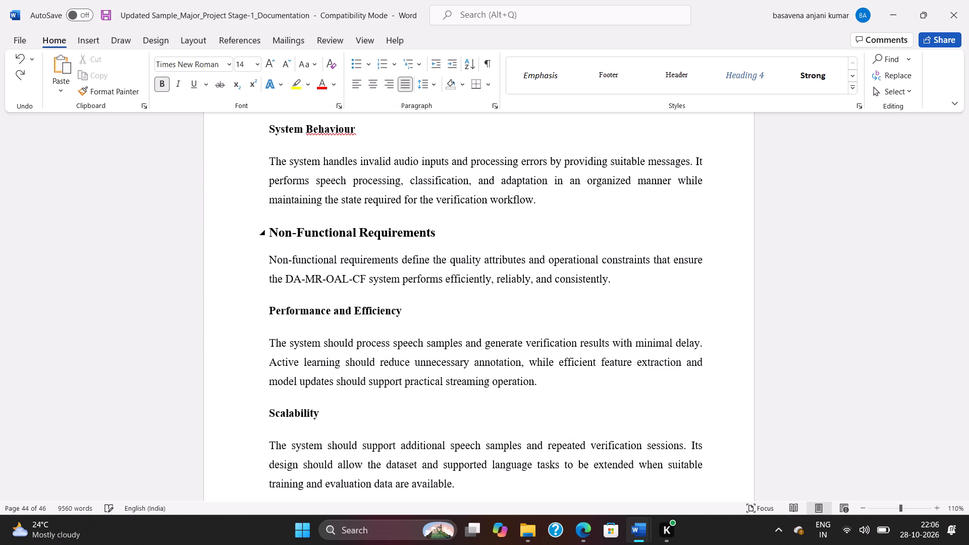
{"action": "type", "text": "8.2"}
{"action": "key", "text": "space"}
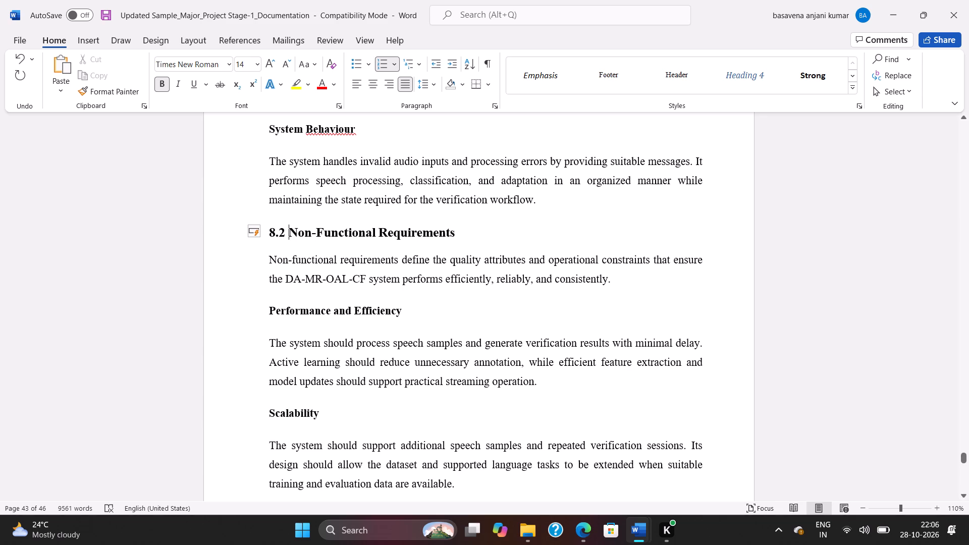
{"action": "scroll", "coordinate": [395, 293], "scroll_direction": "down", "scroll_amount": 7}
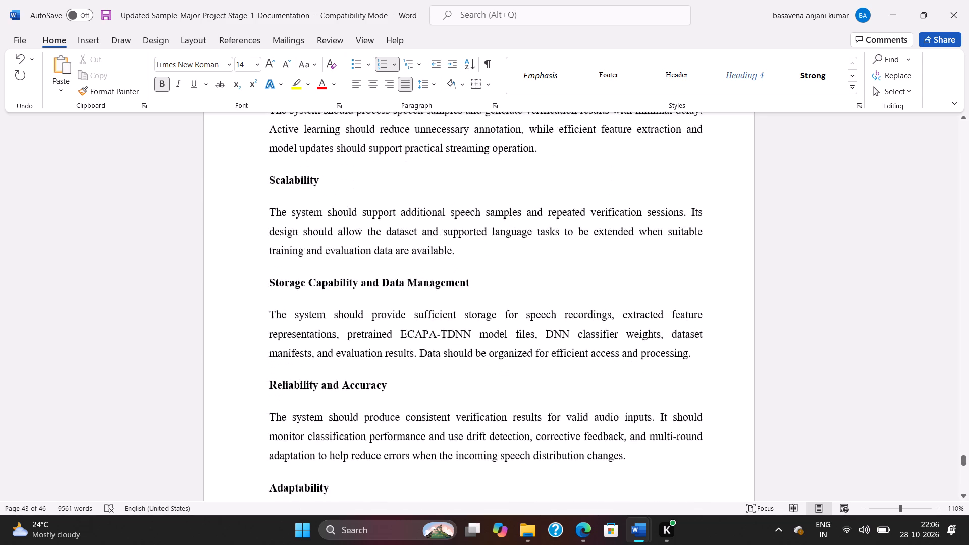
{"action": "scroll", "coordinate": [369, 306], "scroll_direction": "down", "scroll_amount": 20}
{"action": "scroll", "coordinate": [369, 306], "scroll_direction": "down", "scroll_amount": 3}
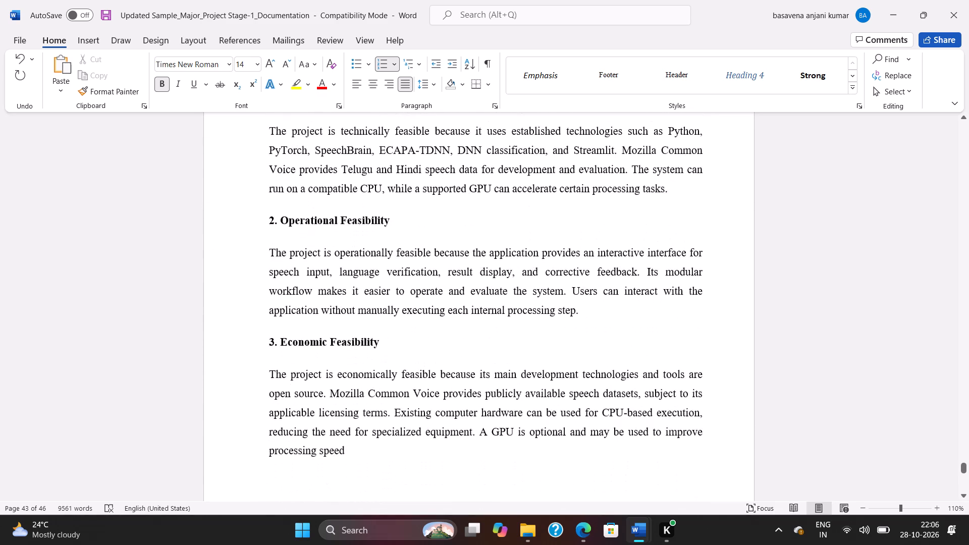
{"action": "scroll", "coordinate": [369, 304], "scroll_direction": "down", "scroll_amount": 5}
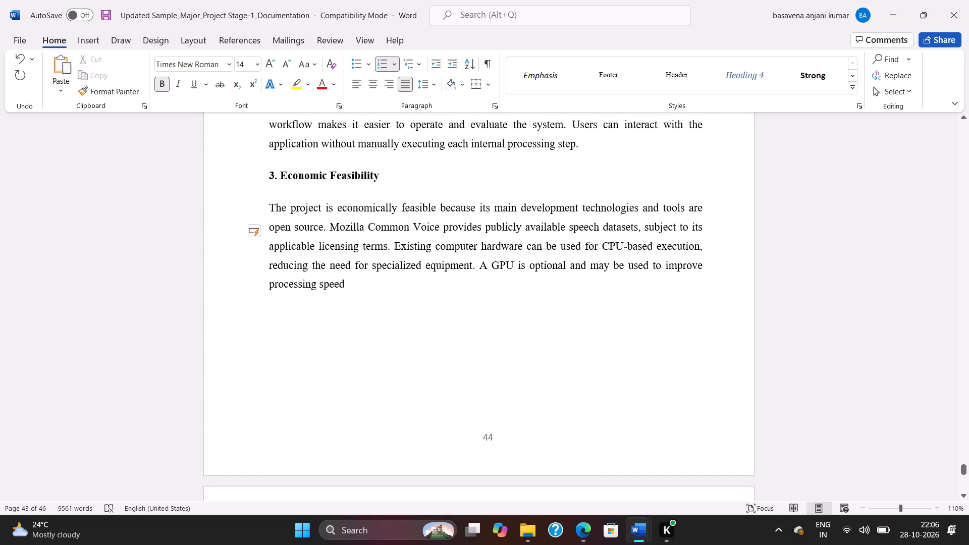
{"action": "scroll", "coordinate": [369, 300], "scroll_direction": "down", "scroll_amount": 9}
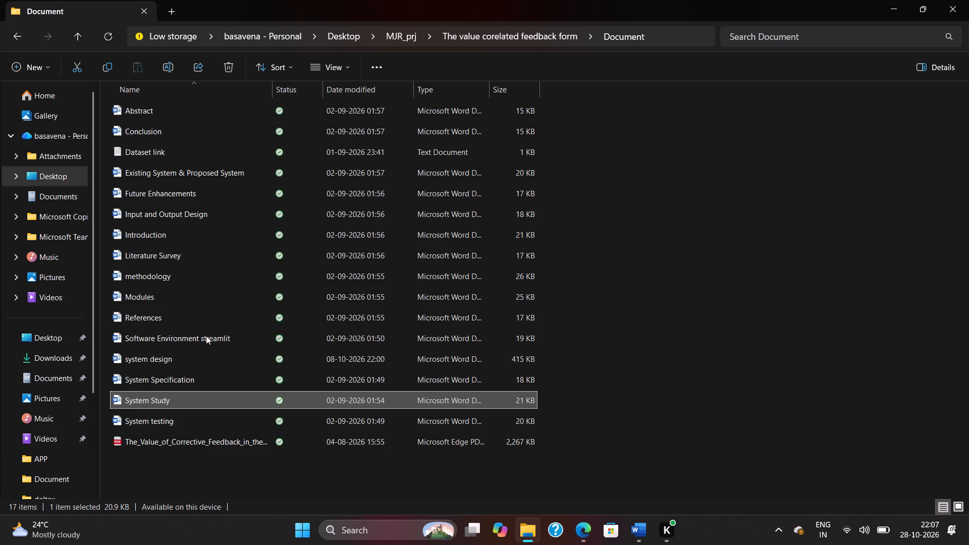
{"action": "double_click", "coordinate": [175, 317]}
Copy all reference entries [1] to [35], including their subheadings, from the References document.
{"action": "scroll", "coordinate": [257, 292], "scroll_direction": "down", "scroll_amount": 1}
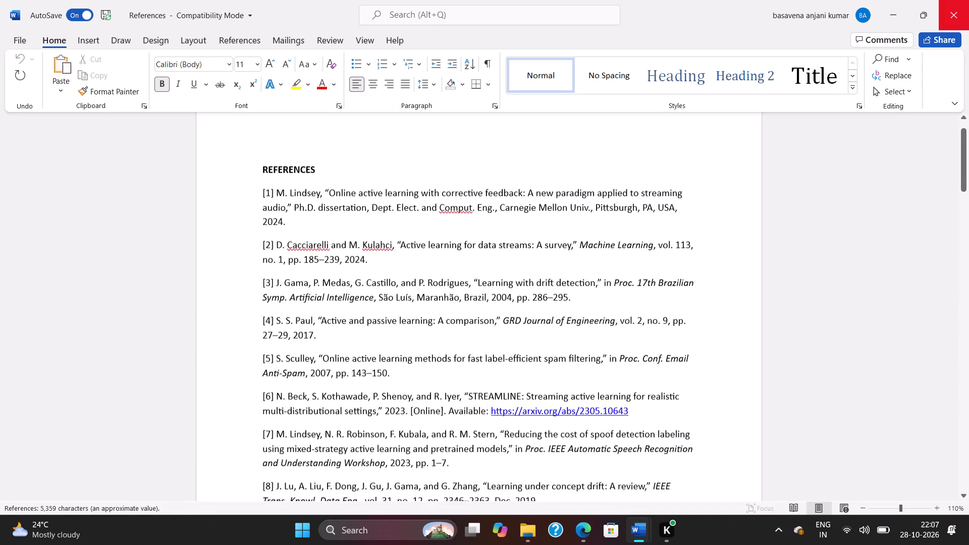
{"action": "left_click_drag", "start_coordinate": [263, 184], "coordinate": [273, 199]}
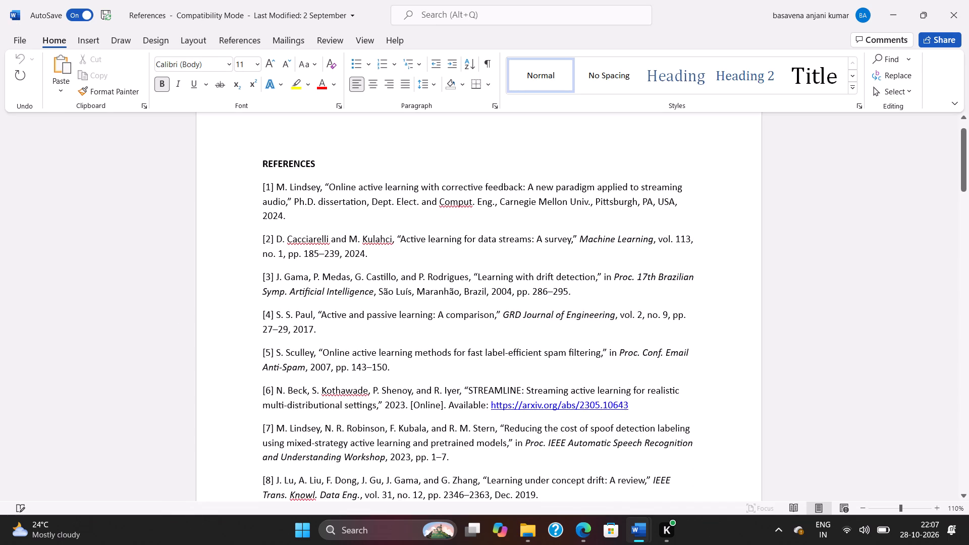
{"action": "left_click_drag", "start_coordinate": [273, 199], "coordinate": [301, 249]}
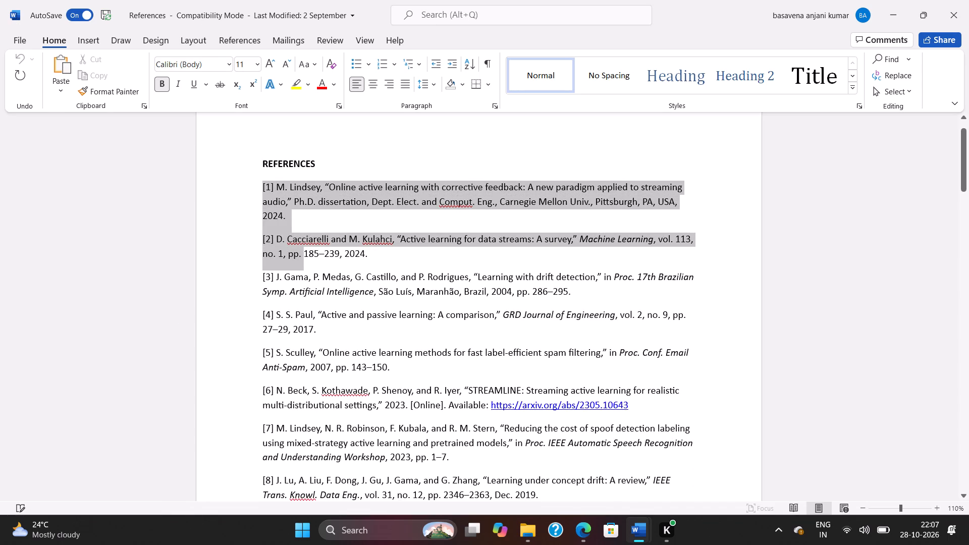
{"action": "left_click_drag", "start_coordinate": [301, 249], "coordinate": [302, 251]}
{"action": "scroll", "coordinate": [301, 249], "scroll_direction": "down", "scroll_amount": 14}
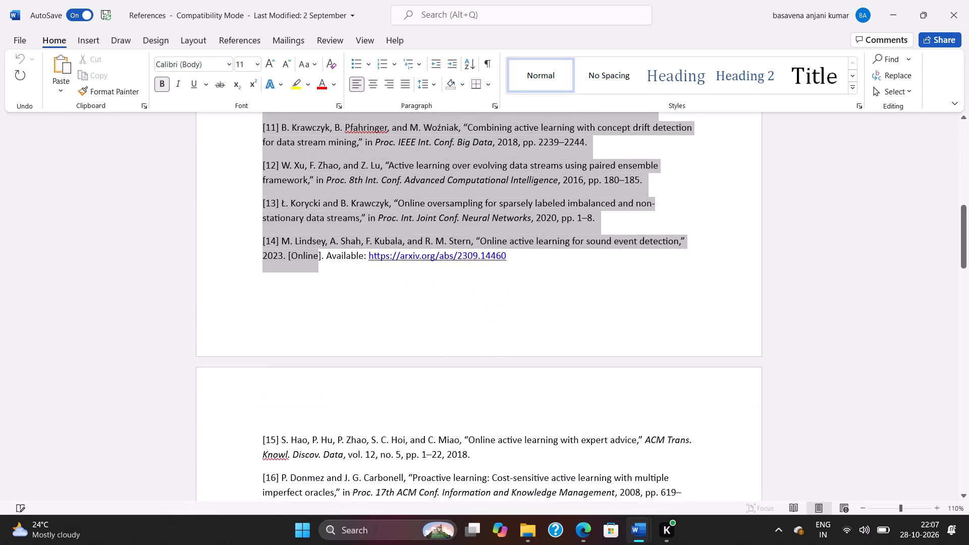
{"action": "left_click_drag", "start_coordinate": [302, 251], "coordinate": [312, 255]}
{"action": "scroll", "coordinate": [312, 255], "scroll_direction": "down", "scroll_amount": 20}
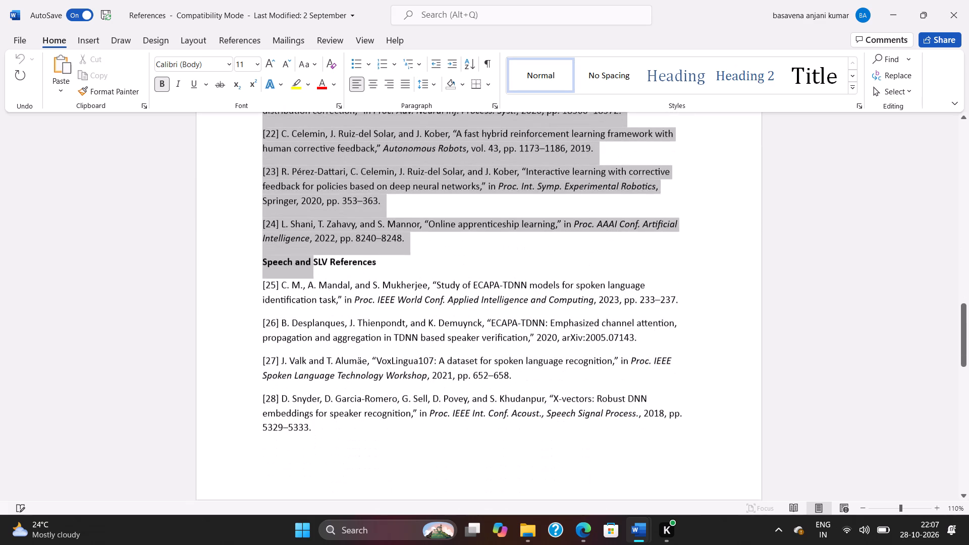
{"action": "scroll", "coordinate": [312, 255], "scroll_direction": "down", "scroll_amount": 2}
{"action": "left_click_drag", "start_coordinate": [312, 255], "coordinate": [312, 255]}
{"action": "scroll", "coordinate": [312, 255], "scroll_direction": "down", "scroll_amount": 14}
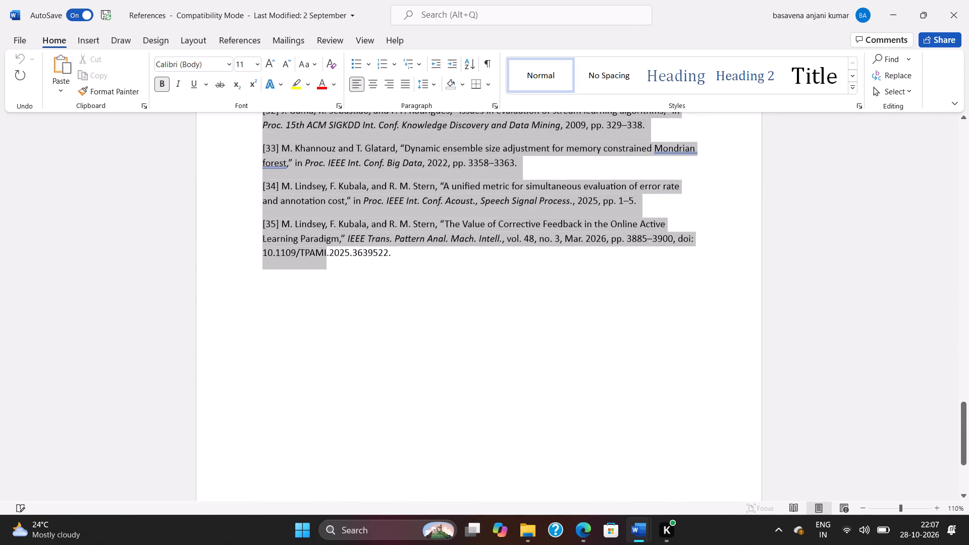
{"action": "left_click_drag", "start_coordinate": [312, 255], "coordinate": [468, 245]}
{"action": "scroll", "coordinate": [312, 255], "scroll_direction": "down", "scroll_amount": 2}
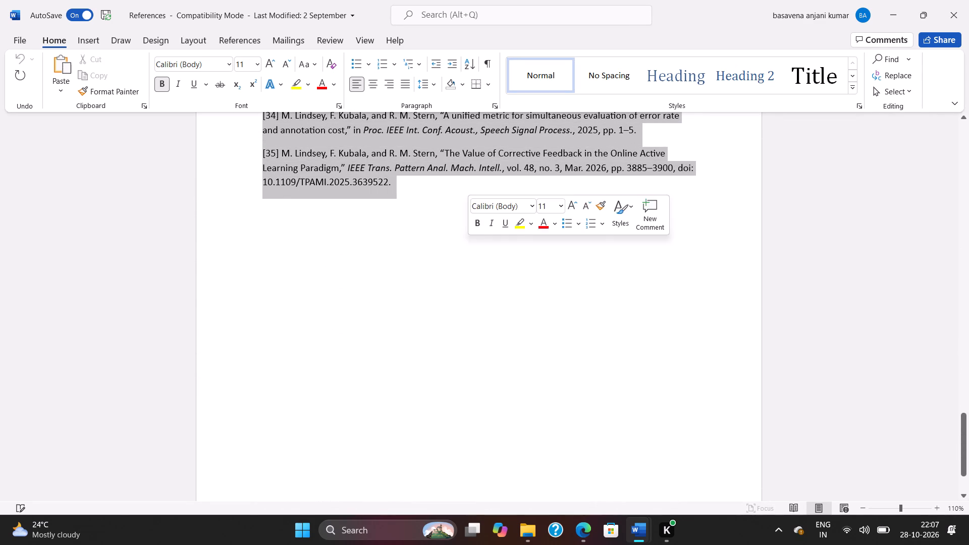
{"action": "key", "text": "ctrl+c"}
{"action": "scroll", "coordinate": [453, 235], "scroll_direction": "down", "scroll_amount": 12}
{"action": "left_click", "coordinate": [453, 235]}
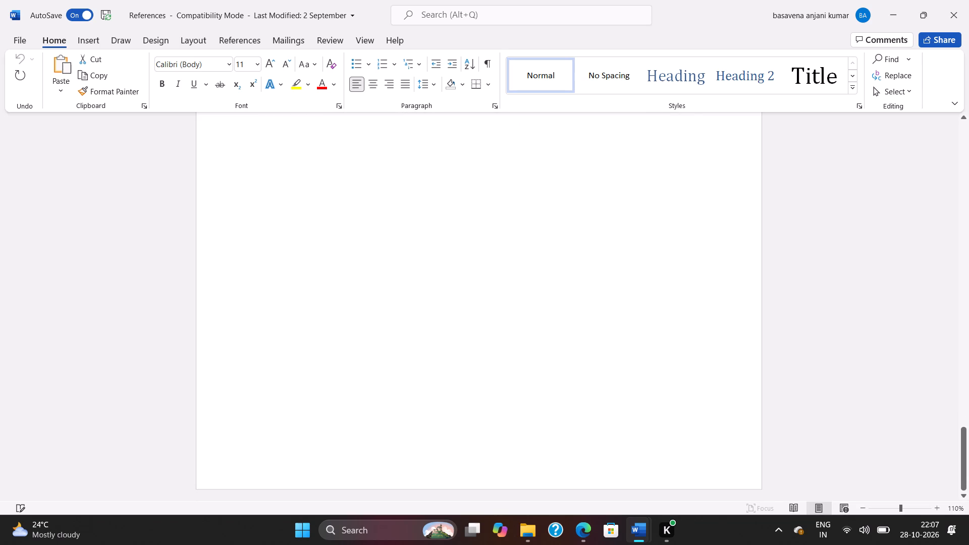
Replace the sample entries [1] to [22] under REFERENCES in the project documentation with the copied reference list.
{"action": "key", "text": "alt+Tab"}
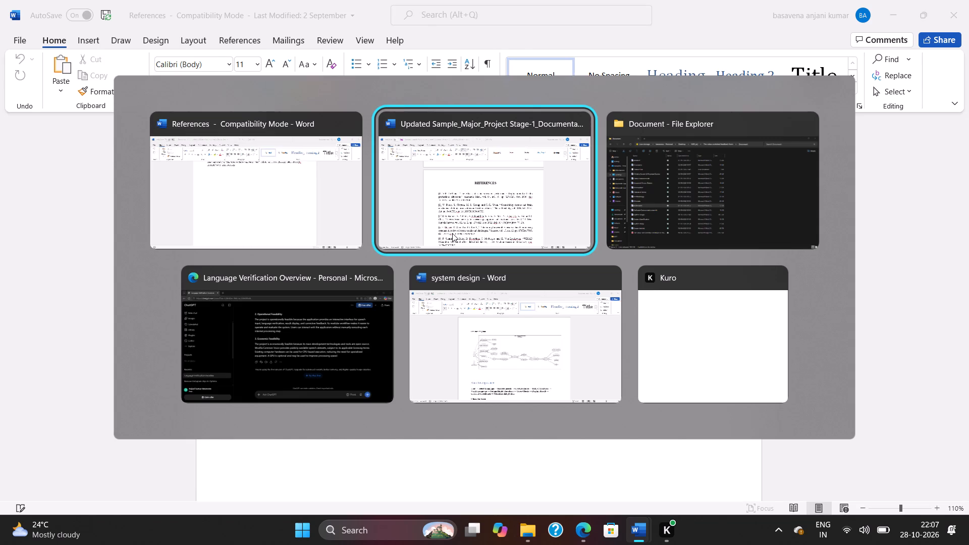
{"action": "left_click_drag", "start_coordinate": [271, 266], "coordinate": [353, 347]}
{"action": "scroll", "coordinate": [352, 346], "scroll_direction": "down", "scroll_amount": 14}
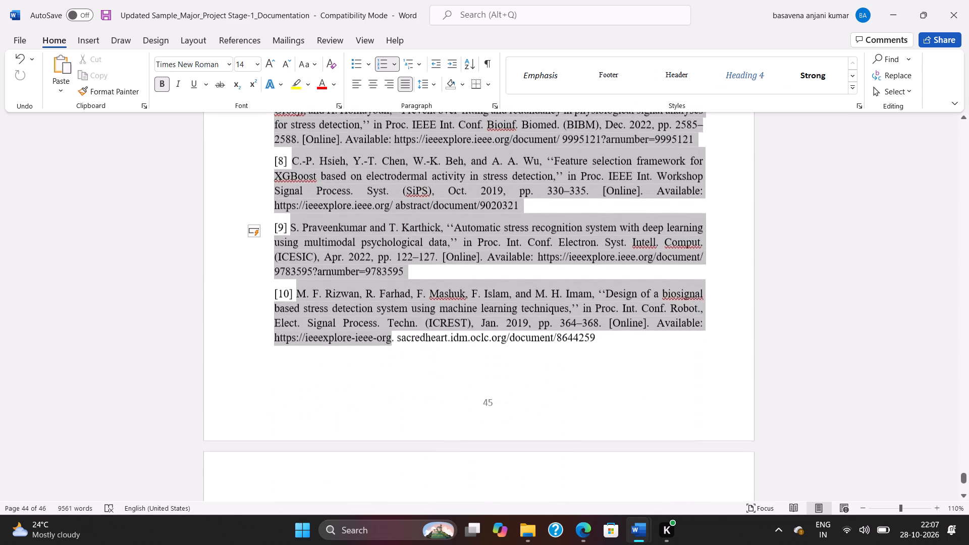
{"action": "scroll", "coordinate": [353, 347], "scroll_direction": "down", "scroll_amount": 4}
{"action": "left_click_drag", "start_coordinate": [353, 347], "coordinate": [353, 343]}
{"action": "scroll", "coordinate": [353, 346], "scroll_direction": "down", "scroll_amount": 18}
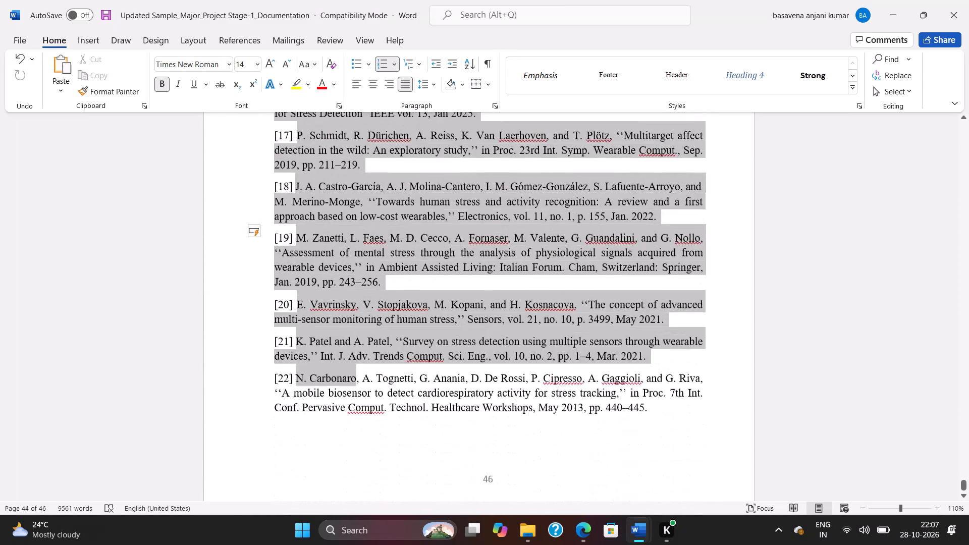
{"action": "scroll", "coordinate": [353, 343], "scroll_direction": "down", "scroll_amount": 8}
{"action": "left_click_drag", "start_coordinate": [353, 343], "coordinate": [705, 382]}
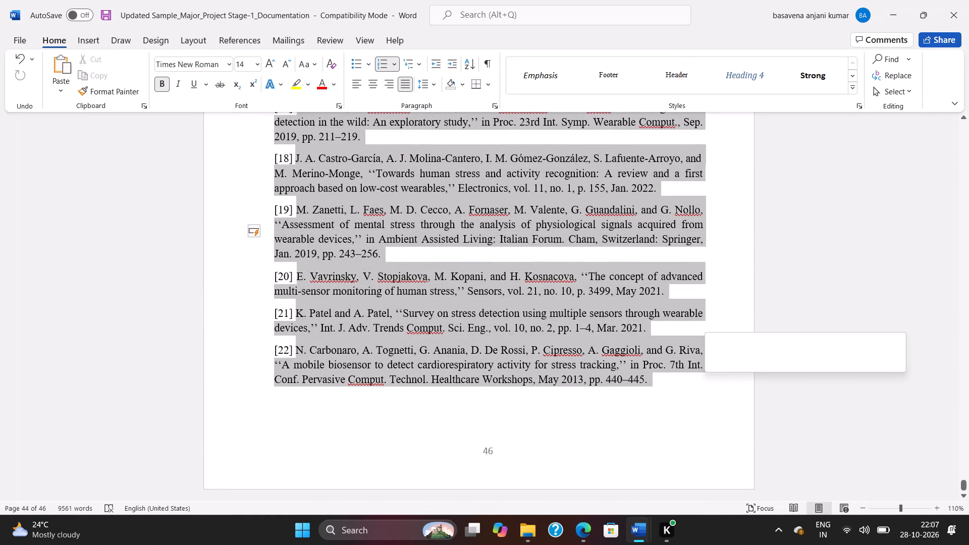
{"action": "key", "text": "ctrl+v"}
Set the paragraph format of all pasted reference entries [1] to [35] to a 1 cm right indent and 1.5 line spacing.
{"action": "scroll", "coordinate": [505, 318], "scroll_direction": "up", "scroll_amount": 4}
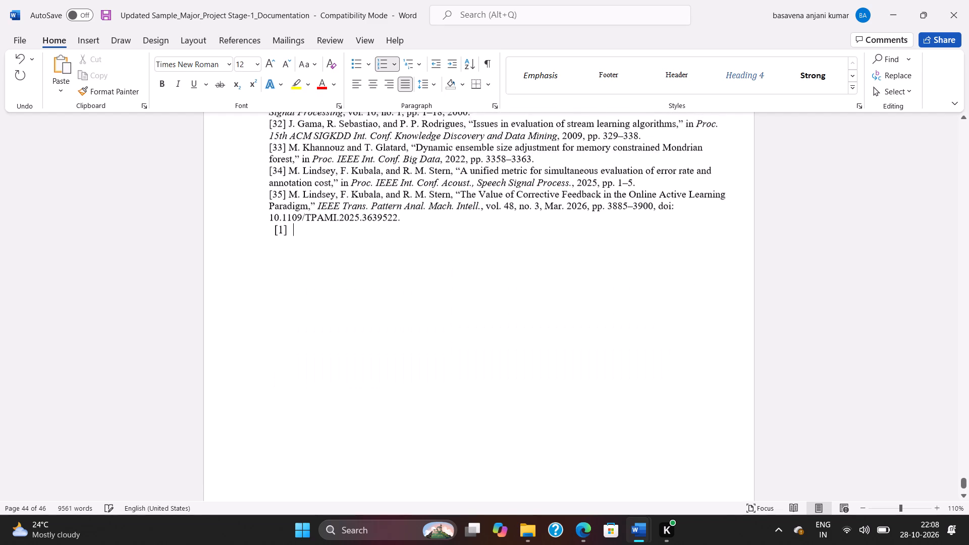
{"action": "scroll", "coordinate": [507, 317], "scroll_direction": "up", "scroll_amount": 2}
{"action": "left_click_drag", "start_coordinate": [313, 340], "coordinate": [266, 163]}
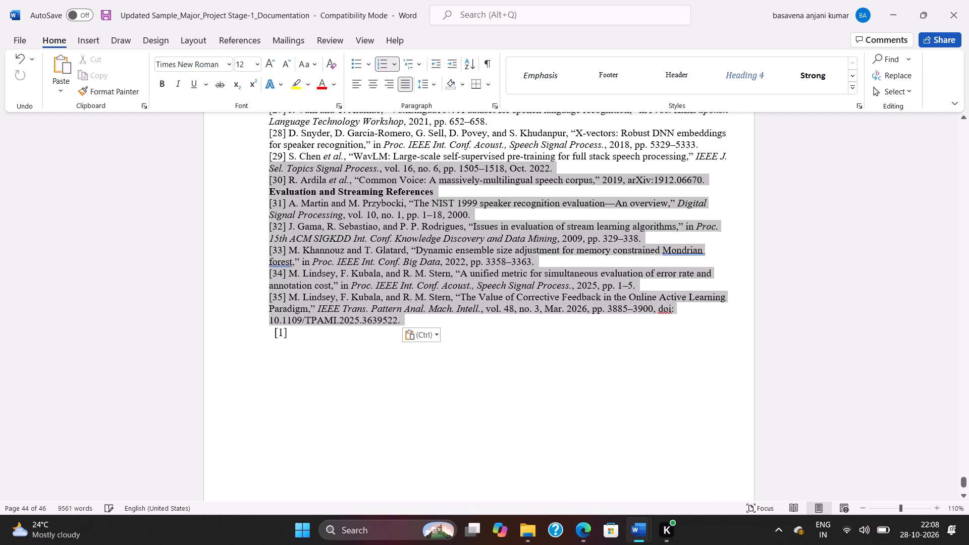
{"action": "left_click_drag", "start_coordinate": [266, 163], "coordinate": [266, 162]}
{"action": "scroll", "coordinate": [266, 163], "scroll_direction": "up", "scroll_amount": 20}
{"action": "scroll", "coordinate": [266, 163], "scroll_direction": "up", "scroll_amount": 1}
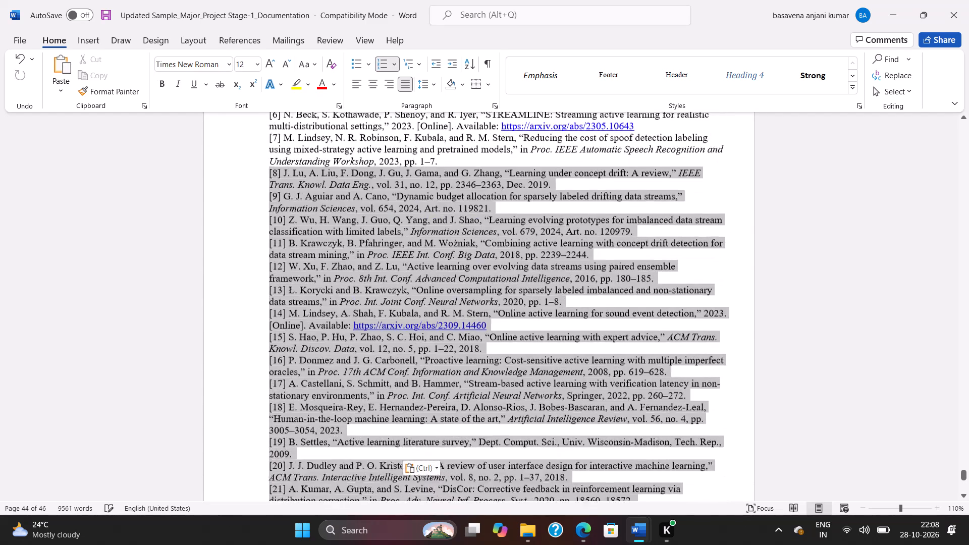
{"action": "left_click_drag", "start_coordinate": [266, 162], "coordinate": [273, 277]}
{"action": "scroll", "coordinate": [266, 162], "scroll_direction": "up", "scroll_amount": 7}
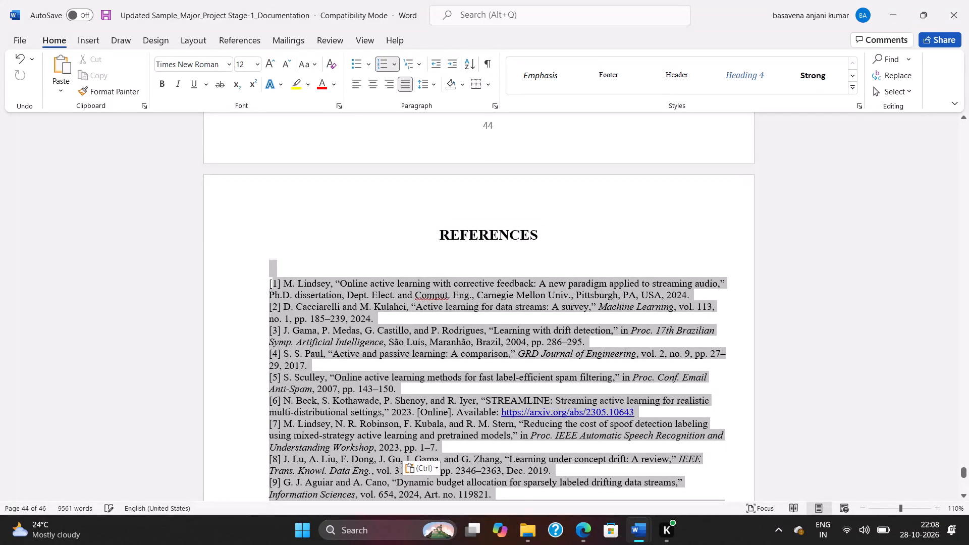
{"action": "left_click_drag", "start_coordinate": [273, 277], "coordinate": [268, 285]}
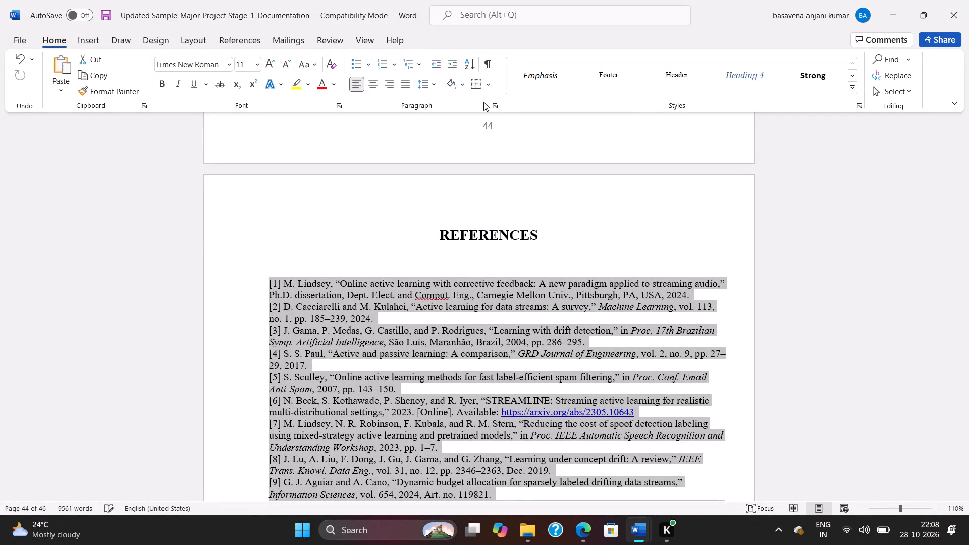
{"action": "left_click", "coordinate": [495, 102]}
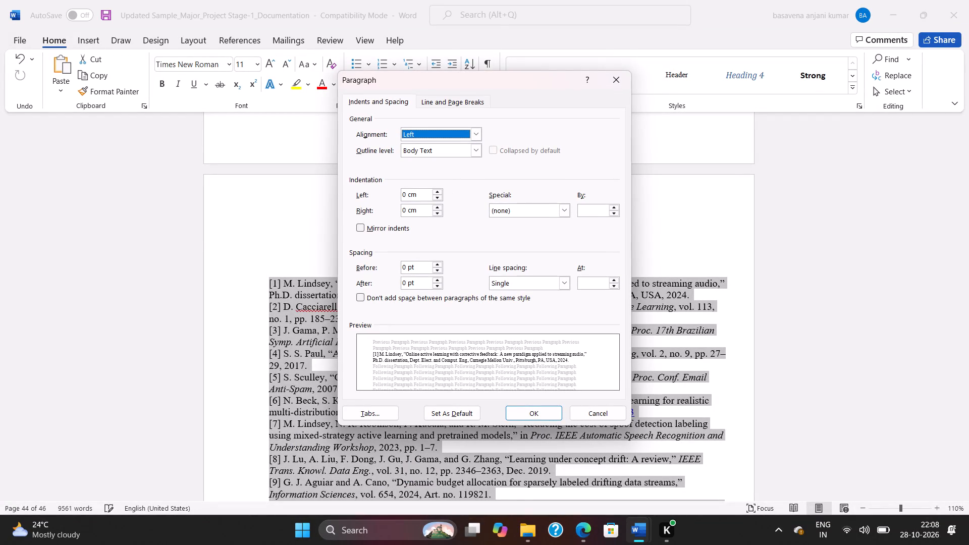
{"action": "left_click", "coordinate": [406, 212]}
{"action": "key", "text": "BackSpace"}
{"action": "key", "text": "1"}
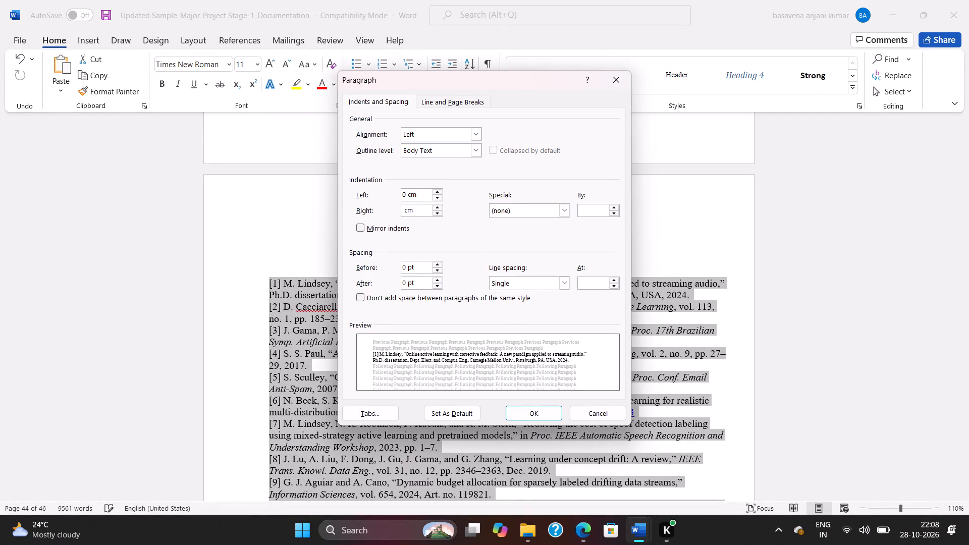
{"action": "left_click", "coordinate": [529, 284]}
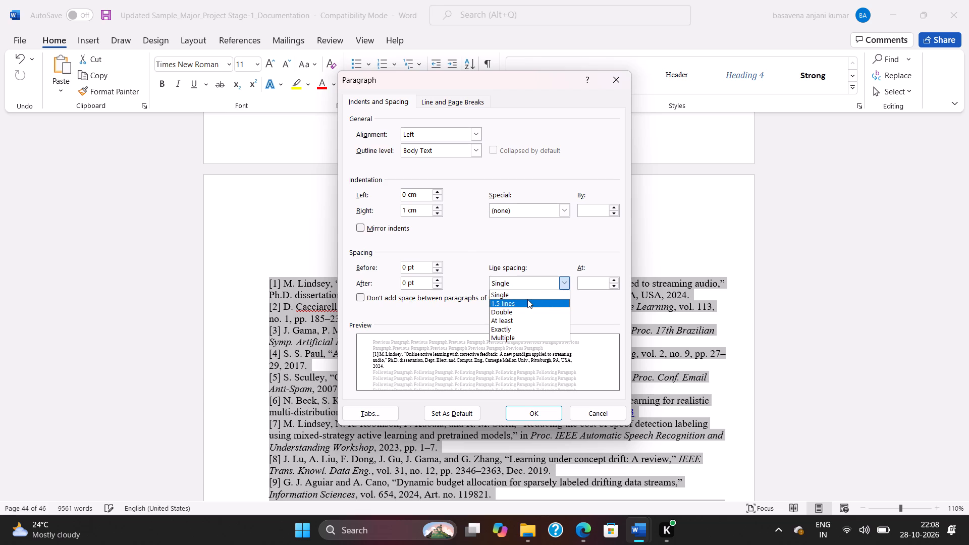
{"action": "left_click", "coordinate": [517, 299]}
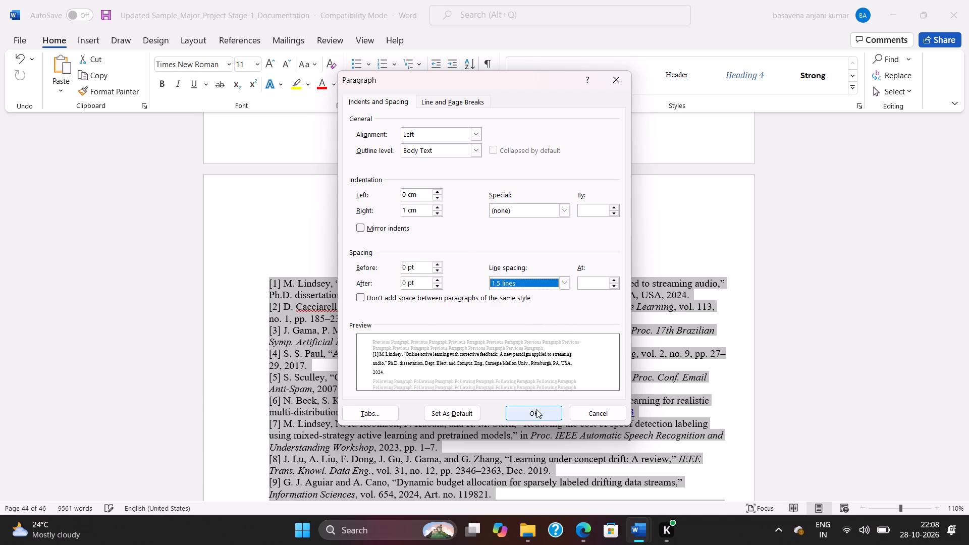
{"action": "left_click", "coordinate": [536, 409]}
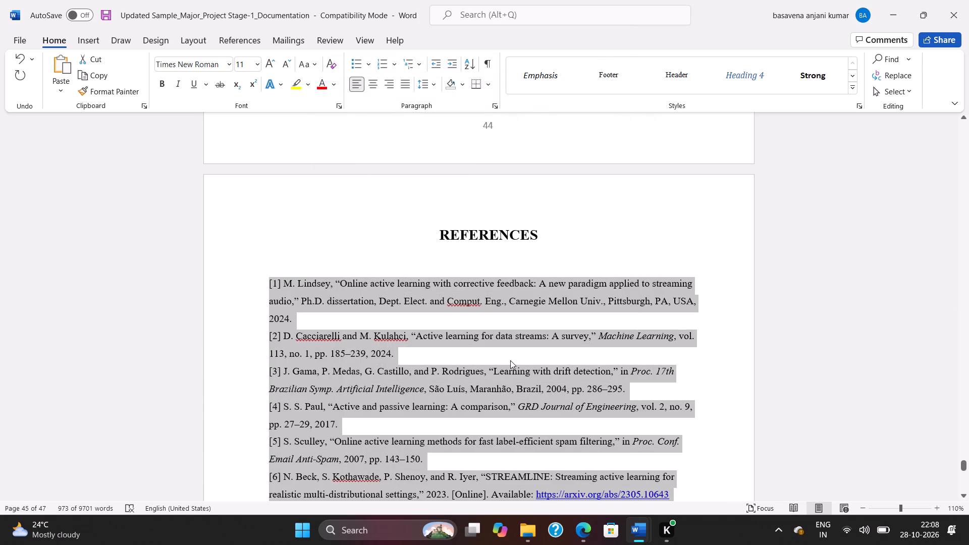
Justify the selected reference entries and set their font size to 12.
{"action": "key", "text": "ctrl+j"}
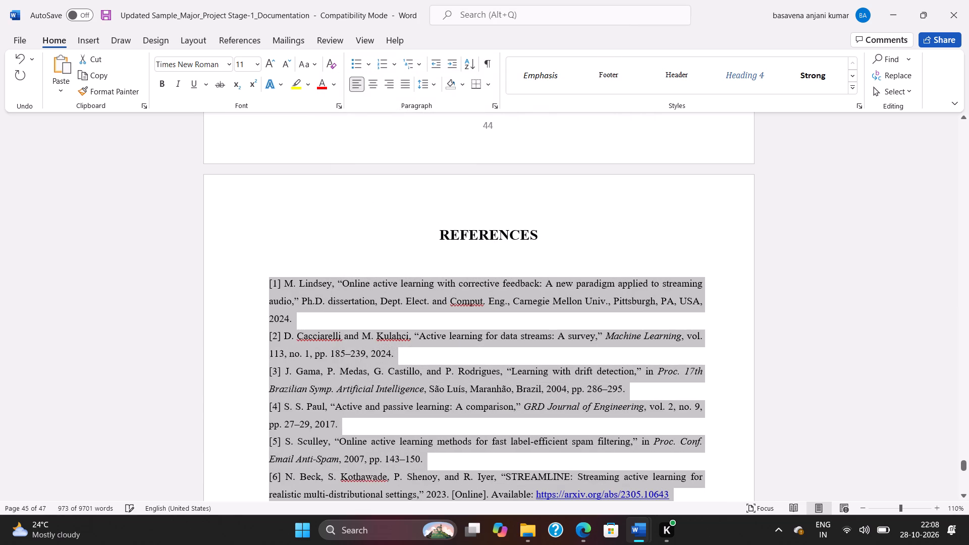
{"action": "left_click", "coordinate": [248, 65]}
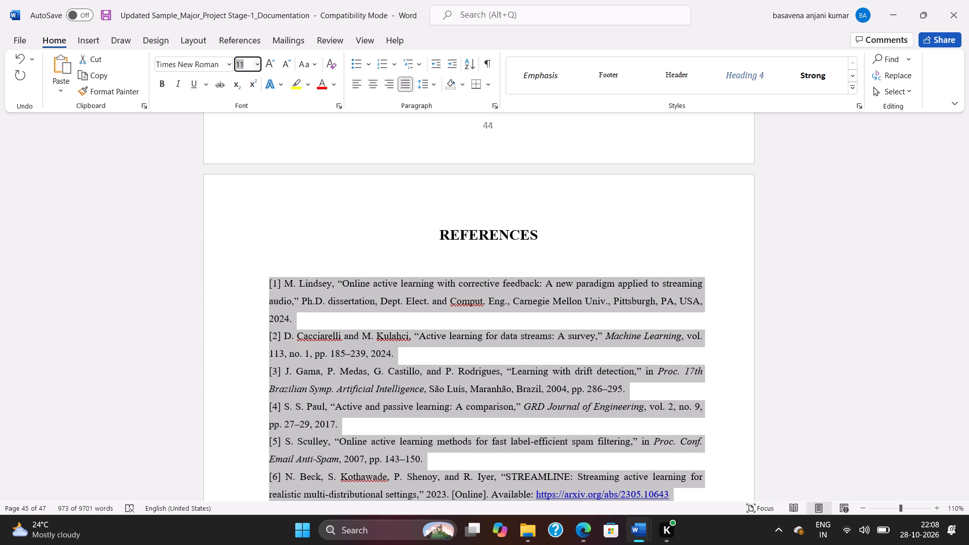
{"action": "key", "text": "BackSpace"}
{"action": "type", "text": "12"}
{"action": "key", "text": "Return"}
{"action": "left_click", "coordinate": [470, 349]}
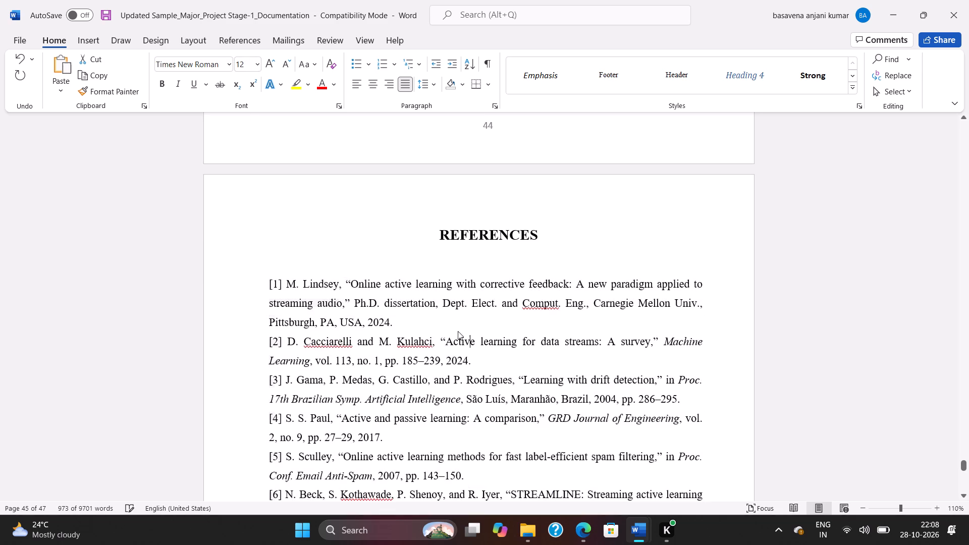
Review the formatted reference list from entry [1] through [35] and back, checking its layout across the pages.
{"action": "scroll", "coordinate": [444, 315], "scroll_direction": "down", "scroll_amount": 8}
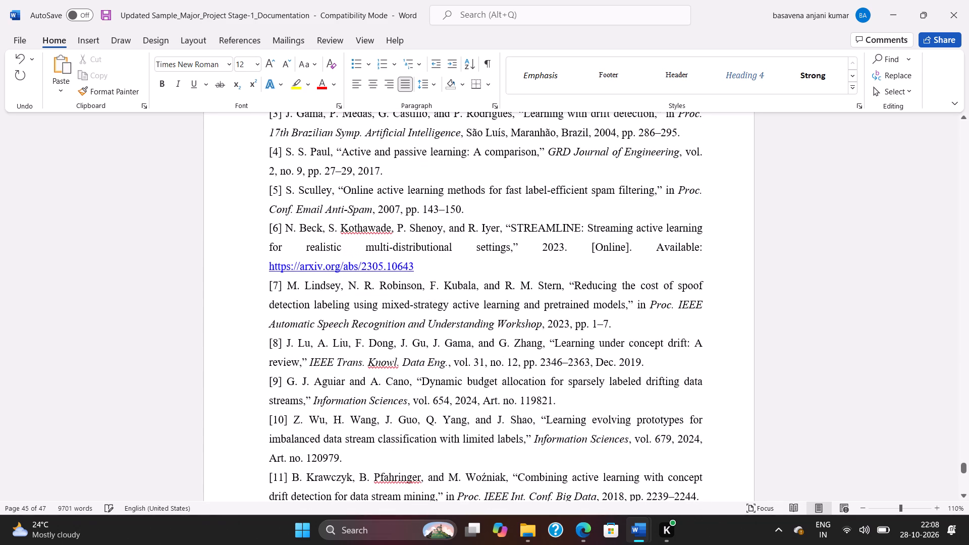
{"action": "scroll", "coordinate": [436, 300], "scroll_direction": "down", "scroll_amount": 17}
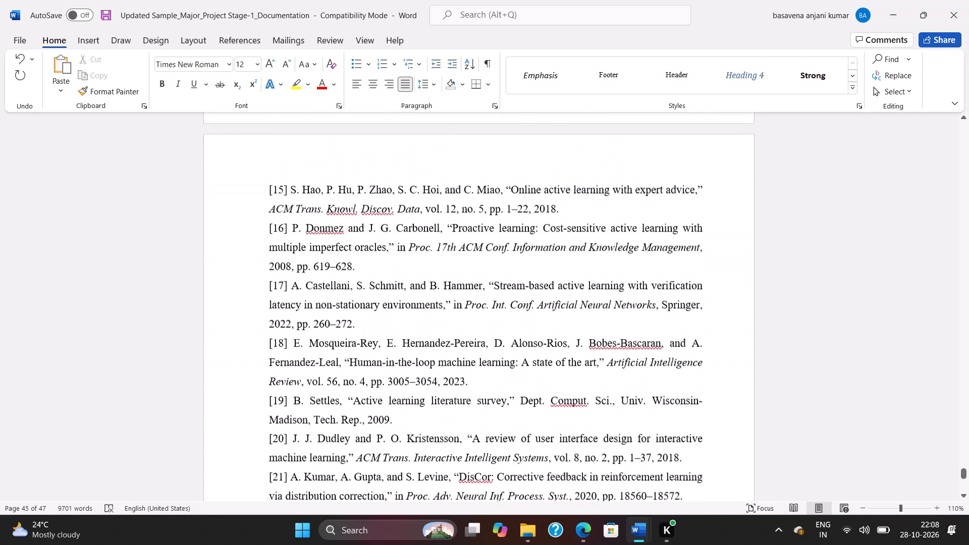
{"action": "scroll", "coordinate": [437, 299], "scroll_direction": "down", "scroll_amount": 17}
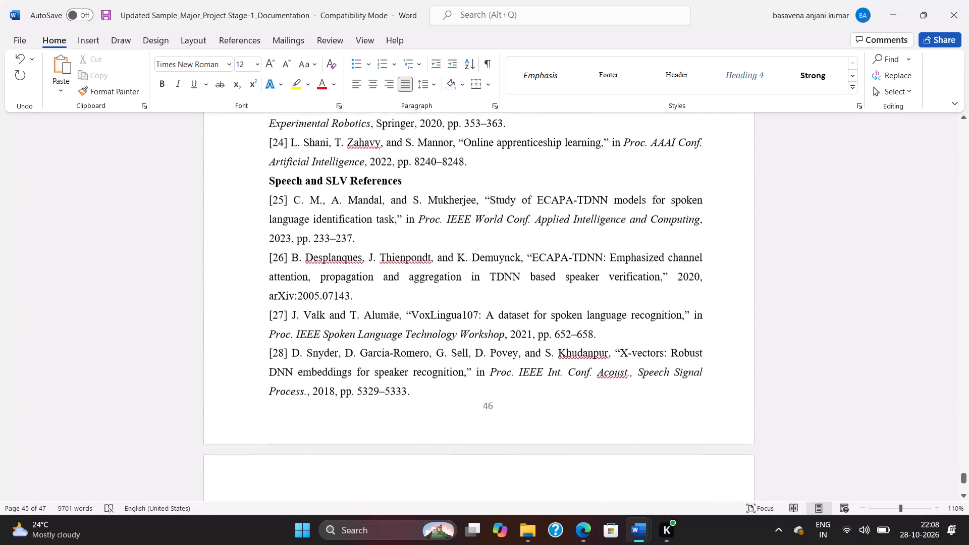
{"action": "scroll", "coordinate": [437, 299], "scroll_direction": "down", "scroll_amount": 19}
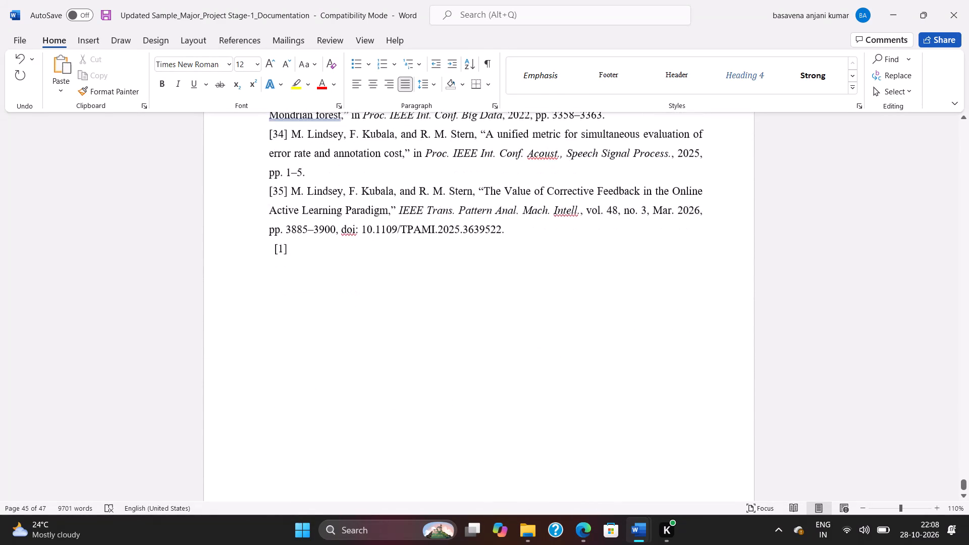
{"action": "scroll", "coordinate": [437, 299], "scroll_direction": "down", "scroll_amount": 8}
{"action": "scroll", "coordinate": [437, 299], "scroll_direction": "up", "scroll_amount": 8}
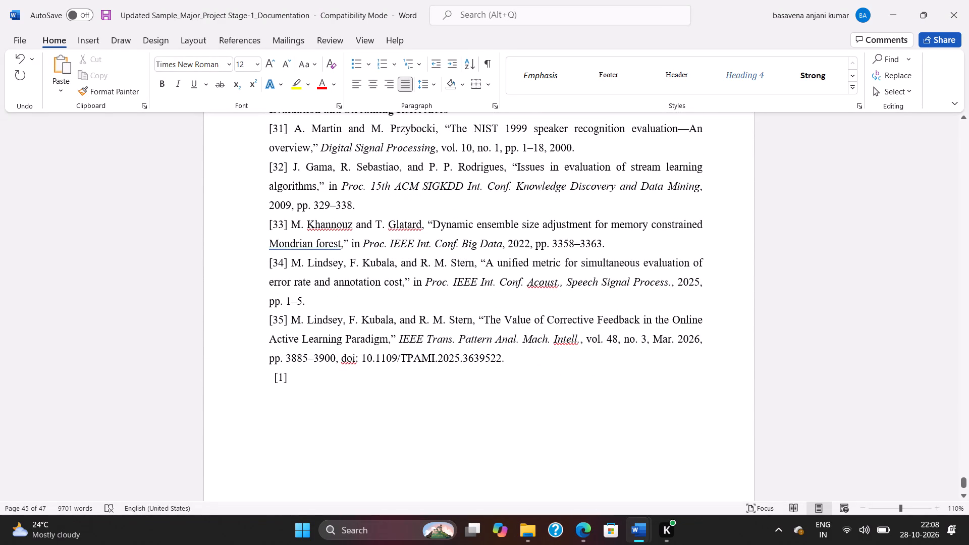
{"action": "scroll", "coordinate": [433, 298], "scroll_direction": "up", "scroll_amount": 7}
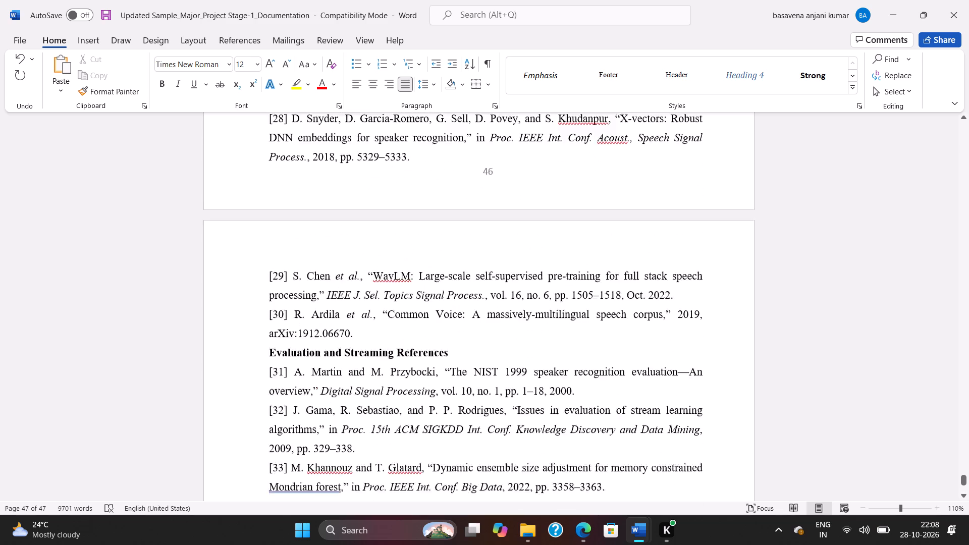
{"action": "scroll", "coordinate": [432, 292], "scroll_direction": "up", "scroll_amount": 7}
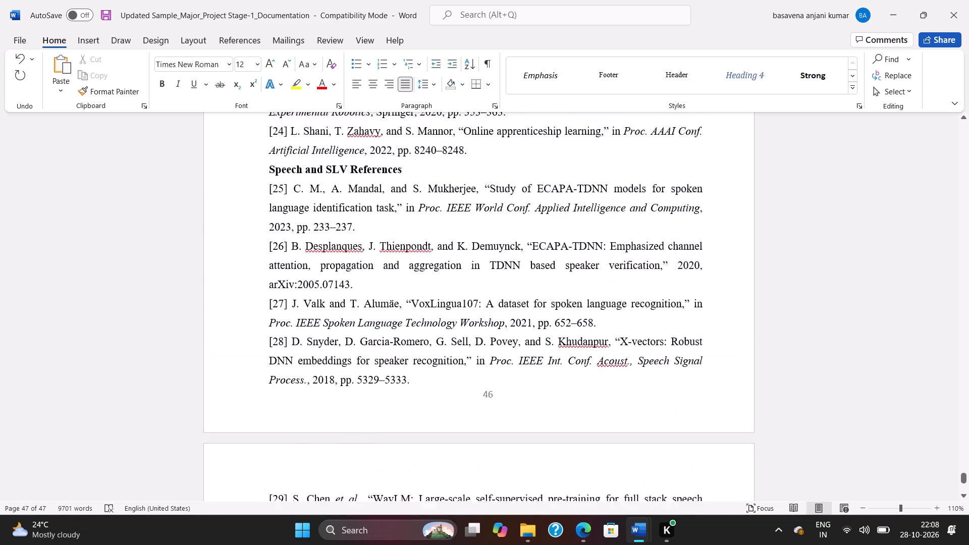
{"action": "scroll", "coordinate": [432, 291], "scroll_direction": "up", "scroll_amount": 13}
{"action": "scroll", "coordinate": [432, 286], "scroll_direction": "up", "scroll_amount": 8}
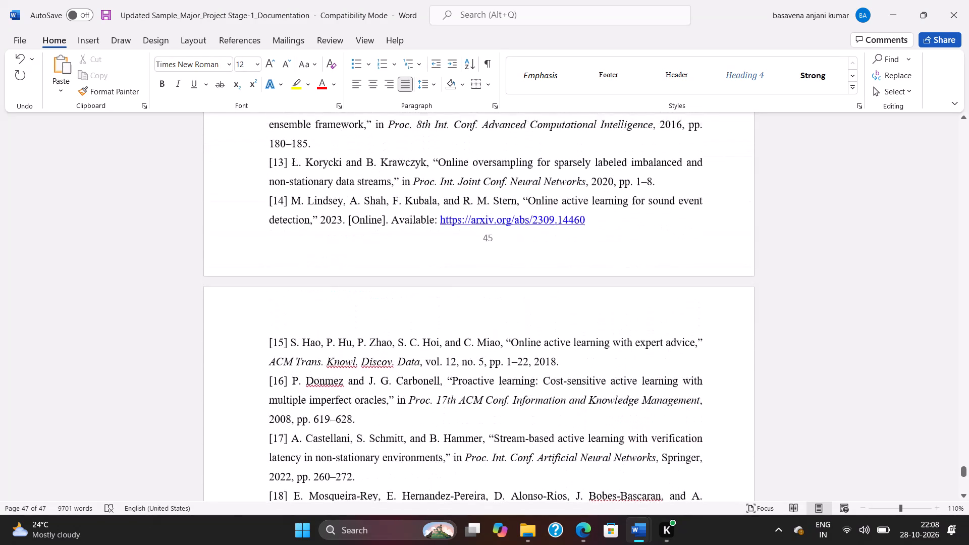
{"action": "scroll", "coordinate": [432, 286], "scroll_direction": "up", "scroll_amount": 11}
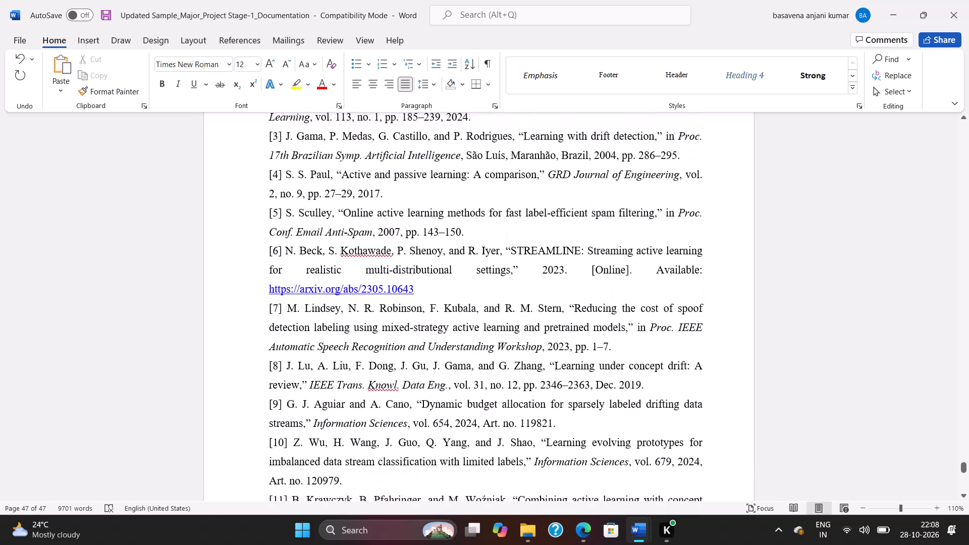
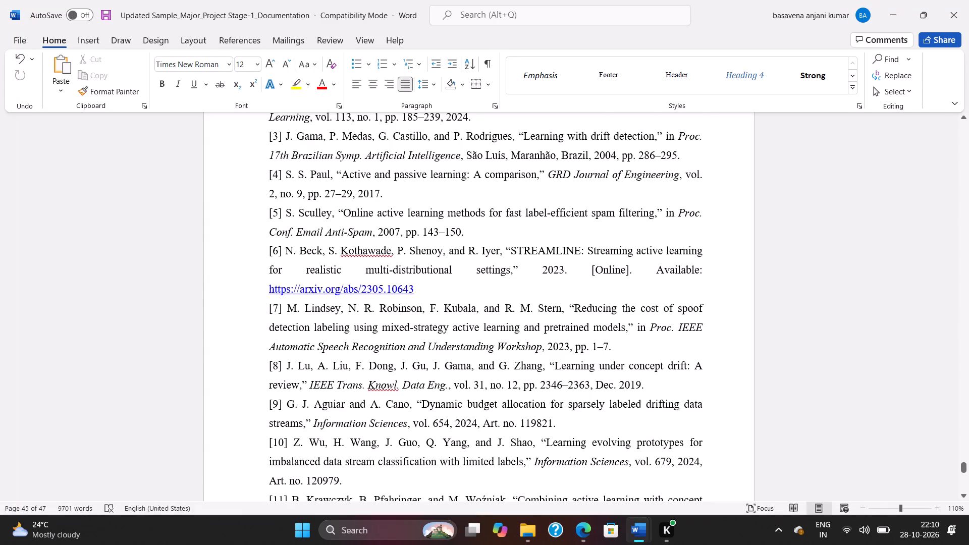
Check the rest of the reference list through entry [35] to the end of the document.
{"action": "scroll", "coordinate": [606, 315], "scroll_direction": "down", "scroll_amount": 20}
{"action": "scroll", "coordinate": [606, 315], "scroll_direction": "down", "scroll_amount": 7}
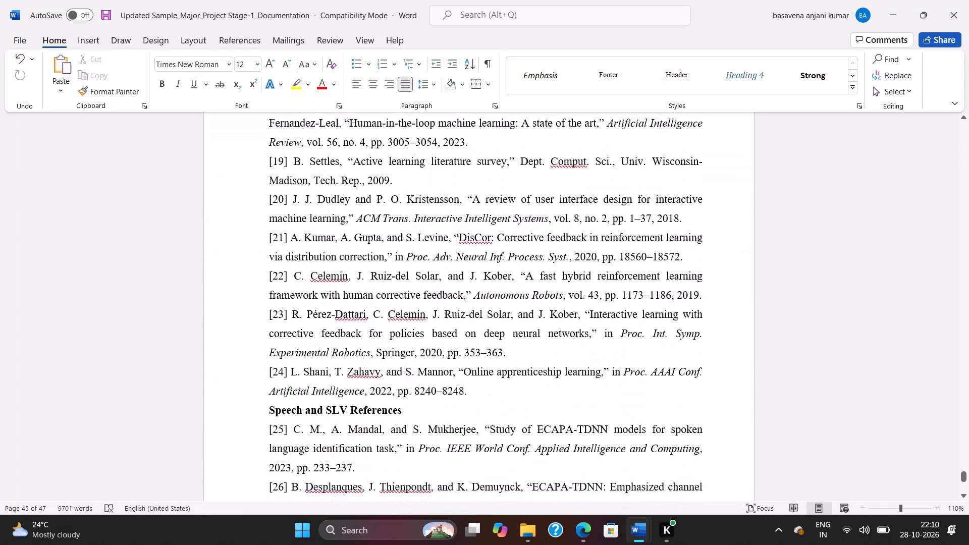
{"action": "scroll", "coordinate": [606, 317], "scroll_direction": "down", "scroll_amount": 20}
{"action": "scroll", "coordinate": [606, 317], "scroll_direction": "down", "scroll_amount": 11}
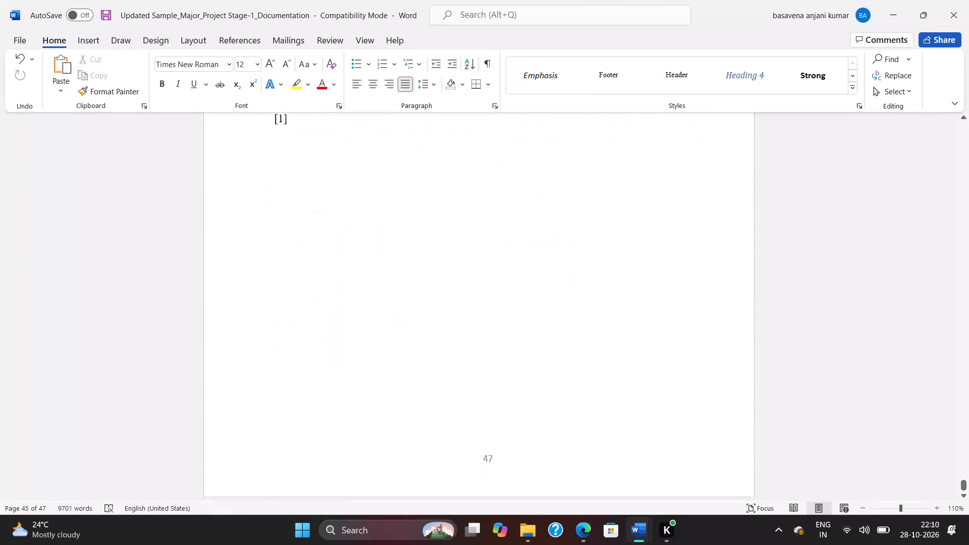
{"action": "scroll", "coordinate": [606, 317], "scroll_direction": "down", "scroll_amount": 9}
{"action": "scroll", "coordinate": [605, 317], "scroll_direction": "up", "scroll_amount": 2}
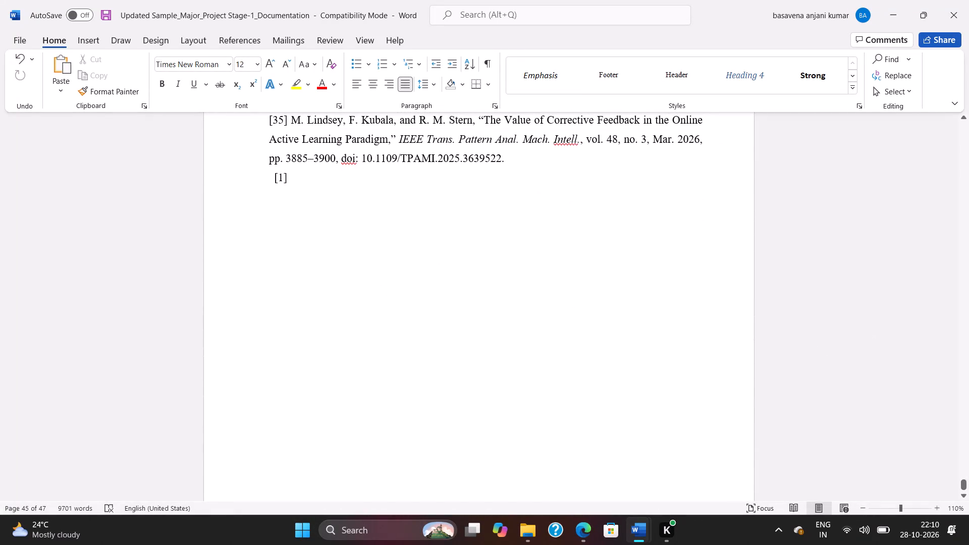
Go back to the start of the report and review the title page's project title, team, guide and college details.
{"action": "left_click_drag", "start_coordinate": [963, 483], "coordinate": [964, 483]}
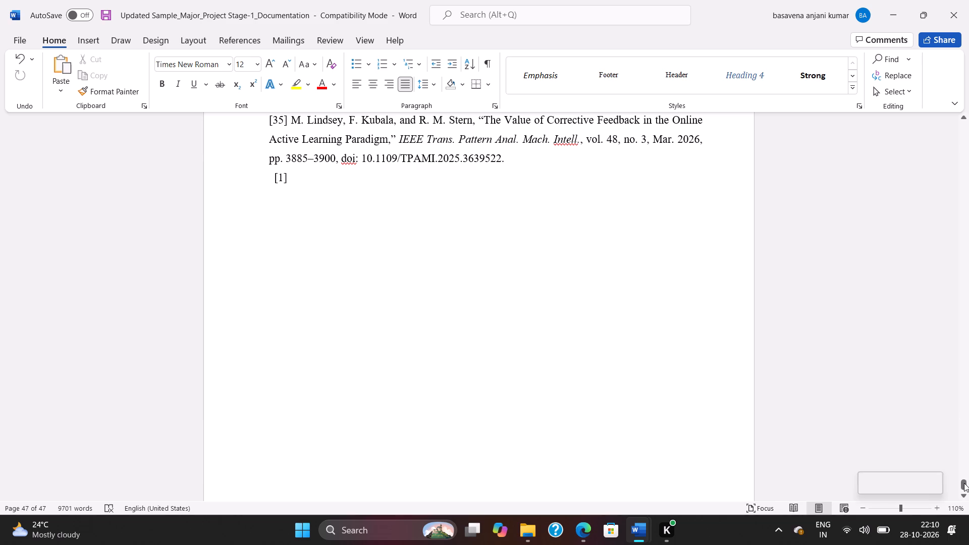
{"action": "left_click_drag", "start_coordinate": [964, 483], "coordinate": [968, 128]}
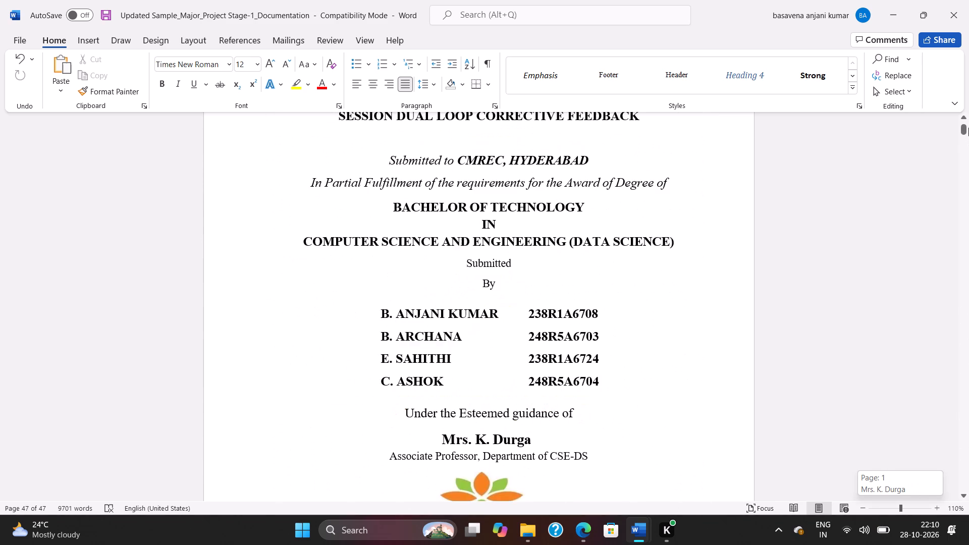
{"action": "left_click_drag", "start_coordinate": [968, 128], "coordinate": [966, 111]}
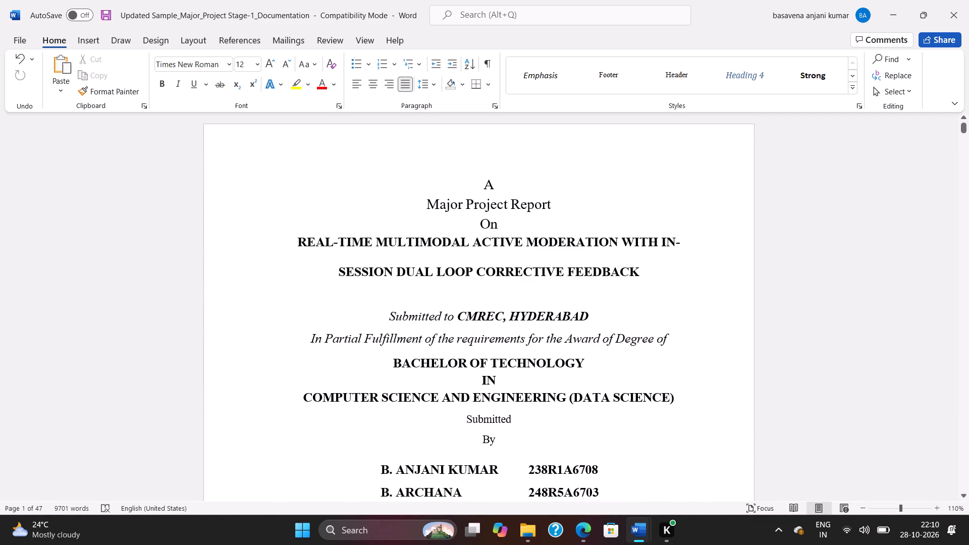
{"action": "scroll", "coordinate": [590, 255], "scroll_direction": "down", "scroll_amount": 10}
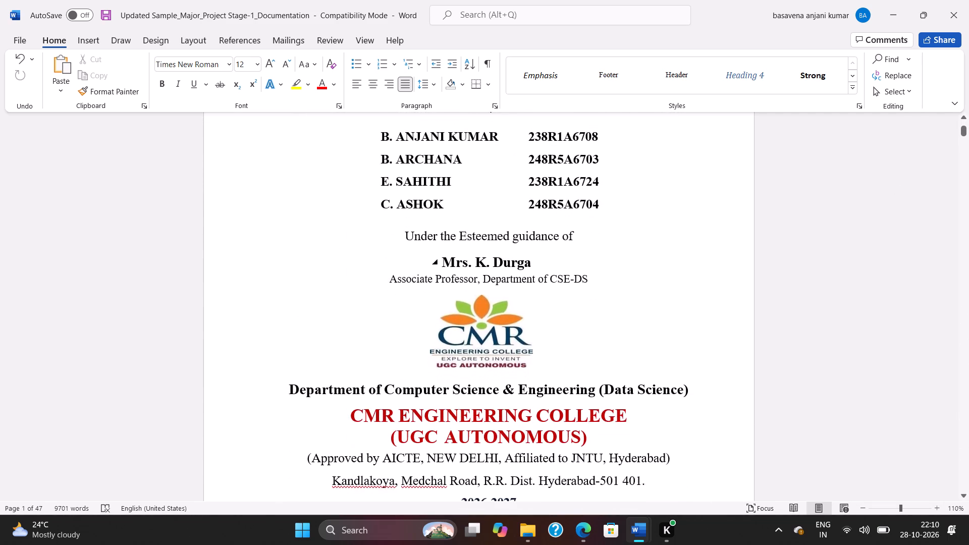
{"action": "scroll", "coordinate": [590, 255], "scroll_direction": "down", "scroll_amount": 9}
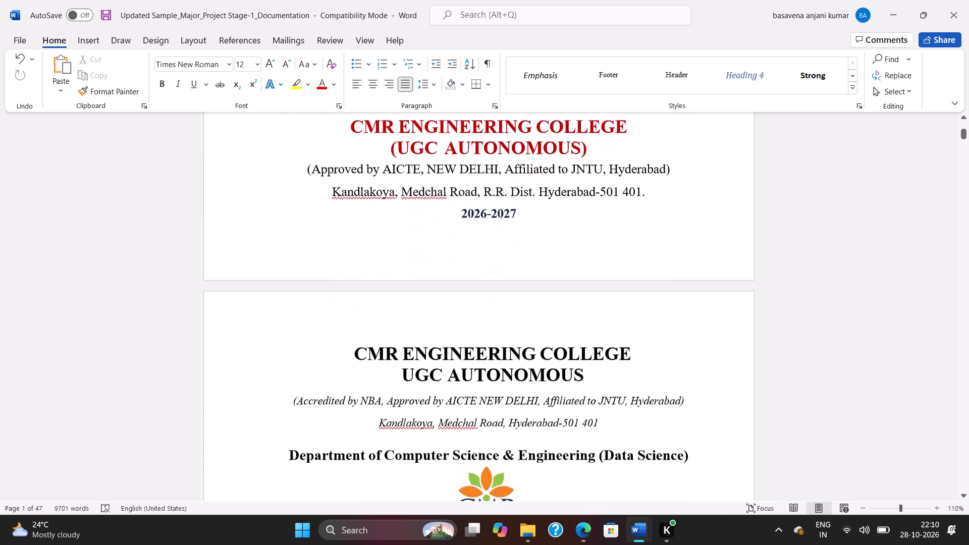
Review the certificate page, including the project title, student list, degree statement and signatory block.
{"action": "scroll", "coordinate": [589, 254], "scroll_direction": "down", "scroll_amount": 8}
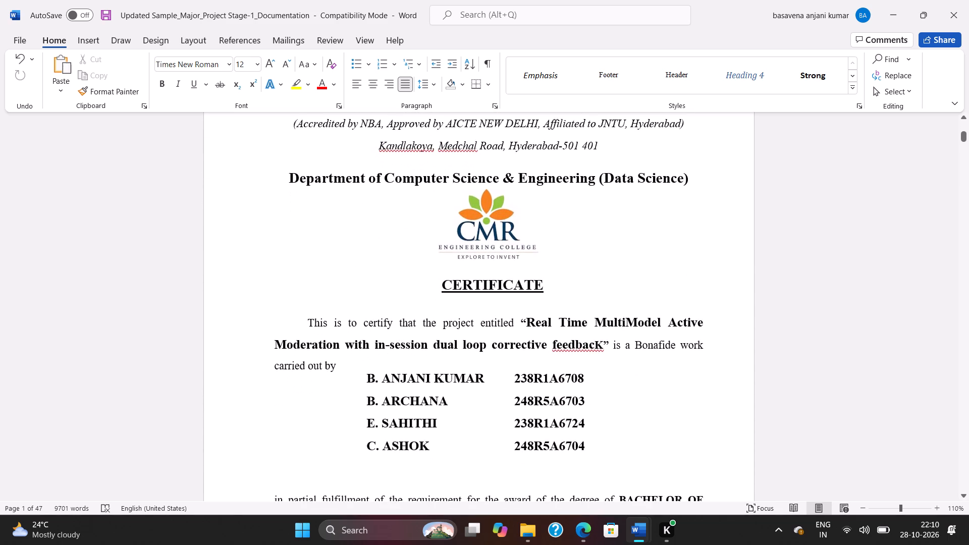
{"action": "scroll", "coordinate": [589, 254], "scroll_direction": "down", "scroll_amount": 7}
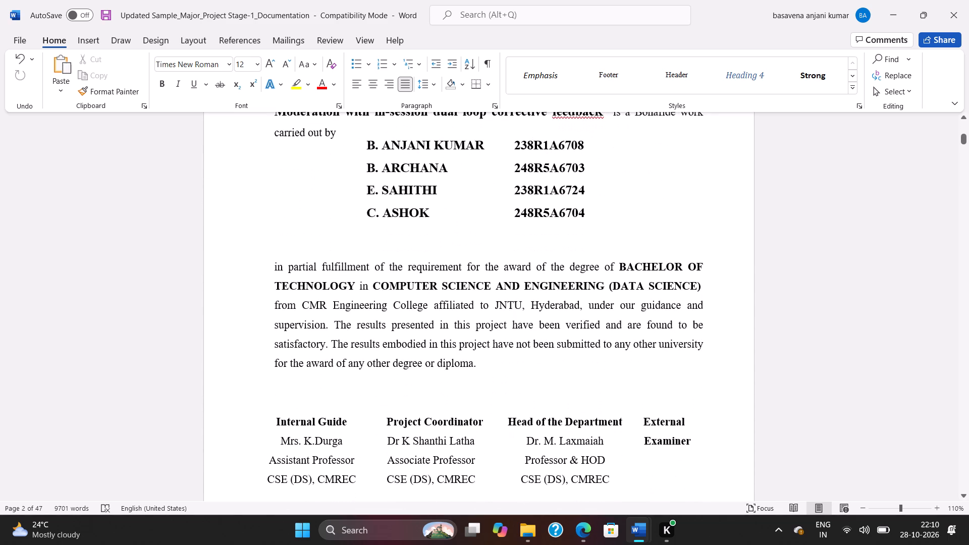
{"action": "scroll", "coordinate": [589, 252], "scroll_direction": "down", "scroll_amount": 3}
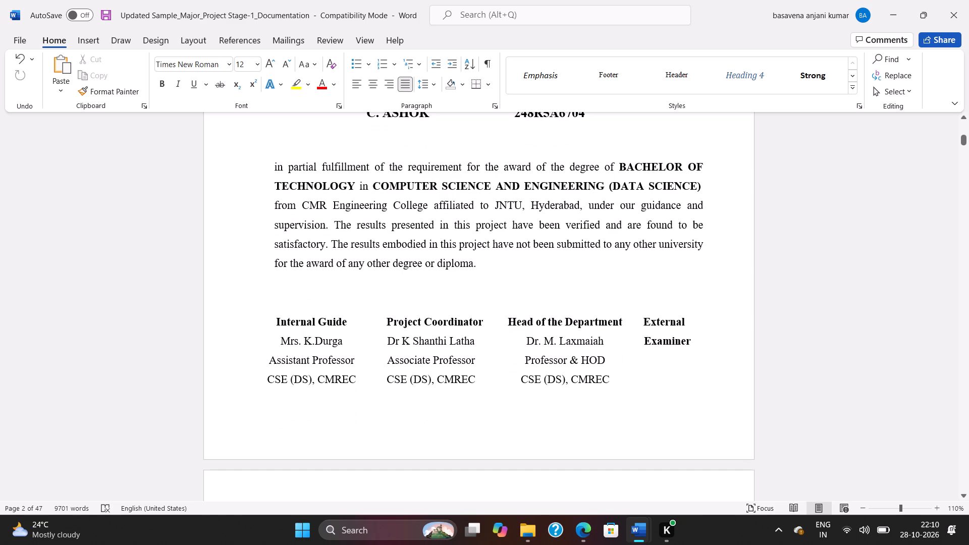
Review the Declaration and Acknowledgment pages, including their text and the student lists beneath.
{"action": "scroll", "coordinate": [589, 252], "scroll_direction": "down", "scroll_amount": 8}
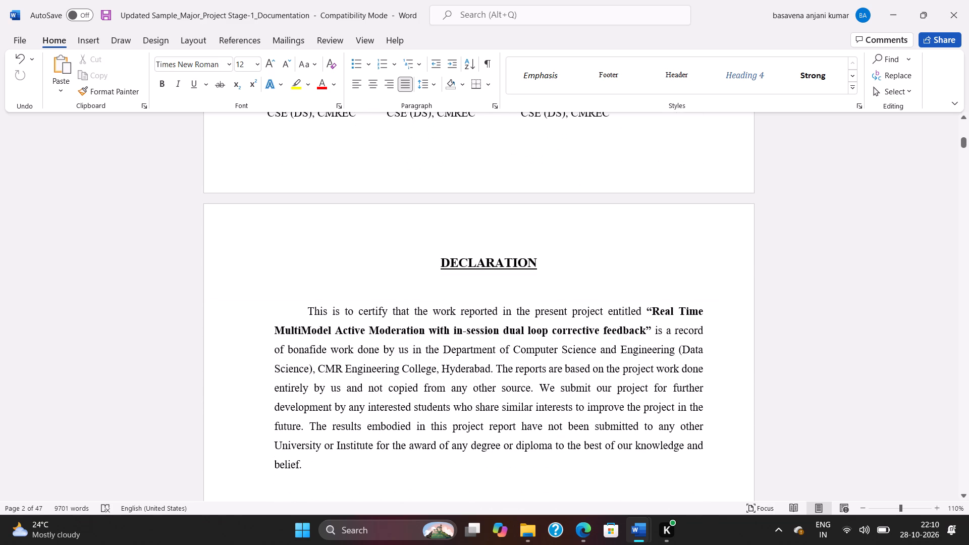
{"action": "scroll", "coordinate": [589, 252], "scroll_direction": "down", "scroll_amount": 7}
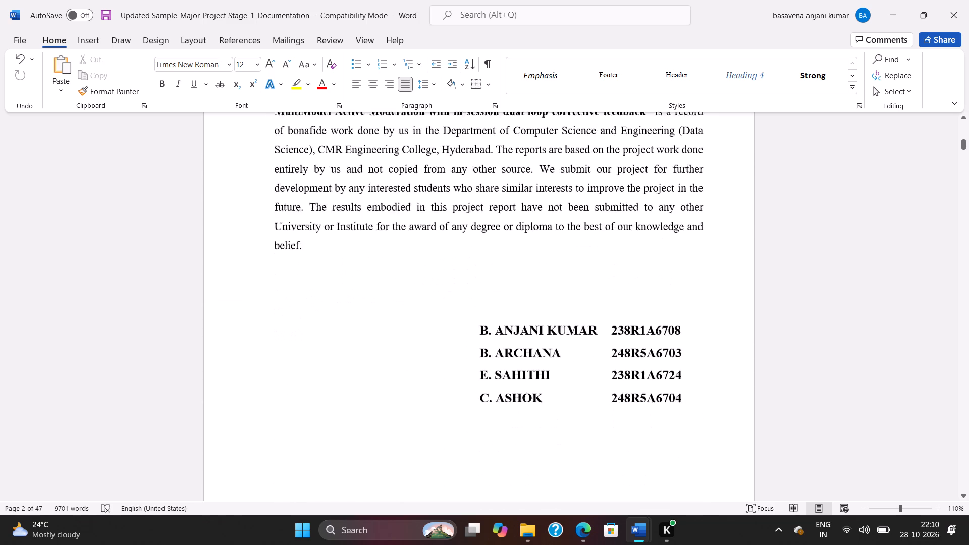
{"action": "scroll", "coordinate": [588, 252], "scroll_direction": "down", "scroll_amount": 18}
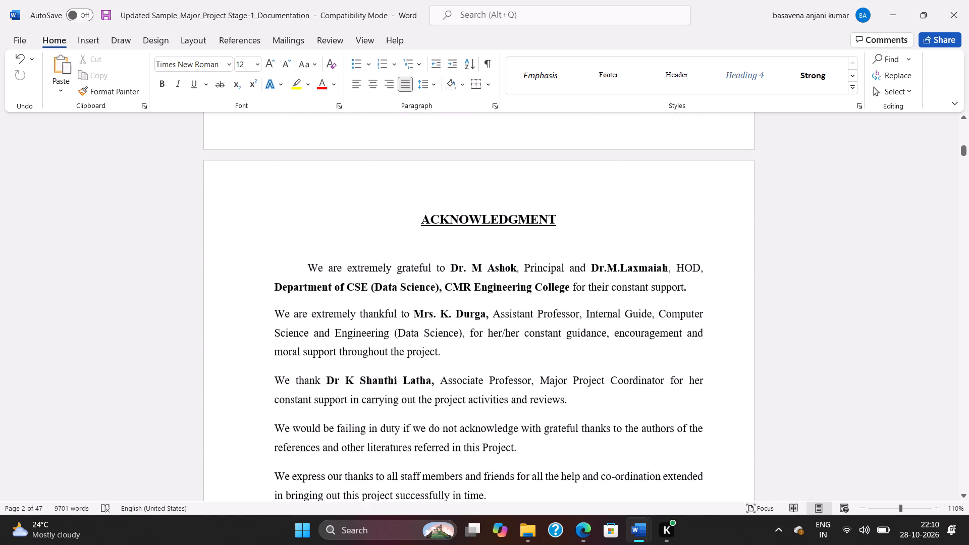
{"action": "scroll", "coordinate": [588, 252], "scroll_direction": "down", "scroll_amount": 2}
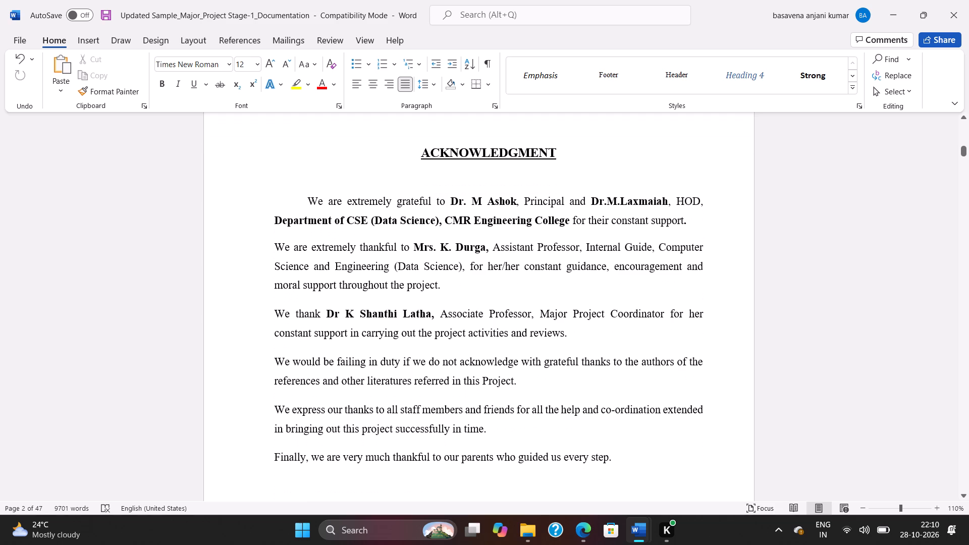
{"action": "scroll", "coordinate": [588, 252], "scroll_direction": "down", "scroll_amount": 2}
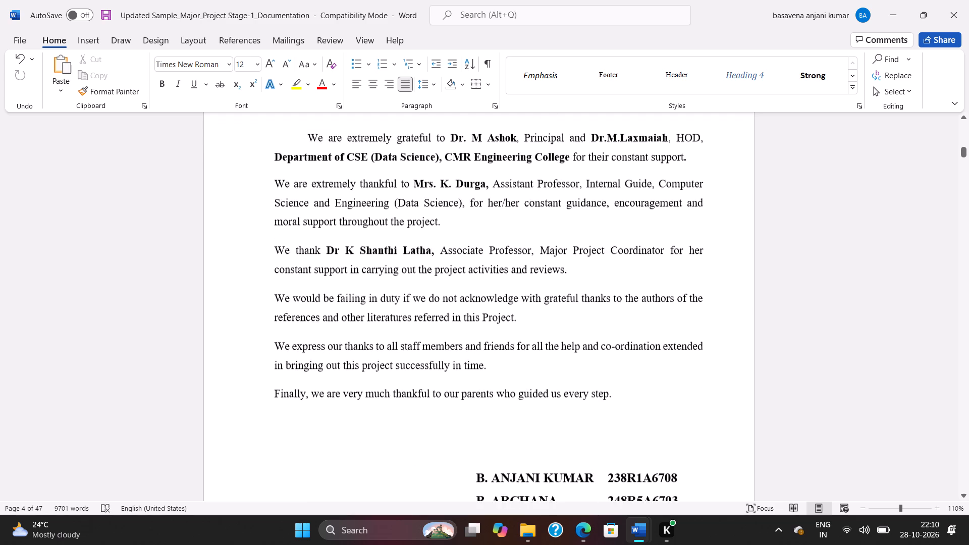
{"action": "scroll", "coordinate": [588, 252], "scroll_direction": "down", "scroll_amount": 8}
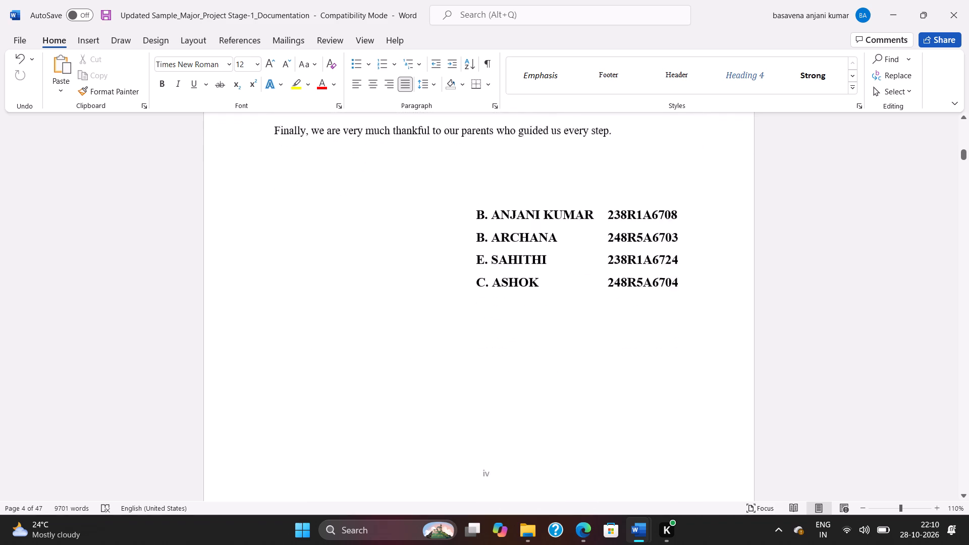
Read through the Abstract page and its key words.
{"action": "scroll", "coordinate": [588, 252], "scroll_direction": "down", "scroll_amount": 15}
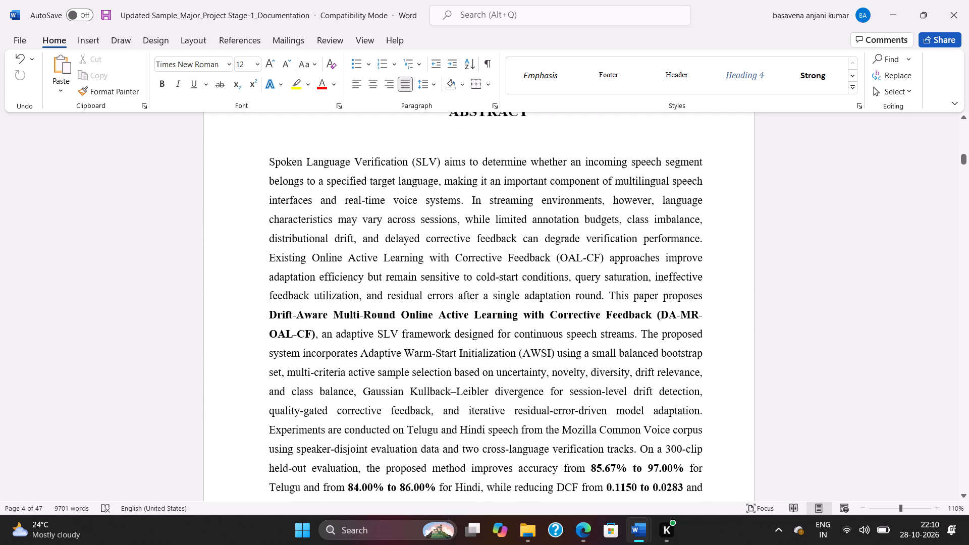
{"action": "scroll", "coordinate": [588, 252], "scroll_direction": "down", "scroll_amount": 6}
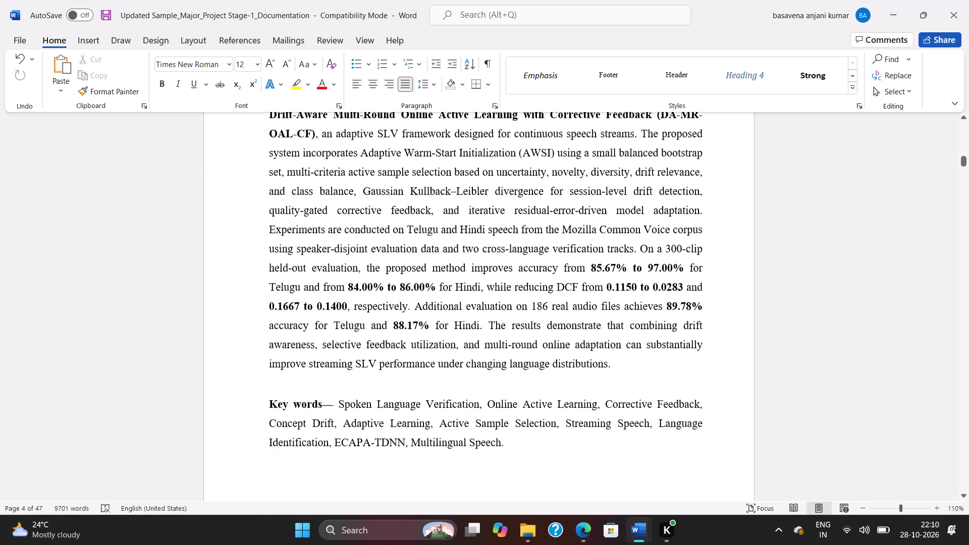
{"action": "scroll", "coordinate": [588, 252], "scroll_direction": "down", "scroll_amount": 11}
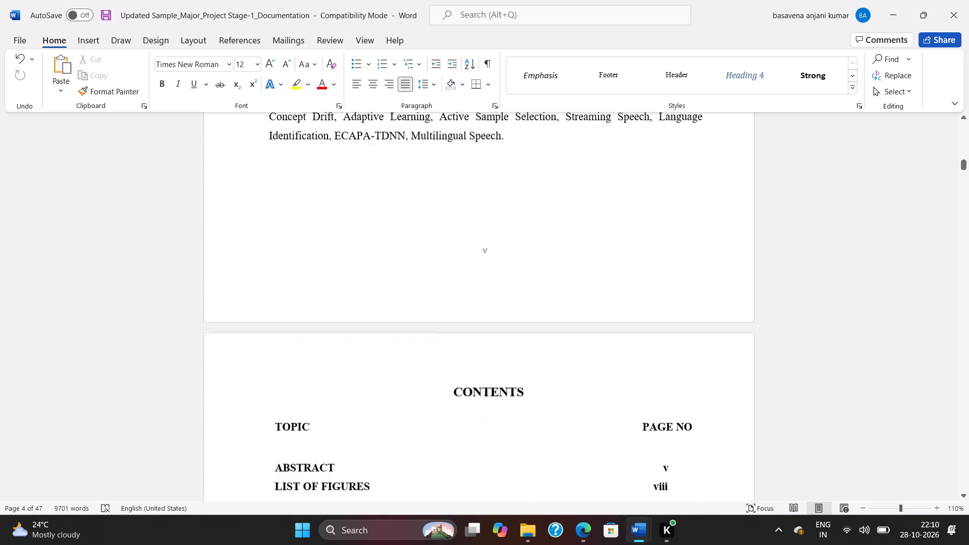
Examine the Contents table from Abstract to References, checking its chapter headings and page numbers.
{"action": "scroll", "coordinate": [588, 252], "scroll_direction": "down", "scroll_amount": 4}
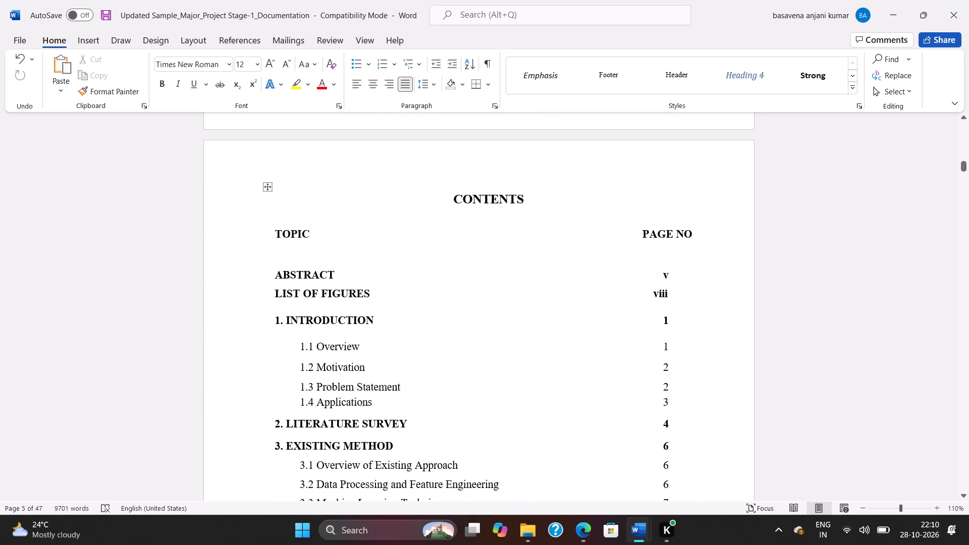
{"action": "scroll", "coordinate": [596, 220], "scroll_direction": "down", "scroll_amount": 5}
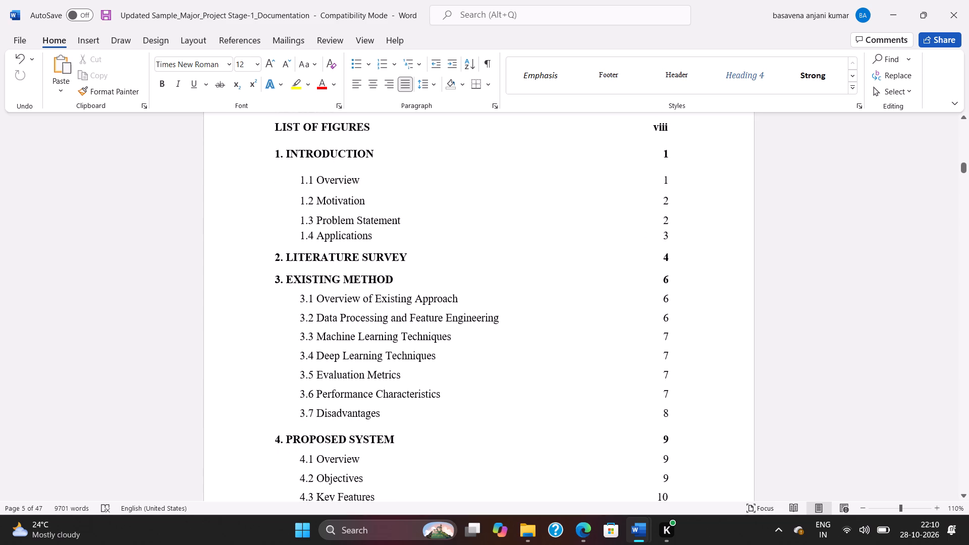
{"action": "scroll", "coordinate": [552, 278], "scroll_direction": "down", "scroll_amount": 2}
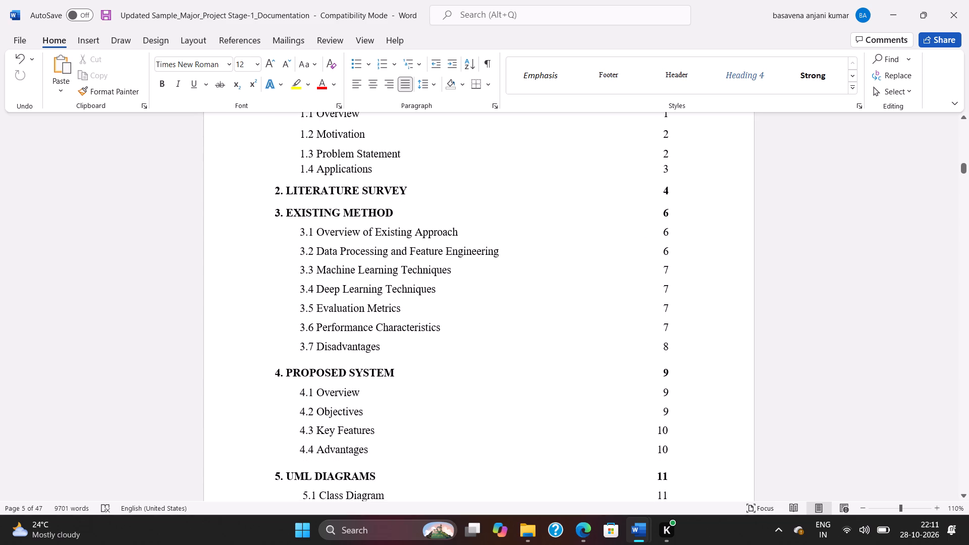
{"action": "scroll", "coordinate": [552, 277], "scroll_direction": "down", "scroll_amount": 4}
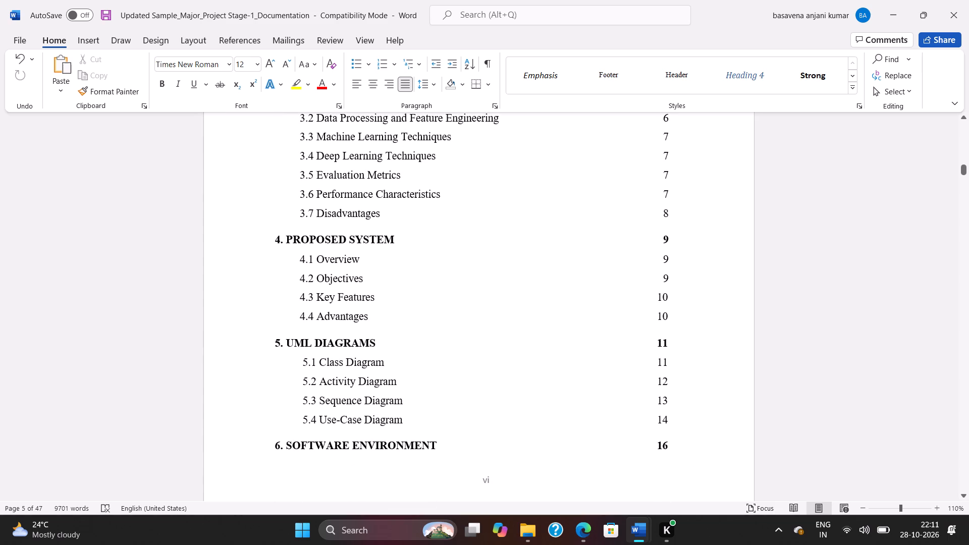
{"action": "scroll", "coordinate": [552, 277], "scroll_direction": "down", "scroll_amount": 3}
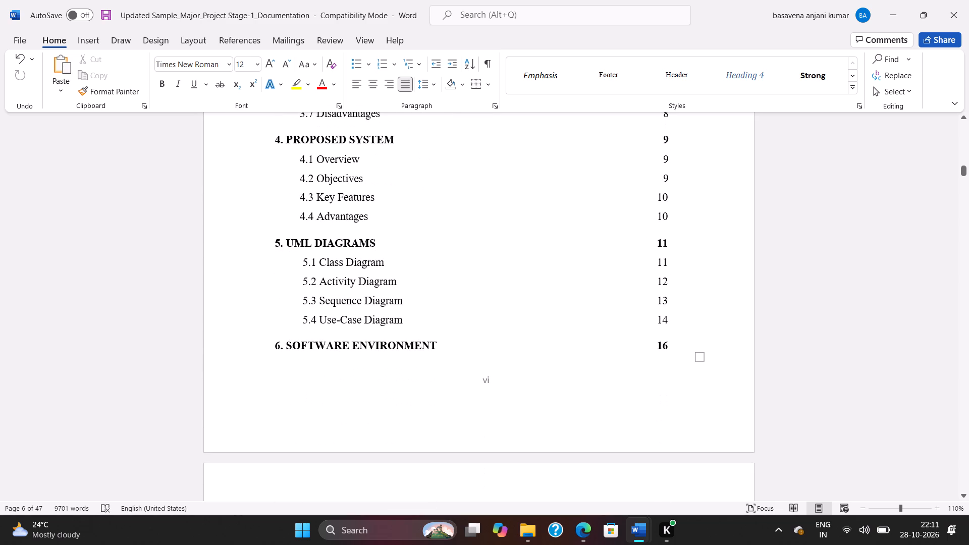
{"action": "scroll", "coordinate": [553, 276], "scroll_direction": "down", "scroll_amount": 6}
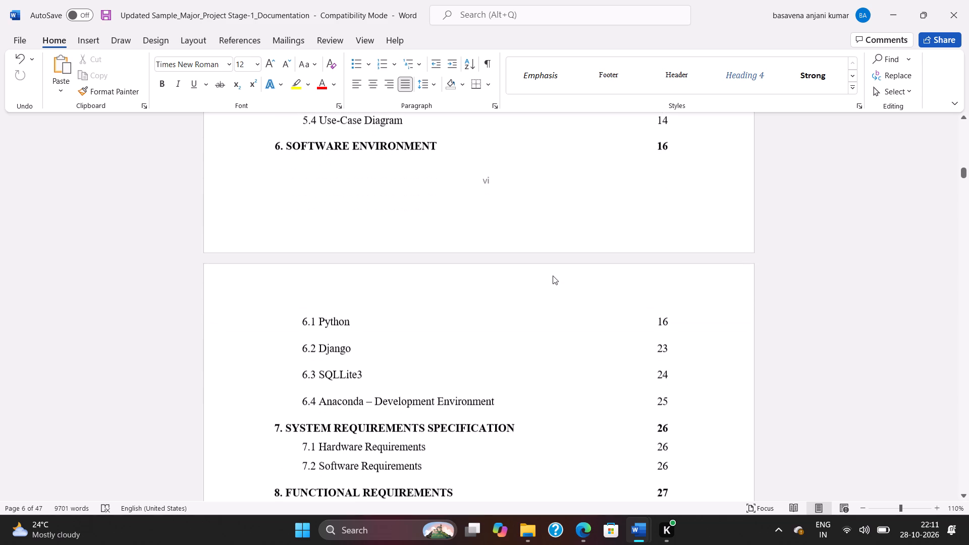
{"action": "scroll", "coordinate": [553, 276], "scroll_direction": "down", "scroll_amount": 3}
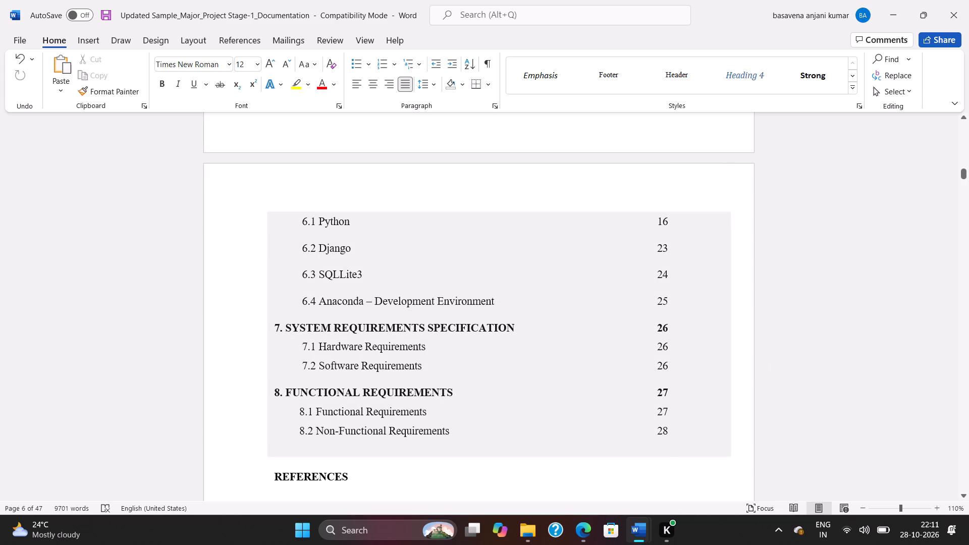
{"action": "scroll", "coordinate": [560, 501], "scroll_direction": "down", "scroll_amount": 2}
{"action": "scroll", "coordinate": [357, 465], "scroll_direction": "down", "scroll_amount": 4}
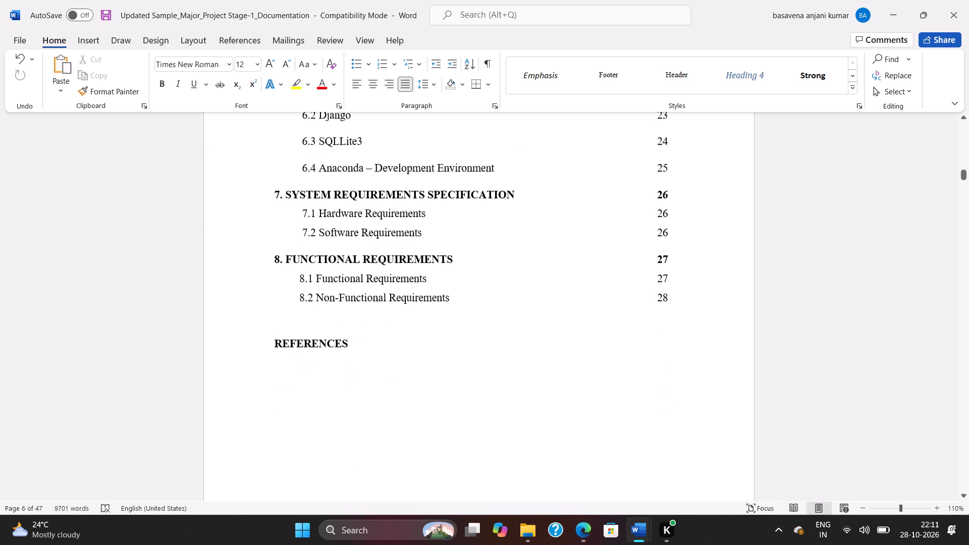
{"action": "scroll", "coordinate": [358, 450], "scroll_direction": "down", "scroll_amount": 2}
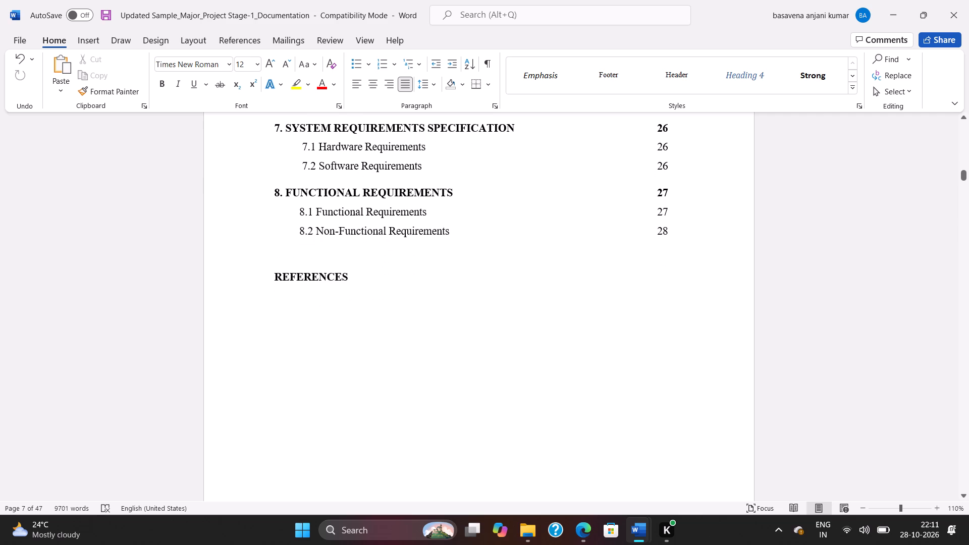
{"action": "scroll", "coordinate": [379, 392], "scroll_direction": "down", "scroll_amount": 8}
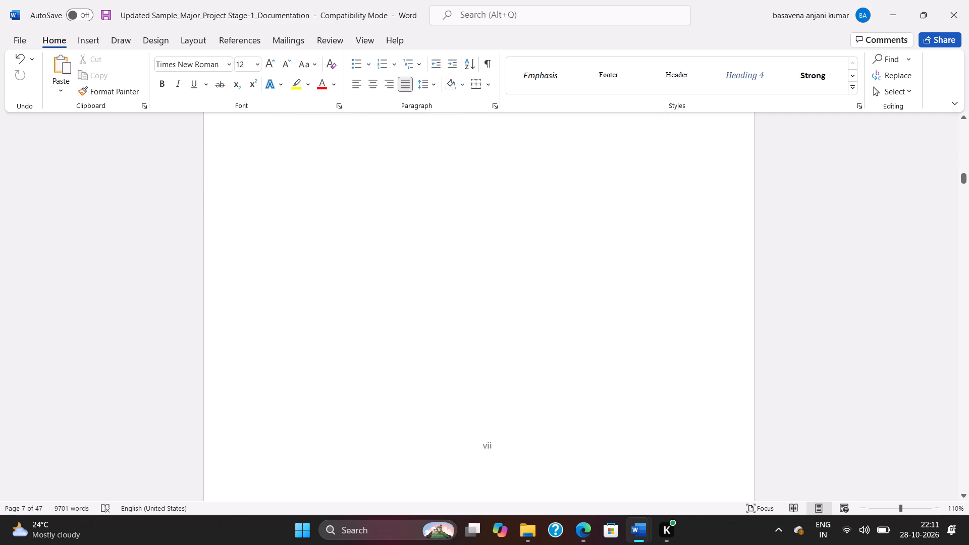
Examine the List of Figures table from figure 3.1 to 6.10, checking its descriptions and page numbers.
{"action": "scroll", "coordinate": [379, 392], "scroll_direction": "down", "scroll_amount": 12}
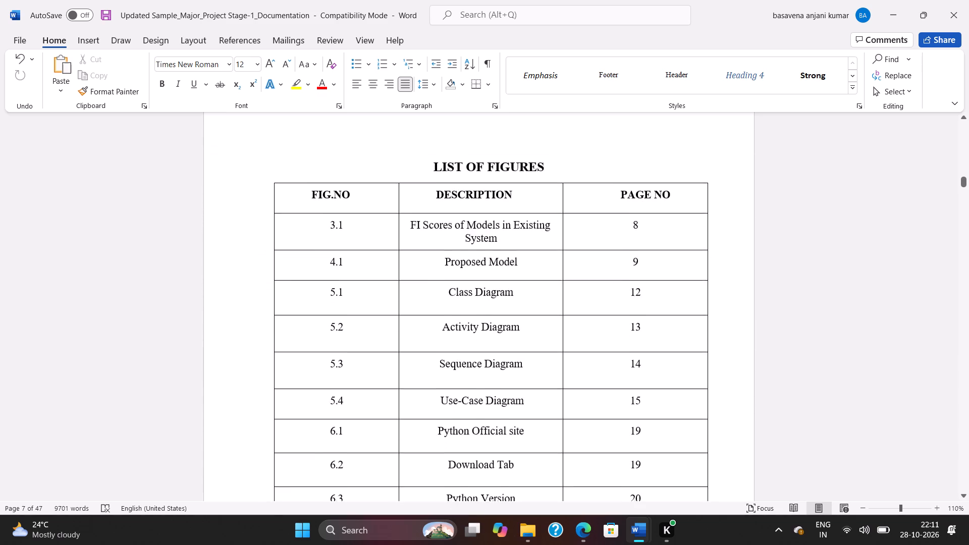
{"action": "scroll", "coordinate": [379, 392], "scroll_direction": "down", "scroll_amount": 10}
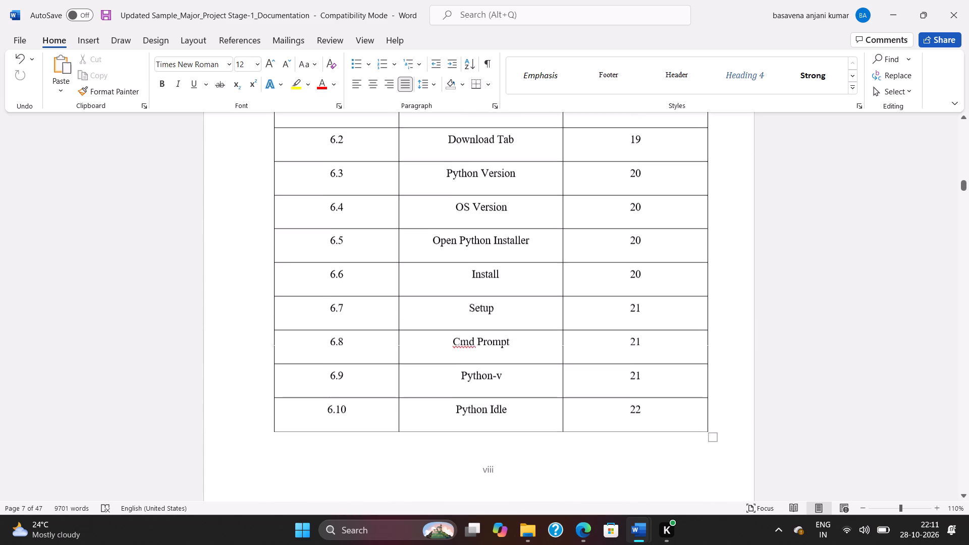
{"action": "scroll", "coordinate": [379, 392], "scroll_direction": "down", "scroll_amount": 16}
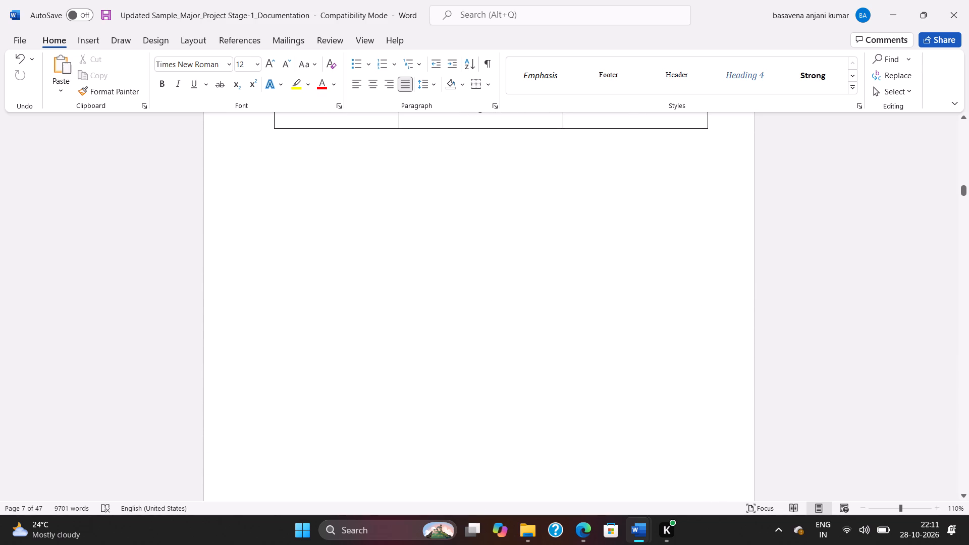
{"action": "scroll", "coordinate": [380, 392], "scroll_direction": "up", "scroll_amount": 15}
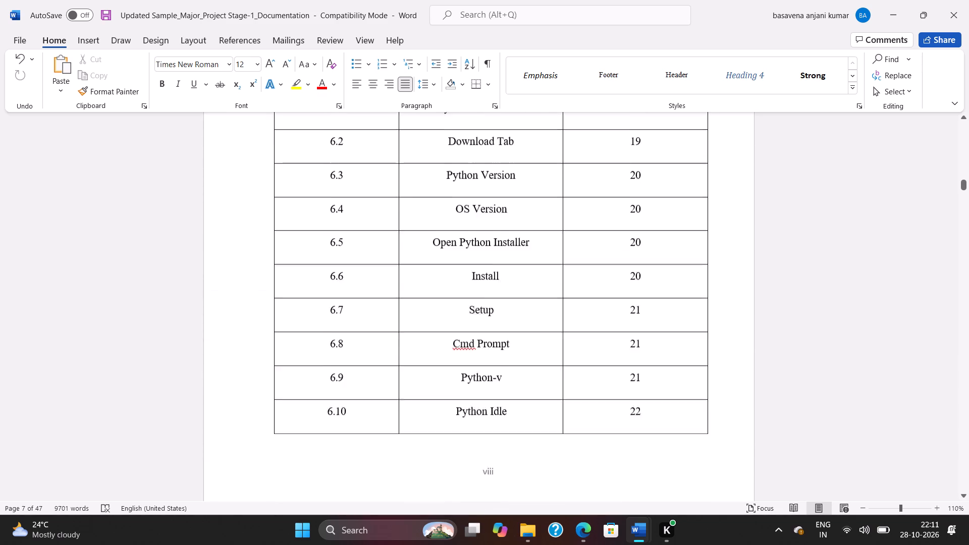
{"action": "scroll", "coordinate": [380, 392], "scroll_direction": "up", "scroll_amount": 16}
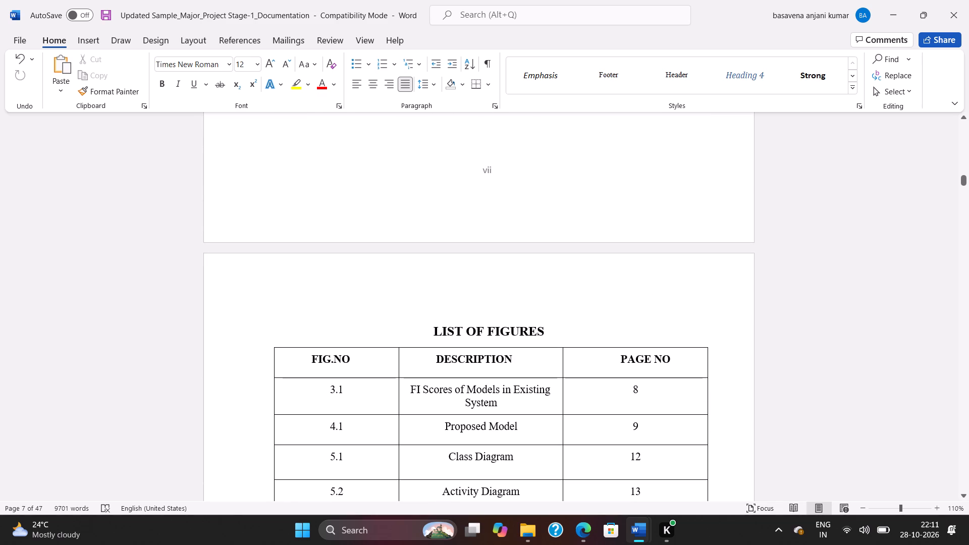
Recheck the List of Figures table, looking over its figure numbers, descriptions and page numbers through 6.10 Python Idle.
{"action": "scroll", "coordinate": [379, 397], "scroll_direction": "down", "scroll_amount": 3}
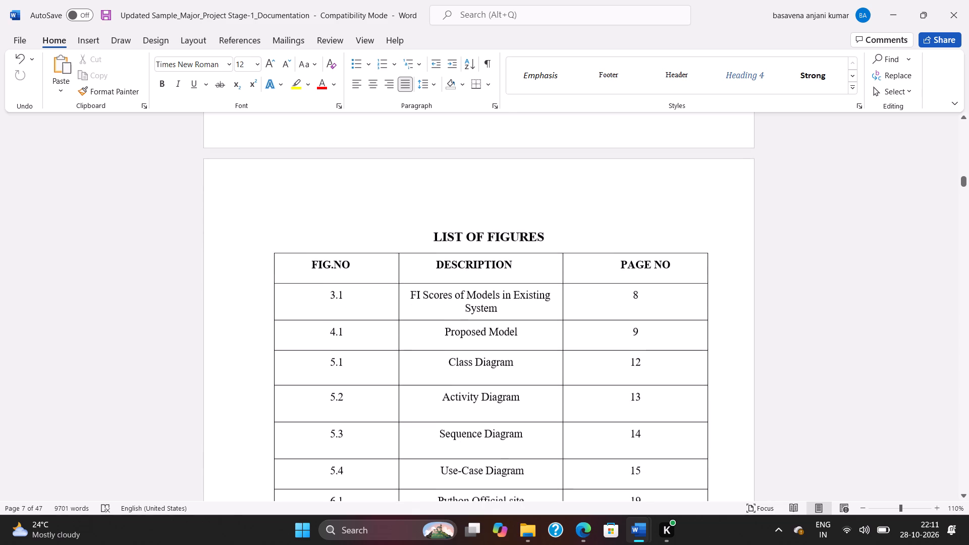
{"action": "scroll", "coordinate": [379, 397], "scroll_direction": "down", "scroll_amount": 11}
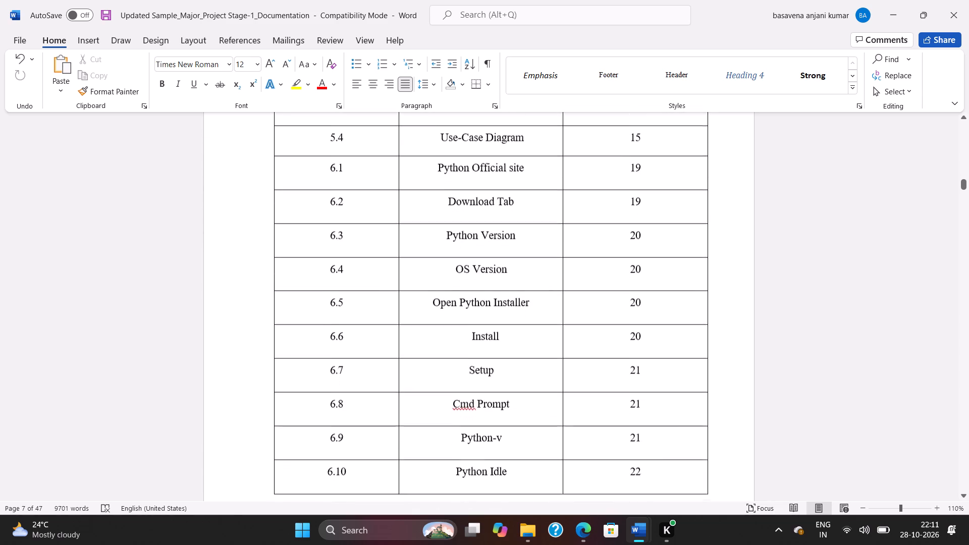
{"action": "scroll", "coordinate": [379, 397], "scroll_direction": "down", "scroll_amount": 9}
{"action": "scroll", "coordinate": [379, 395], "scroll_direction": "down", "scroll_amount": 12}
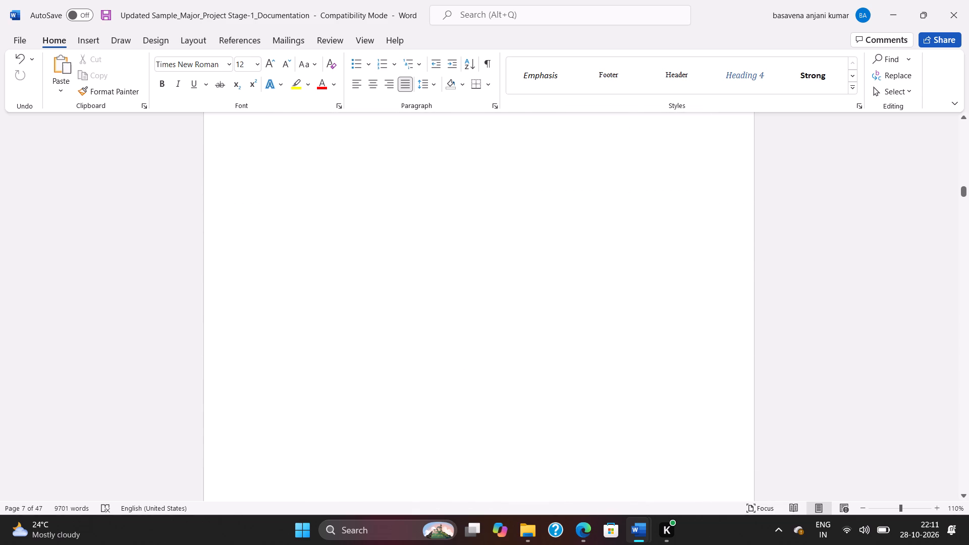
Review the Introduction chapter's 1.1 Overview section and inspect the numbering and alignment of its heading.
{"action": "scroll", "coordinate": [380, 393], "scroll_direction": "down", "scroll_amount": 15}
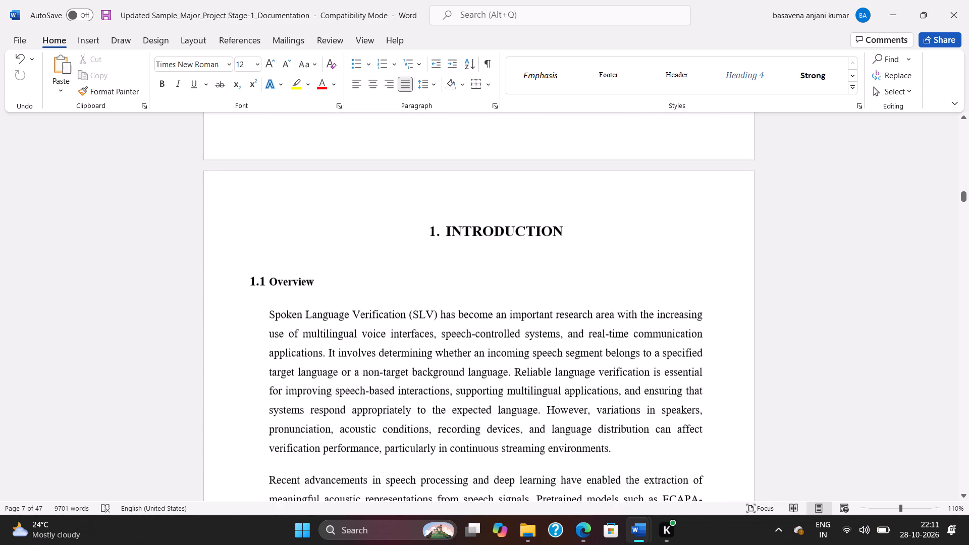
{"action": "scroll", "coordinate": [381, 389], "scroll_direction": "down", "scroll_amount": 10}
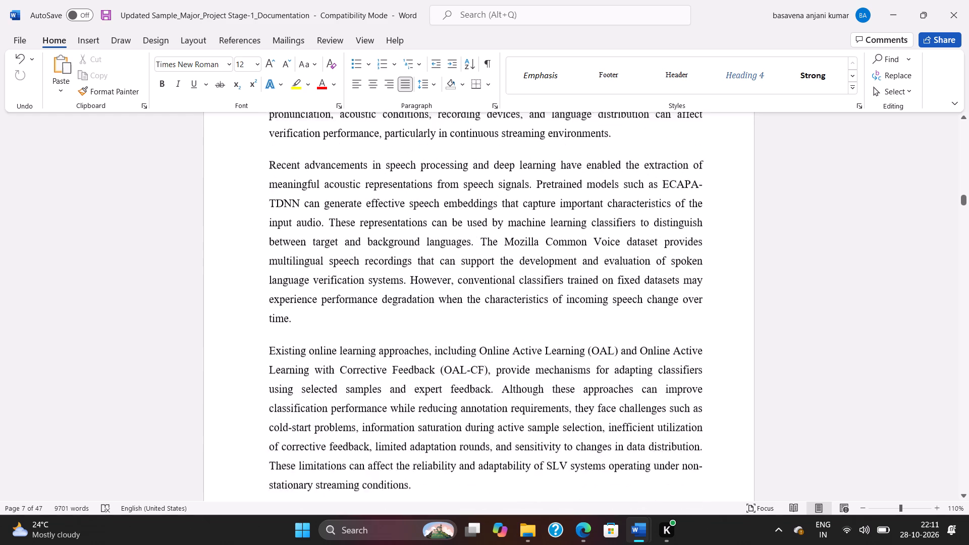
{"action": "scroll", "coordinate": [382, 387], "scroll_direction": "down", "scroll_amount": 20}
{"action": "scroll", "coordinate": [382, 387], "scroll_direction": "down", "scroll_amount": 1}
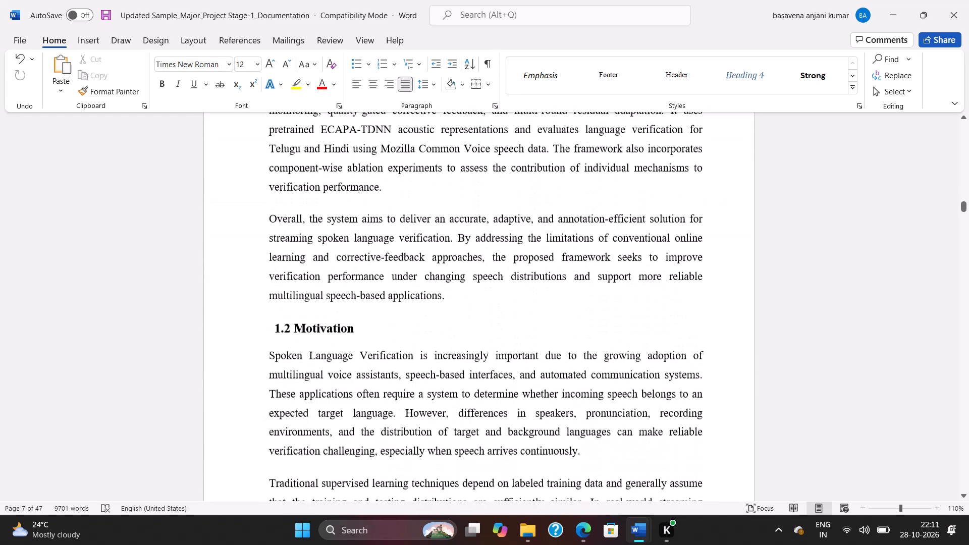
{"action": "scroll", "coordinate": [383, 382], "scroll_direction": "down", "scroll_amount": 2}
{"action": "scroll", "coordinate": [385, 379], "scroll_direction": "up", "scroll_amount": 14}
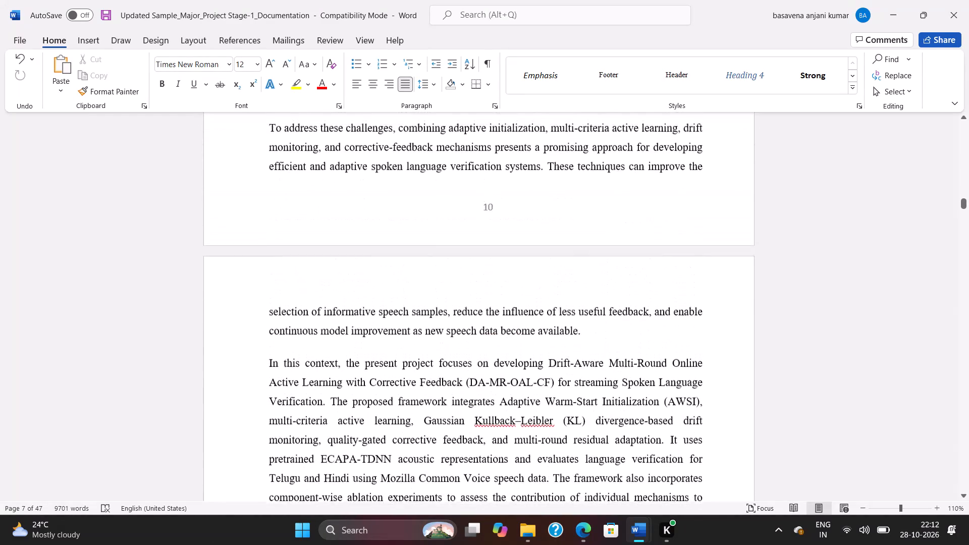
{"action": "scroll", "coordinate": [385, 378], "scroll_direction": "up", "scroll_amount": 17}
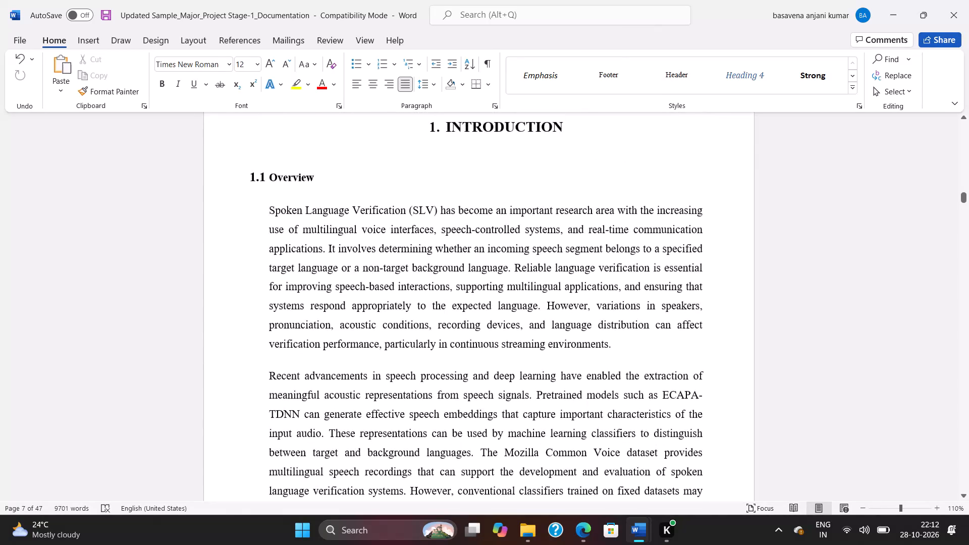
{"action": "scroll", "coordinate": [385, 375], "scroll_direction": "up", "scroll_amount": 2}
{"action": "left_click", "coordinate": [251, 278]}
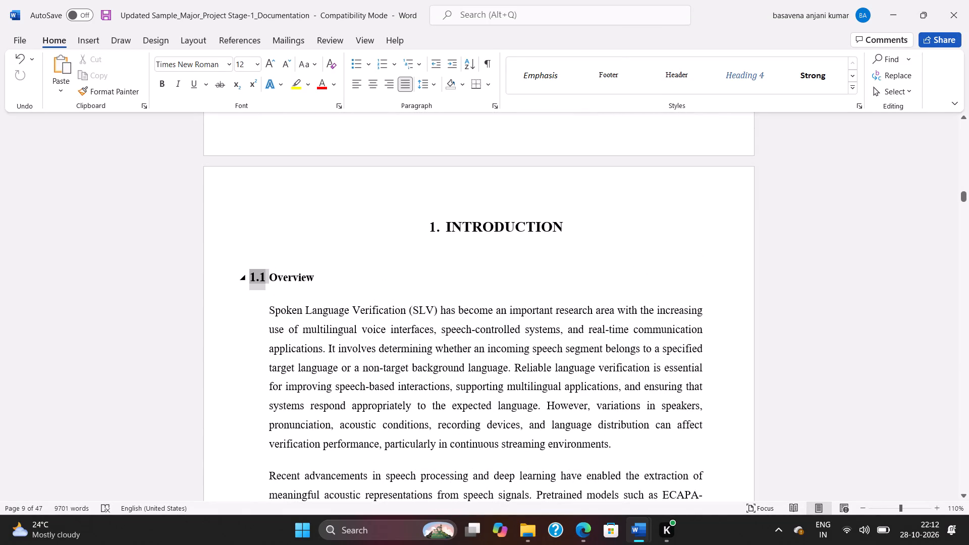
{"action": "left_click", "coordinate": [264, 280]}
{"action": "left_click", "coordinate": [292, 286]}
Review the 1.2 Motivation and 1.3 Problem Statement sections, including their headings and body text.
{"action": "scroll", "coordinate": [444, 335], "scroll_direction": "down", "scroll_amount": 20}
{"action": "scroll", "coordinate": [444, 335], "scroll_direction": "down", "scroll_amount": 5}
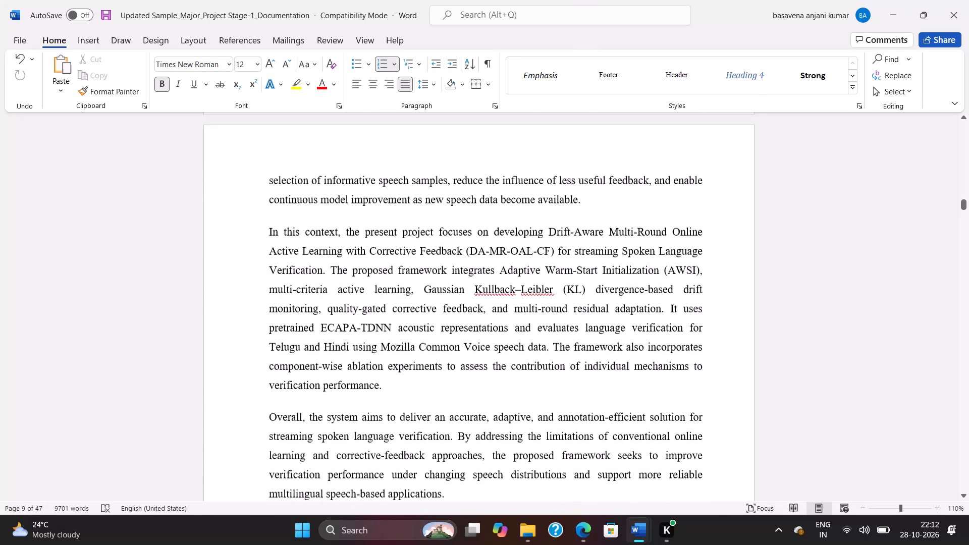
{"action": "scroll", "coordinate": [440, 333], "scroll_direction": "down", "scroll_amount": 11}
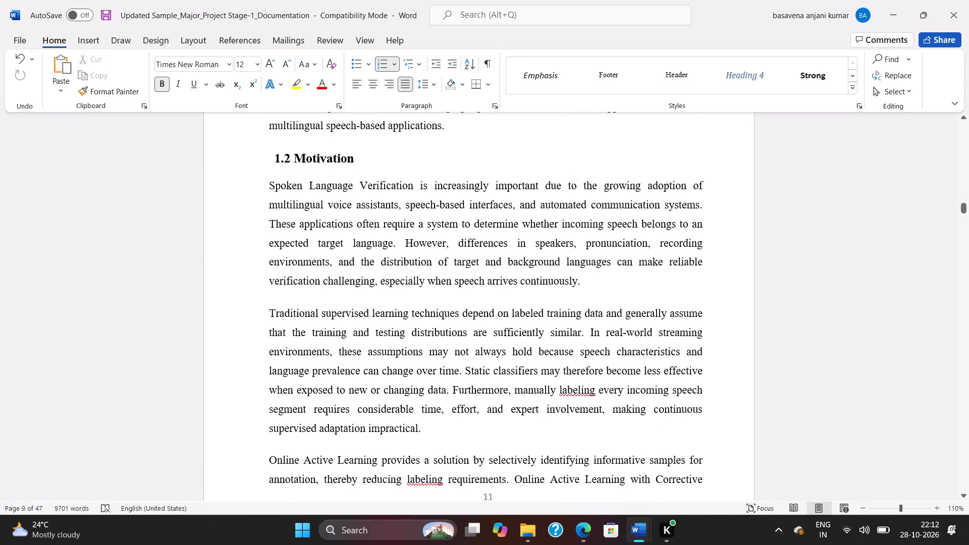
{"action": "left_click", "coordinate": [272, 156]}
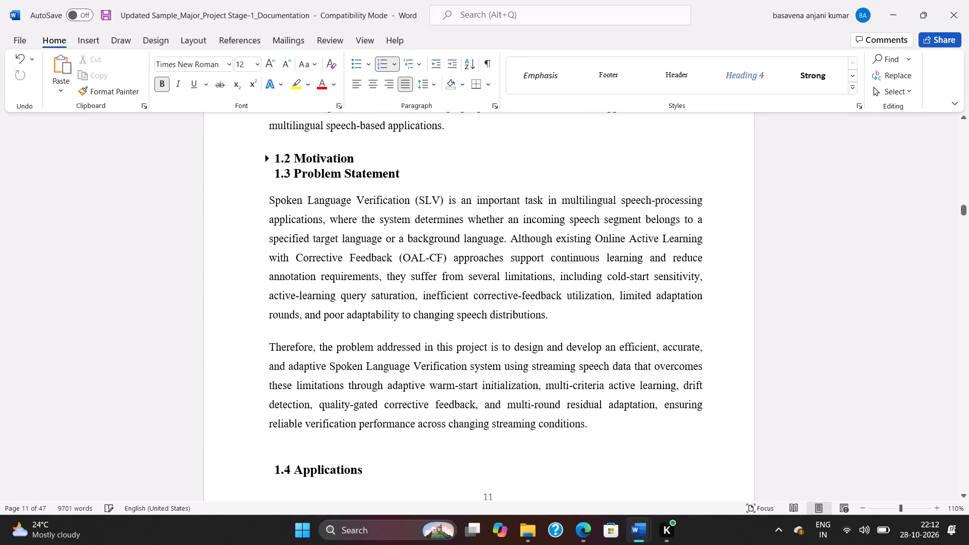
{"action": "left_click", "coordinate": [268, 158]}
{"action": "scroll", "coordinate": [391, 281], "scroll_direction": "down", "scroll_amount": 3}
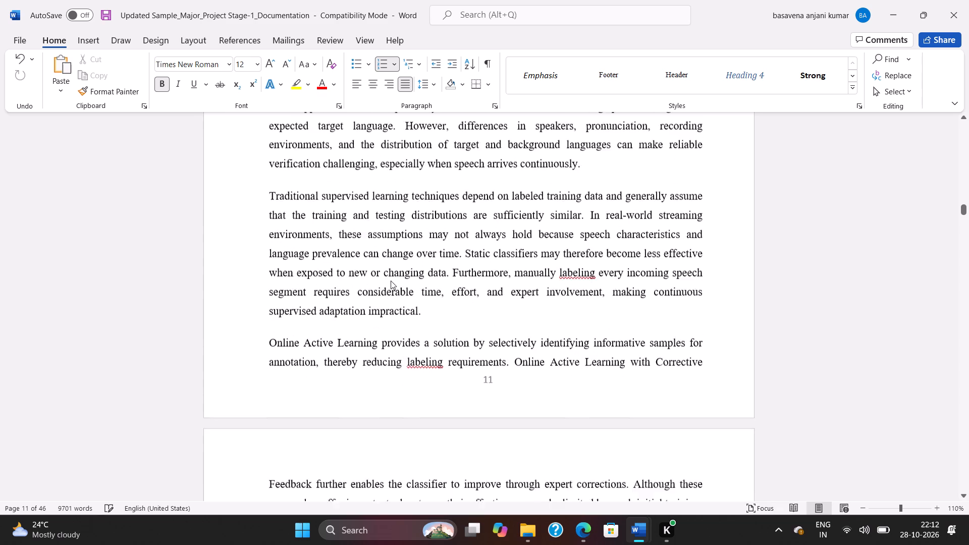
{"action": "scroll", "coordinate": [391, 281], "scroll_direction": "down", "scroll_amount": 20}
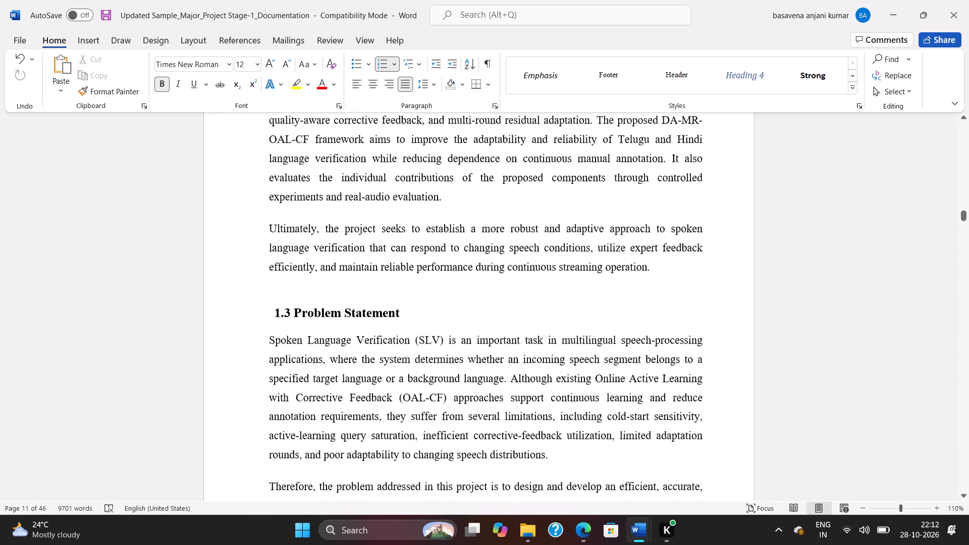
{"action": "scroll", "coordinate": [391, 281], "scroll_direction": "down", "scroll_amount": 14}
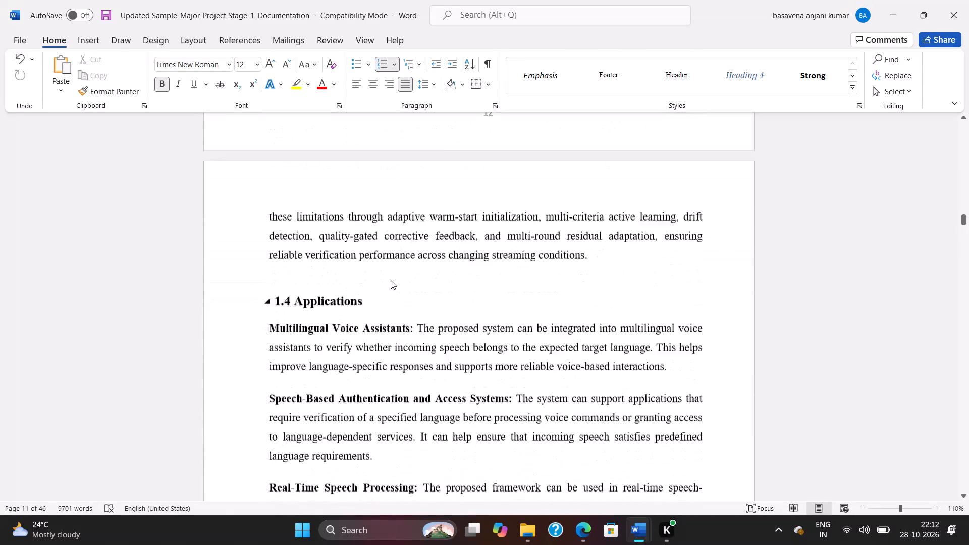
{"action": "scroll", "coordinate": [388, 277], "scroll_direction": "up", "scroll_amount": 1}
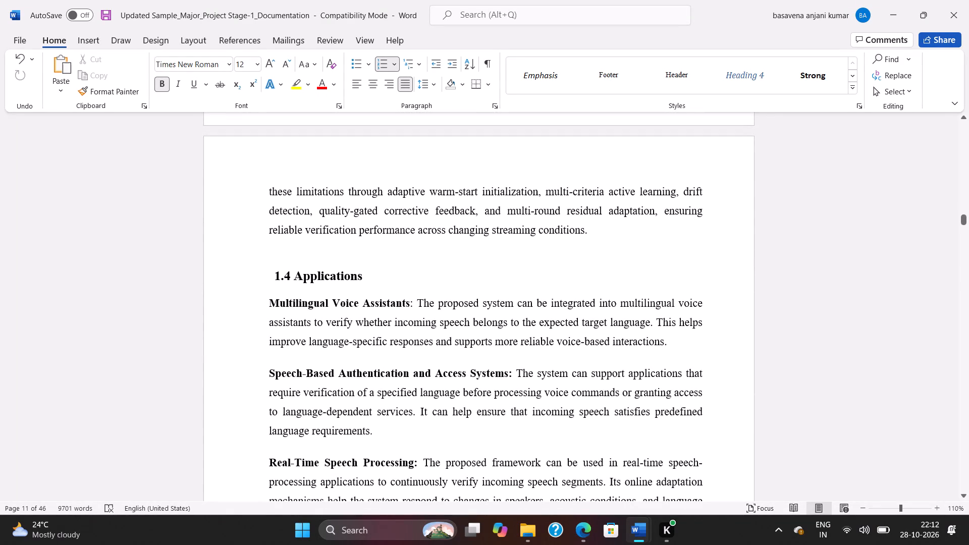
Read through the 1.4 Applications section, from Multilingual Voice Assistants to Streaming Speech Analytics and Monitoring.
{"action": "scroll", "coordinate": [288, 295], "scroll_direction": "down", "scroll_amount": 2}
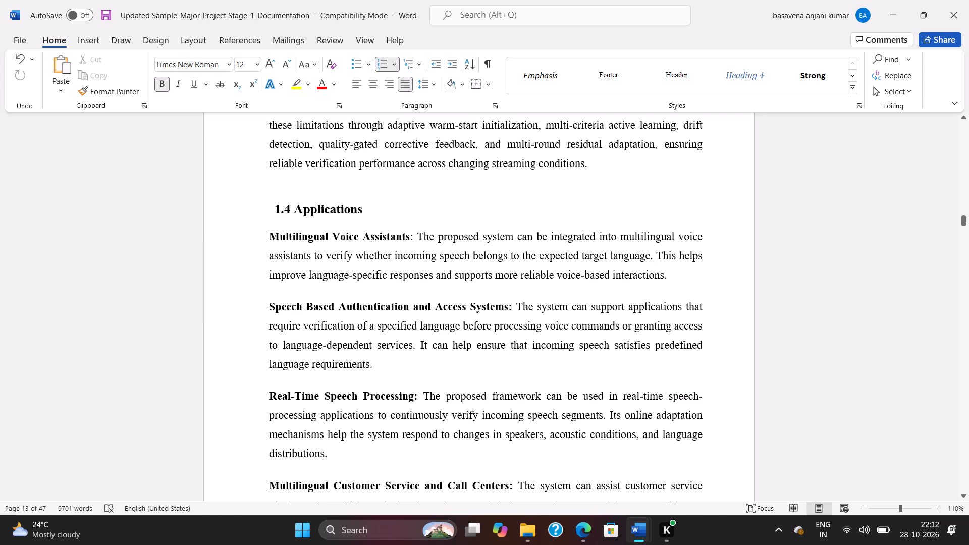
{"action": "scroll", "coordinate": [344, 415], "scroll_direction": "down", "scroll_amount": 5}
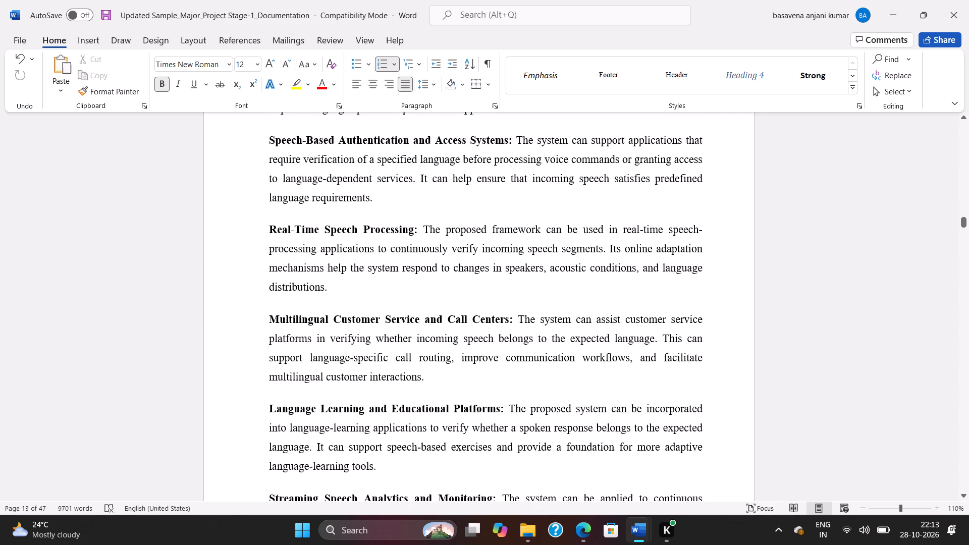
{"action": "scroll", "coordinate": [376, 363], "scroll_direction": "down", "scroll_amount": 7}
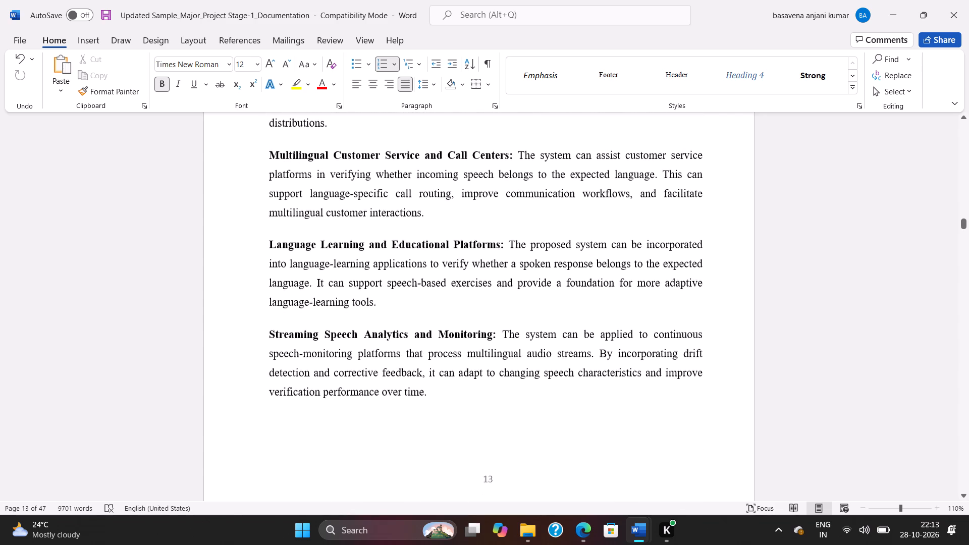
Look through the chapter on existing research, from Passive Machine Learning to the closing note about reference citations.
{"action": "scroll", "coordinate": [356, 336], "scroll_direction": "down", "scroll_amount": 18}
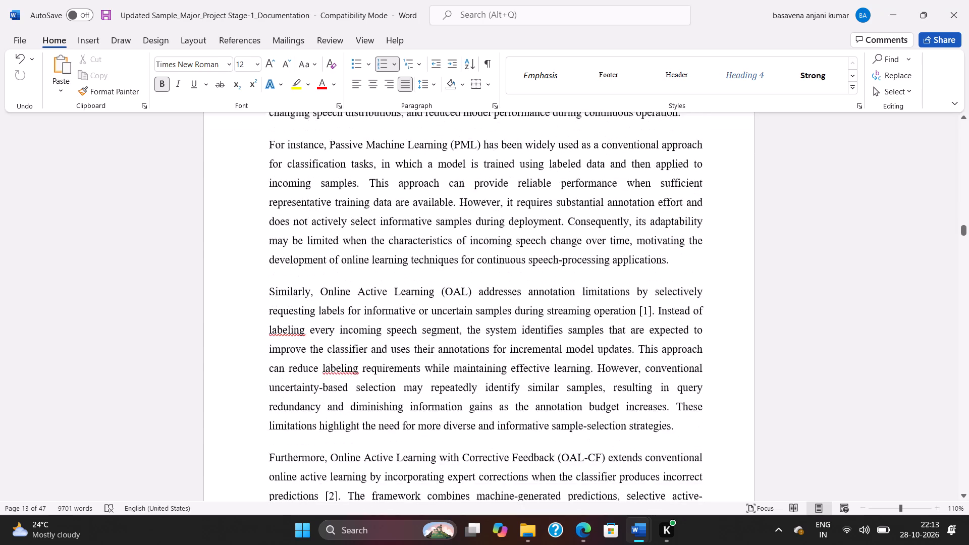
{"action": "scroll", "coordinate": [353, 344], "scroll_direction": "down", "scroll_amount": 15}
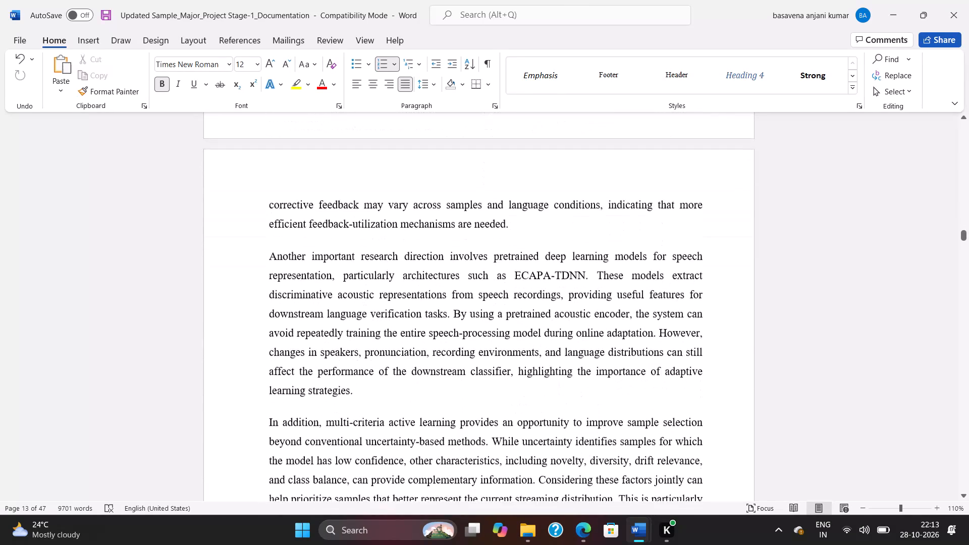
{"action": "scroll", "coordinate": [351, 343], "scroll_direction": "down", "scroll_amount": 15}
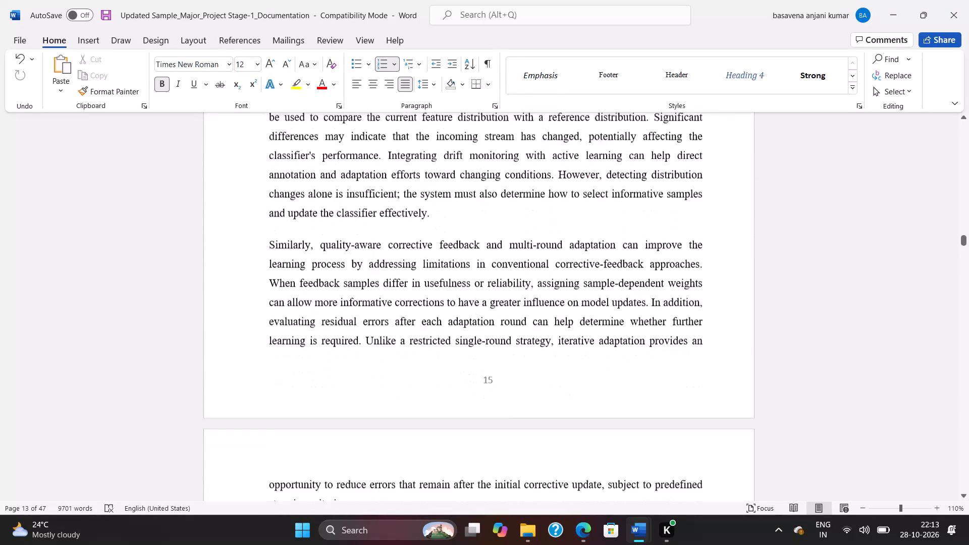
{"action": "scroll", "coordinate": [351, 343], "scroll_direction": "down", "scroll_amount": 12}
{"action": "scroll", "coordinate": [343, 340], "scroll_direction": "down", "scroll_amount": 10}
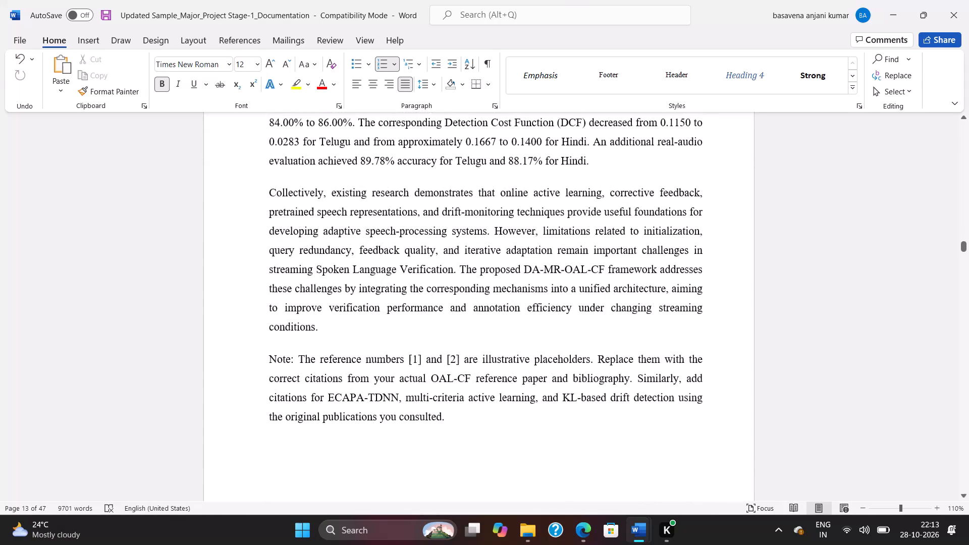
In the Existing Method chapter, replace the Data Preprocessing and Feature Engineering heading's number and indent with 3.2 aligned to the body text.
{"action": "scroll", "coordinate": [343, 342], "scroll_direction": "down", "scroll_amount": 12}
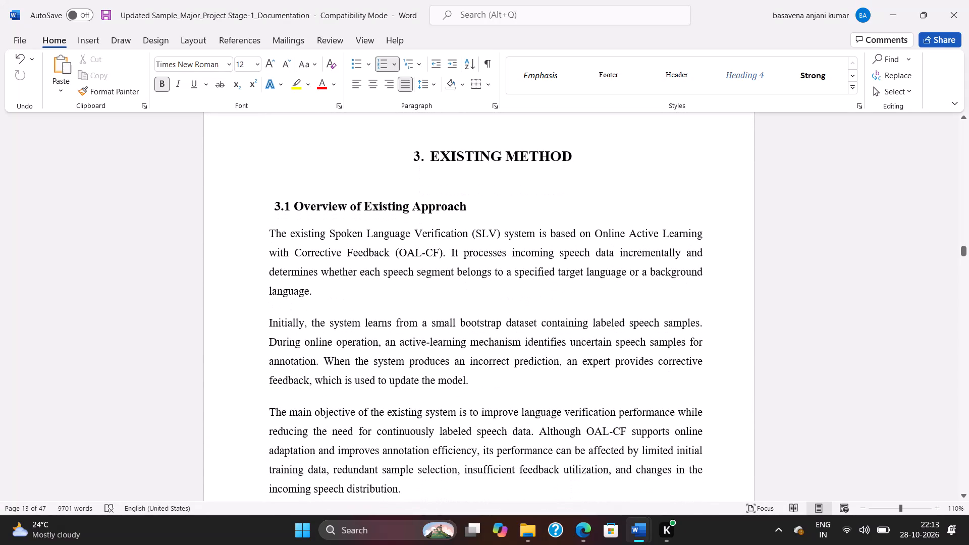
{"action": "scroll", "coordinate": [343, 342], "scroll_direction": "down", "scroll_amount": 4}
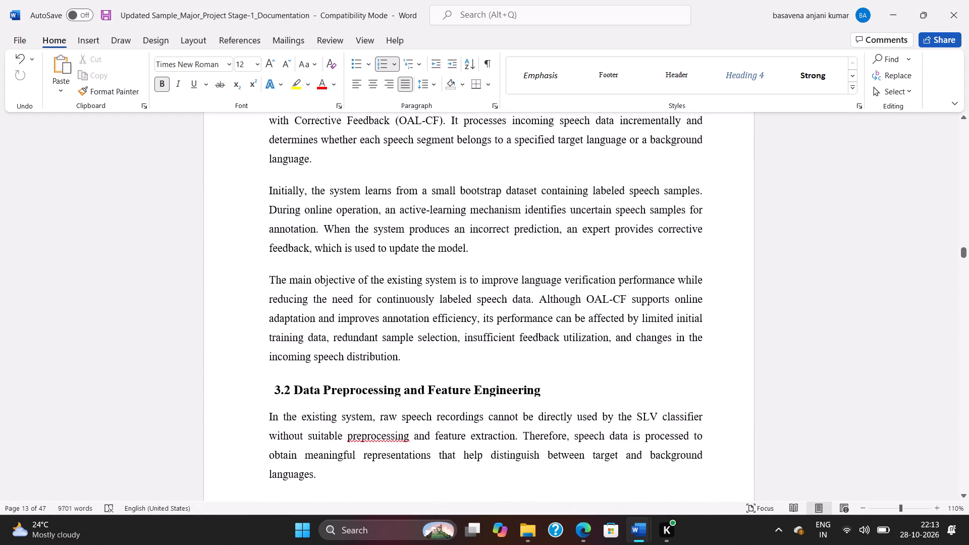
{"action": "scroll", "coordinate": [343, 342], "scroll_direction": "down", "scroll_amount": 1}
{"action": "left_click", "coordinate": [277, 352]}
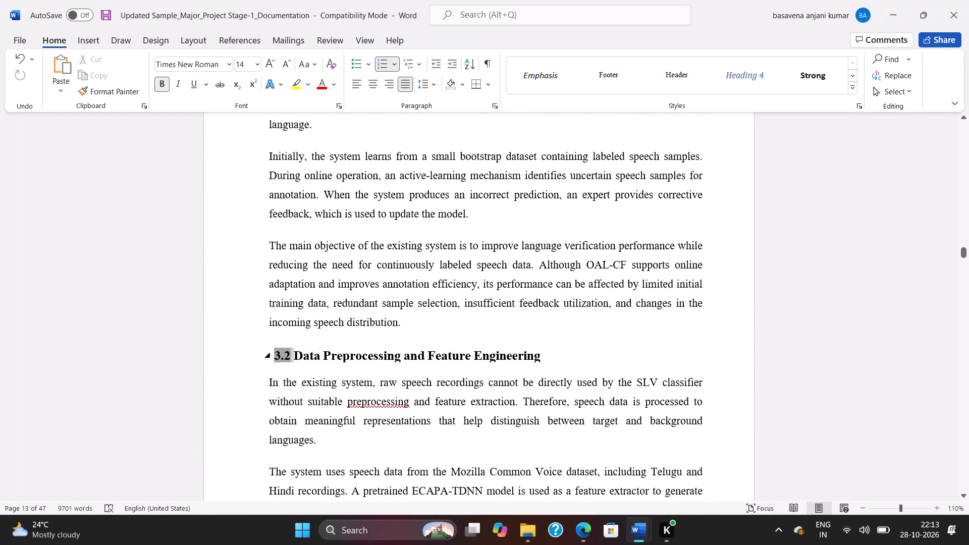
{"action": "left_click", "coordinate": [276, 353]}
{"action": "left_click", "coordinate": [285, 355]}
{"action": "left_click", "coordinate": [292, 355]}
{"action": "key", "text": "BackSpace"}
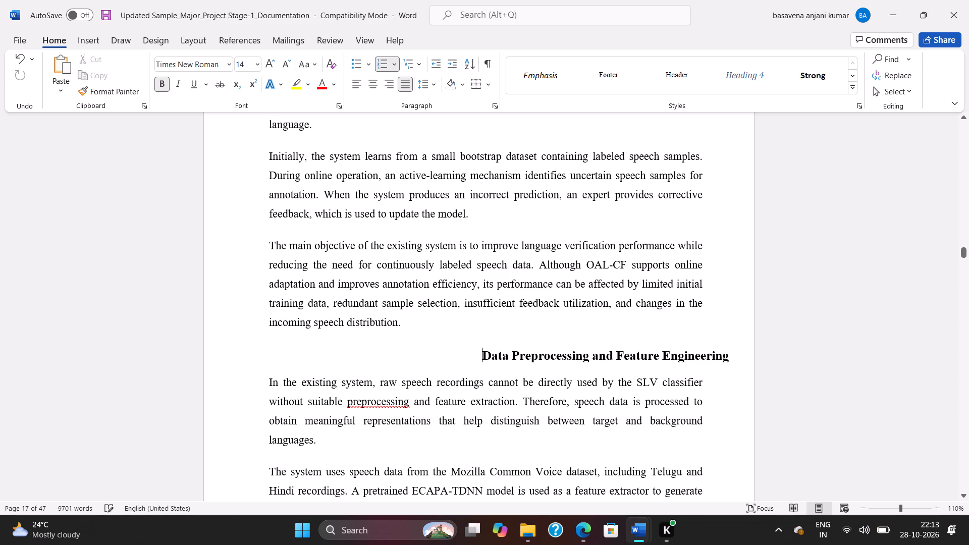
{"action": "key", "text": "BackSpace"}
{"action": "key", "text": "BackSpace"}
{"action": "key", "text": "BackSpace"}
{"action": "key", "text": "BackSpace"}
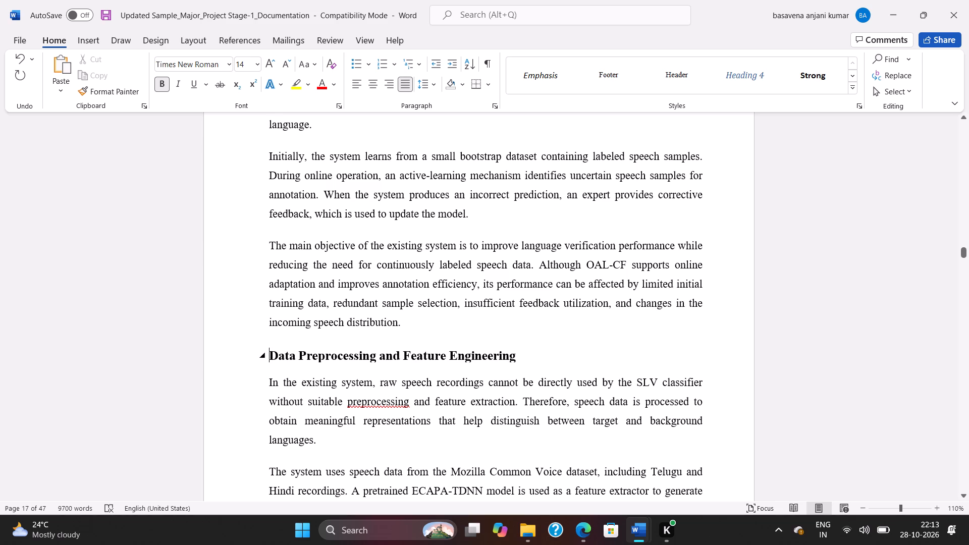
{"action": "type", "text": "3.2"}
{"action": "key", "text": "space"}
In the Existing Method chapter, replace the Overview of Existing Approach heading's number and indent with 3.1 aligned to the body text.
{"action": "scroll", "coordinate": [335, 380], "scroll_direction": "up", "scroll_amount": 1}
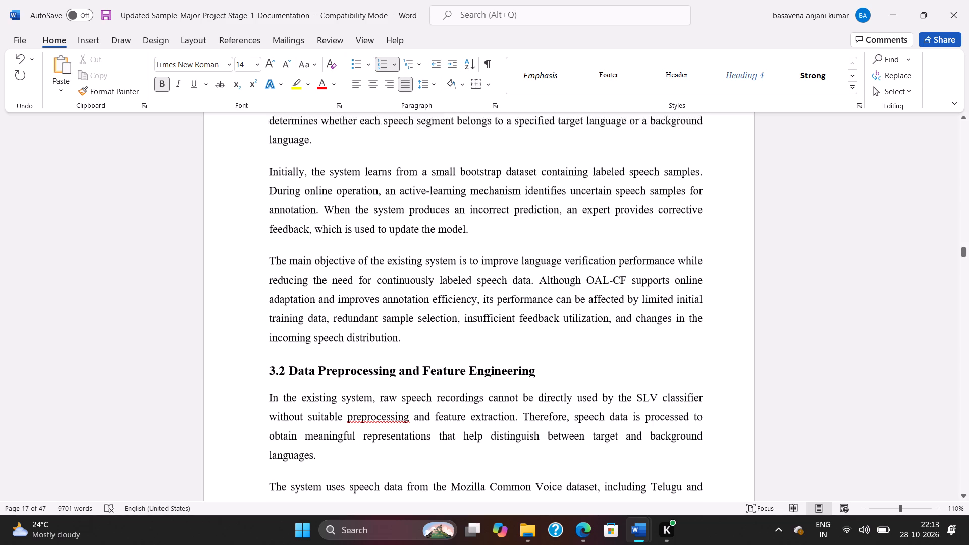
{"action": "scroll", "coordinate": [335, 380], "scroll_direction": "up", "scroll_amount": 7}
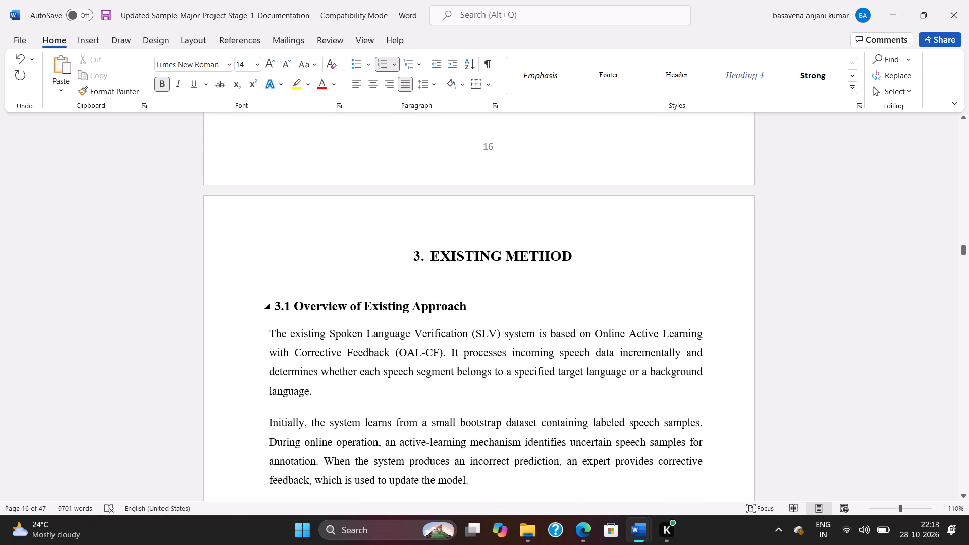
{"action": "left_click", "coordinate": [298, 307]}
{"action": "key", "text": "BackSpace"}
{"action": "key", "text": "BackSpace"}
{"action": "key", "text": "BackSpace"}
{"action": "key", "text": "BackSpace"}
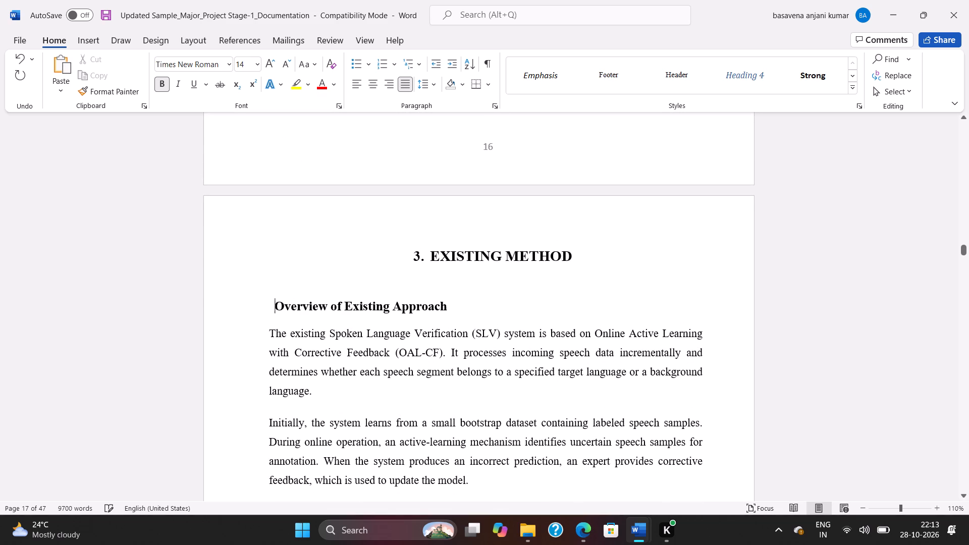
{"action": "key", "text": "BackSpace"}
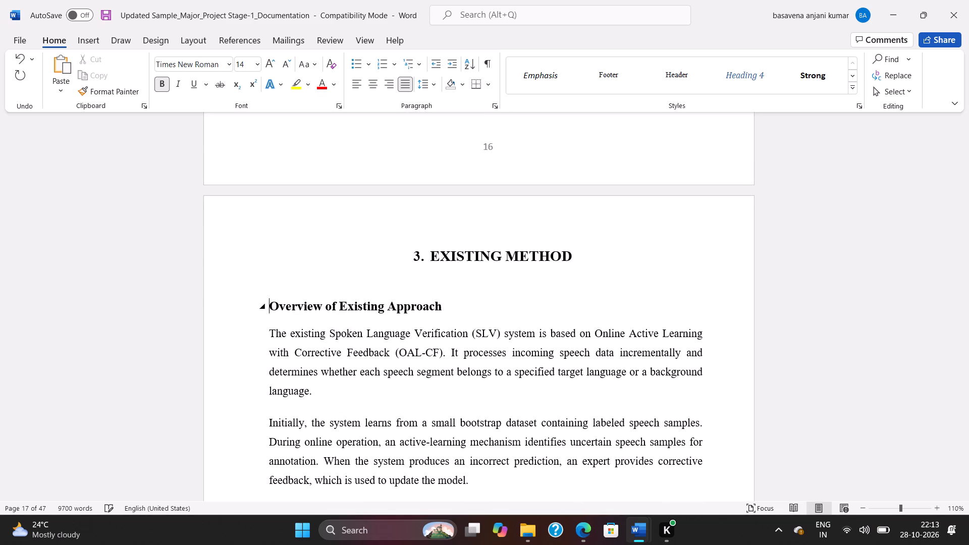
{"action": "type", "text": "3.1"}
{"action": "key", "text": "space"}
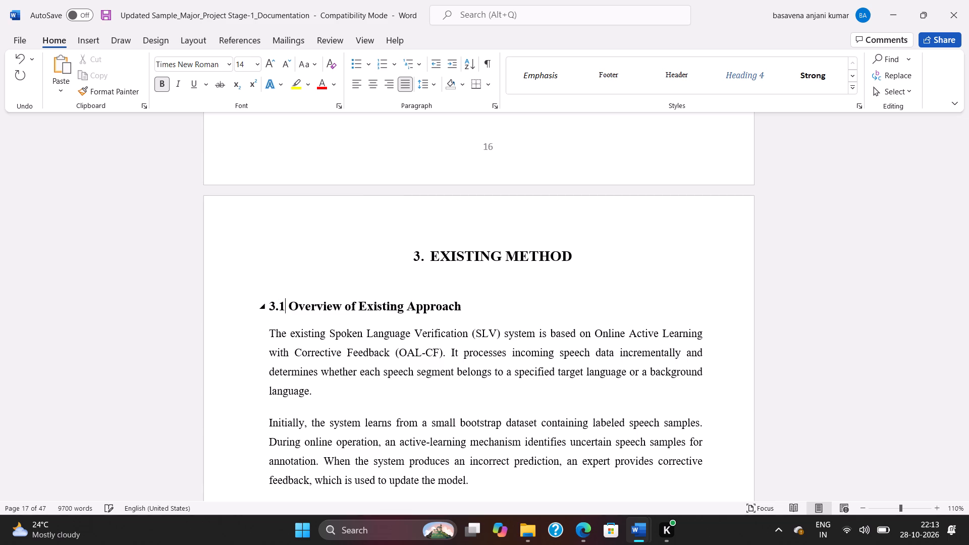
Replace the Deep Learning Techniques heading's automatic number and indent with 3.3 aligned to the body text.
{"action": "scroll", "coordinate": [331, 330], "scroll_direction": "down", "scroll_amount": 8}
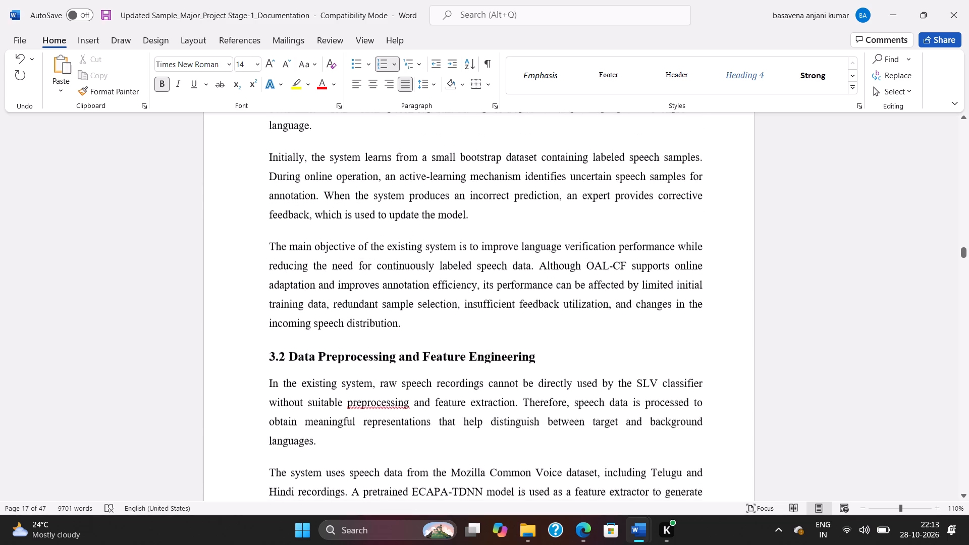
{"action": "scroll", "coordinate": [330, 333], "scroll_direction": "down", "scroll_amount": 16}
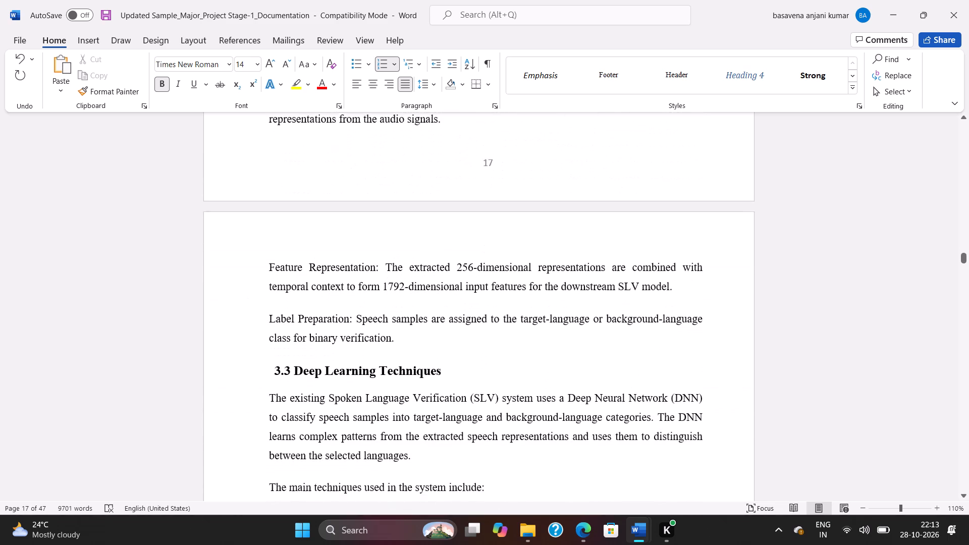
{"action": "scroll", "coordinate": [330, 333], "scroll_direction": "down", "scroll_amount": 1}
{"action": "left_click", "coordinate": [294, 310]}
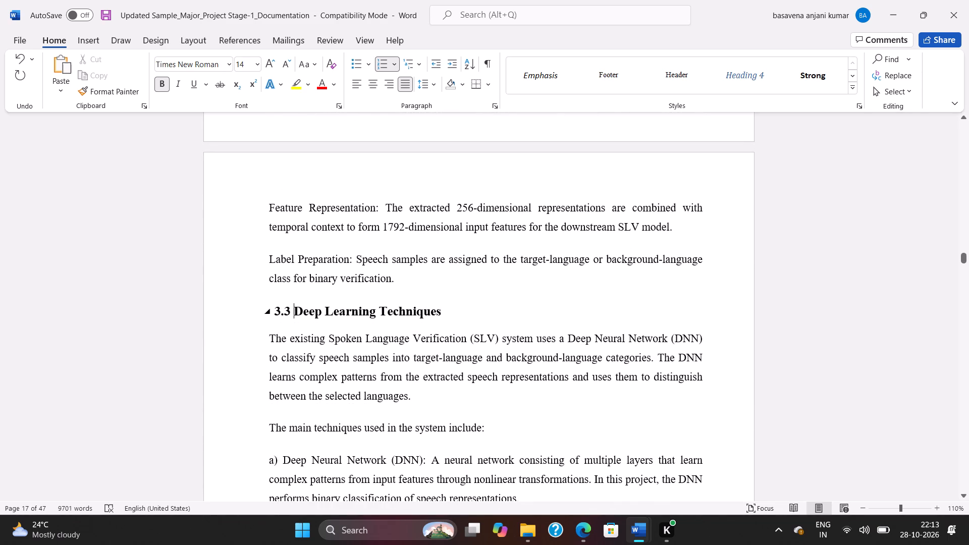
{"action": "key", "text": "BackSpace"}
{"action": "key", "text": "BackSpace"}
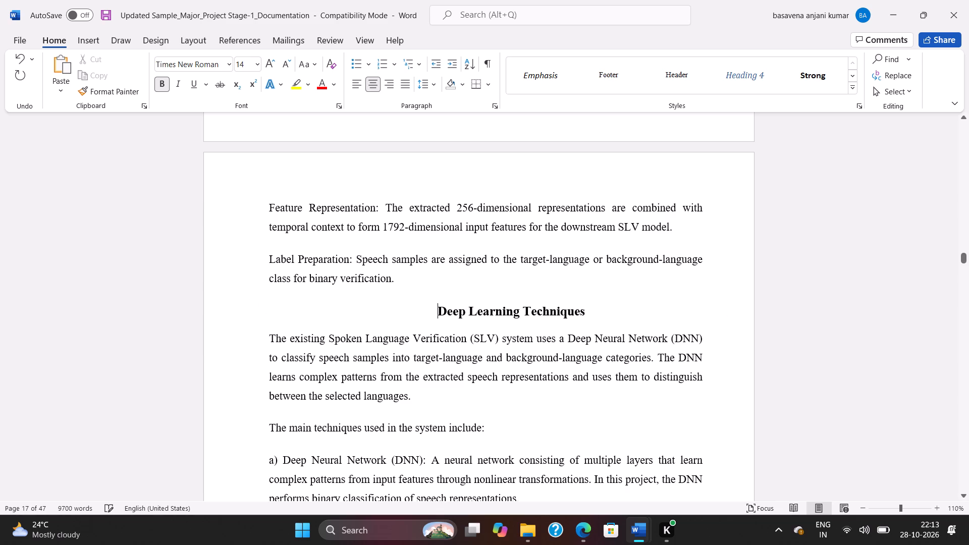
{"action": "key", "text": "BackSpace"}
{"action": "key", "text": "BackSpace"}
{"action": "key", "text": "BackSpace"}
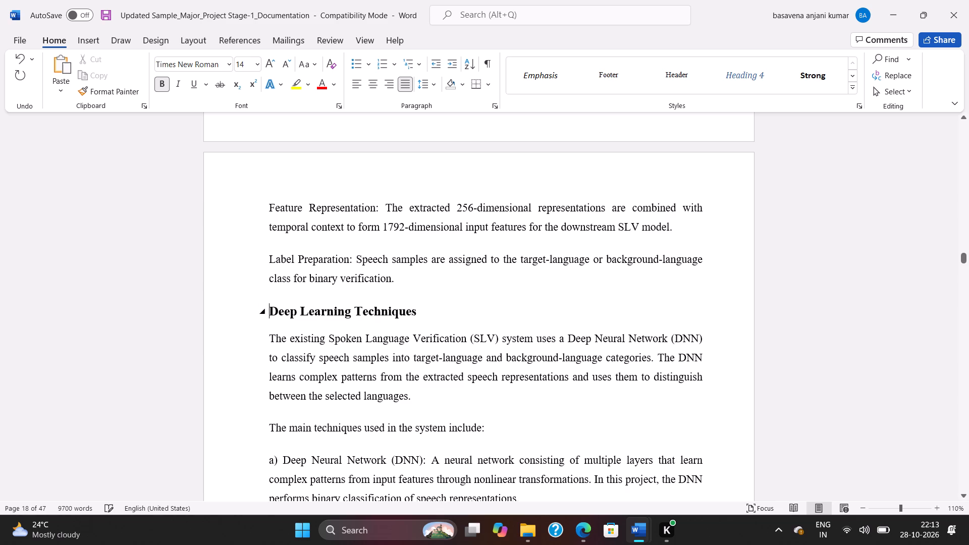
{"action": "type", "text": "3.3"}
{"action": "key", "text": "space"}
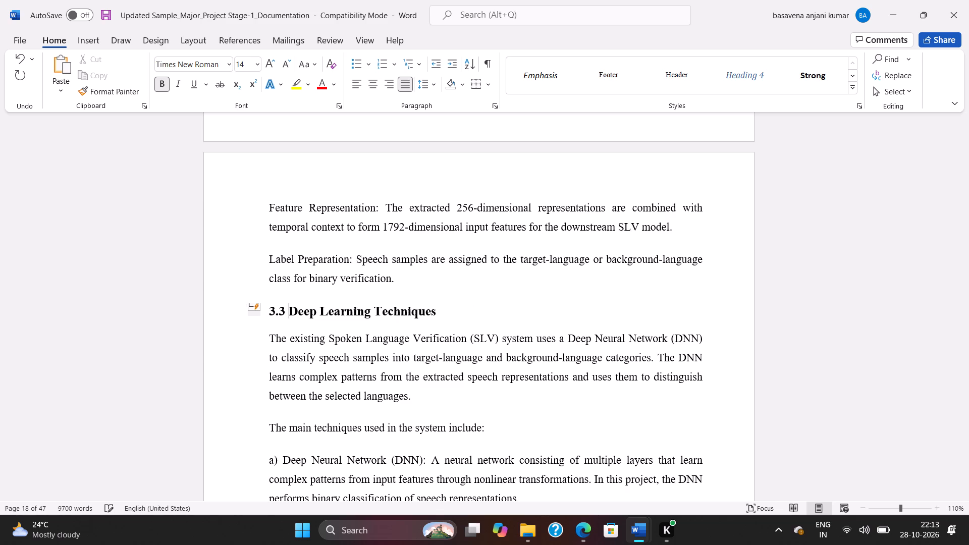
Replace the number and indent of the Disadvantages heading in the Existing Method chapter with 3.4 aligned to the body text.
{"action": "scroll", "coordinate": [353, 270], "scroll_direction": "down", "scroll_amount": 13}
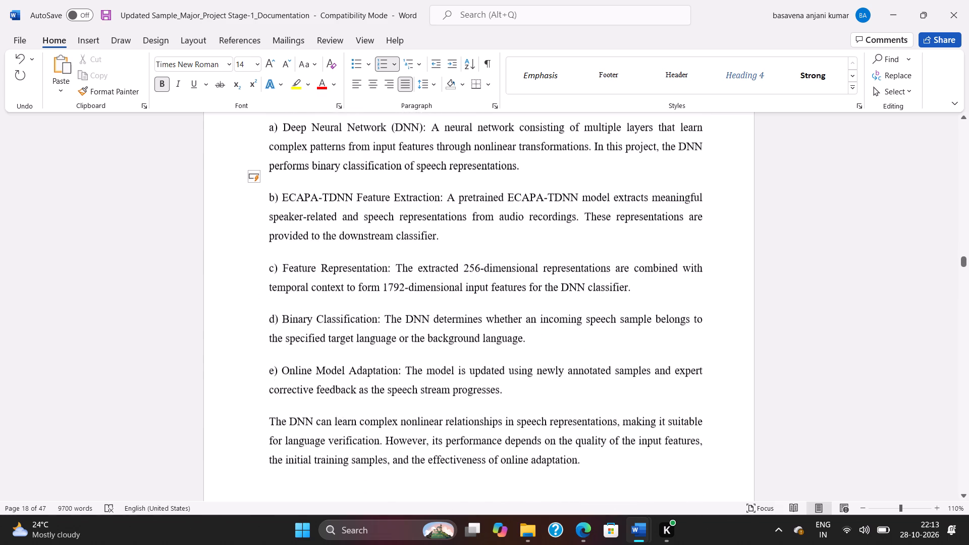
{"action": "scroll", "coordinate": [350, 262], "scroll_direction": "down", "scroll_amount": 11}
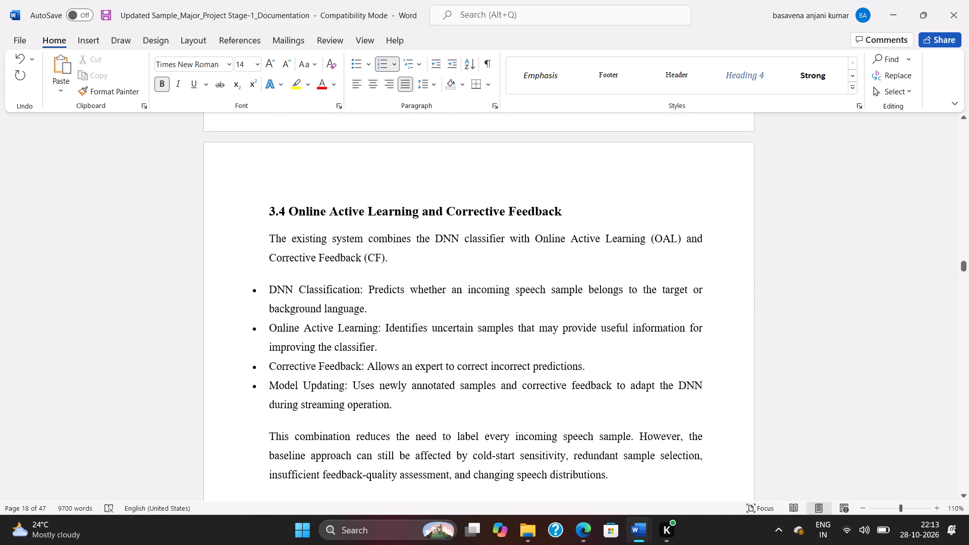
{"action": "scroll", "coordinate": [313, 256], "scroll_direction": "down", "scroll_amount": 3}
{"action": "scroll", "coordinate": [313, 256], "scroll_direction": "up", "scroll_amount": 2}
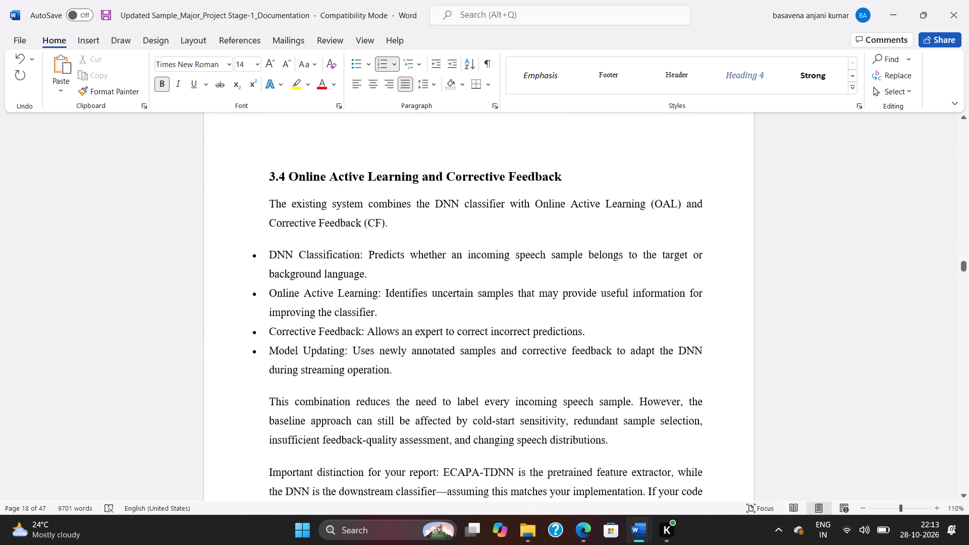
{"action": "scroll", "coordinate": [313, 256], "scroll_direction": "down", "scroll_amount": 20}
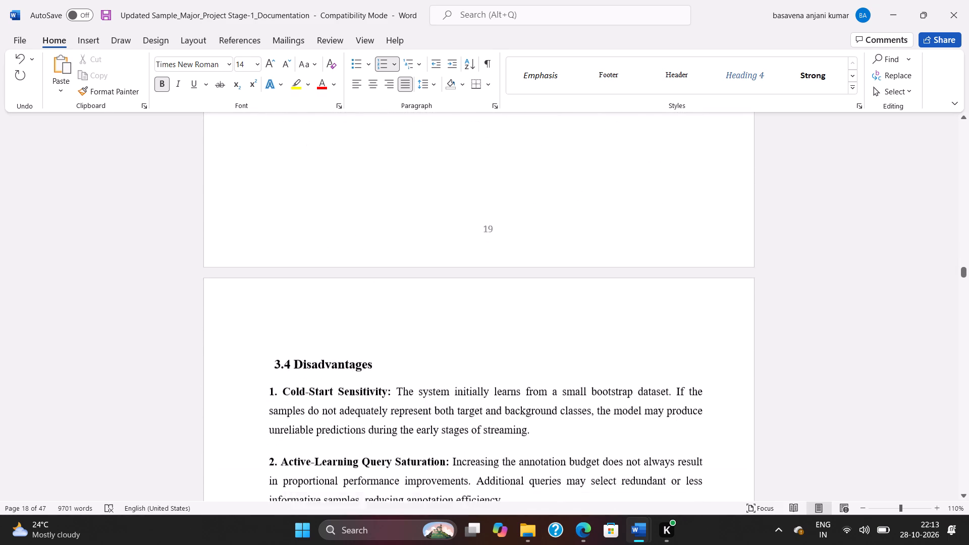
{"action": "scroll", "coordinate": [313, 257], "scroll_direction": "down", "scroll_amount": 3}
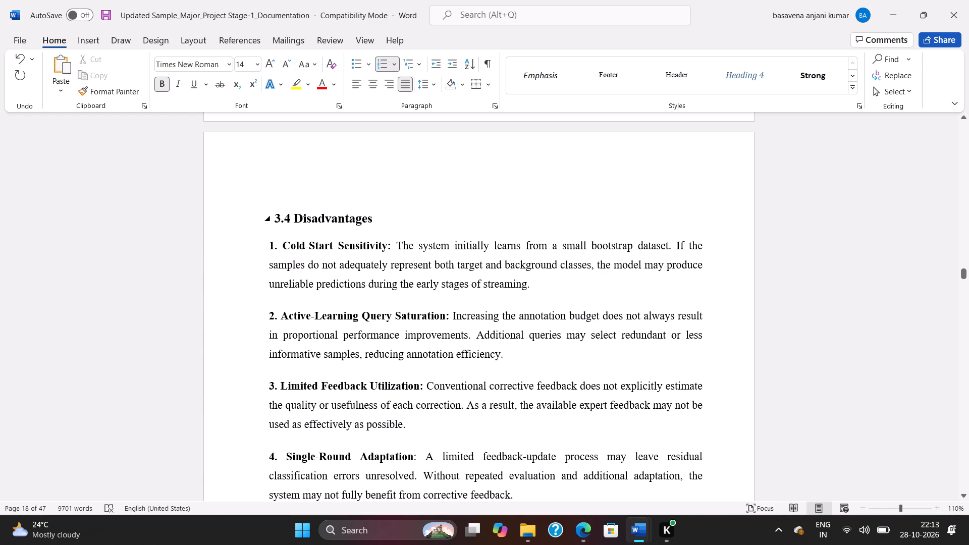
{"action": "left_click", "coordinate": [295, 216]}
{"action": "key", "text": "BackSpace"}
{"action": "key", "text": "BackSpace"}
{"action": "key", "text": "BackSpace"}
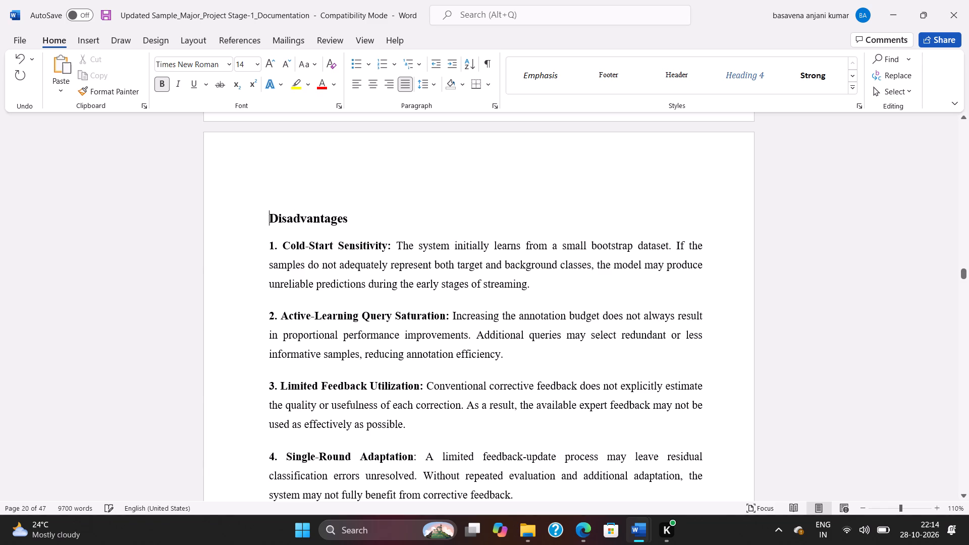
{"action": "type", "text": "3.4"}
{"action": "key", "text": "space"}
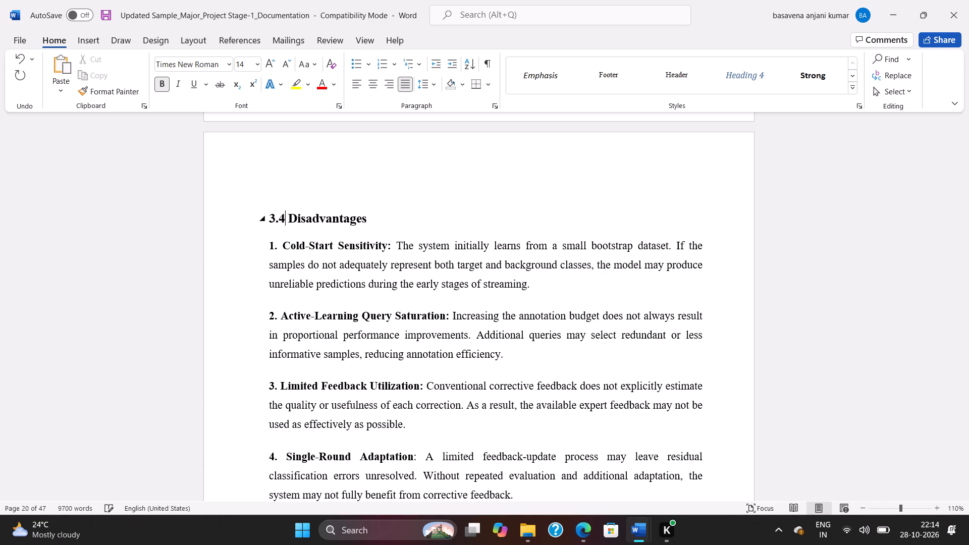
In the Proposed System chapter, replace the Overview heading's number and indent with 4.1 aligned to the body text.
{"action": "scroll", "coordinate": [309, 238], "scroll_direction": "down", "scroll_amount": 4}
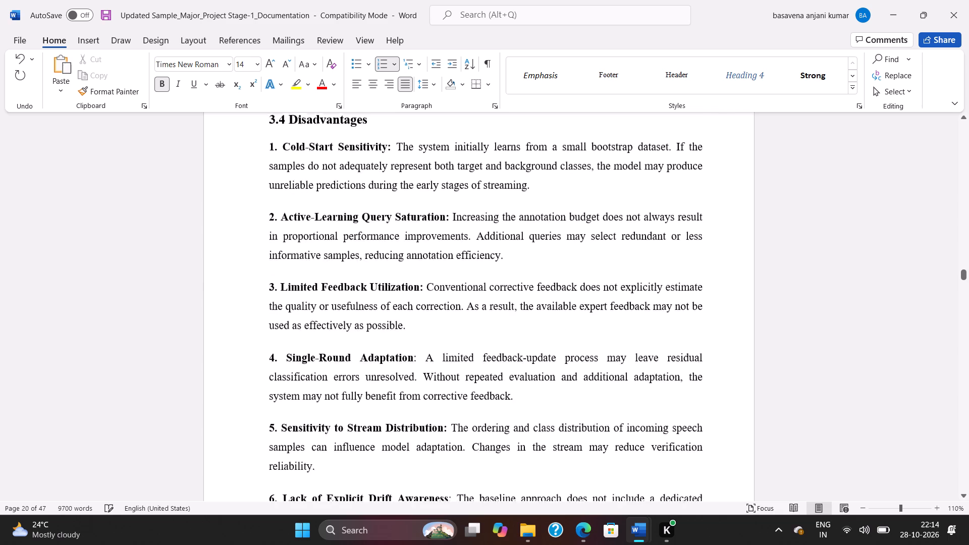
{"action": "scroll", "coordinate": [329, 257], "scroll_direction": "down", "scroll_amount": 19}
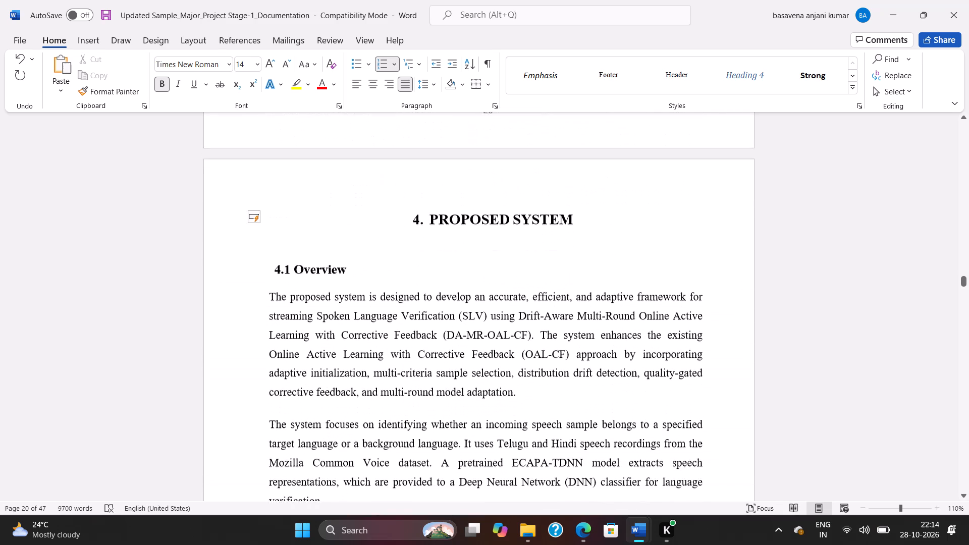
{"action": "left_click", "coordinate": [275, 269]}
{"action": "left_click", "coordinate": [276, 267]}
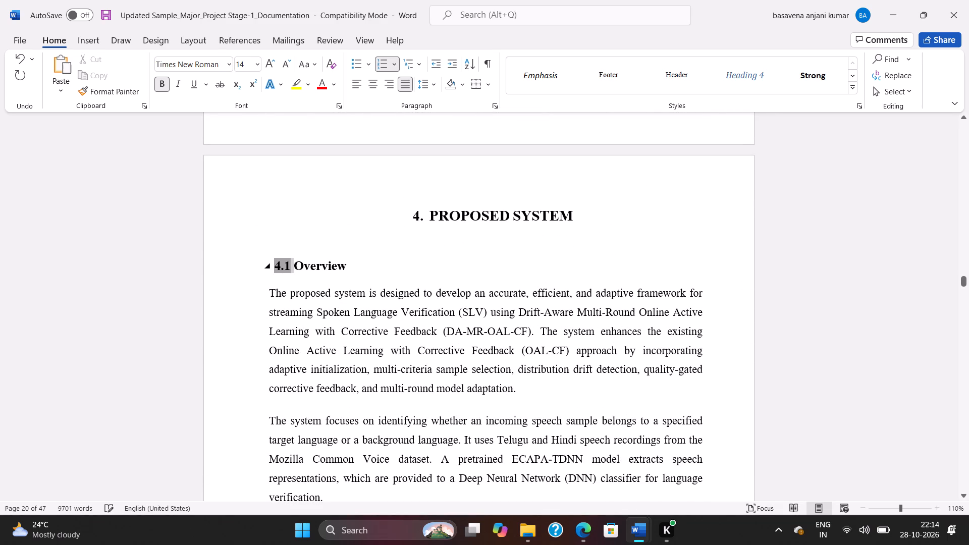
{"action": "left_click", "coordinate": [290, 265]}
{"action": "left_click", "coordinate": [295, 265]}
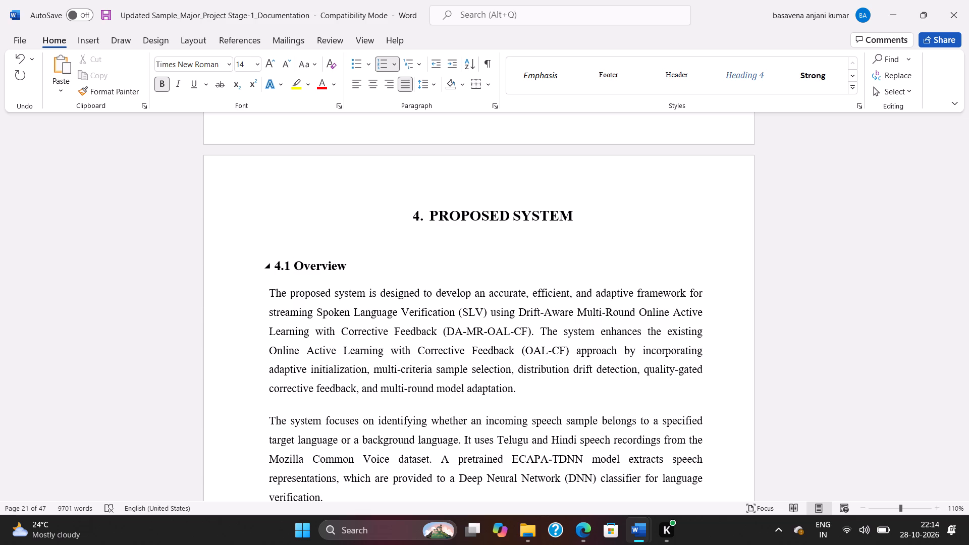
{"action": "key", "text": "BackSpace"}
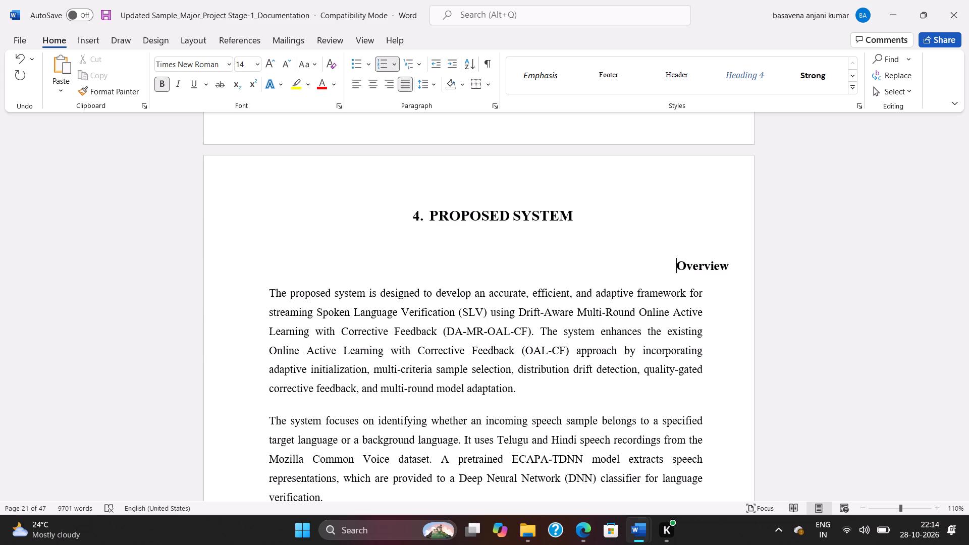
{"action": "key", "text": "BackSpace"}
{"action": "key", "text": "BackSpace"}
{"action": "key", "text": "BackSpace"}
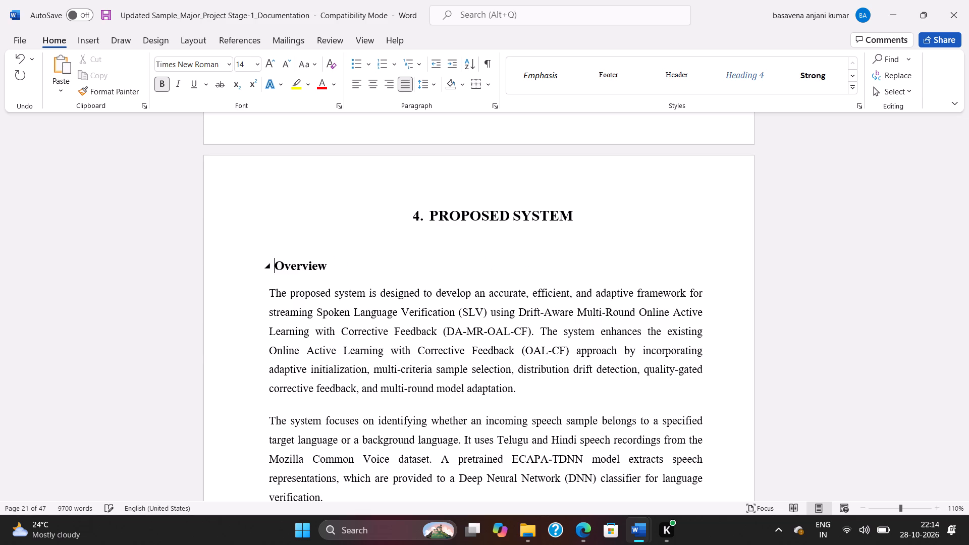
{"action": "key", "text": "BackSpace"}
{"action": "key", "text": "4"}
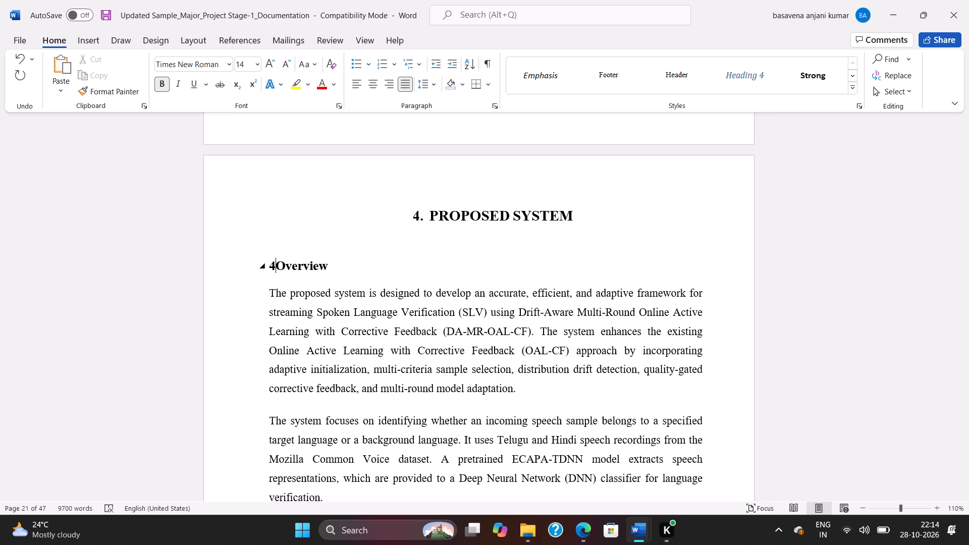
{"action": "type", "text": ".1"}
{"action": "key", "text": "space"}
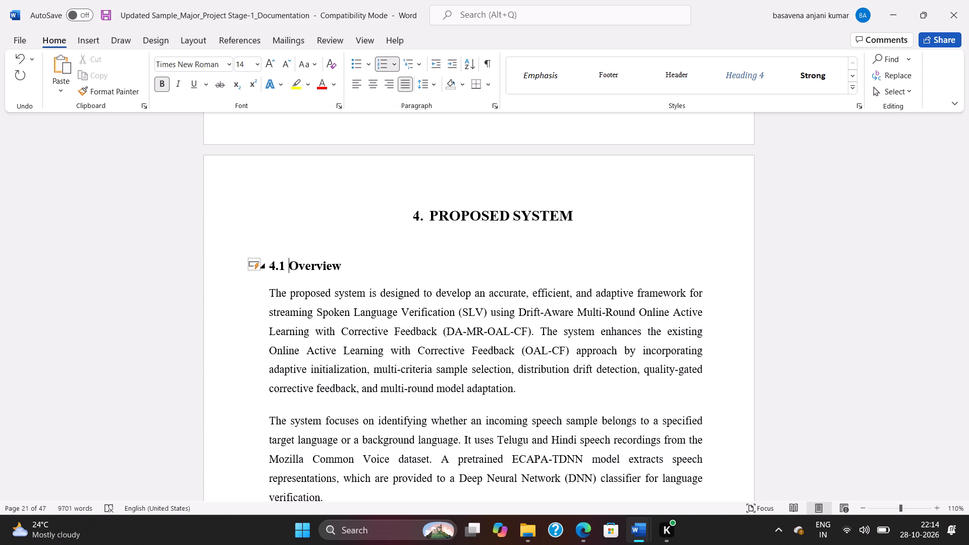
In the Proposed System chapter, replace the Objectives heading's number and indent with 4.2 aligned to the body text.
{"action": "scroll", "coordinate": [295, 305], "scroll_direction": "down", "scroll_amount": 7}
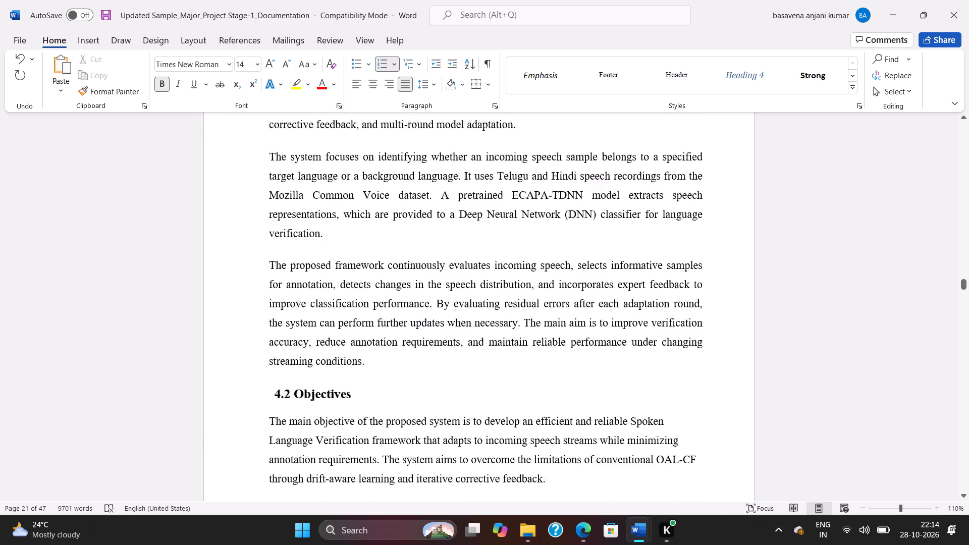
{"action": "scroll", "coordinate": [295, 304], "scroll_direction": "down", "scroll_amount": 4}
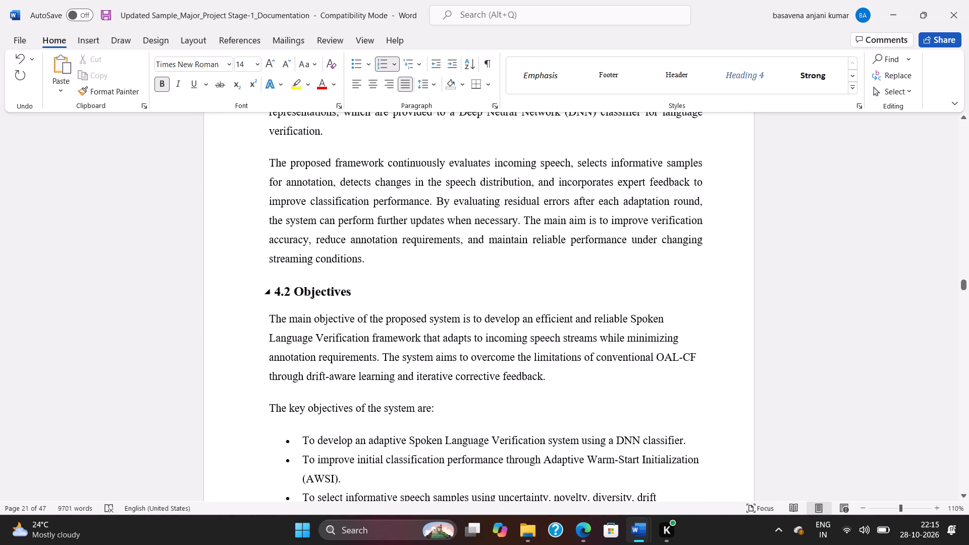
{"action": "left_click", "coordinate": [272, 291]}
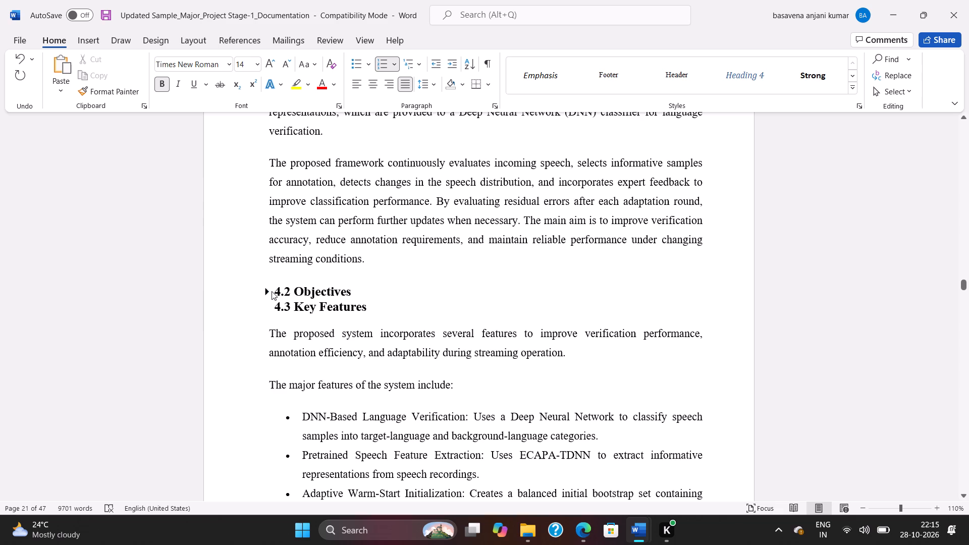
{"action": "left_click", "coordinate": [268, 289]}
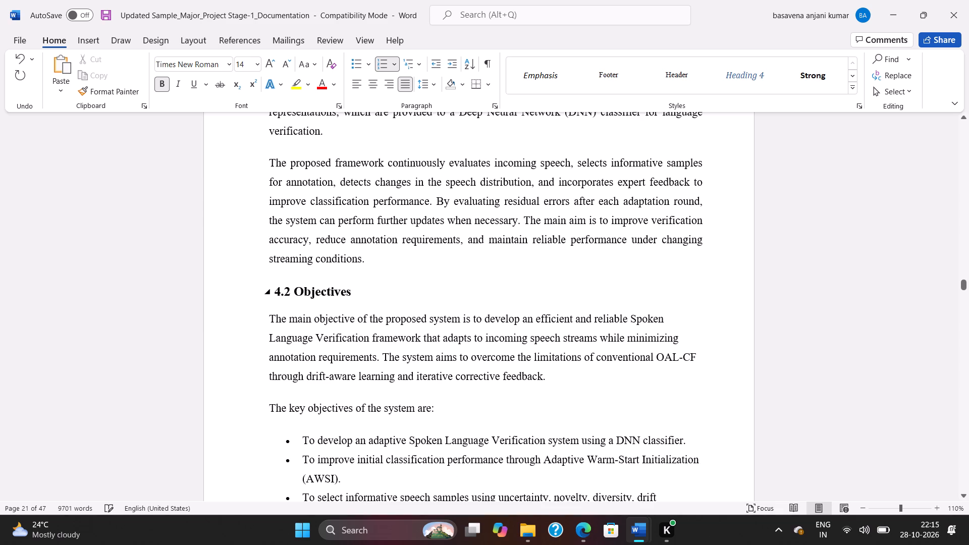
{"action": "left_click", "coordinate": [295, 290]}
{"action": "key", "text": "BackSpace"}
{"action": "key", "text": "BackSpace"}
{"action": "key", "text": "BackSpace"}
{"action": "key", "text": "BackSpace"}
{"action": "key", "text": "BackSpace"}
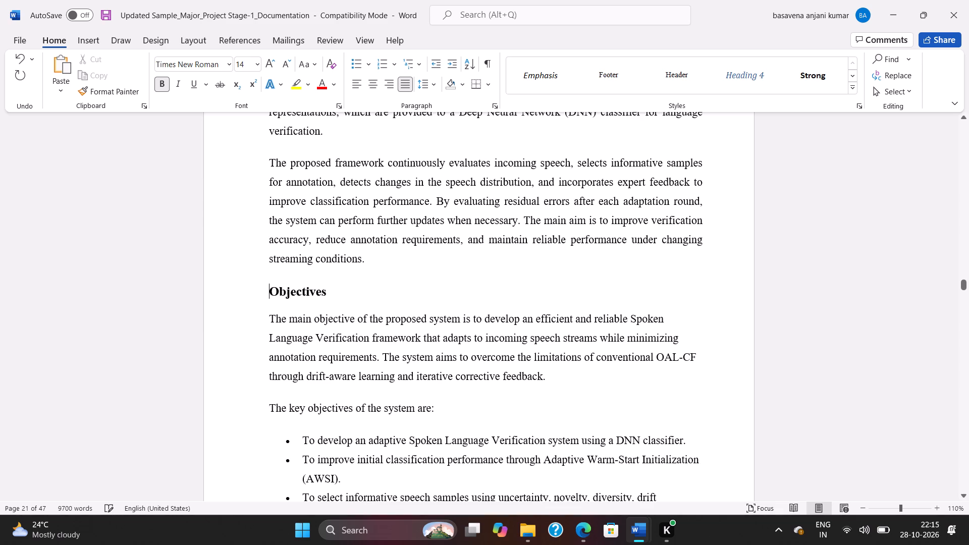
{"action": "type", "text": "4.2"}
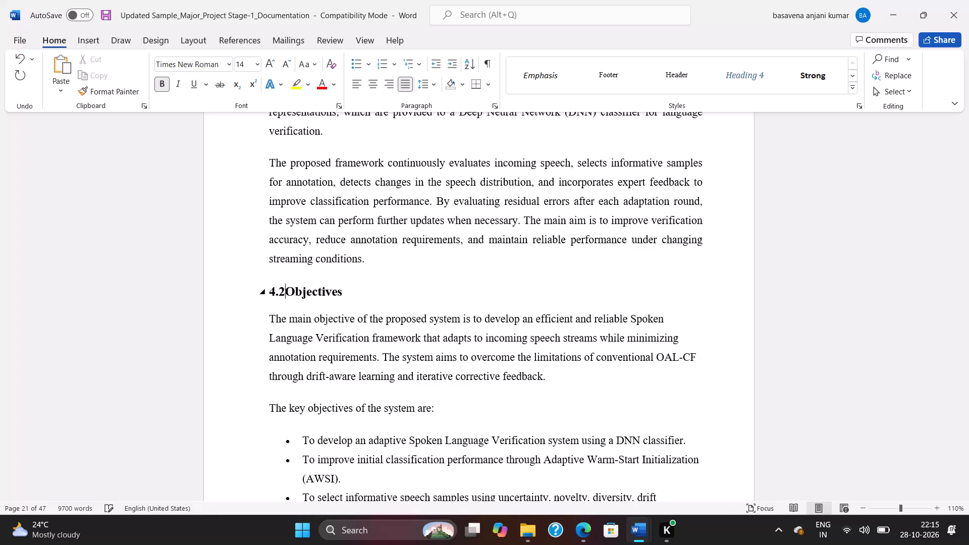
{"action": "key", "text": "space"}
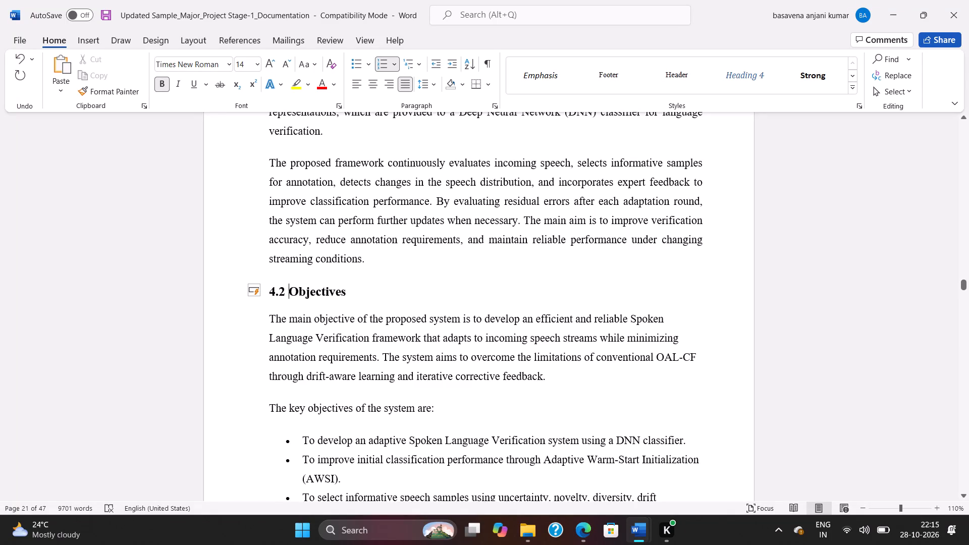
Remove the outdented bullets from the four items, DNN Classification to Model Updating, under 3.4 Online Active Learning and Corrective Feedback.
{"action": "scroll", "coordinate": [329, 300], "scroll_direction": "down", "scroll_amount": 6}
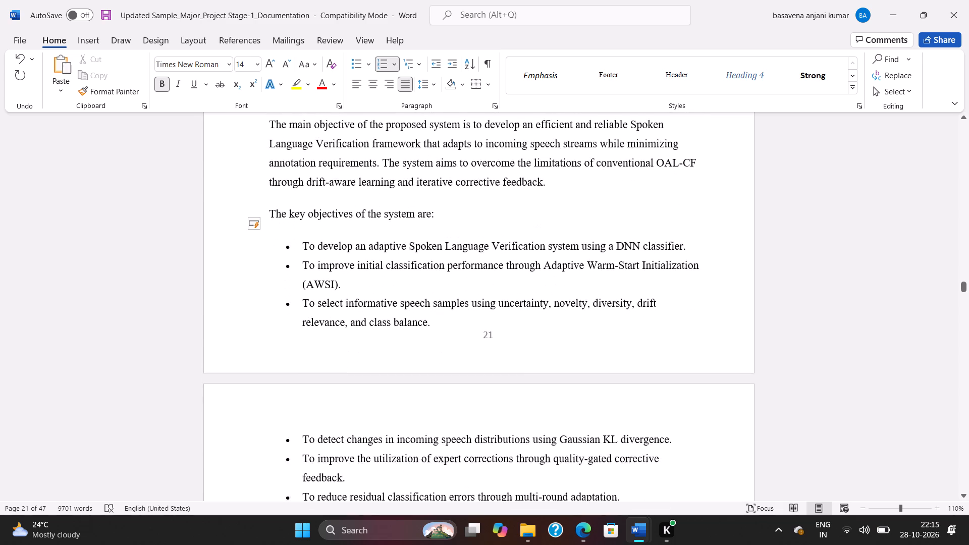
{"action": "scroll", "coordinate": [329, 300], "scroll_direction": "down", "scroll_amount": 1}
{"action": "scroll", "coordinate": [329, 300], "scroll_direction": "up", "scroll_amount": 20}
{"action": "scroll", "coordinate": [329, 300], "scroll_direction": "up", "scroll_amount": 2}
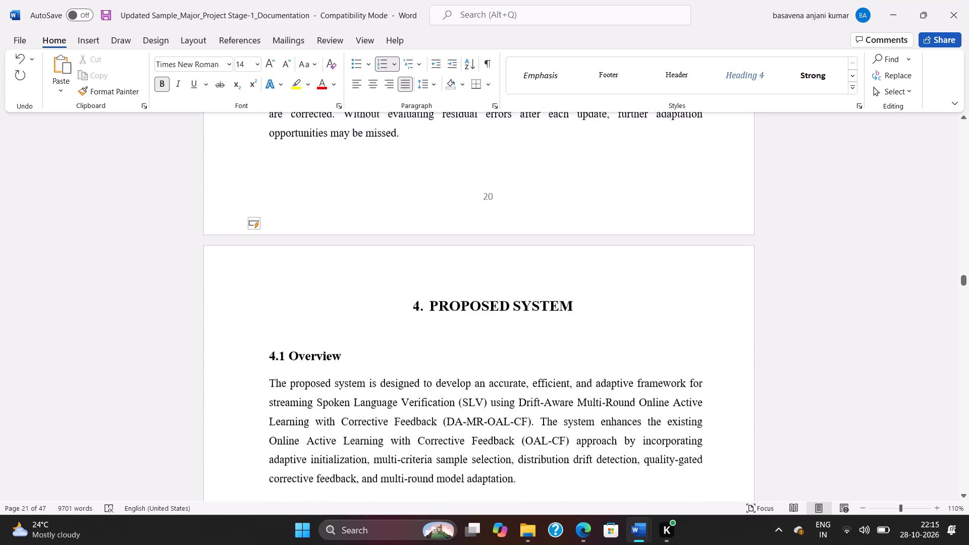
{"action": "scroll", "coordinate": [329, 300], "scroll_direction": "up", "scroll_amount": 20}
{"action": "scroll", "coordinate": [329, 300], "scroll_direction": "up", "scroll_amount": 10}
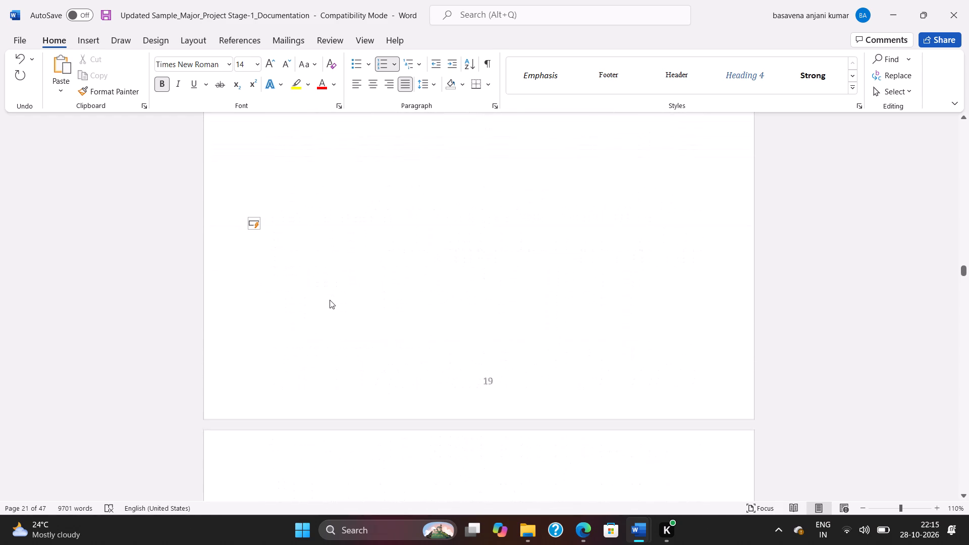
{"action": "scroll", "coordinate": [330, 300], "scroll_direction": "up", "scroll_amount": 13}
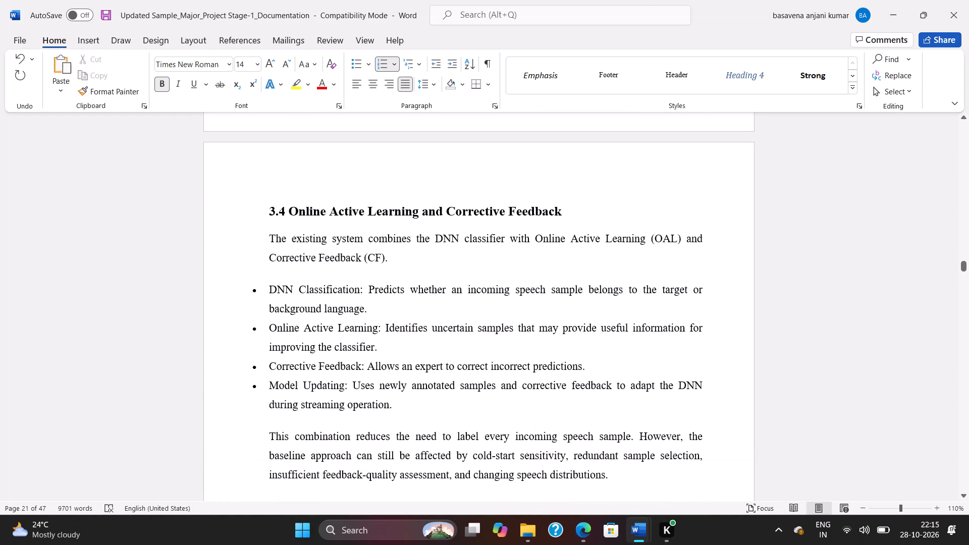
{"action": "scroll", "coordinate": [331, 300], "scroll_direction": "down", "scroll_amount": 3}
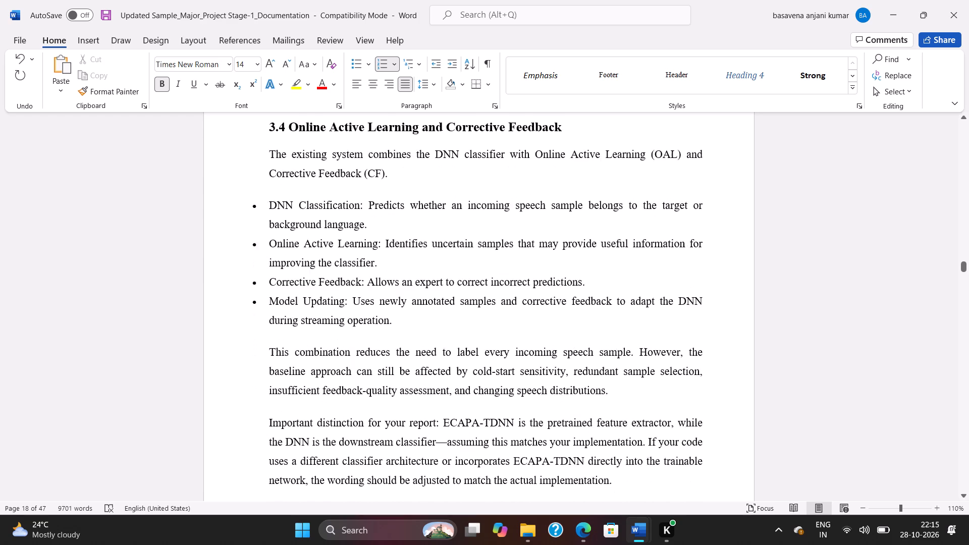
{"action": "scroll", "coordinate": [331, 300], "scroll_direction": "up", "scroll_amount": 3}
{"action": "scroll", "coordinate": [395, 365], "scroll_direction": "down", "scroll_amount": 3}
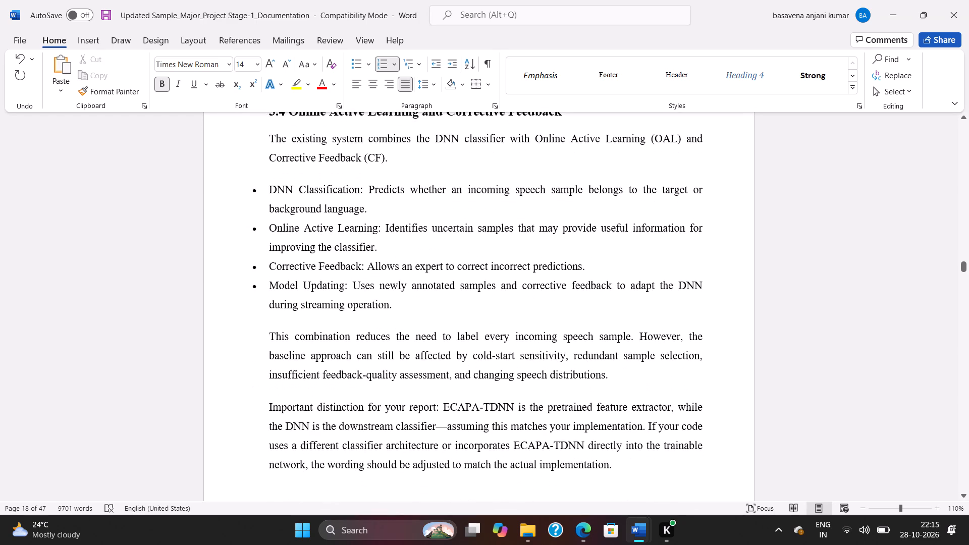
{"action": "left_click_drag", "start_coordinate": [400, 299], "coordinate": [331, 251]}
{"action": "left_click", "coordinate": [286, 269]}
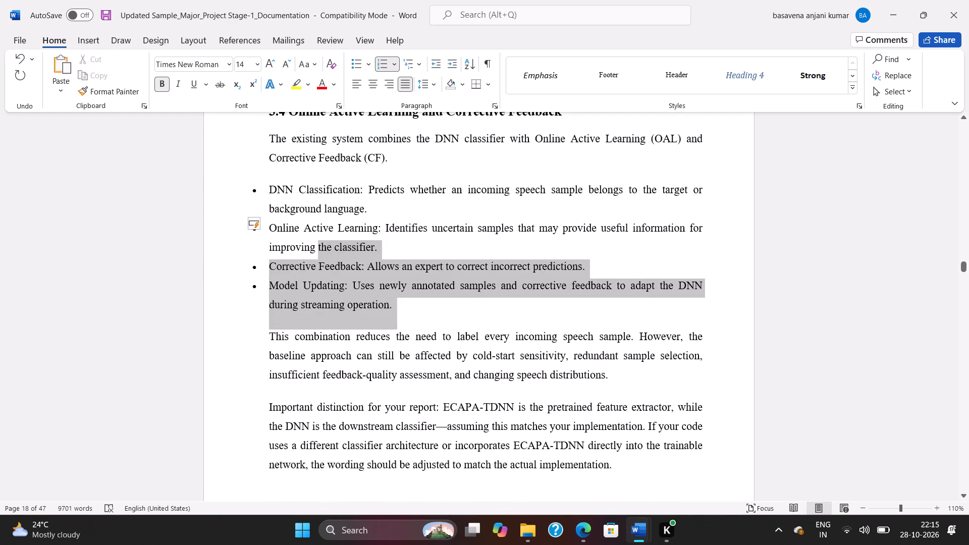
{"action": "left_click", "coordinate": [268, 191]}
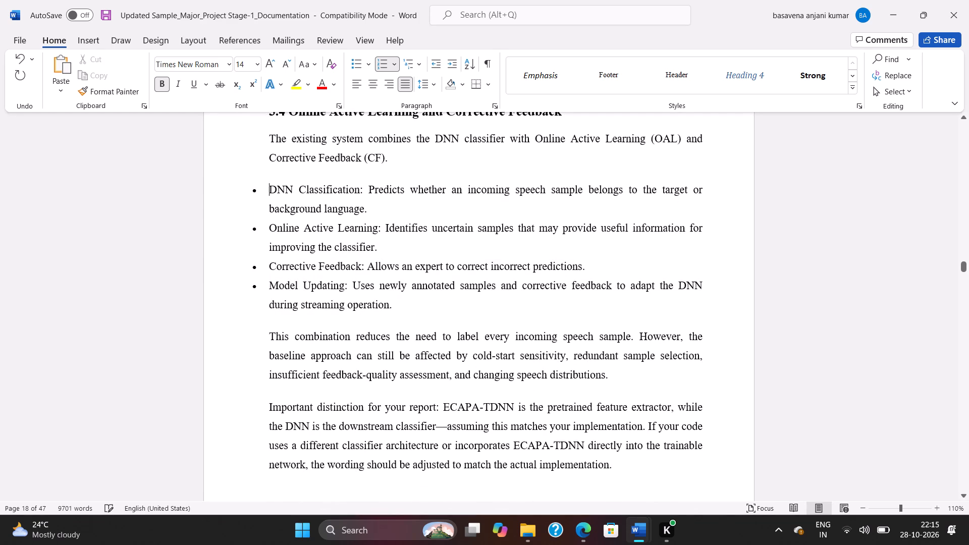
{"action": "key", "text": "BackSpace"}
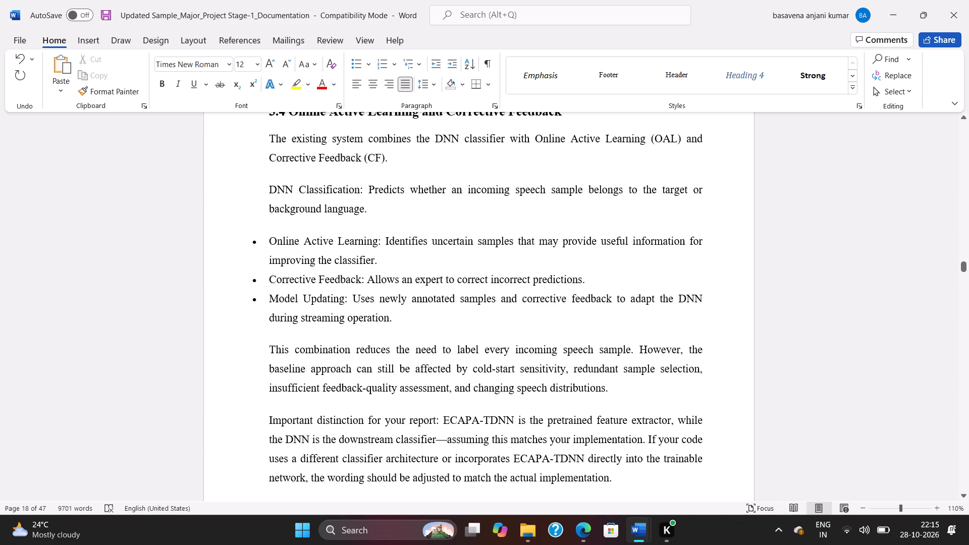
{"action": "left_click", "coordinate": [267, 244]}
{"action": "key", "text": "BackSpace"}
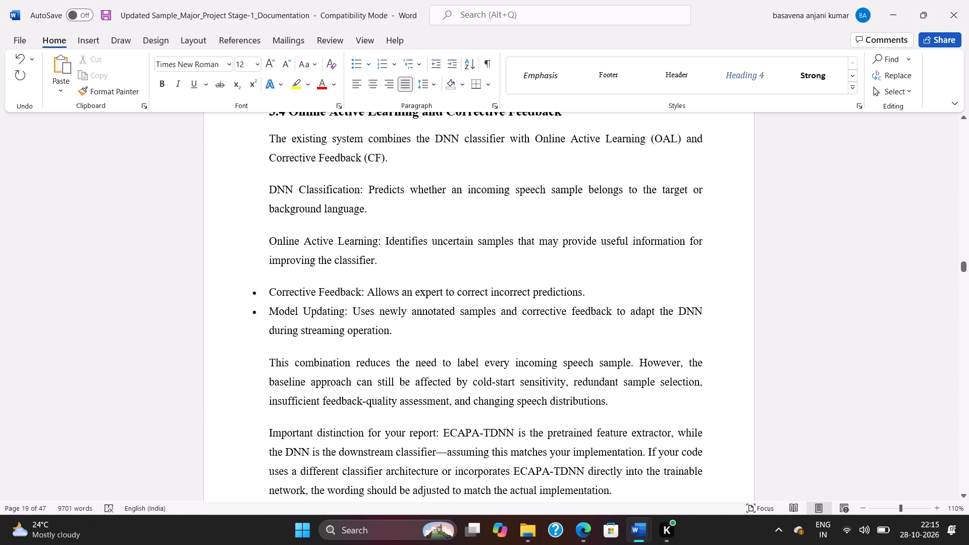
{"action": "left_click", "coordinate": [263, 294]}
{"action": "key", "text": "BackSpace"}
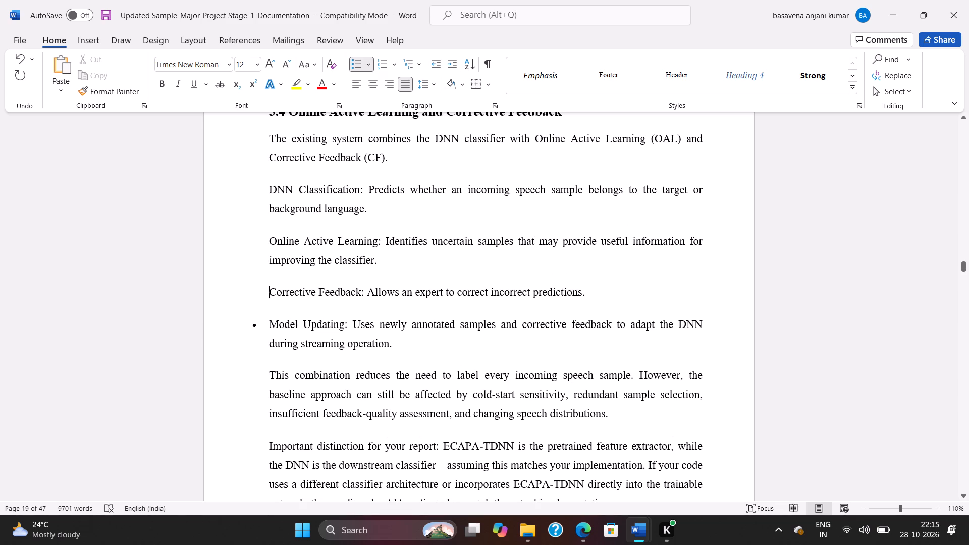
{"action": "left_click", "coordinate": [271, 323]}
{"action": "key", "text": "BackSpace"}
Apply solid round bullets to the four paragraphs from DNN Classification to Model Updating in the Online Active Learning section.
{"action": "left_click_drag", "start_coordinate": [398, 346], "coordinate": [395, 344]}
{"action": "left_click_drag", "start_coordinate": [395, 344], "coordinate": [273, 195]}
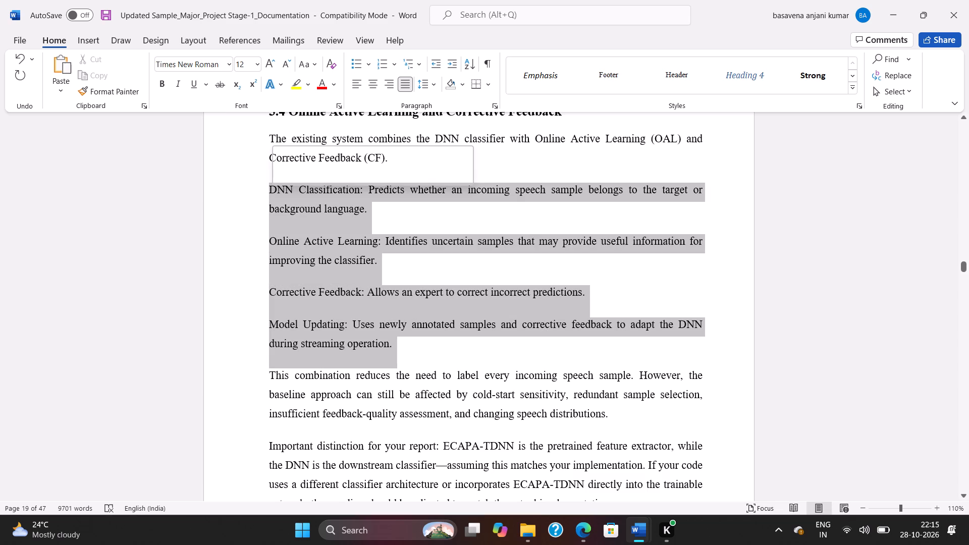
{"action": "left_click", "coordinate": [365, 65]}
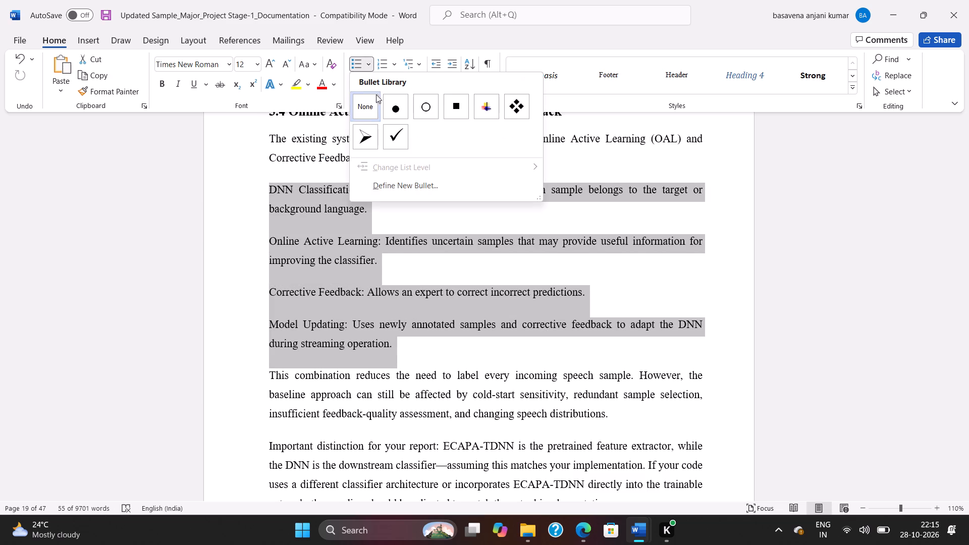
{"action": "left_click", "coordinate": [391, 96]}
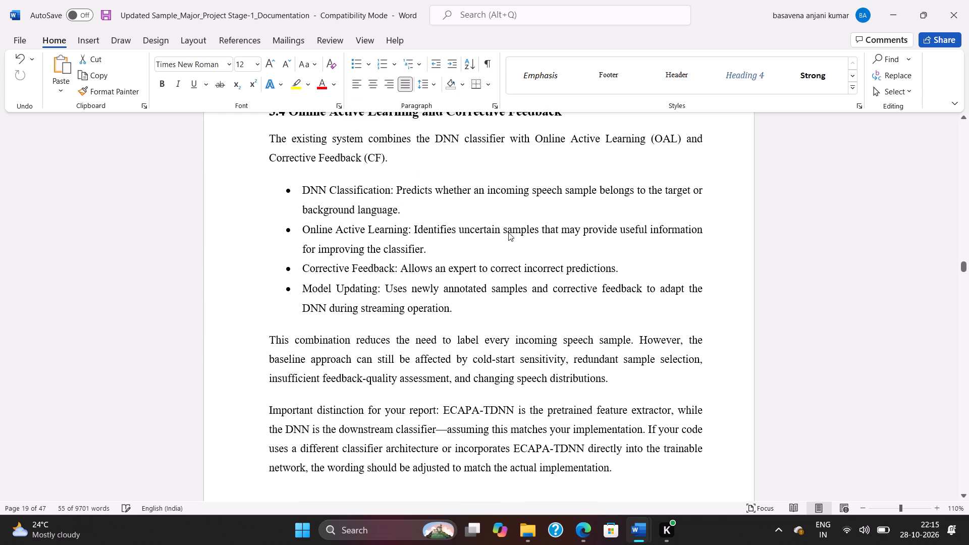
{"action": "left_click", "coordinate": [508, 232]}
{"action": "scroll", "coordinate": [391, 371], "scroll_direction": "up", "scroll_amount": 2}
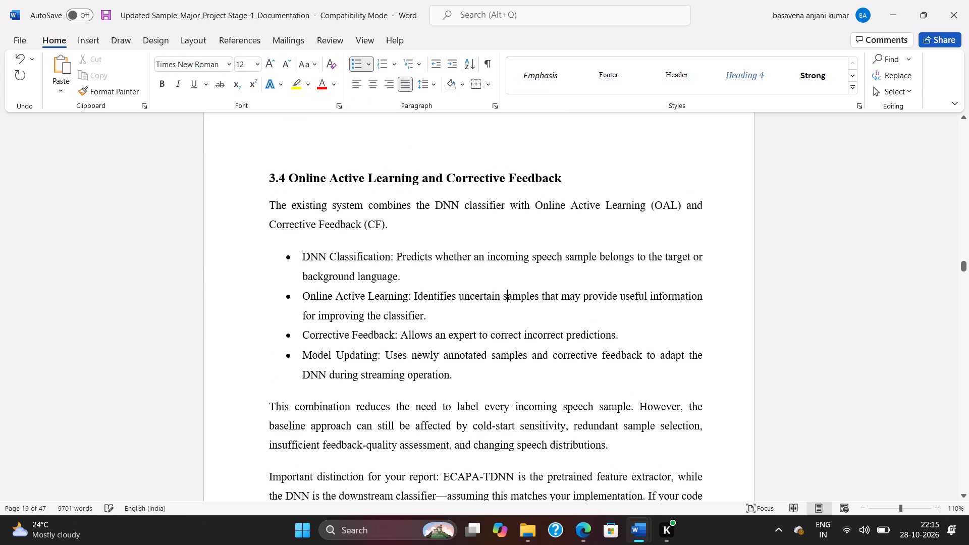
{"action": "scroll", "coordinate": [392, 369], "scroll_direction": "down", "scroll_amount": 2}
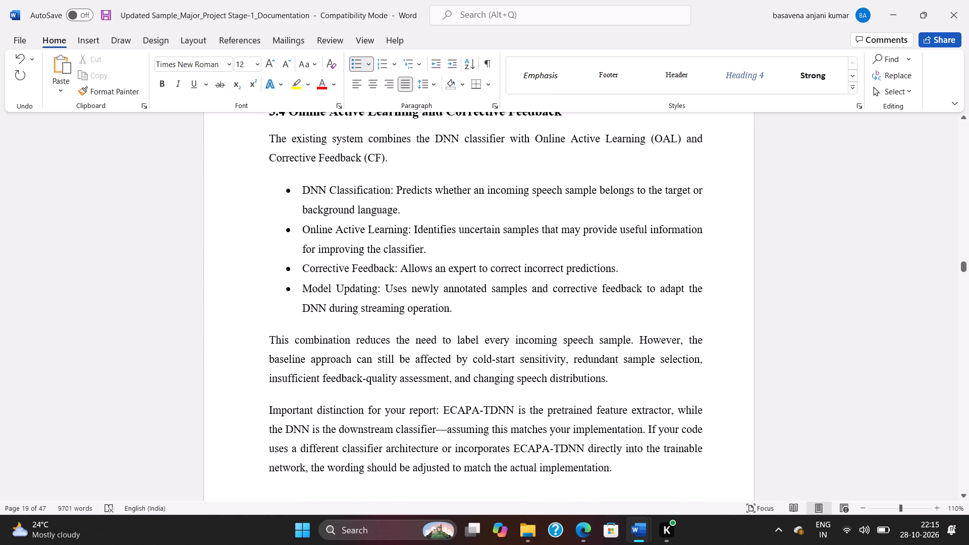
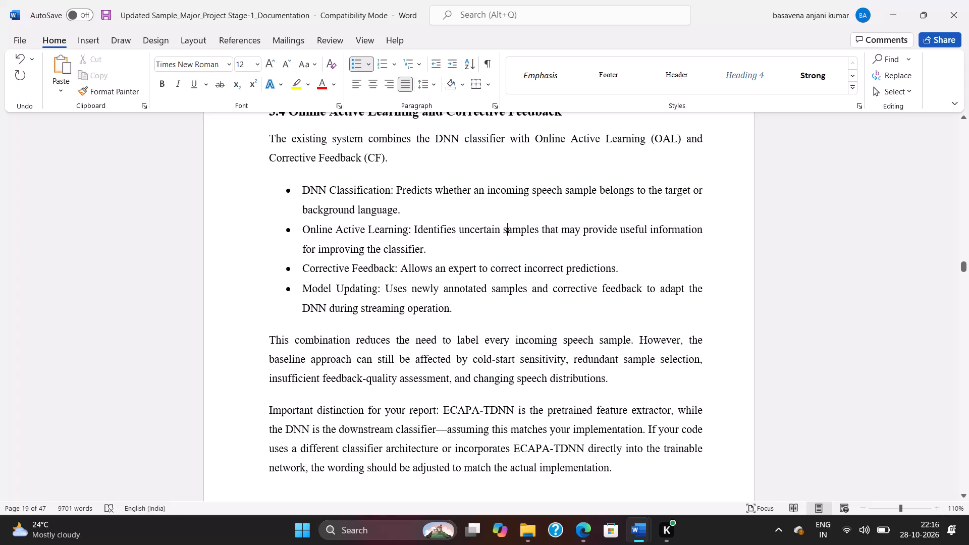
Review the layout of the rest of the Existing Method chapter and the whole Proposed System chapter.
{"action": "scroll", "coordinate": [289, 378], "scroll_direction": "down", "scroll_amount": 4}
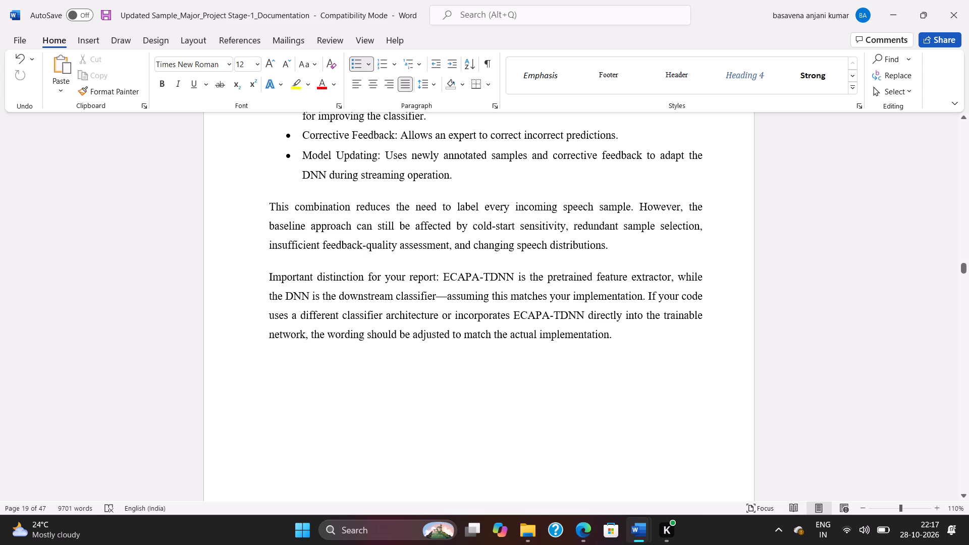
{"action": "scroll", "coordinate": [242, 379], "scroll_direction": "down", "scroll_amount": 2}
{"action": "scroll", "coordinate": [306, 369], "scroll_direction": "down", "scroll_amount": 14}
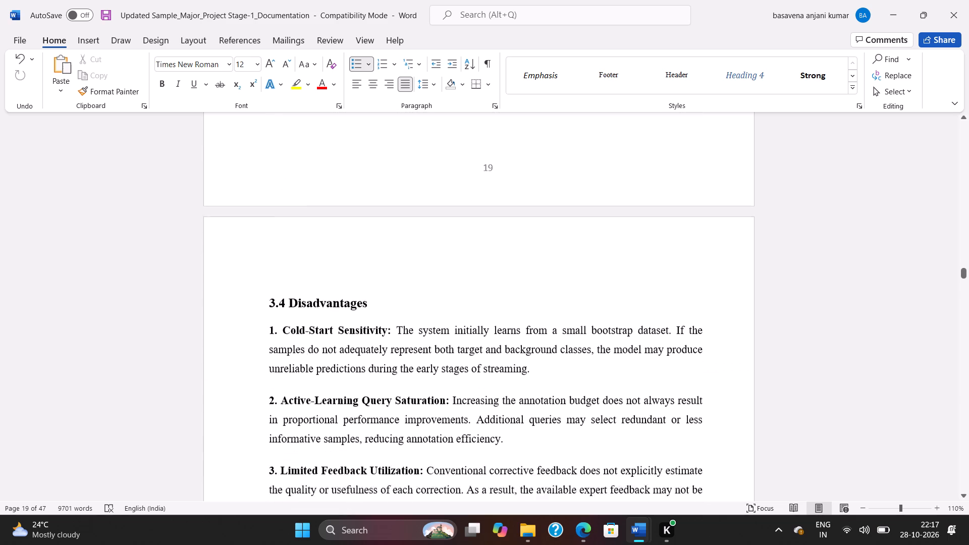
{"action": "scroll", "coordinate": [306, 369], "scroll_direction": "down", "scroll_amount": 18}
{"action": "scroll", "coordinate": [306, 368], "scroll_direction": "down", "scroll_amount": 5}
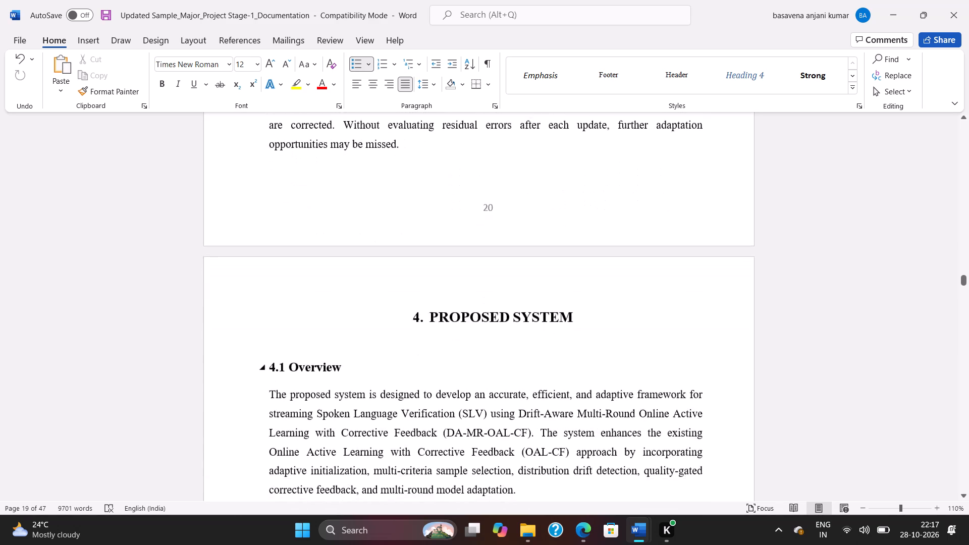
{"action": "scroll", "coordinate": [306, 368], "scroll_direction": "down", "scroll_amount": 20}
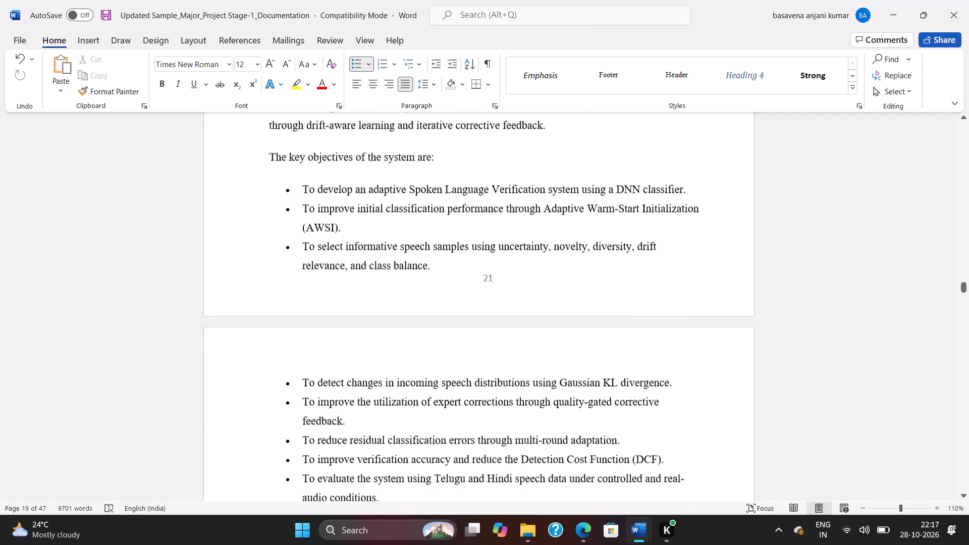
{"action": "scroll", "coordinate": [306, 368], "scroll_direction": "down", "scroll_amount": 9}
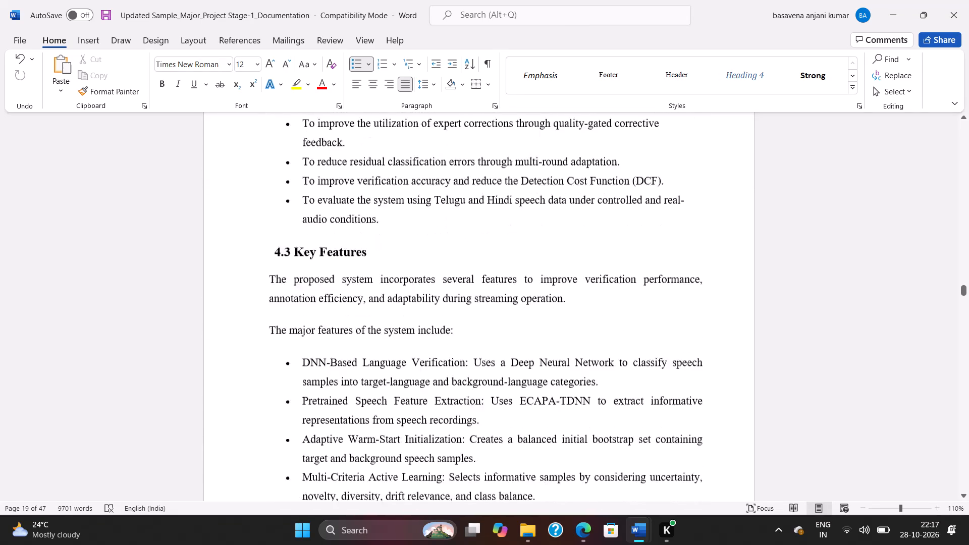
{"action": "scroll", "coordinate": [294, 342], "scroll_direction": "down", "scroll_amount": 15}
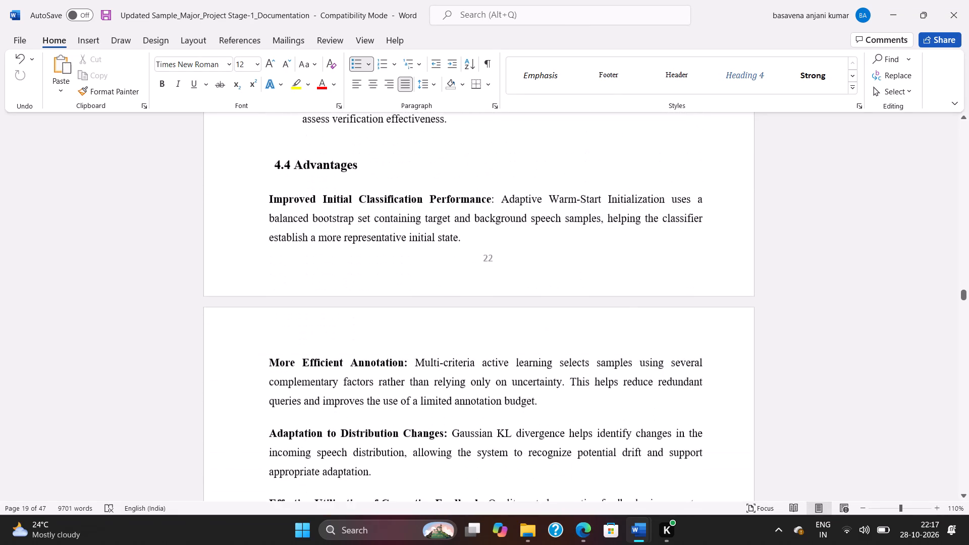
{"action": "scroll", "coordinate": [294, 342], "scroll_direction": "down", "scroll_amount": 20}
{"action": "scroll", "coordinate": [294, 342], "scroll_direction": "down", "scroll_amount": 4}
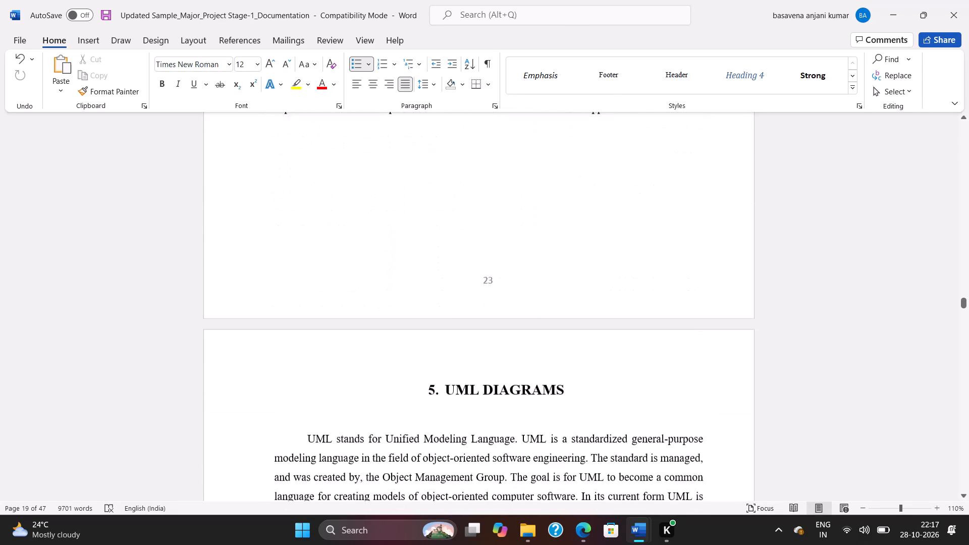
Delete one blank line between the 5. UML DIAGRAMS heading and the chapter's first paragraph.
{"action": "scroll", "coordinate": [293, 342], "scroll_direction": "down", "scroll_amount": 4}
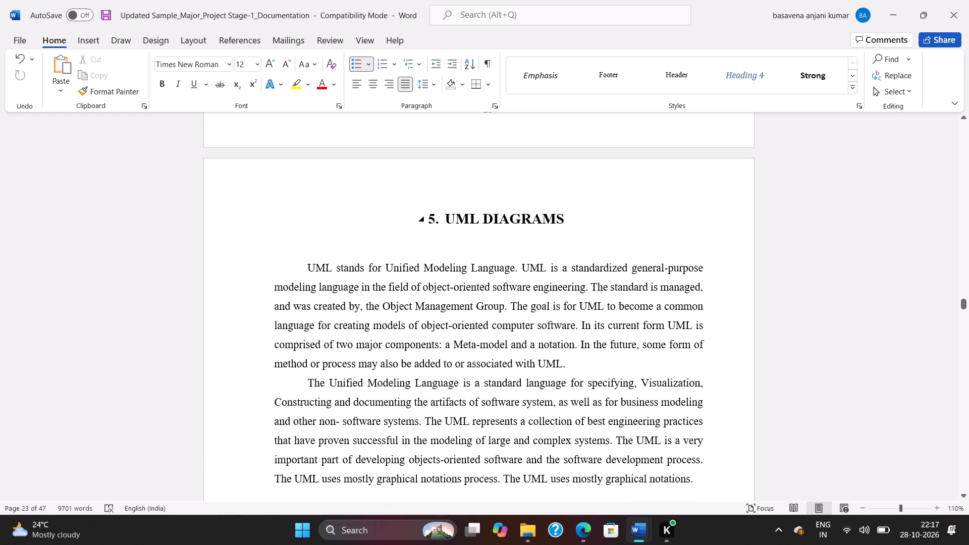
{"action": "scroll", "coordinate": [341, 288], "scroll_direction": "down", "scroll_amount": 3}
{"action": "scroll", "coordinate": [341, 288], "scroll_direction": "up", "scroll_amount": 3}
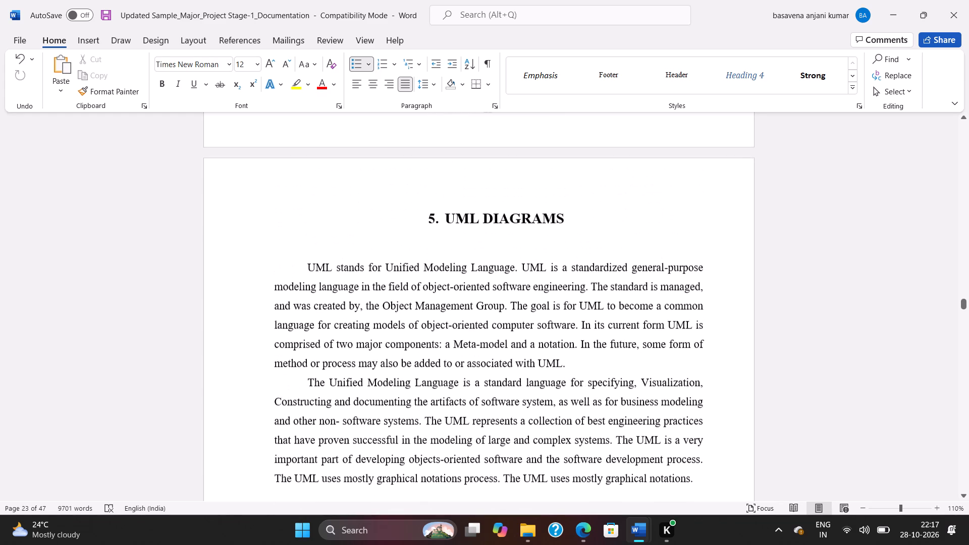
{"action": "scroll", "coordinate": [341, 288], "scroll_direction": "down", "scroll_amount": 6}
{"action": "scroll", "coordinate": [341, 292], "scroll_direction": "up", "scroll_amount": 5}
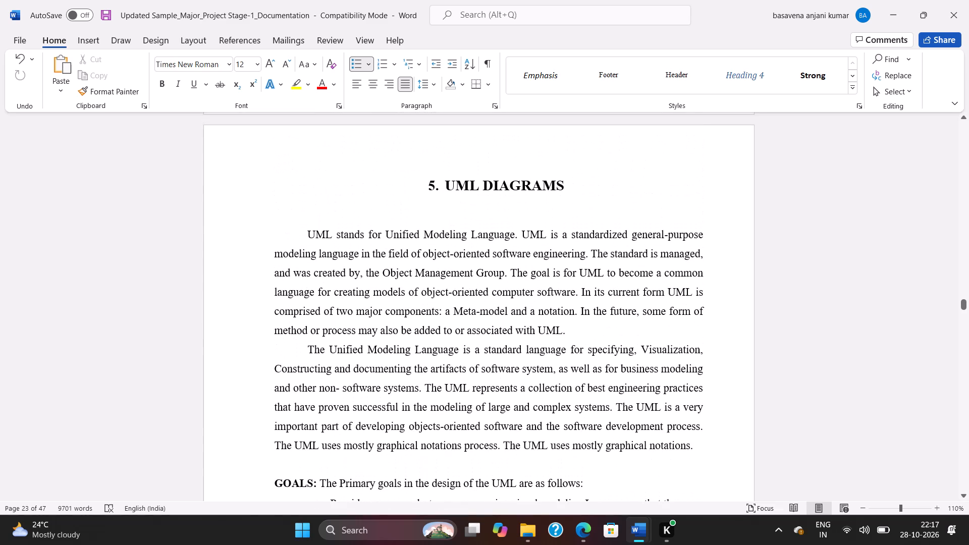
{"action": "left_click", "coordinate": [443, 213]}
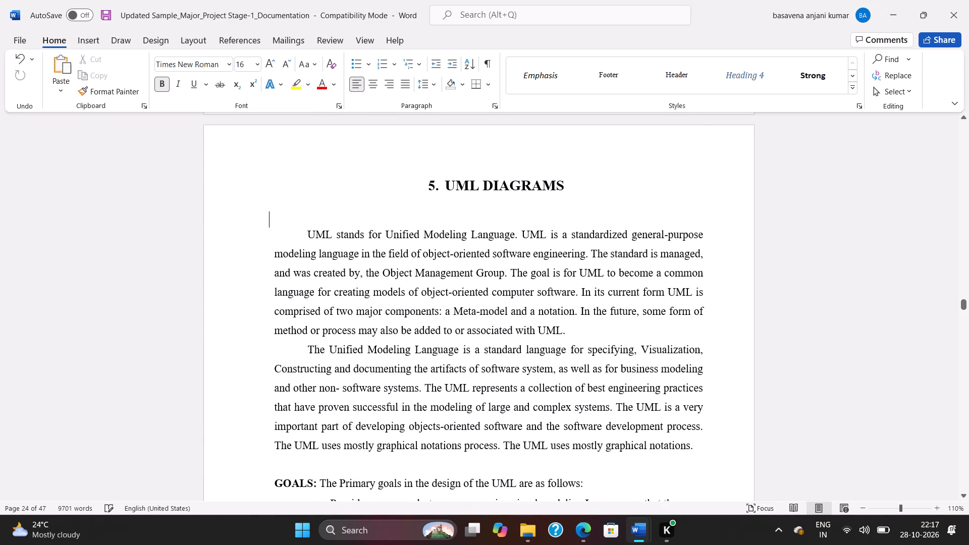
{"action": "key", "text": "BackSpace"}
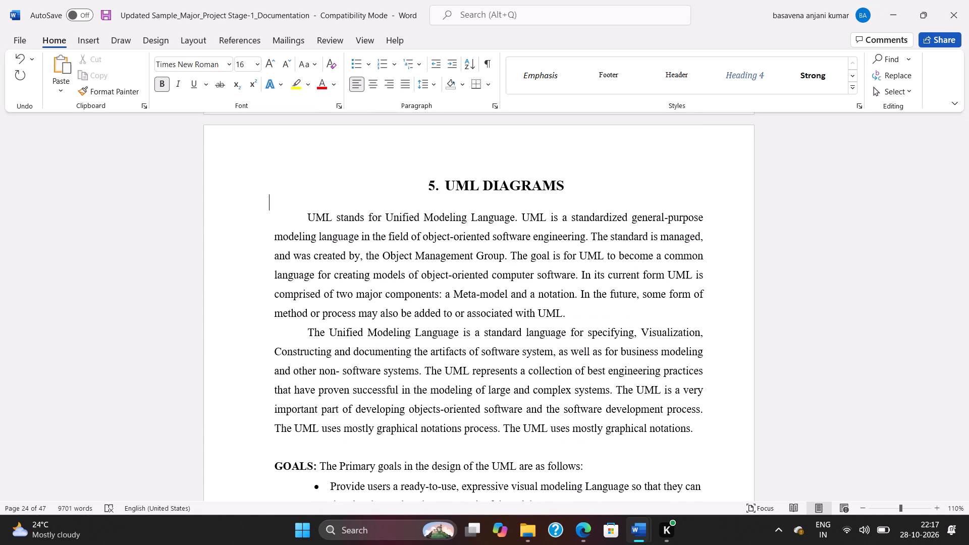
Review the UML Diagrams chapter's goals list, section headings, diagrams and figure captions, from Class Diagram to Use-Case Diagram.
{"action": "scroll", "coordinate": [507, 249], "scroll_direction": "down", "scroll_amount": 8}
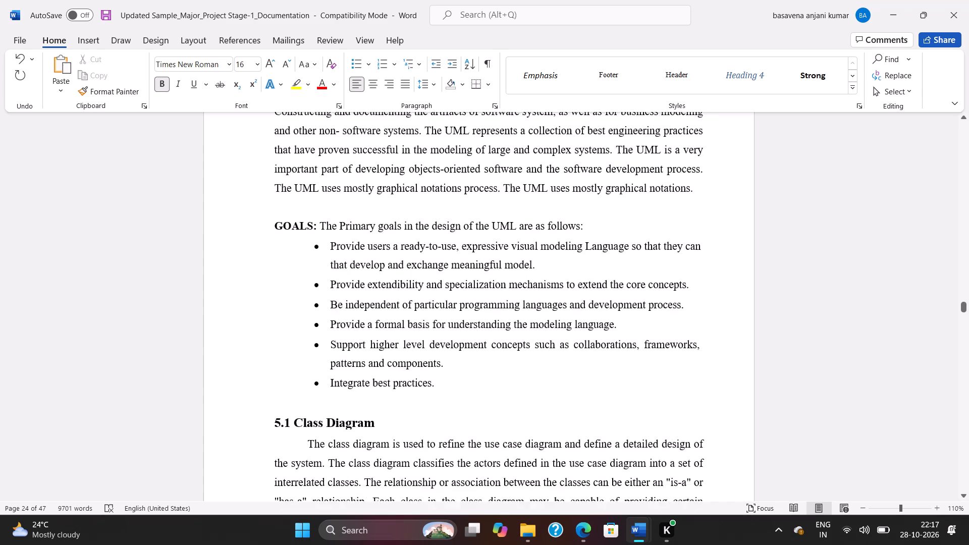
{"action": "scroll", "coordinate": [507, 249], "scroll_direction": "down", "scroll_amount": 20}
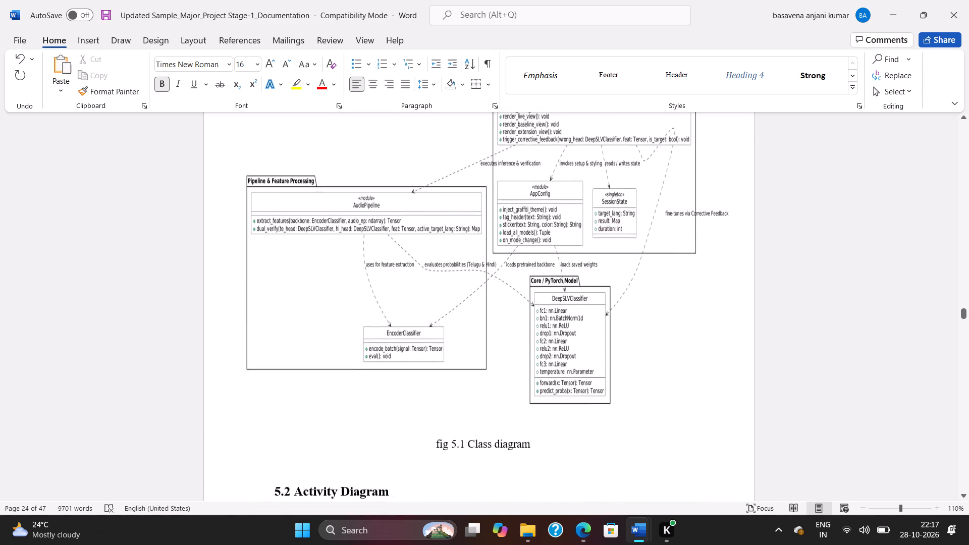
{"action": "scroll", "coordinate": [507, 249], "scroll_direction": "down", "scroll_amount": 3}
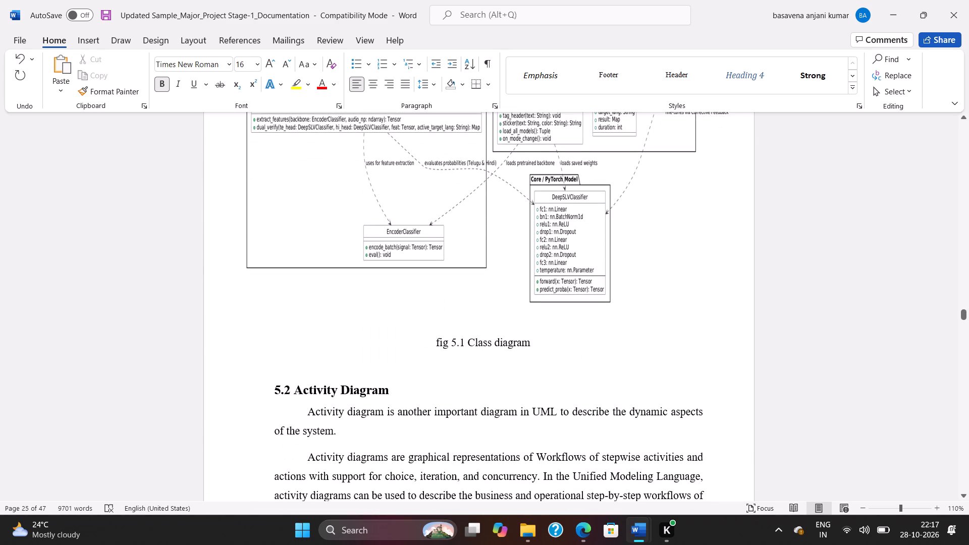
{"action": "scroll", "coordinate": [507, 249], "scroll_direction": "down", "scroll_amount": 16}
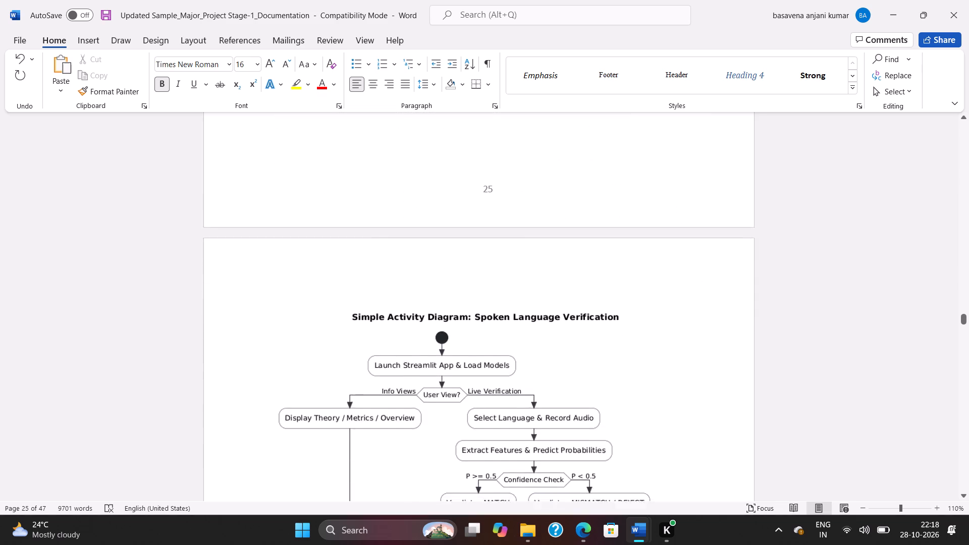
{"action": "scroll", "coordinate": [507, 249], "scroll_direction": "down", "scroll_amount": 20}
{"action": "scroll", "coordinate": [507, 249], "scroll_direction": "down", "scroll_amount": 2}
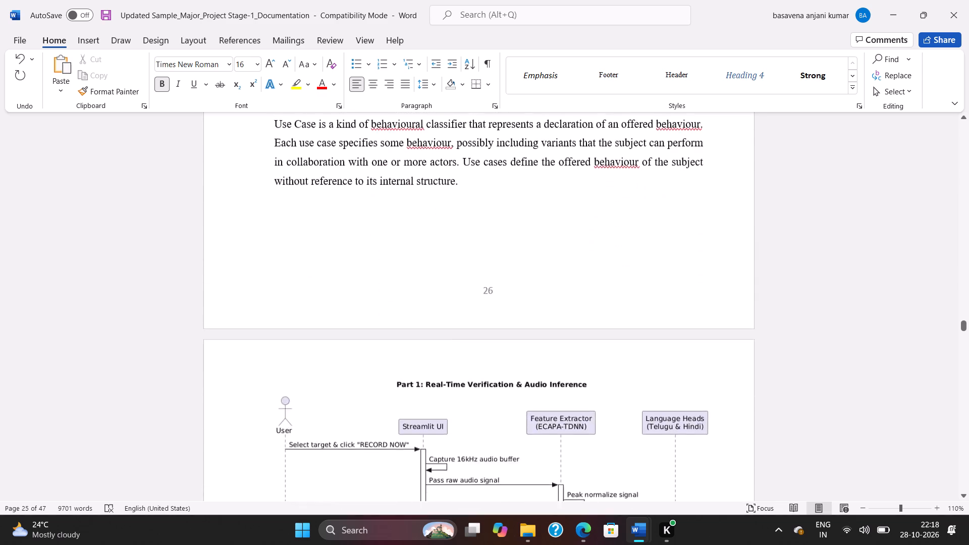
{"action": "scroll", "coordinate": [507, 249], "scroll_direction": "down", "scroll_amount": 20}
{"action": "scroll", "coordinate": [507, 249], "scroll_direction": "down", "scroll_amount": 2}
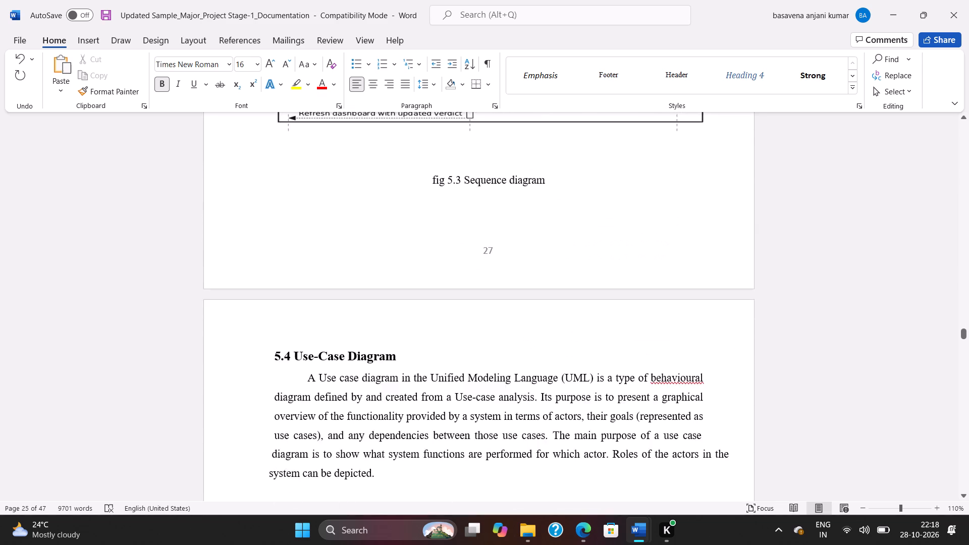
{"action": "scroll", "coordinate": [507, 249], "scroll_direction": "down", "scroll_amount": 3}
{"action": "scroll", "coordinate": [507, 249], "scroll_direction": "down", "scroll_amount": 19}
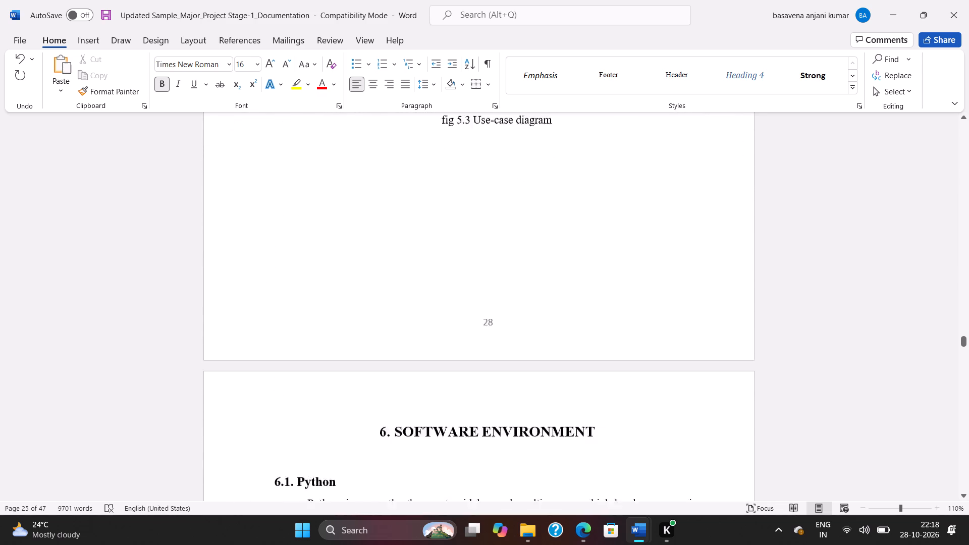
Review the Software Environment chapter's content and layout, covering Python's advantages, the project modules and the Python installation steps.
{"action": "scroll", "coordinate": [507, 249], "scroll_direction": "down", "scroll_amount": 11}
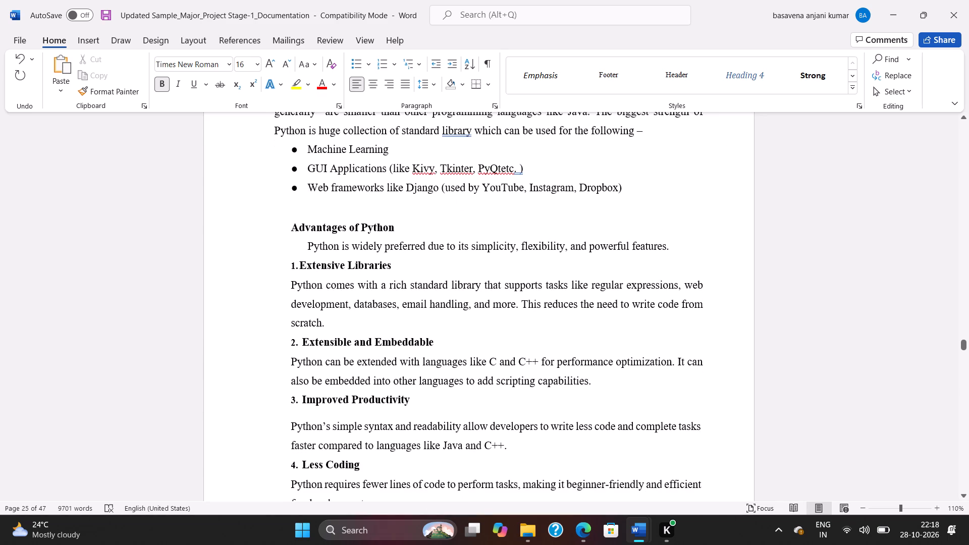
{"action": "scroll", "coordinate": [507, 249], "scroll_direction": "up", "scroll_amount": 1}
{"action": "scroll", "coordinate": [507, 249], "scroll_direction": "down", "scroll_amount": 18}
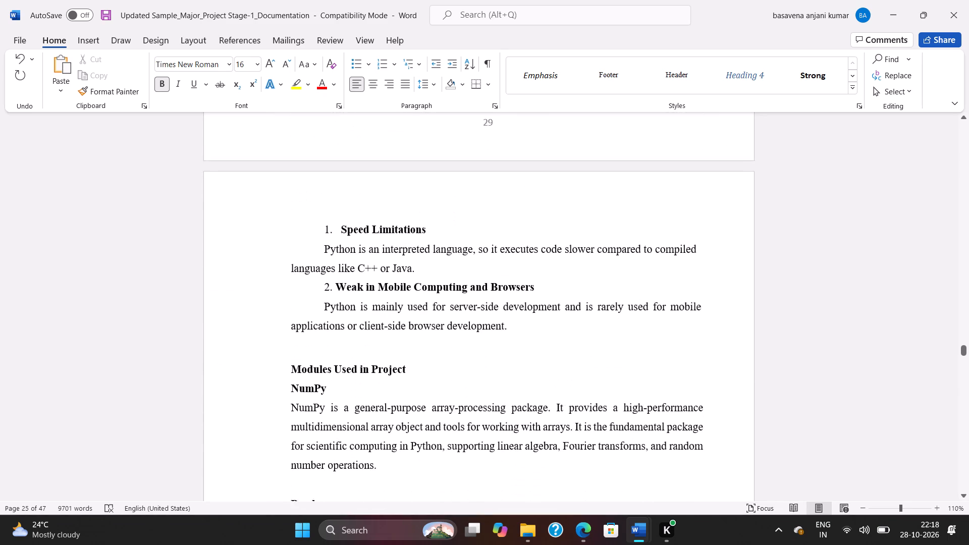
{"action": "scroll", "coordinate": [507, 249], "scroll_direction": "down", "scroll_amount": 16}
{"action": "scroll", "coordinate": [507, 249], "scroll_direction": "down", "scroll_amount": 5}
{"action": "scroll", "coordinate": [507, 249], "scroll_direction": "down", "scroll_amount": 17}
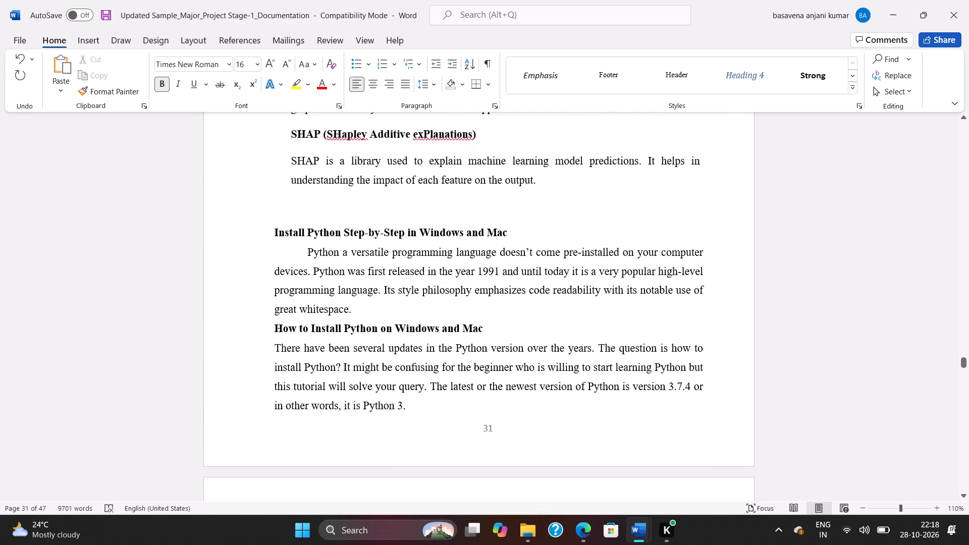
{"action": "scroll", "coordinate": [507, 249], "scroll_direction": "up", "scroll_amount": 1}
{"action": "scroll", "coordinate": [507, 249], "scroll_direction": "down", "scroll_amount": 15}
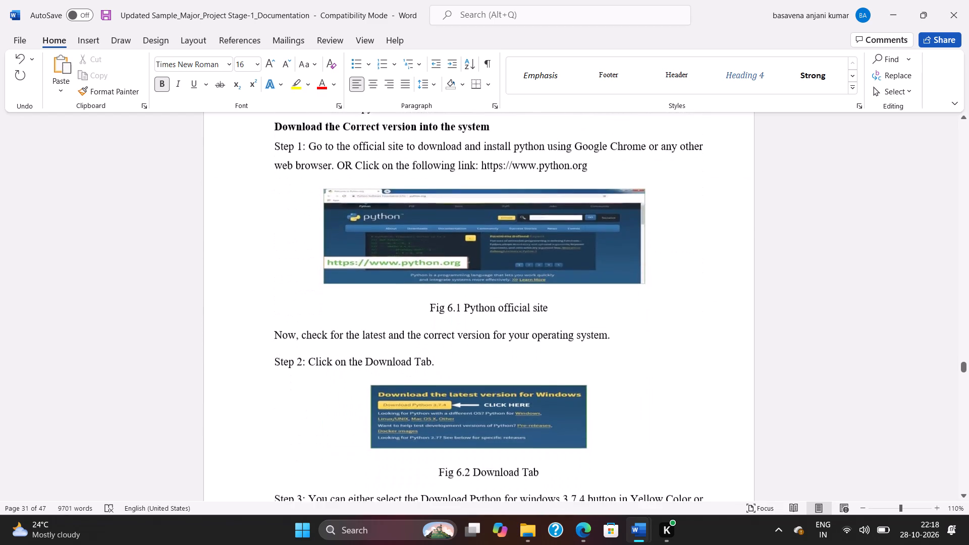
{"action": "scroll", "coordinate": [507, 249], "scroll_direction": "down", "scroll_amount": 9}
{"action": "scroll", "coordinate": [507, 249], "scroll_direction": "up", "scroll_amount": 2}
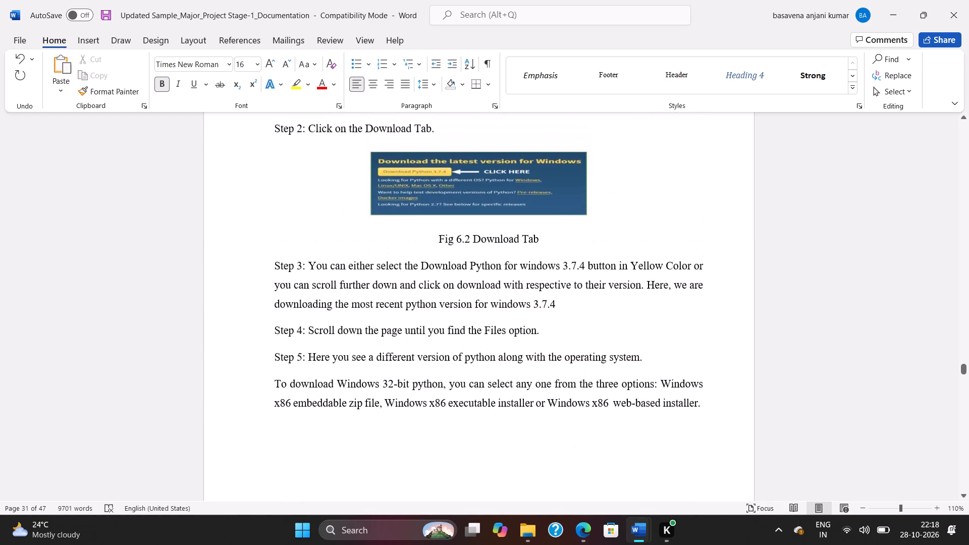
{"action": "scroll", "coordinate": [507, 249], "scroll_direction": "down", "scroll_amount": 1}
{"action": "scroll", "coordinate": [507, 249], "scroll_direction": "up", "scroll_amount": 4}
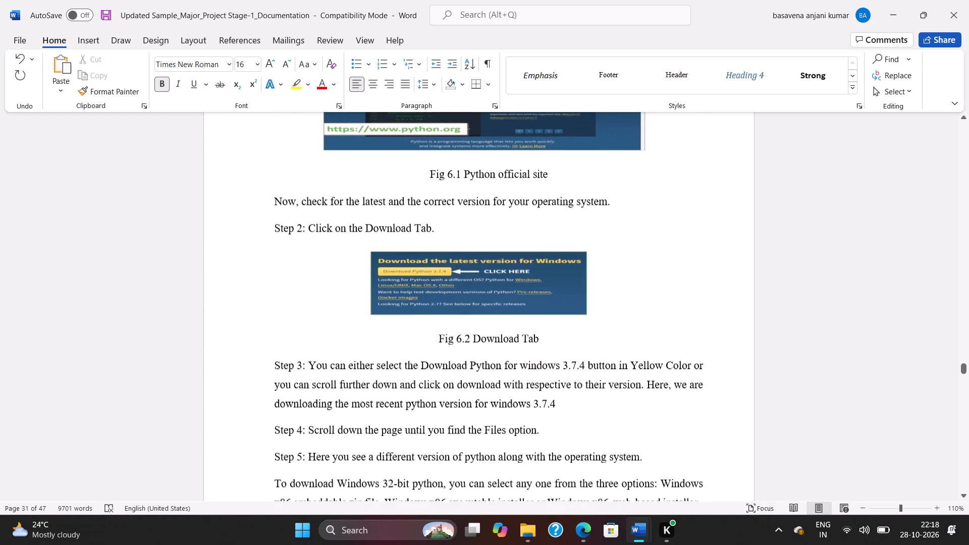
{"action": "scroll", "coordinate": [507, 249], "scroll_direction": "up", "scroll_amount": 11}
{"action": "scroll", "coordinate": [507, 249], "scroll_direction": "down", "scroll_amount": 16}
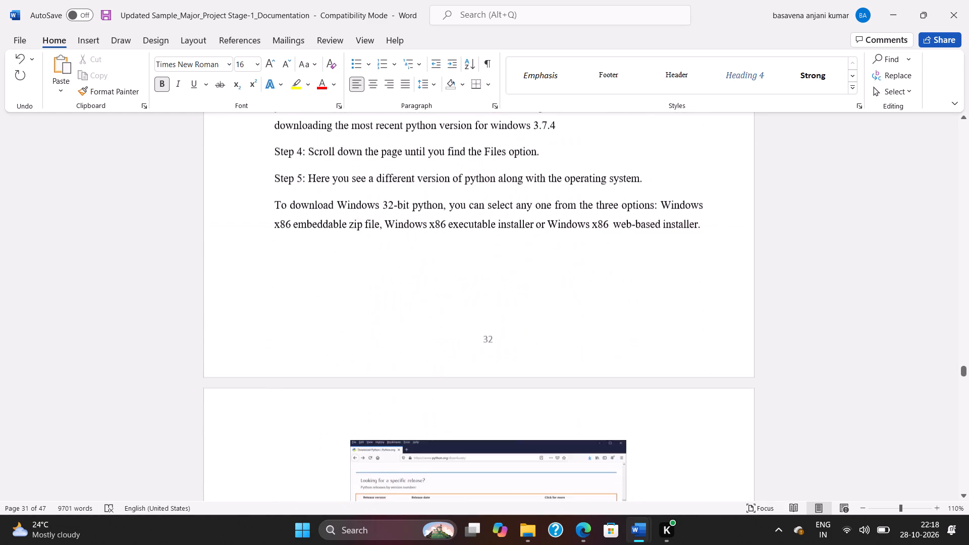
{"action": "scroll", "coordinate": [506, 249], "scroll_direction": "down", "scroll_amount": 20}
{"action": "scroll", "coordinate": [506, 249], "scroll_direction": "down", "scroll_amount": 16}
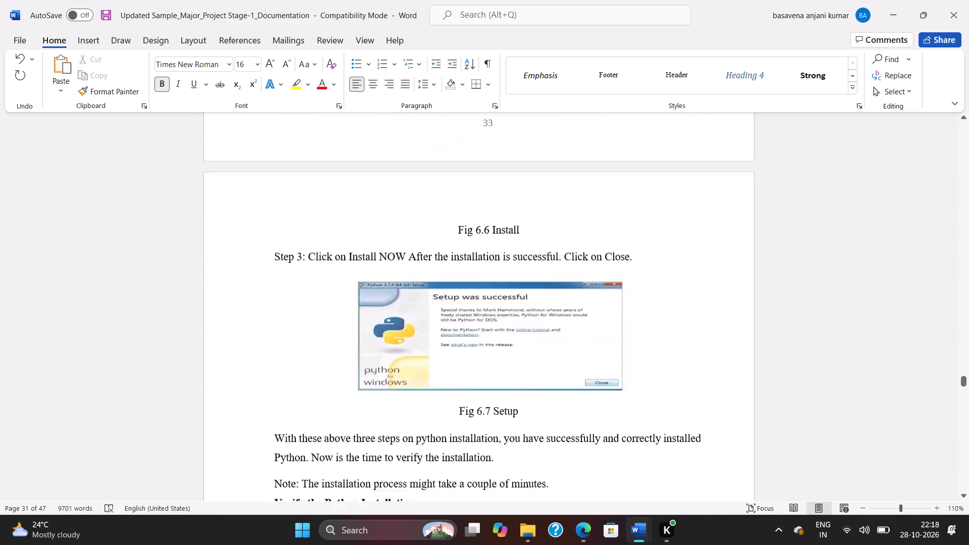
{"action": "scroll", "coordinate": [506, 249], "scroll_direction": "down", "scroll_amount": 1}
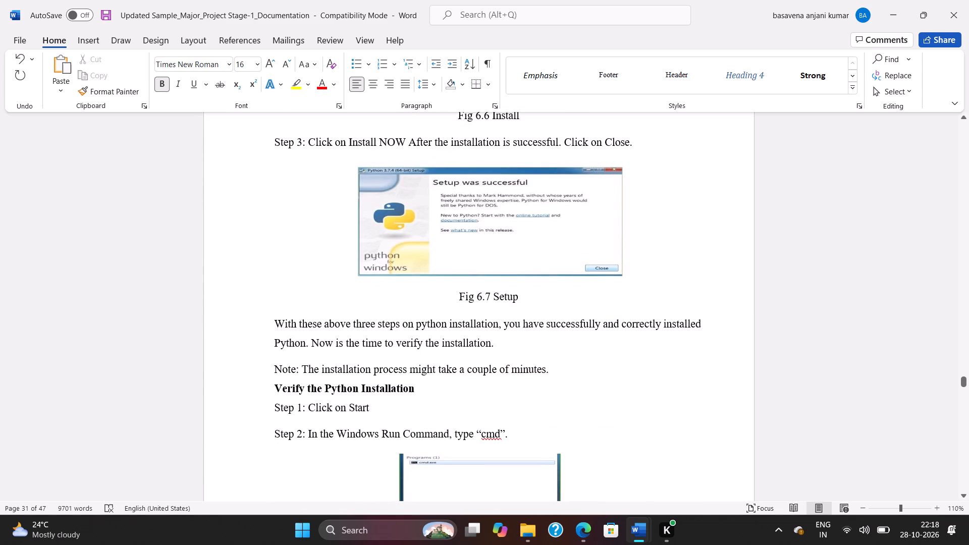
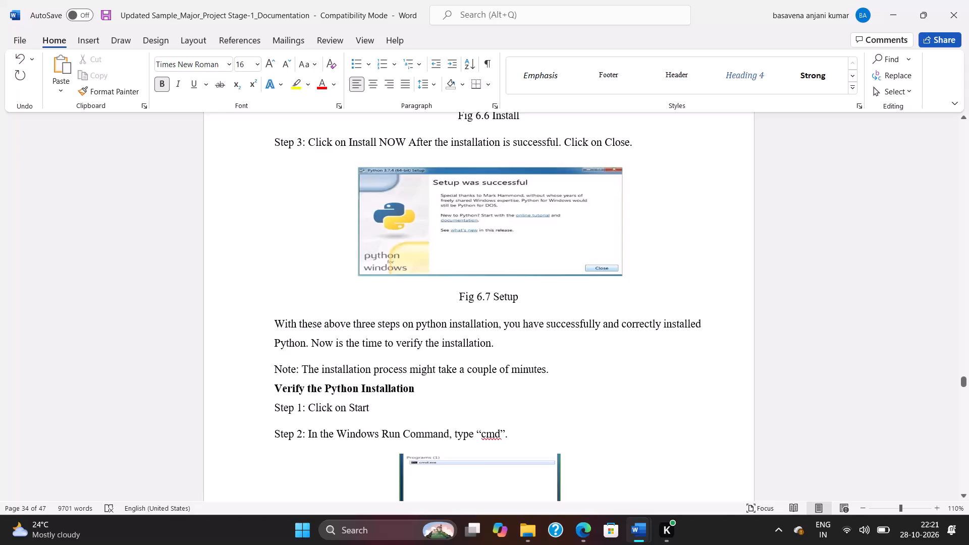
Review the Python installation verification and IDLE launch instructions with their figures, from Fig 6.7 Setup through Fig 6.11 Start Python.
{"action": "scroll", "coordinate": [453, 267], "scroll_direction": "down", "scroll_amount": 6}
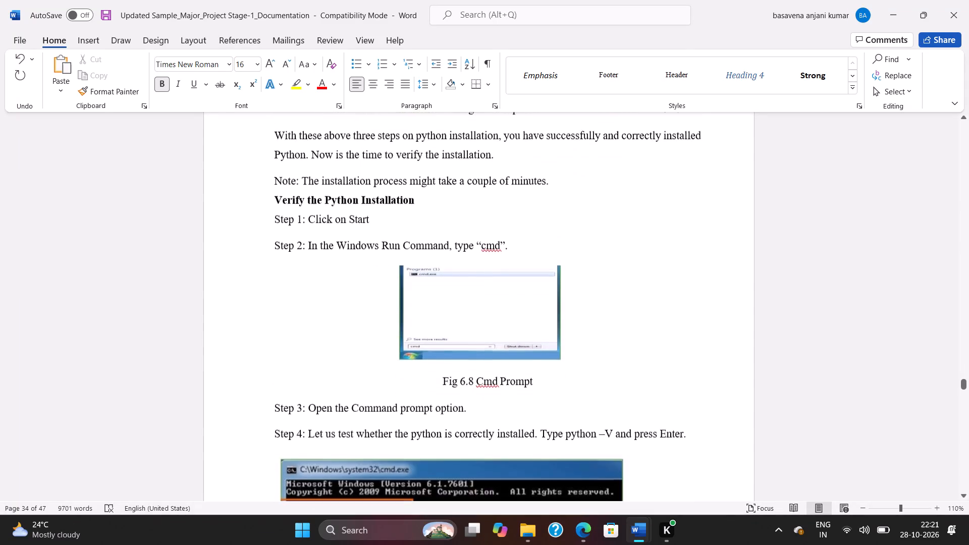
{"action": "scroll", "coordinate": [453, 267], "scroll_direction": "down", "scroll_amount": 9}
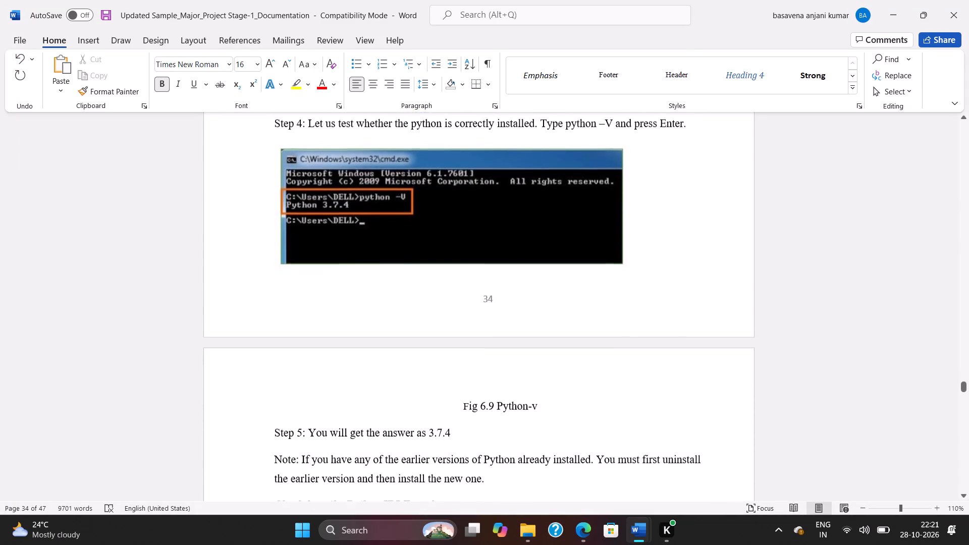
{"action": "scroll", "coordinate": [453, 269], "scroll_direction": "down", "scroll_amount": 13}
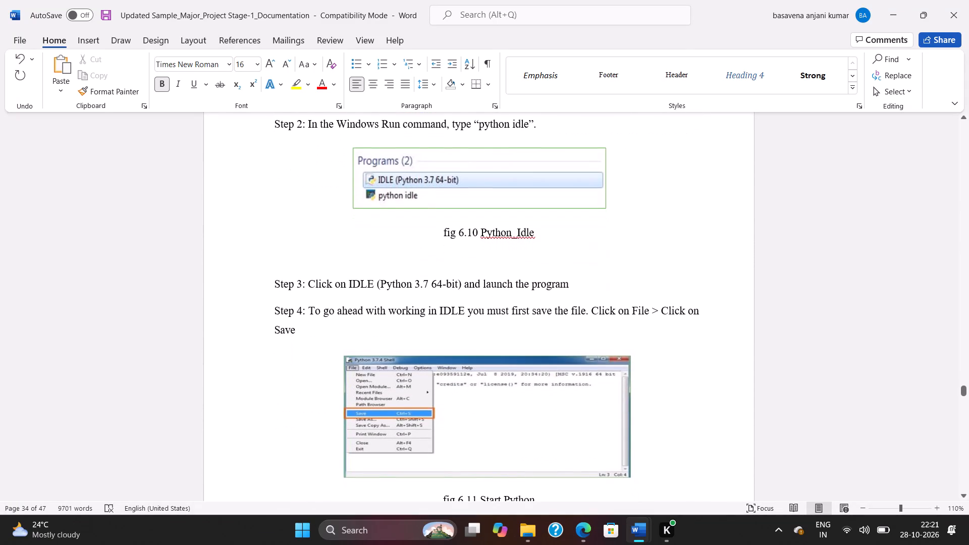
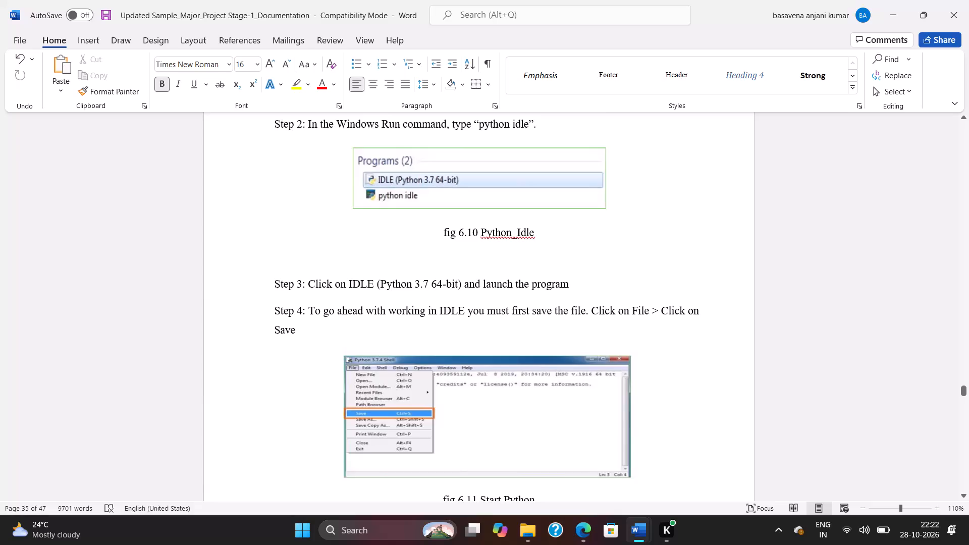
Read the remaining Python IDLE steps, Fig 6.12 Program and its note, and the opening of section 6.2 Django.
{"action": "scroll", "coordinate": [415, 291], "scroll_direction": "down", "scroll_amount": 8}
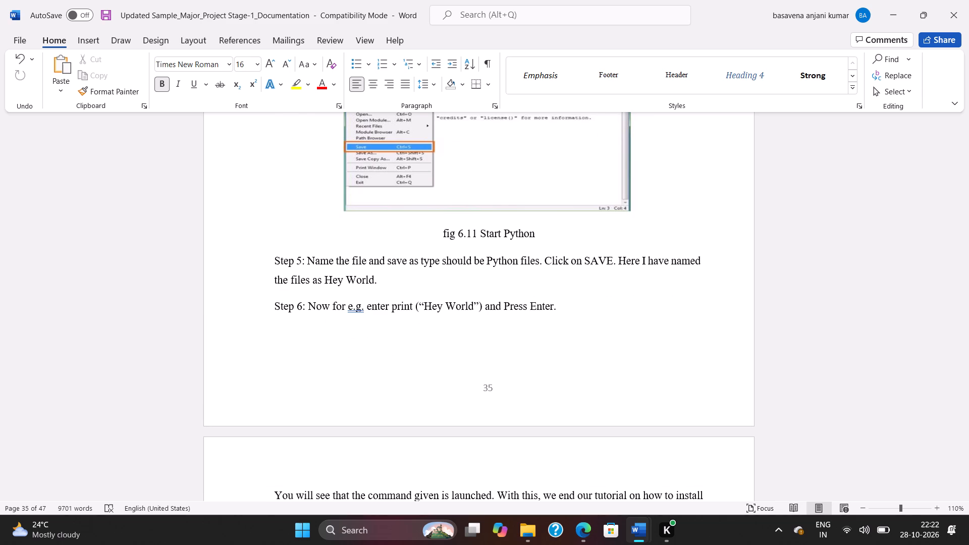
{"action": "scroll", "coordinate": [402, 322], "scroll_direction": "down", "scroll_amount": 3}
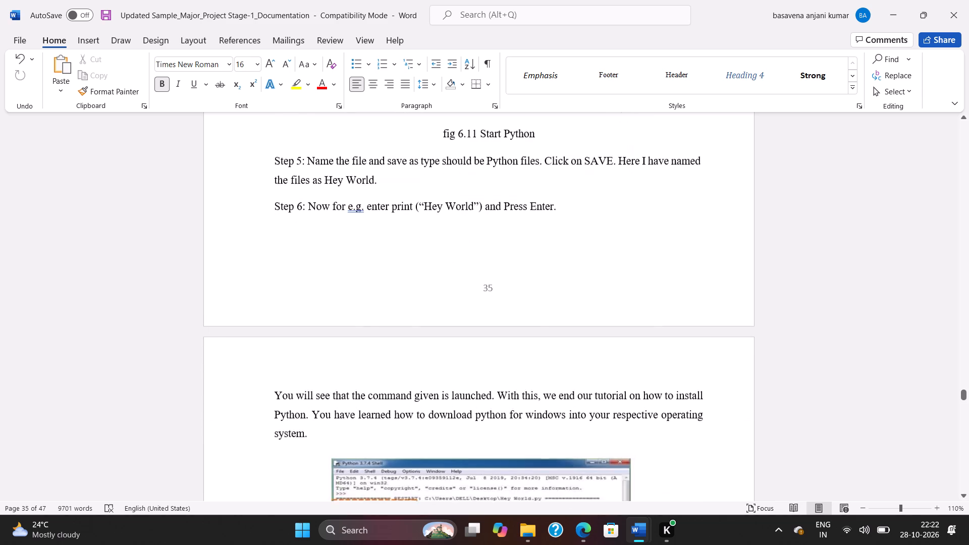
{"action": "scroll", "coordinate": [402, 322], "scroll_direction": "down", "scroll_amount": 12}
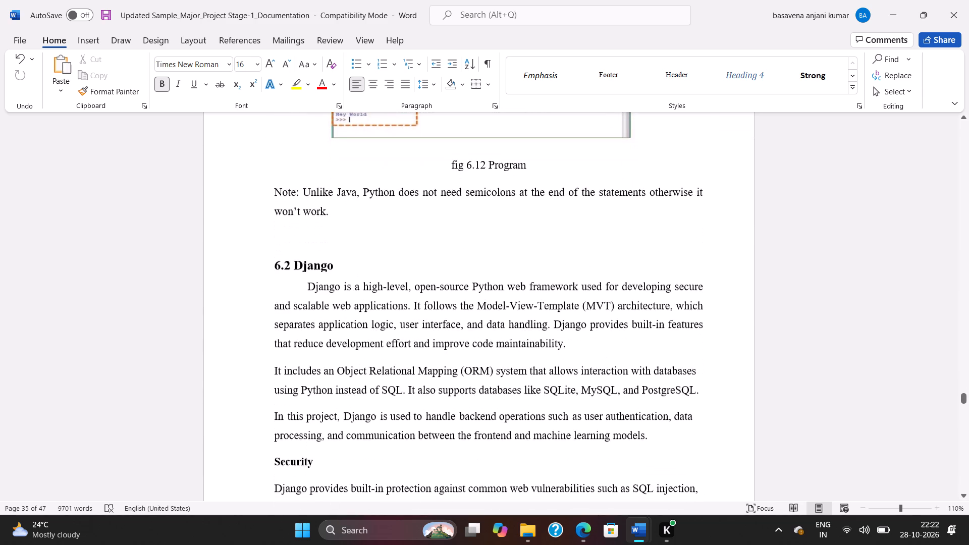
{"action": "scroll", "coordinate": [402, 322], "scroll_direction": "down", "scroll_amount": 4}
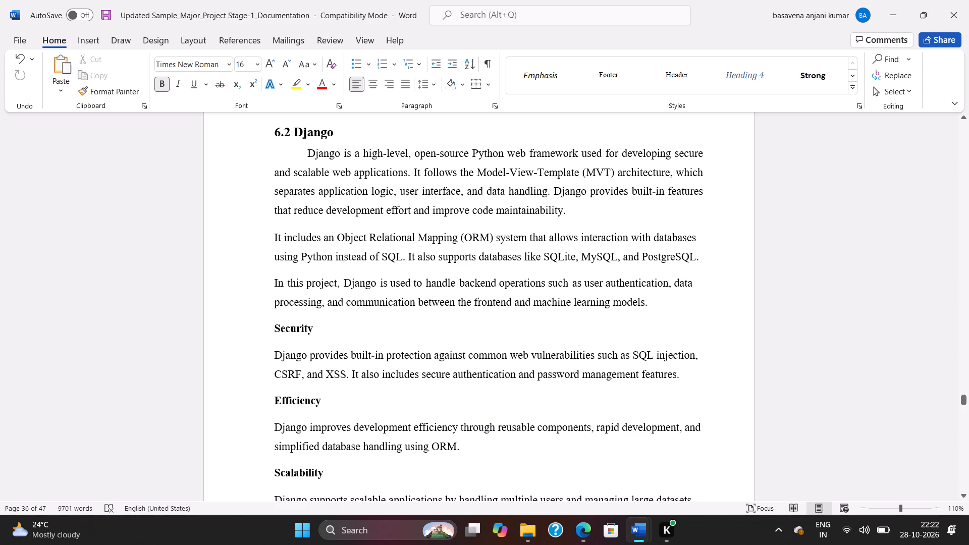
Recheck the pages between Fig 6.9 Python-v and section 6.2 Django, including the IDLE steps and Fig 6.12 Program.
{"action": "scroll", "coordinate": [361, 360], "scroll_direction": "up", "scroll_amount": 4}
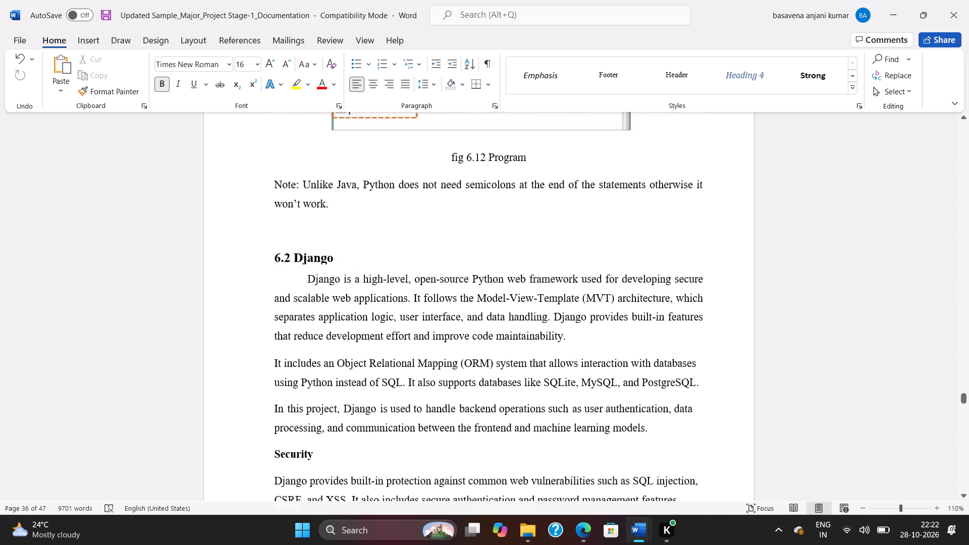
{"action": "scroll", "coordinate": [361, 359], "scroll_direction": "up", "scroll_amount": 3}
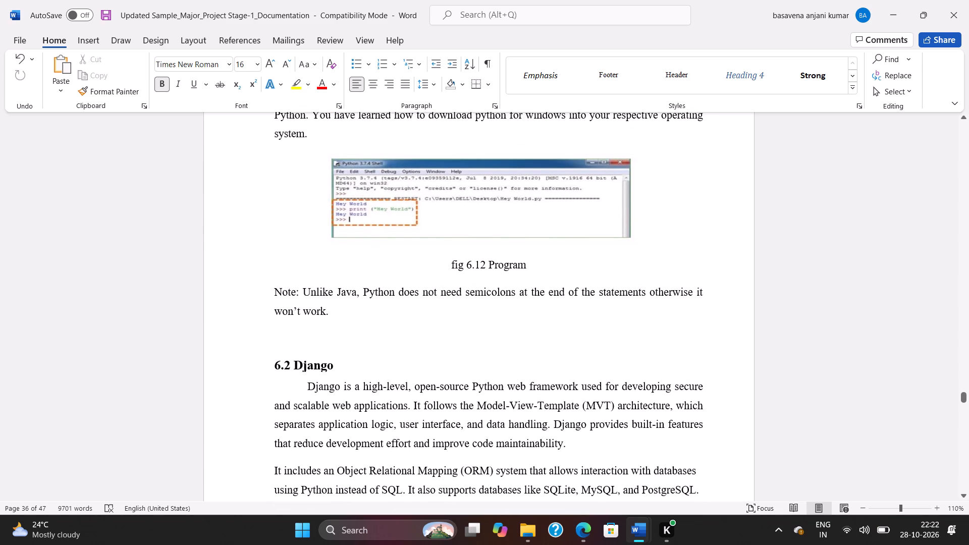
{"action": "scroll", "coordinate": [327, 382], "scroll_direction": "down", "scroll_amount": 9}
{"action": "scroll", "coordinate": [327, 381], "scroll_direction": "up", "scroll_amount": 12}
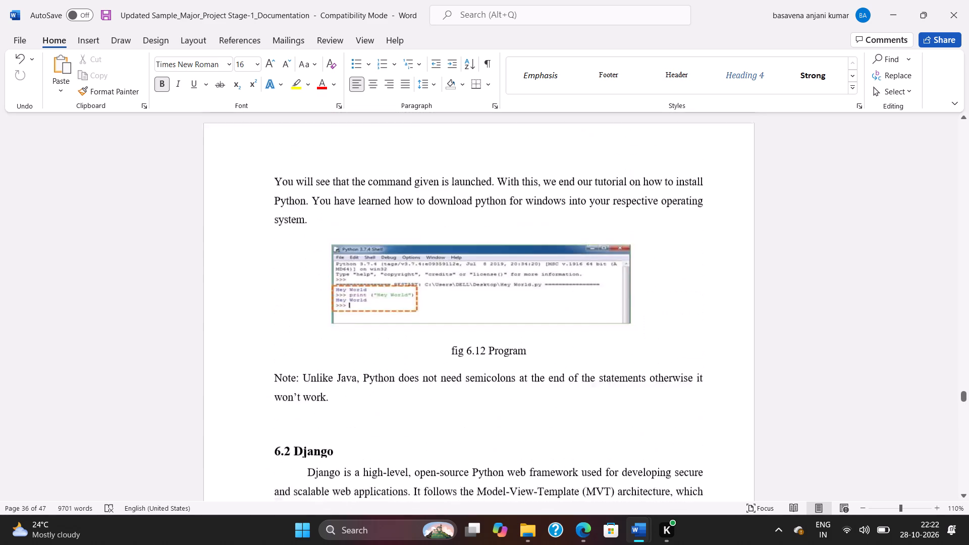
{"action": "scroll", "coordinate": [327, 380], "scroll_direction": "up", "scroll_amount": 20}
{"action": "scroll", "coordinate": [327, 380], "scroll_direction": "up", "scroll_amount": 5}
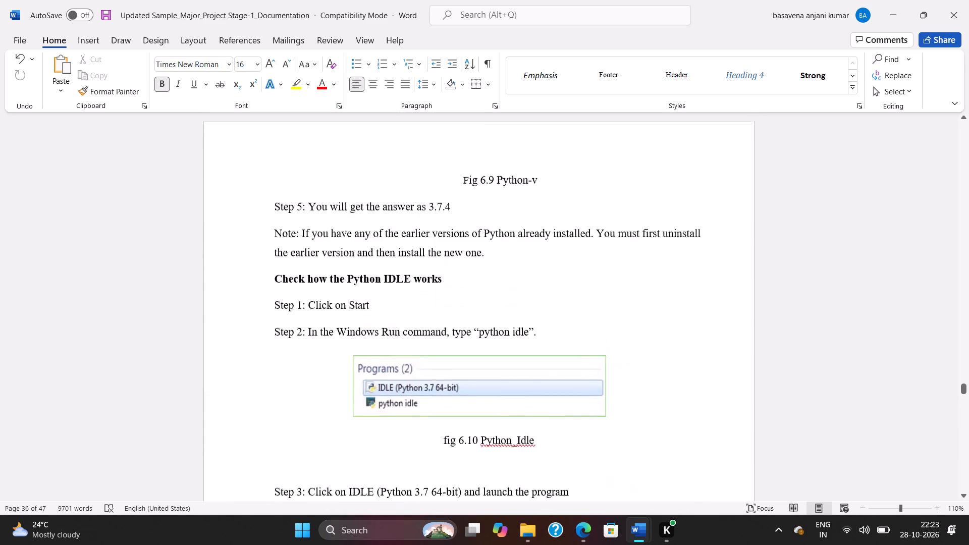
{"action": "scroll", "coordinate": [328, 378], "scroll_direction": "down", "scroll_amount": 11}
{"action": "scroll", "coordinate": [328, 378], "scroll_direction": "down", "scroll_amount": 17}
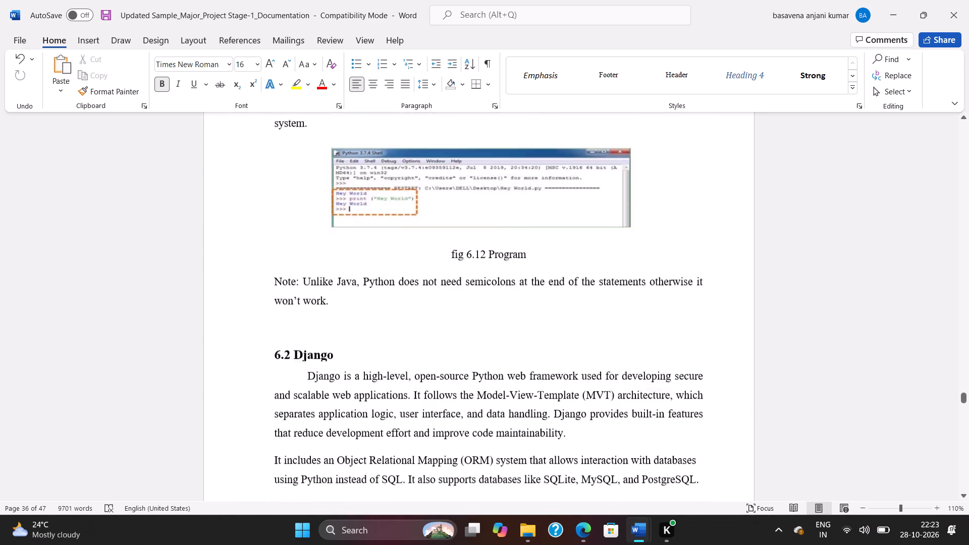
{"action": "scroll", "coordinate": [328, 375], "scroll_direction": "down", "scroll_amount": 6}
{"action": "scroll", "coordinate": [328, 375], "scroll_direction": "up", "scroll_amount": 12}
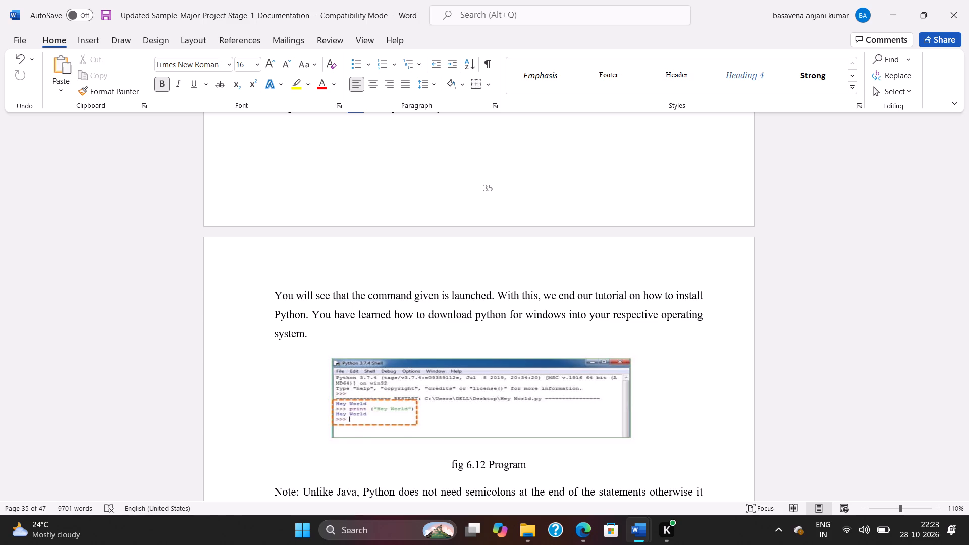
Search Windows for an item beginning with "w".
{"action": "key", "text": "w"}
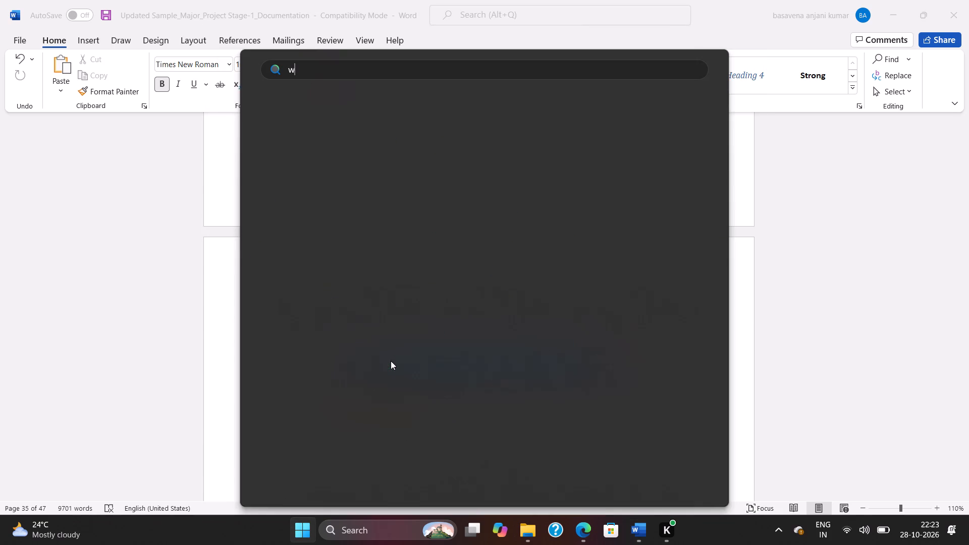
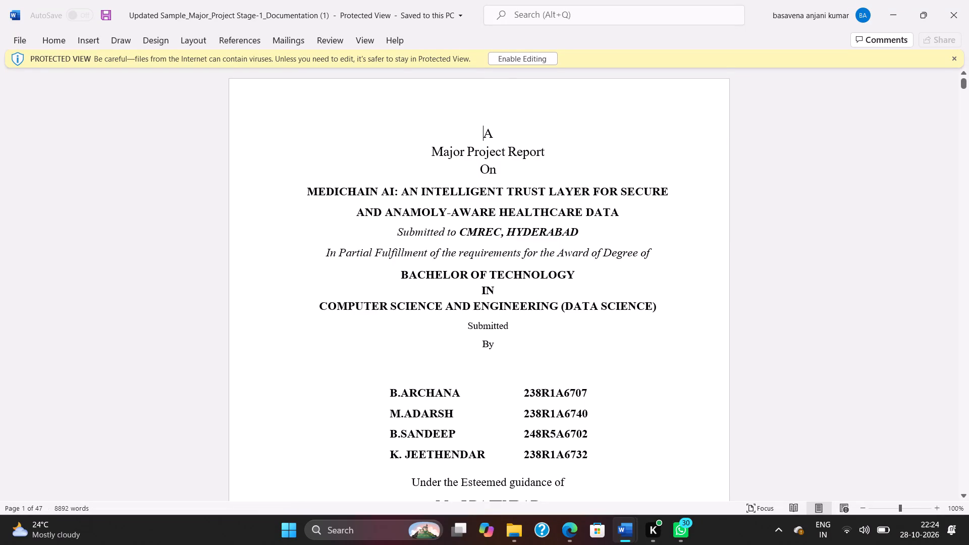
Read the cover page, Certificate and Declaration pages in the Protected View copy of the Major Project Stage-1 documentation.
{"action": "scroll", "coordinate": [509, 127], "scroll_direction": "down", "scroll_amount": 9}
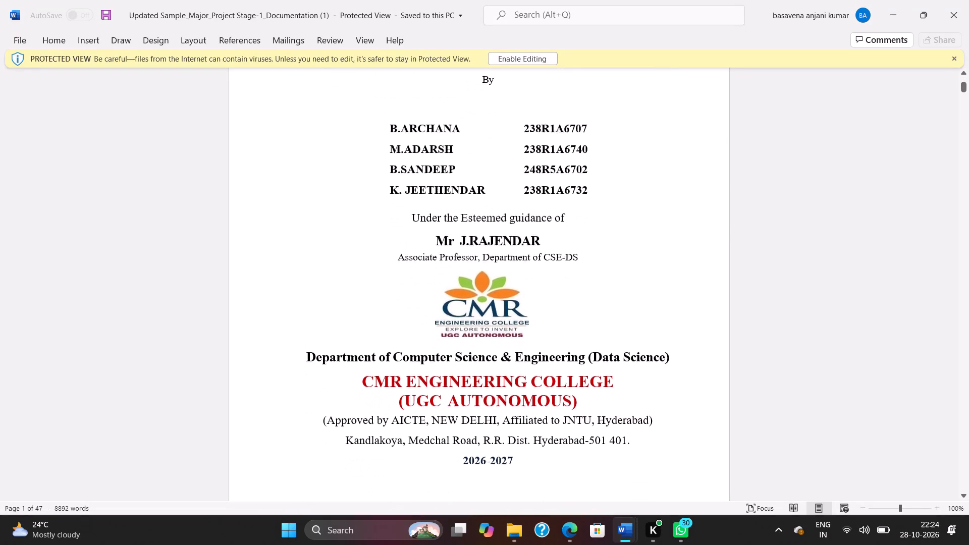
{"action": "scroll", "coordinate": [501, 129], "scroll_direction": "down", "scroll_amount": 7}
{"action": "scroll", "coordinate": [499, 129], "scroll_direction": "up", "scroll_amount": 1}
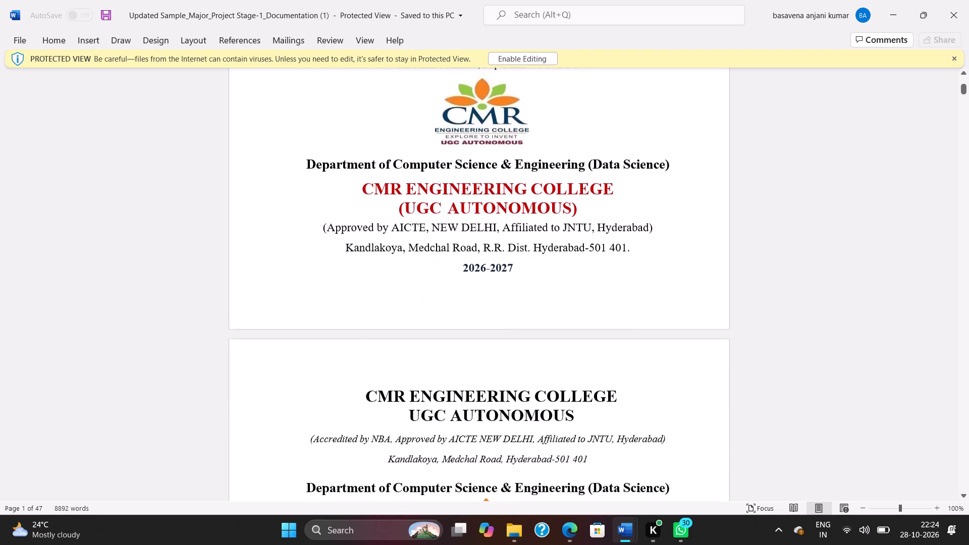
{"action": "scroll", "coordinate": [499, 129], "scroll_direction": "down", "scroll_amount": 13}
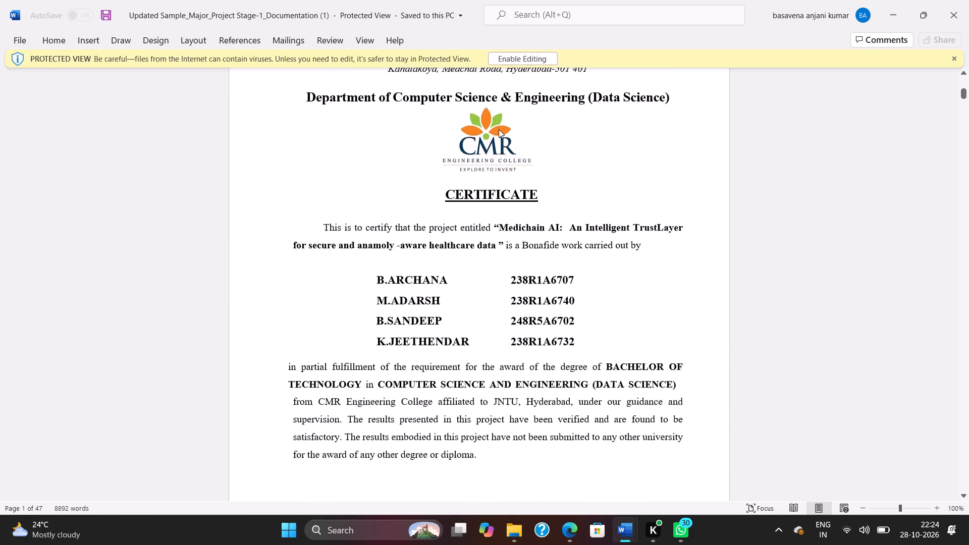
{"action": "scroll", "coordinate": [499, 129], "scroll_direction": "up", "scroll_amount": 17}
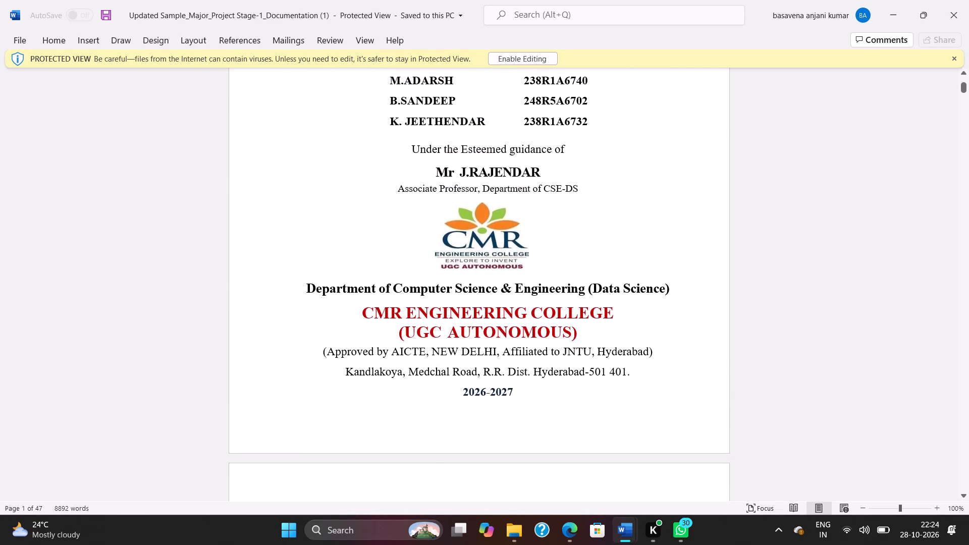
{"action": "scroll", "coordinate": [497, 126], "scroll_direction": "down", "scroll_amount": 20}
{"action": "scroll", "coordinate": [497, 126], "scroll_direction": "down", "scroll_amount": 1}
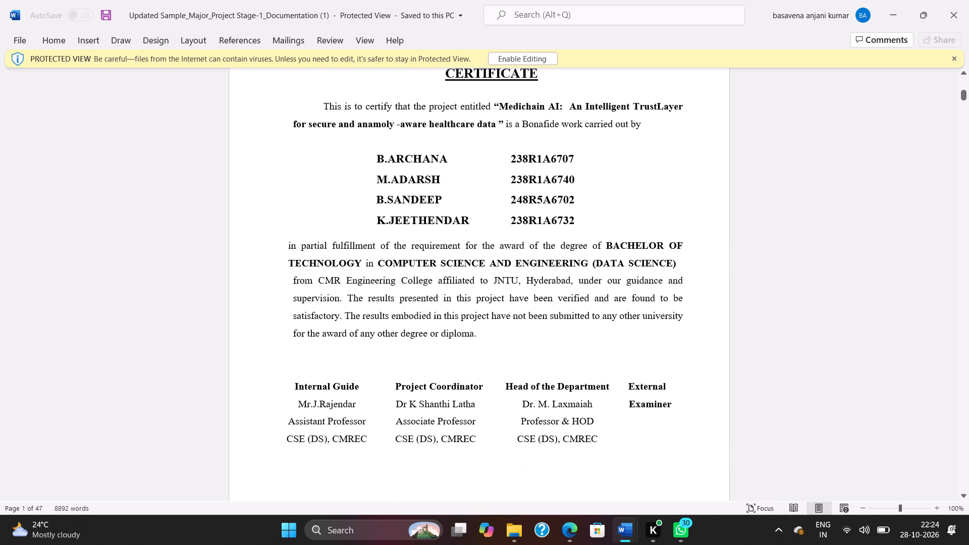
{"action": "scroll", "coordinate": [497, 126], "scroll_direction": "down", "scroll_amount": 6}
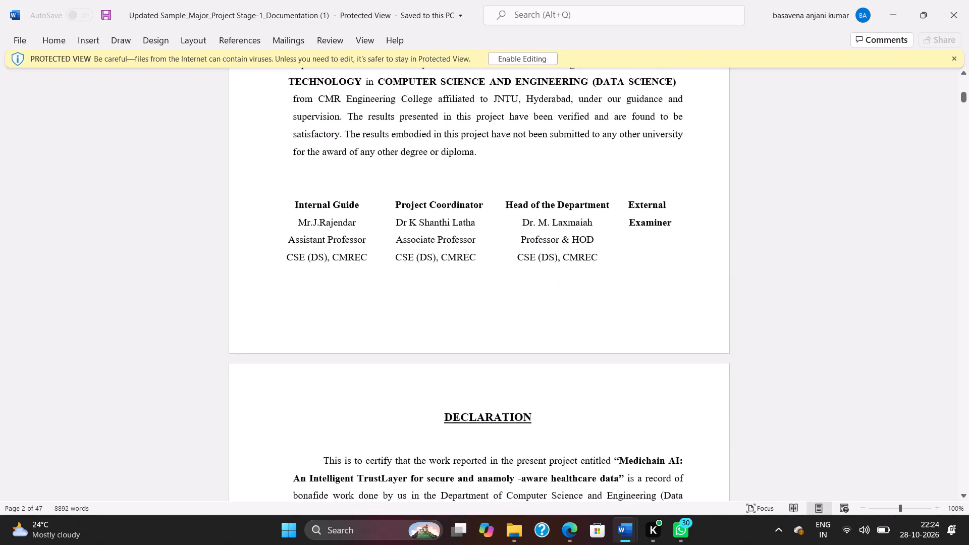
{"action": "scroll", "coordinate": [497, 126], "scroll_direction": "down", "scroll_amount": 15}
Switch to the other open window of the Updated Sample_Major_Project Stage-1 documentation.
{"action": "key", "text": "alt+Tab"}
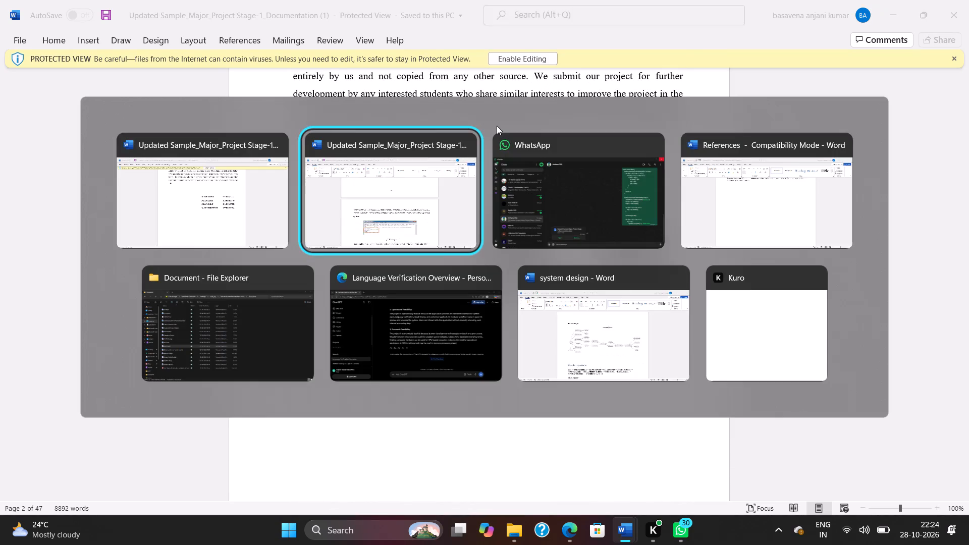
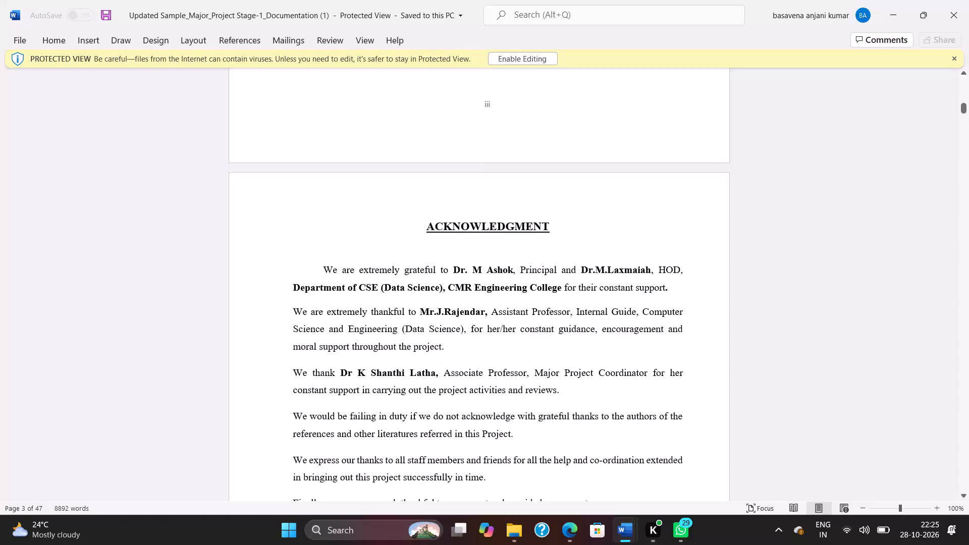
Review the front matter of the Protected View documentation, from the Acknowledgment page through the Contents and the List of Figures.
{"action": "scroll", "coordinate": [536, 173], "scroll_direction": "down", "scroll_amount": 4}
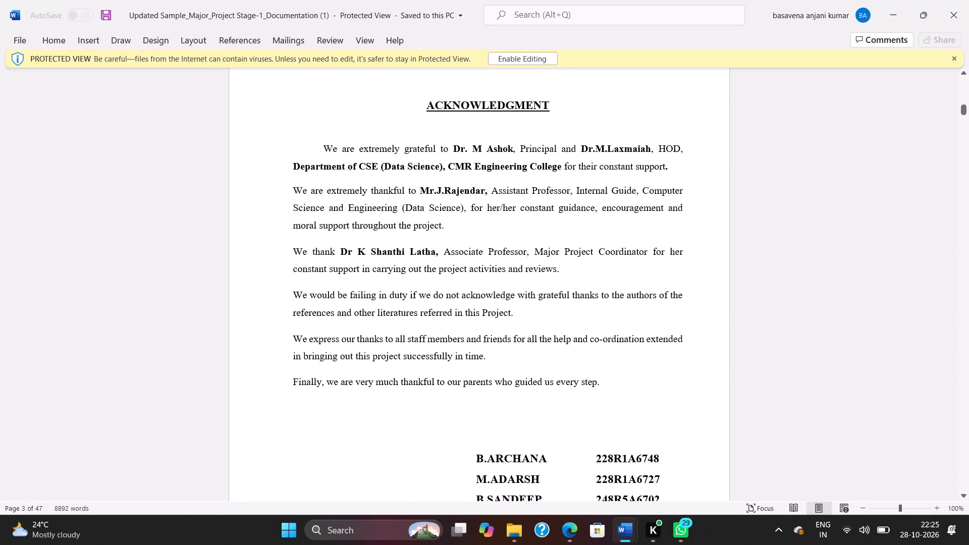
{"action": "scroll", "coordinate": [507, 191], "scroll_direction": "down", "scroll_amount": 20}
{"action": "scroll", "coordinate": [501, 180], "scroll_direction": "down", "scroll_amount": 4}
{"action": "scroll", "coordinate": [501, 179], "scroll_direction": "down", "scroll_amount": 18}
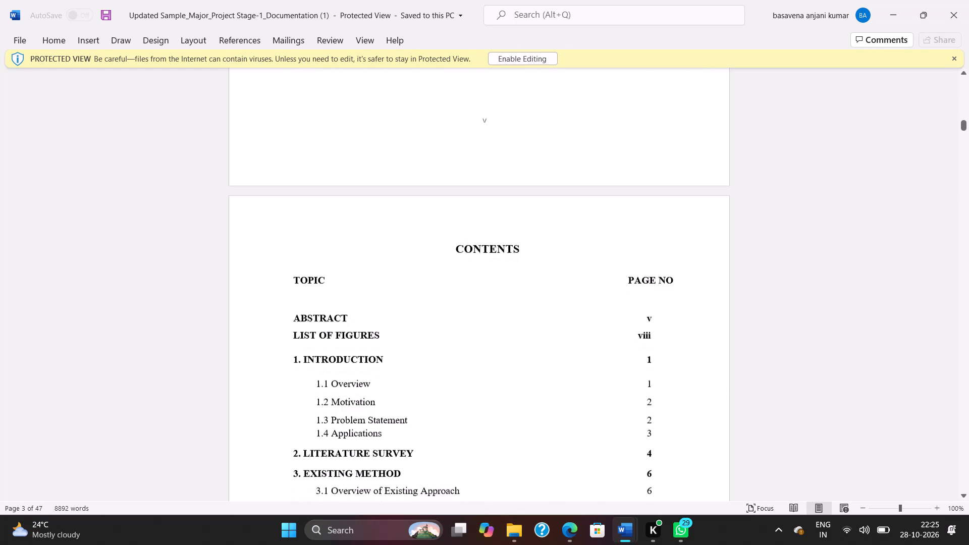
{"action": "scroll", "coordinate": [499, 177], "scroll_direction": "down", "scroll_amount": 10}
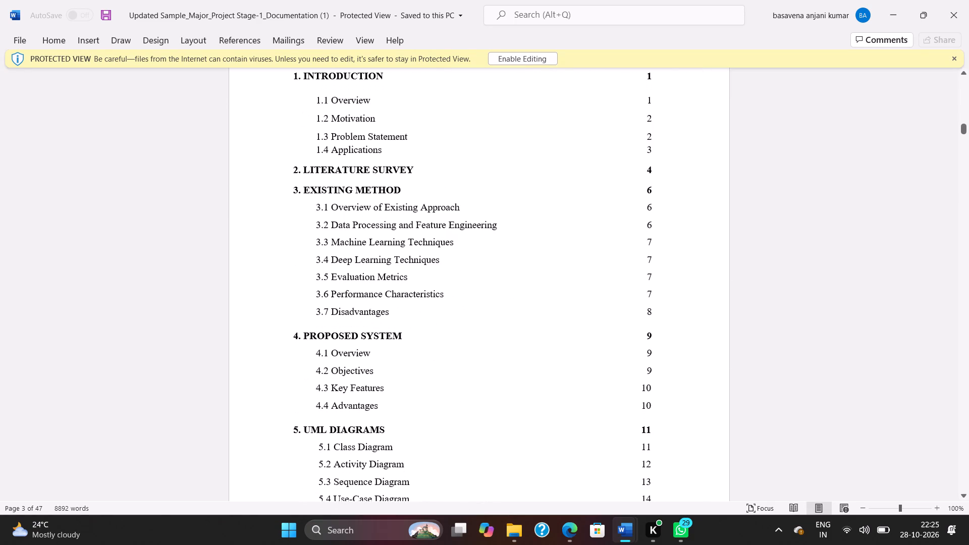
{"action": "scroll", "coordinate": [499, 177], "scroll_direction": "down", "scroll_amount": 11}
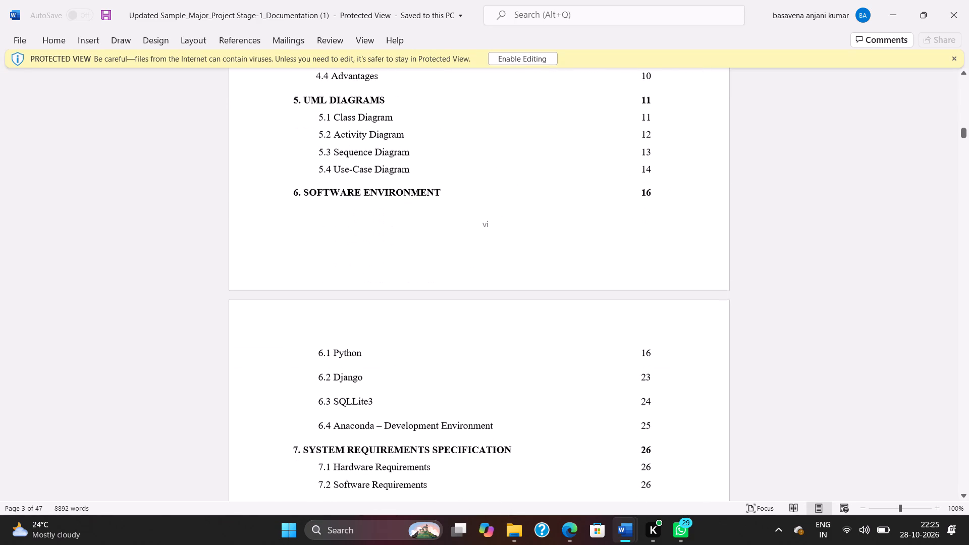
{"action": "scroll", "coordinate": [499, 176], "scroll_direction": "down", "scroll_amount": 4}
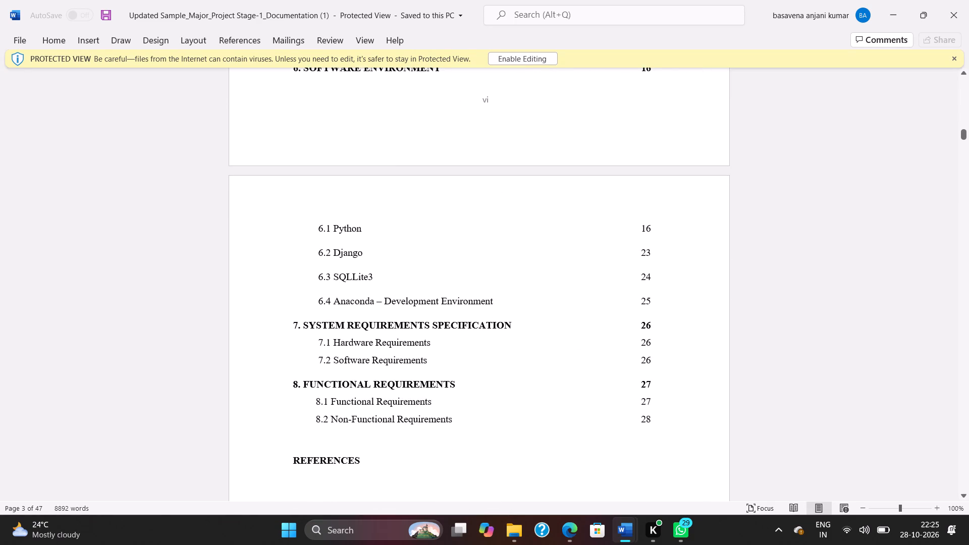
{"action": "scroll", "coordinate": [499, 176], "scroll_direction": "down", "scroll_amount": 2}
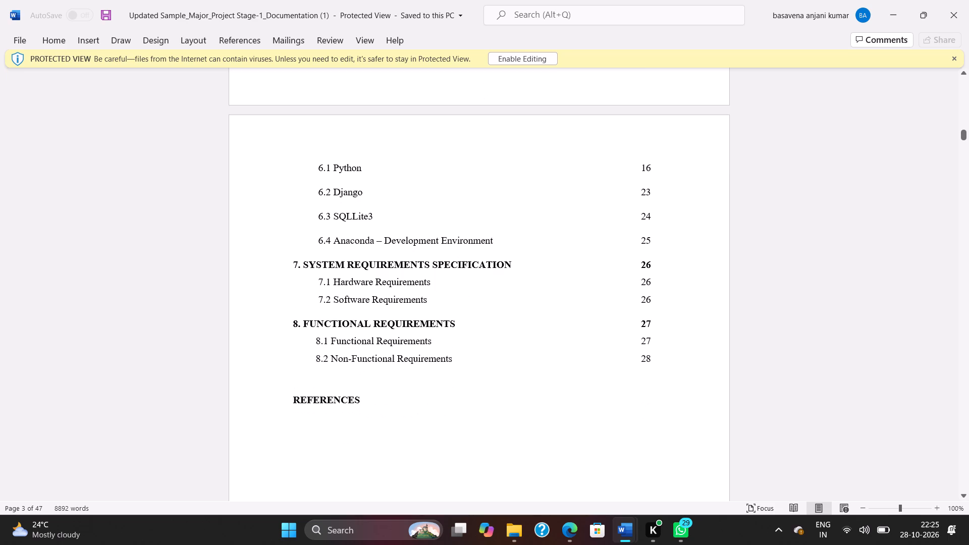
{"action": "scroll", "coordinate": [508, 165], "scroll_direction": "down", "scroll_amount": 2}
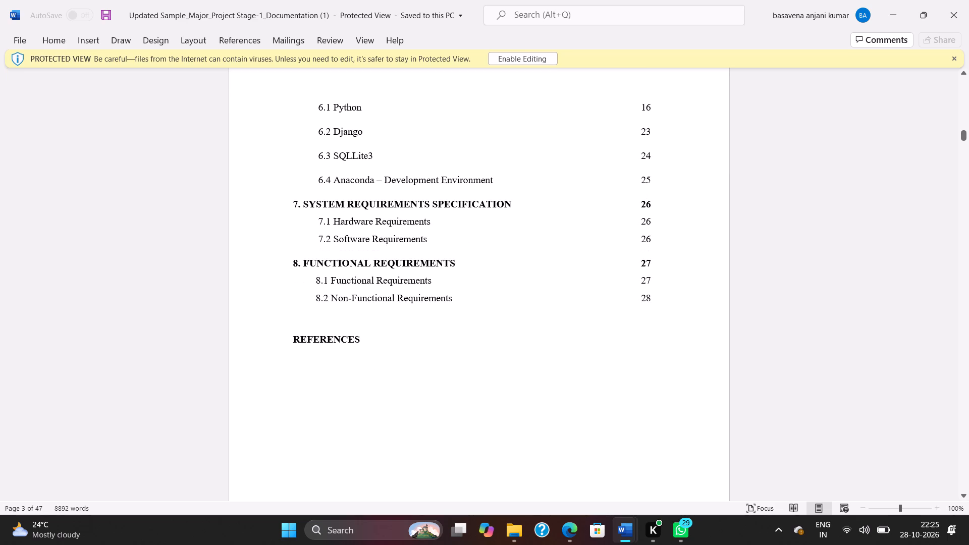
{"action": "scroll", "coordinate": [486, 240], "scroll_direction": "down", "scroll_amount": 11}
{"action": "scroll", "coordinate": [479, 214], "scroll_direction": "up", "scroll_amount": 2}
{"action": "scroll", "coordinate": [477, 211], "scroll_direction": "down", "scroll_amount": 2}
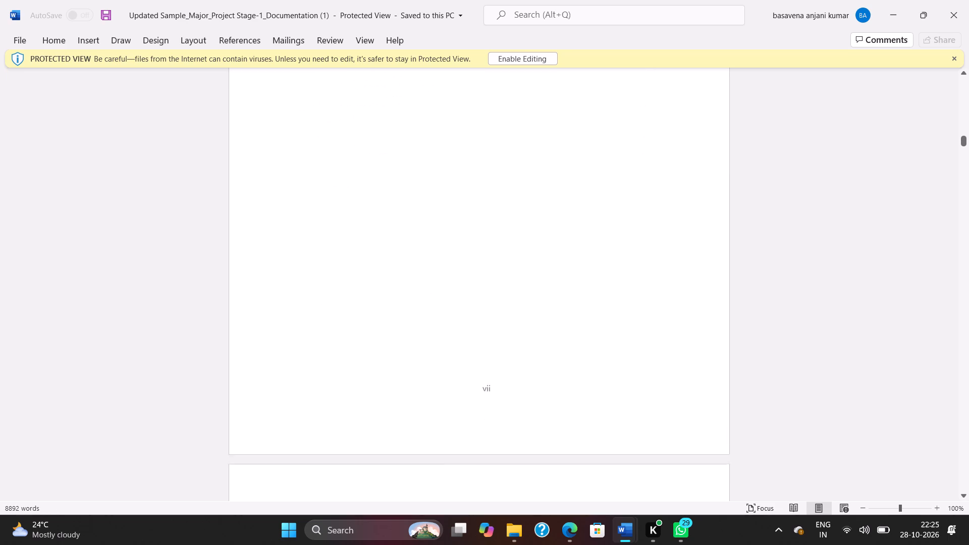
{"action": "scroll", "coordinate": [477, 210], "scroll_direction": "down", "scroll_amount": 17}
{"action": "scroll", "coordinate": [475, 202], "scroll_direction": "down", "scroll_amount": 8}
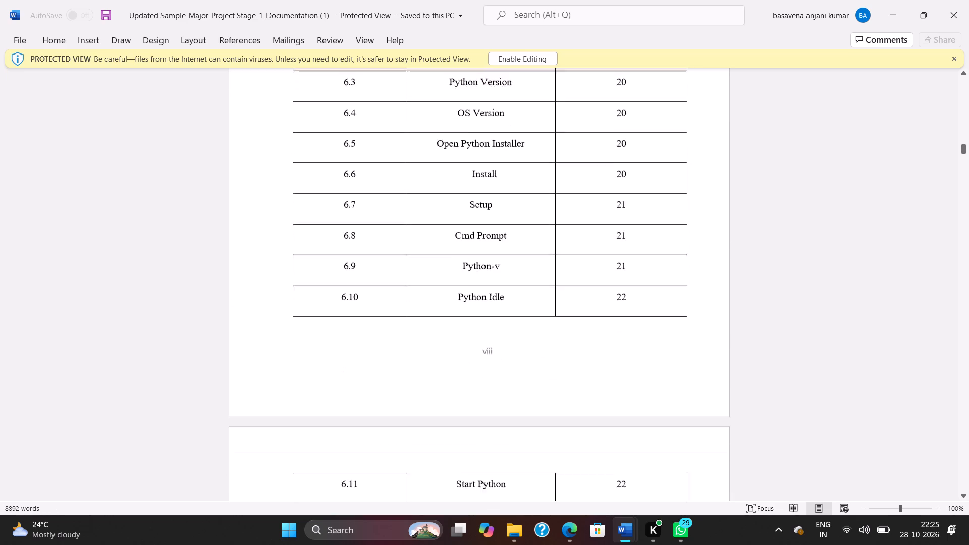
{"action": "scroll", "coordinate": [474, 201], "scroll_direction": "down", "scroll_amount": 19}
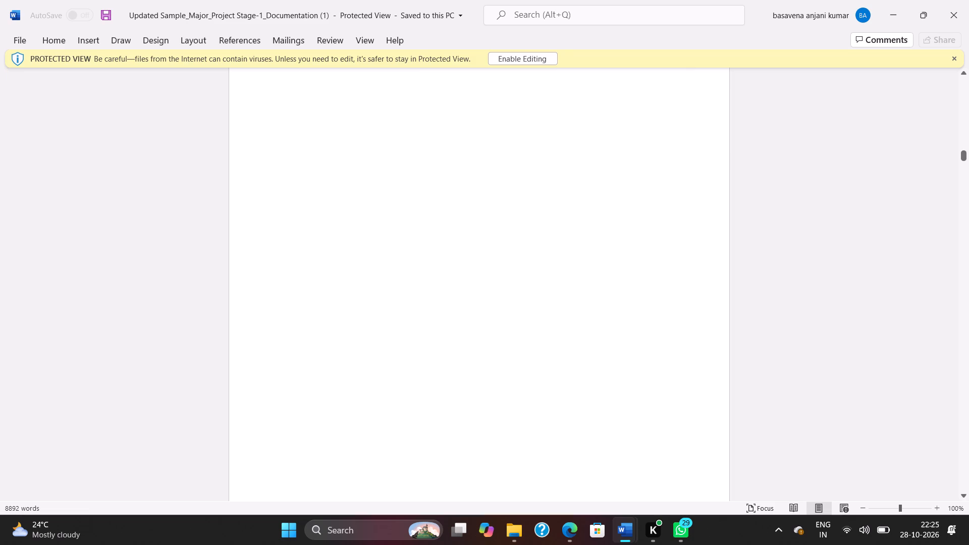
Read through the Introduction chapter, covering the overview, motivation, problem statement and applications.
{"action": "scroll", "coordinate": [473, 197], "scroll_direction": "down", "scroll_amount": 18}
{"action": "scroll", "coordinate": [472, 196], "scroll_direction": "down", "scroll_amount": 3}
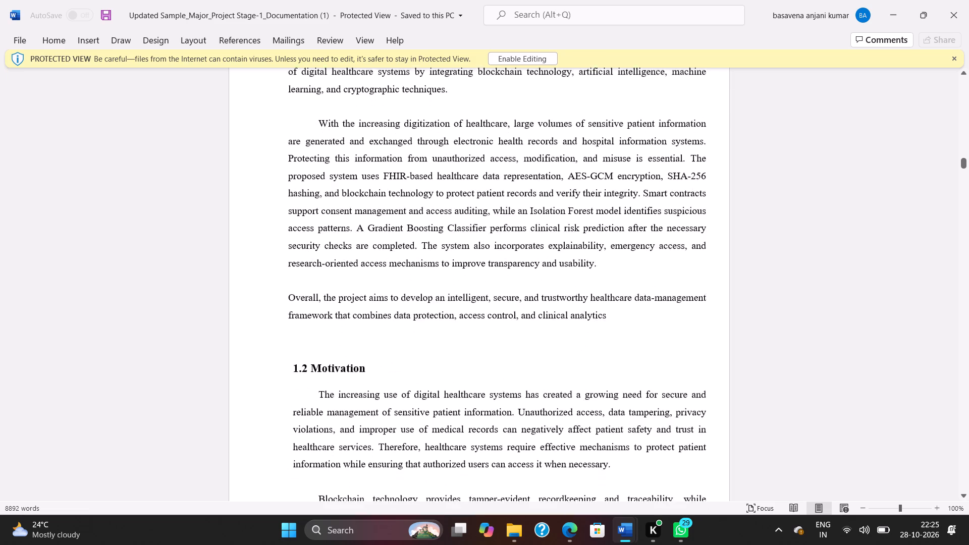
{"action": "scroll", "coordinate": [472, 196], "scroll_direction": "down", "scroll_amount": 16}
{"action": "scroll", "coordinate": [472, 194], "scroll_direction": "down", "scroll_amount": 9}
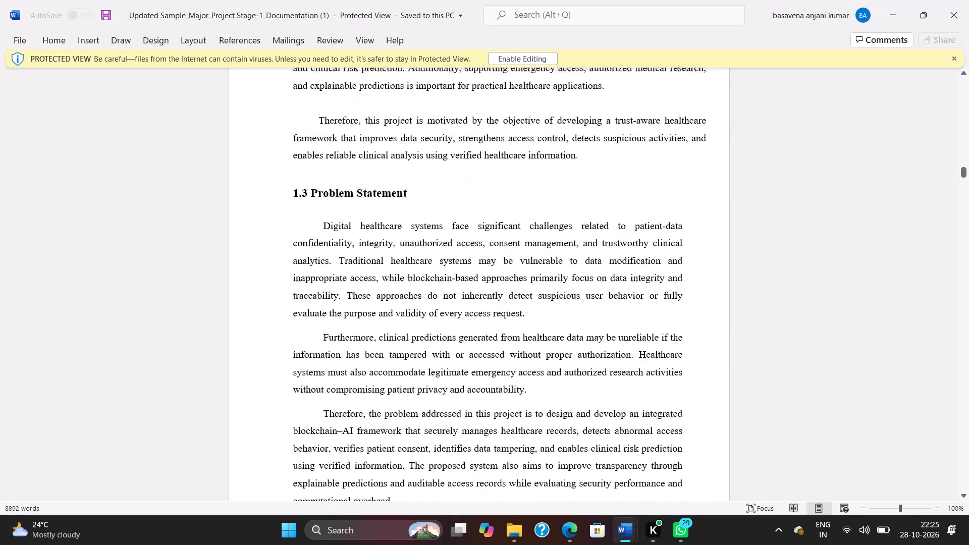
{"action": "scroll", "coordinate": [472, 194], "scroll_direction": "down", "scroll_amount": 11}
{"action": "scroll", "coordinate": [472, 194], "scroll_direction": "down", "scroll_amount": 19}
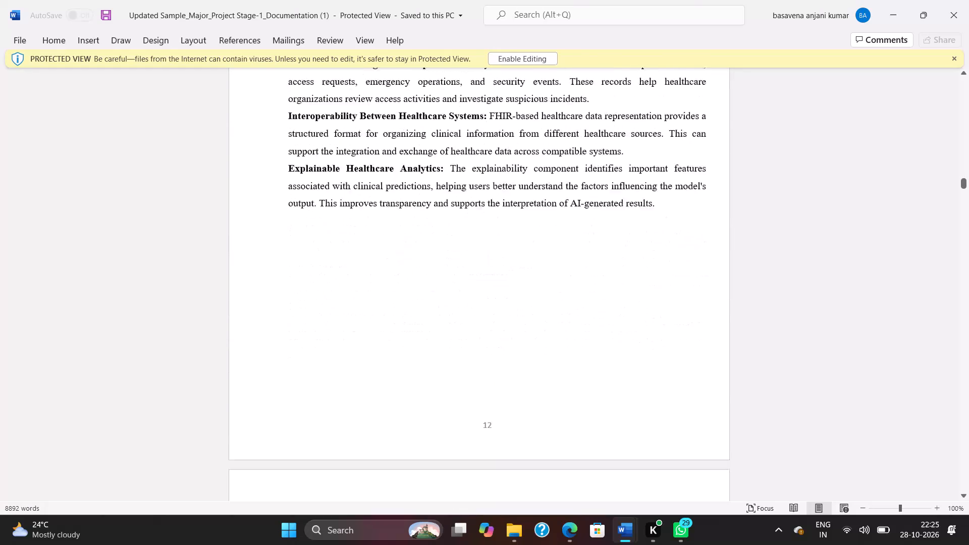
Skim the Literature Survey chapter, checking its discussion of the cited studies.
{"action": "scroll", "coordinate": [472, 192], "scroll_direction": "down", "scroll_amount": 13}
{"action": "scroll", "coordinate": [472, 191], "scroll_direction": "down", "scroll_amount": 19}
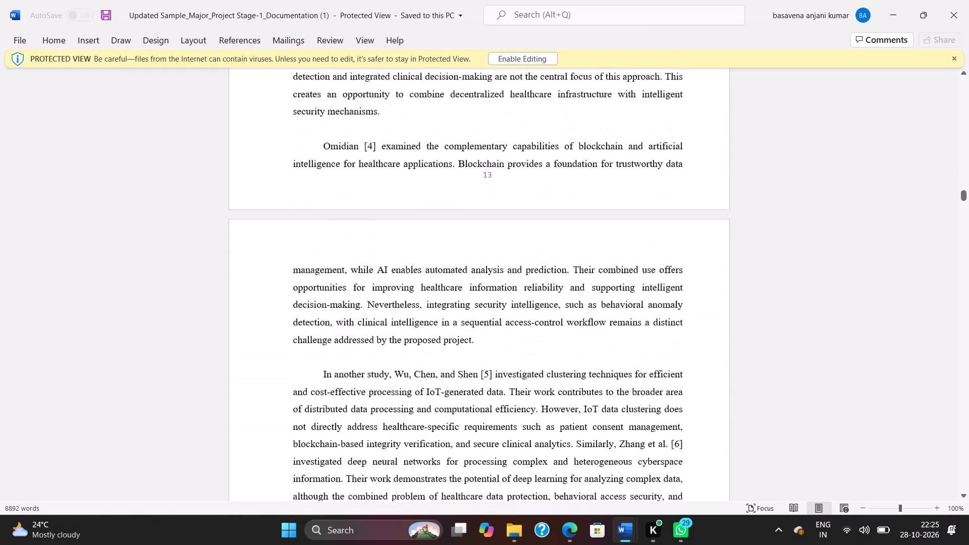
{"action": "scroll", "coordinate": [472, 191], "scroll_direction": "down", "scroll_amount": 16}
{"action": "scroll", "coordinate": [472, 191], "scroll_direction": "down", "scroll_amount": 16}
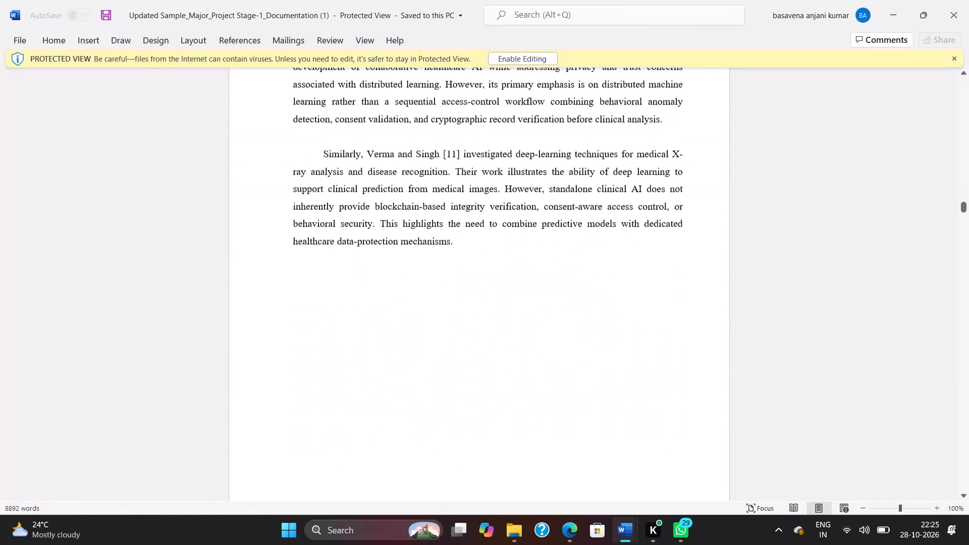
Review the Existing Method chapter, from its overview and preprocessing sections through 3.7 Disadvantages.
{"action": "scroll", "coordinate": [471, 190], "scroll_direction": "down", "scroll_amount": 18}
{"action": "scroll", "coordinate": [471, 190], "scroll_direction": "down", "scroll_amount": 12}
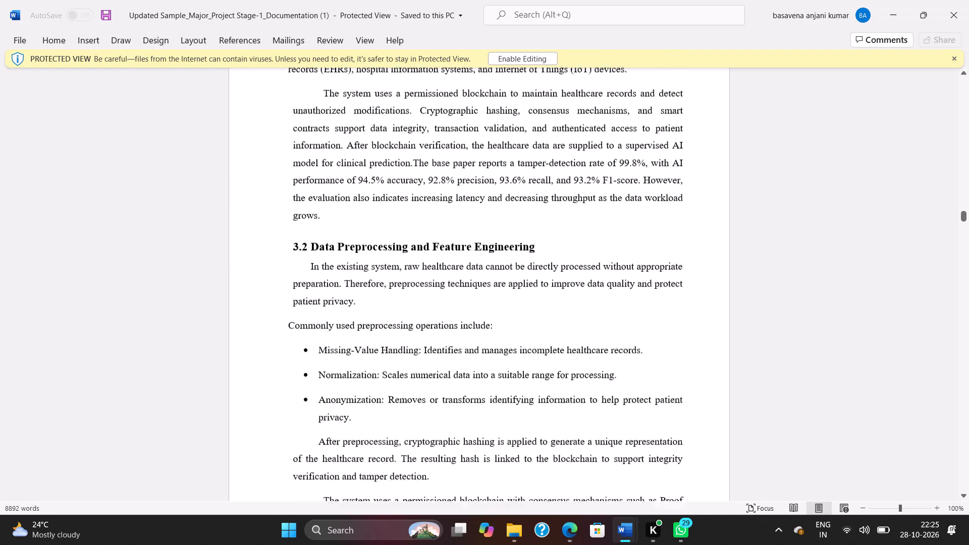
{"action": "scroll", "coordinate": [471, 190], "scroll_direction": "down", "scroll_amount": 17}
{"action": "scroll", "coordinate": [471, 189], "scroll_direction": "down", "scroll_amount": 7}
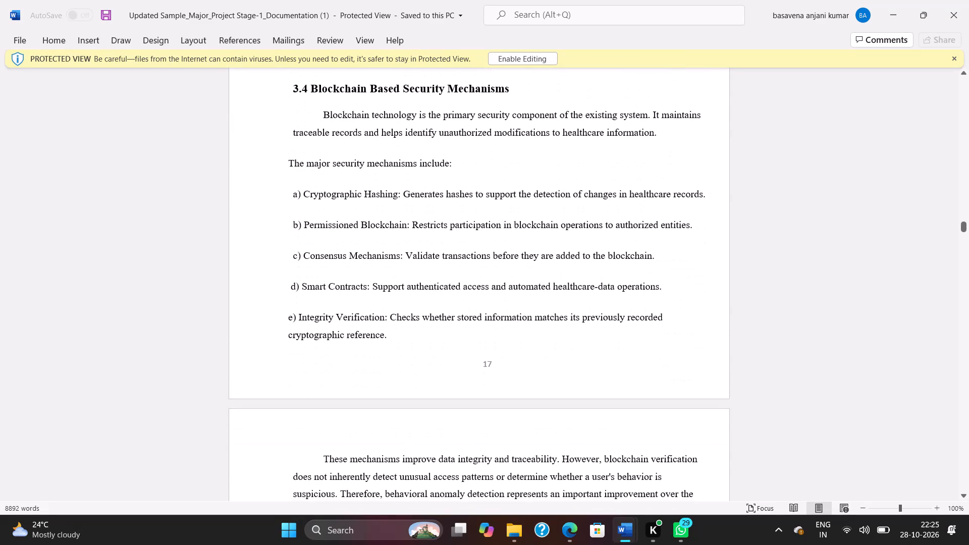
{"action": "scroll", "coordinate": [471, 188], "scroll_direction": "down", "scroll_amount": 6}
{"action": "scroll", "coordinate": [471, 188], "scroll_direction": "down", "scroll_amount": 17}
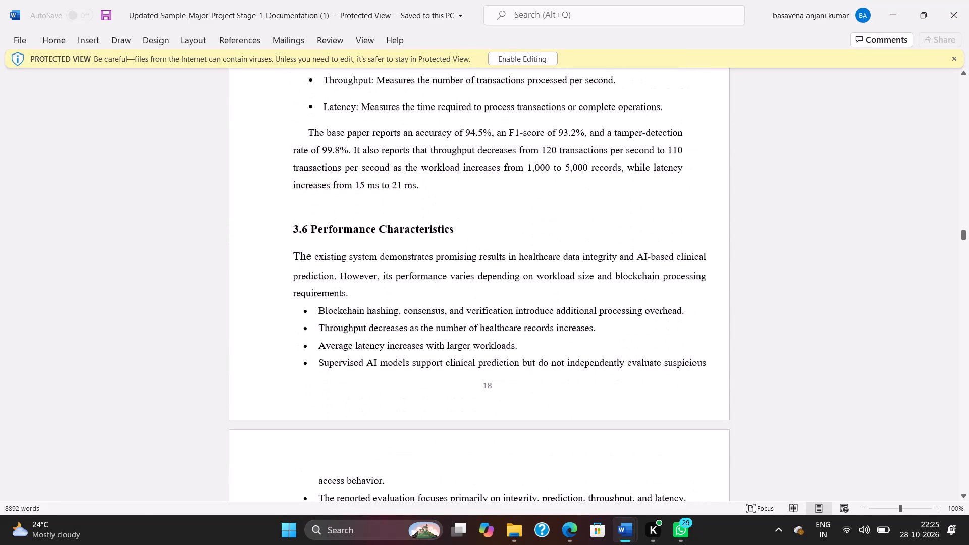
{"action": "scroll", "coordinate": [471, 188], "scroll_direction": "down", "scroll_amount": 16}
{"action": "scroll", "coordinate": [470, 186], "scroll_direction": "up", "scroll_amount": 2}
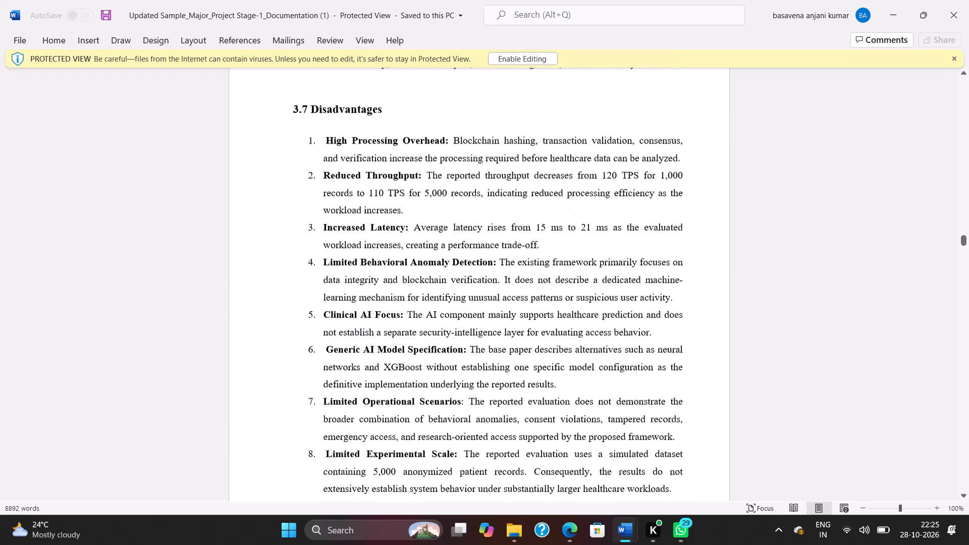
{"action": "scroll", "coordinate": [469, 184], "scroll_direction": "up", "scroll_amount": 4}
{"action": "scroll", "coordinate": [469, 184], "scroll_direction": "down", "scroll_amount": 17}
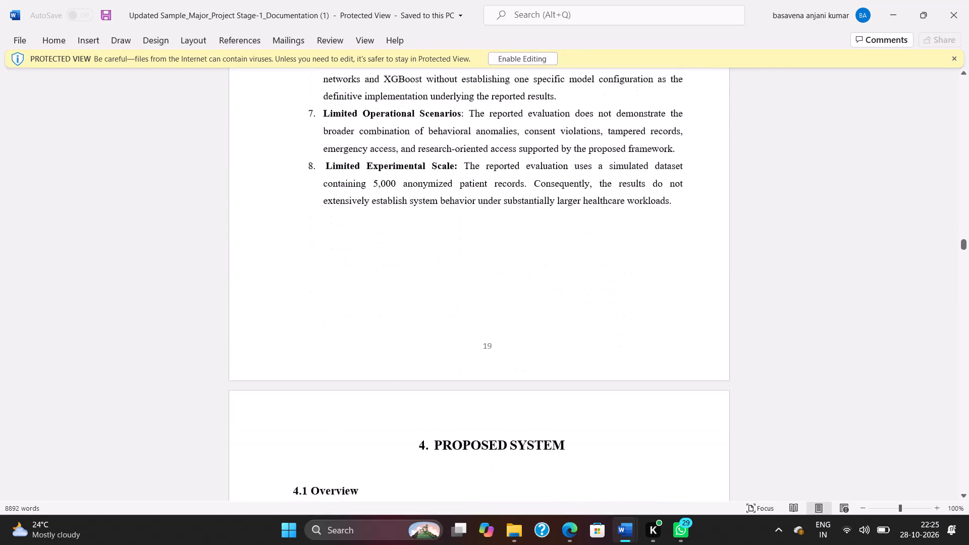
Examine the Proposed System chapter, including the Fig 4.1 workflow diagram, objectives, key features and advantages.
{"action": "scroll", "coordinate": [469, 183], "scroll_direction": "down", "scroll_amount": 14}
{"action": "scroll", "coordinate": [469, 183], "scroll_direction": "up", "scroll_amount": 5}
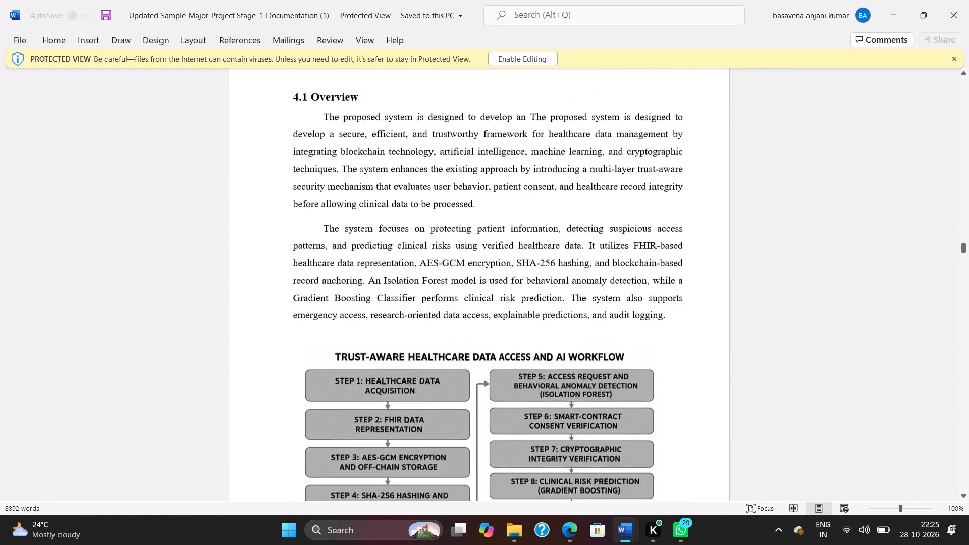
{"action": "scroll", "coordinate": [469, 183], "scroll_direction": "down", "scroll_amount": 6}
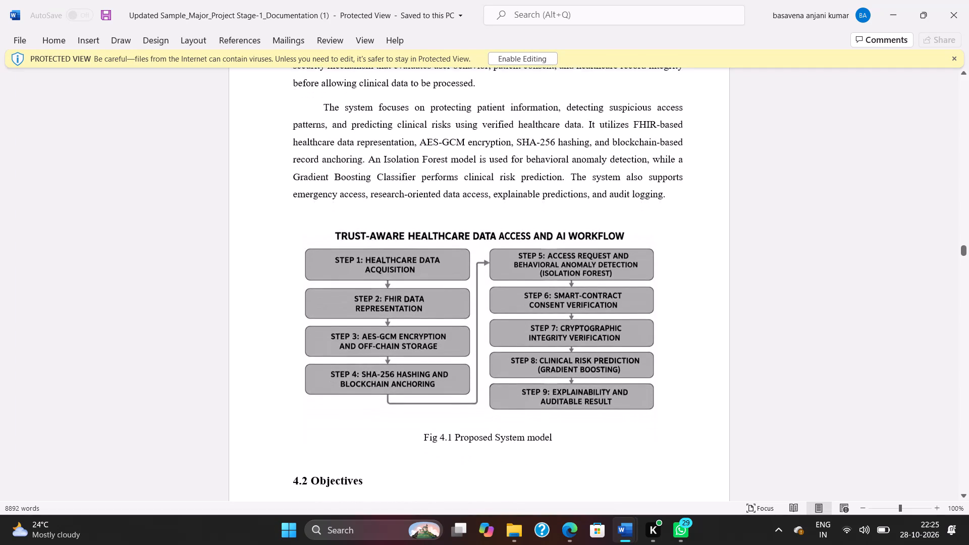
{"action": "scroll", "coordinate": [469, 183], "scroll_direction": "down", "scroll_amount": 7}
{"action": "scroll", "coordinate": [469, 183], "scroll_direction": "up", "scroll_amount": 4}
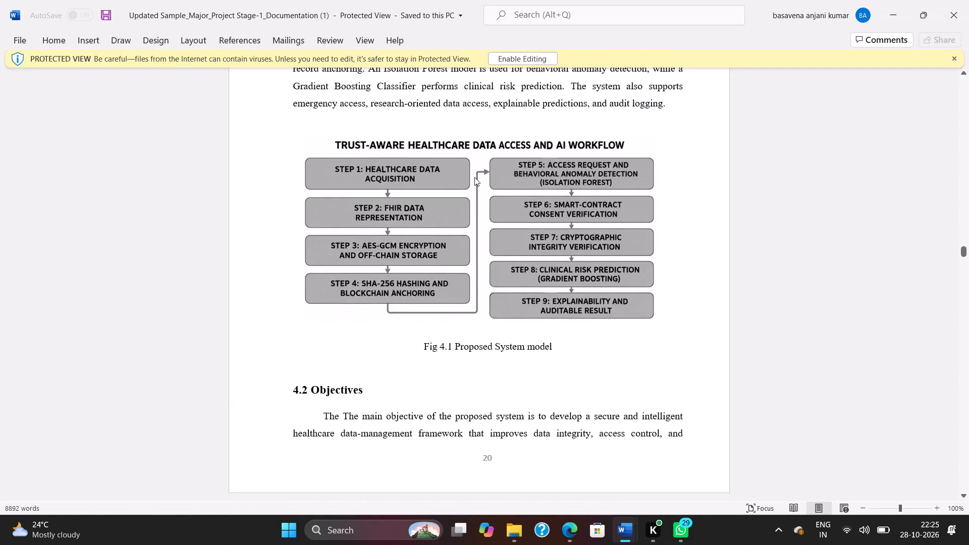
{"action": "scroll", "coordinate": [474, 177], "scroll_direction": "up", "scroll_amount": 1}
{"action": "scroll", "coordinate": [475, 177], "scroll_direction": "down", "scroll_amount": 2}
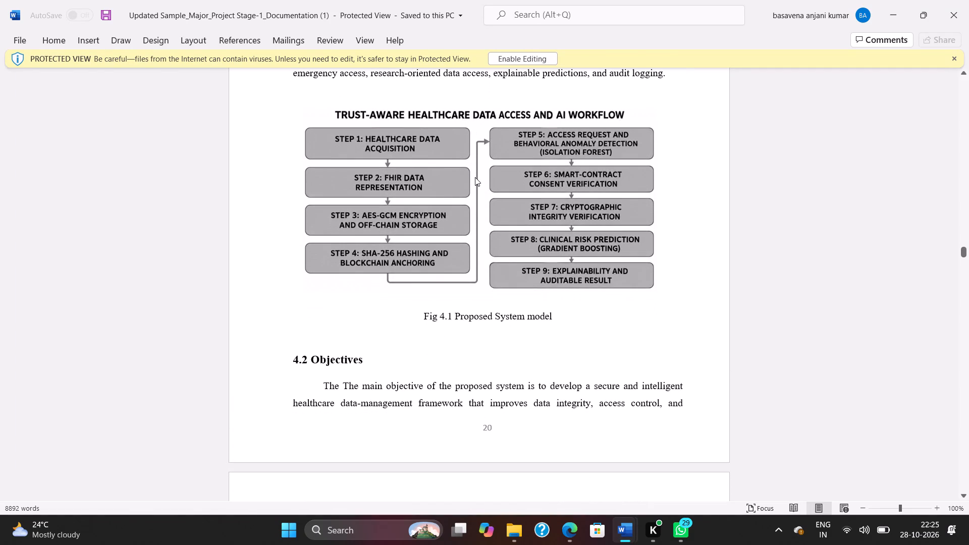
{"action": "scroll", "coordinate": [475, 177], "scroll_direction": "down", "scroll_amount": 5}
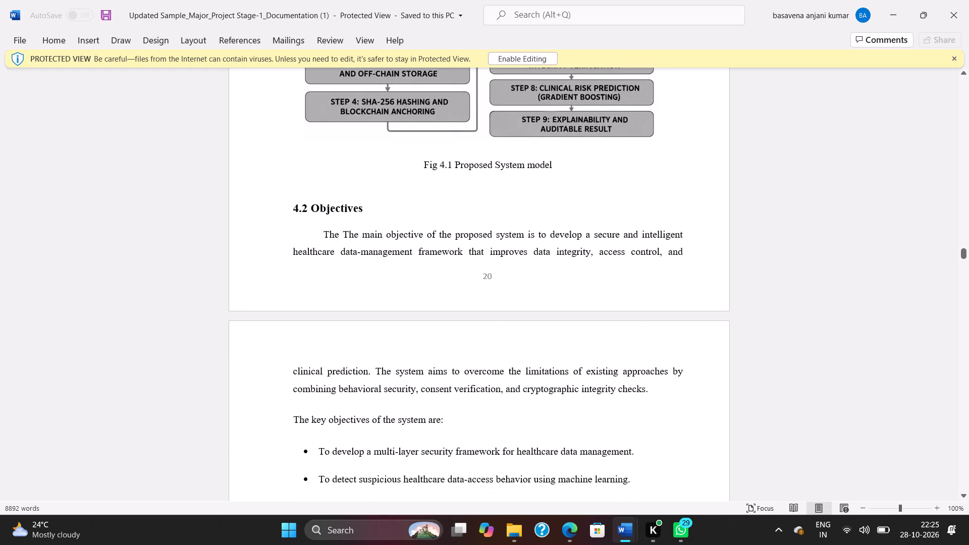
{"action": "scroll", "coordinate": [475, 177], "scroll_direction": "down", "scroll_amount": 12}
{"action": "scroll", "coordinate": [475, 177], "scroll_direction": "down", "scroll_amount": 10}
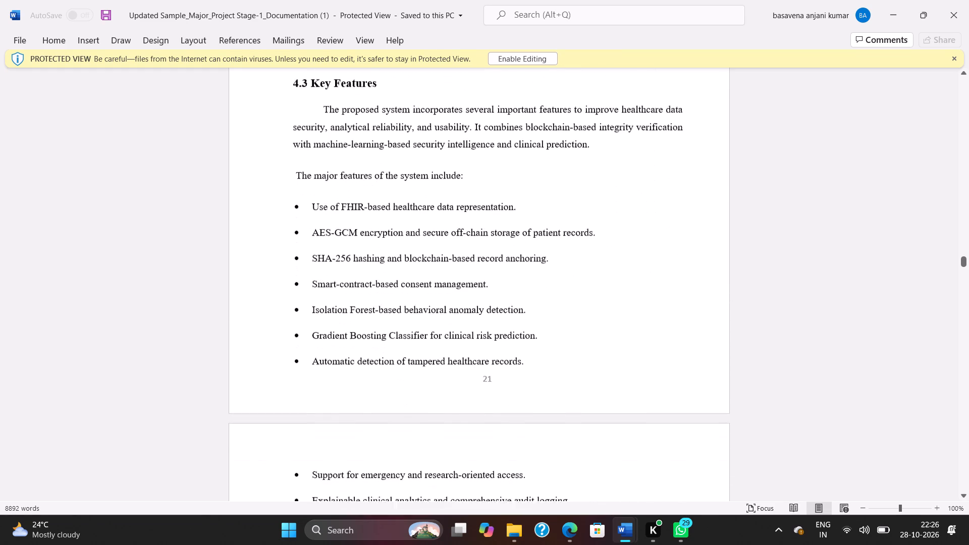
{"action": "scroll", "coordinate": [475, 176], "scroll_direction": "down", "scroll_amount": 20}
{"action": "scroll", "coordinate": [475, 176], "scroll_direction": "down", "scroll_amount": 8}
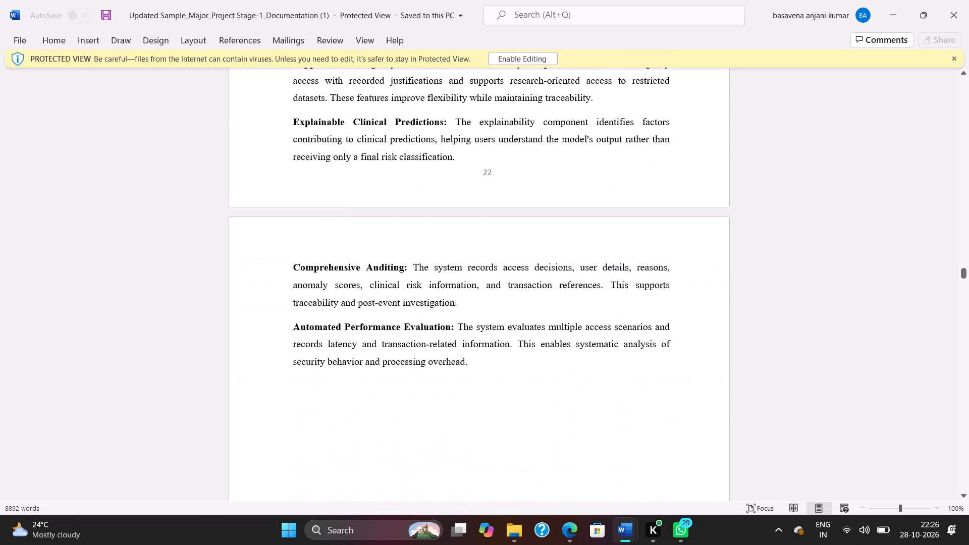
Review the start of the UML Diagrams chapter, covering the UML goals, the class diagram and the activity diagram.
{"action": "scroll", "coordinate": [475, 176], "scroll_direction": "down", "scroll_amount": 20}
{"action": "scroll", "coordinate": [475, 176], "scroll_direction": "down", "scroll_amount": 8}
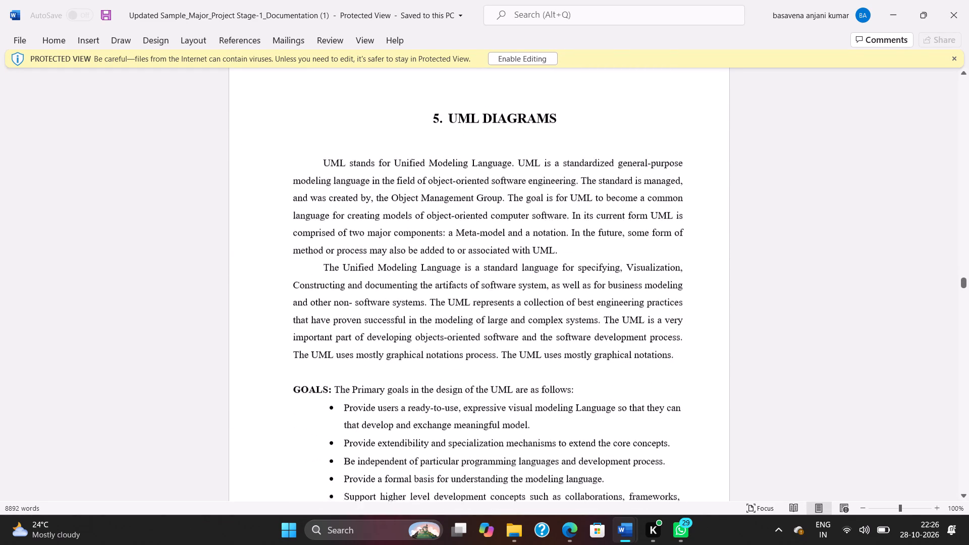
{"action": "scroll", "coordinate": [478, 175], "scroll_direction": "down", "scroll_amount": 18}
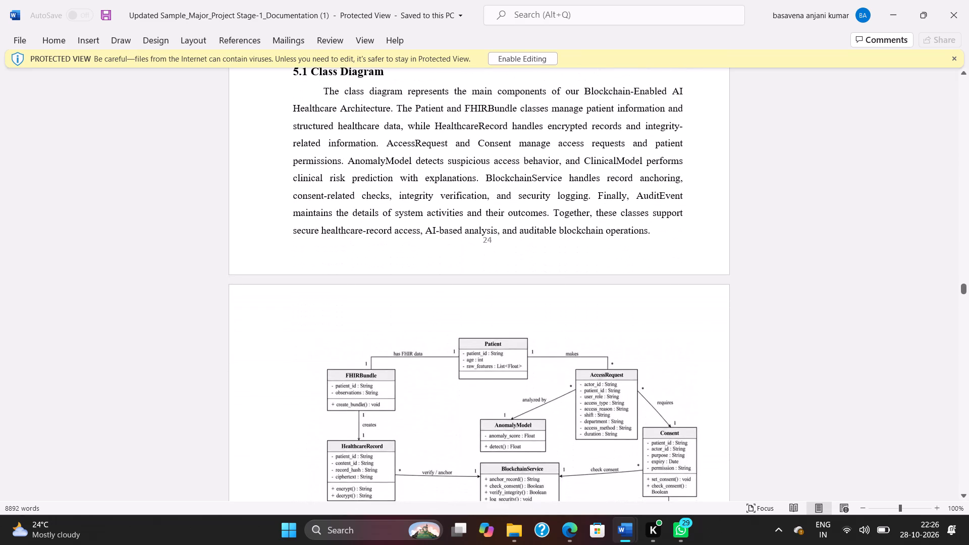
{"action": "scroll", "coordinate": [478, 175], "scroll_direction": "down", "scroll_amount": 1}
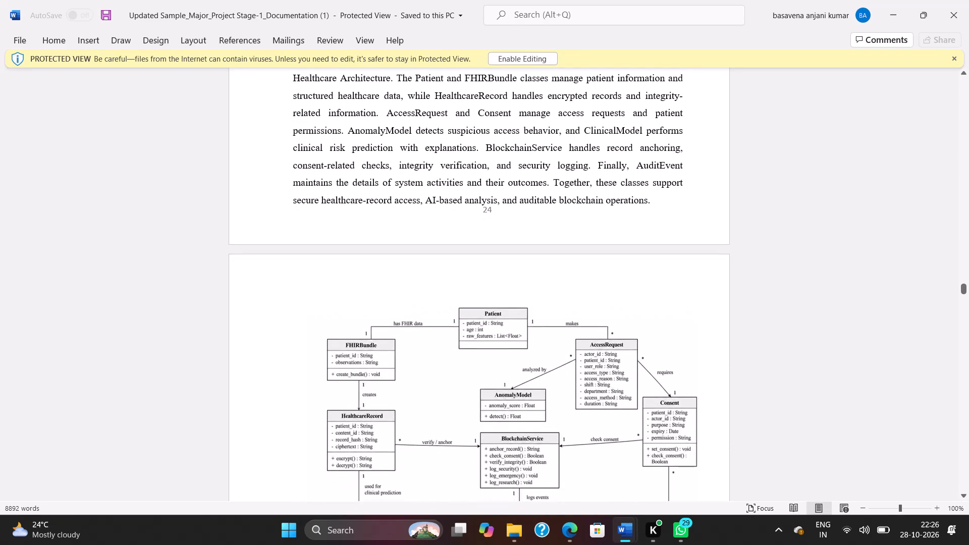
{"action": "scroll", "coordinate": [478, 175], "scroll_direction": "down", "scroll_amount": 5}
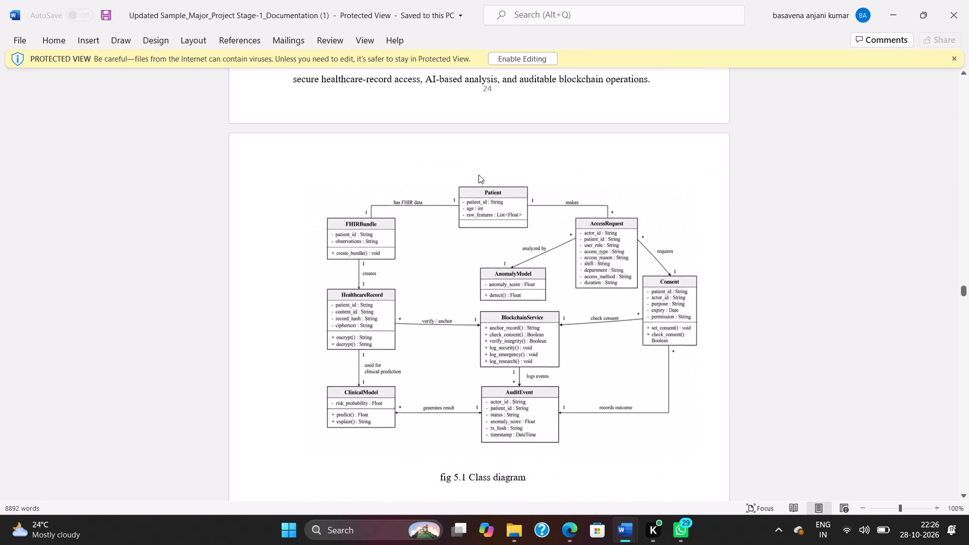
{"action": "scroll", "coordinate": [478, 175], "scroll_direction": "down", "scroll_amount": 18}
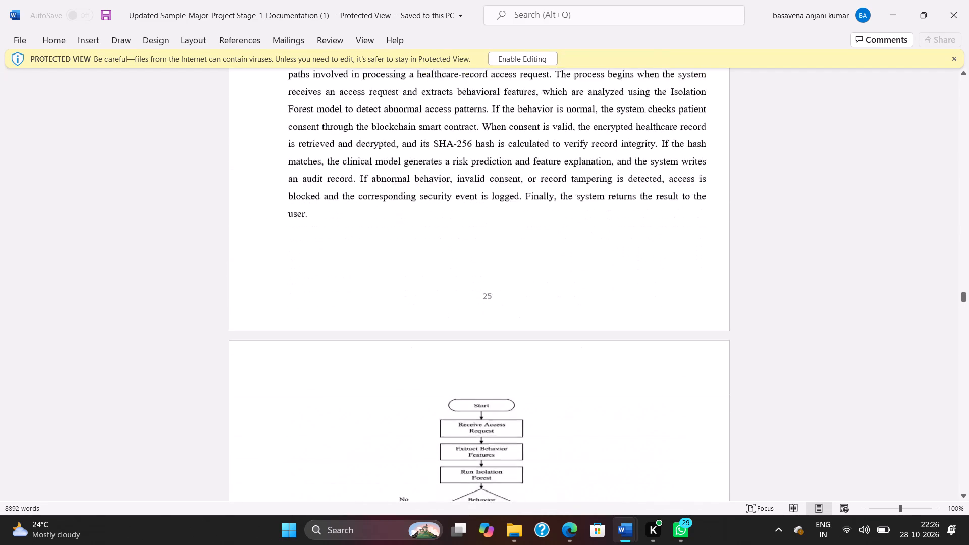
{"action": "scroll", "coordinate": [478, 175], "scroll_direction": "down", "scroll_amount": 17}
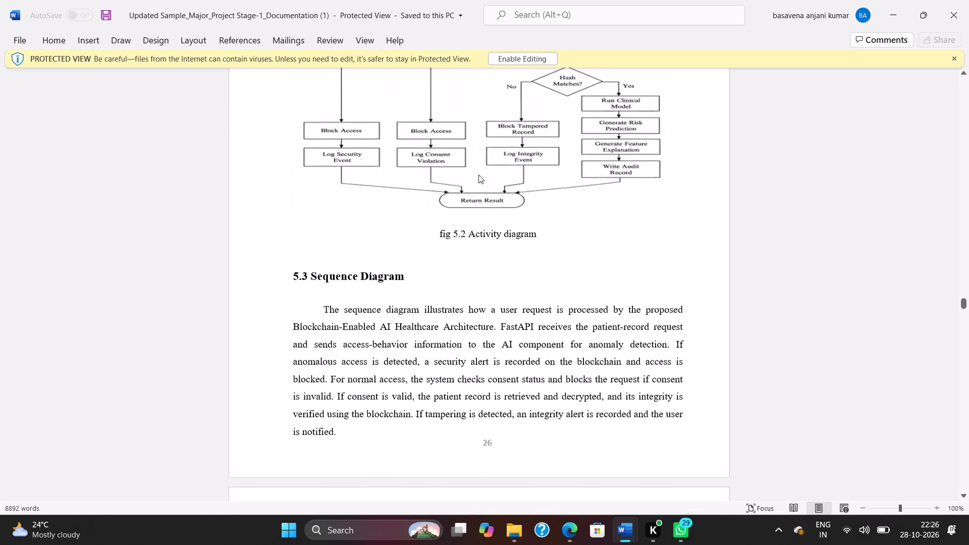
Examine sections 5.3 Sequence Diagram and 5.4 Use-Case Diagram, including their descriptions and figures.
{"action": "scroll", "coordinate": [478, 175], "scroll_direction": "down", "scroll_amount": 6}
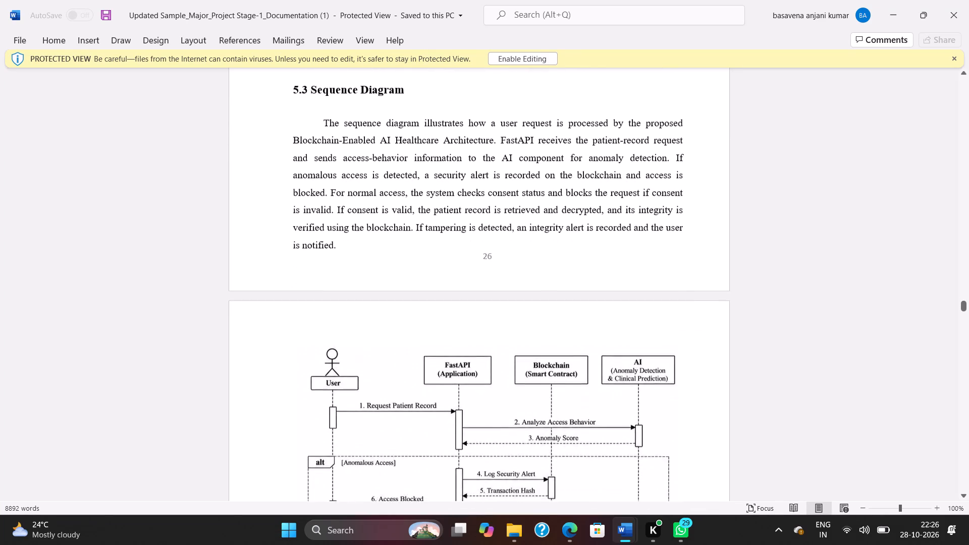
{"action": "scroll", "coordinate": [478, 175], "scroll_direction": "down", "scroll_amount": 13}
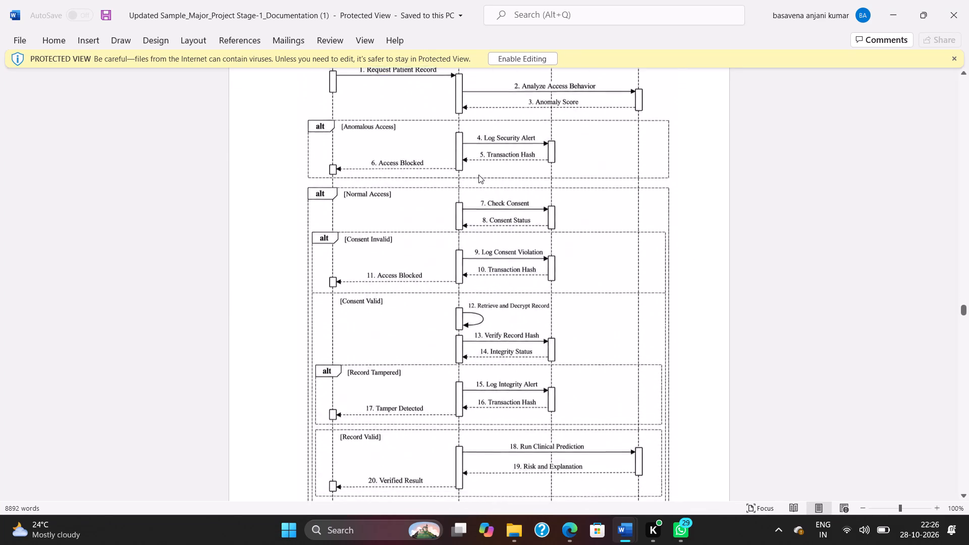
{"action": "scroll", "coordinate": [478, 175], "scroll_direction": "down", "scroll_amount": 17}
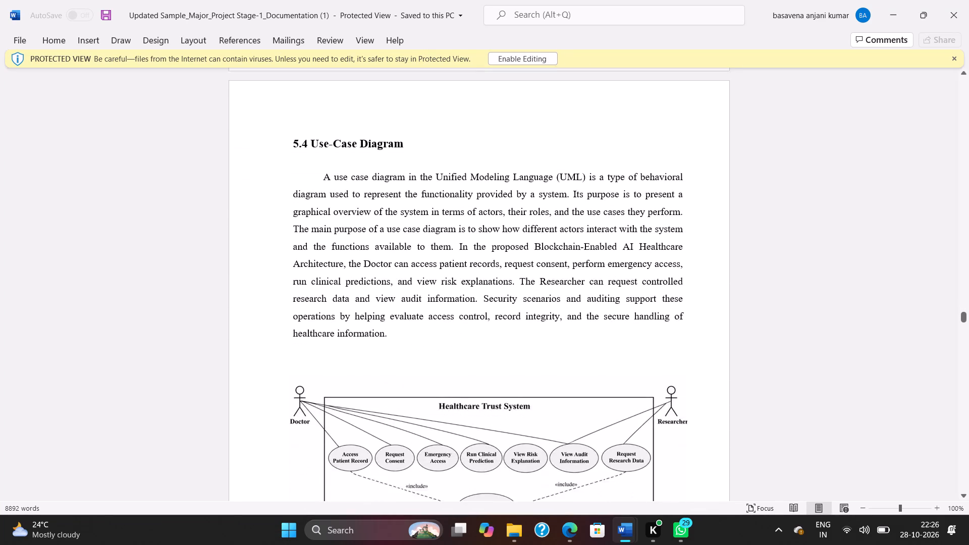
{"action": "scroll", "coordinate": [480, 175], "scroll_direction": "down", "scroll_amount": 9}
Skim the Software Environment chapter, from 6.1 Python and its installation figures through 6.3 Machine-Learning Environment.
{"action": "scroll", "coordinate": [483, 175], "scroll_direction": "down", "scroll_amount": 13}
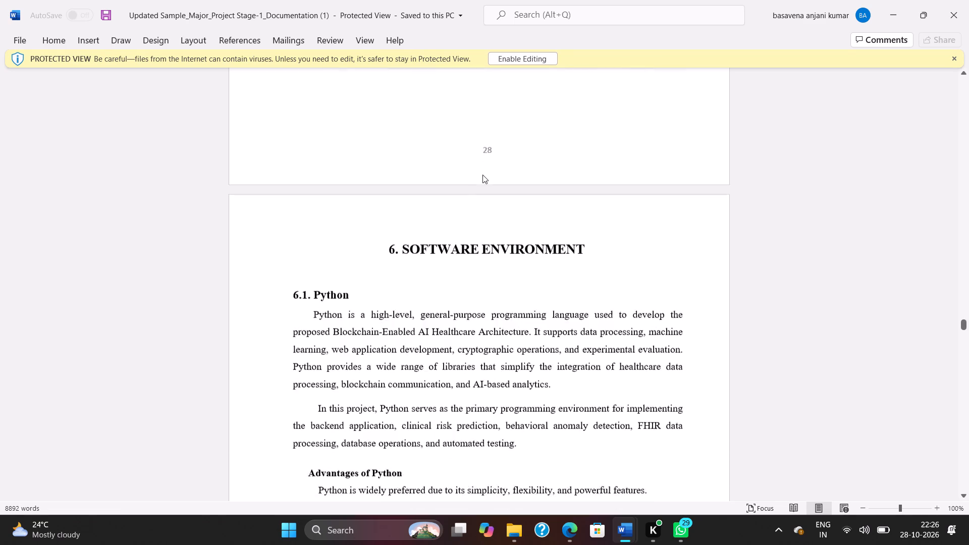
{"action": "scroll", "coordinate": [482, 175], "scroll_direction": "down", "scroll_amount": 13}
{"action": "scroll", "coordinate": [482, 175], "scroll_direction": "down", "scroll_amount": 8}
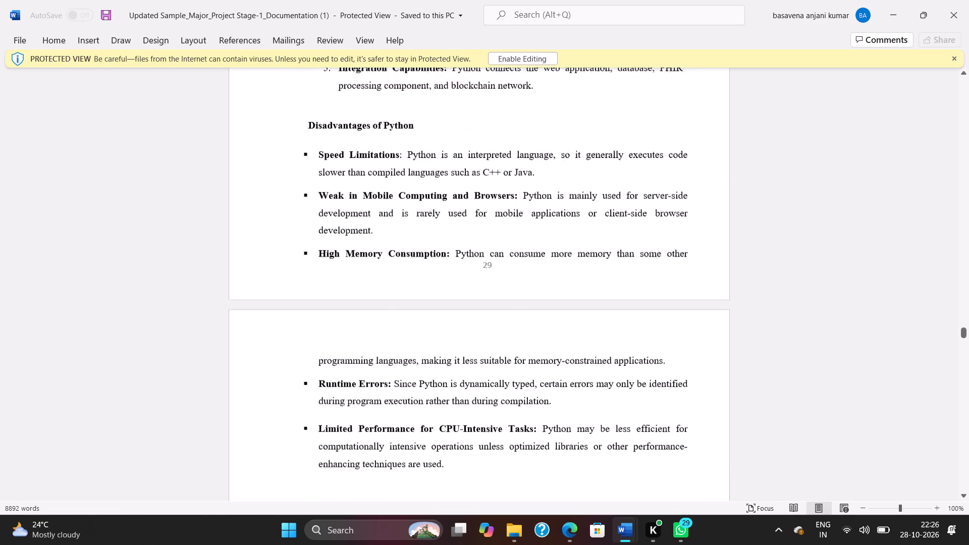
{"action": "scroll", "coordinate": [482, 175], "scroll_direction": "down", "scroll_amount": 15}
{"action": "scroll", "coordinate": [482, 175], "scroll_direction": "down", "scroll_amount": 20}
{"action": "scroll", "coordinate": [482, 175], "scroll_direction": "down", "scroll_amount": 1}
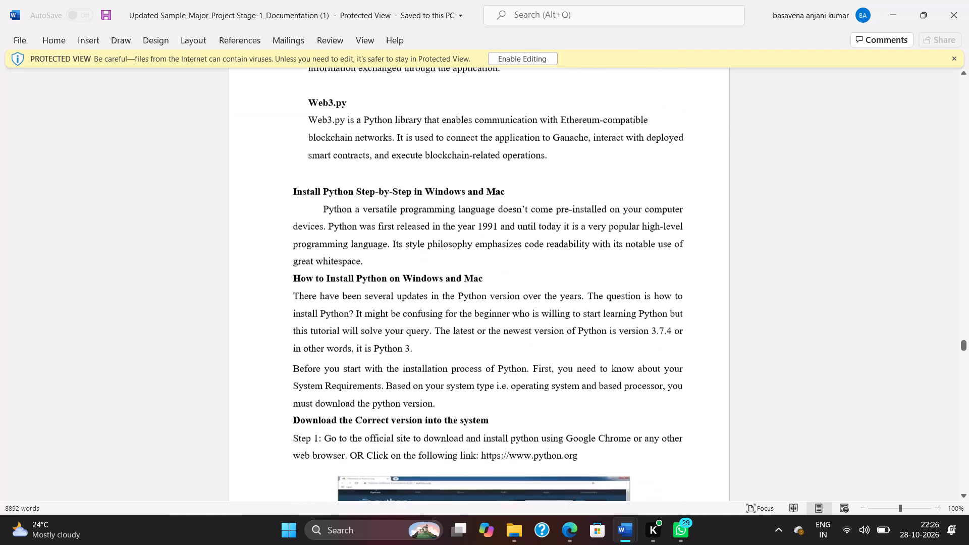
{"action": "scroll", "coordinate": [482, 175], "scroll_direction": "down", "scroll_amount": 10}
{"action": "scroll", "coordinate": [482, 175], "scroll_direction": "down", "scroll_amount": 19}
{"action": "scroll", "coordinate": [482, 175], "scroll_direction": "up", "scroll_amount": 2}
{"action": "scroll", "coordinate": [482, 175], "scroll_direction": "down", "scroll_amount": 7}
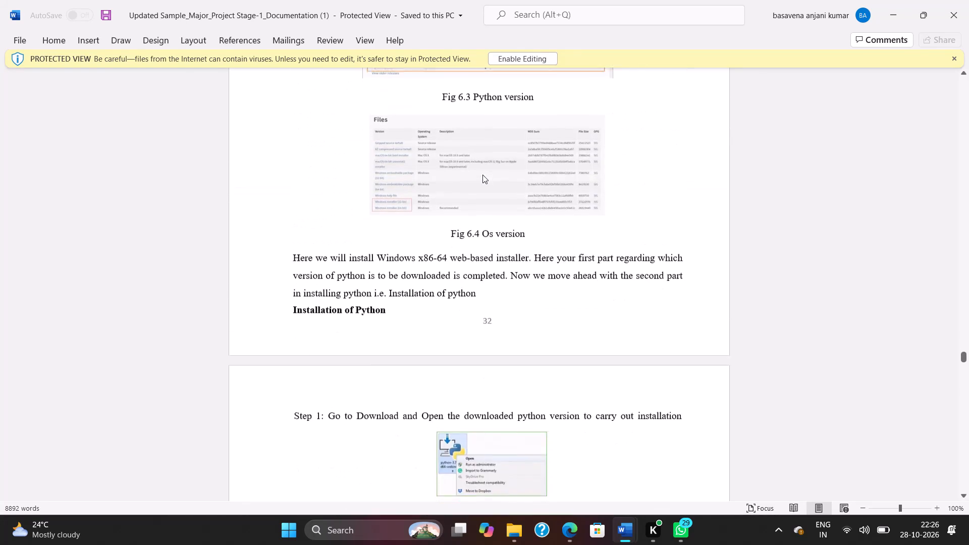
{"action": "scroll", "coordinate": [482, 175], "scroll_direction": "down", "scroll_amount": 20}
{"action": "scroll", "coordinate": [482, 175], "scroll_direction": "down", "scroll_amount": 20}
{"action": "scroll", "coordinate": [482, 175], "scroll_direction": "down", "scroll_amount": 8}
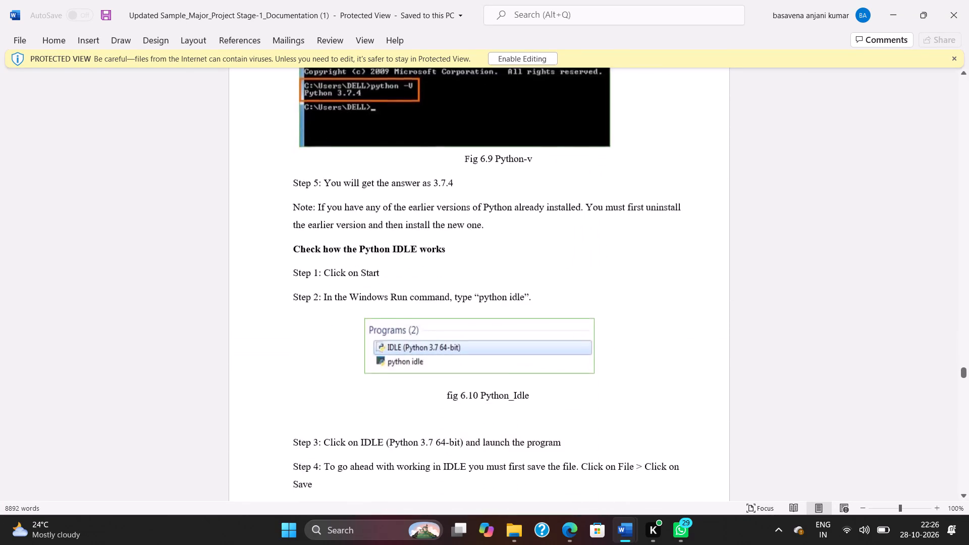
{"action": "scroll", "coordinate": [478, 179], "scroll_direction": "down", "scroll_amount": 20}
{"action": "scroll", "coordinate": [478, 179], "scroll_direction": "down", "scroll_amount": 20}
{"action": "scroll", "coordinate": [478, 179], "scroll_direction": "down", "scroll_amount": 8}
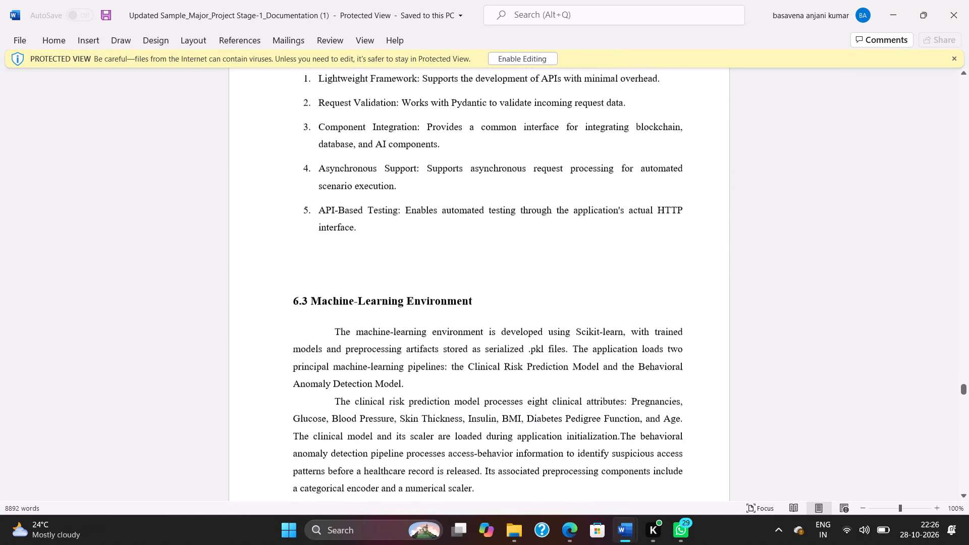
Check the System Requirements Specifications chapter through the list in 7.2 Software Requirements.
{"action": "scroll", "coordinate": [484, 173], "scroll_direction": "down", "scroll_amount": 20}
{"action": "scroll", "coordinate": [484, 173], "scroll_direction": "down", "scroll_amount": 20}
{"action": "scroll", "coordinate": [484, 173], "scroll_direction": "down", "scroll_amount": 7}
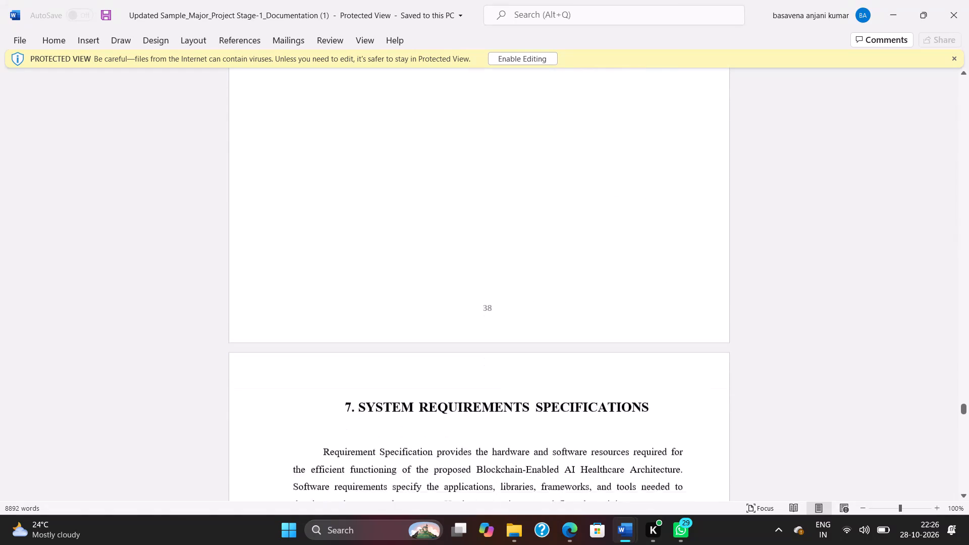
{"action": "scroll", "coordinate": [490, 168], "scroll_direction": "down", "scroll_amount": 3}
{"action": "scroll", "coordinate": [490, 168], "scroll_direction": "up", "scroll_amount": 1}
{"action": "scroll", "coordinate": [490, 168], "scroll_direction": "down", "scroll_amount": 6}
{"action": "scroll", "coordinate": [490, 168], "scroll_direction": "down", "scroll_amount": 19}
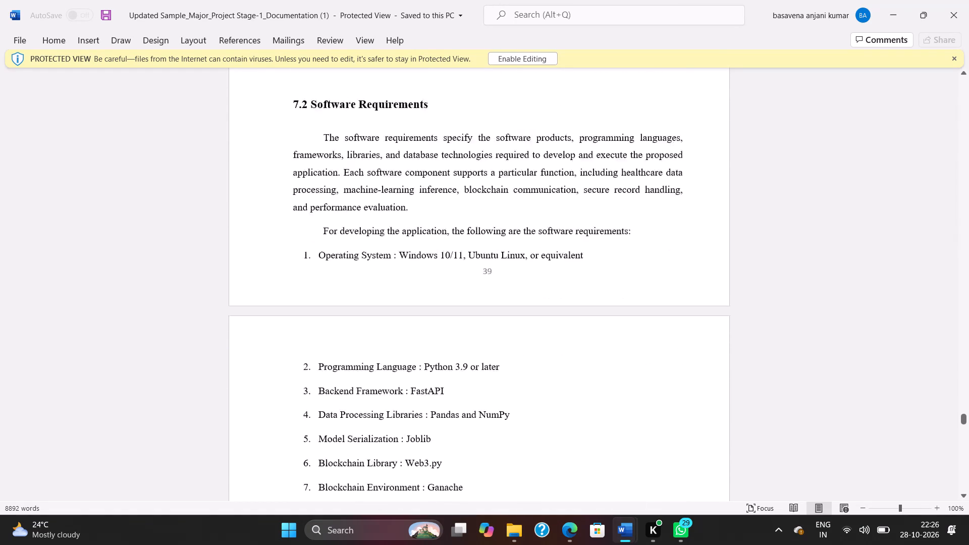
Review the Functional Requirements chapter, including 8.2 Non-Functional Requirements and the Feasibility Analysis.
{"action": "scroll", "coordinate": [491, 168], "scroll_direction": "down", "scroll_amount": 20}
{"action": "scroll", "coordinate": [491, 168], "scroll_direction": "down", "scroll_amount": 8}
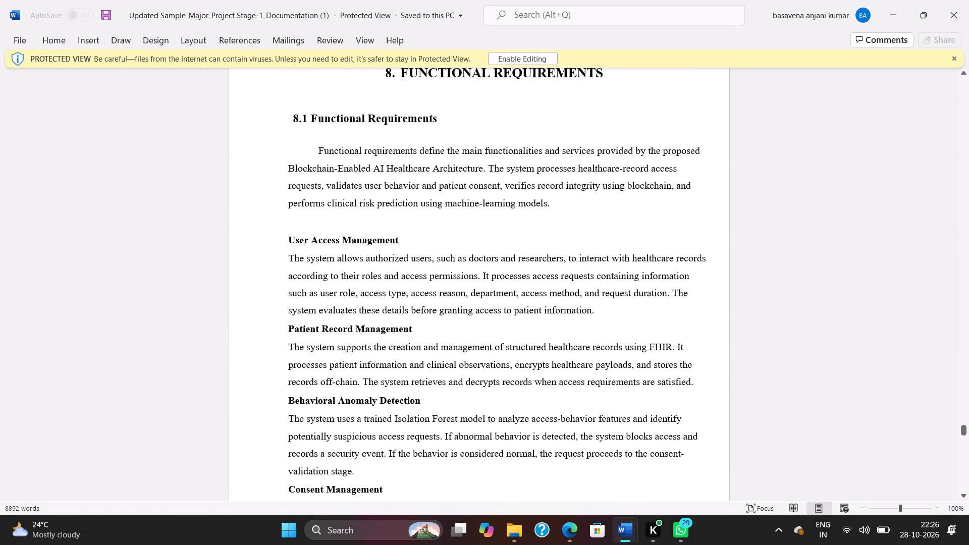
{"action": "scroll", "coordinate": [491, 168], "scroll_direction": "down", "scroll_amount": 20}
{"action": "scroll", "coordinate": [491, 168], "scroll_direction": "down", "scroll_amount": 14}
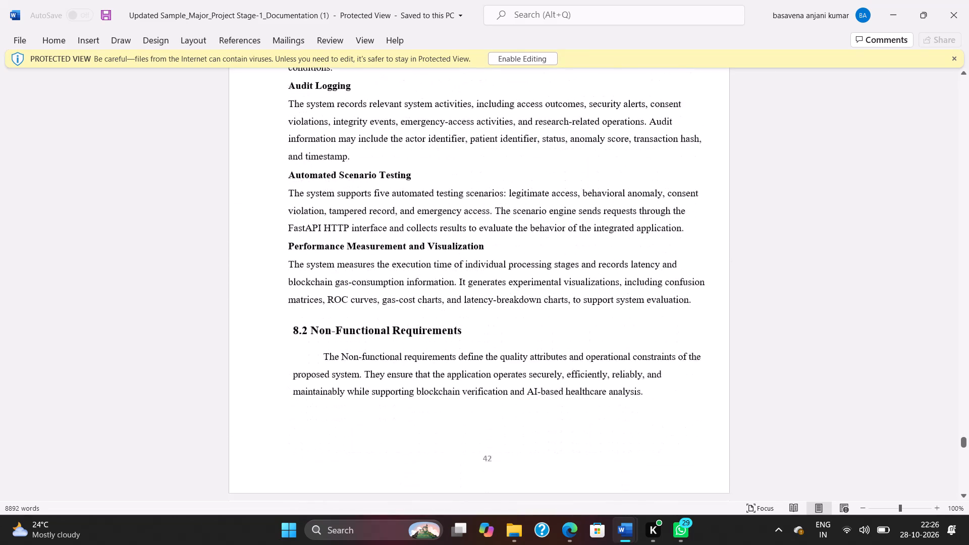
{"action": "scroll", "coordinate": [491, 168], "scroll_direction": "down", "scroll_amount": 20}
{"action": "scroll", "coordinate": [491, 168], "scroll_direction": "down", "scroll_amount": 19}
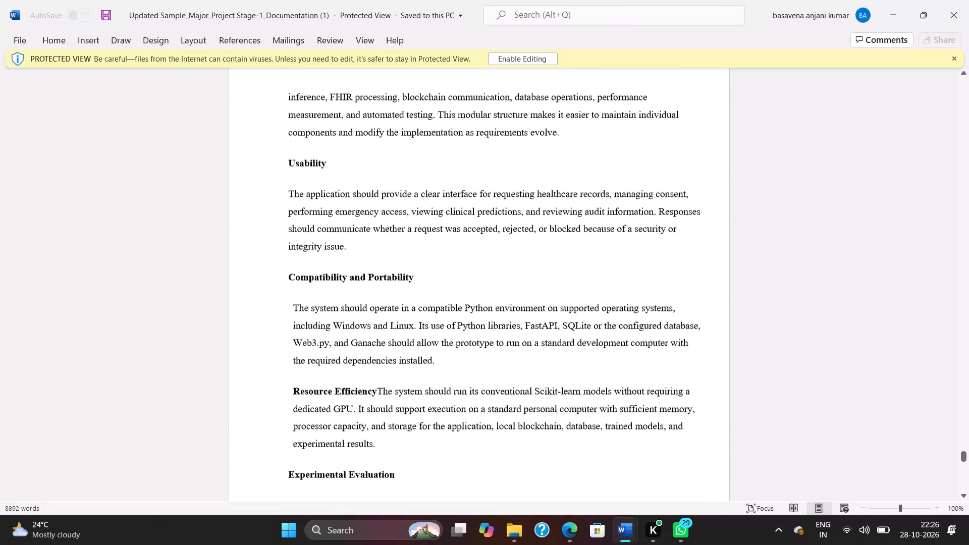
{"action": "scroll", "coordinate": [491, 168], "scroll_direction": "down", "scroll_amount": 16}
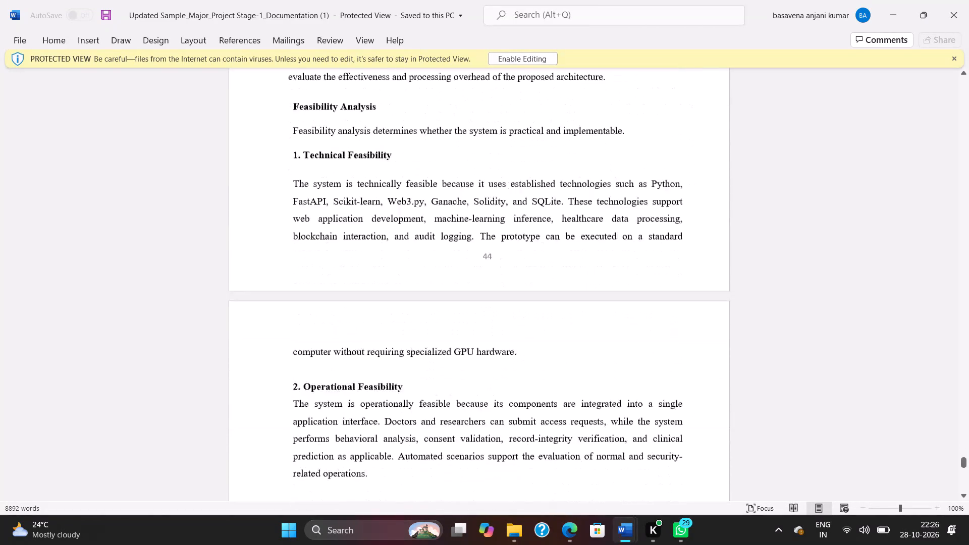
Look through the reference list to its last entry on the document's final page.
{"action": "scroll", "coordinate": [491, 167], "scroll_direction": "down", "scroll_amount": 20}
{"action": "scroll", "coordinate": [491, 167], "scroll_direction": "down", "scroll_amount": 16}
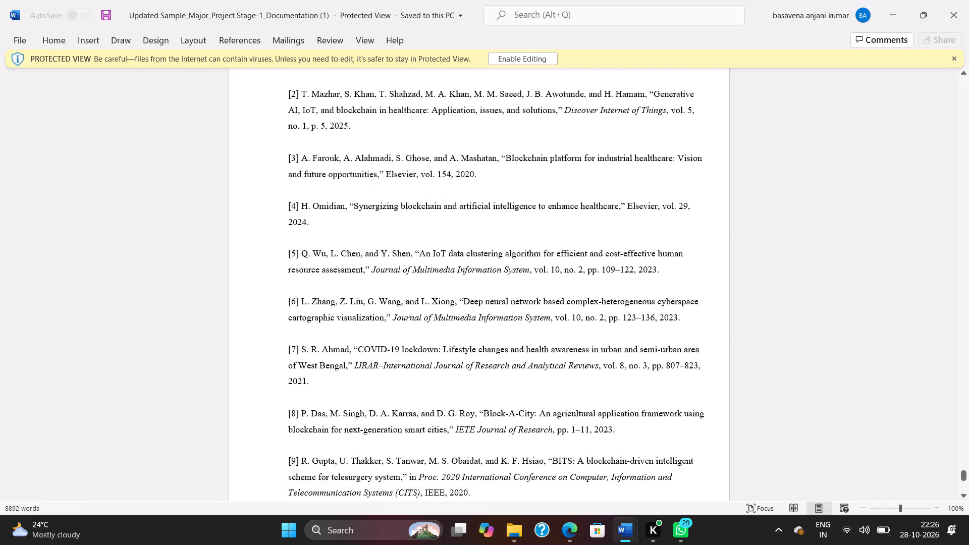
{"action": "scroll", "coordinate": [491, 167], "scroll_direction": "down", "scroll_amount": 20}
{"action": "scroll", "coordinate": [491, 167], "scroll_direction": "down", "scroll_amount": 11}
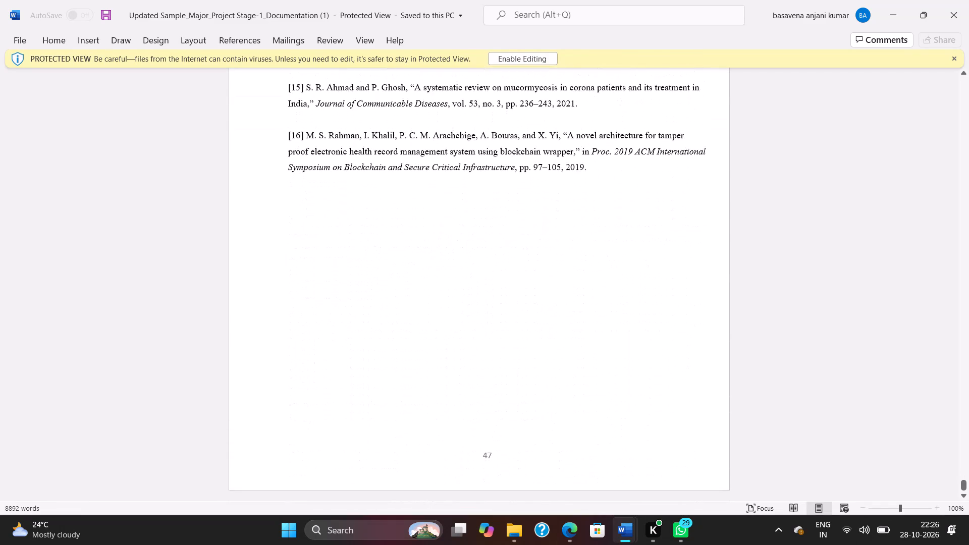
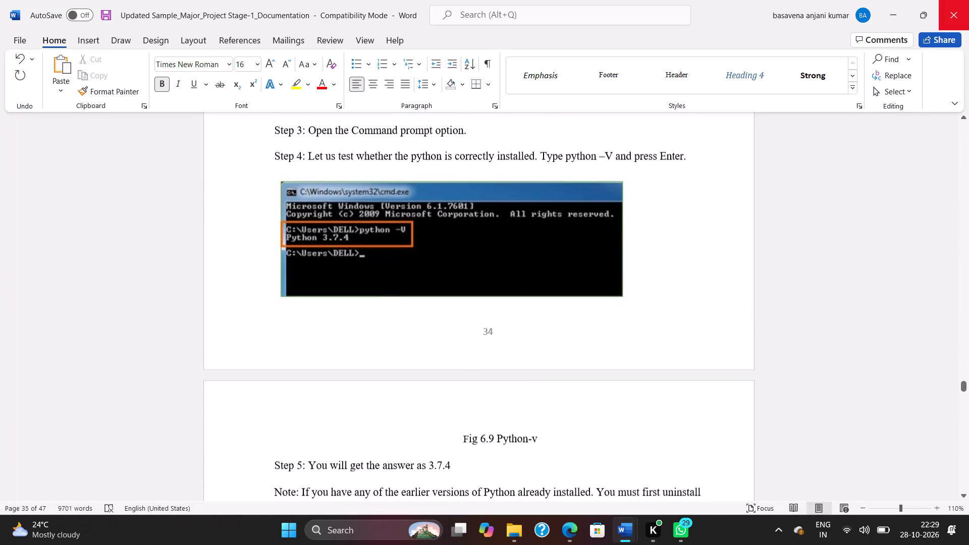
Look back through the Python installation steps and figures, from the Fig 6.9 area to the Install Python Step-by-Step heading.
{"action": "scroll", "coordinate": [488, 283], "scroll_direction": "down", "scroll_amount": 2}
{"action": "scroll", "coordinate": [488, 283], "scroll_direction": "up", "scroll_amount": 17}
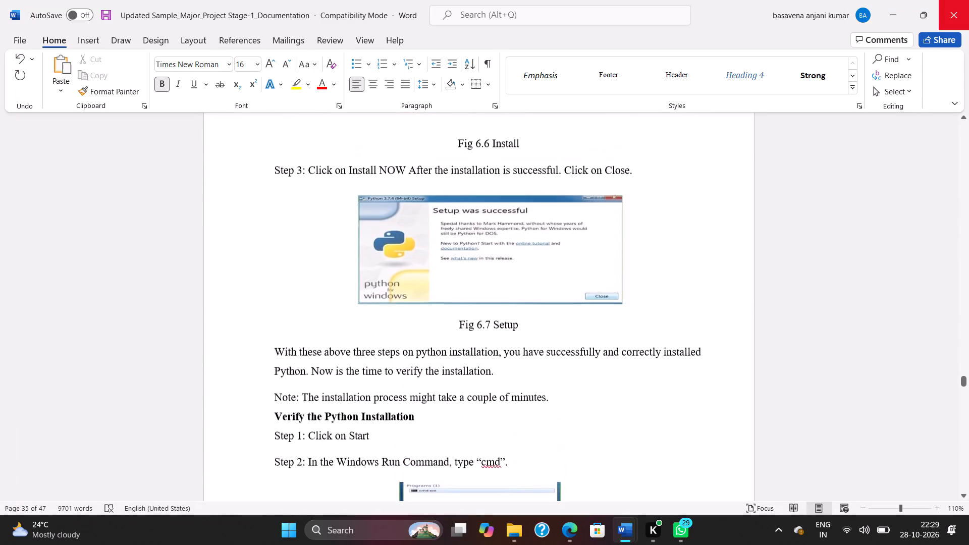
{"action": "scroll", "coordinate": [489, 285], "scroll_direction": "up", "scroll_amount": 17}
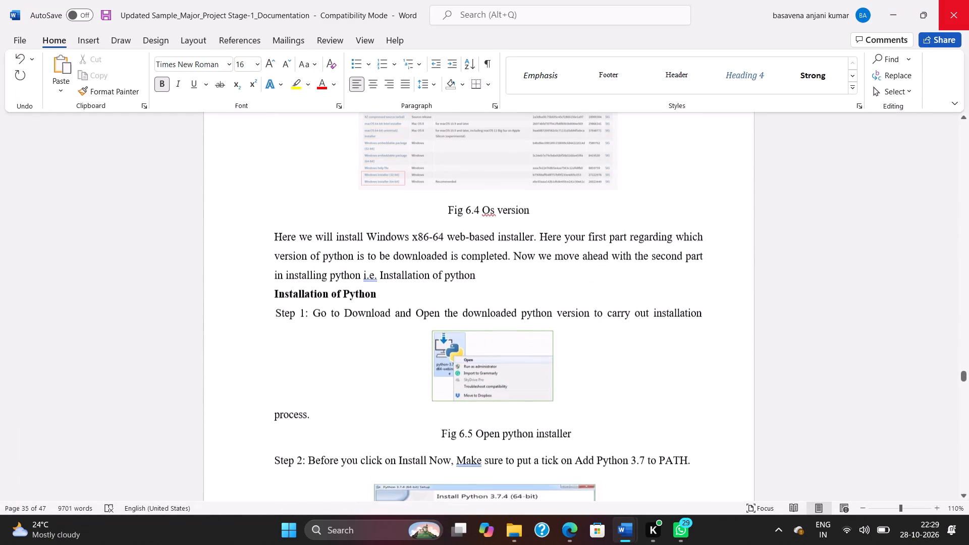
{"action": "scroll", "coordinate": [489, 285], "scroll_direction": "up", "scroll_amount": 4}
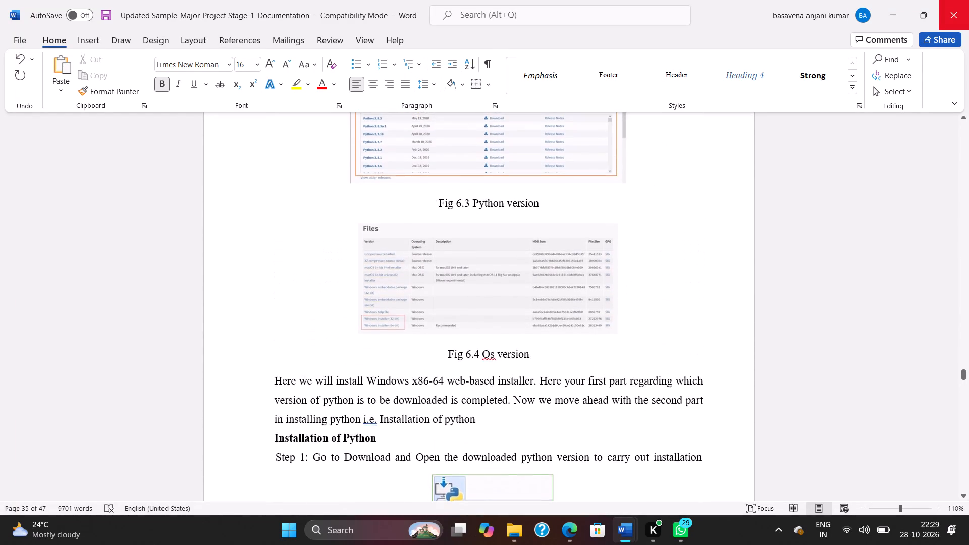
{"action": "scroll", "coordinate": [489, 285], "scroll_direction": "up", "scroll_amount": 13}
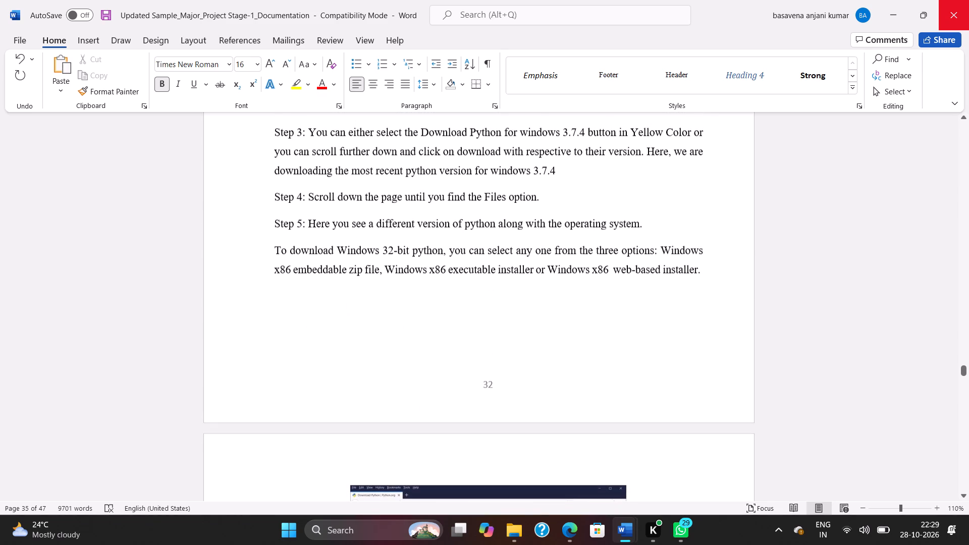
{"action": "left_click", "coordinate": [469, 315]}
{"action": "scroll", "coordinate": [469, 315], "scroll_direction": "up", "scroll_amount": 6}
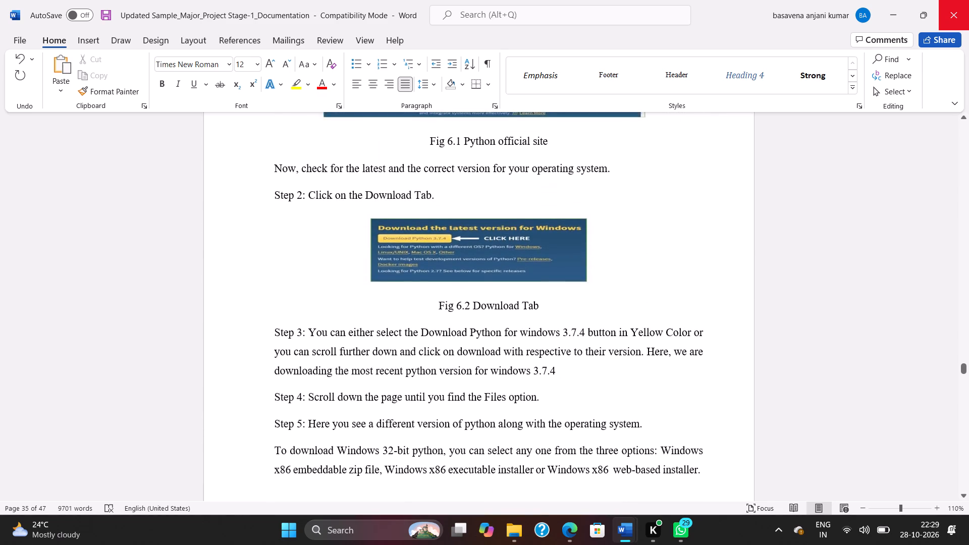
{"action": "scroll", "coordinate": [469, 315], "scroll_direction": "up", "scroll_amount": 17}
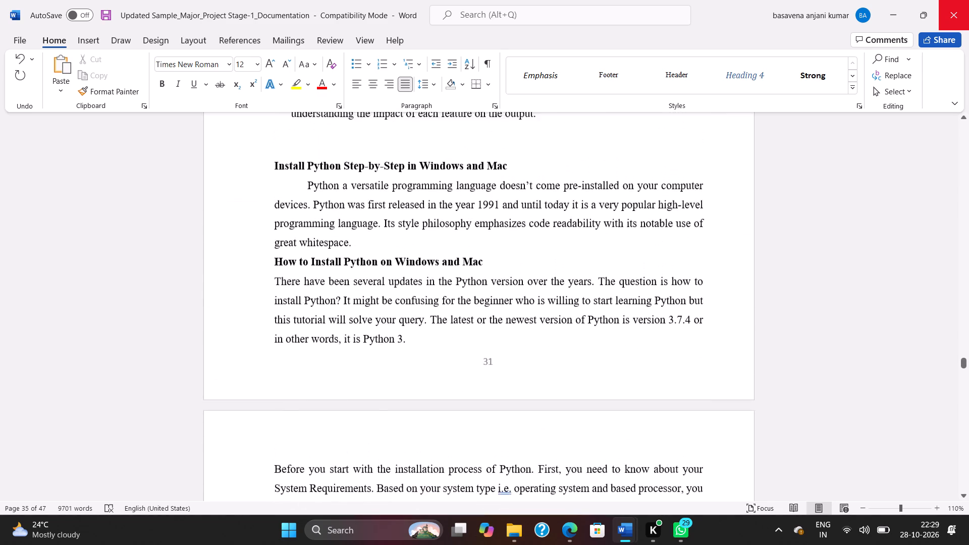
Remove one blank line above the heading "Install Python Step-by-Step in Windows and Mac".
{"action": "scroll", "coordinate": [469, 313], "scroll_direction": "up", "scroll_amount": 5}
{"action": "left_click", "coordinate": [327, 323]}
{"action": "key", "text": "Return"}
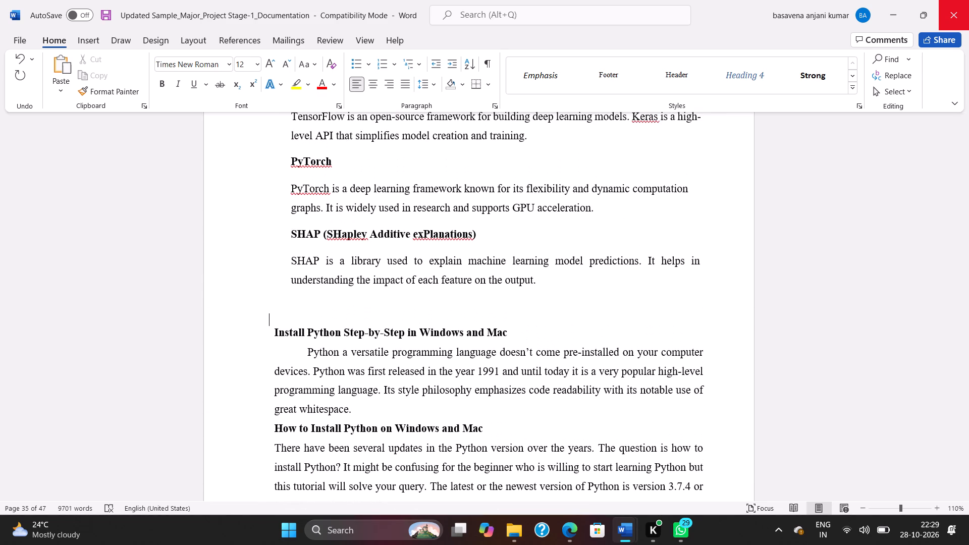
{"action": "key", "text": "BackSpace"}
{"action": "key", "text": "BackSpace"}
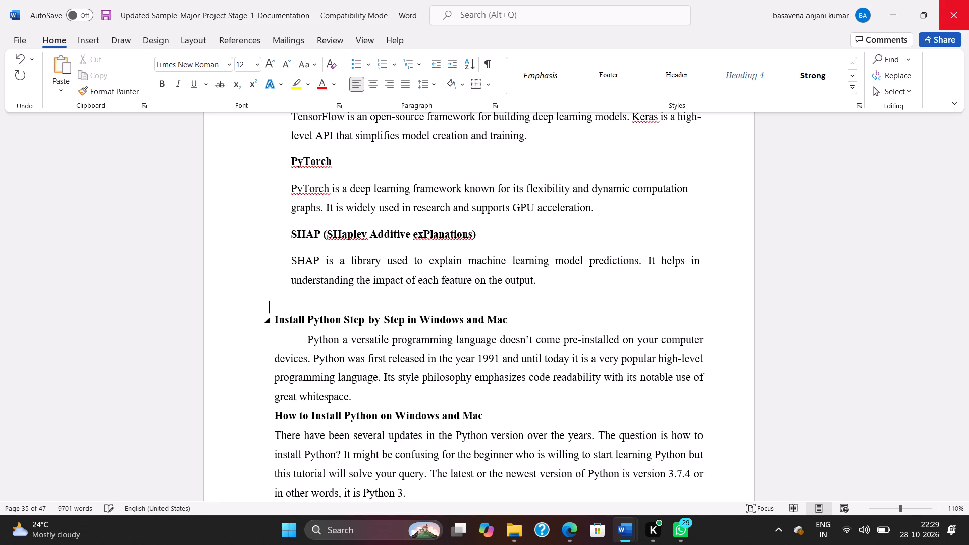
Recheck the page layout of the Python installation section, from its opening heading through Fig 6.6 Install and back.
{"action": "scroll", "coordinate": [395, 362], "scroll_direction": "down", "scroll_amount": 16}
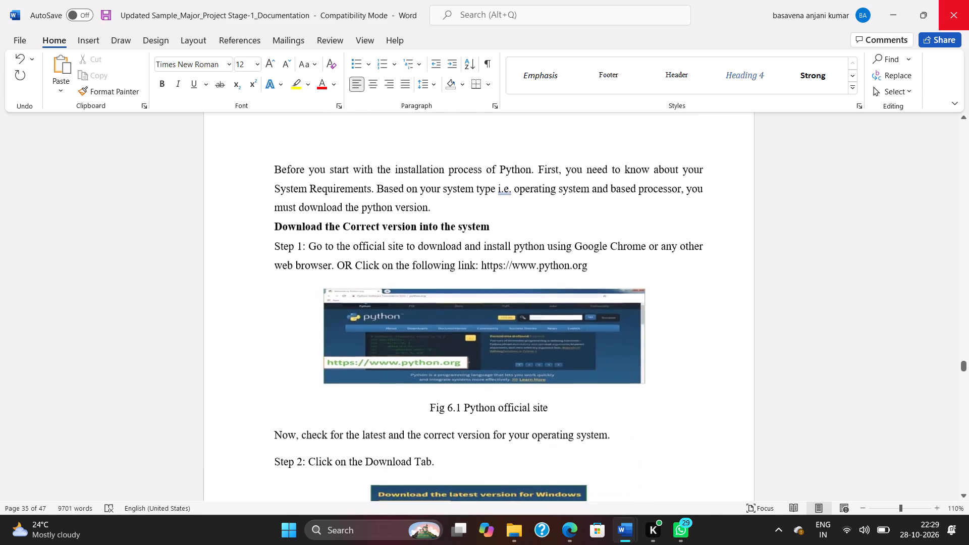
{"action": "scroll", "coordinate": [418, 343], "scroll_direction": "down", "scroll_amount": 10}
{"action": "scroll", "coordinate": [425, 337], "scroll_direction": "down", "scroll_amount": 11}
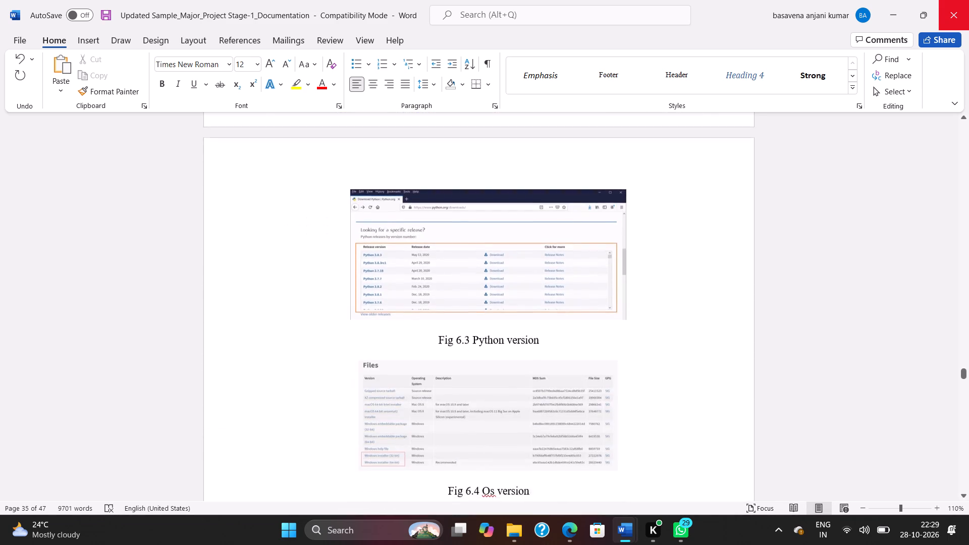
{"action": "scroll", "coordinate": [425, 337], "scroll_direction": "down", "scroll_amount": 17}
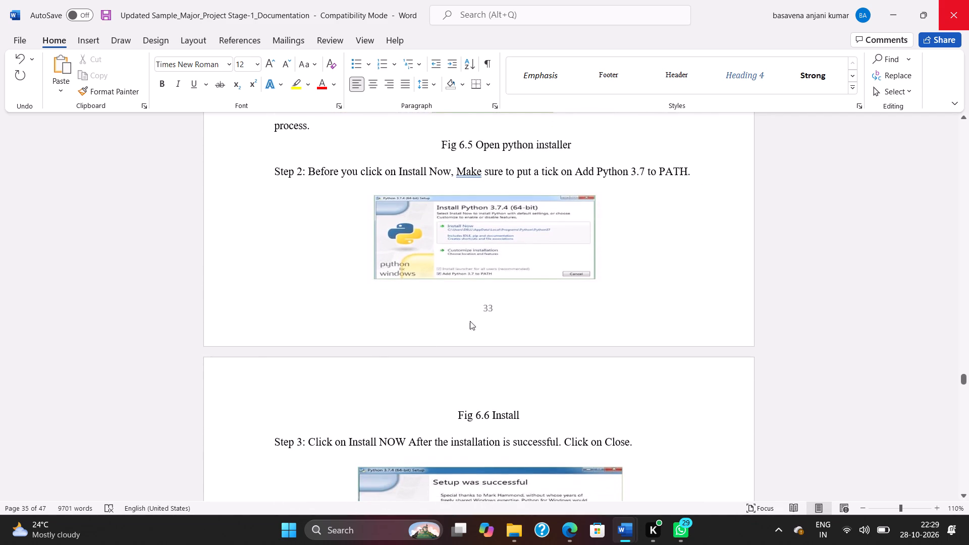
{"action": "scroll", "coordinate": [486, 315], "scroll_direction": "up", "scroll_amount": 15}
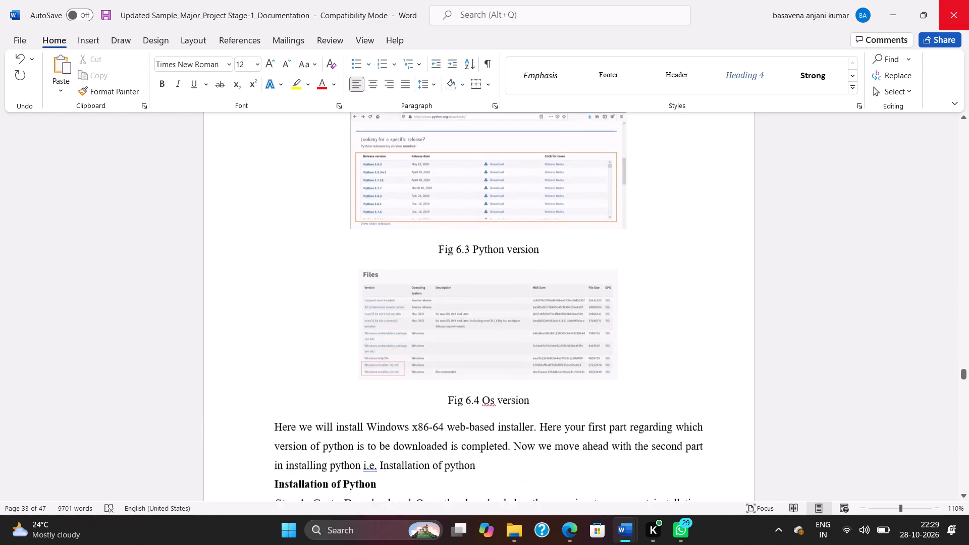
{"action": "scroll", "coordinate": [486, 315], "scroll_direction": "up", "scroll_amount": 16}
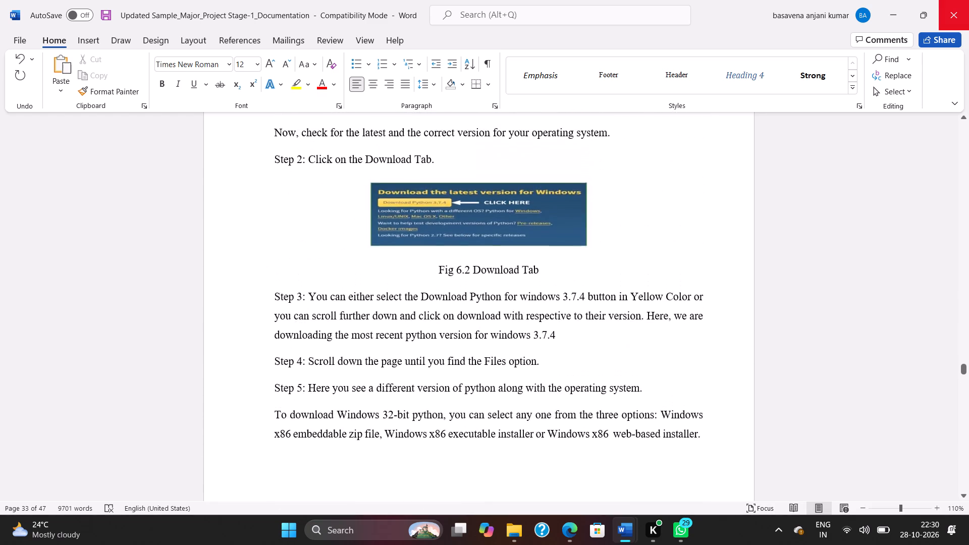
{"action": "scroll", "coordinate": [486, 315], "scroll_direction": "up", "scroll_amount": 17}
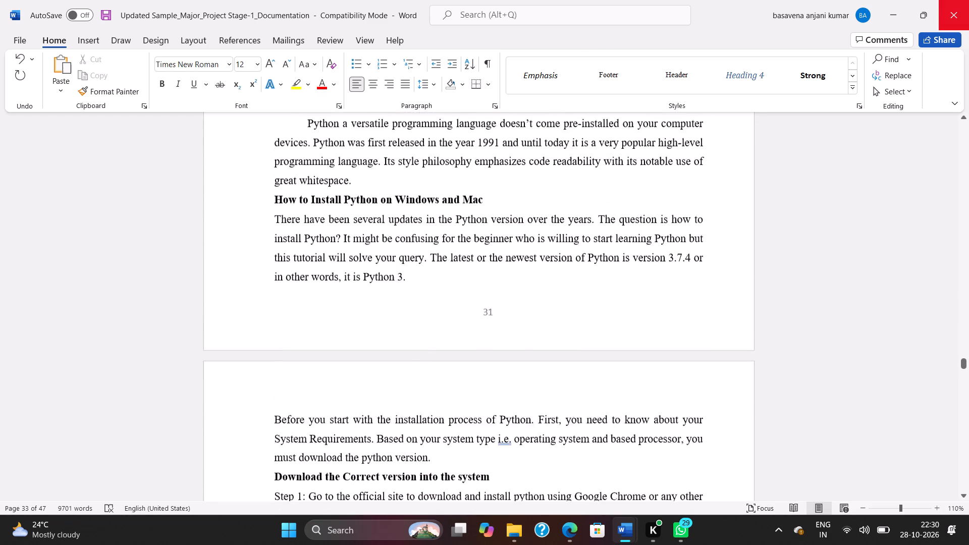
{"action": "scroll", "coordinate": [486, 315], "scroll_direction": "up", "scroll_amount": 2}
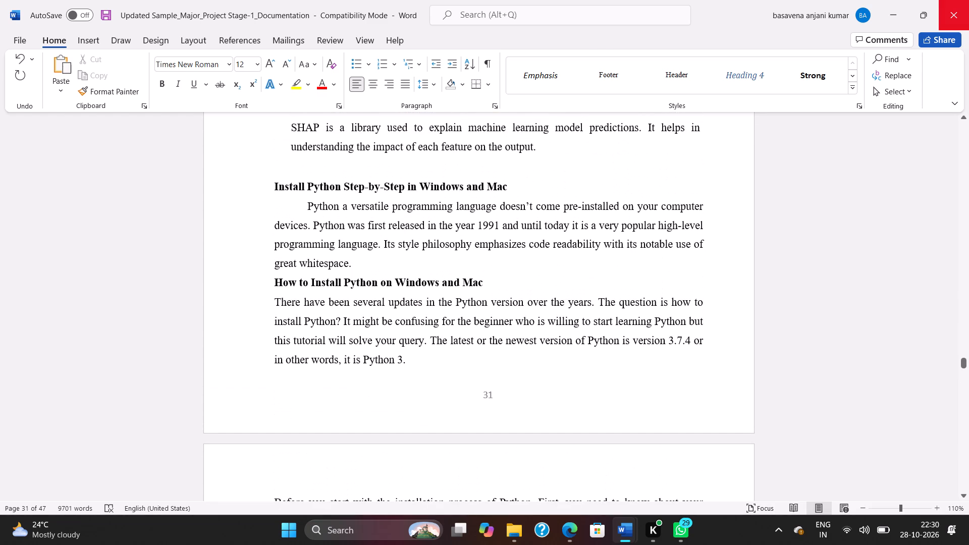
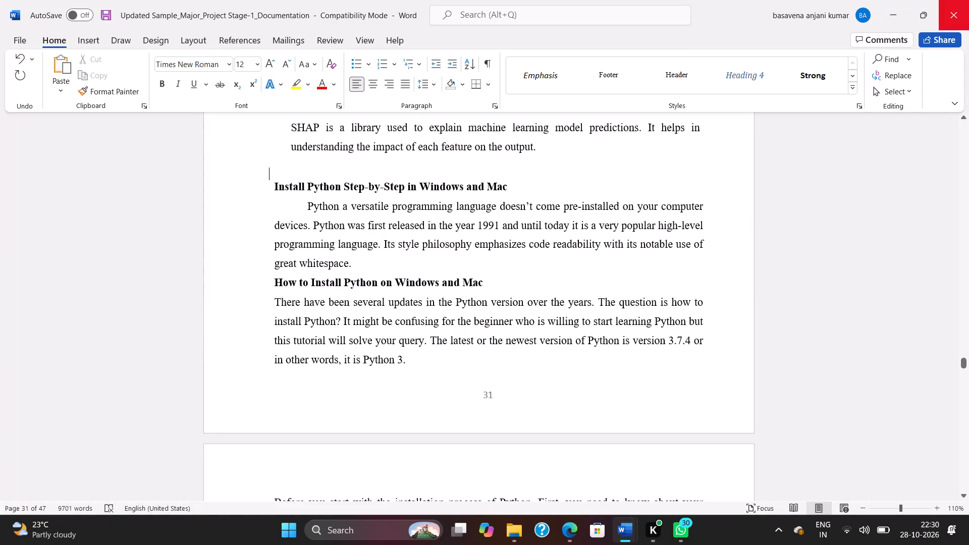
Review the page layout of the Python installation steps and figures, from the Install Python Step-by-Step heading to Fig 6.6 Install.
{"action": "scroll", "coordinate": [453, 326], "scroll_direction": "down", "scroll_amount": 13}
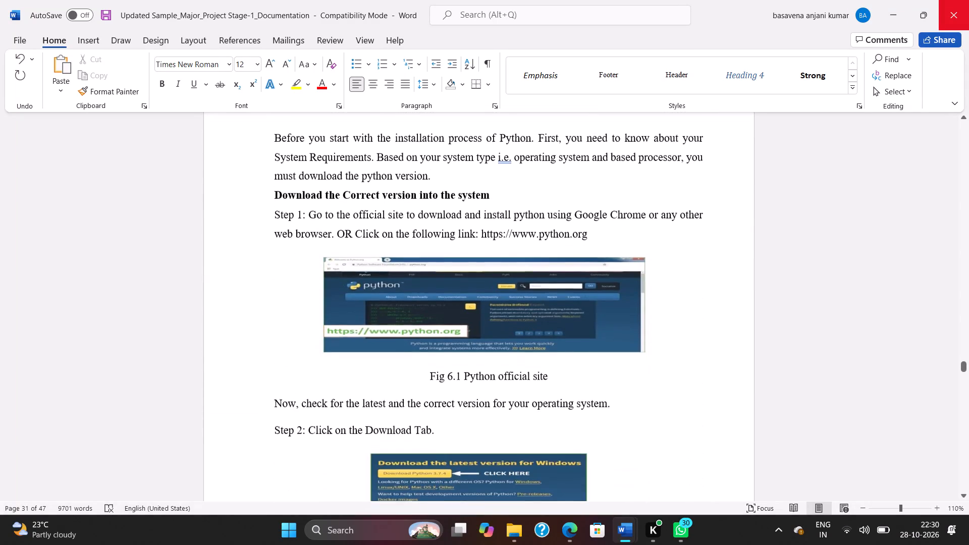
{"action": "scroll", "coordinate": [454, 325], "scroll_direction": "down", "scroll_amount": 18}
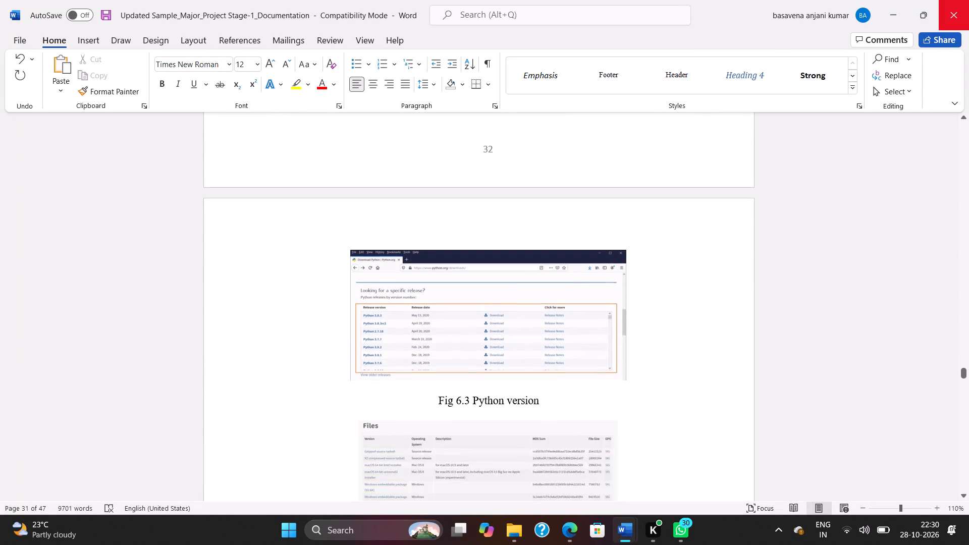
{"action": "scroll", "coordinate": [455, 325], "scroll_direction": "down", "scroll_amount": 20}
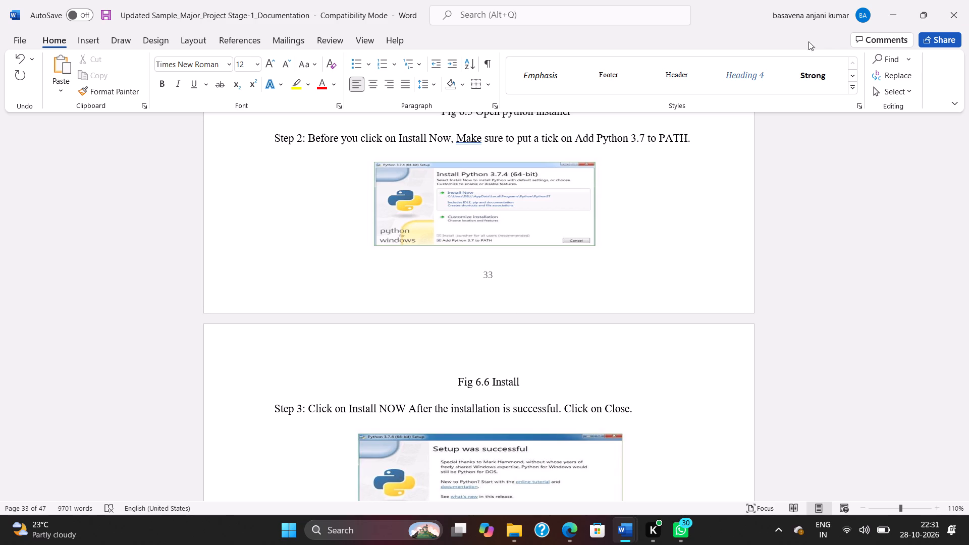
Look back through the installation pages, library descriptions and Python advantages up to the "6. SOFTWARE ENVIRONMENT" chapter heading, checking spacing and page breaks.
{"action": "scroll", "coordinate": [508, 205], "scroll_direction": "up", "scroll_amount": 9}
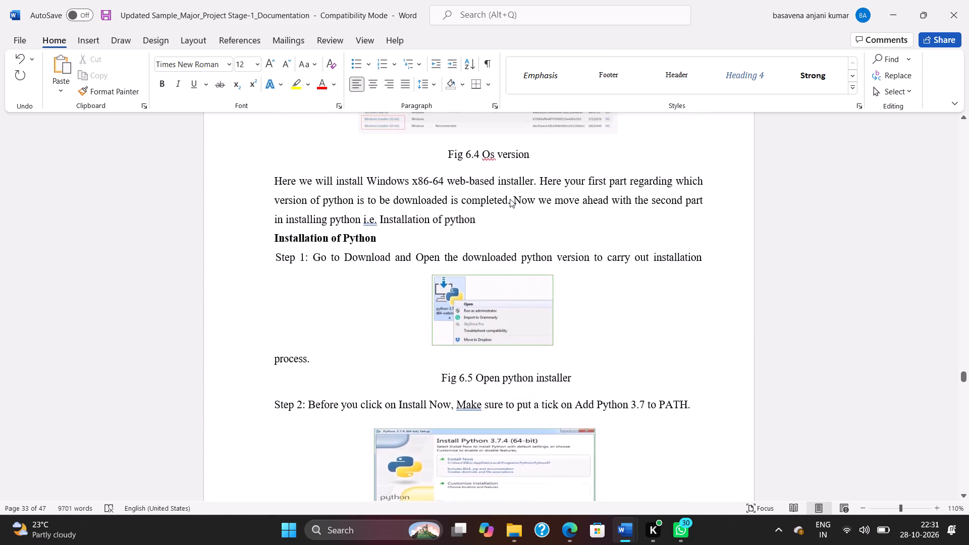
{"action": "scroll", "coordinate": [510, 199], "scroll_direction": "up", "scroll_amount": 17}
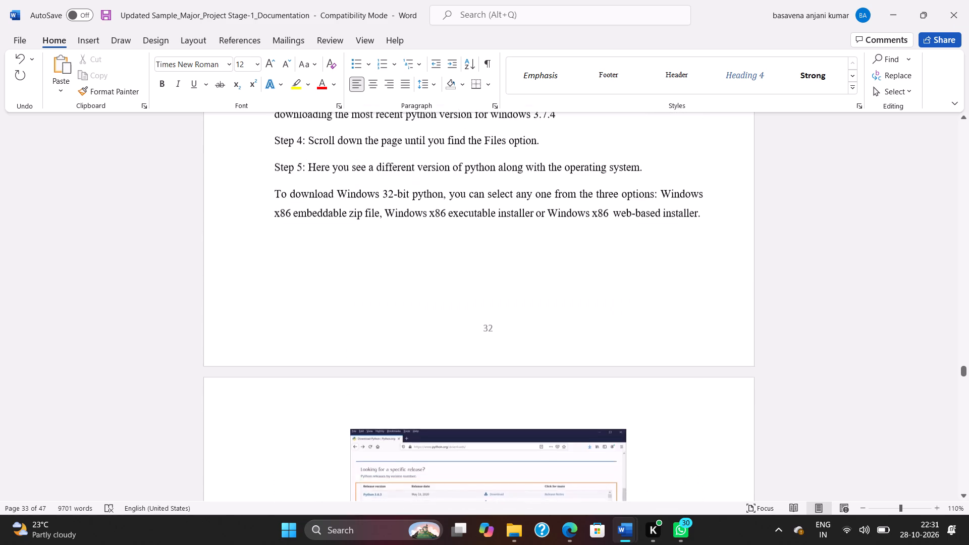
{"action": "scroll", "coordinate": [511, 188], "scroll_direction": "up", "scroll_amount": 20}
{"action": "scroll", "coordinate": [511, 188], "scroll_direction": "up", "scroll_amount": 2}
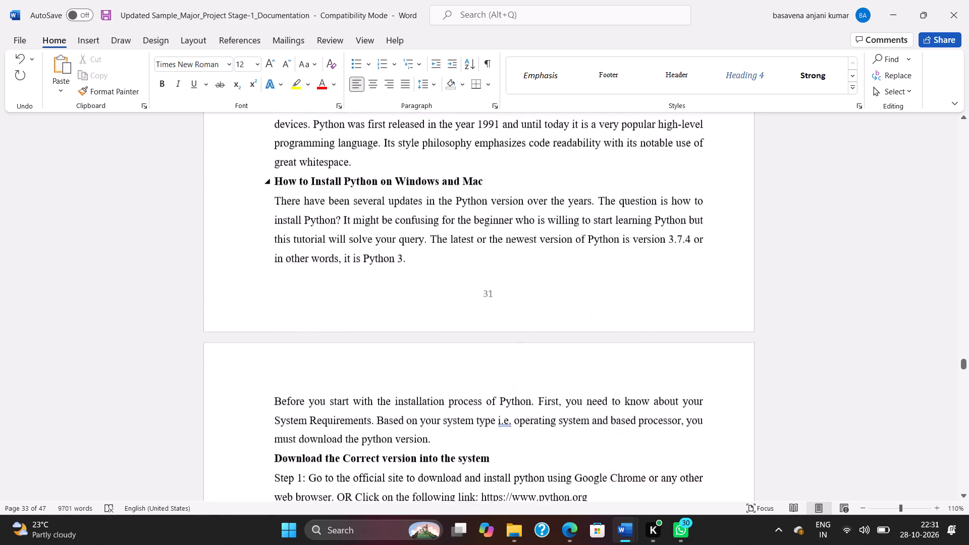
{"action": "scroll", "coordinate": [513, 184], "scroll_direction": "up", "scroll_amount": 11}
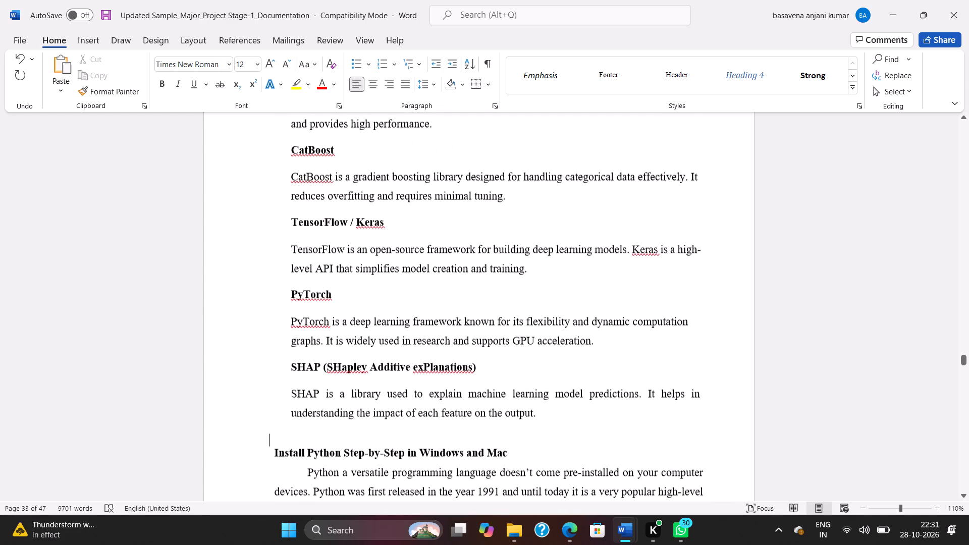
{"action": "scroll", "coordinate": [501, 201], "scroll_direction": "up", "scroll_amount": 11}
{"action": "scroll", "coordinate": [503, 194], "scroll_direction": "down", "scroll_amount": 11}
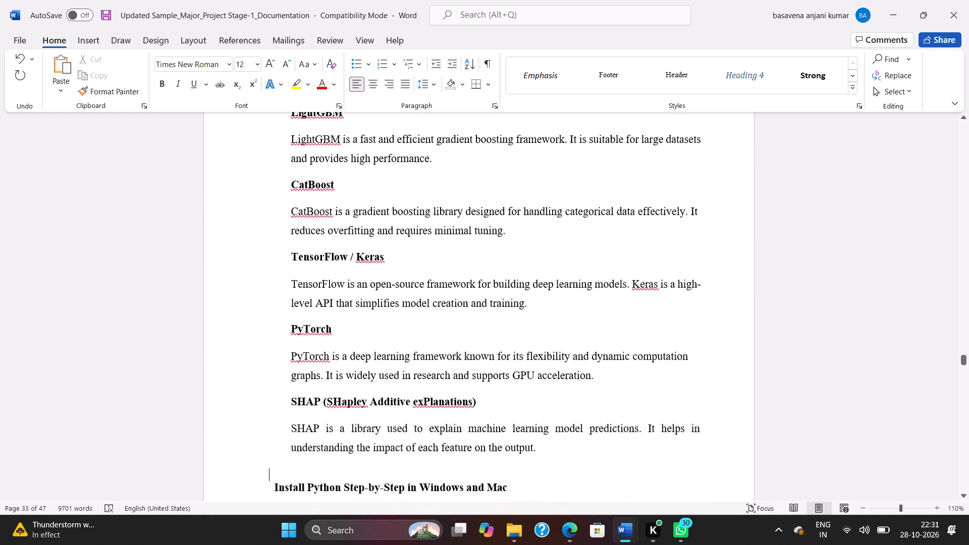
{"action": "scroll", "coordinate": [505, 188], "scroll_direction": "down", "scroll_amount": 7}
{"action": "scroll", "coordinate": [506, 187], "scroll_direction": "up", "scroll_amount": 13}
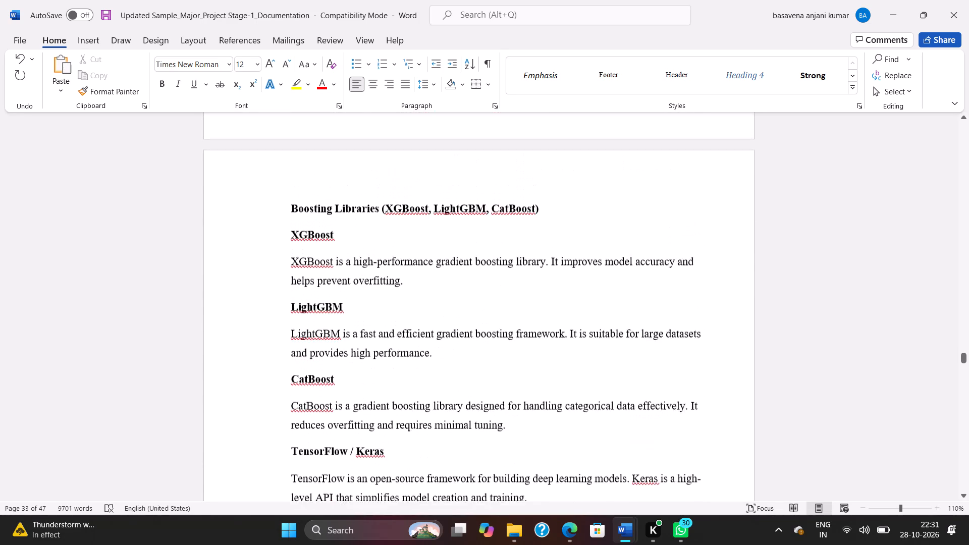
{"action": "scroll", "coordinate": [507, 183], "scroll_direction": "up", "scroll_amount": 20}
{"action": "scroll", "coordinate": [507, 183], "scroll_direction": "up", "scroll_amount": 3}
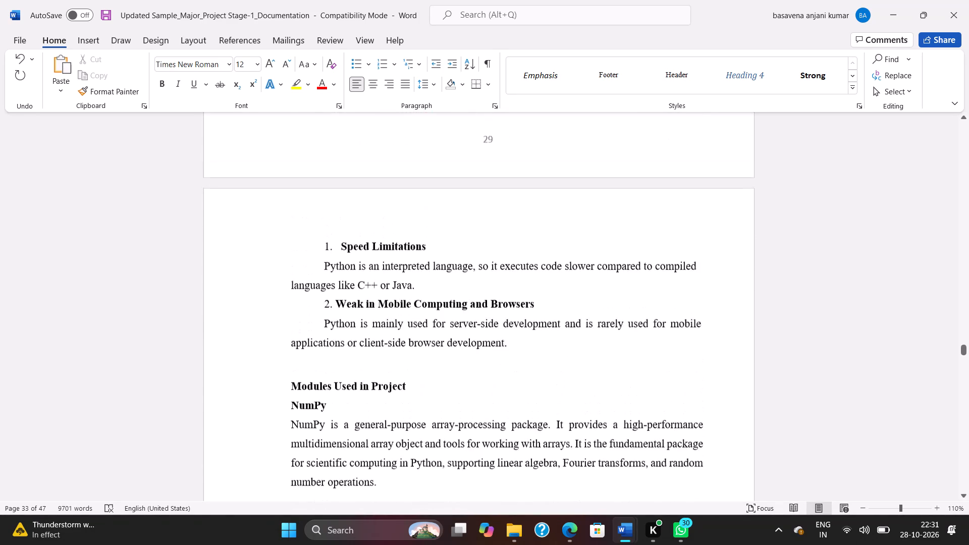
{"action": "scroll", "coordinate": [507, 183], "scroll_direction": "up", "scroll_amount": 20}
{"action": "scroll", "coordinate": [507, 183], "scroll_direction": "up", "scroll_amount": 2}
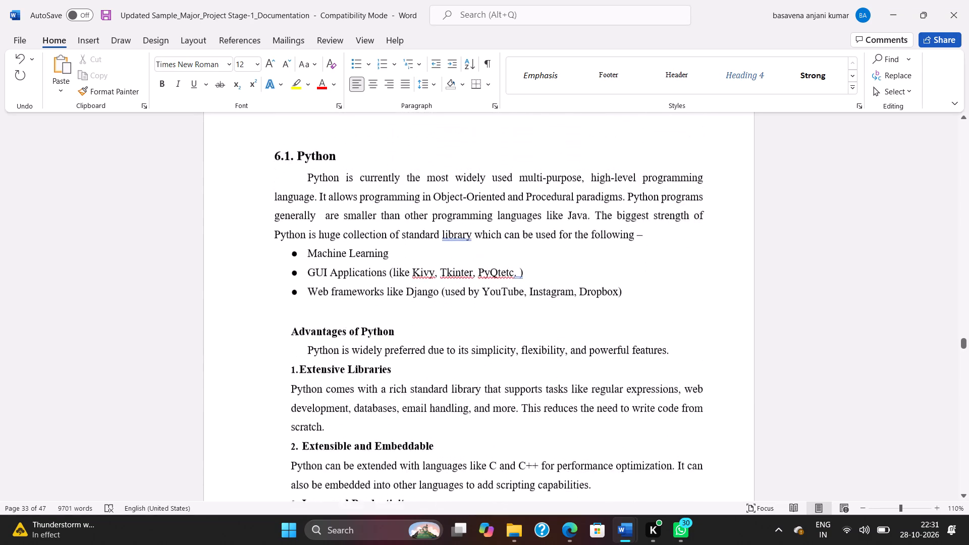
{"action": "scroll", "coordinate": [508, 180], "scroll_direction": "up", "scroll_amount": 4}
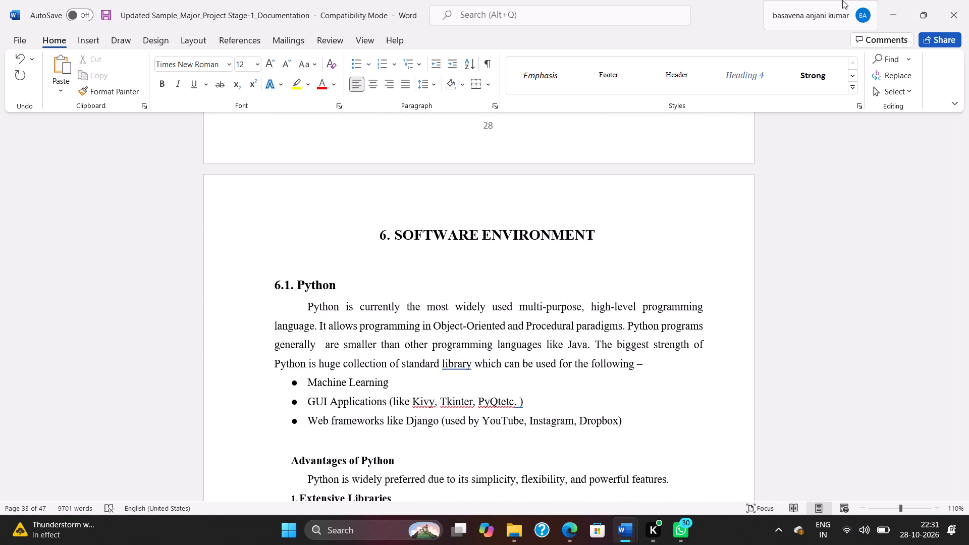
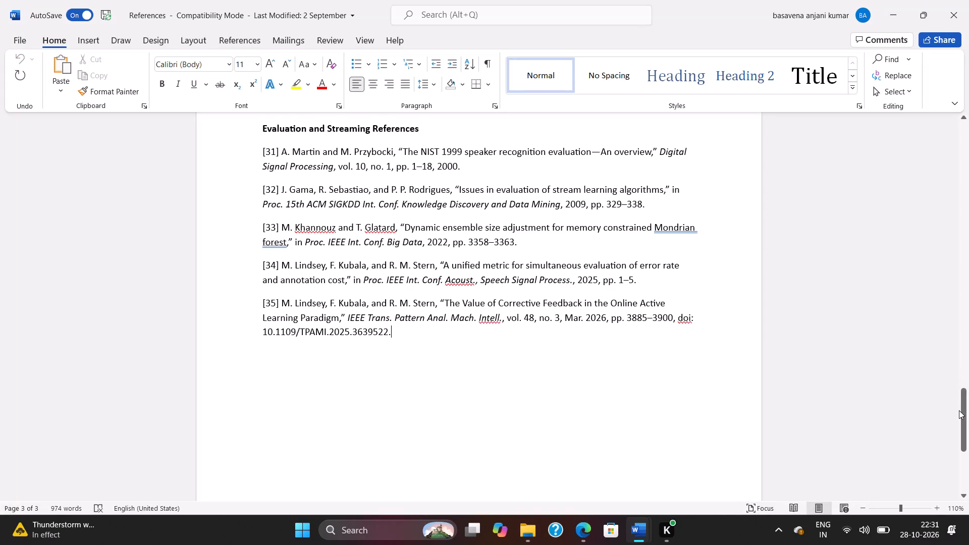
Look over the numbered entries in the References document from its beginning, and close the document.
{"action": "left_click_drag", "start_coordinate": [959, 410], "coordinate": [925, 61]}
{"action": "scroll", "coordinate": [676, 226], "scroll_direction": "down", "scroll_amount": 6}
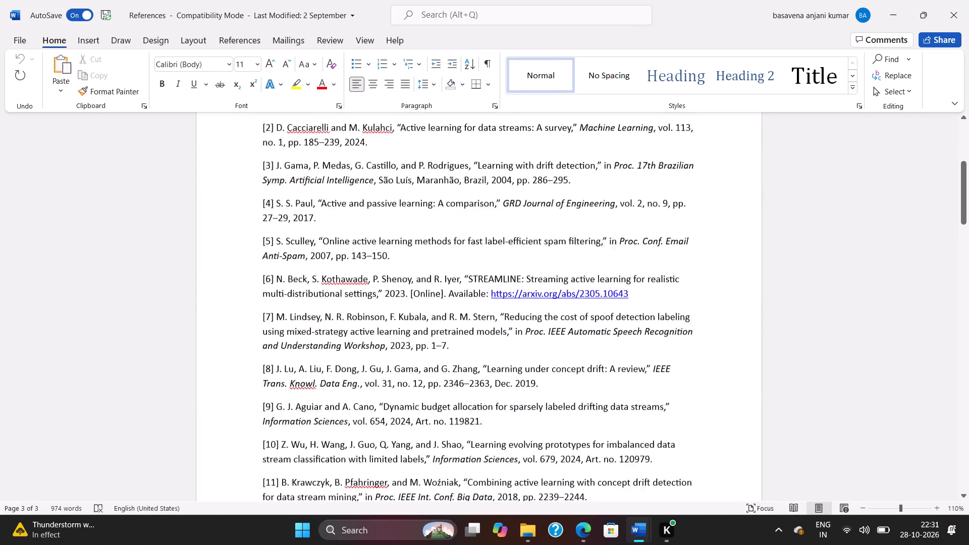
{"action": "scroll", "coordinate": [675, 227], "scroll_direction": "down", "scroll_amount": 1}
{"action": "left_click", "coordinate": [968, 0]}
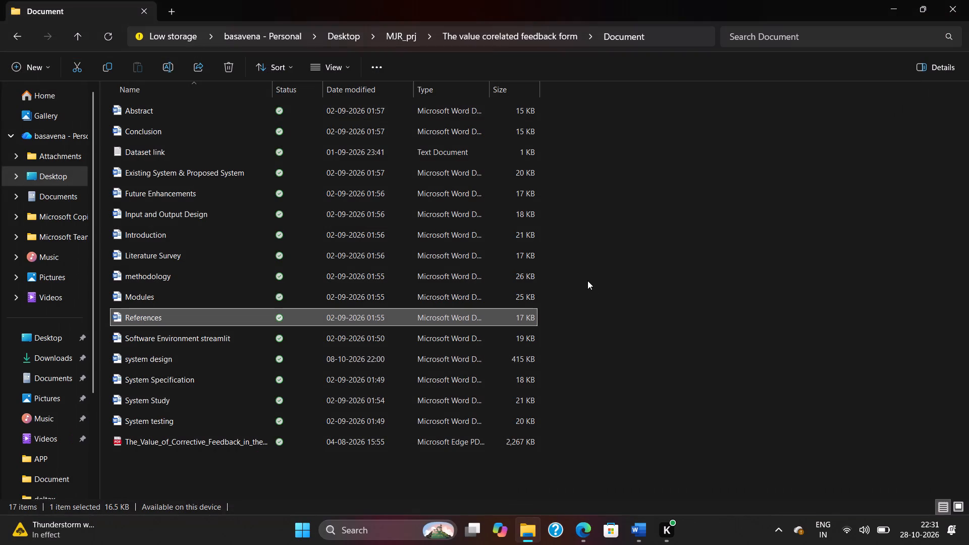
Switch to the system design document, look at its use-case and class diagrams, and close it.
{"action": "key", "text": "alt+Tab"}
{"action": "key", "text": "alt+Tab"}
{"action": "key", "text": "alt+Tab"}
{"action": "key", "text": "alt+Tab"}
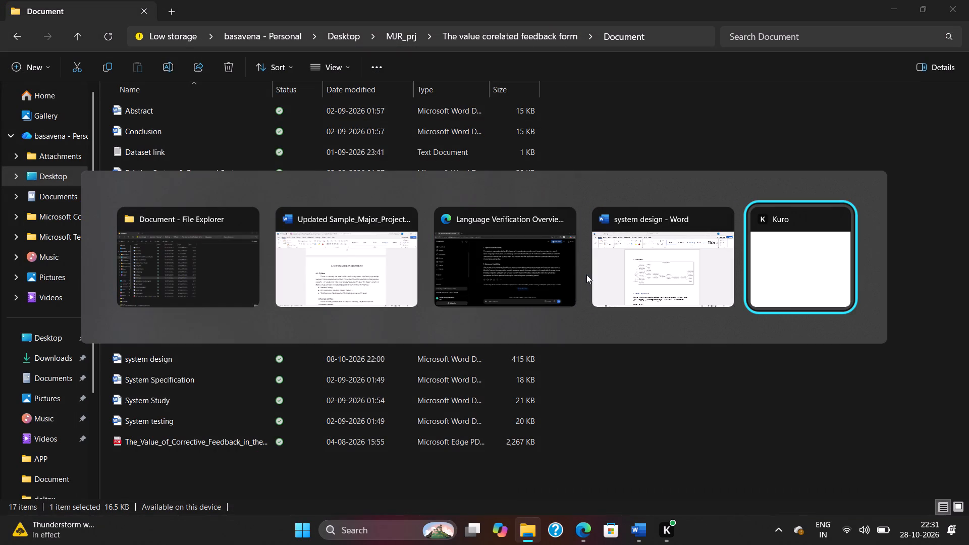
{"action": "key", "text": "alt+Tab"}
{"action": "key", "text": "alt+Tab"}
{"action": "key", "text": "alt+Tab"}
{"action": "key", "text": "alt+Tab"}
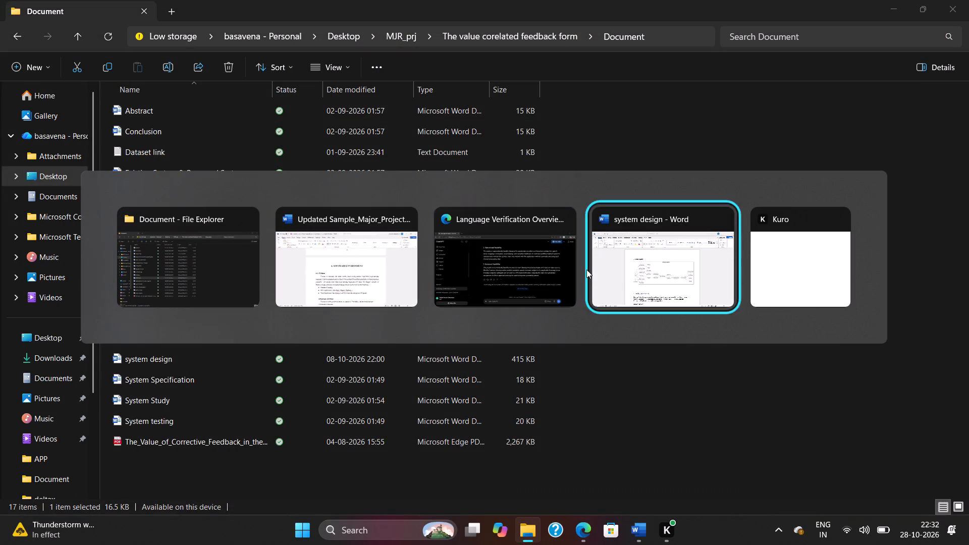
{"action": "scroll", "coordinate": [563, 302], "scroll_direction": "down", "scroll_amount": 3}
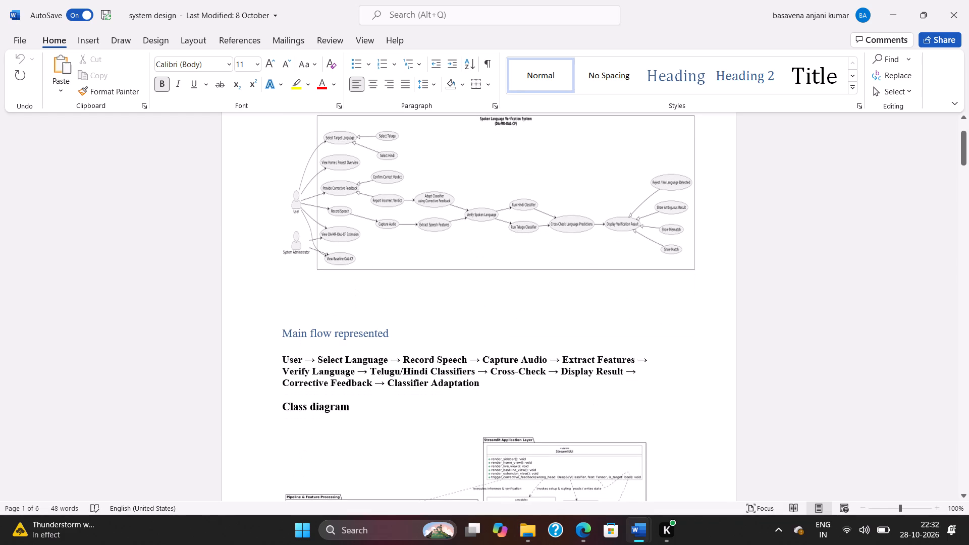
{"action": "left_click", "coordinate": [968, 0]}
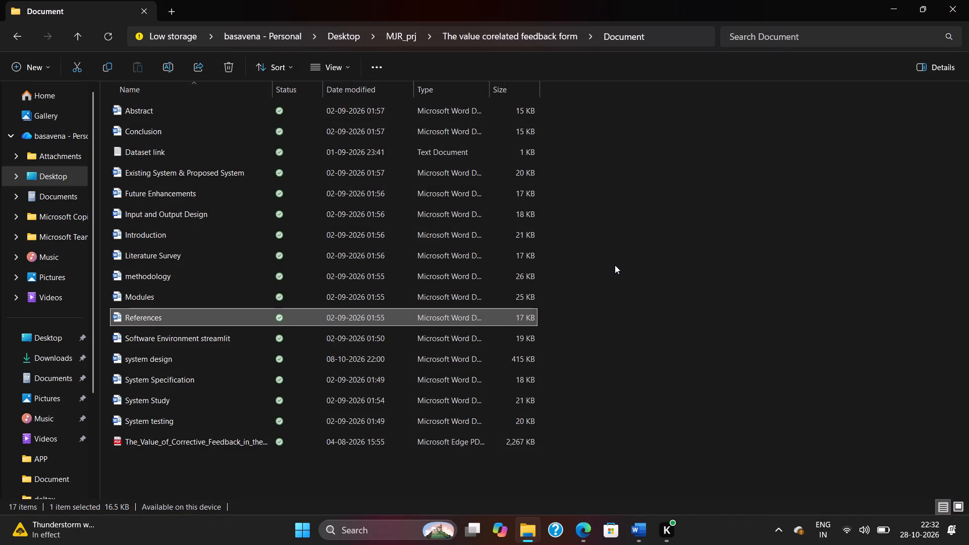
Return to the Updated Sample_Major_Project Stage-1_Documentation and examine the 5.4 Use-Case Diagram section and its figure.
{"action": "key", "text": "alt+Tab"}
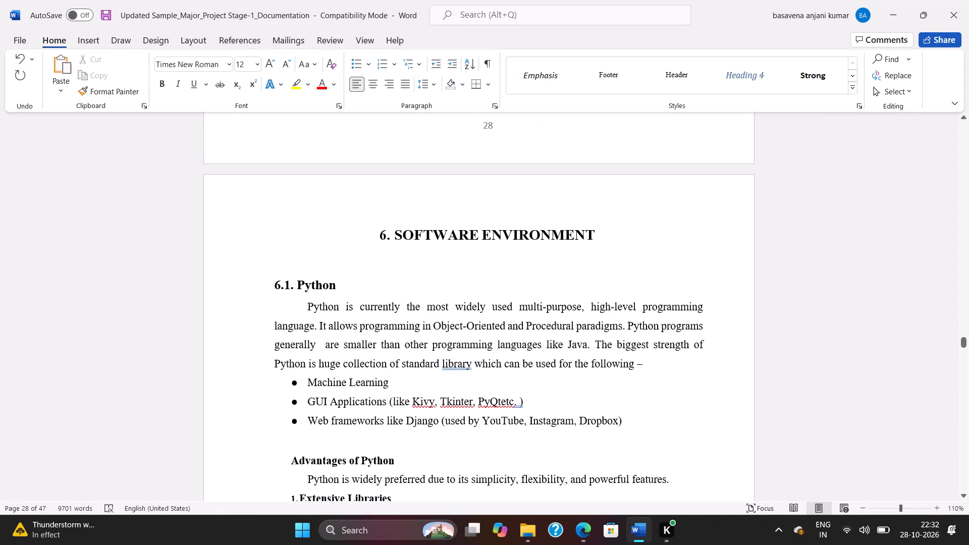
{"action": "scroll", "coordinate": [475, 259], "scroll_direction": "up", "scroll_amount": 14}
{"action": "scroll", "coordinate": [475, 258], "scroll_direction": "up", "scroll_amount": 7}
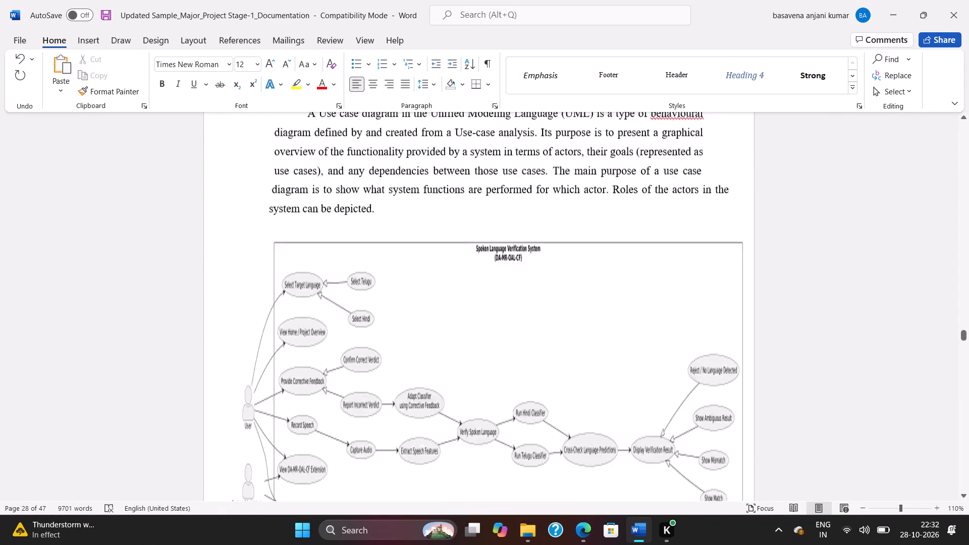
{"action": "scroll", "coordinate": [475, 258], "scroll_direction": "up", "scroll_amount": 6}
{"action": "scroll", "coordinate": [475, 258], "scroll_direction": "down", "scroll_amount": 5}
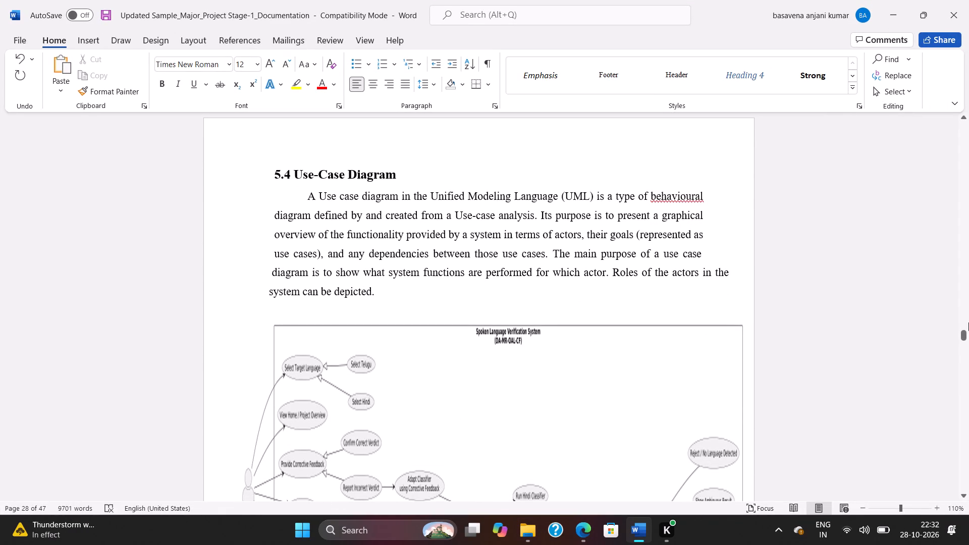
Review the report from its first page, checking the title page and certificate page layout through page iii.
{"action": "left_click_drag", "start_coordinate": [961, 335], "coordinate": [928, 120]}
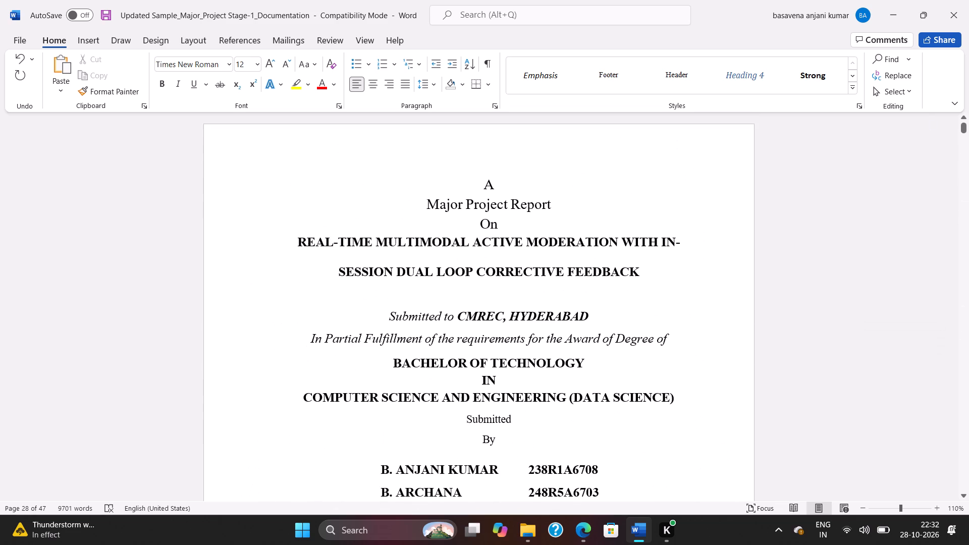
{"action": "scroll", "coordinate": [512, 319], "scroll_direction": "down", "scroll_amount": 3}
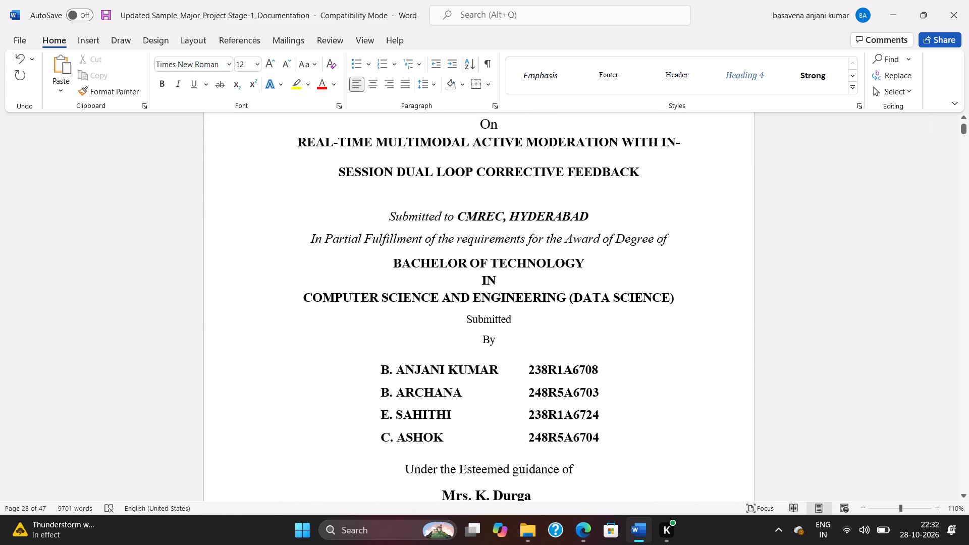
{"action": "scroll", "coordinate": [506, 313], "scroll_direction": "down", "scroll_amount": 6}
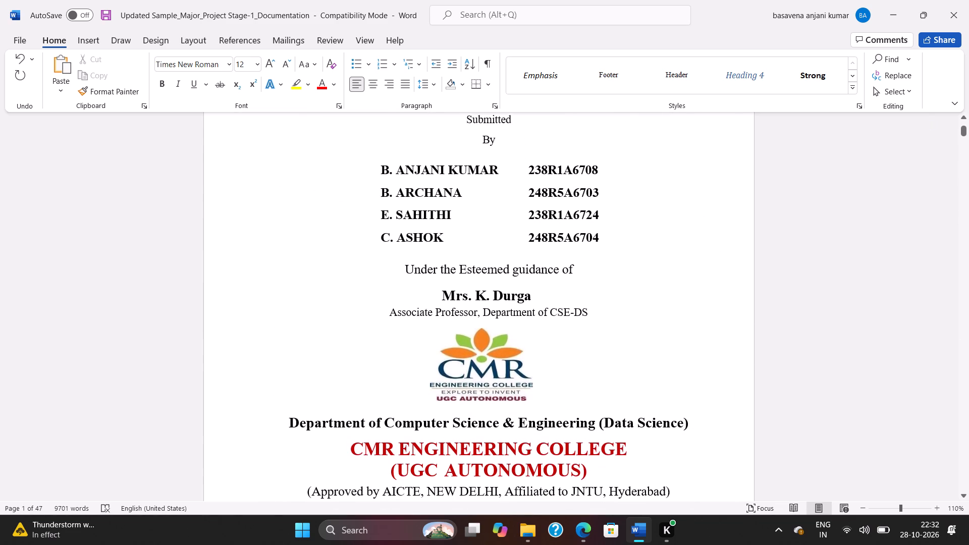
{"action": "scroll", "coordinate": [543, 303], "scroll_direction": "down", "scroll_amount": 9}
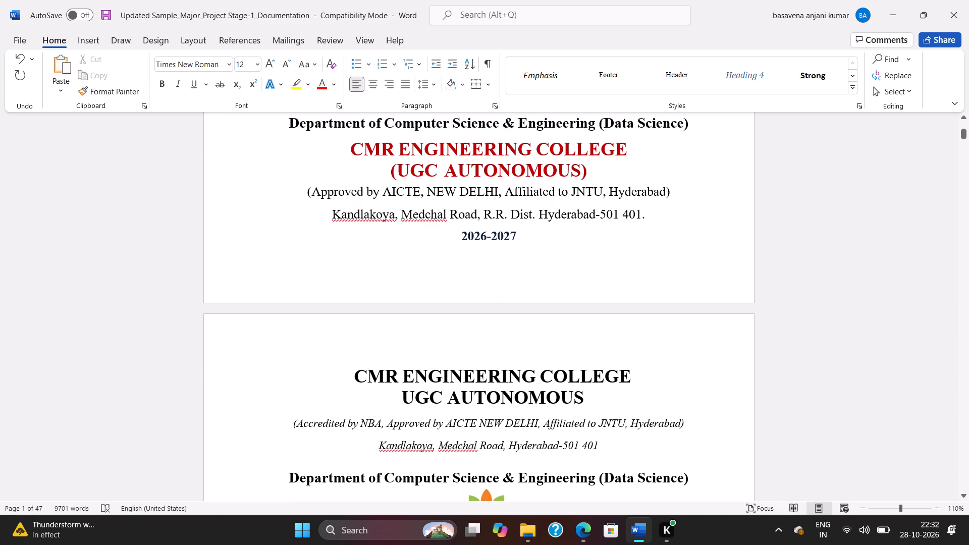
{"action": "scroll", "coordinate": [543, 303], "scroll_direction": "down", "scroll_amount": 15}
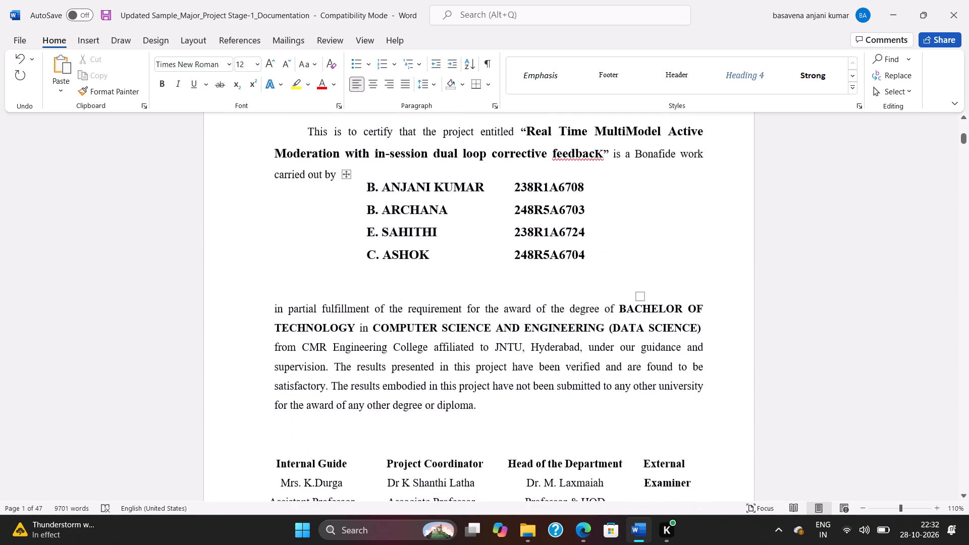
{"action": "scroll", "coordinate": [542, 303], "scroll_direction": "down", "scroll_amount": 20}
{"action": "scroll", "coordinate": [542, 303], "scroll_direction": "down", "scroll_amount": 11}
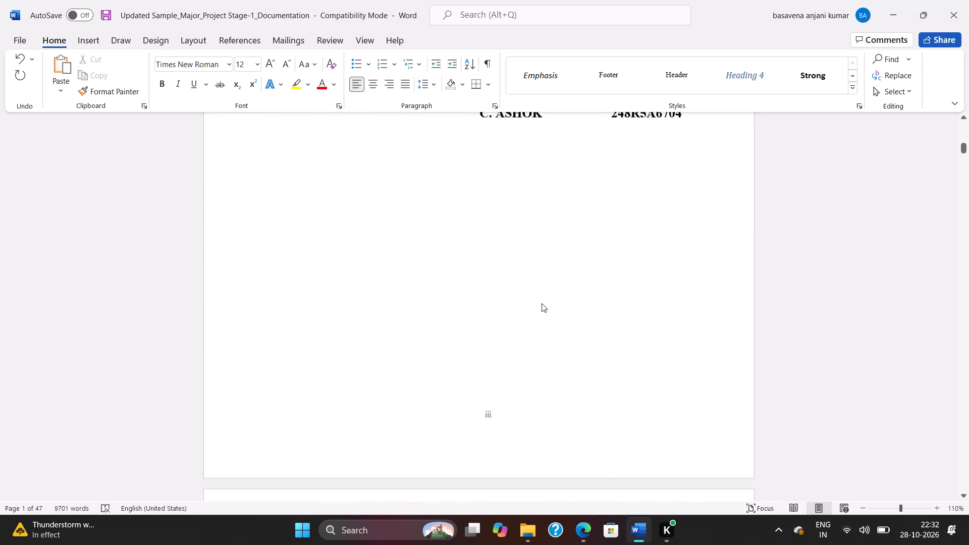
Review the remaining front matter, covering the abstract, table of contents and list of figures, up to the "1. INTRODUCTION" heading.
{"action": "scroll", "coordinate": [542, 303], "scroll_direction": "down", "scroll_amount": 14}
{"action": "scroll", "coordinate": [540, 304], "scroll_direction": "up", "scroll_amount": 1}
{"action": "scroll", "coordinate": [540, 304], "scroll_direction": "down", "scroll_amount": 18}
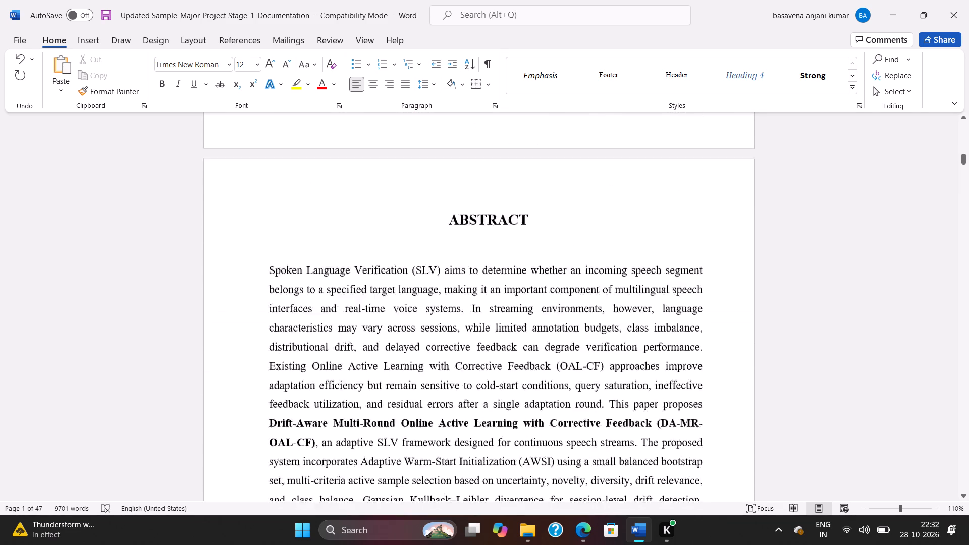
{"action": "scroll", "coordinate": [540, 302], "scroll_direction": "down", "scroll_amount": 20}
{"action": "scroll", "coordinate": [540, 302], "scroll_direction": "down", "scroll_amount": 10}
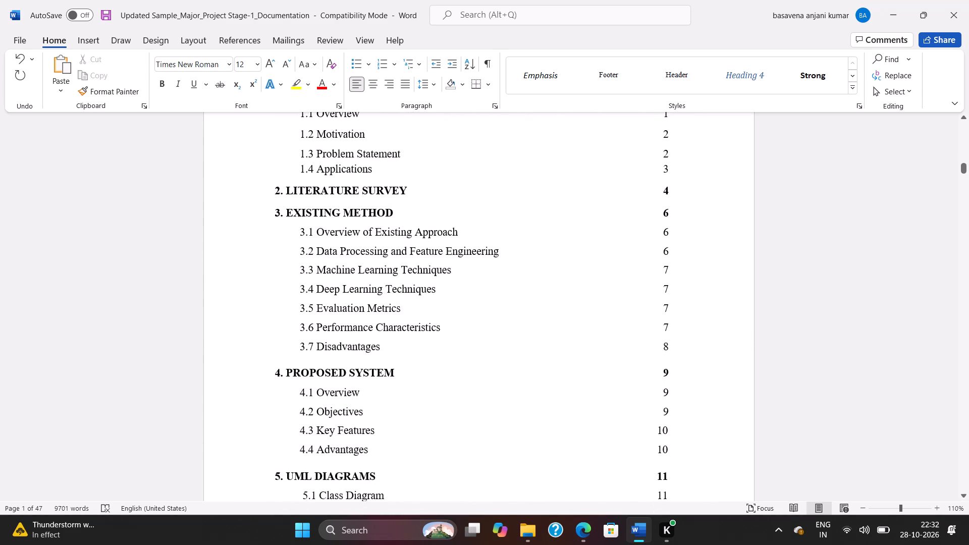
{"action": "scroll", "coordinate": [539, 301], "scroll_direction": "down", "scroll_amount": 20}
{"action": "scroll", "coordinate": [539, 301], "scroll_direction": "down", "scroll_amount": 10}
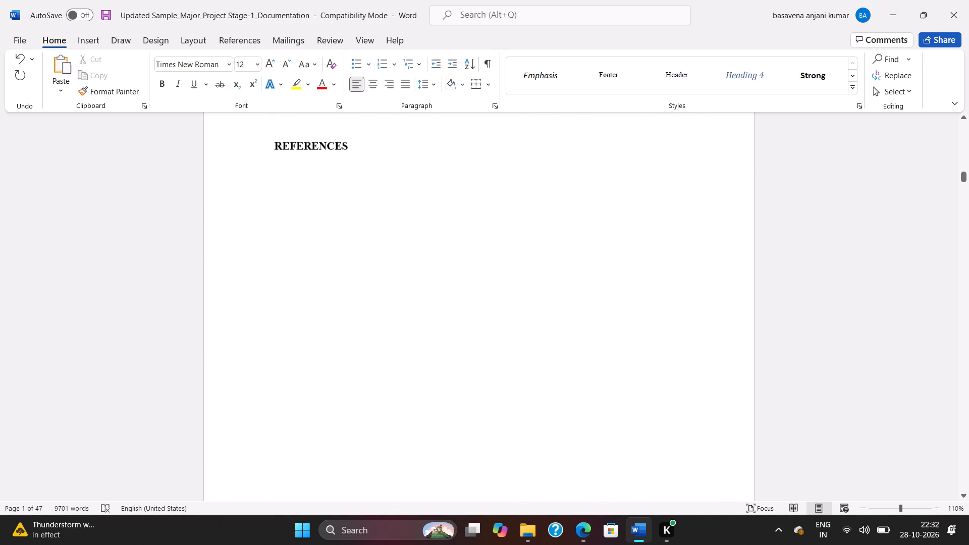
{"action": "scroll", "coordinate": [539, 301], "scroll_direction": "down", "scroll_amount": 20}
{"action": "scroll", "coordinate": [539, 301], "scroll_direction": "down", "scroll_amount": 10}
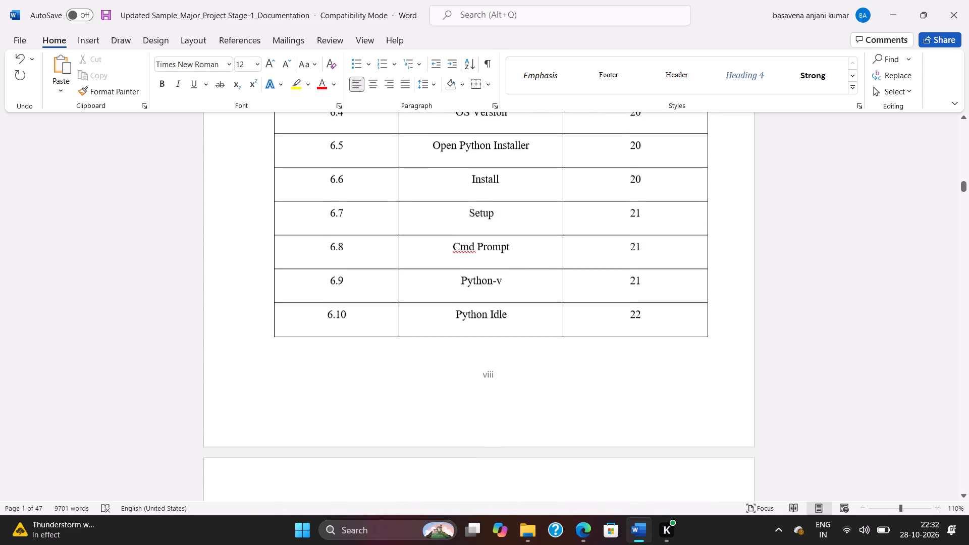
{"action": "scroll", "coordinate": [538, 301], "scroll_direction": "down", "scroll_amount": 20}
{"action": "scroll", "coordinate": [538, 301], "scroll_direction": "down", "scroll_amount": 9}
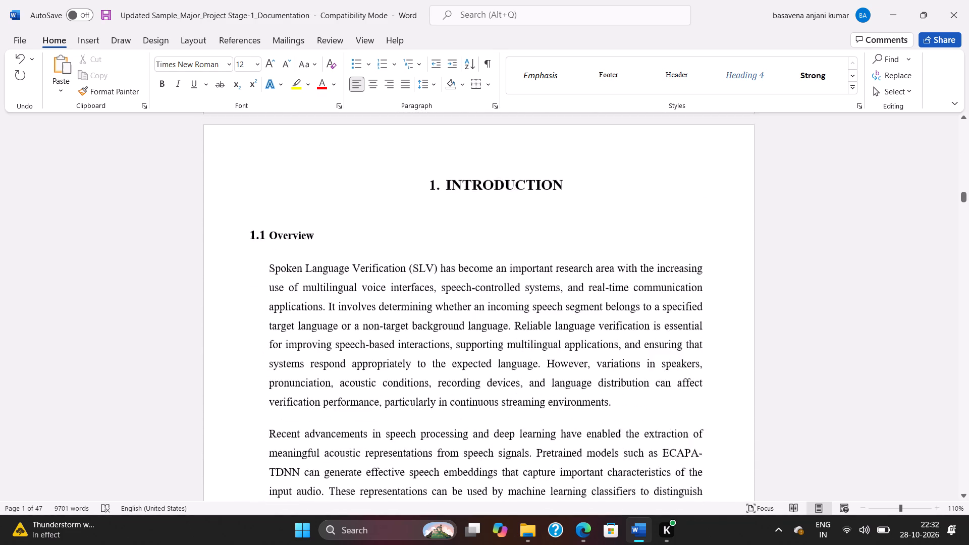
Review the Introduction chapter's text and spacing, from 1.1 Overview through Motivation and Problem Statement to the application descriptions.
{"action": "scroll", "coordinate": [537, 301], "scroll_direction": "down", "scroll_amount": 4}
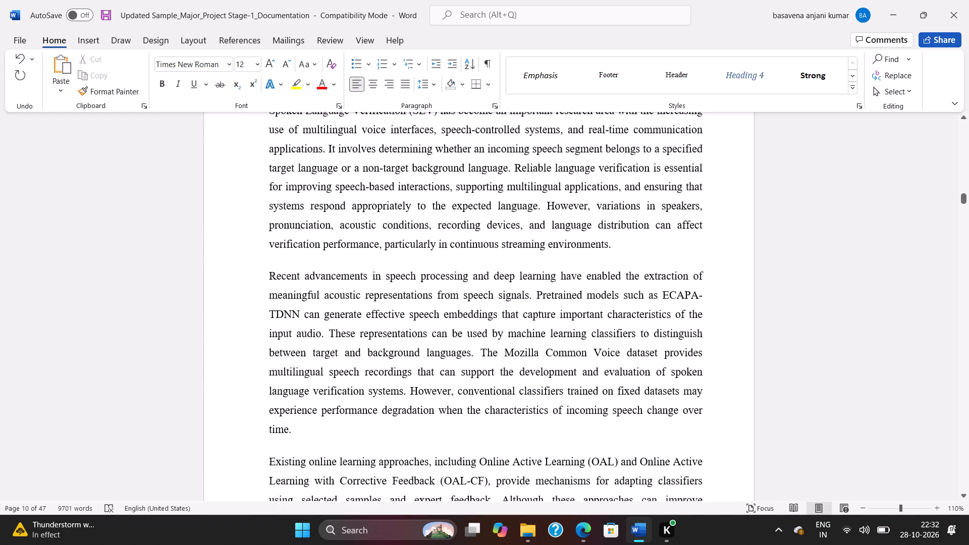
{"action": "scroll", "coordinate": [537, 301], "scroll_direction": "down", "scroll_amount": 20}
{"action": "scroll", "coordinate": [537, 301], "scroll_direction": "down", "scroll_amount": 5}
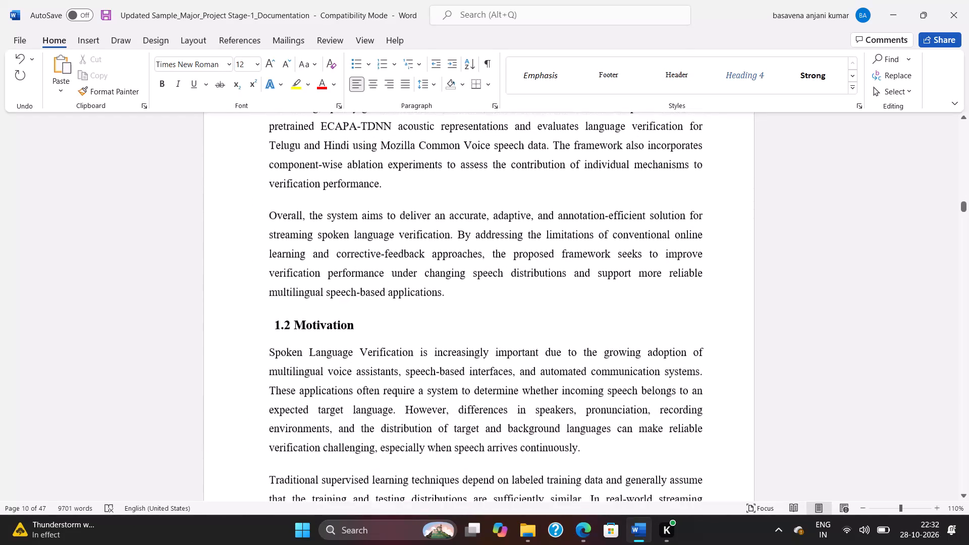
{"action": "scroll", "coordinate": [530, 295], "scroll_direction": "down", "scroll_amount": 5}
{"action": "scroll", "coordinate": [529, 295], "scroll_direction": "down", "scroll_amount": 20}
{"action": "scroll", "coordinate": [529, 295], "scroll_direction": "down", "scroll_amount": 3}
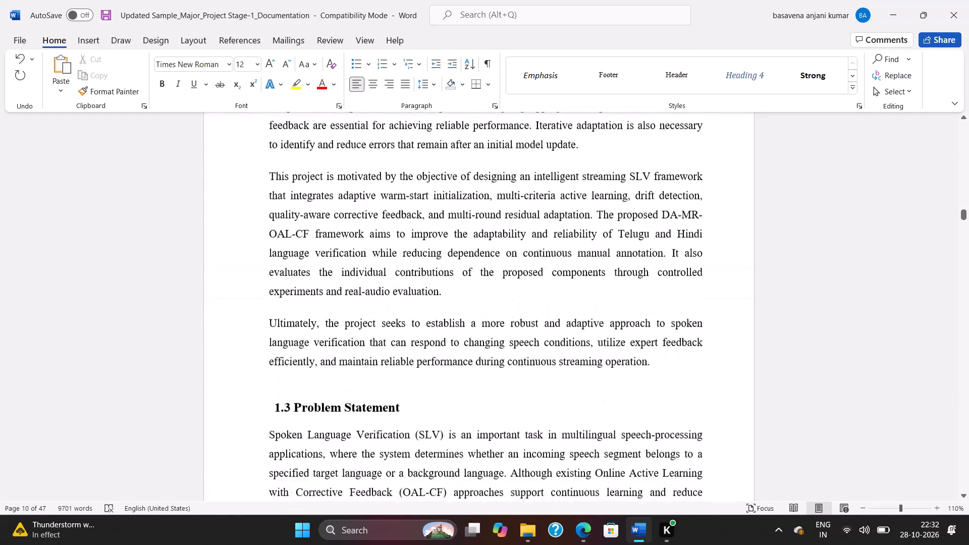
{"action": "scroll", "coordinate": [520, 302], "scroll_direction": "down", "scroll_amount": 5}
{"action": "scroll", "coordinate": [520, 302], "scroll_direction": "up", "scroll_amount": 2}
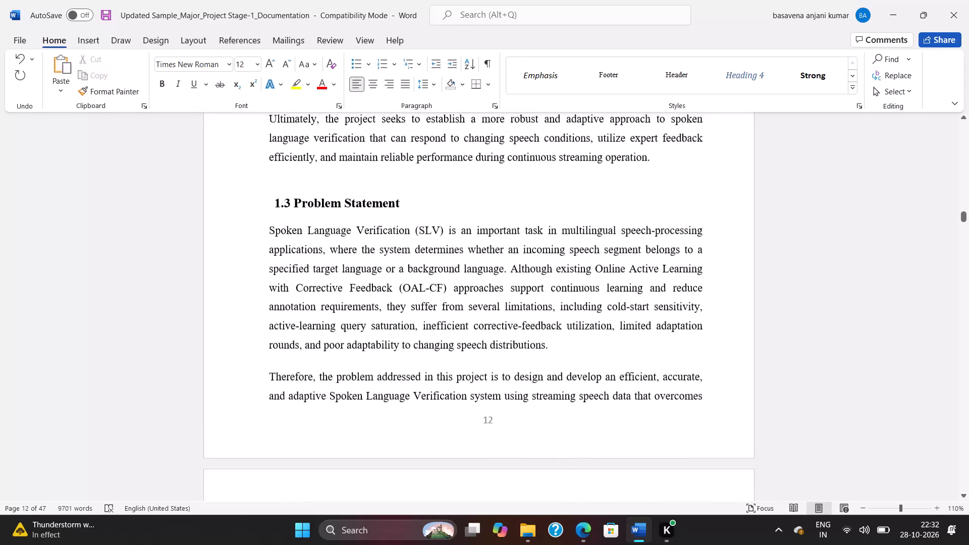
{"action": "scroll", "coordinate": [520, 302], "scroll_direction": "down", "scroll_amount": 19}
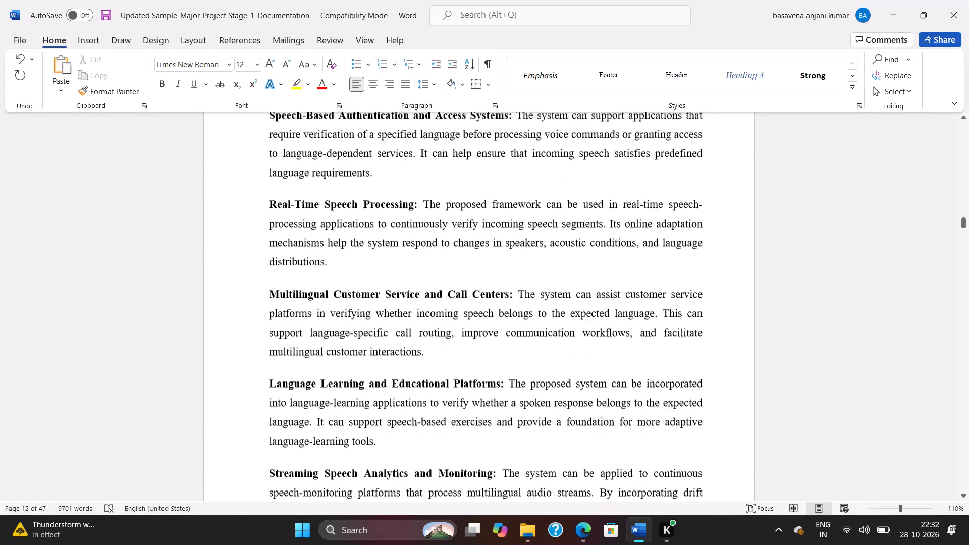
Review the literature survey text through its closing note about reference numbers, up to the "3. EXISTING METHOD" heading.
{"action": "scroll", "coordinate": [520, 301], "scroll_direction": "down", "scroll_amount": 17}
{"action": "scroll", "coordinate": [516, 297], "scroll_direction": "up", "scroll_amount": 4}
{"action": "scroll", "coordinate": [516, 297], "scroll_direction": "down", "scroll_amount": 5}
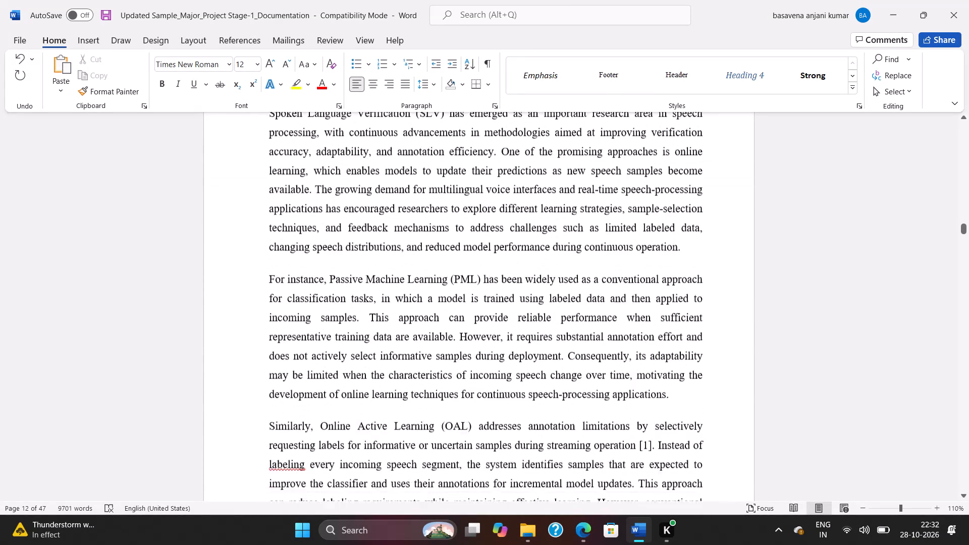
{"action": "scroll", "coordinate": [515, 295], "scroll_direction": "down", "scroll_amount": 20}
{"action": "scroll", "coordinate": [515, 295], "scroll_direction": "down", "scroll_amount": 5}
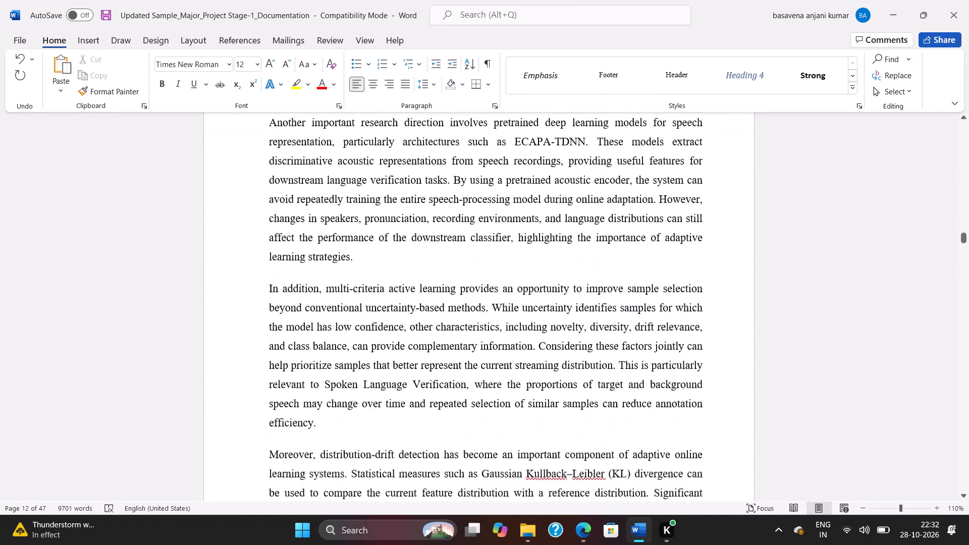
{"action": "scroll", "coordinate": [514, 295], "scroll_direction": "down", "scroll_amount": 20}
{"action": "scroll", "coordinate": [514, 295], "scroll_direction": "down", "scroll_amount": 15}
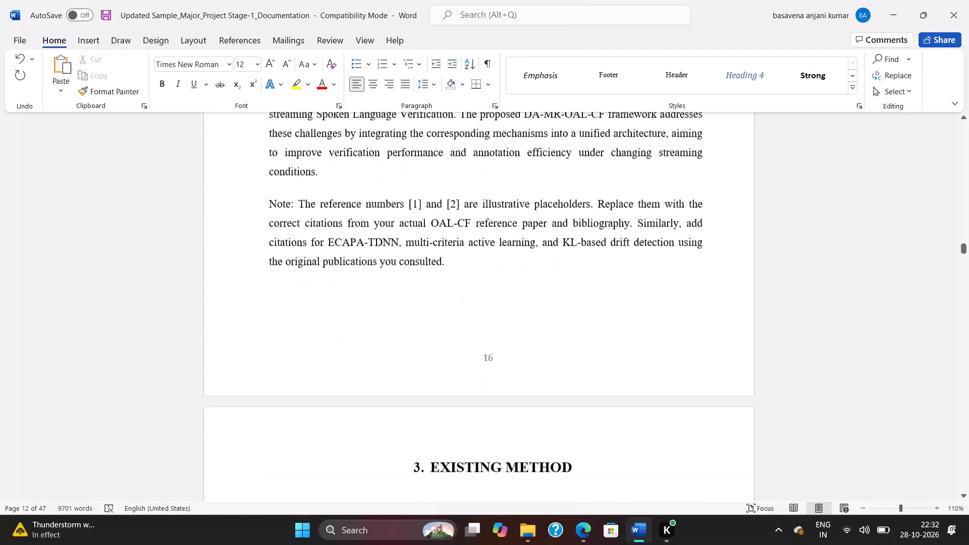
Review the Existing Method and Proposed System chapters, checking spacing and page breaks up to the "5. UML DIAGRAMS" heading.
{"action": "scroll", "coordinate": [513, 295], "scroll_direction": "down", "scroll_amount": 20}
{"action": "scroll", "coordinate": [513, 295], "scroll_direction": "down", "scroll_amount": 15}
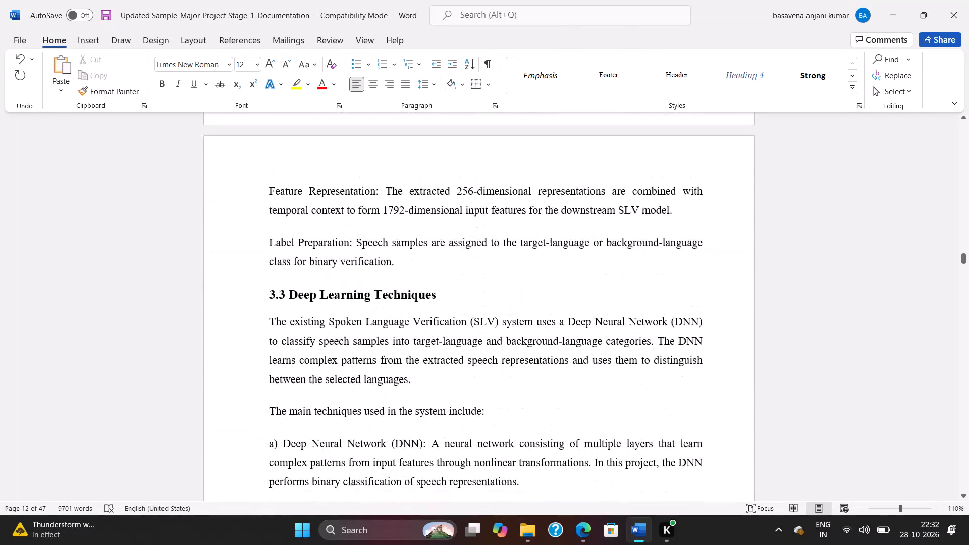
{"action": "scroll", "coordinate": [512, 294], "scroll_direction": "down", "scroll_amount": 20}
{"action": "scroll", "coordinate": [512, 294], "scroll_direction": "down", "scroll_amount": 14}
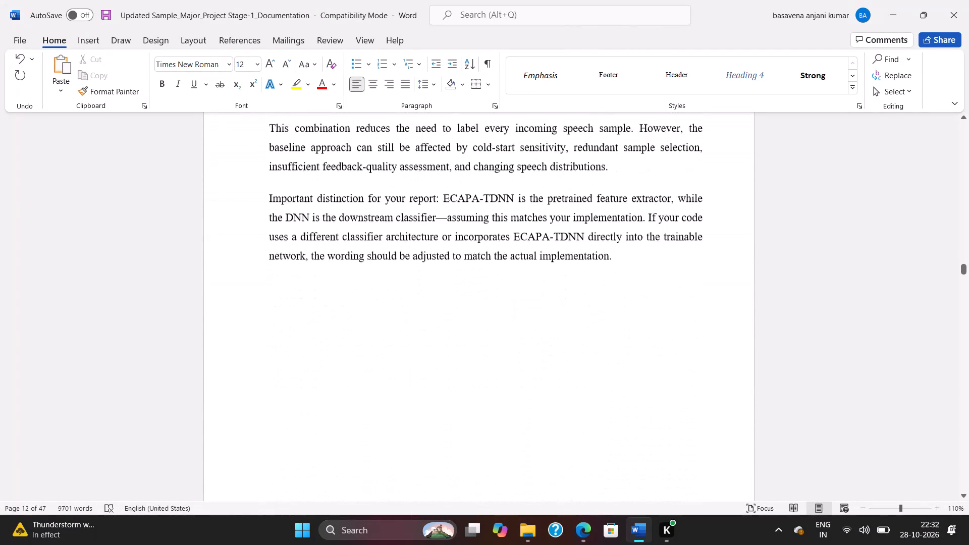
{"action": "scroll", "coordinate": [512, 294], "scroll_direction": "down", "scroll_amount": 20}
{"action": "scroll", "coordinate": [512, 294], "scroll_direction": "down", "scroll_amount": 14}
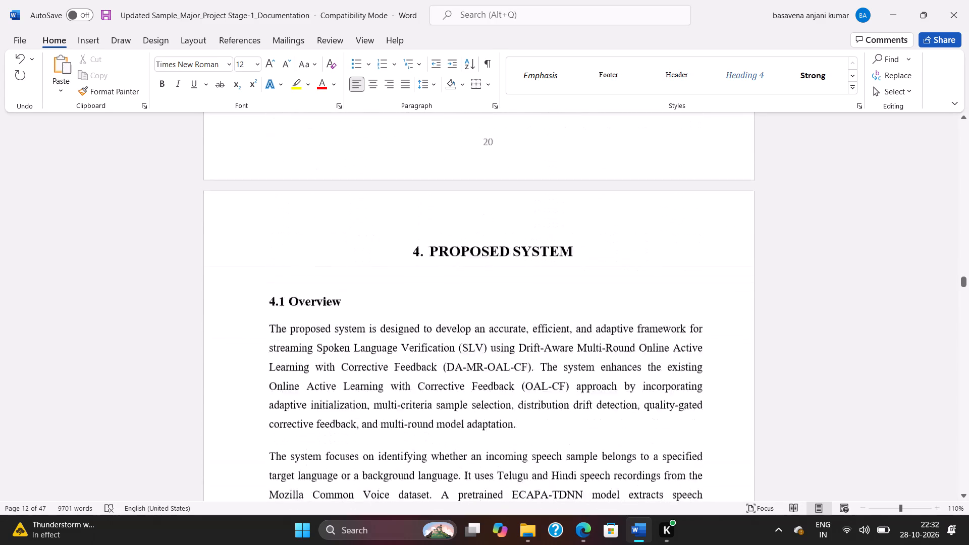
{"action": "scroll", "coordinate": [511, 294], "scroll_direction": "down", "scroll_amount": 7}
{"action": "scroll", "coordinate": [511, 293], "scroll_direction": "down", "scroll_amount": 20}
{"action": "scroll", "coordinate": [511, 293], "scroll_direction": "down", "scroll_amount": 8}
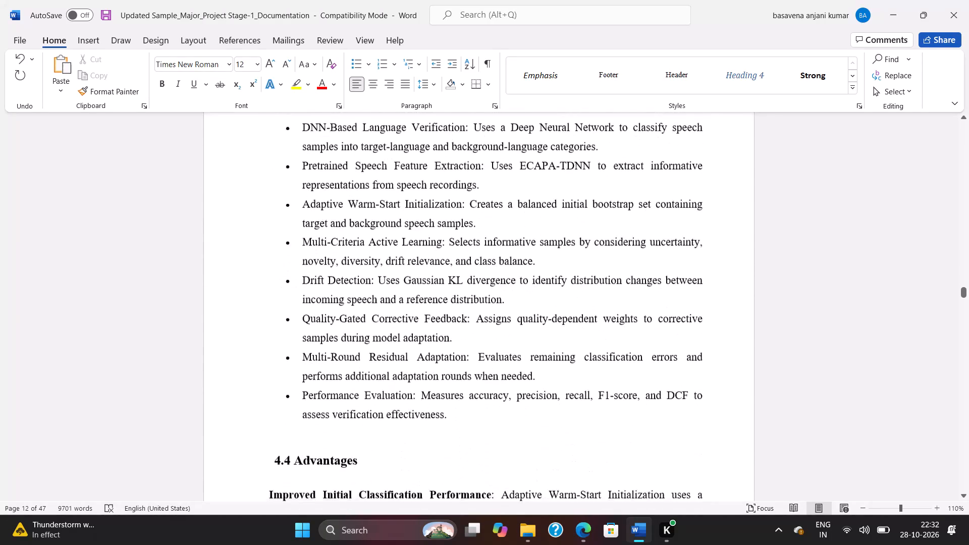
{"action": "scroll", "coordinate": [507, 292], "scroll_direction": "down", "scroll_amount": 14}
{"action": "scroll", "coordinate": [506, 291], "scroll_direction": "up", "scroll_amount": 1}
{"action": "scroll", "coordinate": [506, 291], "scroll_direction": "down", "scroll_amount": 20}
{"action": "scroll", "coordinate": [506, 291], "scroll_direction": "down", "scroll_amount": 8}
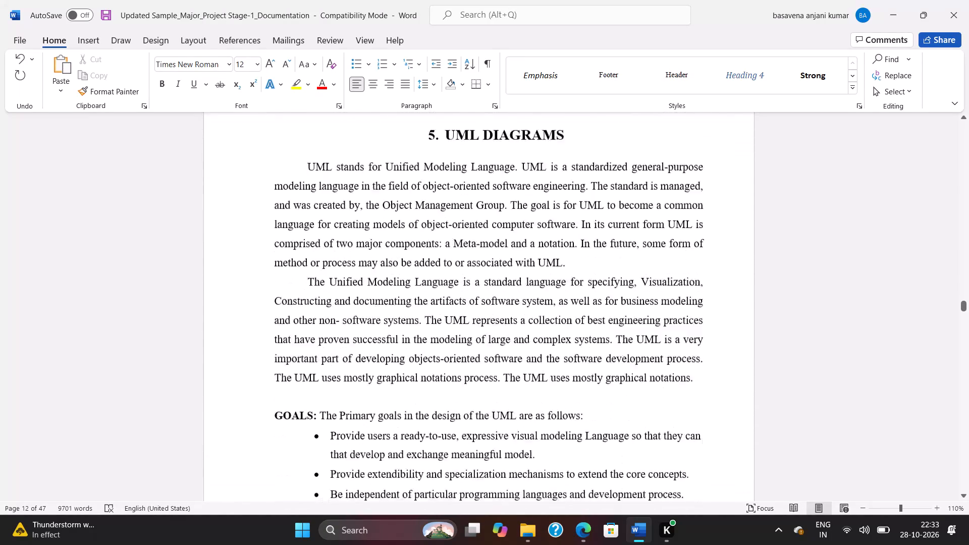
Examine the 5.1 Class Diagram text and the page break between it and the class diagram figure.
{"action": "scroll", "coordinate": [504, 289], "scroll_direction": "down", "scroll_amount": 12}
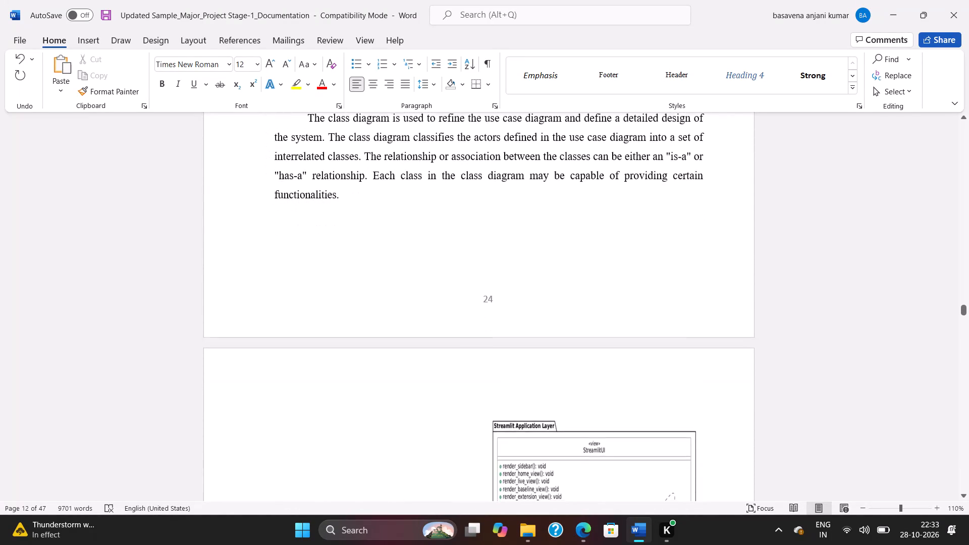
{"action": "scroll", "coordinate": [503, 289], "scroll_direction": "up", "scroll_amount": 2}
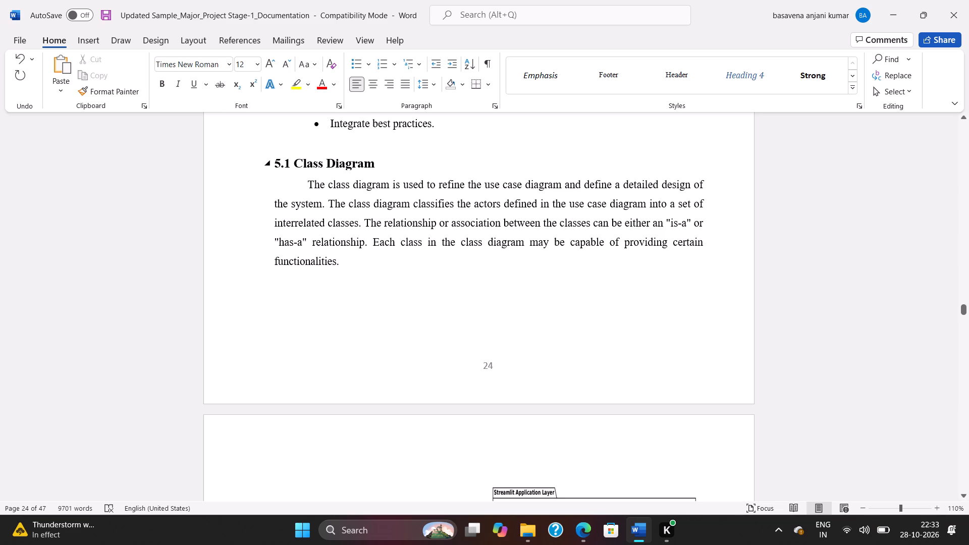
{"action": "left_click", "coordinate": [889, 15]}
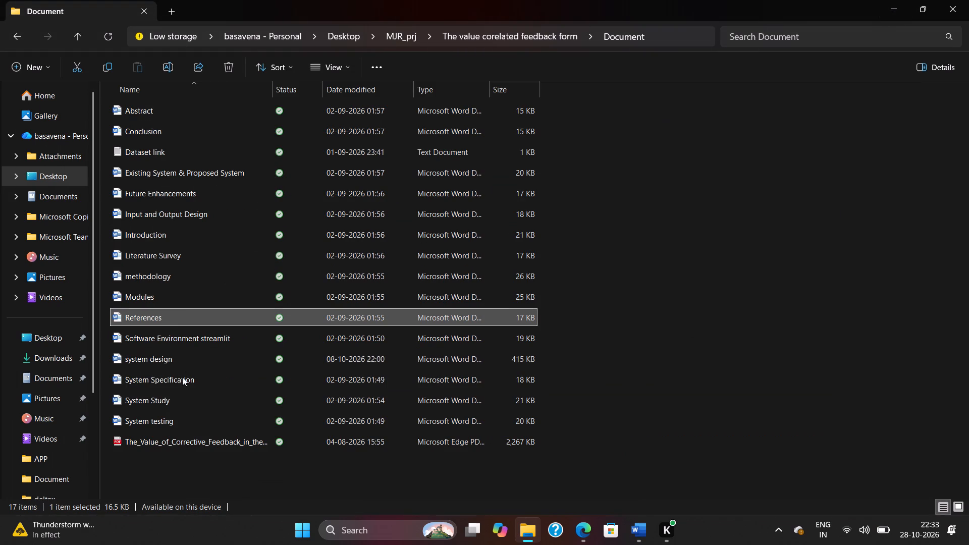
{"action": "double_click", "coordinate": [157, 358]}
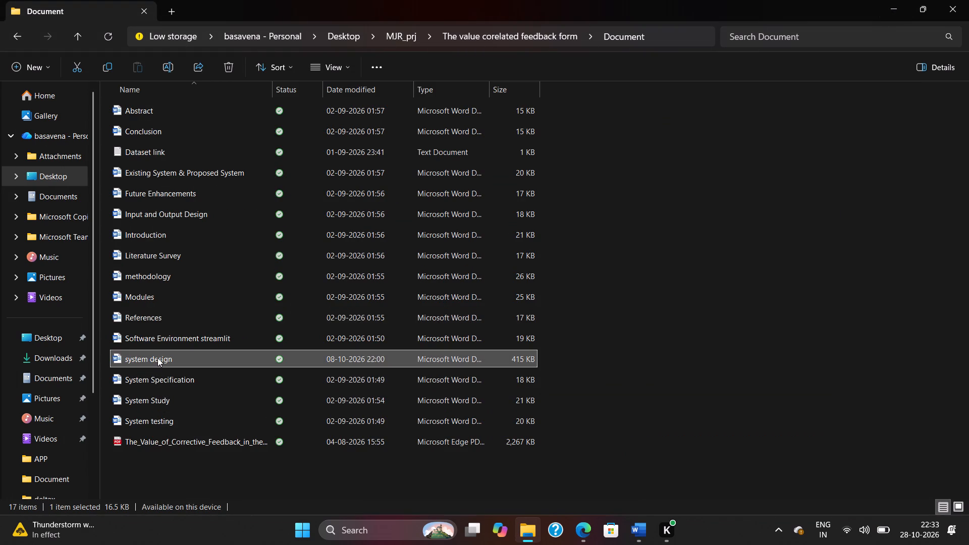
{"action": "scroll", "coordinate": [456, 222], "scroll_direction": "down", "scroll_amount": 7}
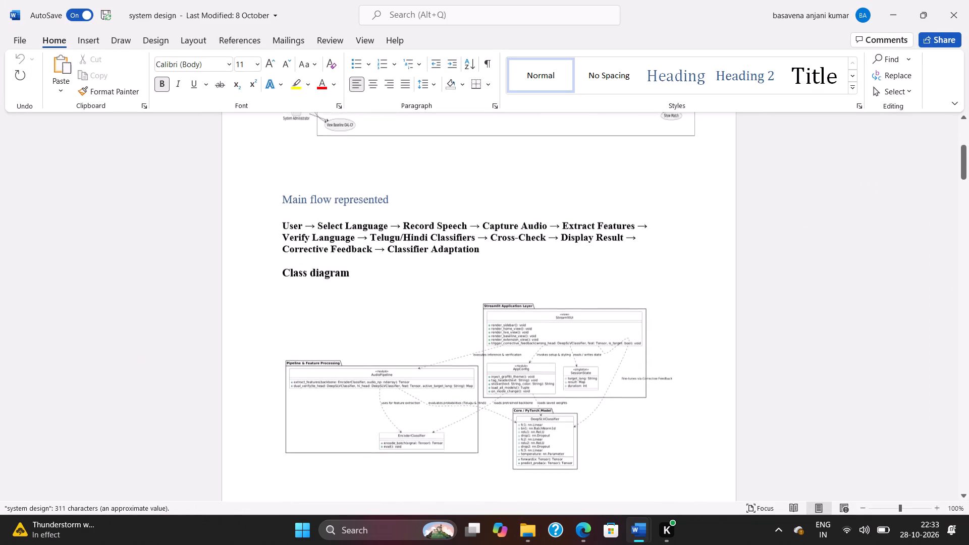
{"action": "scroll", "coordinate": [456, 222], "scroll_direction": "down", "scroll_amount": 10}
{"action": "scroll", "coordinate": [456, 222], "scroll_direction": "up", "scroll_amount": 7}
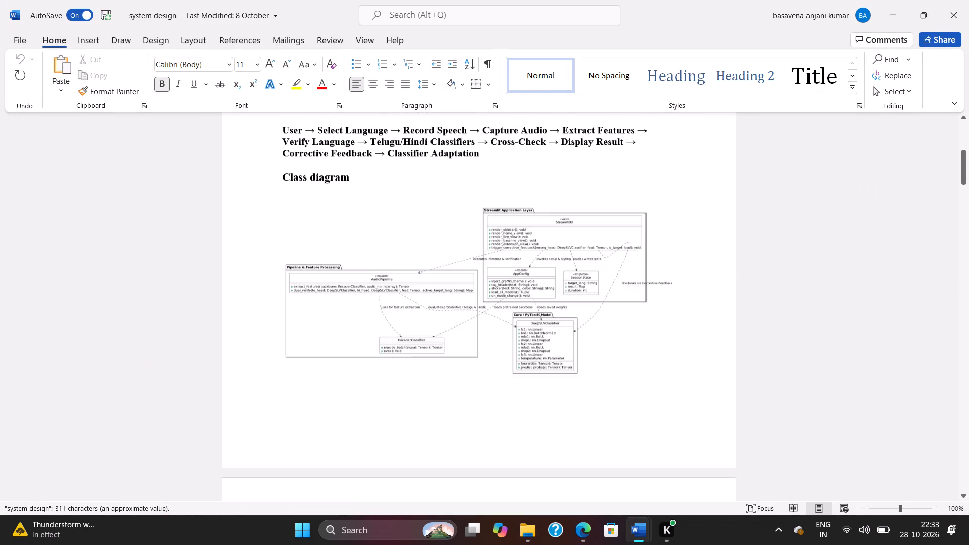
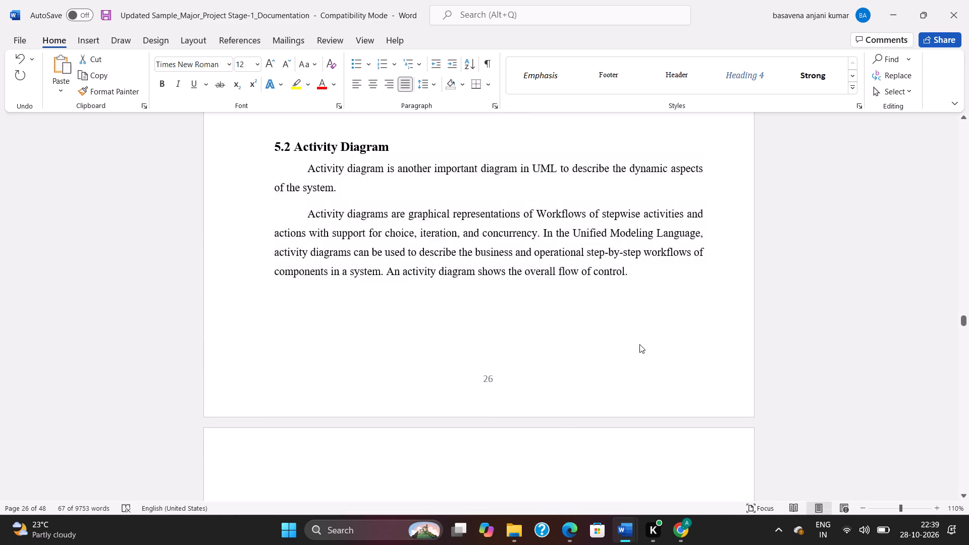
Check the layout of the pasted 5.2 text and the following pages through the activity diagram figure and 5.3 Sequence Diagram.
{"action": "scroll", "coordinate": [553, 315], "scroll_direction": "down", "scroll_amount": 11}
{"action": "left_click", "coordinate": [422, 271]}
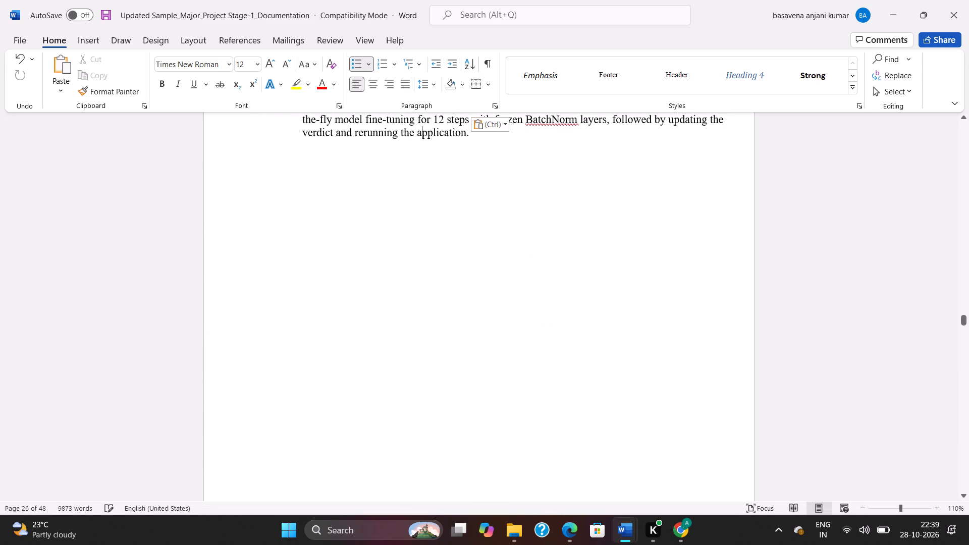
{"action": "left_click", "coordinate": [398, 282]}
{"action": "scroll", "coordinate": [397, 283], "scroll_direction": "down", "scroll_amount": 11}
{"action": "scroll", "coordinate": [396, 278], "scroll_direction": "up", "scroll_amount": 1}
{"action": "scroll", "coordinate": [396, 278], "scroll_direction": "down", "scroll_amount": 5}
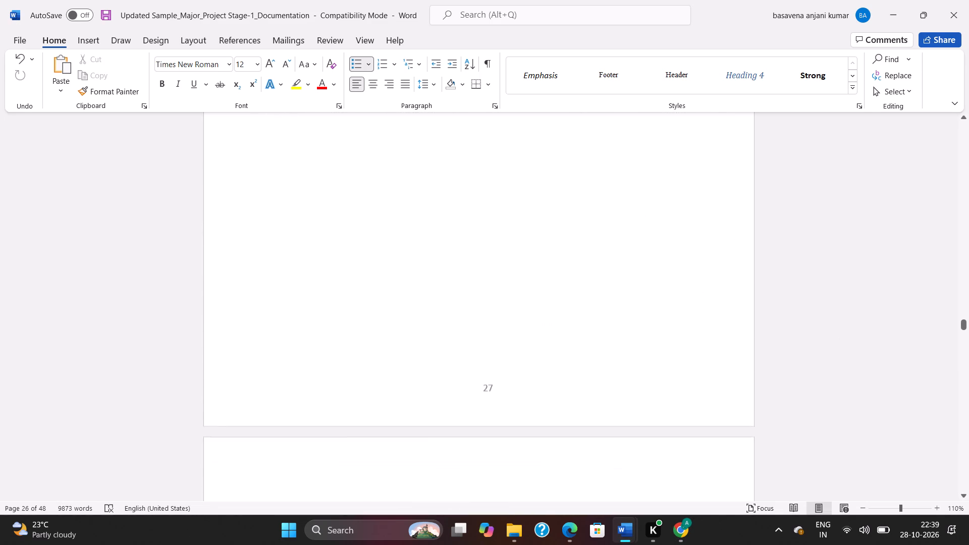
{"action": "scroll", "coordinate": [396, 276], "scroll_direction": "down", "scroll_amount": 6}
{"action": "scroll", "coordinate": [432, 320], "scroll_direction": "down", "scroll_amount": 4}
{"action": "scroll", "coordinate": [432, 318], "scroll_direction": "up", "scroll_amount": 1}
{"action": "scroll", "coordinate": [432, 317], "scroll_direction": "down", "scroll_amount": 8}
{"action": "scroll", "coordinate": [425, 294], "scroll_direction": "up", "scroll_amount": 2}
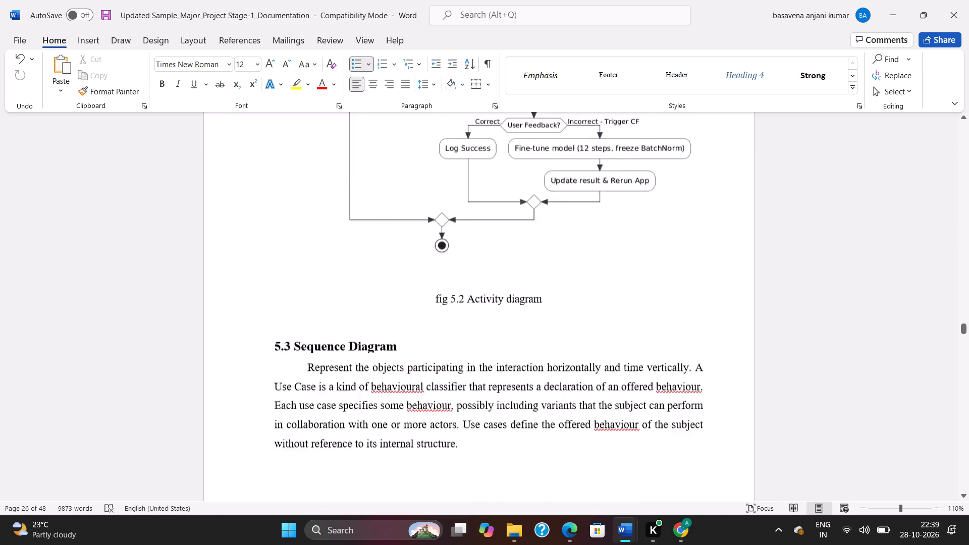
{"action": "scroll", "coordinate": [424, 292], "scroll_direction": "up", "scroll_amount": 9}
{"action": "scroll", "coordinate": [427, 296], "scroll_direction": "up", "scroll_amount": 17}
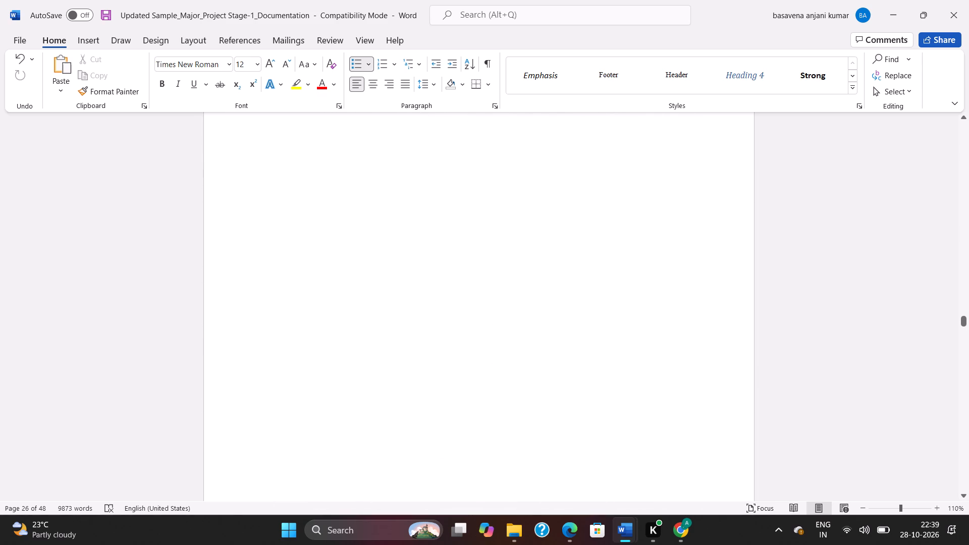
{"action": "scroll", "coordinate": [422, 287], "scroll_direction": "up", "scroll_amount": 17}
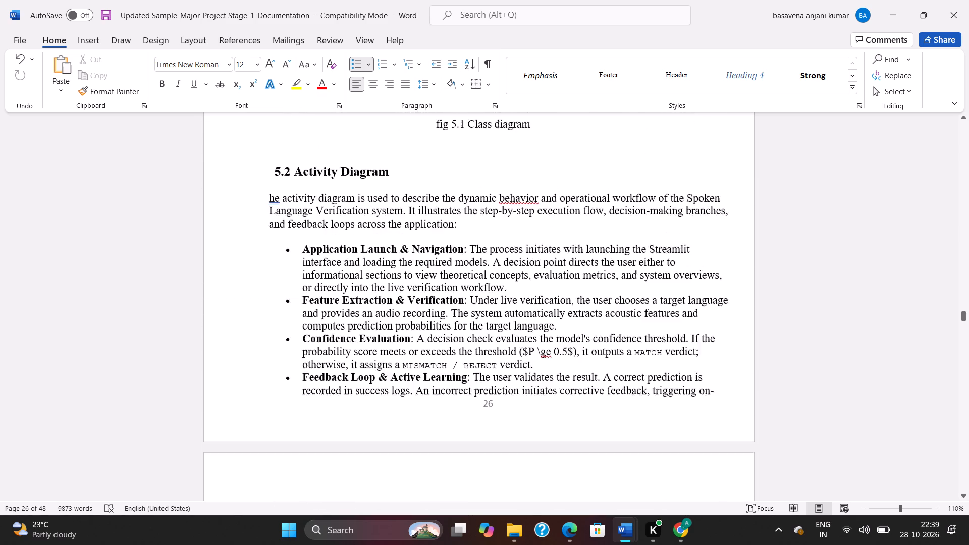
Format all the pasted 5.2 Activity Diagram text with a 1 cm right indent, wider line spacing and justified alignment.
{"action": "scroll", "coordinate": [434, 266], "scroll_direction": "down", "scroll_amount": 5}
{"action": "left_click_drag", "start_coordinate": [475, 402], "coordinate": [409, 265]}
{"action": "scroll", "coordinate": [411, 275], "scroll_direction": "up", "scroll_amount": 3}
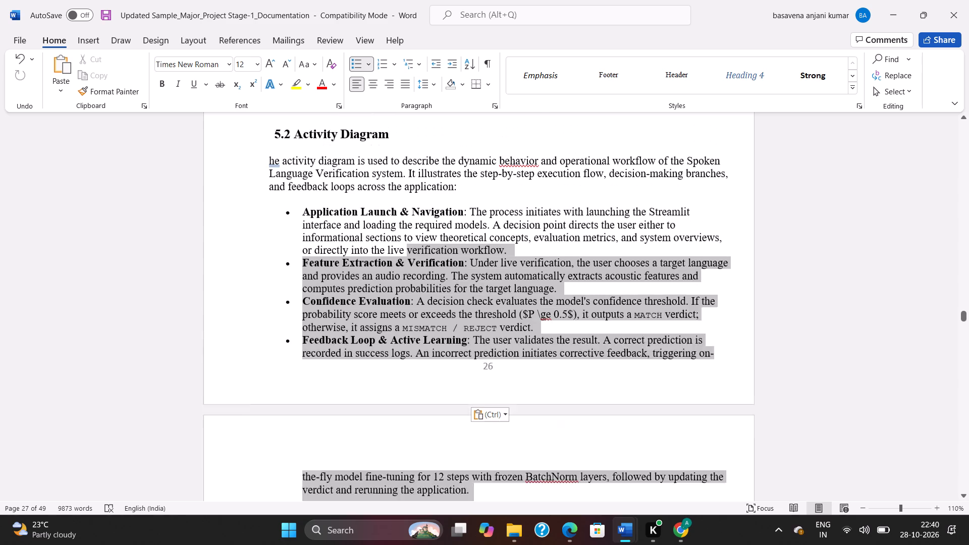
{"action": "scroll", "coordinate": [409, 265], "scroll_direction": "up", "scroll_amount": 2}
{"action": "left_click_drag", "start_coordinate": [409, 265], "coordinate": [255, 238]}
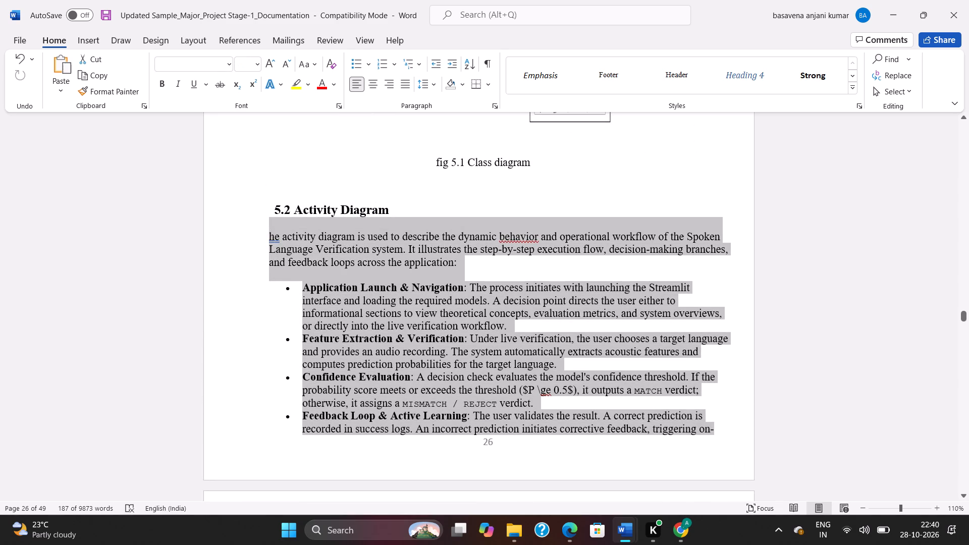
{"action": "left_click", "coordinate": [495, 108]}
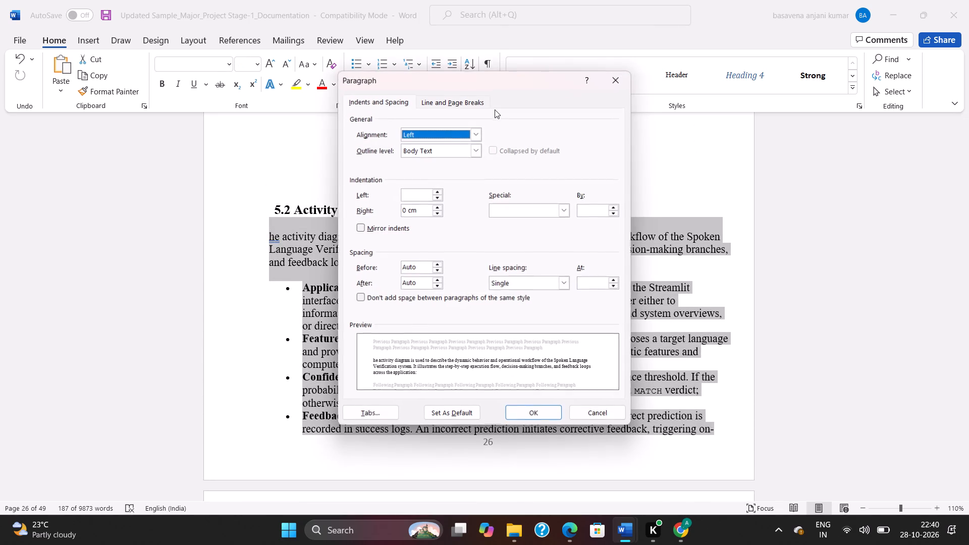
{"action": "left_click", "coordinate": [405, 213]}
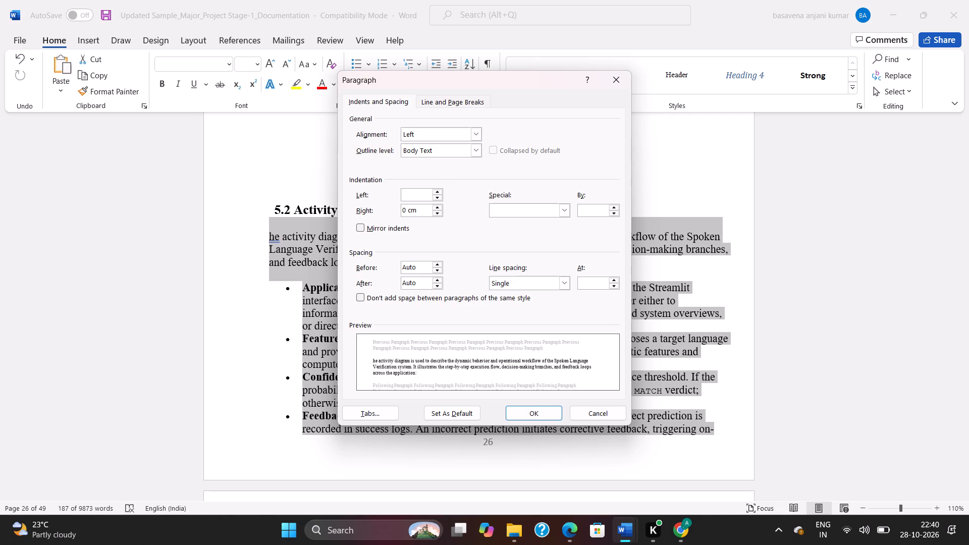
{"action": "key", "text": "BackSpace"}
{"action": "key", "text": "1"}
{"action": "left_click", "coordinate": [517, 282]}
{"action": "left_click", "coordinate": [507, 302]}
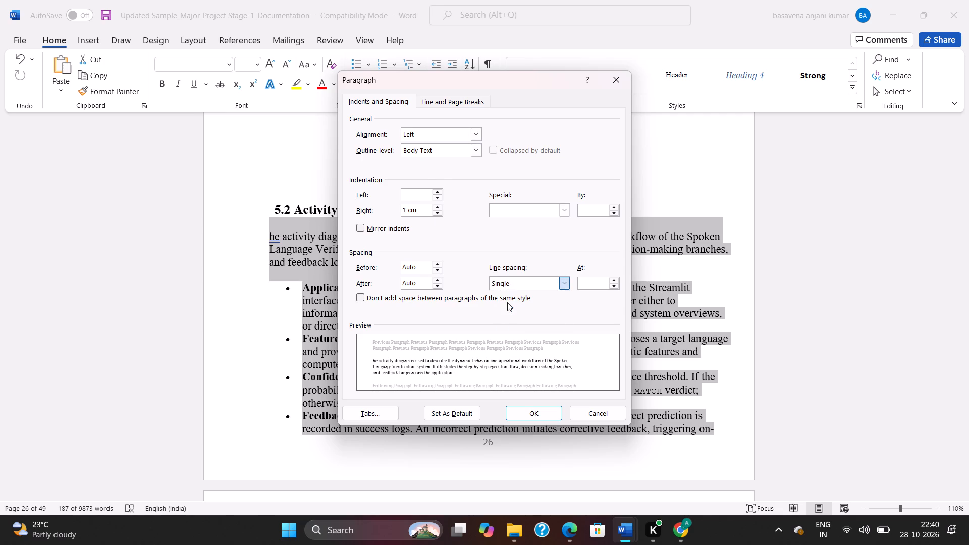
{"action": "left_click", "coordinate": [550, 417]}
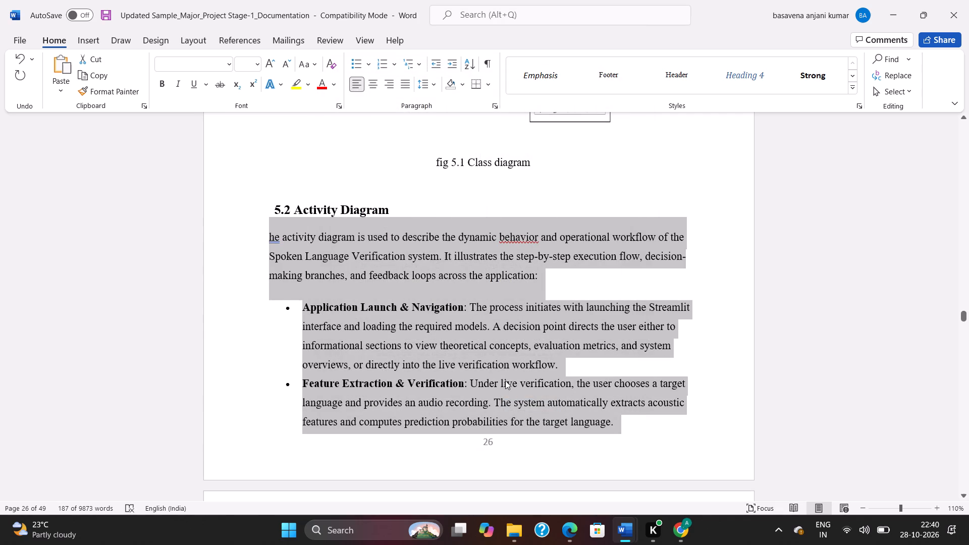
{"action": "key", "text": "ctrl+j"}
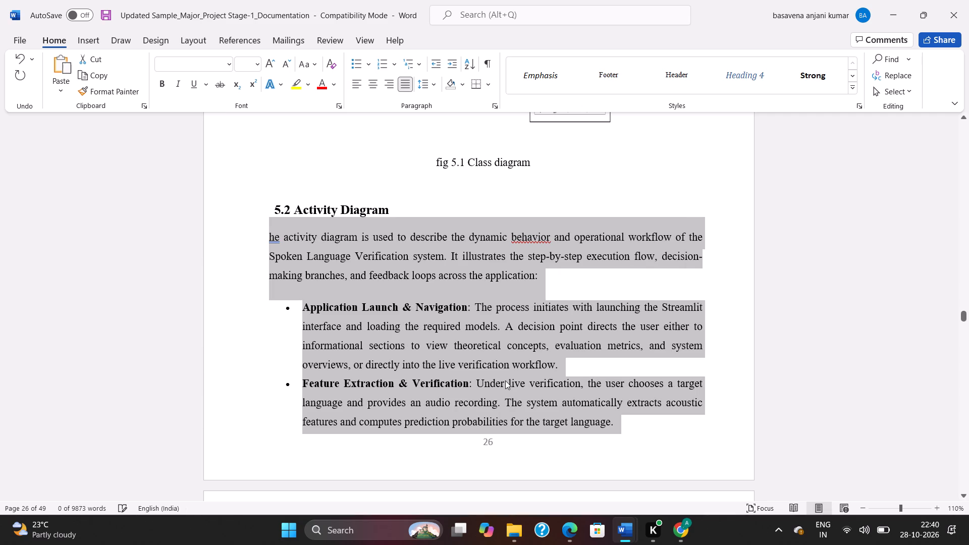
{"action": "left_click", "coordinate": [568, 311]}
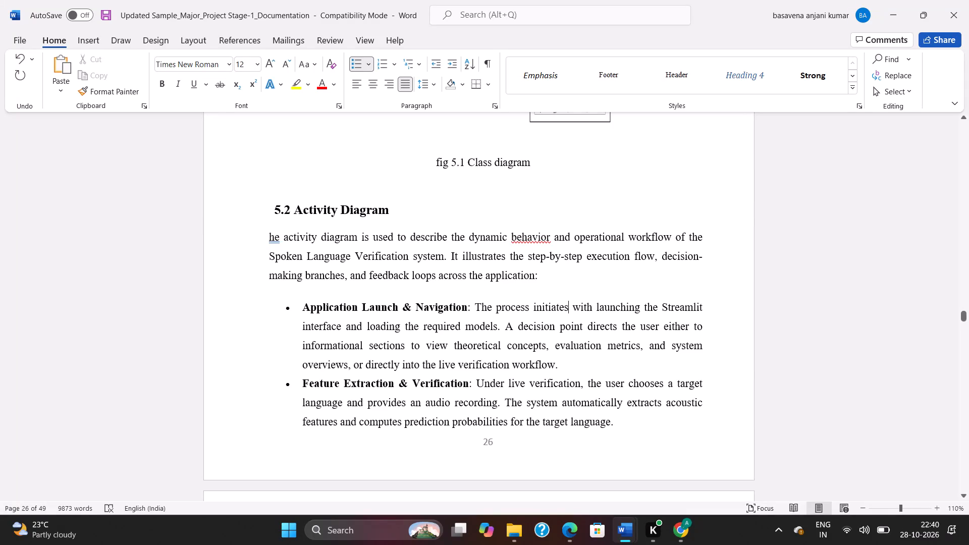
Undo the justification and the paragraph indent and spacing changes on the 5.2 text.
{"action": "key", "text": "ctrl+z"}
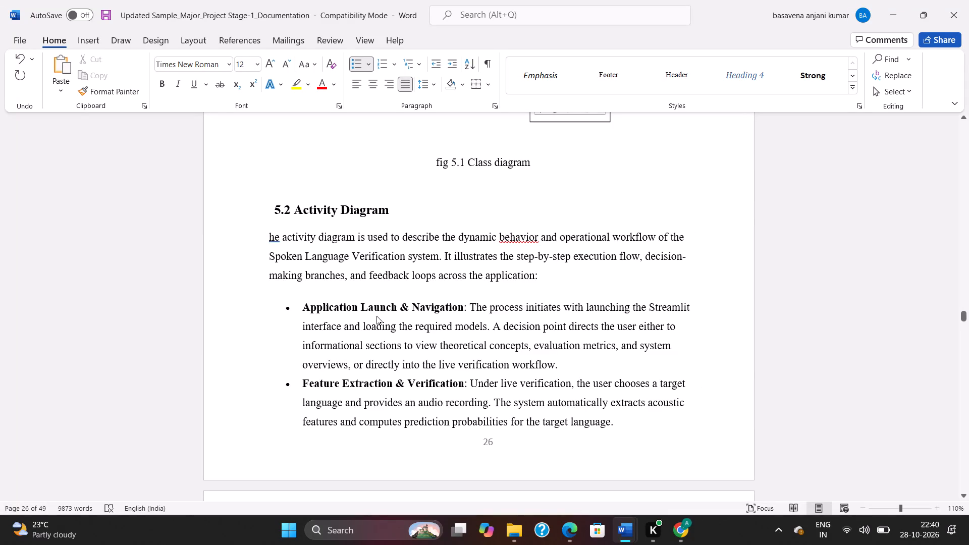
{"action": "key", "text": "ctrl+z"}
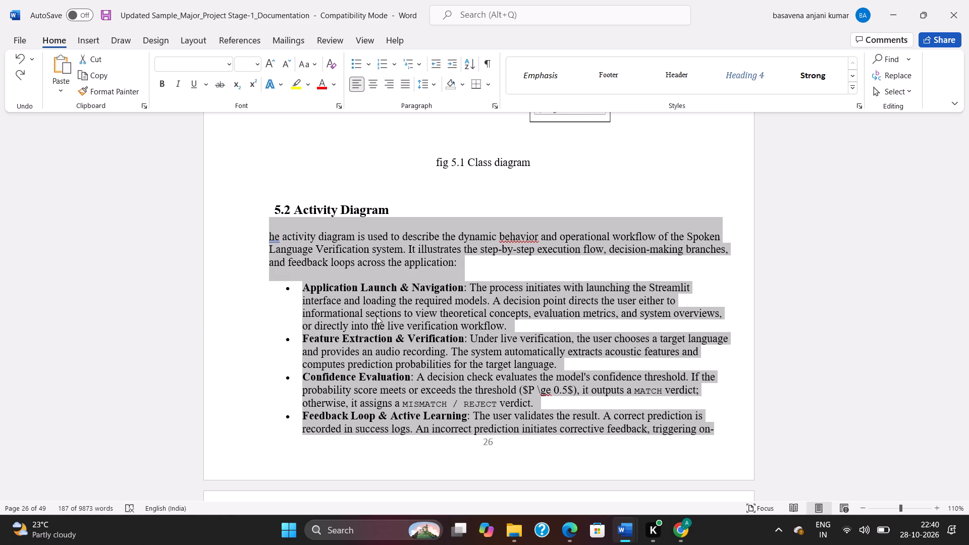
Apply a 1 cm right indent, wider line spacing and justified alignment to the whole pasted 5.2 Activity Diagram description.
{"action": "left_click", "coordinate": [495, 105]}
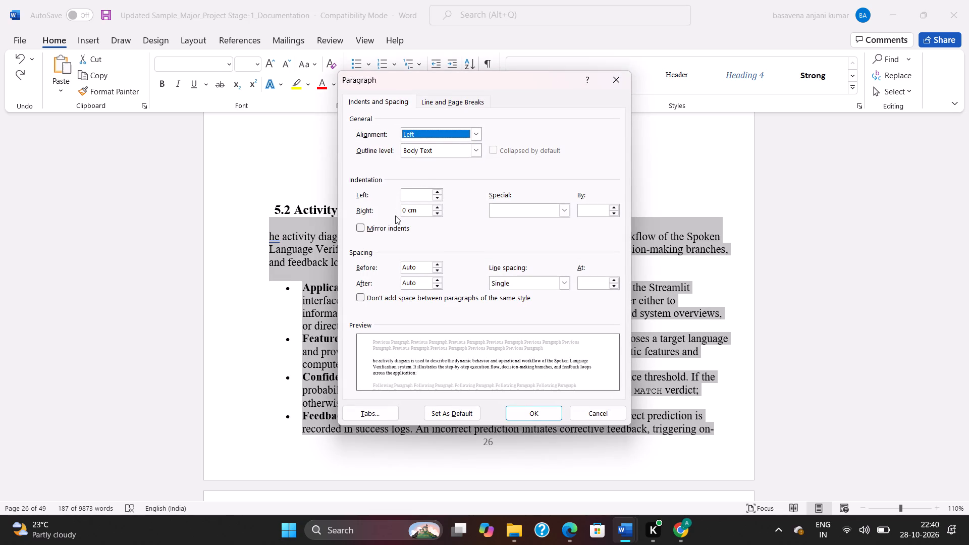
{"action": "left_click", "coordinate": [405, 209]}
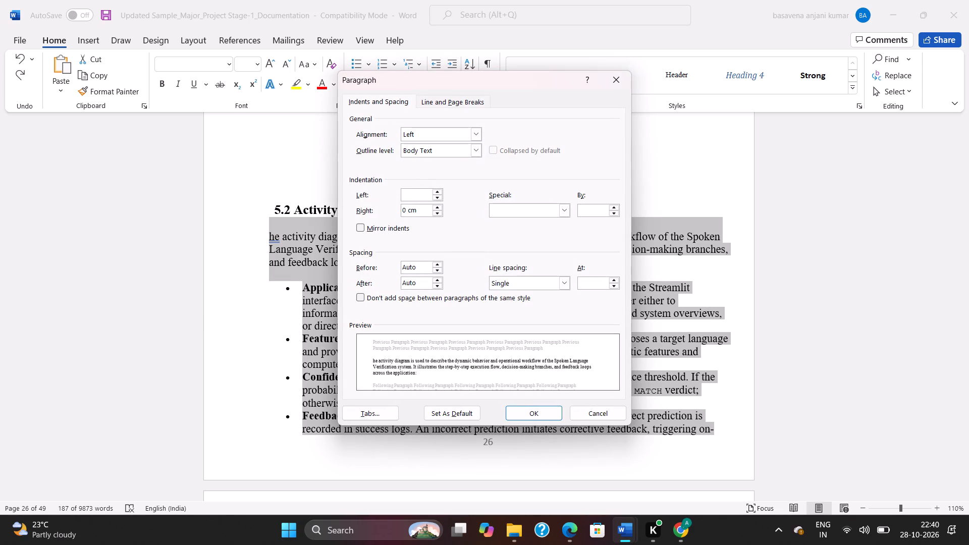
{"action": "key", "text": "BackSpace"}
{"action": "key", "text": "1"}
{"action": "left_click", "coordinate": [526, 281]}
{"action": "left_click", "coordinate": [520, 299]}
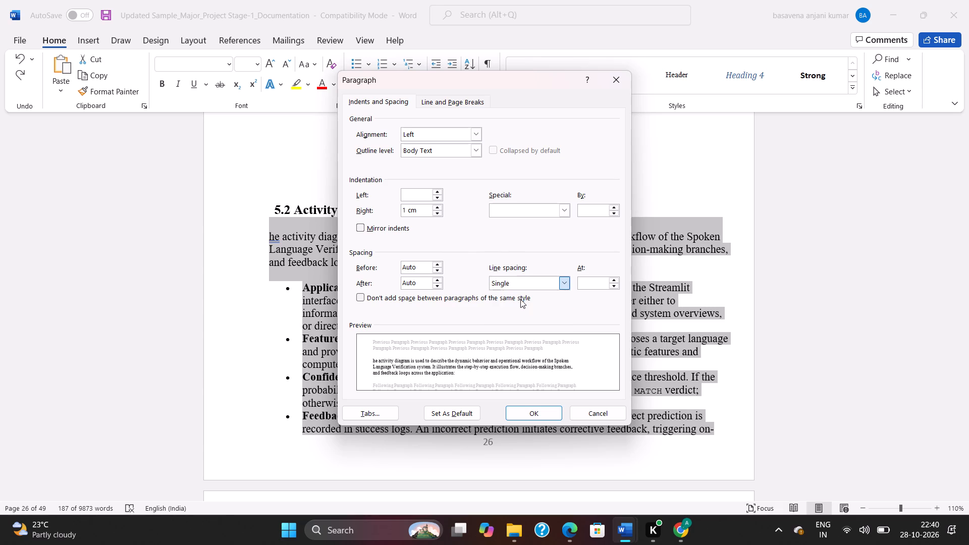
{"action": "left_click", "coordinate": [530, 410]}
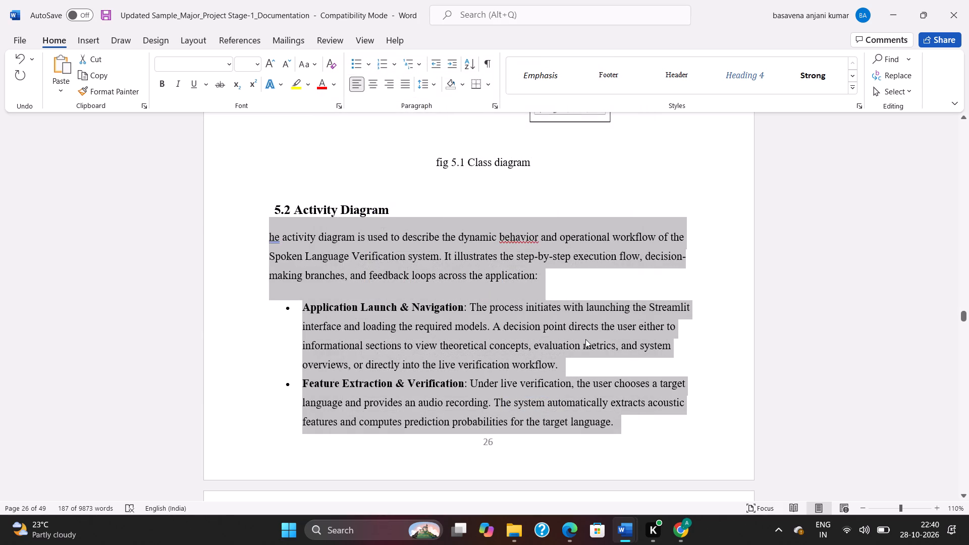
{"action": "key", "text": "ctrl+j"}
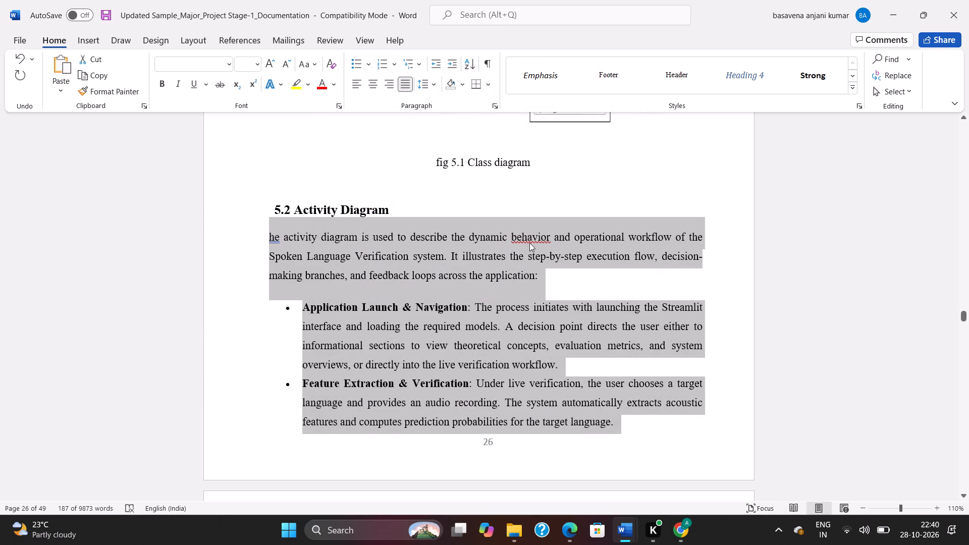
Restore the missing capital T at the start of the 5.2 Activity Diagram paragraph so it begins with "The".
{"action": "left_click", "coordinate": [304, 235]}
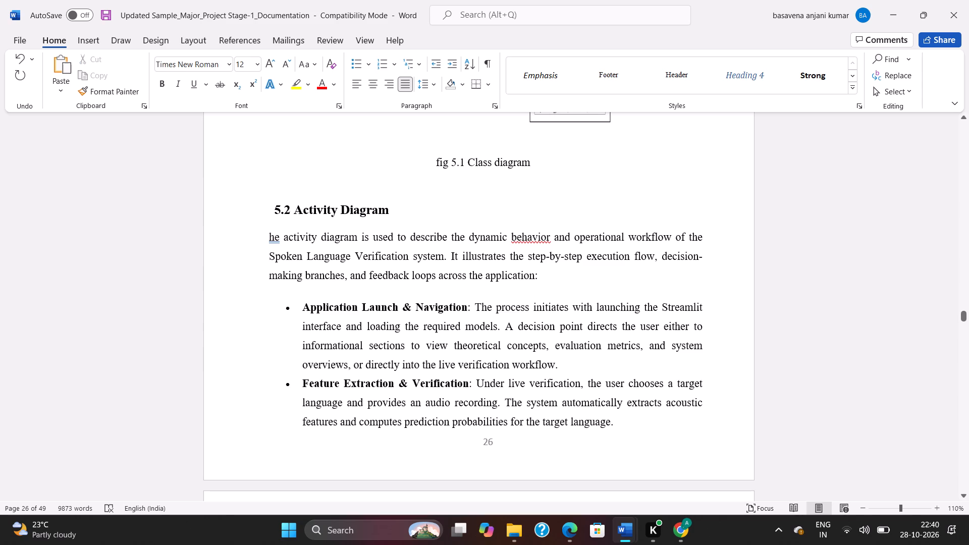
{"action": "left_click", "coordinate": [272, 237]}
{"action": "key", "text": "Left"}
{"action": "key", "text": "shift+t"}
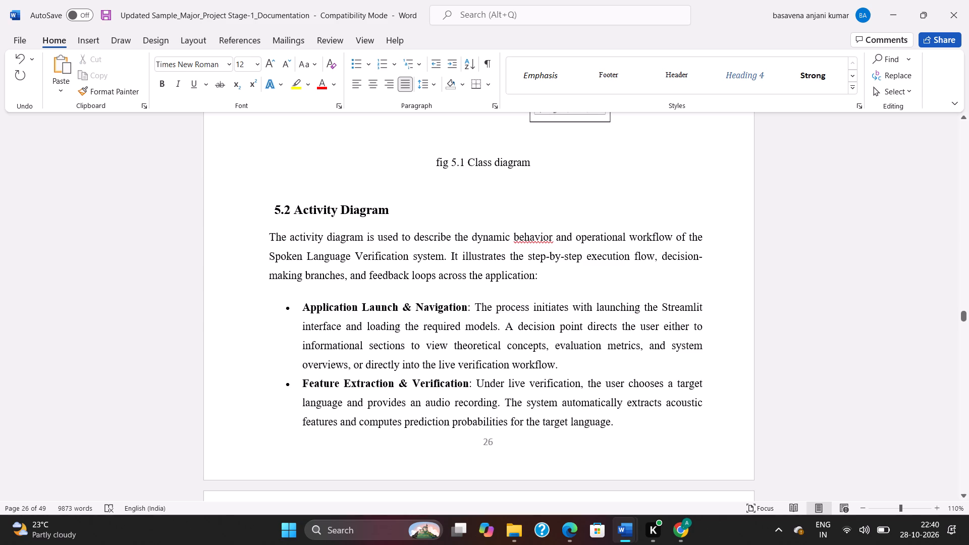
Delete the paragraph break after the last 5.2 bullet to close the gap between the text and the activity diagram.
{"action": "scroll", "coordinate": [336, 236], "scroll_direction": "down", "scroll_amount": 2}
{"action": "scroll", "coordinate": [339, 242], "scroll_direction": "down", "scroll_amount": 20}
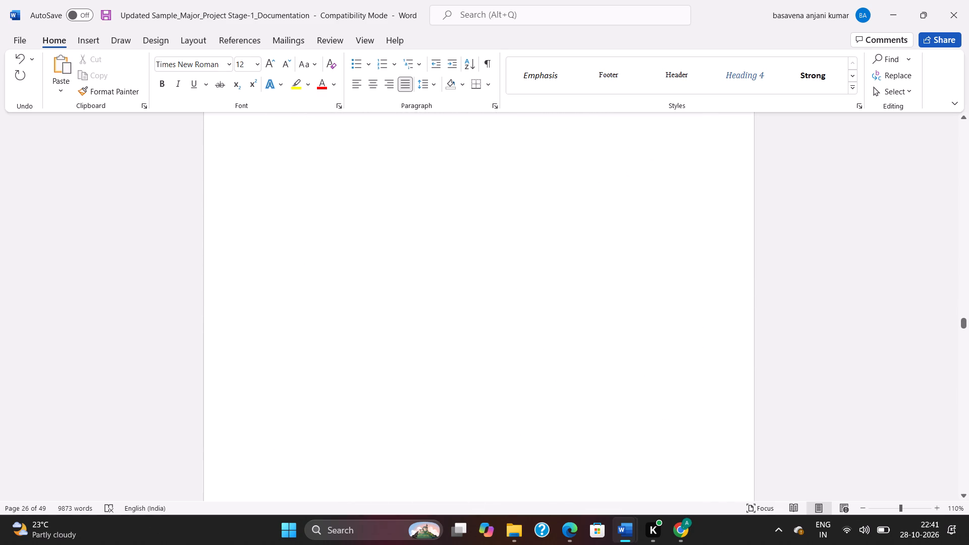
{"action": "scroll", "coordinate": [340, 245], "scroll_direction": "down", "scroll_amount": 8}
{"action": "scroll", "coordinate": [402, 246], "scroll_direction": "up", "scroll_amount": 2}
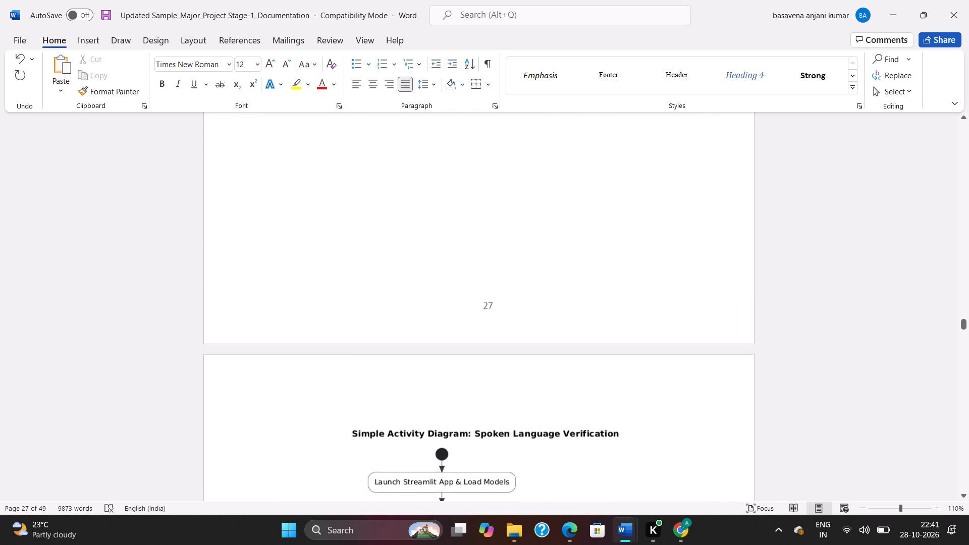
{"action": "scroll", "coordinate": [402, 246], "scroll_direction": "up", "scroll_amount": 13}
{"action": "left_click", "coordinate": [494, 264]}
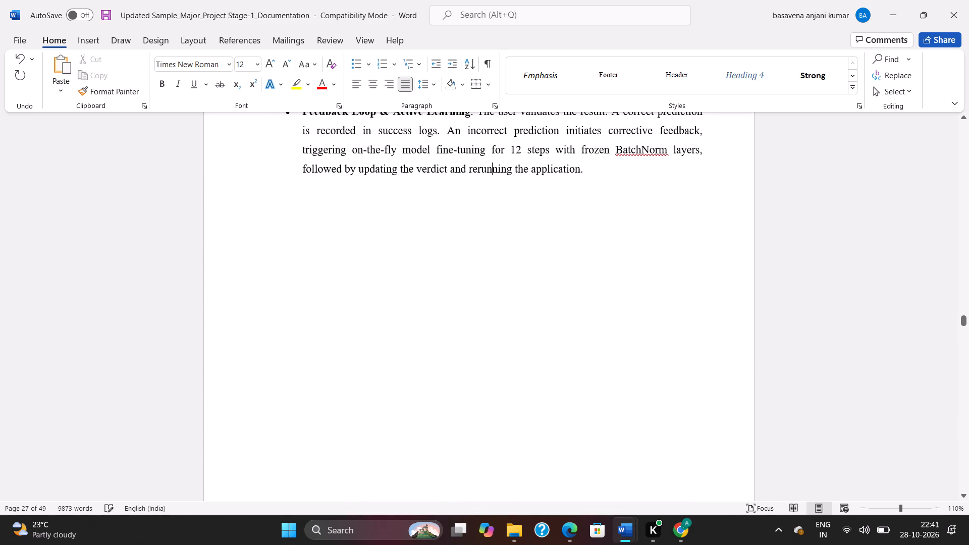
{"action": "left_click", "coordinate": [605, 183]}
{"action": "key", "text": "Delete"}
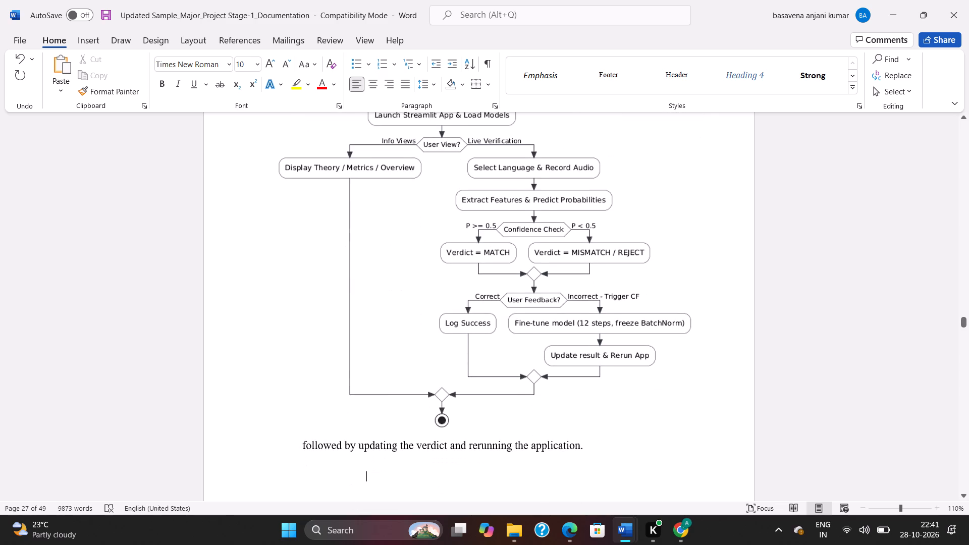
Move the activity diagram figure slightly down so it sits below the last line of the Feedback Loop bullet.
{"action": "scroll", "coordinate": [619, 243], "scroll_direction": "up", "scroll_amount": 6}
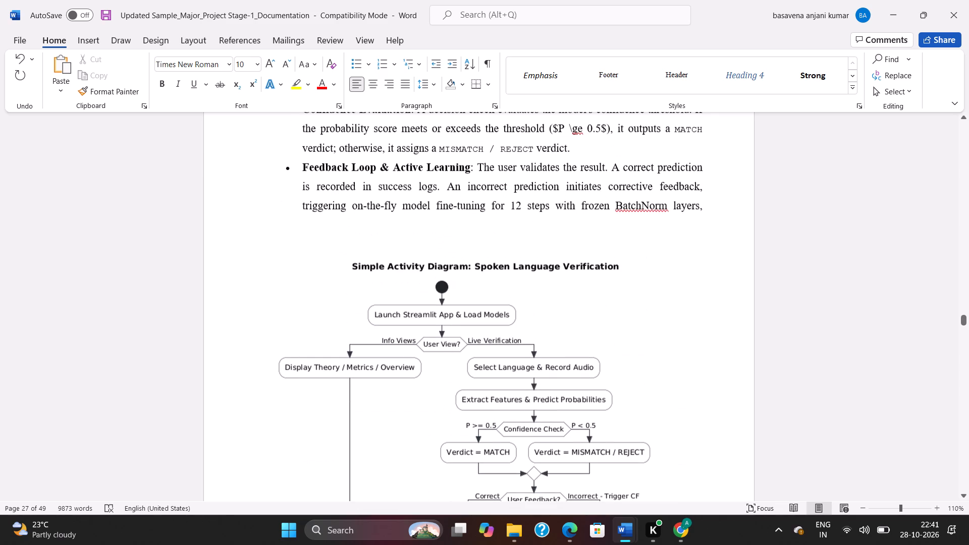
{"action": "left_click_drag", "start_coordinate": [543, 311], "coordinate": [539, 326]}
{"action": "scroll", "coordinate": [533, 329], "scroll_direction": "down", "scroll_amount": 6}
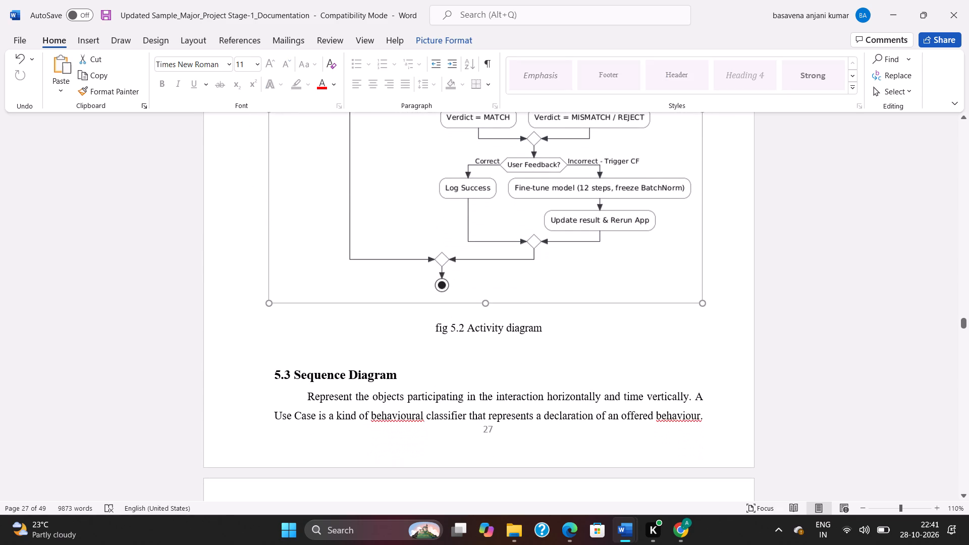
Check the page layout from the end of the 5.2 text through 5.3 Sequence Diagram and its two figures.
{"action": "scroll", "coordinate": [531, 321], "scroll_direction": "up", "scroll_amount": 8}
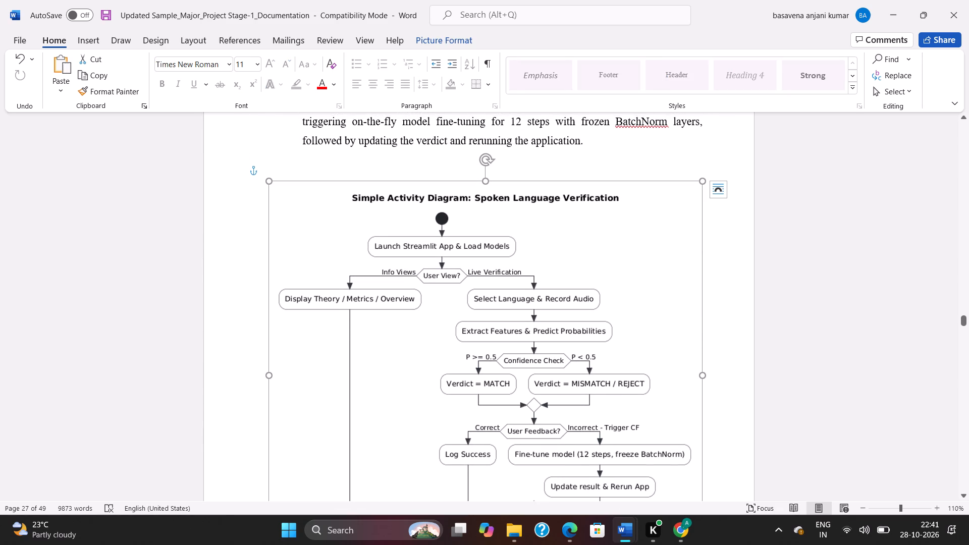
{"action": "scroll", "coordinate": [501, 329], "scroll_direction": "up", "scroll_amount": 4}
{"action": "scroll", "coordinate": [501, 328], "scroll_direction": "down", "scroll_amount": 3}
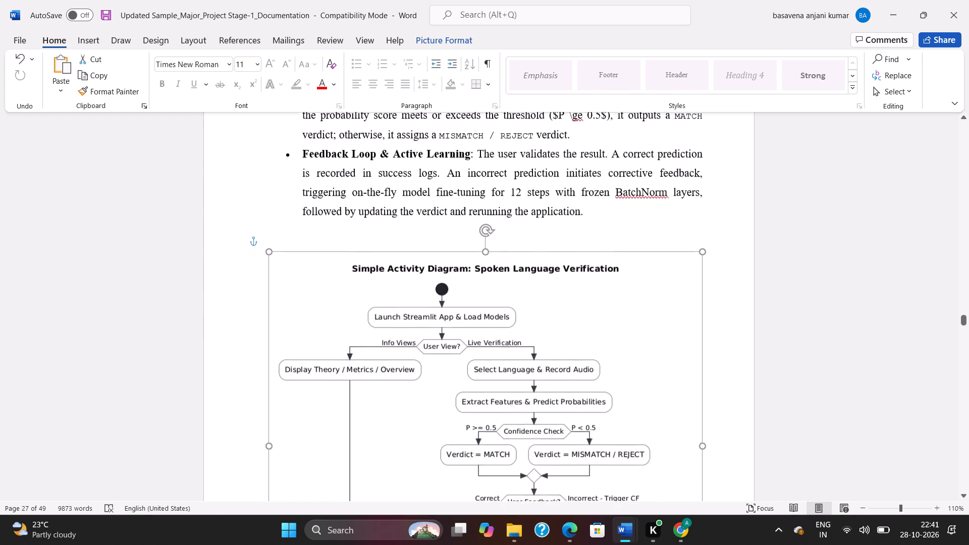
{"action": "scroll", "coordinate": [503, 324], "scroll_direction": "down", "scroll_amount": 14}
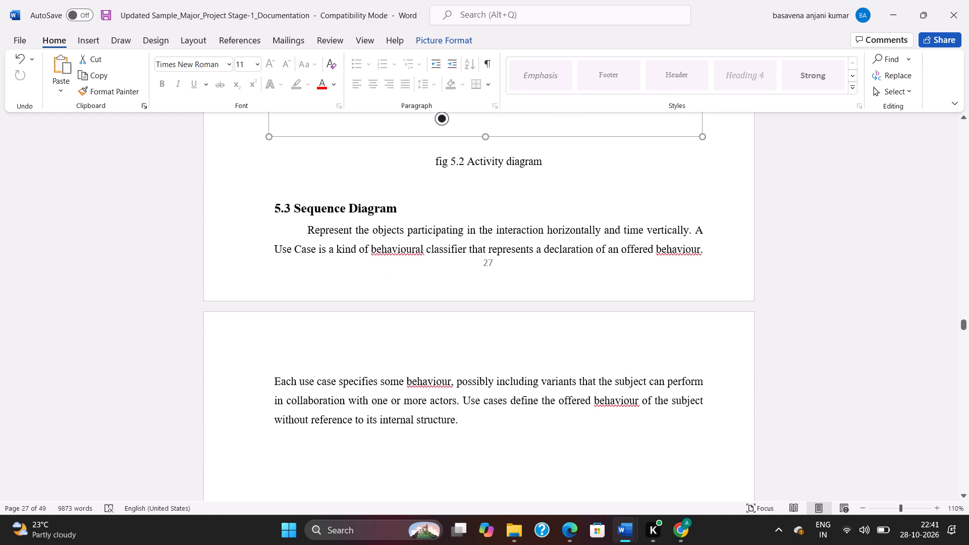
{"action": "scroll", "coordinate": [504, 322], "scroll_direction": "down", "scroll_amount": 19}
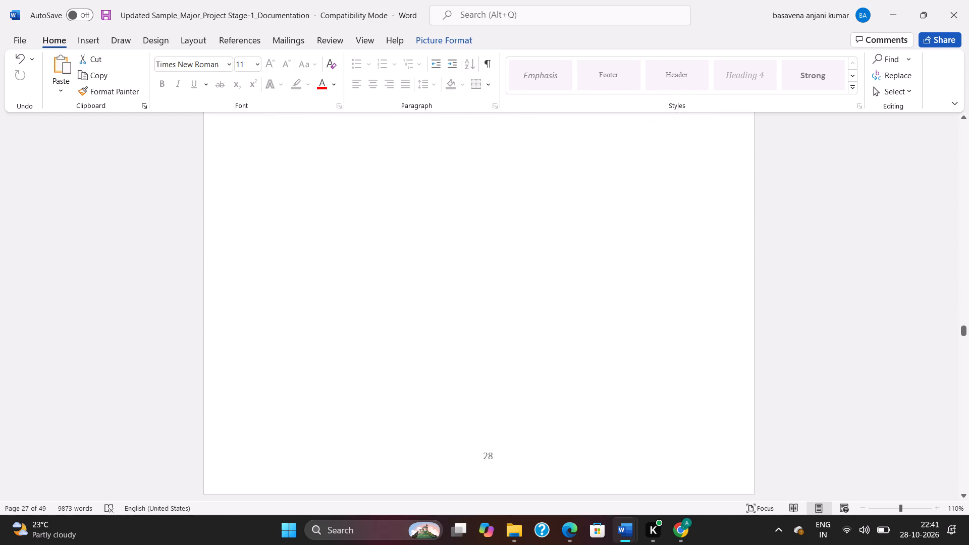
{"action": "scroll", "coordinate": [504, 321], "scroll_direction": "down", "scroll_amount": 14}
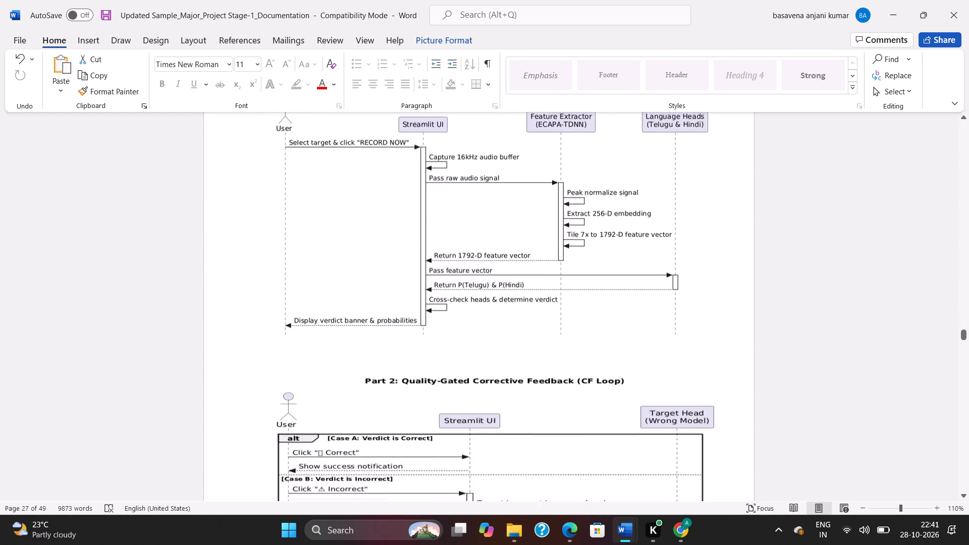
{"action": "scroll", "coordinate": [506, 319], "scroll_direction": "down", "scroll_amount": 2}
{"action": "scroll", "coordinate": [508, 317], "scroll_direction": "up", "scroll_amount": 13}
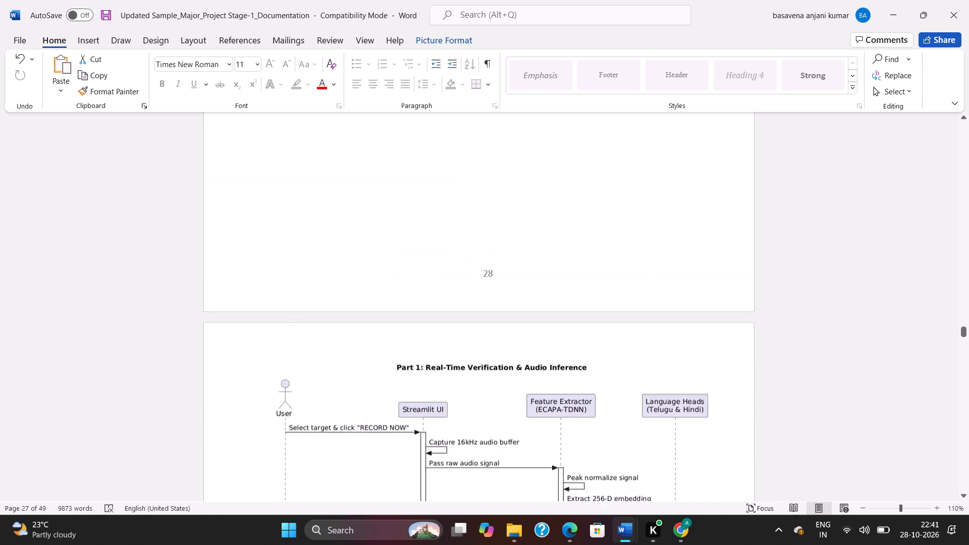
{"action": "scroll", "coordinate": [509, 315], "scroll_direction": "up", "scroll_amount": 20}
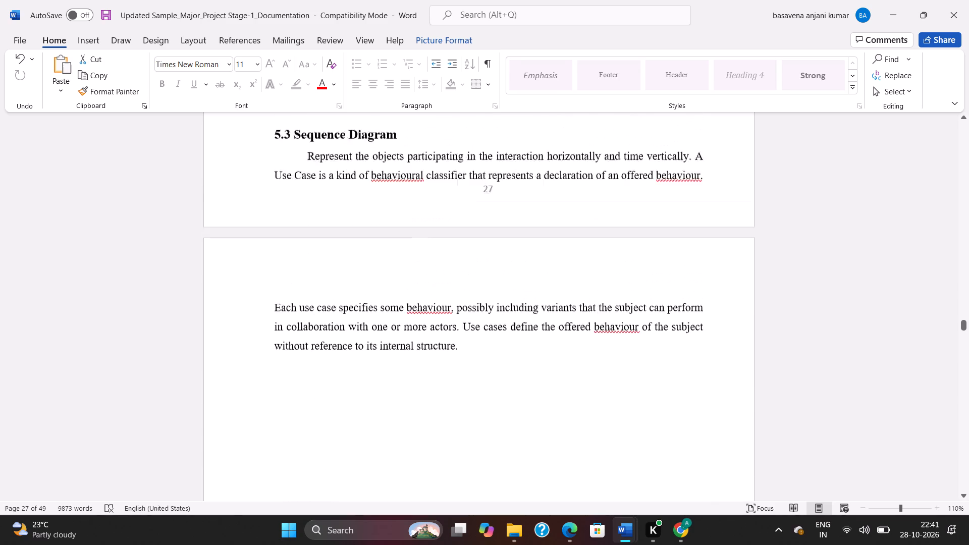
{"action": "scroll", "coordinate": [511, 312], "scroll_direction": "up", "scroll_amount": 4}
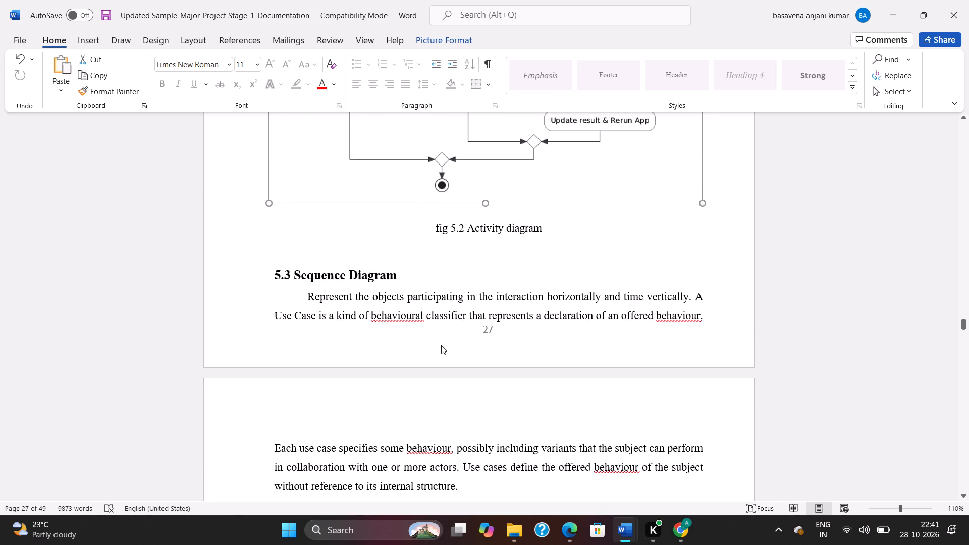
{"action": "scroll", "coordinate": [441, 345], "scroll_direction": "down", "scroll_amount": 20}
{"action": "scroll", "coordinate": [441, 345], "scroll_direction": "down", "scroll_amount": 4}
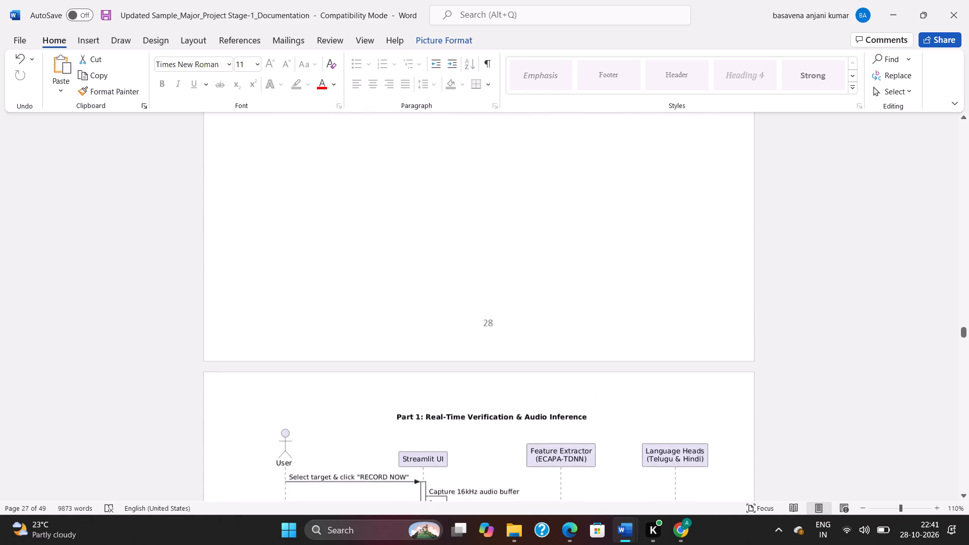
{"action": "scroll", "coordinate": [447, 342], "scroll_direction": "down", "scroll_amount": 7}
{"action": "left_click", "coordinate": [448, 341]}
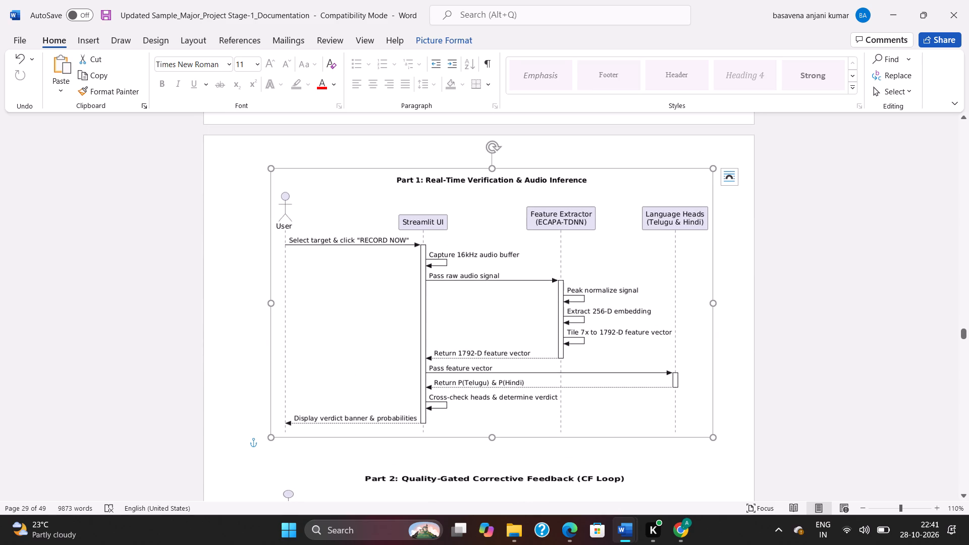
{"action": "key", "text": "ctrl+c"}
{"action": "key", "text": "alt+Tab"}
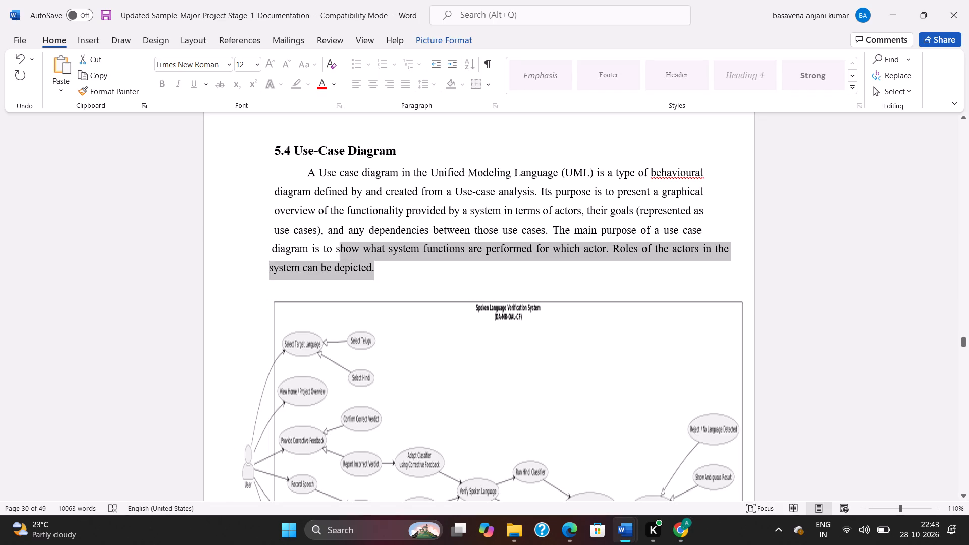
{"action": "left_click_drag", "start_coordinate": [349, 248], "coordinate": [301, 170]}
{"action": "scroll", "coordinate": [408, 270], "scroll_direction": "down", "scroll_amount": 19}
{"action": "scroll", "coordinate": [425, 245], "scroll_direction": "up", "scroll_amount": 19}
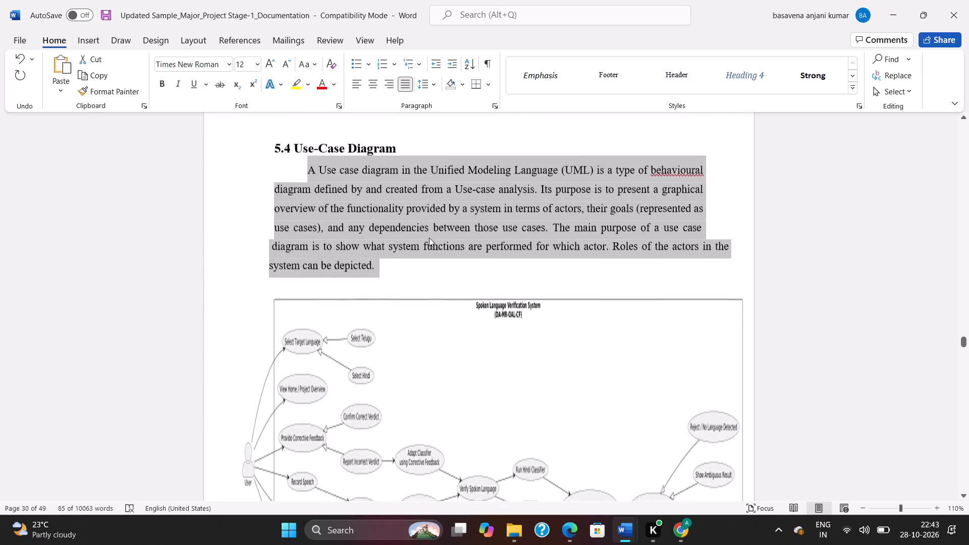
{"action": "scroll", "coordinate": [429, 238], "scroll_direction": "up", "scroll_amount": 2}
{"action": "key", "text": "ctrl+v"}
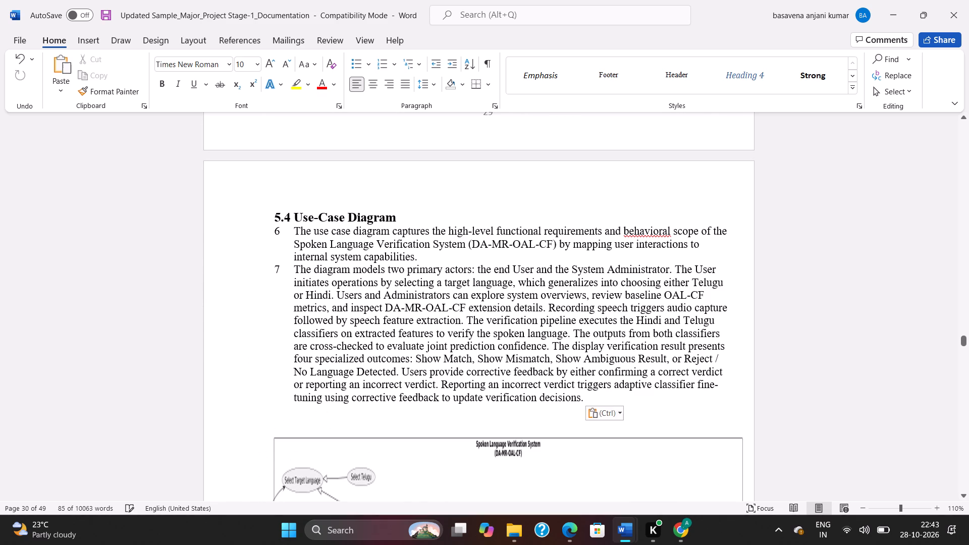
Remove the automatic list numbers from both description paragraphs in section 5.4.
{"action": "left_click", "coordinate": [296, 232]}
{"action": "key", "text": "BackSpace"}
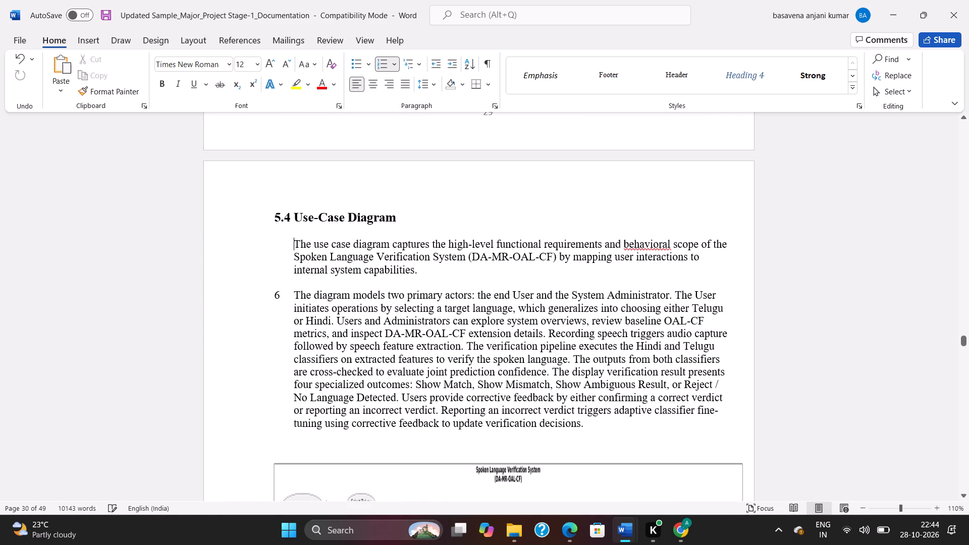
{"action": "left_click", "coordinate": [292, 295]}
{"action": "key", "text": "BackSpace"}
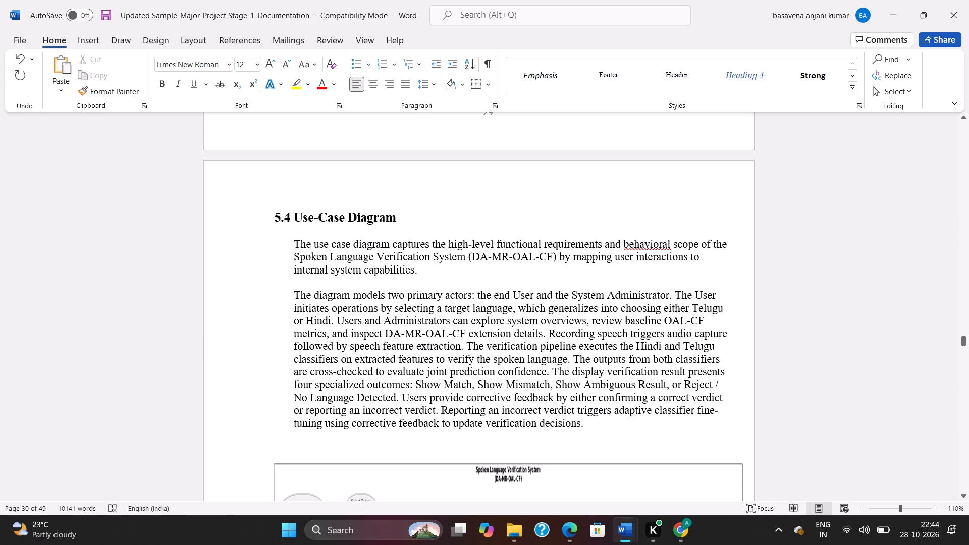
Format both 5.4 description paragraphs with a 1 cm right indent, 1.5 line spacing and justified alignment.
{"action": "left_click_drag", "start_coordinate": [595, 426], "coordinate": [305, 229]}
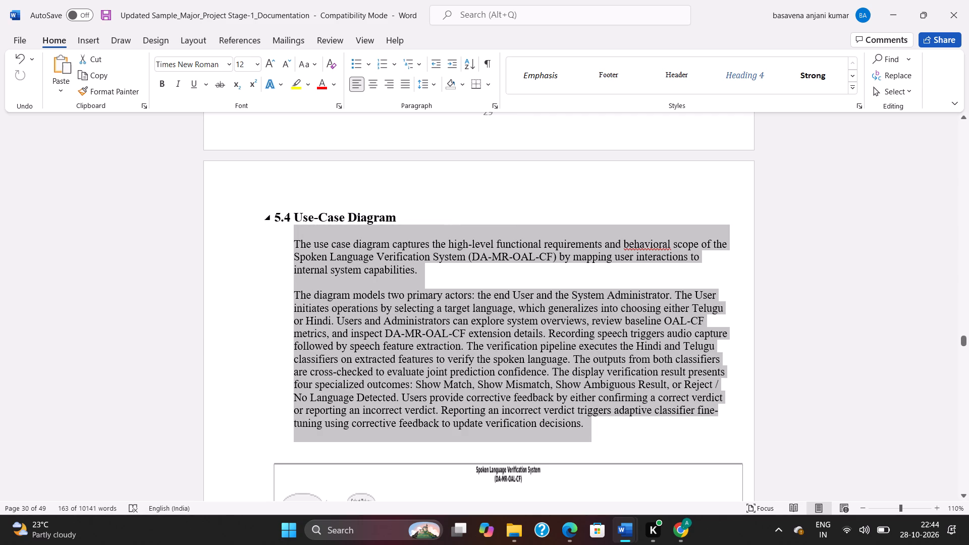
{"action": "left_click", "coordinate": [495, 106]}
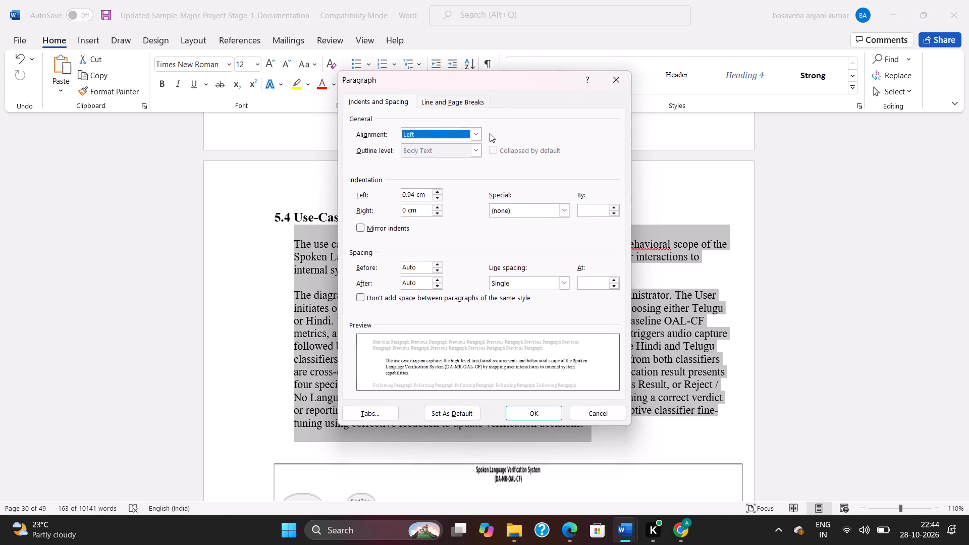
{"action": "left_click", "coordinate": [408, 208]}
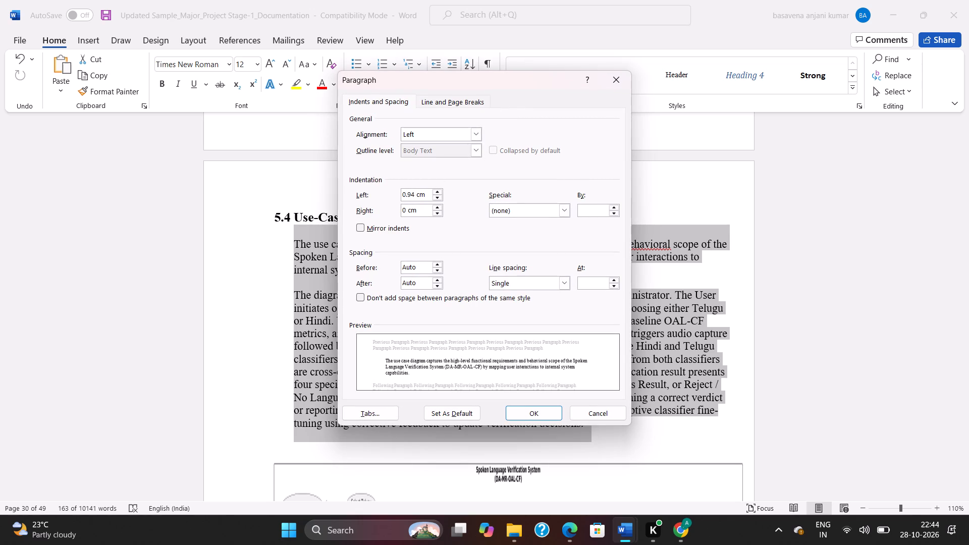
{"action": "key", "text": "BackSpace"}
{"action": "key", "text": "BackSpace"}
{"action": "key", "text": "1"}
{"action": "left_click", "coordinate": [511, 280]}
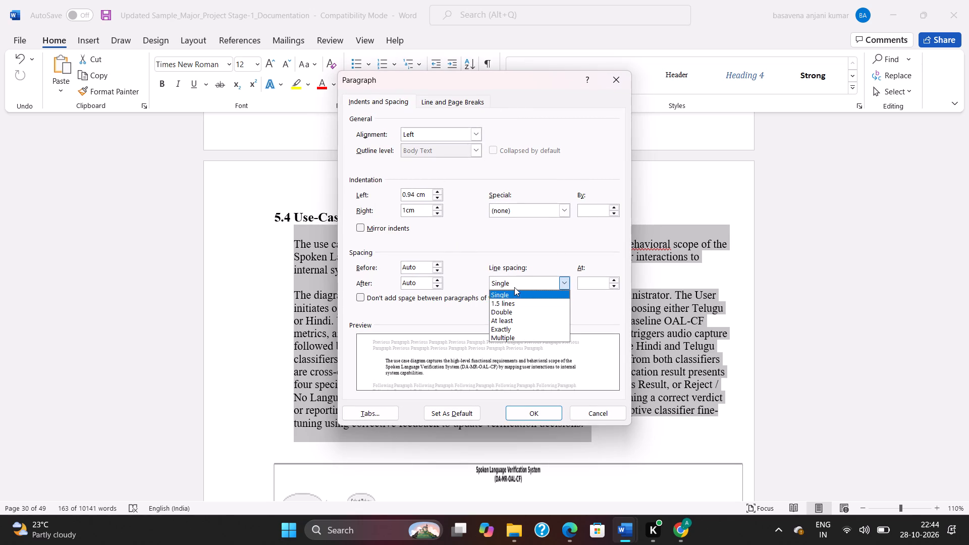
{"action": "left_click", "coordinate": [514, 299]}
{"action": "left_click", "coordinate": [540, 413]}
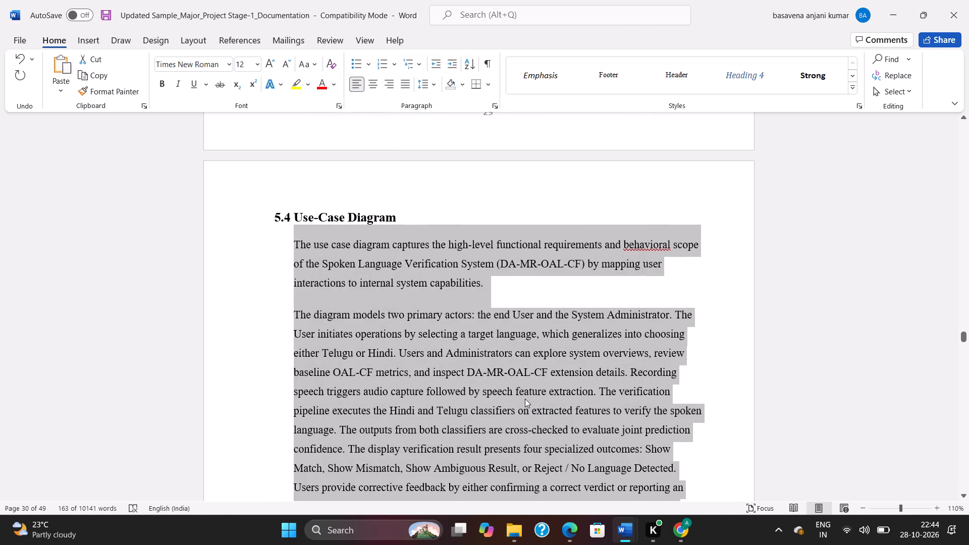
{"action": "key", "text": "ctrl+j"}
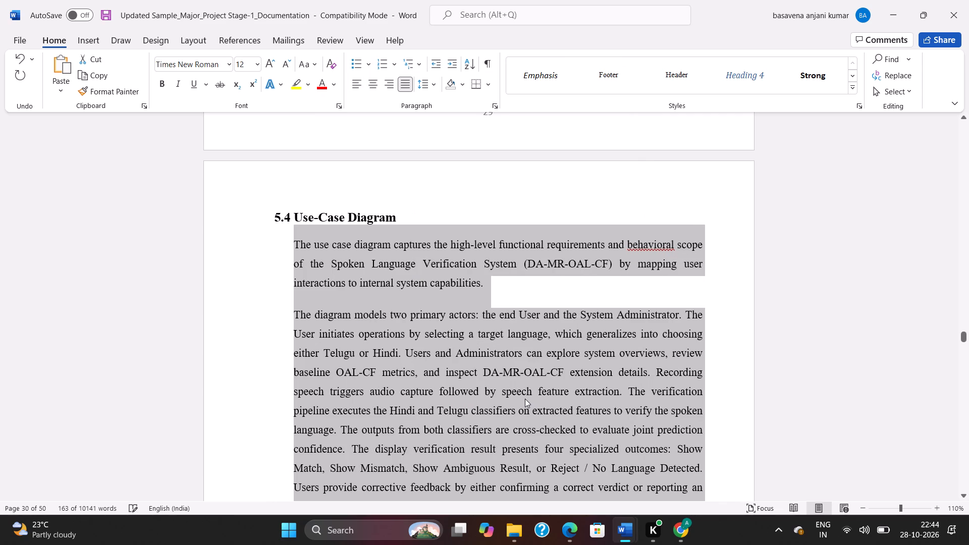
{"action": "left_click", "coordinate": [572, 346]}
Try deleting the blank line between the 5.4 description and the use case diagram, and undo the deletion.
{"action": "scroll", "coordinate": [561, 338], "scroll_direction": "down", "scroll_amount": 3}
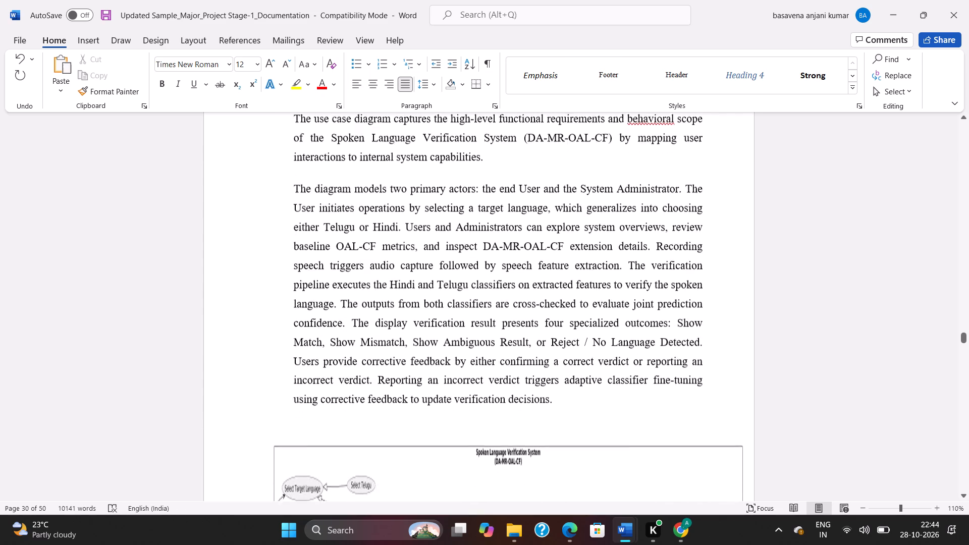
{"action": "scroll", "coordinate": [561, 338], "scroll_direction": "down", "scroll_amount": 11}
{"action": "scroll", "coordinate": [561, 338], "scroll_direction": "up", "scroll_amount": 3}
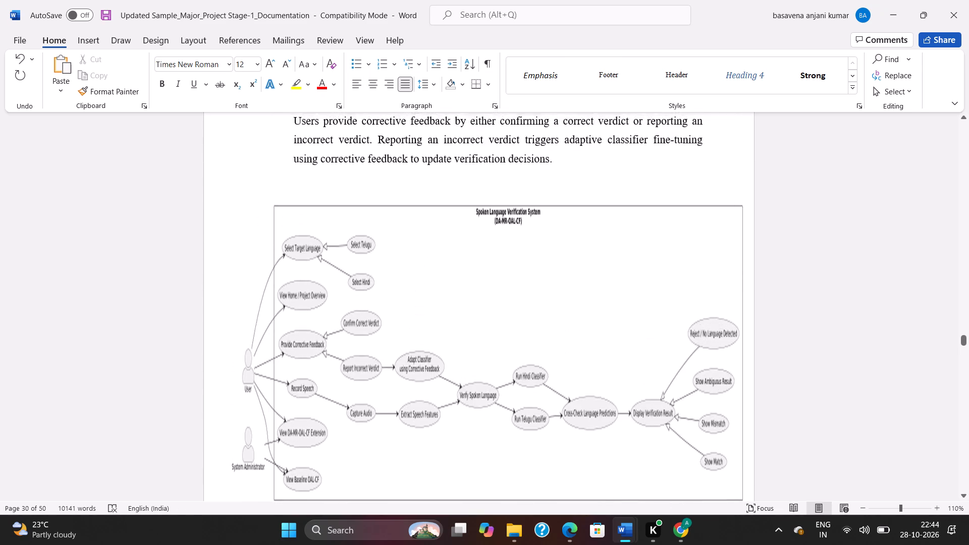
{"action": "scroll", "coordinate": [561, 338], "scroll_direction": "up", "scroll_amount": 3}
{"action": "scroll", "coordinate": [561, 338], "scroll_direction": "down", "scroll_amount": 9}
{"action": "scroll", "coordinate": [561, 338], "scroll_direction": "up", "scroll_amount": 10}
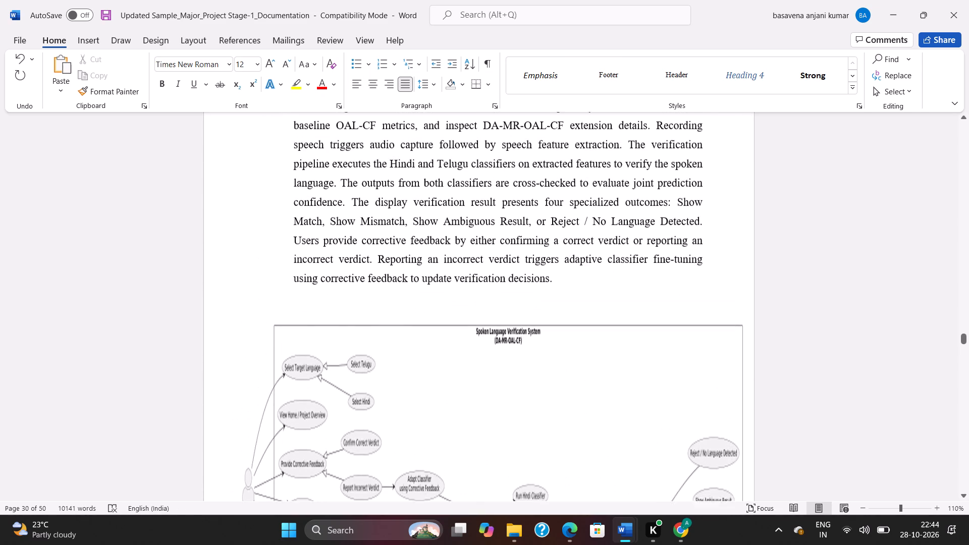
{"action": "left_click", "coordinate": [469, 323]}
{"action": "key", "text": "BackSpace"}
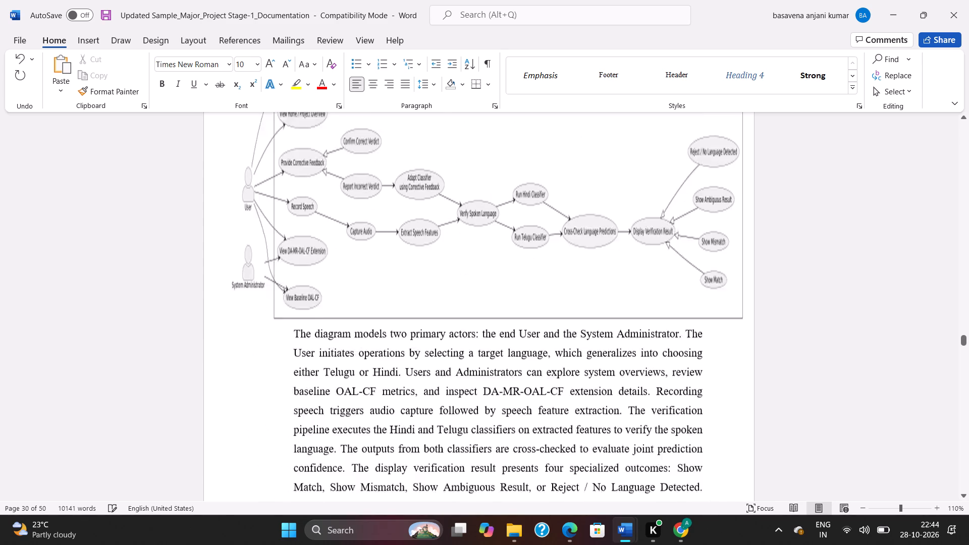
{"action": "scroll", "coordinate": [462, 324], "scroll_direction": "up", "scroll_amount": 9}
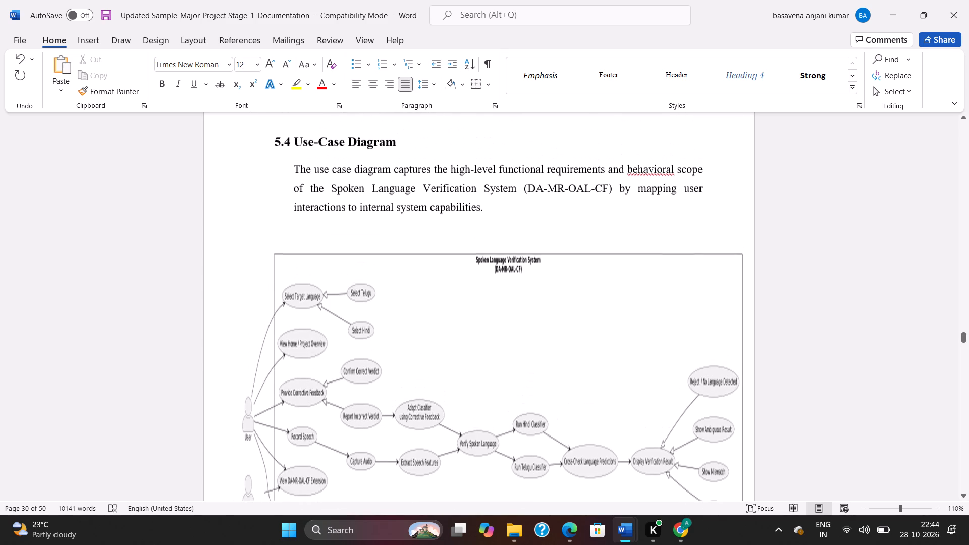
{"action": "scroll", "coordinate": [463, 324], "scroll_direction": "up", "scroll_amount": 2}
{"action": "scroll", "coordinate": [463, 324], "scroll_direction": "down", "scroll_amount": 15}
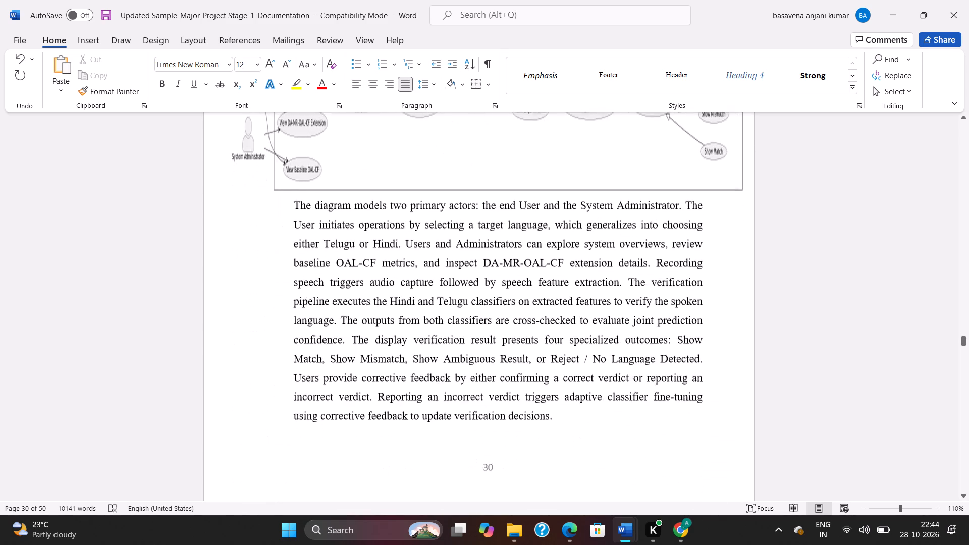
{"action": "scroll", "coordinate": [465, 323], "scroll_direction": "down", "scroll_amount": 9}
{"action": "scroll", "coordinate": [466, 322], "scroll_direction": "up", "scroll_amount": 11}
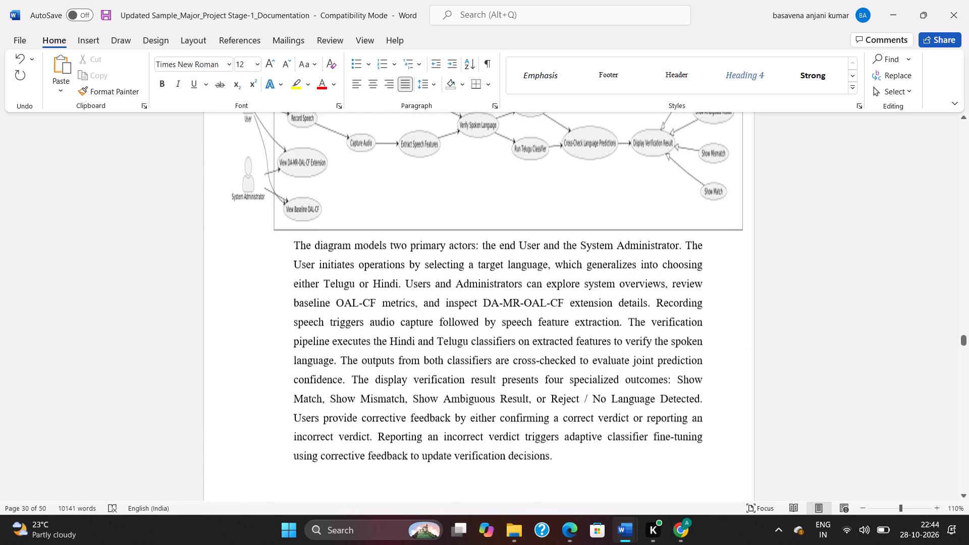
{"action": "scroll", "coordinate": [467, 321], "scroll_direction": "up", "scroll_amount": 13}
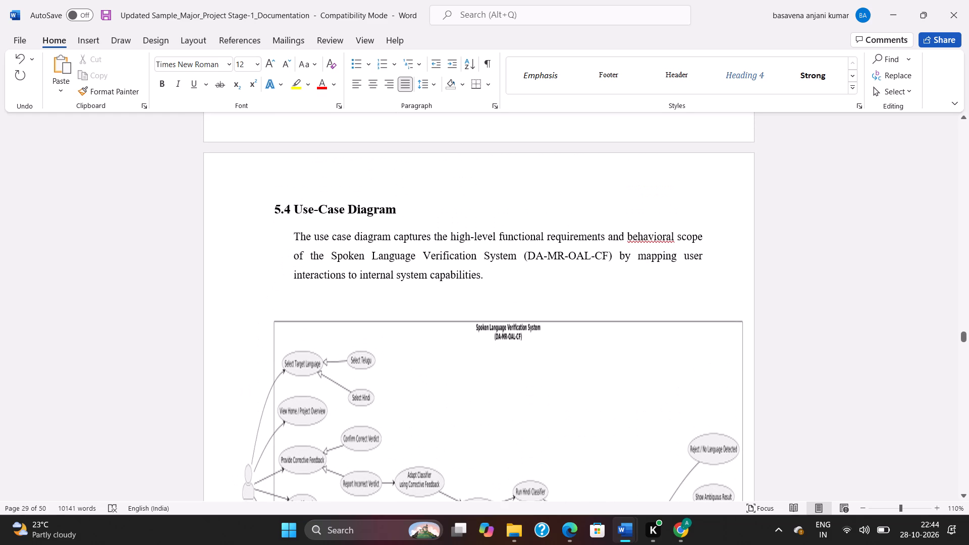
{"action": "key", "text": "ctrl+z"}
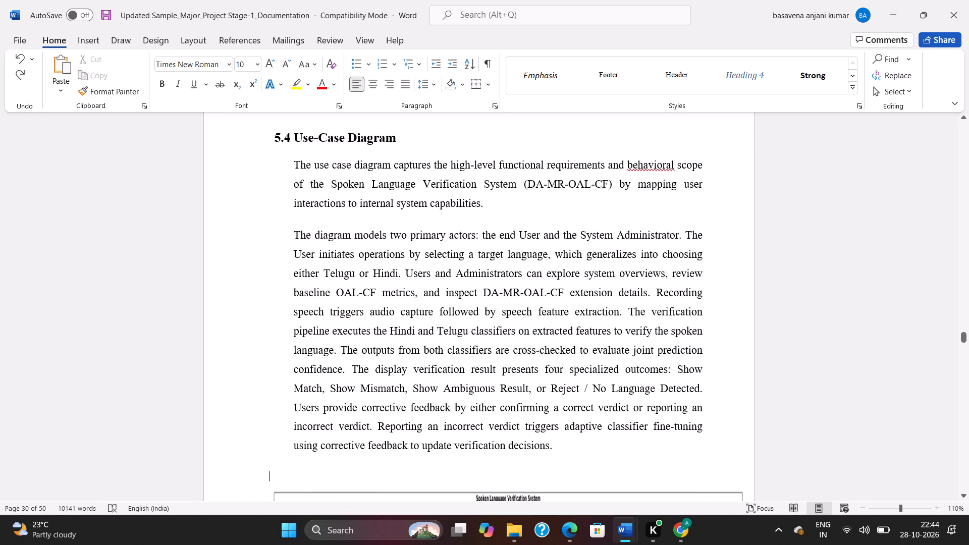
Move the use case diagram up closer to the 5.4 description and shorten it slightly from its bottom edge.
{"action": "scroll", "coordinate": [526, 252], "scroll_direction": "down", "scroll_amount": 6}
{"action": "left_click_drag", "start_coordinate": [460, 334], "coordinate": [458, 325]}
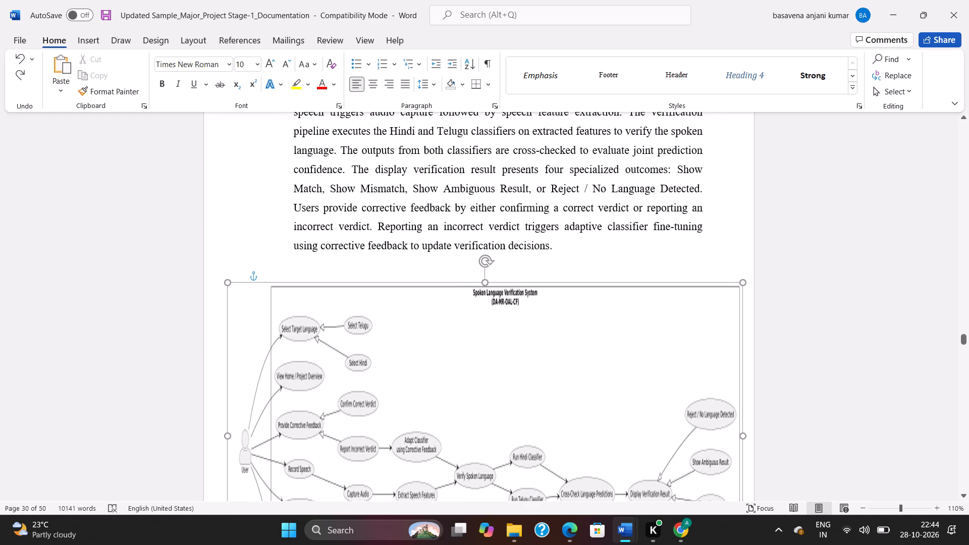
{"action": "left_click_drag", "start_coordinate": [458, 325], "coordinate": [465, 318]}
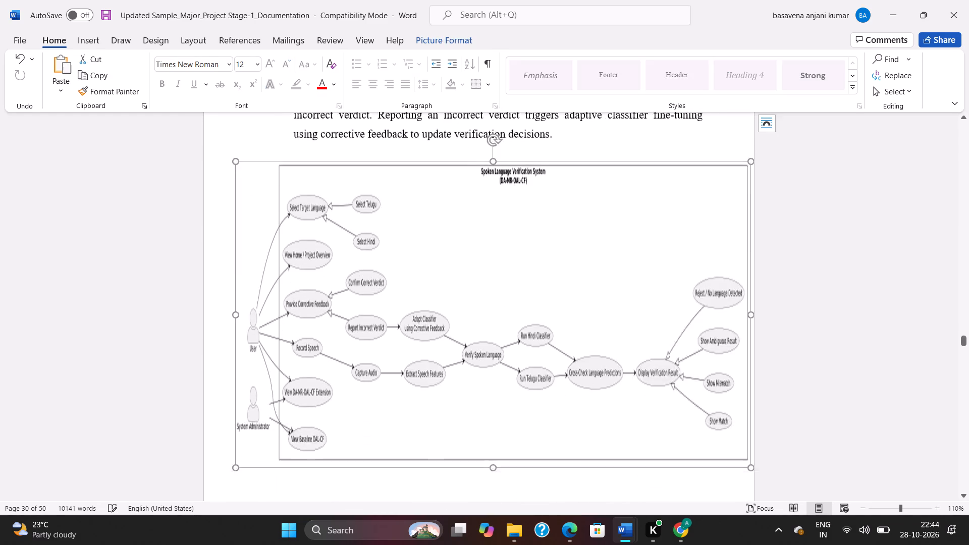
{"action": "scroll", "coordinate": [465, 318], "scroll_direction": "down", "scroll_amount": 3}
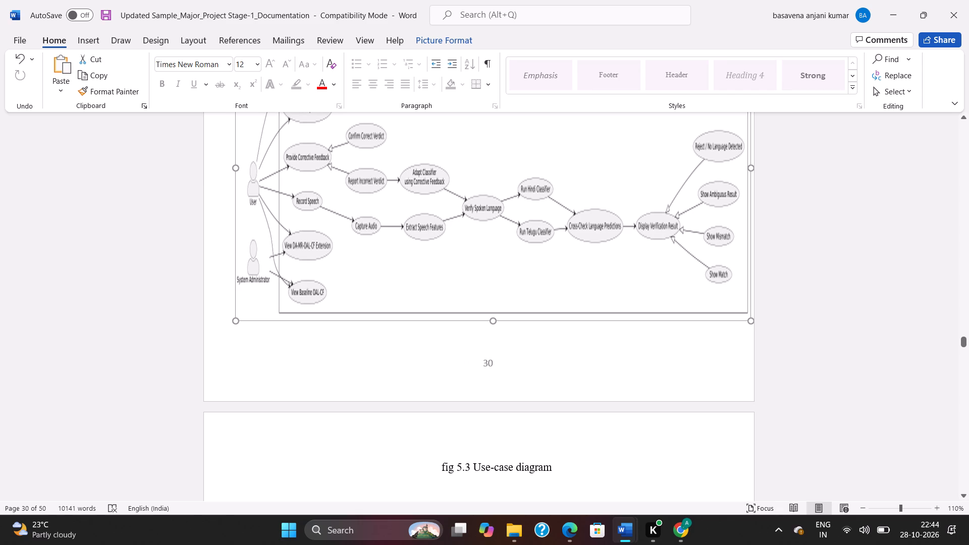
{"action": "left_click_drag", "start_coordinate": [494, 323], "coordinate": [496, 311]}
Nudge the shortened use case diagram slightly up and to the left, and check its layout against the description and caption.
{"action": "scroll", "coordinate": [512, 378], "scroll_direction": "up", "scroll_amount": 4}
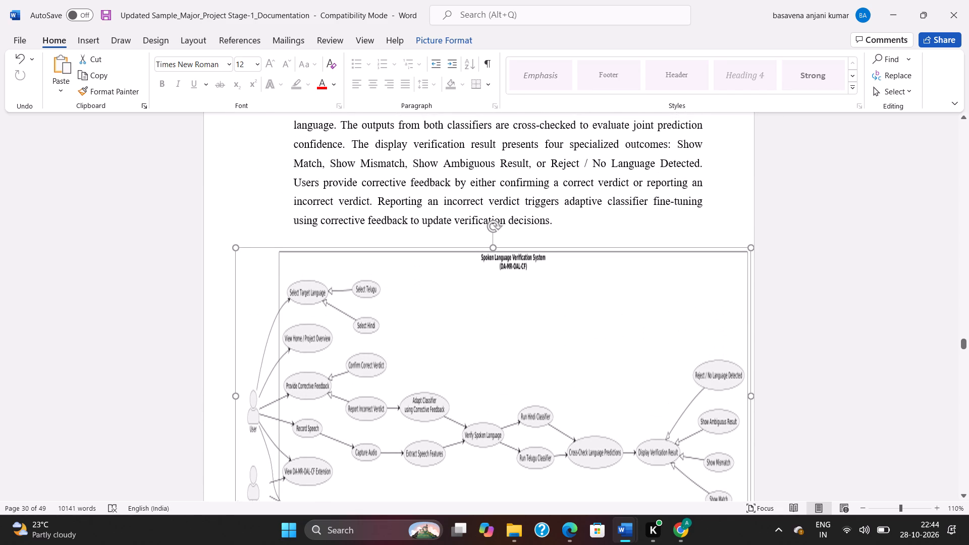
{"action": "left_click_drag", "start_coordinate": [529, 379], "coordinate": [523, 374]}
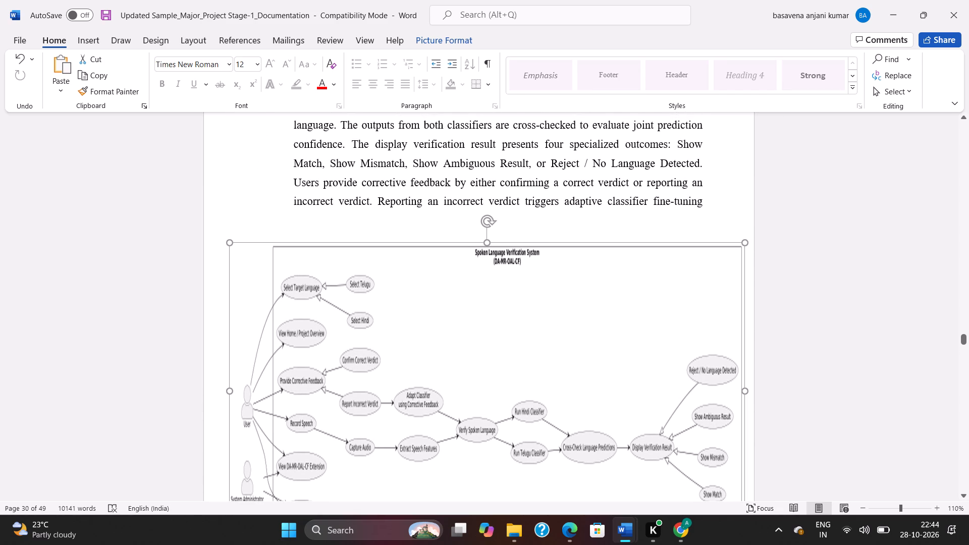
{"action": "left_click", "coordinate": [834, 253]}
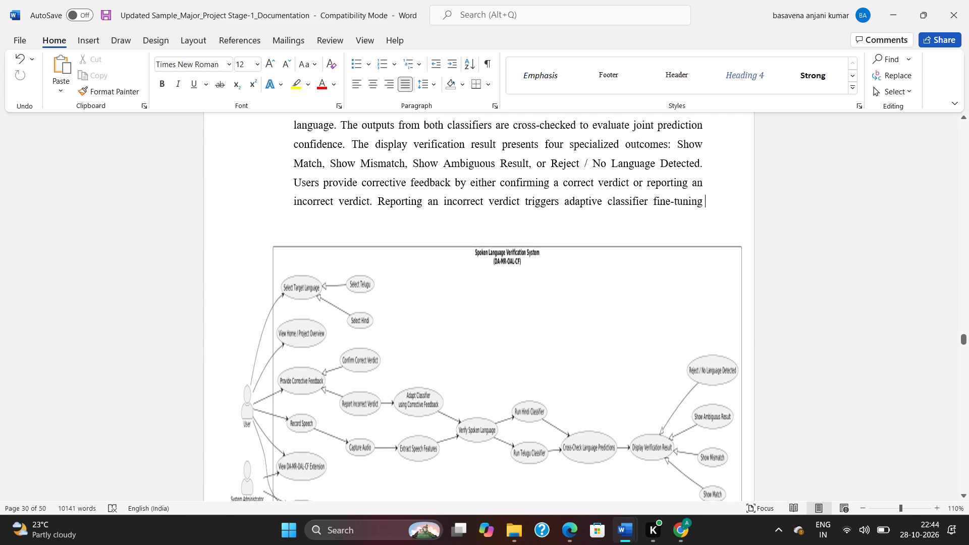
{"action": "scroll", "coordinate": [664, 291], "scroll_direction": "down", "scroll_amount": 15}
{"action": "scroll", "coordinate": [664, 289], "scroll_direction": "up", "scroll_amount": 5}
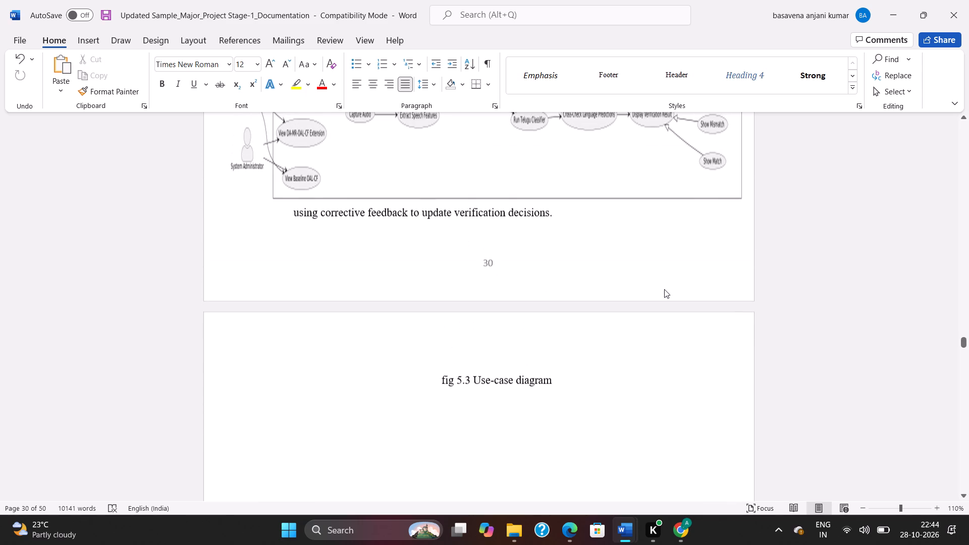
{"action": "scroll", "coordinate": [602, 273], "scroll_direction": "up", "scroll_amount": 5}
{"action": "scroll", "coordinate": [546, 273], "scroll_direction": "up", "scroll_amount": 3}
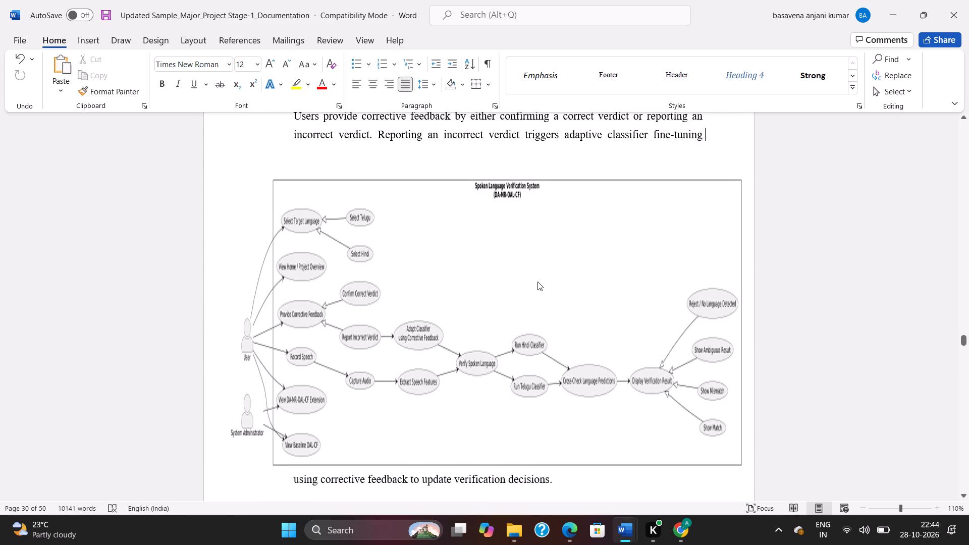
Move the use case diagram slightly down and to the right so the whole 5.4 description stays above it.
{"action": "left_click_drag", "start_coordinate": [537, 282], "coordinate": [541, 290]}
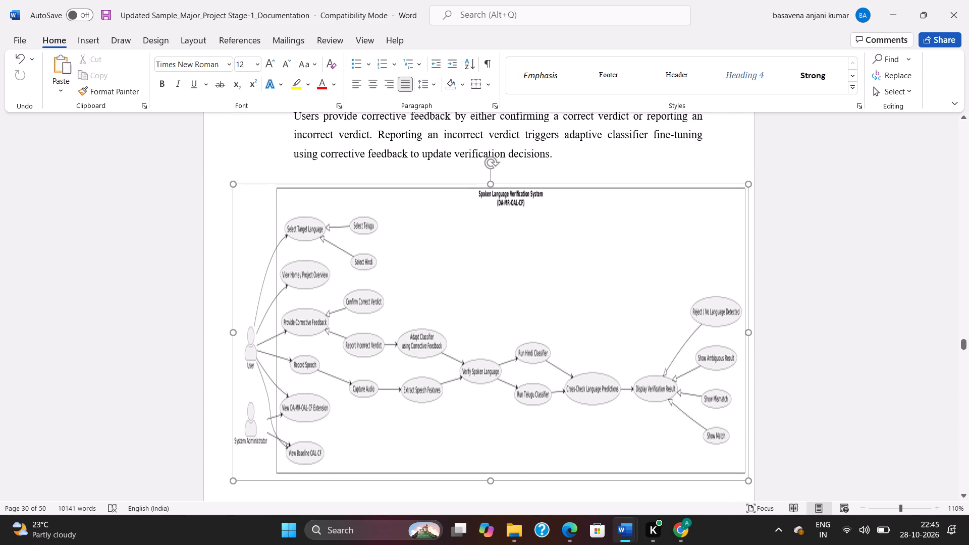
{"action": "left_click_drag", "start_coordinate": [541, 290], "coordinate": [546, 287]}
Delete a blank line between the use case diagram and its fig 5.3 caption.
{"action": "scroll", "coordinate": [546, 289], "scroll_direction": "down", "scroll_amount": 5}
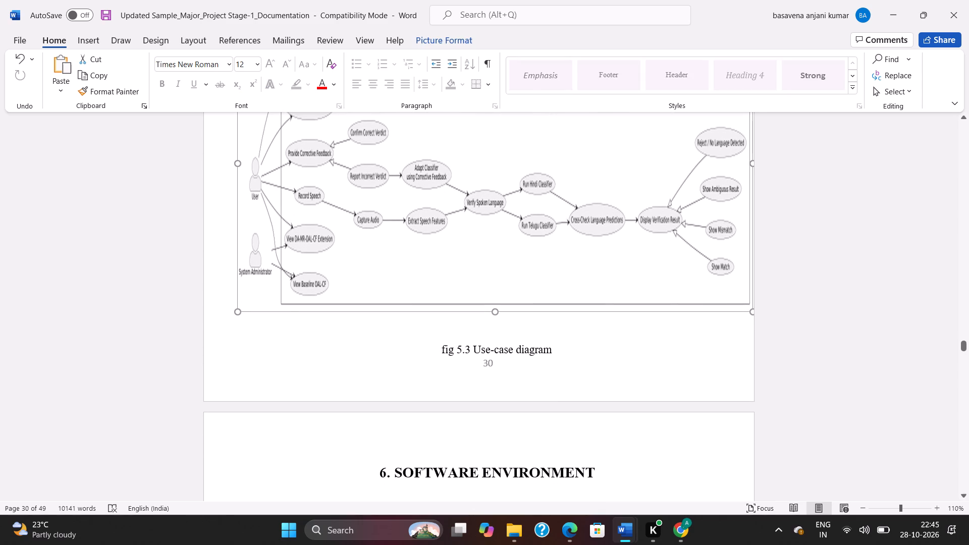
{"action": "left_click", "coordinate": [501, 323]}
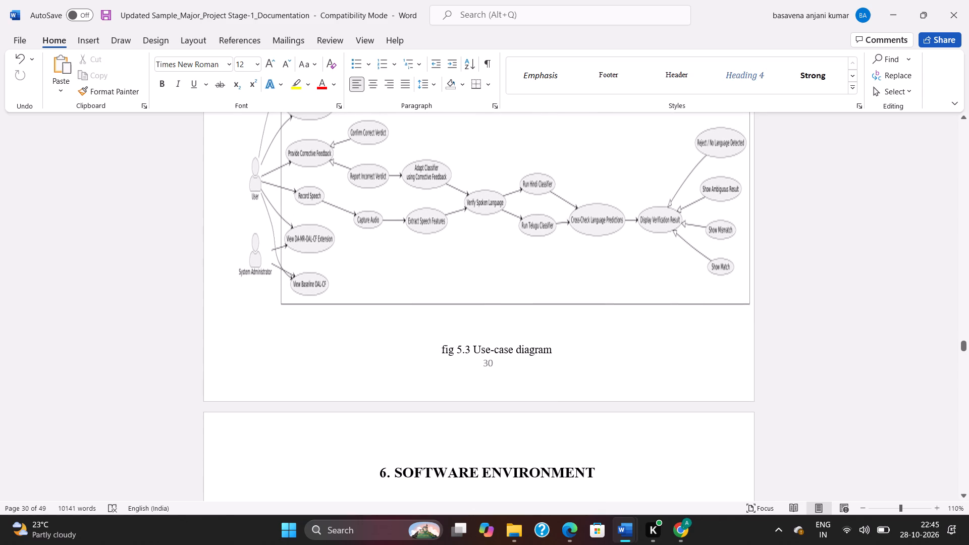
{"action": "key", "text": "BackSpace"}
Look through the Software Environment chapter from 6.1 Python to 6.2 Django, and return to the report's title page.
{"action": "scroll", "coordinate": [498, 325], "scroll_direction": "down", "scroll_amount": 4}
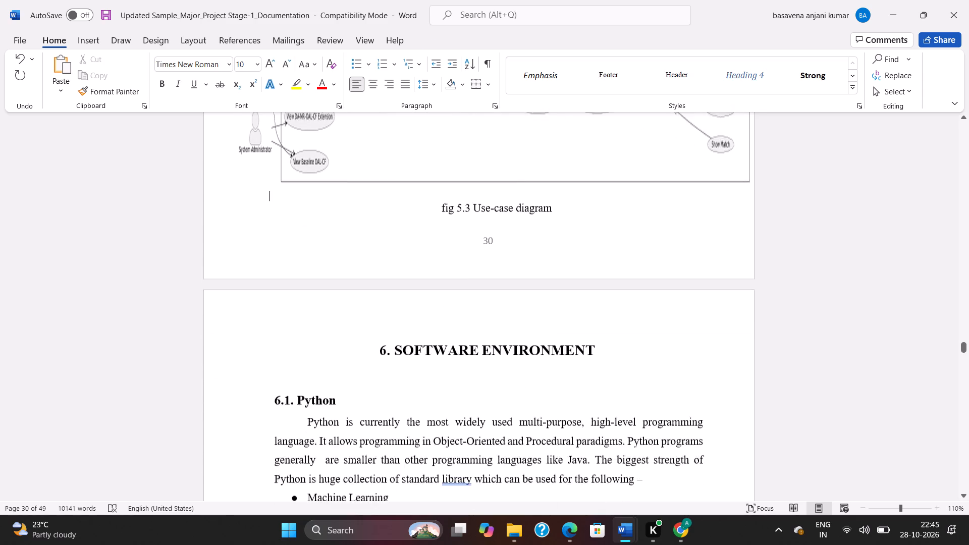
{"action": "scroll", "coordinate": [498, 325], "scroll_direction": "down", "scroll_amount": 20}
{"action": "scroll", "coordinate": [498, 325], "scroll_direction": "down", "scroll_amount": 14}
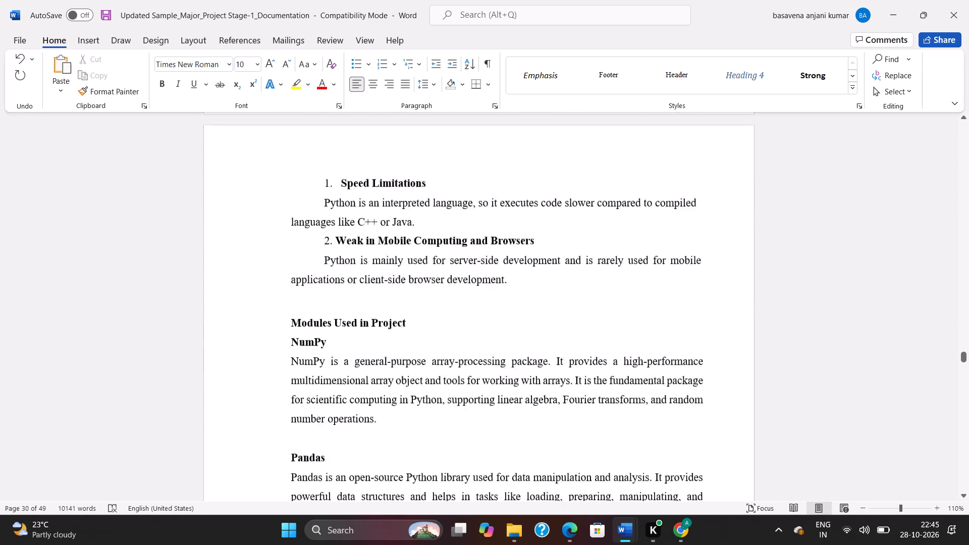
{"action": "scroll", "coordinate": [498, 326], "scroll_direction": "down", "scroll_amount": 20}
{"action": "scroll", "coordinate": [498, 326], "scroll_direction": "down", "scroll_amount": 14}
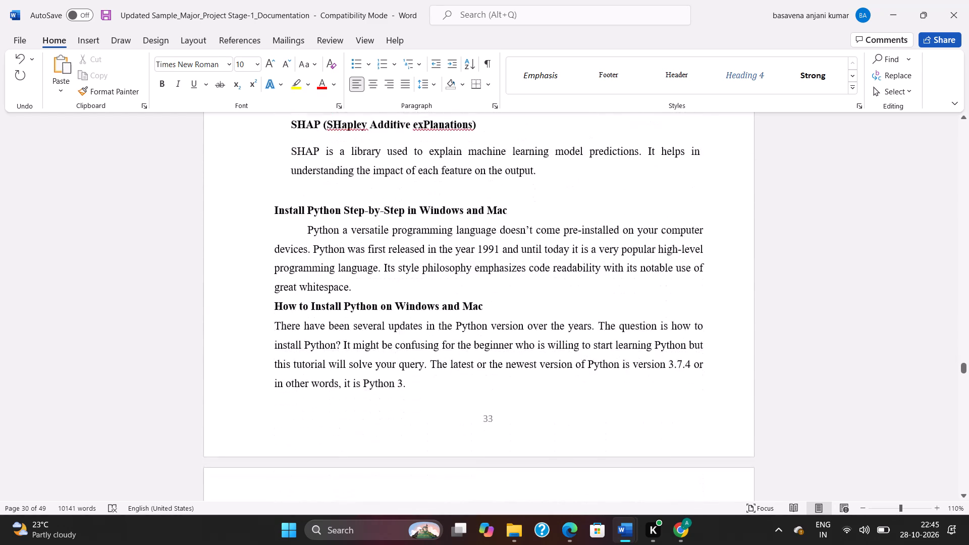
{"action": "scroll", "coordinate": [498, 325], "scroll_direction": "down", "scroll_amount": 6}
{"action": "scroll", "coordinate": [498, 325], "scroll_direction": "down", "scroll_amount": 20}
{"action": "scroll", "coordinate": [498, 325], "scroll_direction": "down", "scroll_amount": 7}
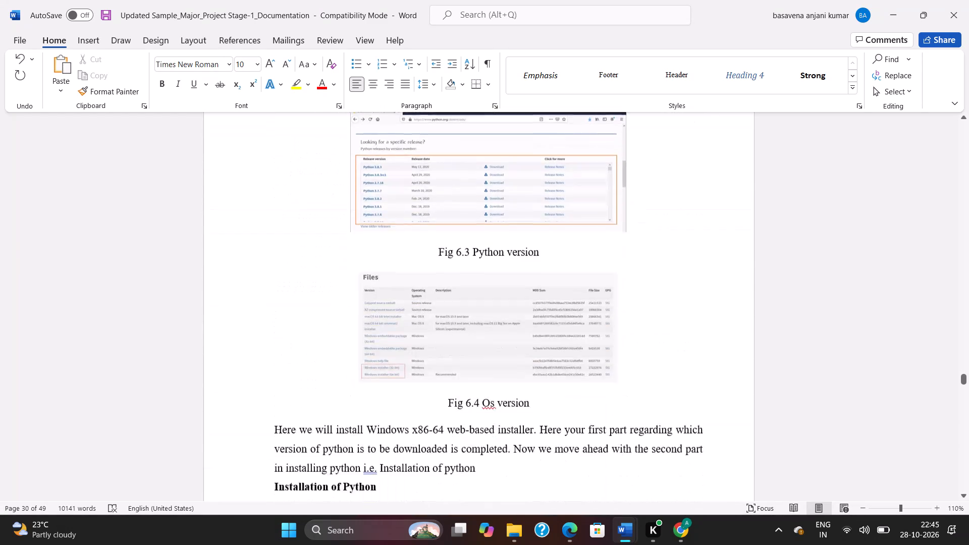
{"action": "scroll", "coordinate": [498, 325], "scroll_direction": "down", "scroll_amount": 20}
{"action": "scroll", "coordinate": [498, 325], "scroll_direction": "down", "scroll_amount": 18}
{"action": "scroll", "coordinate": [498, 325], "scroll_direction": "up", "scroll_amount": 1}
{"action": "scroll", "coordinate": [498, 325], "scroll_direction": "down", "scroll_amount": 4}
{"action": "scroll", "coordinate": [498, 325], "scroll_direction": "up", "scroll_amount": 2}
{"action": "scroll", "coordinate": [498, 325], "scroll_direction": "down", "scroll_amount": 2}
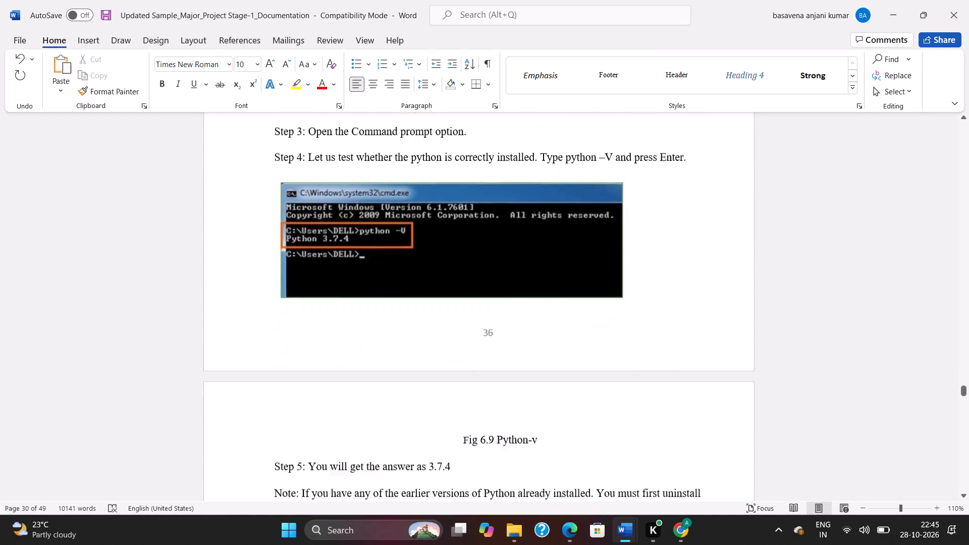
{"action": "scroll", "coordinate": [498, 325], "scroll_direction": "down", "scroll_amount": 20}
{"action": "scroll", "coordinate": [498, 325], "scroll_direction": "down", "scroll_amount": 14}
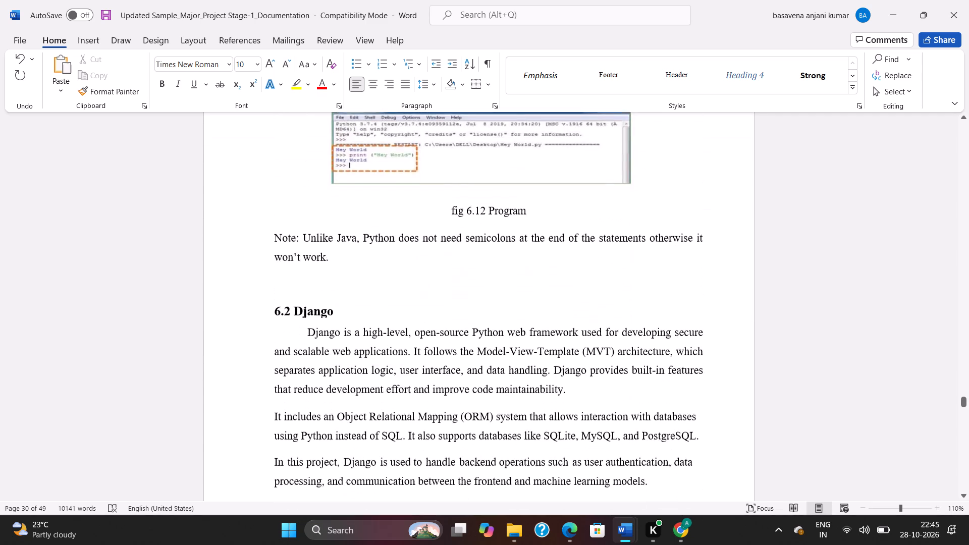
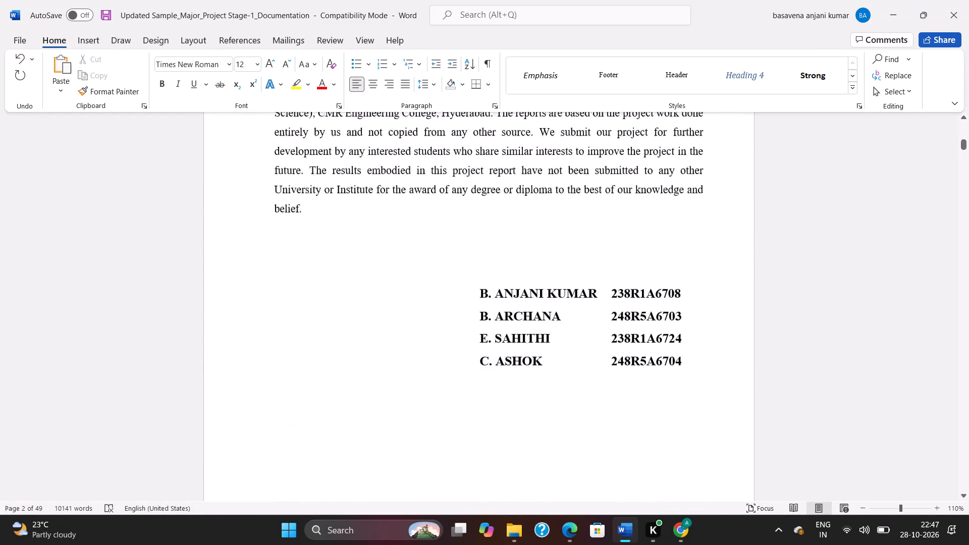
{"action": "scroll", "coordinate": [569, 177], "scroll_direction": "down", "scroll_amount": 3}
{"action": "scroll", "coordinate": [569, 177], "scroll_direction": "up", "scroll_amount": 1}
{"action": "scroll", "coordinate": [569, 177], "scroll_direction": "down", "scroll_amount": 20}
{"action": "scroll", "coordinate": [569, 177], "scroll_direction": "down", "scroll_amount": 17}
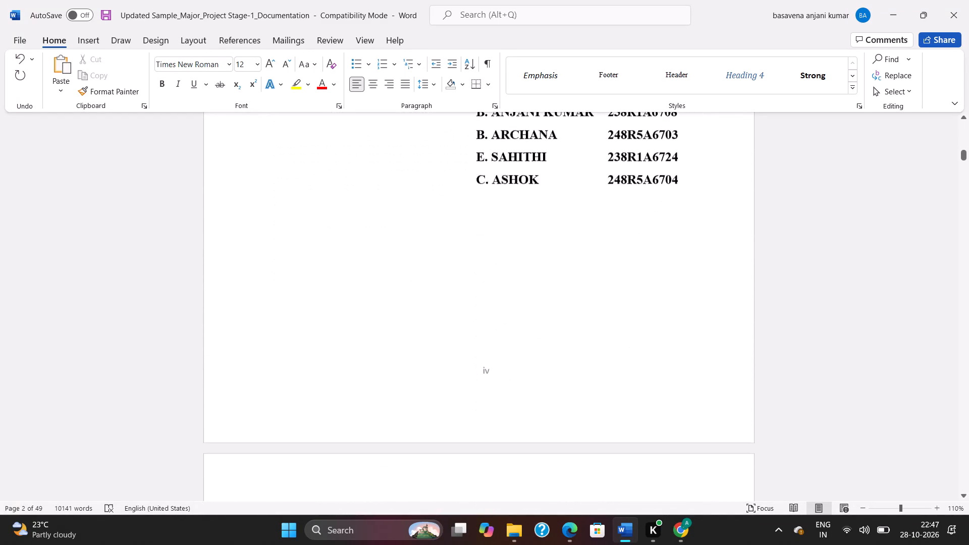
{"action": "scroll", "coordinate": [569, 177], "scroll_direction": "down", "scroll_amount": 20}
{"action": "scroll", "coordinate": [569, 177], "scroll_direction": "down", "scroll_amount": 14}
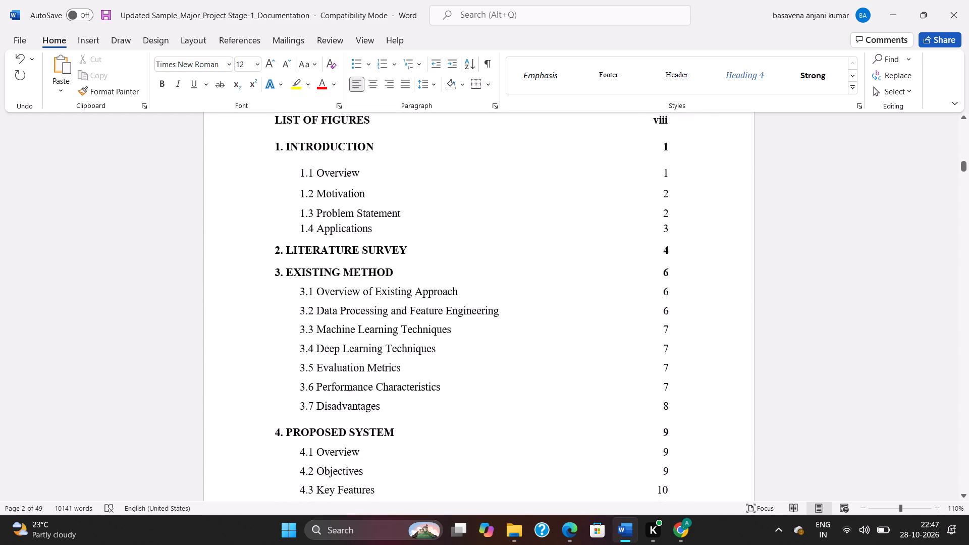
{"action": "scroll", "coordinate": [569, 177], "scroll_direction": "down", "scroll_amount": 11}
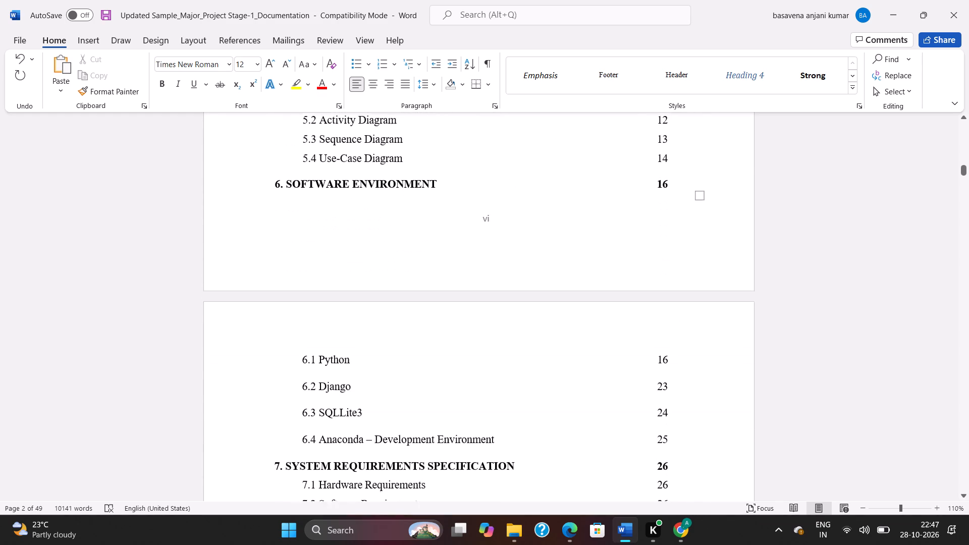
{"action": "scroll", "coordinate": [570, 178], "scroll_direction": "down", "scroll_amount": 3}
{"action": "scroll", "coordinate": [760, 197], "scroll_direction": "down", "scroll_amount": 3}
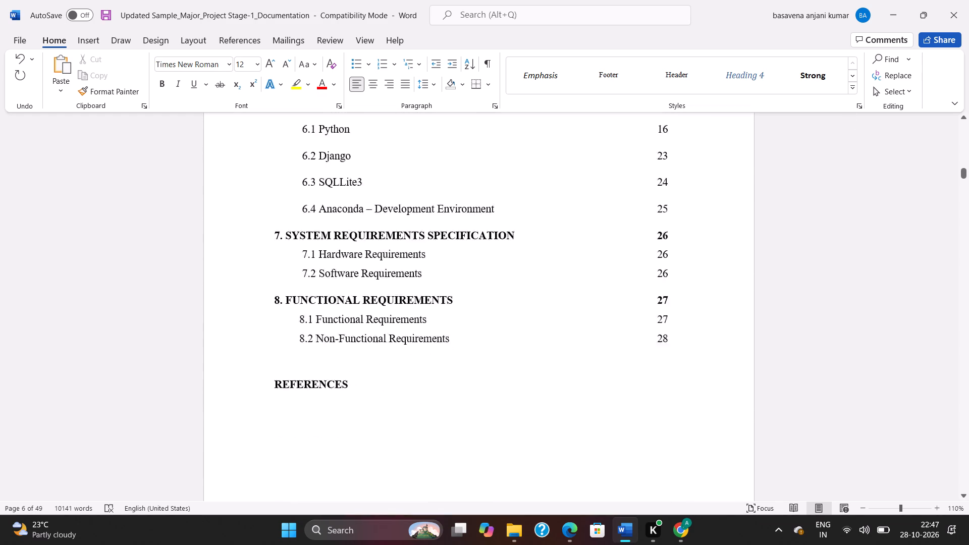
{"action": "scroll", "coordinate": [677, 210], "scroll_direction": "down", "scroll_amount": 20}
{"action": "scroll", "coordinate": [677, 210], "scroll_direction": "down", "scroll_amount": 17}
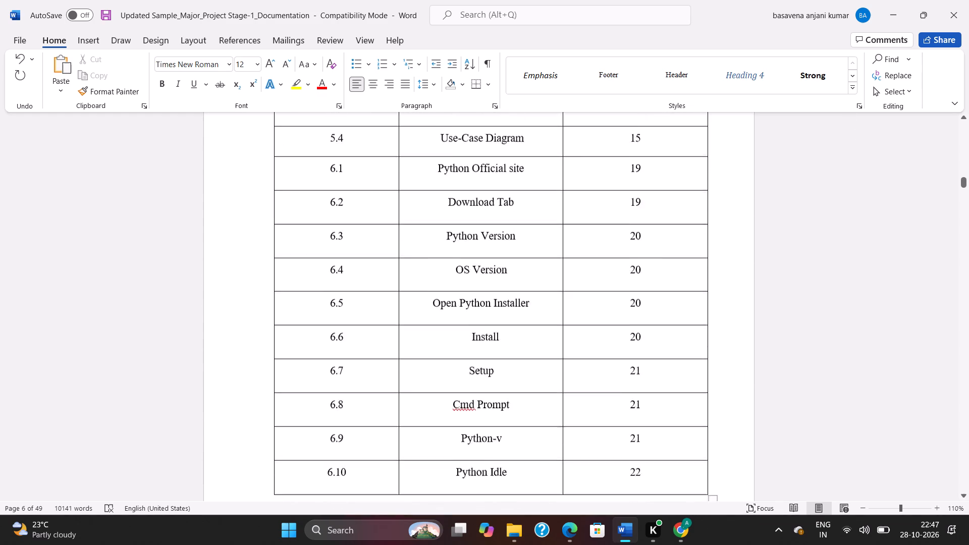
{"action": "scroll", "coordinate": [675, 212], "scroll_direction": "down", "scroll_amount": 7}
{"action": "scroll", "coordinate": [675, 212], "scroll_direction": "up", "scroll_amount": 1}
{"action": "scroll", "coordinate": [675, 213], "scroll_direction": "down", "scroll_amount": 20}
{"action": "scroll", "coordinate": [675, 213], "scroll_direction": "down", "scroll_amount": 6}
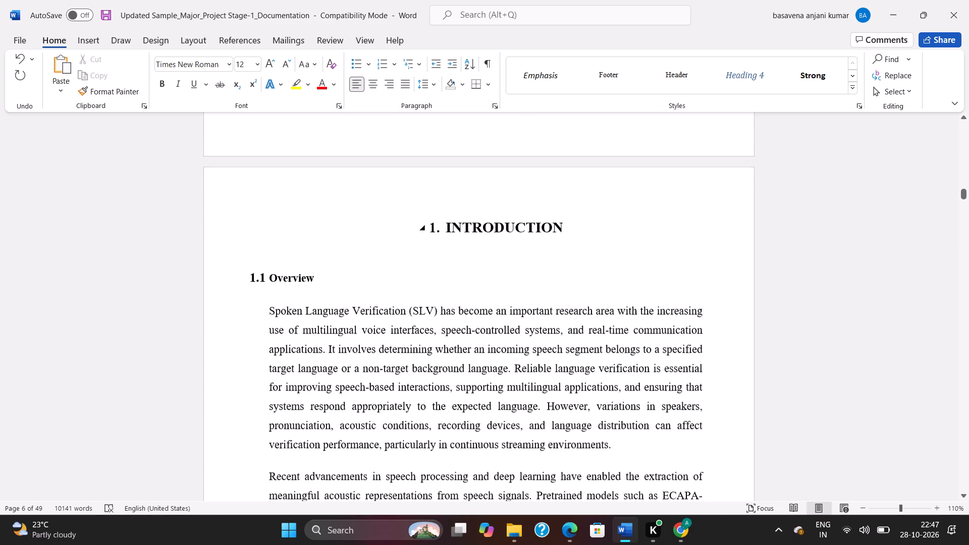
Review chapters 1 to 4, from the Introduction through the Literature Survey and Existing Method to the Proposed System.
{"action": "scroll", "coordinate": [675, 217], "scroll_direction": "down", "scroll_amount": 18}
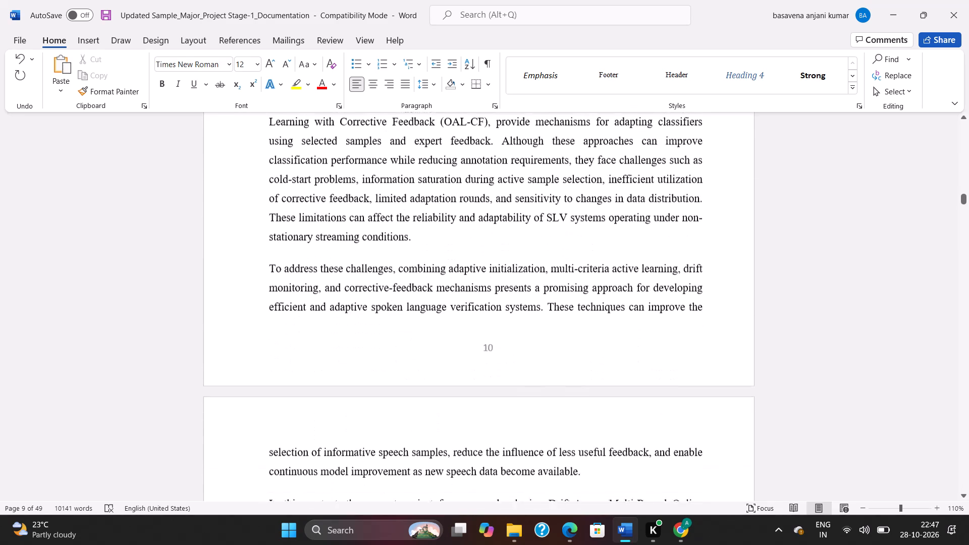
{"action": "scroll", "coordinate": [675, 217], "scroll_direction": "down", "scroll_amount": 20}
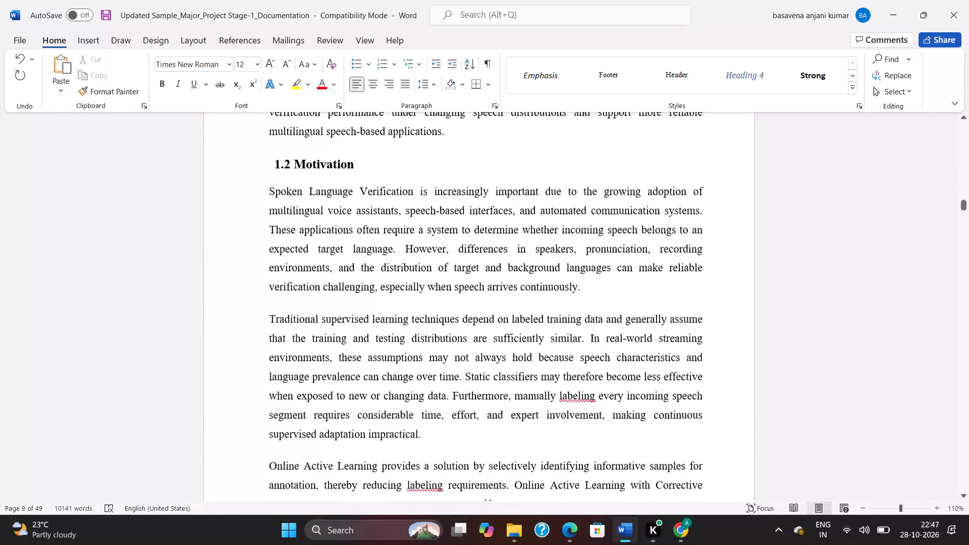
{"action": "scroll", "coordinate": [675, 217], "scroll_direction": "down", "scroll_amount": 20}
{"action": "scroll", "coordinate": [675, 217], "scroll_direction": "down", "scroll_amount": 9}
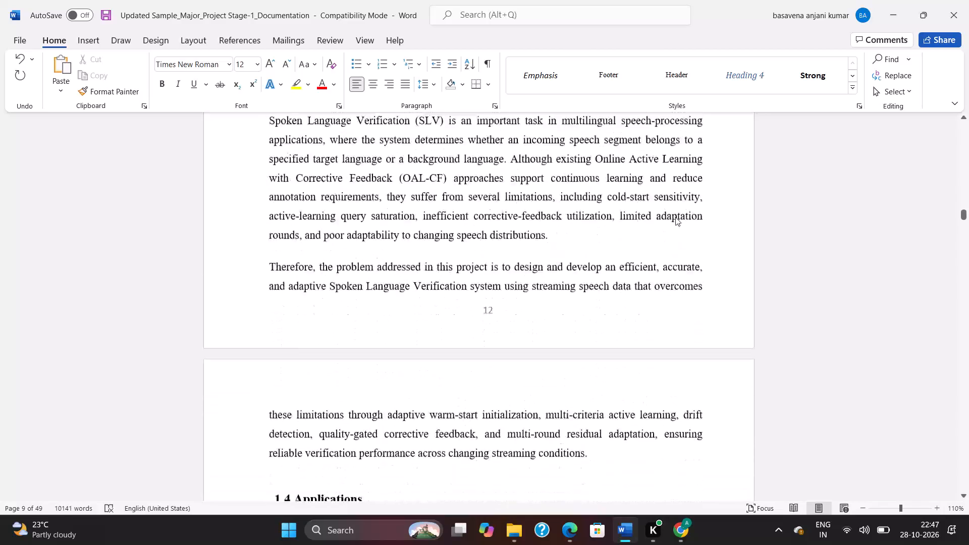
{"action": "scroll", "coordinate": [675, 217], "scroll_direction": "down", "scroll_amount": 20}
{"action": "scroll", "coordinate": [675, 217], "scroll_direction": "down", "scroll_amount": 9}
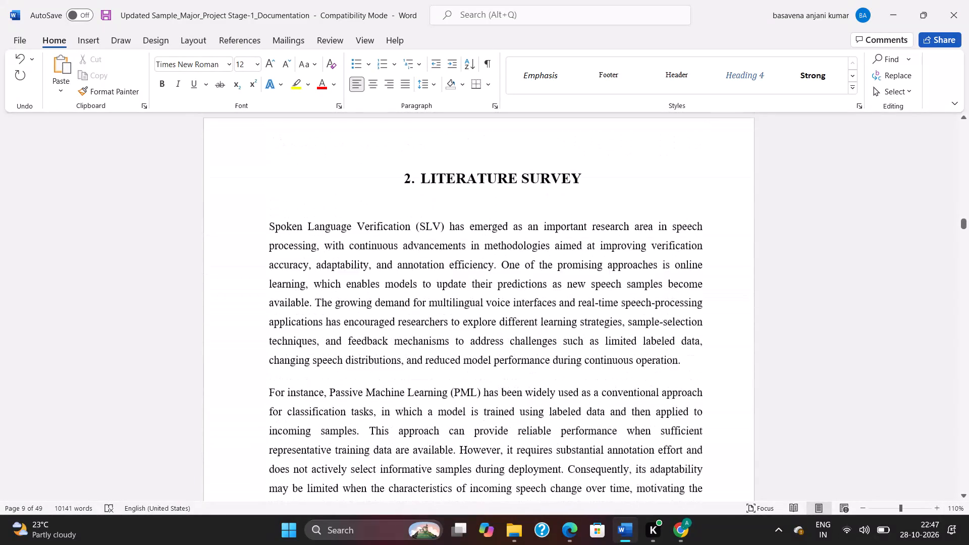
{"action": "scroll", "coordinate": [675, 217], "scroll_direction": "down", "scroll_amount": 4}
{"action": "scroll", "coordinate": [675, 217], "scroll_direction": "down", "scroll_amount": 20}
{"action": "scroll", "coordinate": [675, 217], "scroll_direction": "down", "scroll_amount": 2}
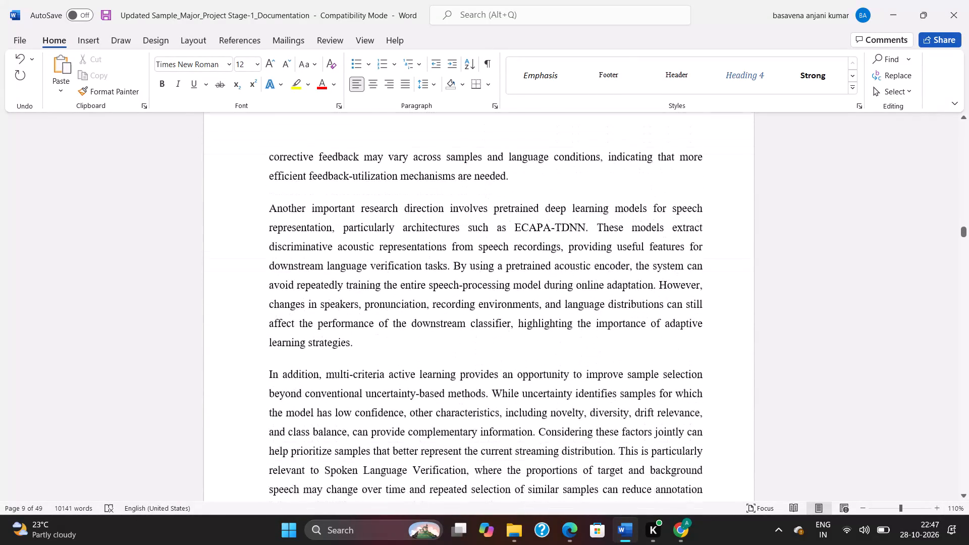
{"action": "scroll", "coordinate": [675, 219], "scroll_direction": "down", "scroll_amount": 20}
{"action": "scroll", "coordinate": [675, 219], "scroll_direction": "down", "scroll_amount": 13}
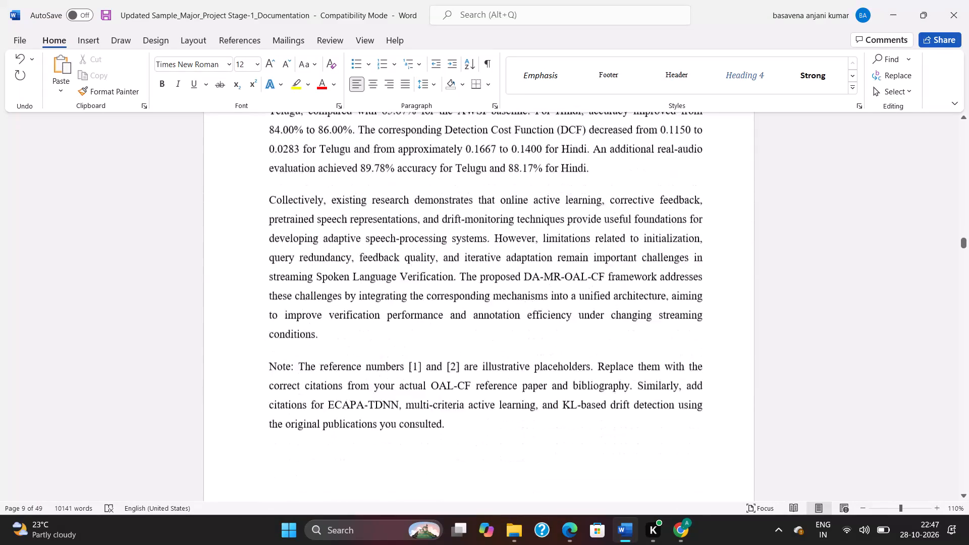
{"action": "scroll", "coordinate": [676, 219], "scroll_direction": "down", "scroll_amount": 20}
{"action": "scroll", "coordinate": [676, 219], "scroll_direction": "down", "scroll_amount": 8}
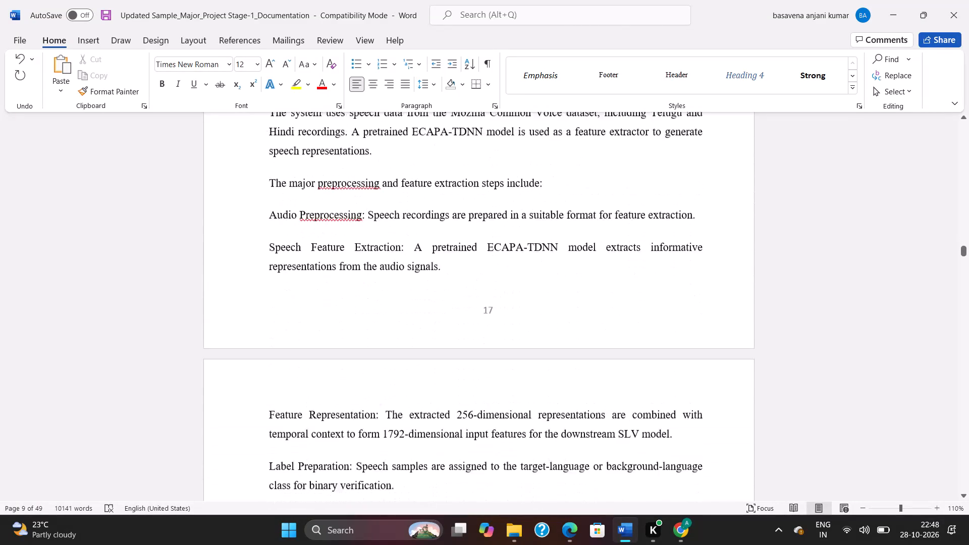
{"action": "scroll", "coordinate": [676, 219], "scroll_direction": "down", "scroll_amount": 20}
{"action": "scroll", "coordinate": [676, 219], "scroll_direction": "down", "scroll_amount": 6}
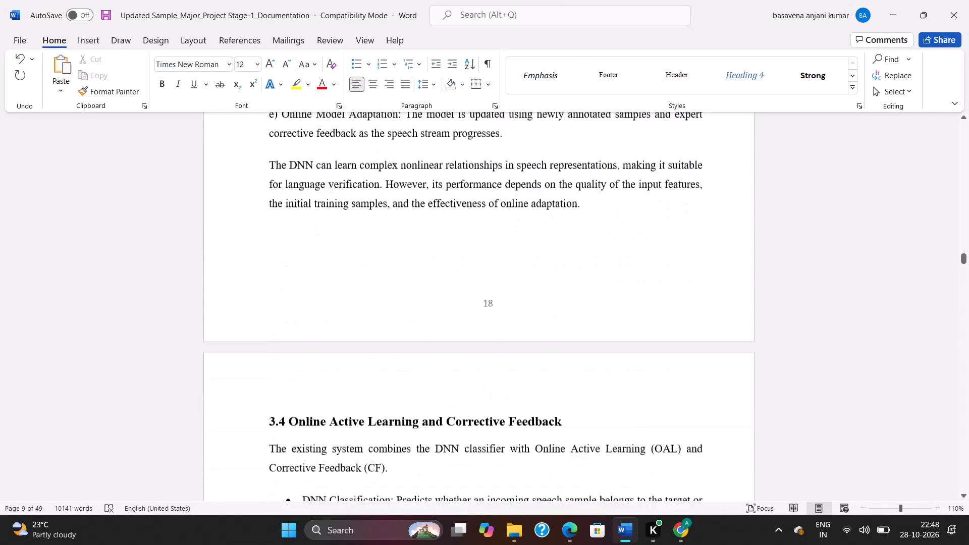
{"action": "scroll", "coordinate": [676, 219], "scroll_direction": "down", "scroll_amount": 9}
{"action": "scroll", "coordinate": [676, 219], "scroll_direction": "down", "scroll_amount": 17}
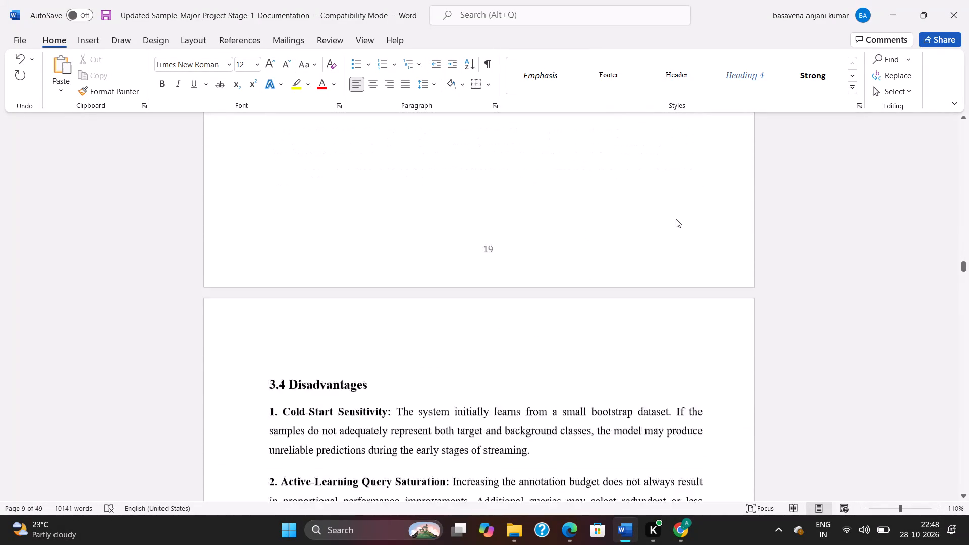
{"action": "scroll", "coordinate": [676, 219], "scroll_direction": "down", "scroll_amount": 20}
{"action": "scroll", "coordinate": [676, 219], "scroll_direction": "down", "scroll_amount": 5}
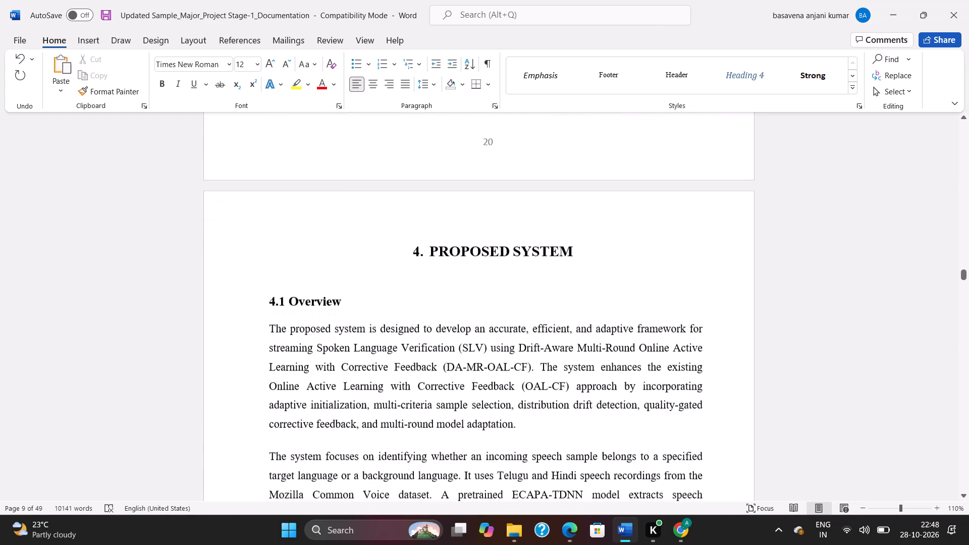
{"action": "scroll", "coordinate": [676, 219], "scroll_direction": "down", "scroll_amount": 6}
{"action": "scroll", "coordinate": [676, 217], "scroll_direction": "down", "scroll_amount": 20}
{"action": "scroll", "coordinate": [676, 217], "scroll_direction": "down", "scroll_amount": 1}
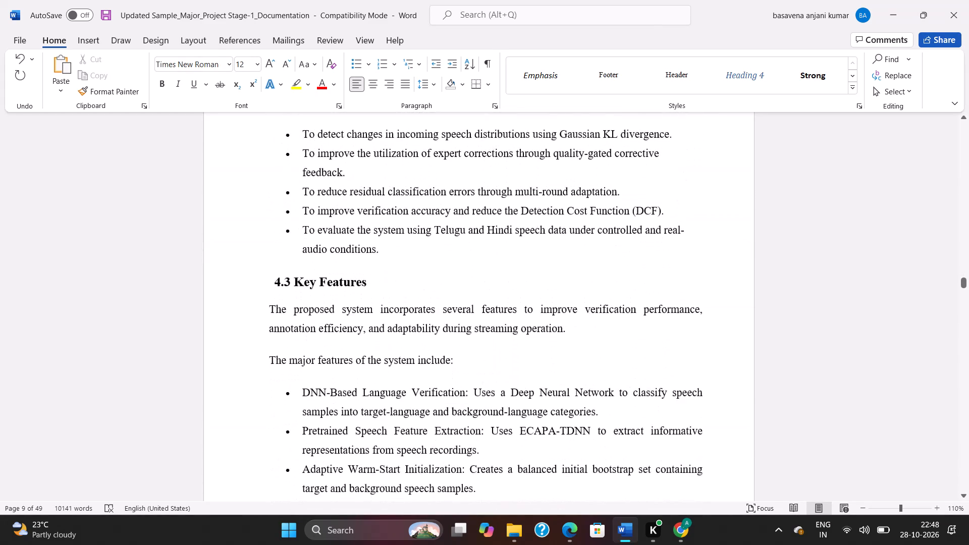
{"action": "scroll", "coordinate": [676, 217], "scroll_direction": "down", "scroll_amount": 20}
{"action": "scroll", "coordinate": [676, 217], "scroll_direction": "down", "scroll_amount": 16}
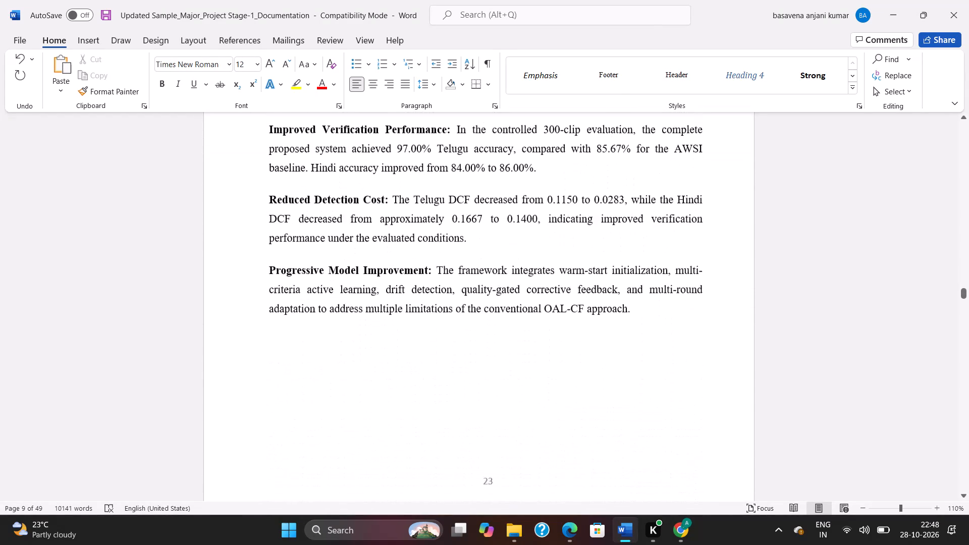
Examine the UML chapter's introduction and goals, and how section 5.1's text, class diagram and caption are laid out across pages.
{"action": "scroll", "coordinate": [676, 217], "scroll_direction": "down", "scroll_amount": 15}
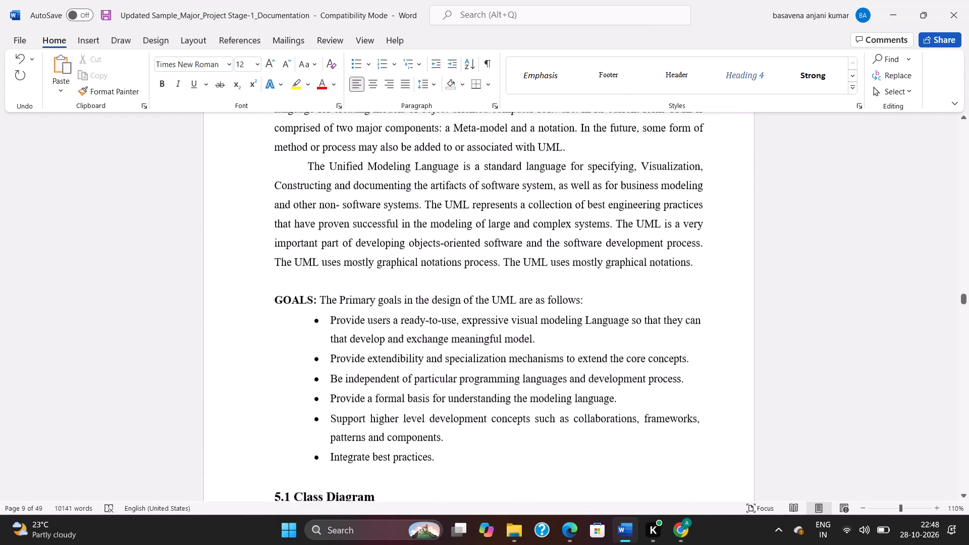
{"action": "scroll", "coordinate": [676, 217], "scroll_direction": "up", "scroll_amount": 4}
{"action": "scroll", "coordinate": [676, 217], "scroll_direction": "down", "scroll_amount": 8}
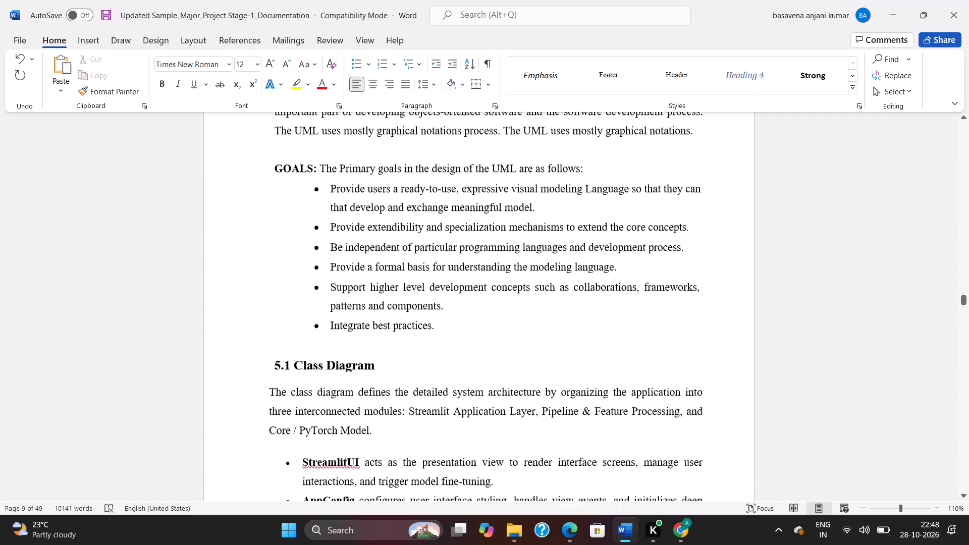
{"action": "scroll", "coordinate": [676, 217], "scroll_direction": "down", "scroll_amount": 15}
{"action": "scroll", "coordinate": [676, 217], "scroll_direction": "down", "scroll_amount": 11}
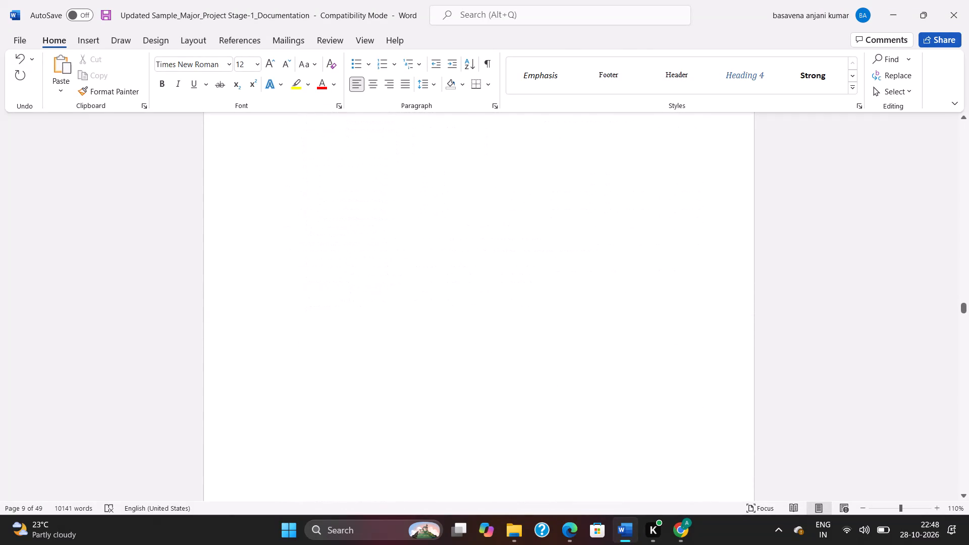
{"action": "scroll", "coordinate": [676, 217], "scroll_direction": "down", "scroll_amount": 9}
{"action": "scroll", "coordinate": [676, 217], "scroll_direction": "up", "scroll_amount": 20}
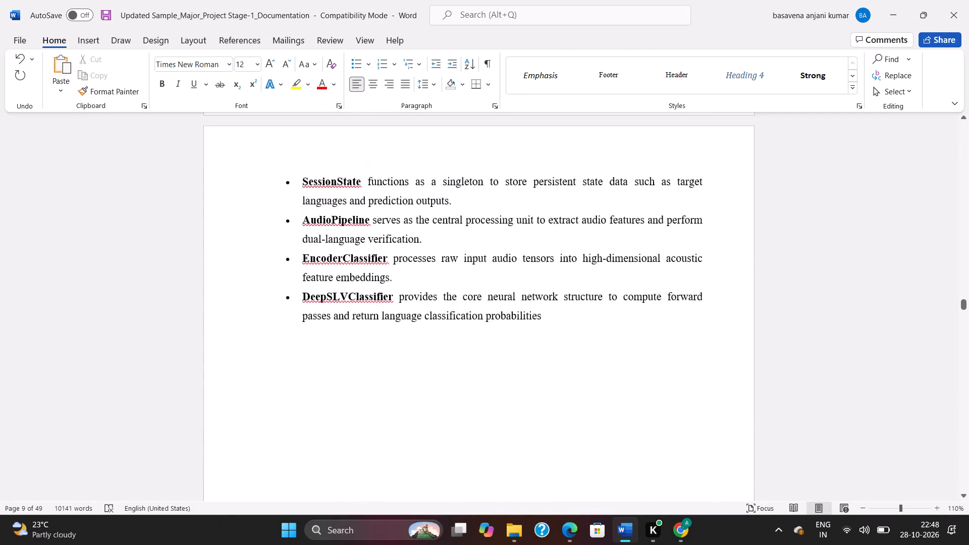
{"action": "scroll", "coordinate": [676, 216], "scroll_direction": "up", "scroll_amount": 5}
{"action": "scroll", "coordinate": [676, 216], "scroll_direction": "down", "scroll_amount": 20}
{"action": "scroll", "coordinate": [676, 216], "scroll_direction": "down", "scroll_amount": 13}
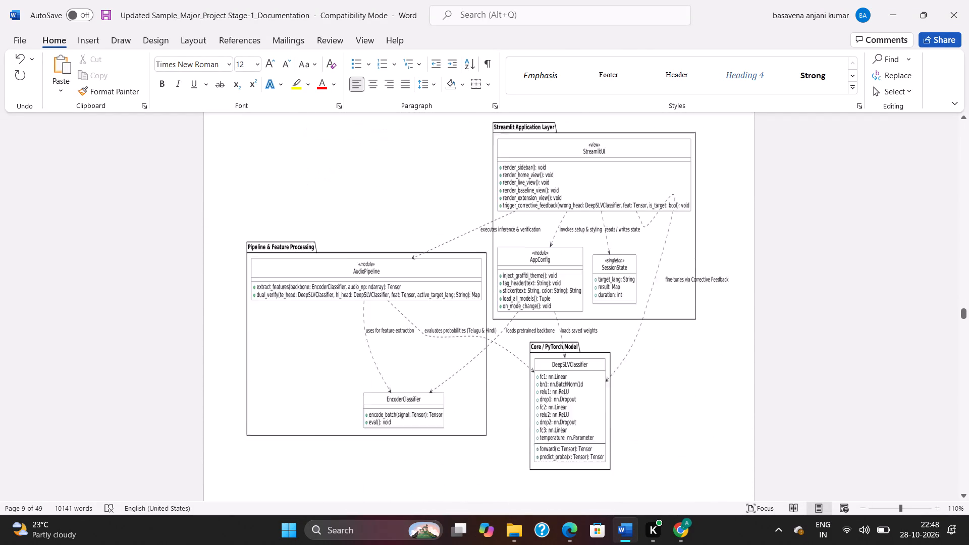
{"action": "scroll", "coordinate": [676, 216], "scroll_direction": "down", "scroll_amount": 11}
{"action": "scroll", "coordinate": [676, 216], "scroll_direction": "up", "scroll_amount": 4}
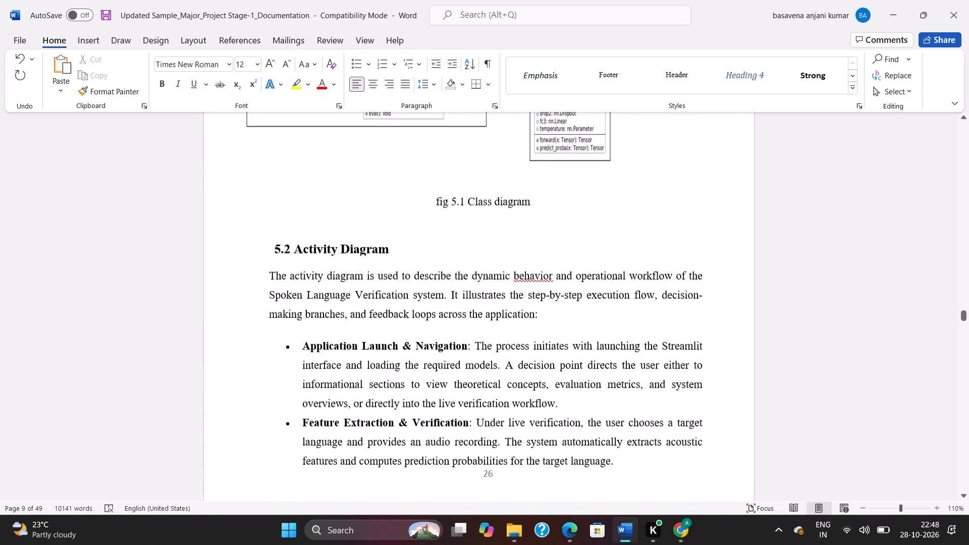
{"action": "scroll", "coordinate": [676, 216], "scroll_direction": "up", "scroll_amount": 20}
{"action": "scroll", "coordinate": [676, 216], "scroll_direction": "up", "scroll_amount": 8}
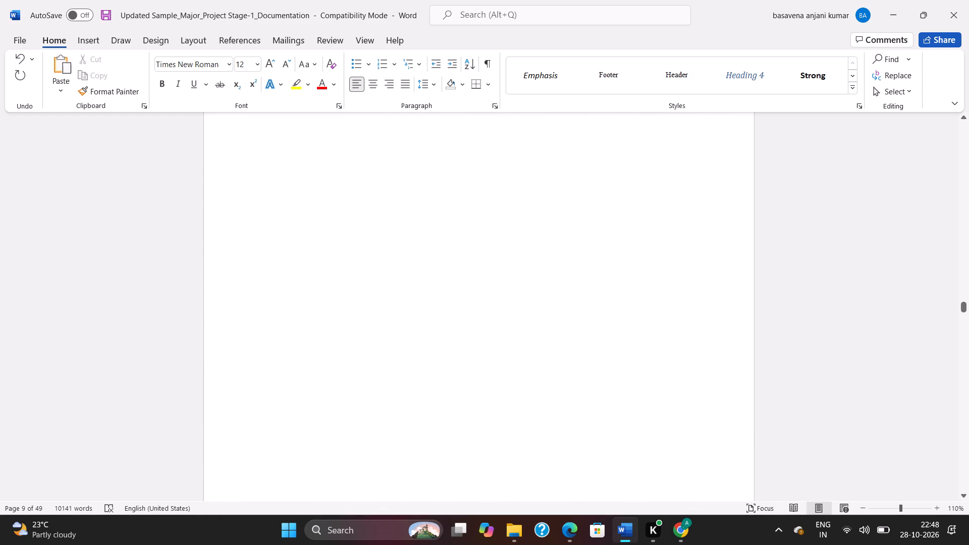
{"action": "scroll", "coordinate": [676, 216], "scroll_direction": "up", "scroll_amount": 6}
{"action": "scroll", "coordinate": [676, 216], "scroll_direction": "down", "scroll_amount": 19}
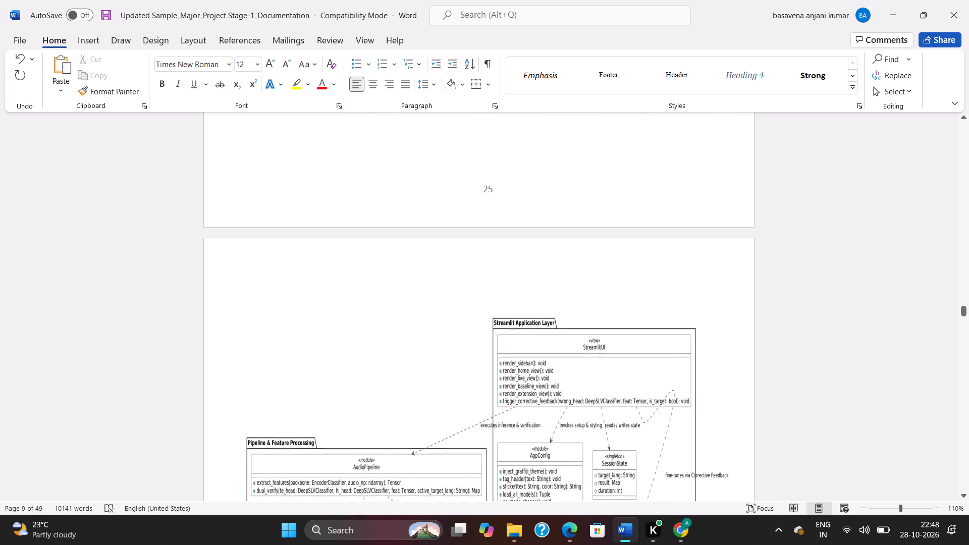
Move the class diagram up into the empty space on page 25, directly below the DeepSLVClassifier bullet.
{"action": "left_click_drag", "start_coordinate": [580, 366], "coordinate": [578, 236]}
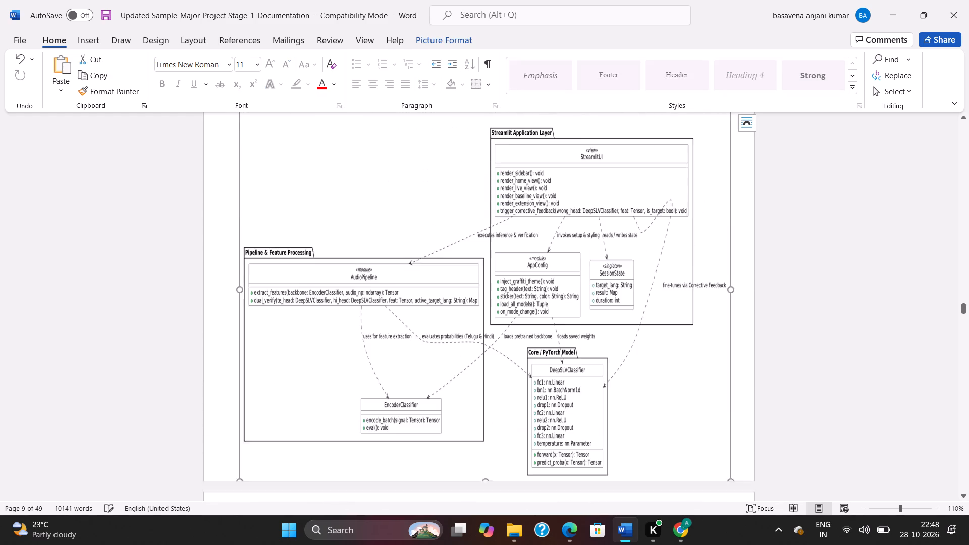
{"action": "scroll", "coordinate": [578, 237], "scroll_direction": "up", "scroll_amount": 8}
{"action": "left_click_drag", "start_coordinate": [525, 405], "coordinate": [525, 392]}
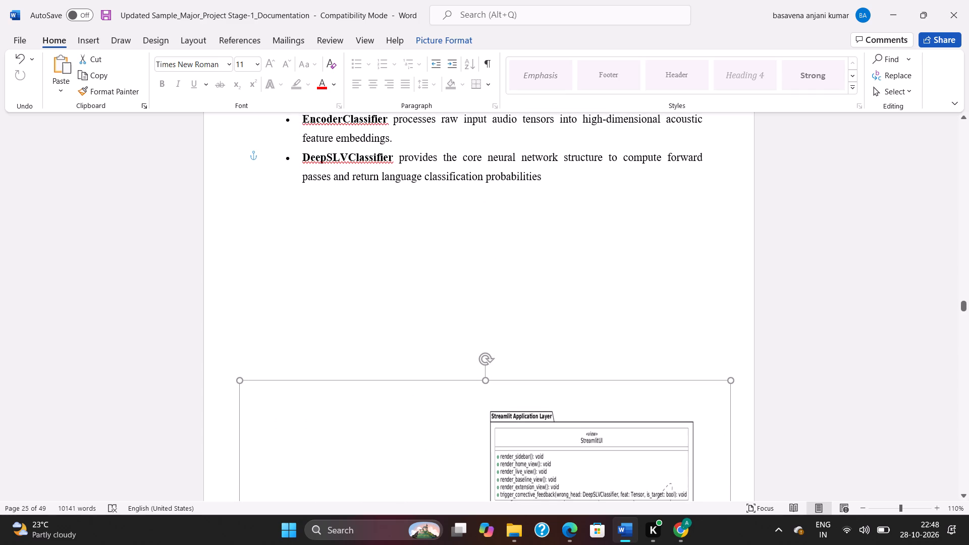
{"action": "left_click_drag", "start_coordinate": [525, 392], "coordinate": [515, 238]}
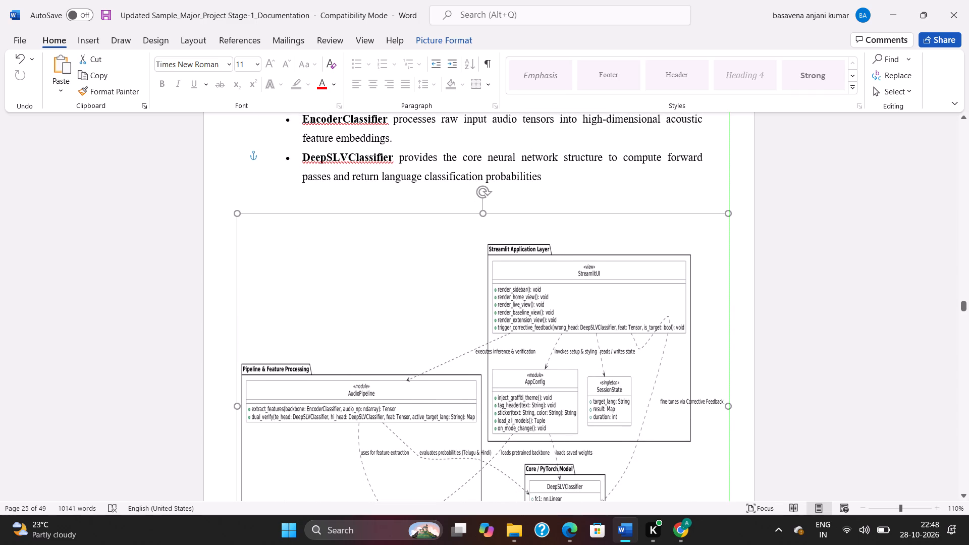
{"action": "left_click_drag", "start_coordinate": [515, 238], "coordinate": [515, 236]}
{"action": "scroll", "coordinate": [517, 238], "scroll_direction": "down", "scroll_amount": 15}
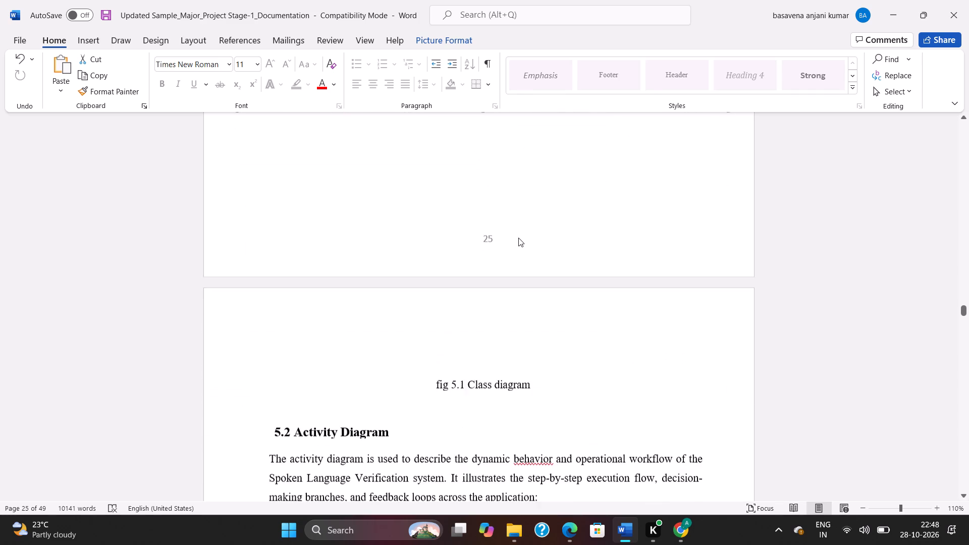
{"action": "scroll", "coordinate": [518, 238], "scroll_direction": "up", "scroll_amount": 5}
Delete two blank lines above the fig 5.1 Class diagram caption at the start of page 26.
{"action": "left_click", "coordinate": [471, 302]}
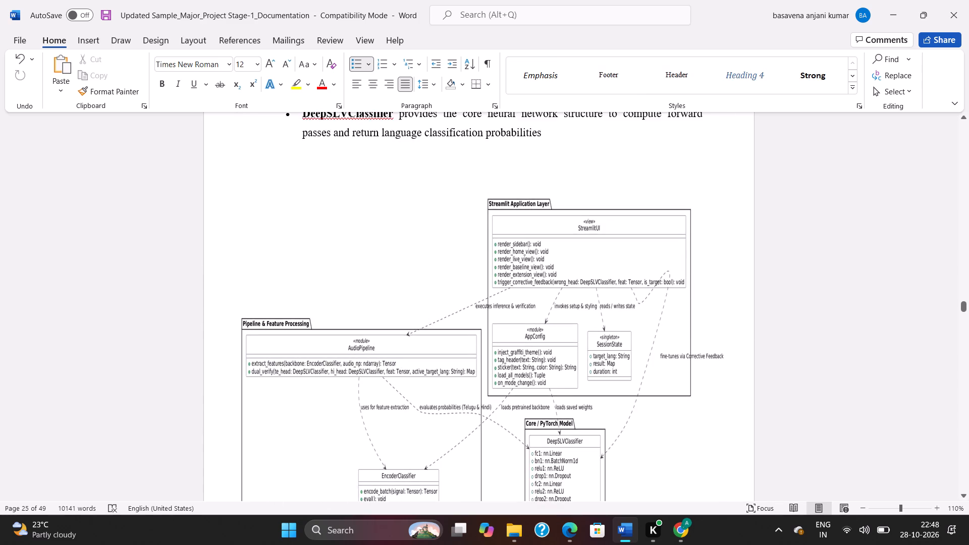
{"action": "scroll", "coordinate": [471, 302], "scroll_direction": "down", "scroll_amount": 14}
{"action": "left_click", "coordinate": [466, 302]}
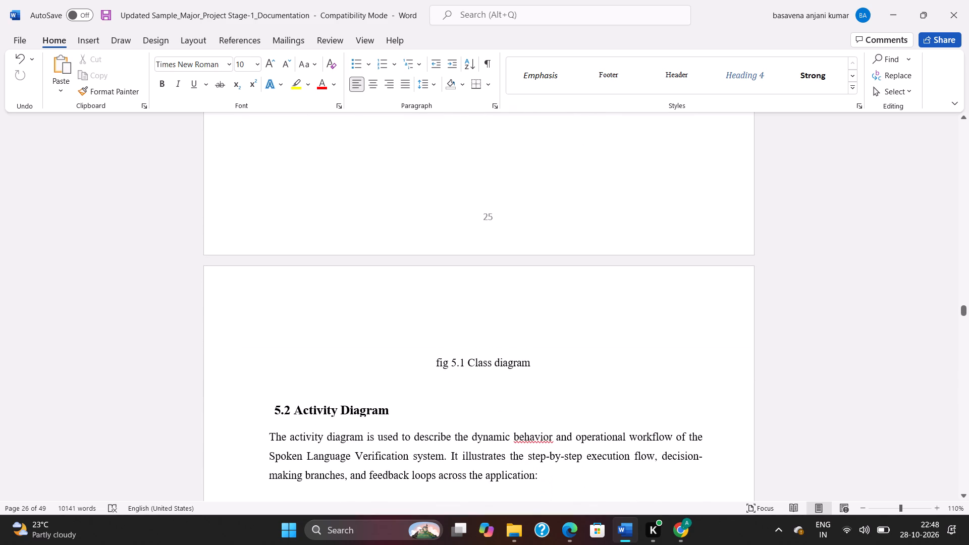
{"action": "key", "text": "Delete"}
{"action": "key", "text": "Delete"}
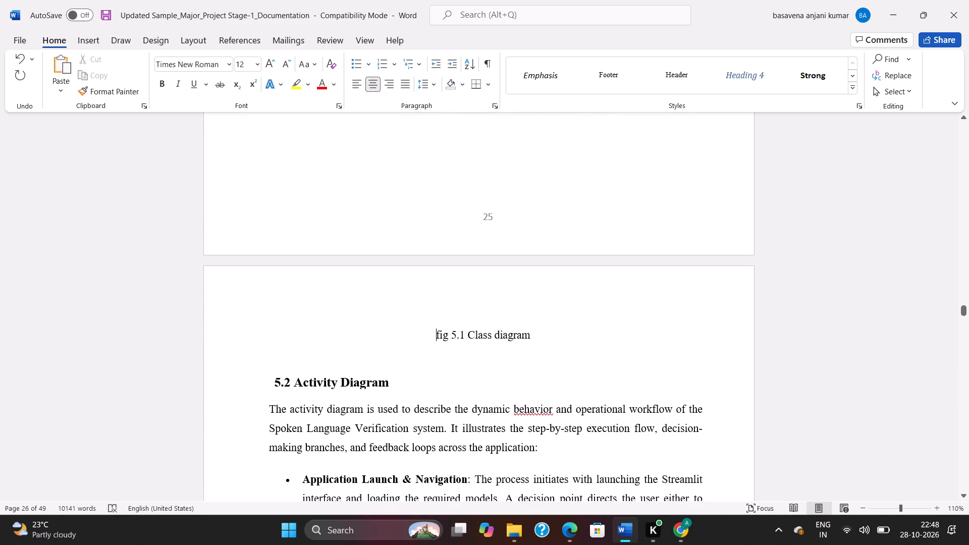
Nudge the class diagram slightly upward beneath the DeepSLVClassifier bullet on page 25.
{"action": "scroll", "coordinate": [468, 299], "scroll_direction": "up", "scroll_amount": 4}
{"action": "scroll", "coordinate": [482, 232], "scroll_direction": "up", "scroll_amount": 1}
{"action": "left_click", "coordinate": [486, 223]}
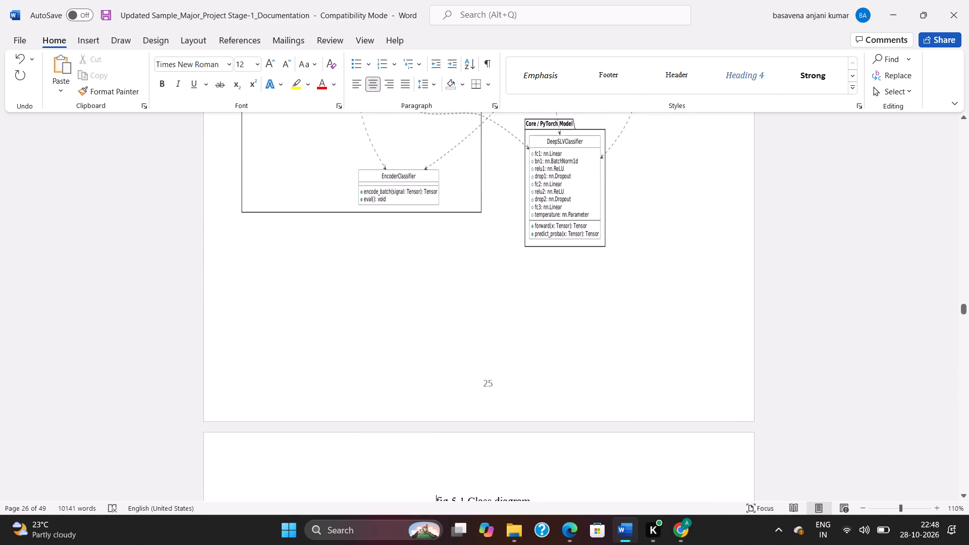
{"action": "left_click", "coordinate": [472, 287]}
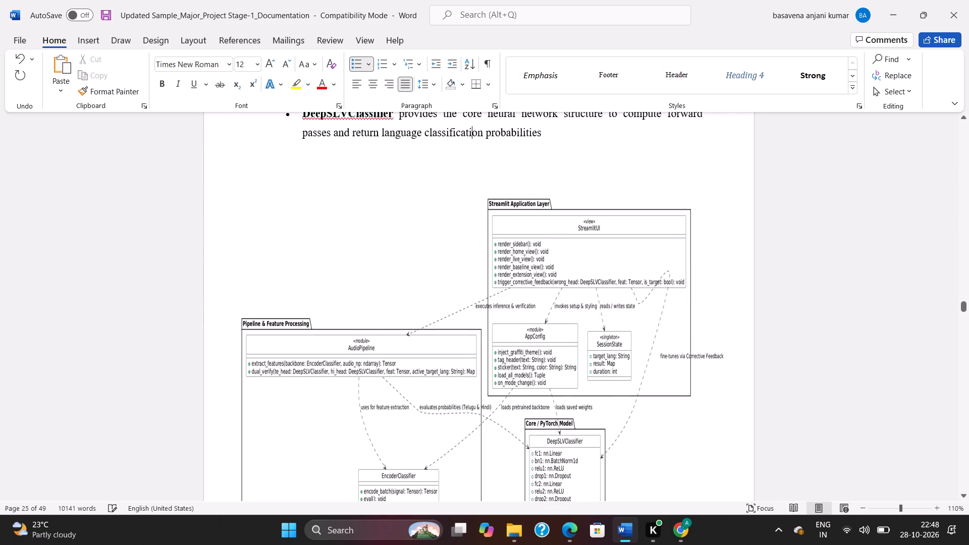
{"action": "left_click_drag", "start_coordinate": [523, 283], "coordinate": [528, 277]}
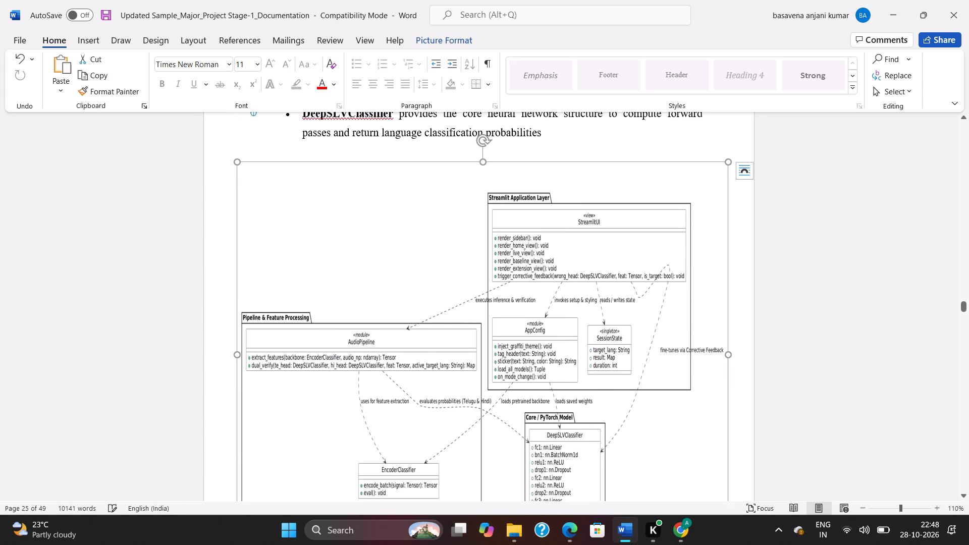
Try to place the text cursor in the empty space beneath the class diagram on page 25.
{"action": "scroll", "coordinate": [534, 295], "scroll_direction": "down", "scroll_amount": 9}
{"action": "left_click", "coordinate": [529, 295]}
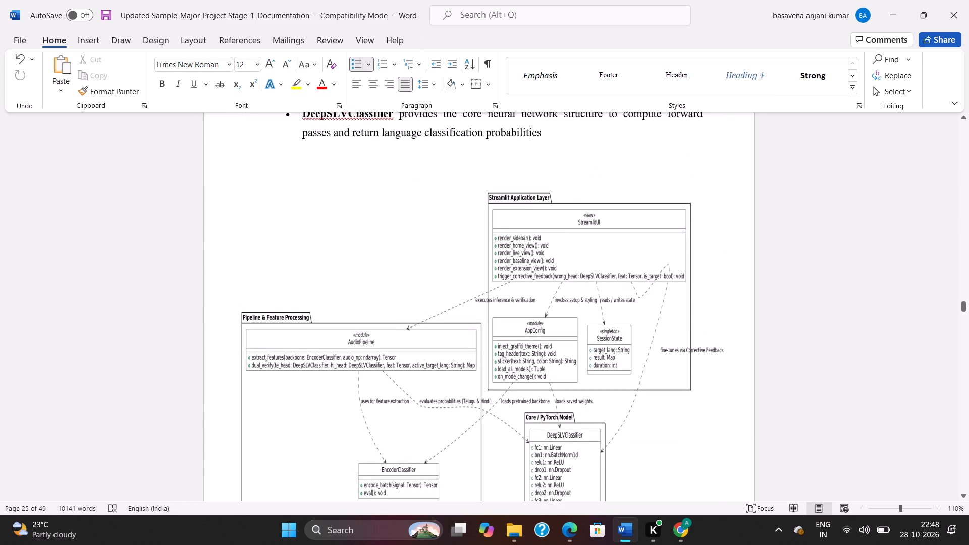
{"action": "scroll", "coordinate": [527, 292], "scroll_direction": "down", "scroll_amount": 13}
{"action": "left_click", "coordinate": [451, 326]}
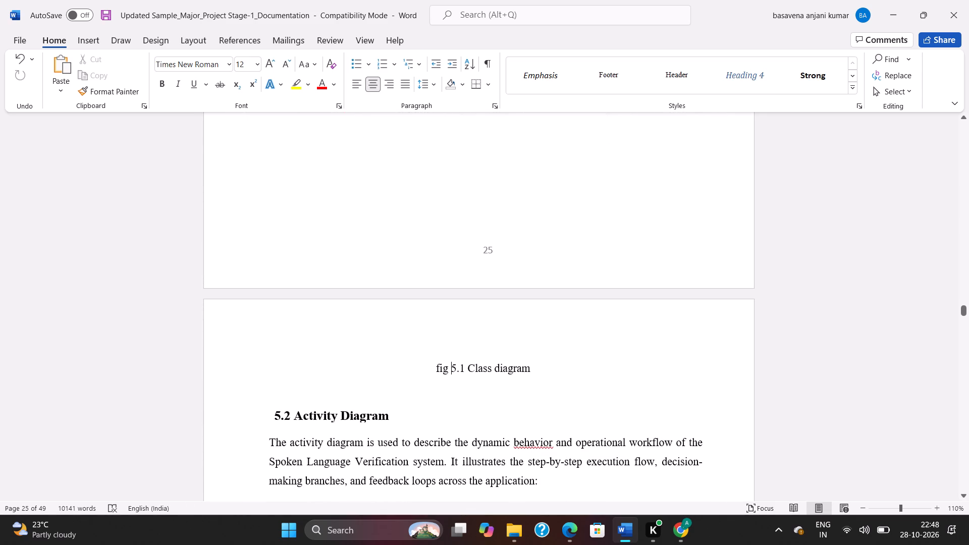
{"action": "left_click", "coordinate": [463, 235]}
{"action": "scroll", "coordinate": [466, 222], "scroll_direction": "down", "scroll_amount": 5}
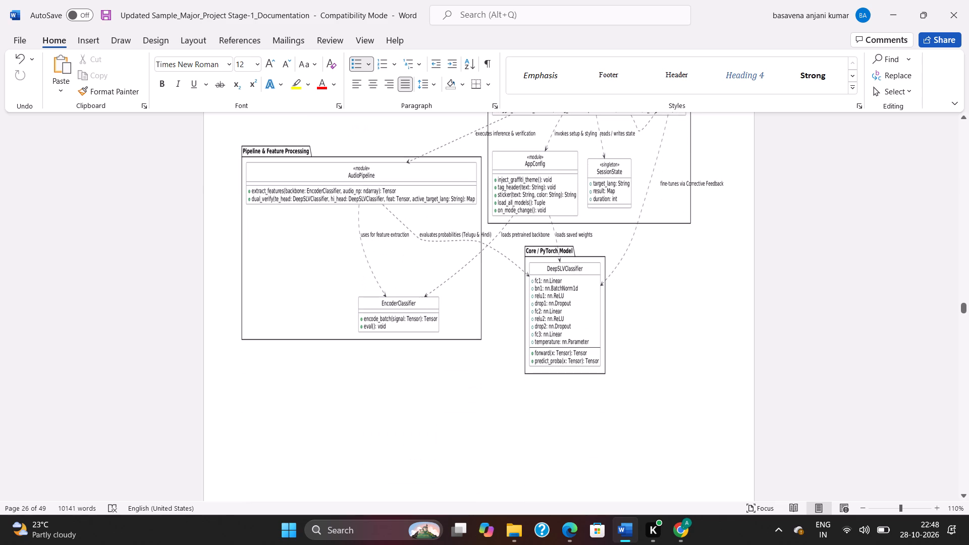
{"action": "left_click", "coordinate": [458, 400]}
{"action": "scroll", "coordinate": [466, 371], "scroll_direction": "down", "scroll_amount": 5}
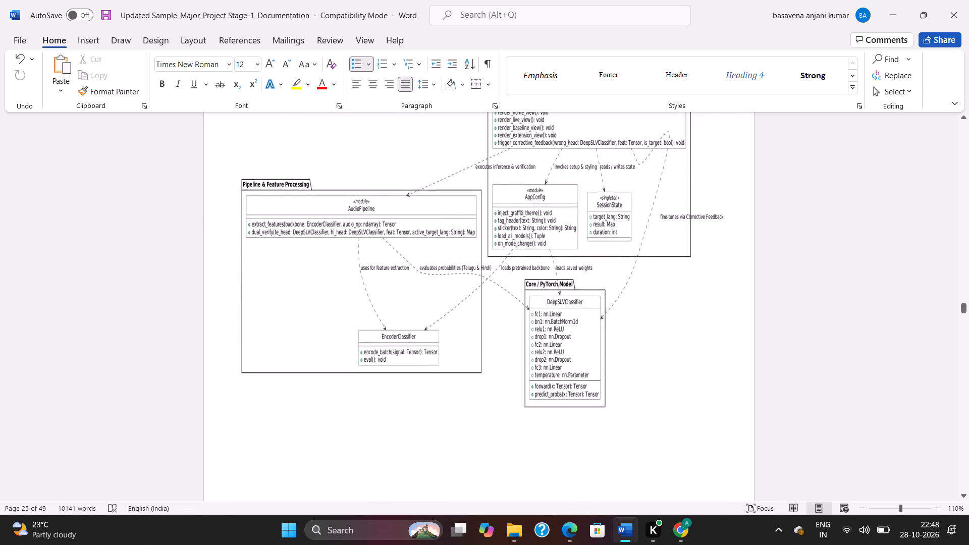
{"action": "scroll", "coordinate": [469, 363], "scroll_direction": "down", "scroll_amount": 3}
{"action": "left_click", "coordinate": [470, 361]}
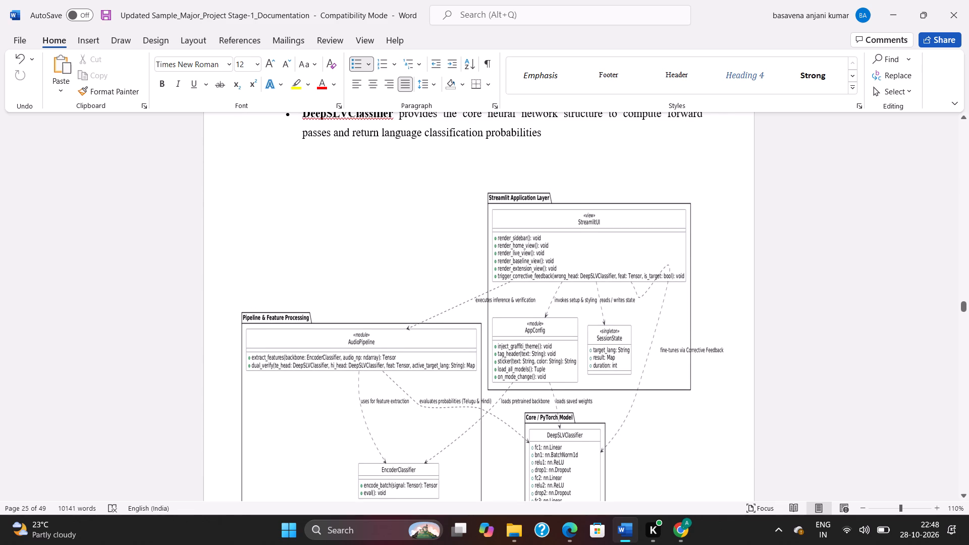
Shift the class diagram slightly to the right on page 25.
{"action": "left_click_drag", "start_coordinate": [524, 312], "coordinate": [534, 309]}
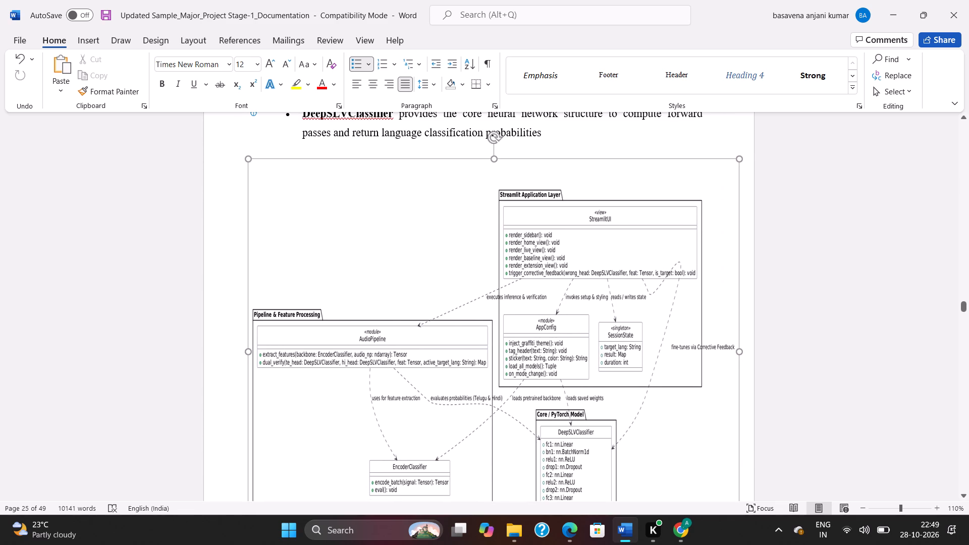
{"action": "left_click_drag", "start_coordinate": [534, 309], "coordinate": [531, 310]}
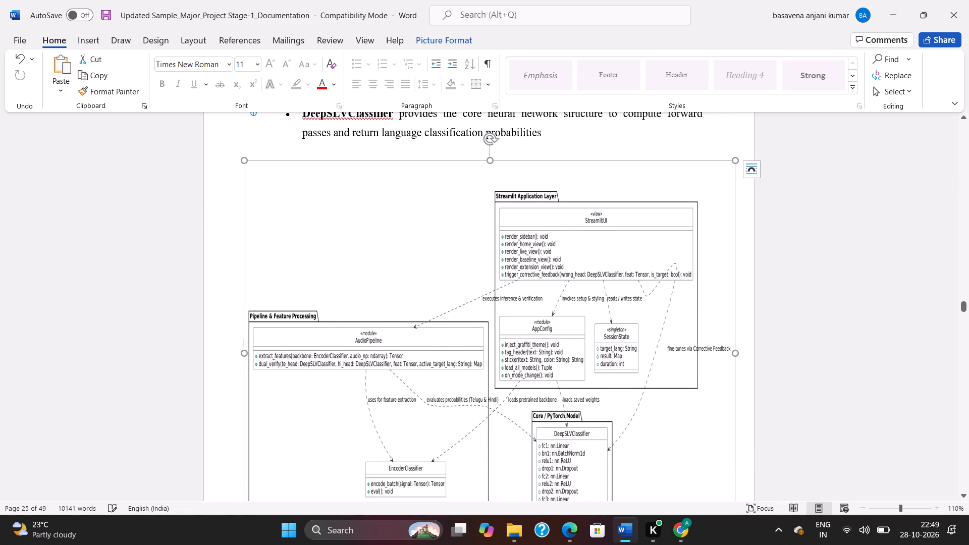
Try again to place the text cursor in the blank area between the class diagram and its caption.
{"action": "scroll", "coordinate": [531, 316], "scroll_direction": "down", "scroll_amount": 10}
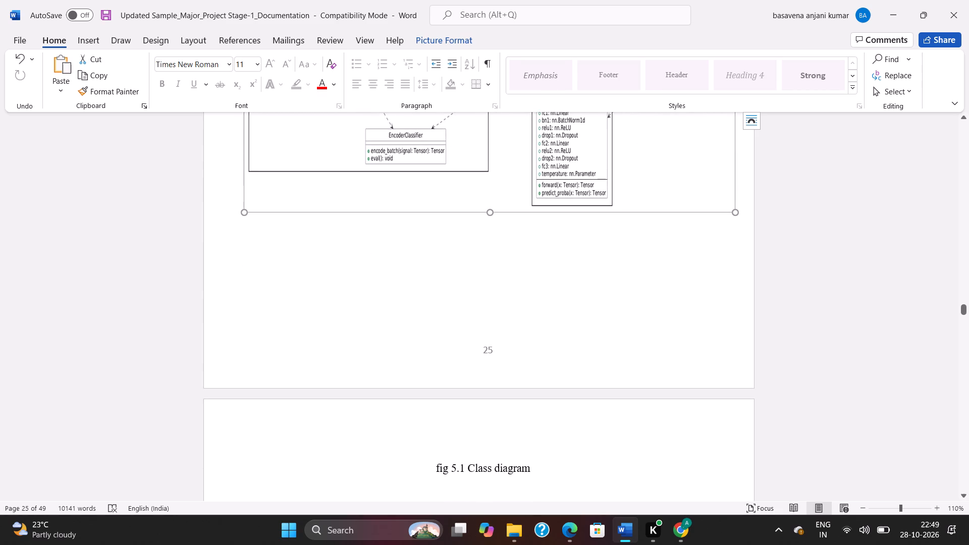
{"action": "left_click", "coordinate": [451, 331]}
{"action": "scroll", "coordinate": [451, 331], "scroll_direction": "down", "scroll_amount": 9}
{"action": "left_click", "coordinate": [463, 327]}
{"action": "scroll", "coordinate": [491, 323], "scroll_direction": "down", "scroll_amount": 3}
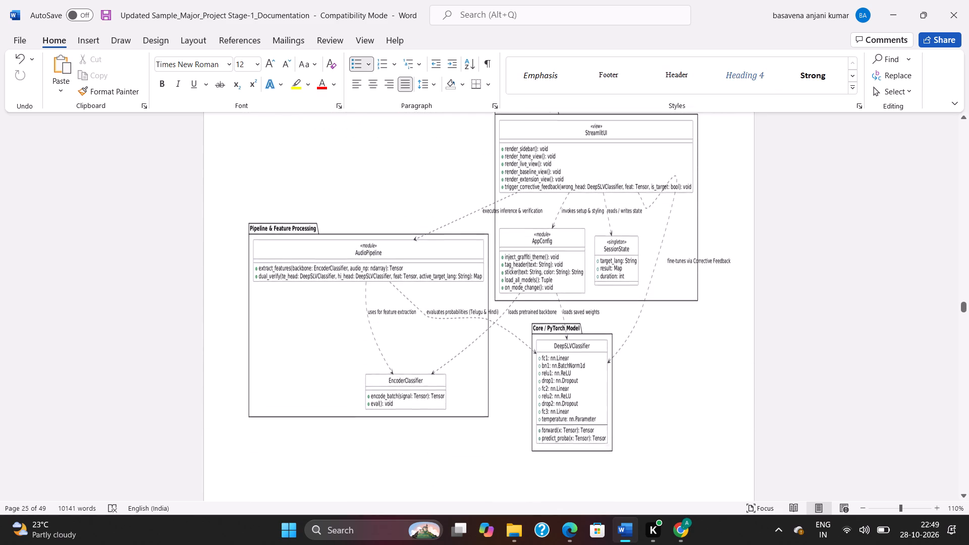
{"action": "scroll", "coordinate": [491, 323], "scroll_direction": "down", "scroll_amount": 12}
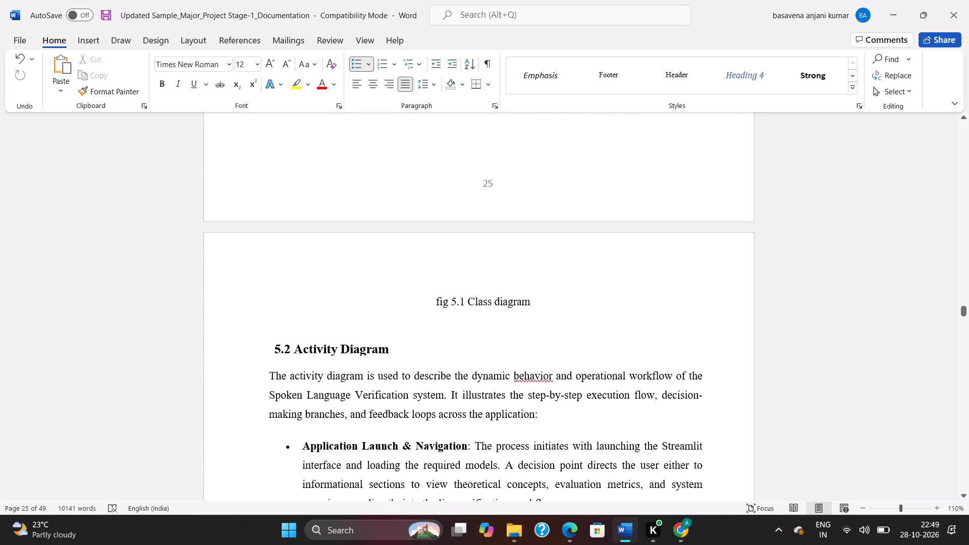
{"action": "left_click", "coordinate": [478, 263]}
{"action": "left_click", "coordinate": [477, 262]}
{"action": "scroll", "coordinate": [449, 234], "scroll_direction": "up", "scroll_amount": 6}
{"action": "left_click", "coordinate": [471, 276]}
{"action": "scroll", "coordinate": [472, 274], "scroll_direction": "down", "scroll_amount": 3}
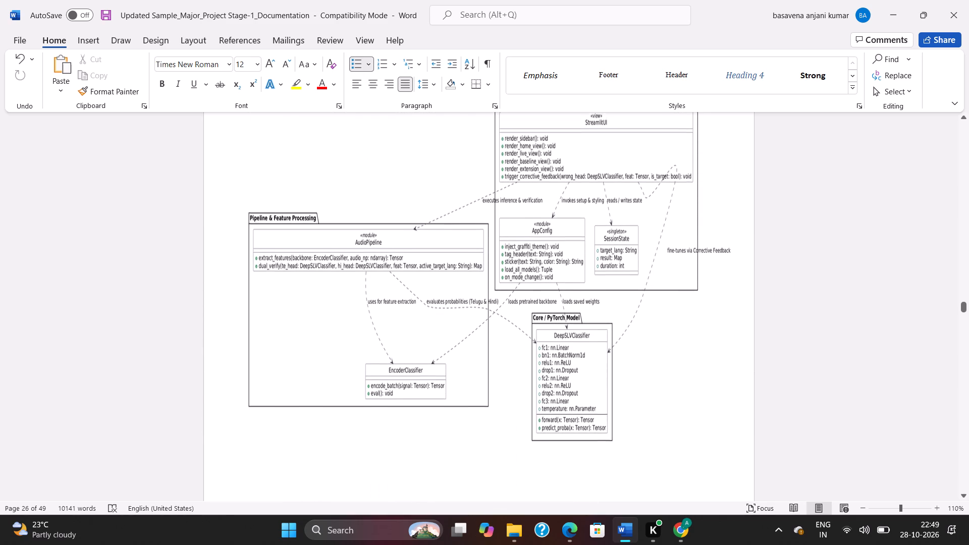
Reduce the class diagram's height slightly from its bottom edge to leave more room beneath it on page 25.
{"action": "left_click", "coordinate": [524, 311]}
{"action": "left_click_drag", "start_coordinate": [492, 444], "coordinate": [492, 434]}
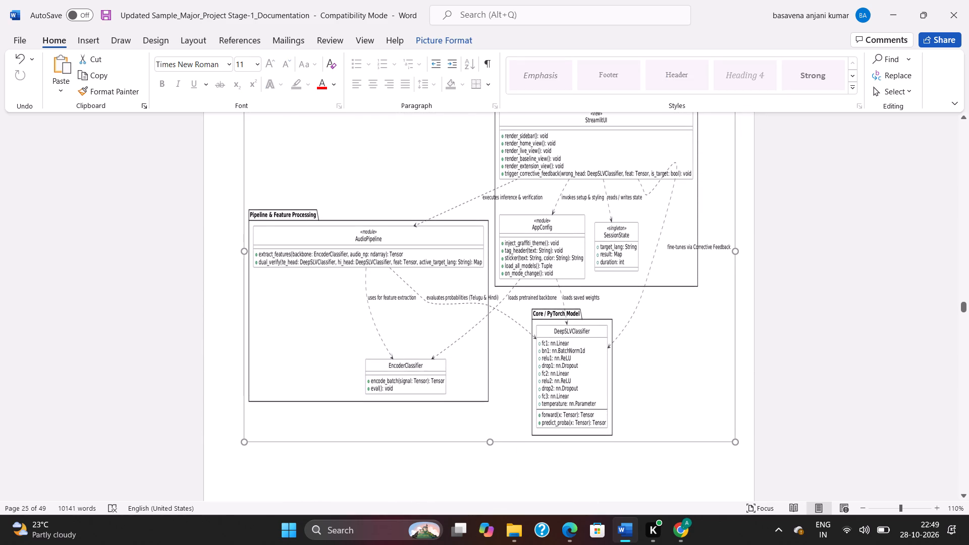
{"action": "left_click_drag", "start_coordinate": [492, 434], "coordinate": [492, 408]}
{"action": "scroll", "coordinate": [492, 407], "scroll_direction": "down", "scroll_amount": 5}
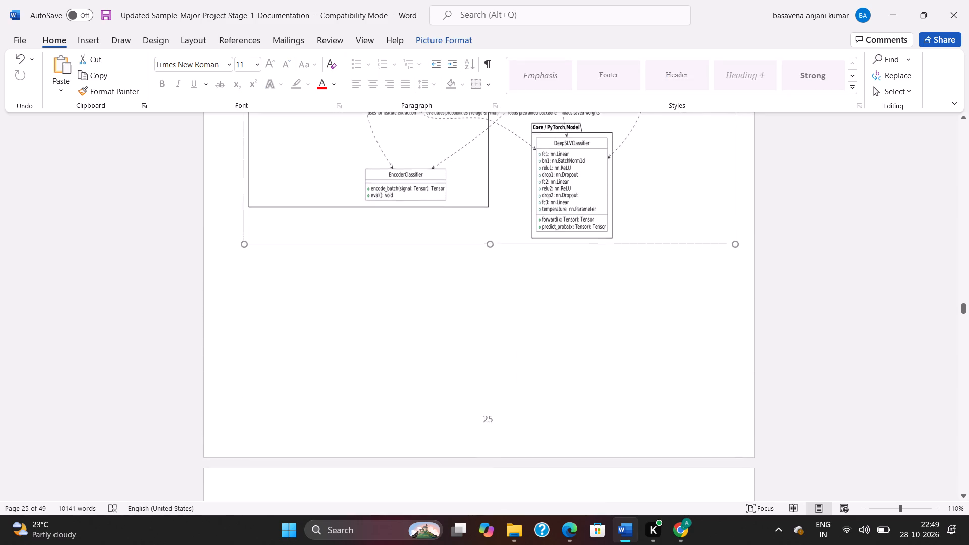
{"action": "left_click", "coordinate": [483, 321]}
{"action": "scroll", "coordinate": [483, 321], "scroll_direction": "down", "scroll_amount": 3}
{"action": "scroll", "coordinate": [483, 321], "scroll_direction": "up", "scroll_amount": 1}
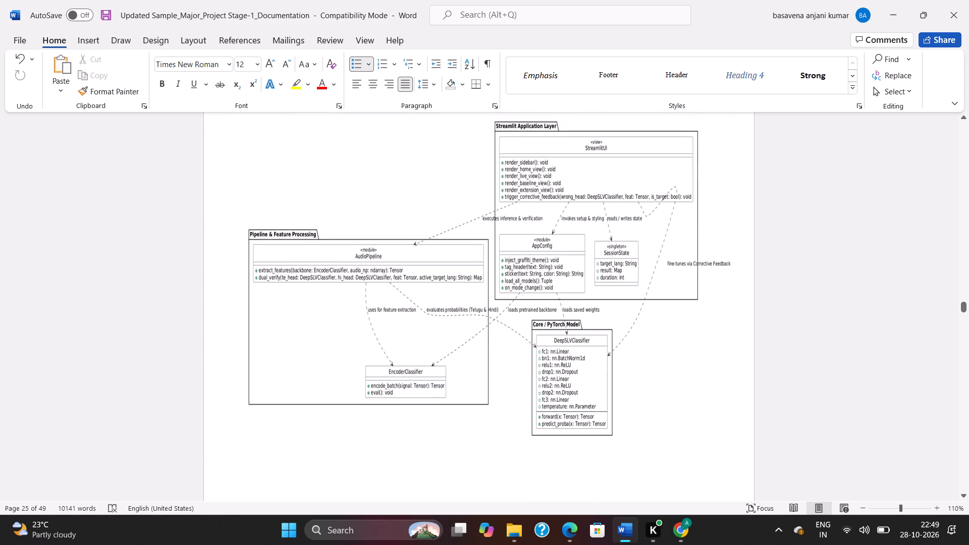
{"action": "scroll", "coordinate": [484, 321], "scroll_direction": "down", "scroll_amount": 12}
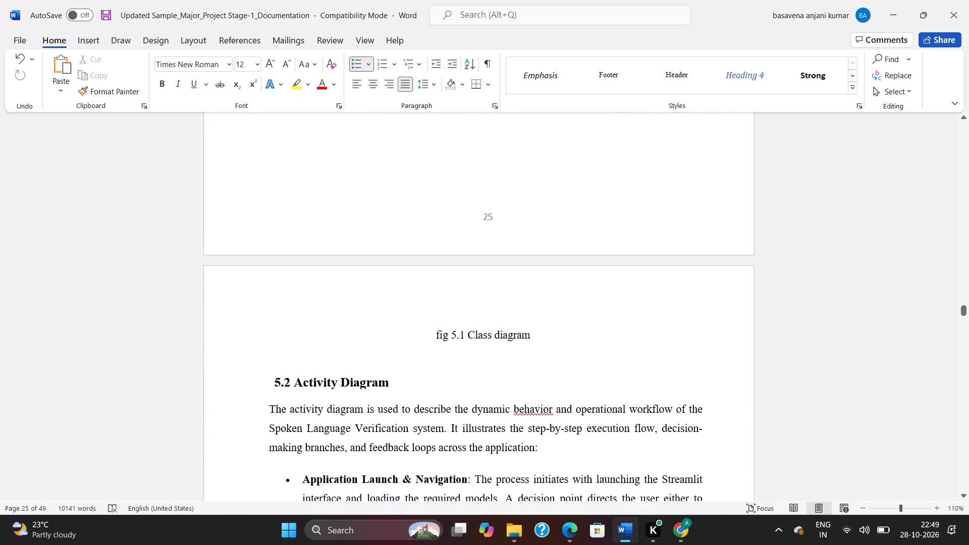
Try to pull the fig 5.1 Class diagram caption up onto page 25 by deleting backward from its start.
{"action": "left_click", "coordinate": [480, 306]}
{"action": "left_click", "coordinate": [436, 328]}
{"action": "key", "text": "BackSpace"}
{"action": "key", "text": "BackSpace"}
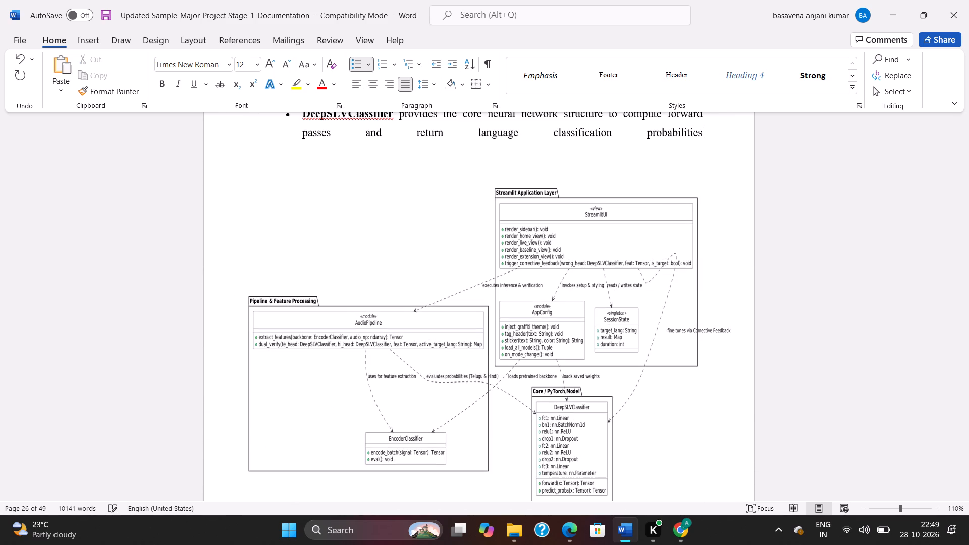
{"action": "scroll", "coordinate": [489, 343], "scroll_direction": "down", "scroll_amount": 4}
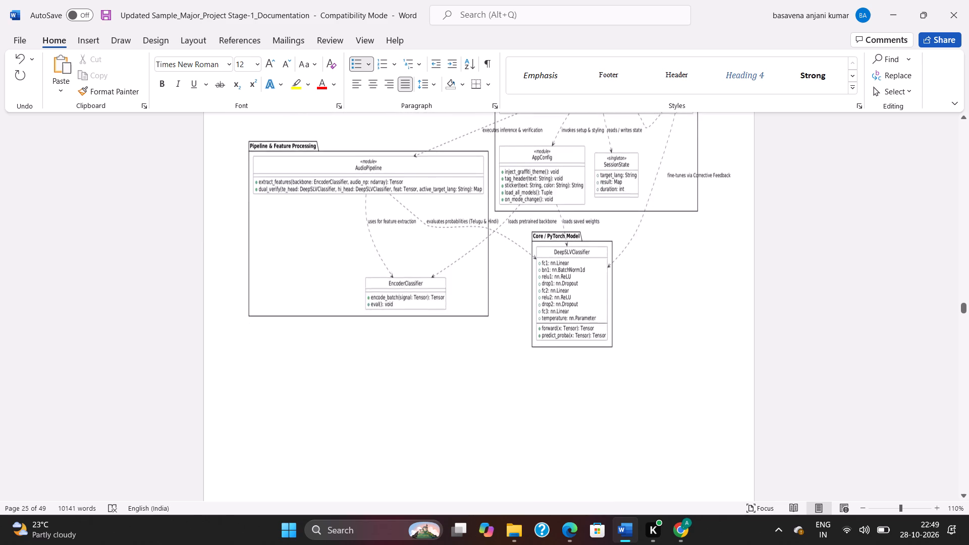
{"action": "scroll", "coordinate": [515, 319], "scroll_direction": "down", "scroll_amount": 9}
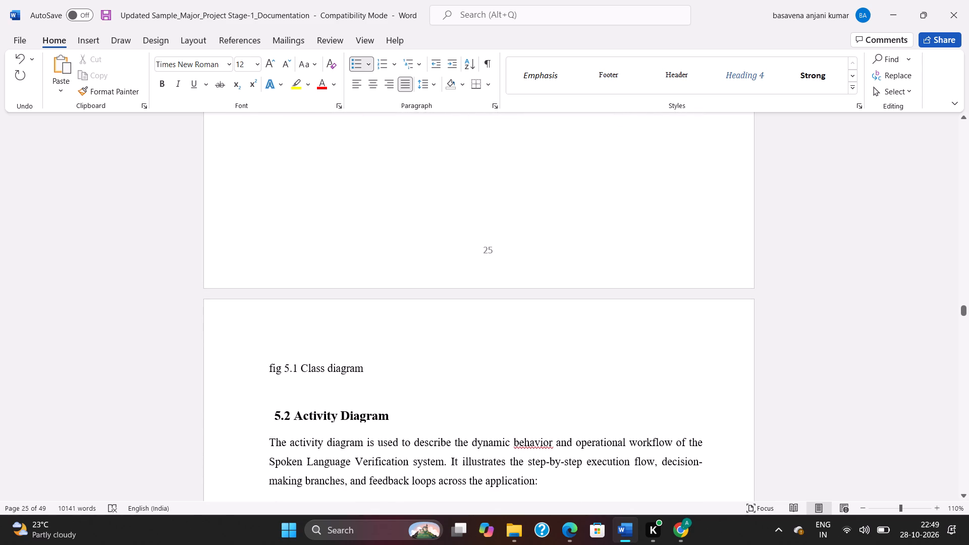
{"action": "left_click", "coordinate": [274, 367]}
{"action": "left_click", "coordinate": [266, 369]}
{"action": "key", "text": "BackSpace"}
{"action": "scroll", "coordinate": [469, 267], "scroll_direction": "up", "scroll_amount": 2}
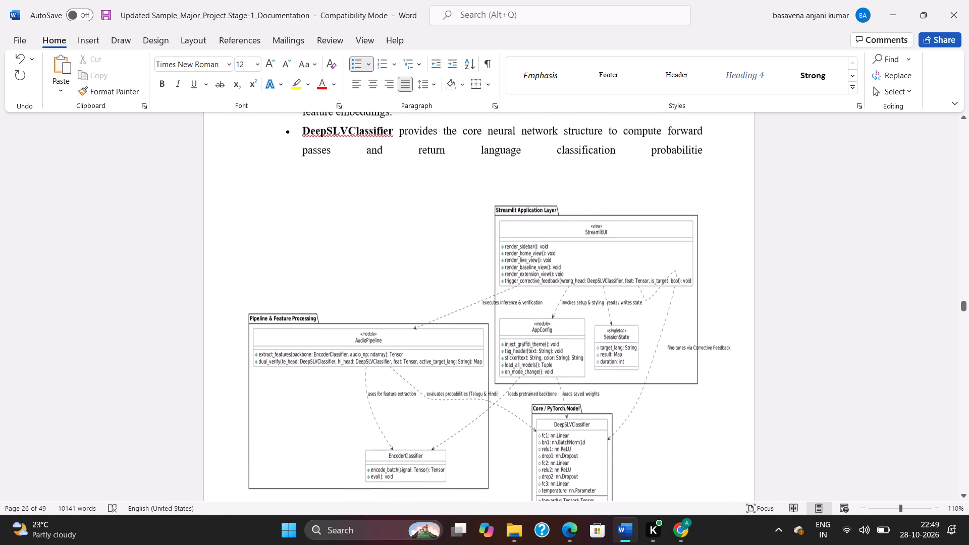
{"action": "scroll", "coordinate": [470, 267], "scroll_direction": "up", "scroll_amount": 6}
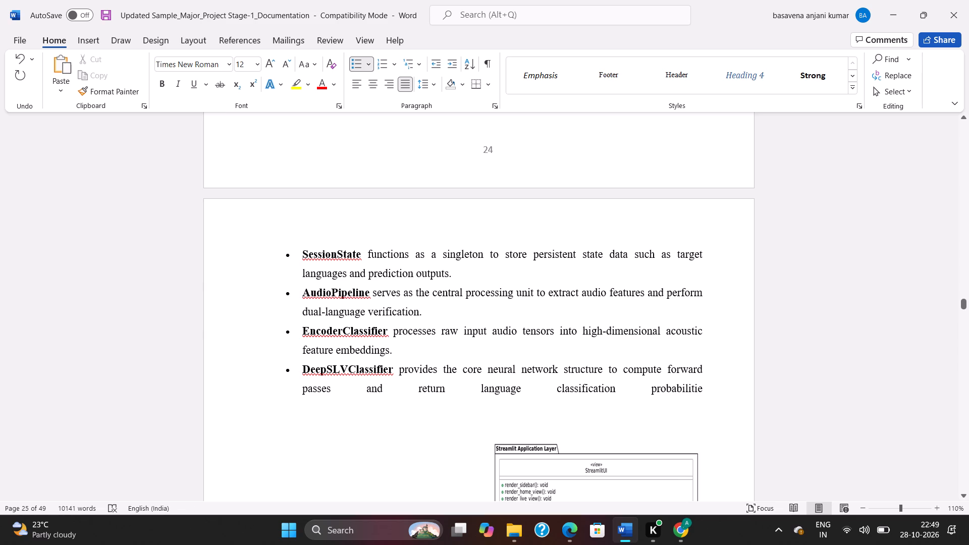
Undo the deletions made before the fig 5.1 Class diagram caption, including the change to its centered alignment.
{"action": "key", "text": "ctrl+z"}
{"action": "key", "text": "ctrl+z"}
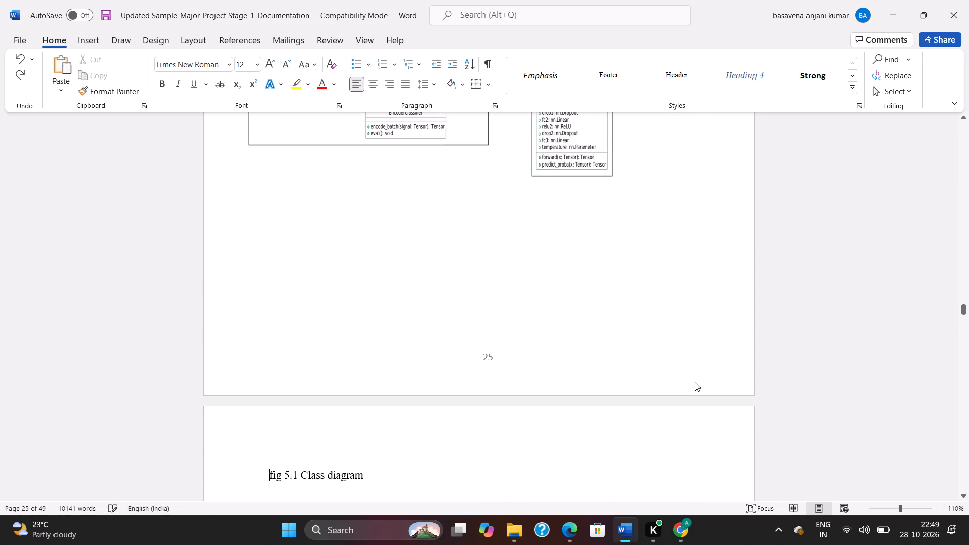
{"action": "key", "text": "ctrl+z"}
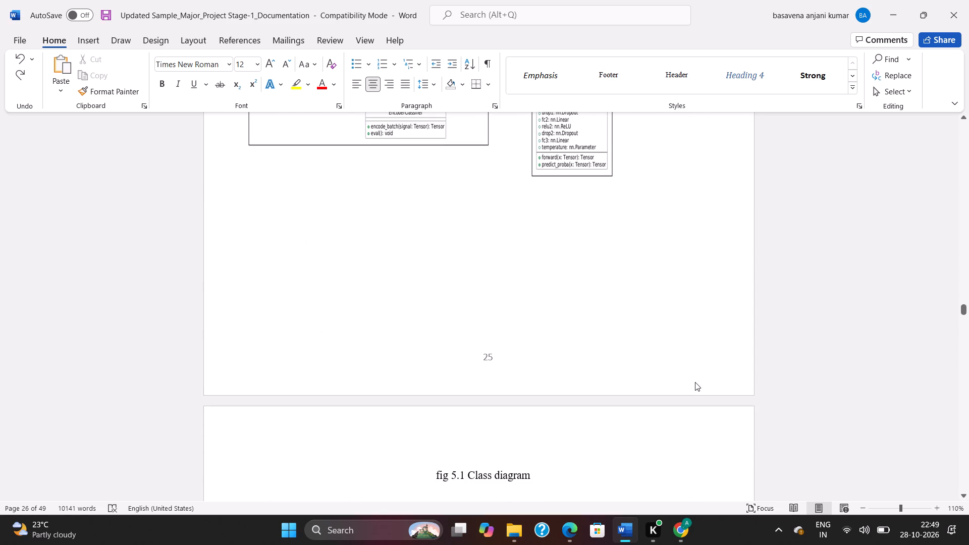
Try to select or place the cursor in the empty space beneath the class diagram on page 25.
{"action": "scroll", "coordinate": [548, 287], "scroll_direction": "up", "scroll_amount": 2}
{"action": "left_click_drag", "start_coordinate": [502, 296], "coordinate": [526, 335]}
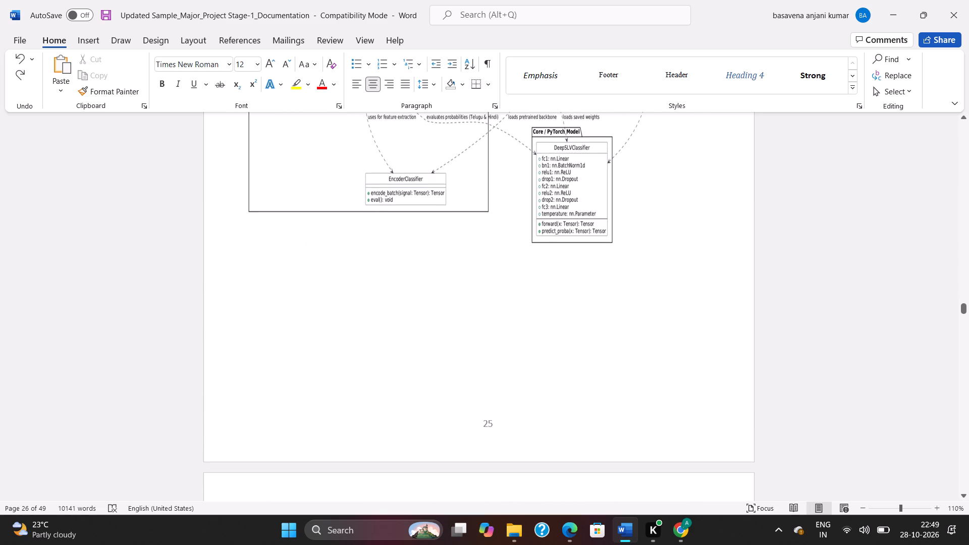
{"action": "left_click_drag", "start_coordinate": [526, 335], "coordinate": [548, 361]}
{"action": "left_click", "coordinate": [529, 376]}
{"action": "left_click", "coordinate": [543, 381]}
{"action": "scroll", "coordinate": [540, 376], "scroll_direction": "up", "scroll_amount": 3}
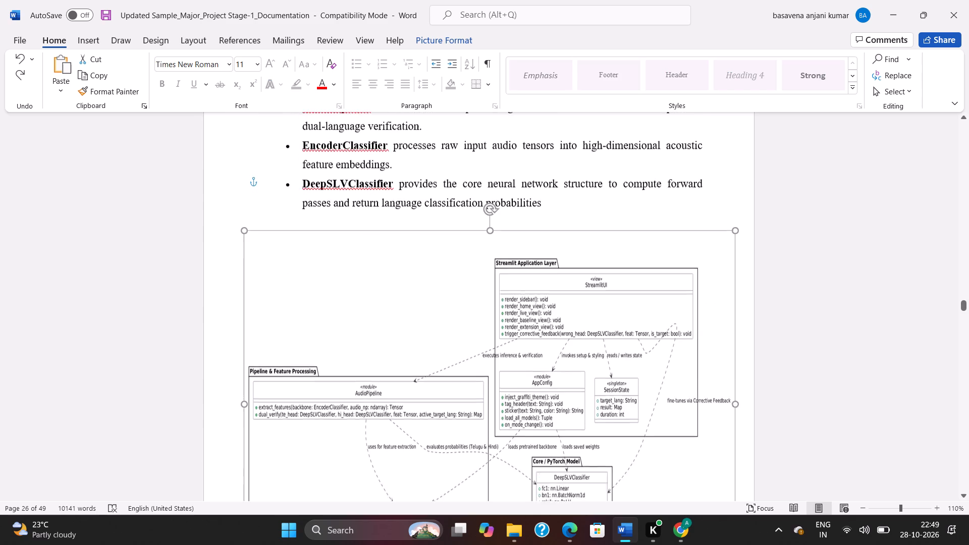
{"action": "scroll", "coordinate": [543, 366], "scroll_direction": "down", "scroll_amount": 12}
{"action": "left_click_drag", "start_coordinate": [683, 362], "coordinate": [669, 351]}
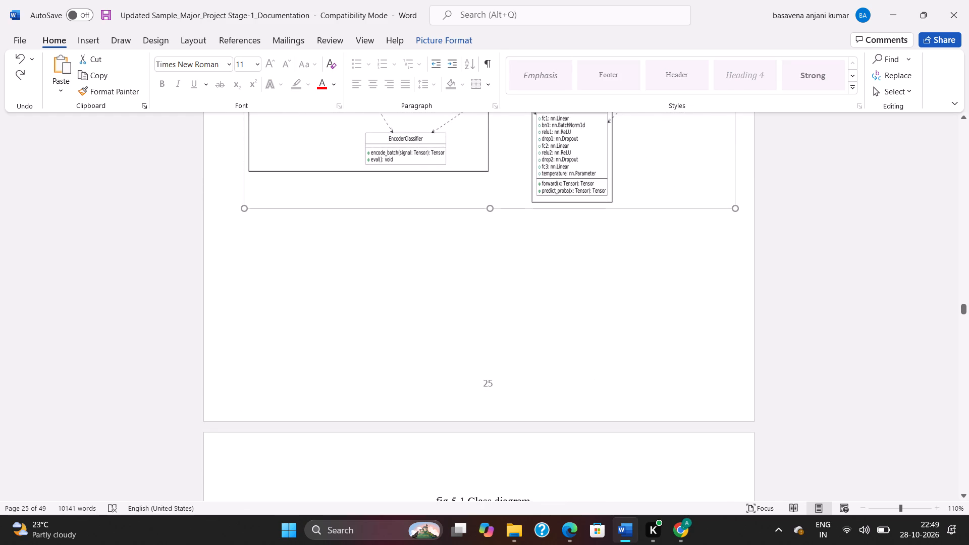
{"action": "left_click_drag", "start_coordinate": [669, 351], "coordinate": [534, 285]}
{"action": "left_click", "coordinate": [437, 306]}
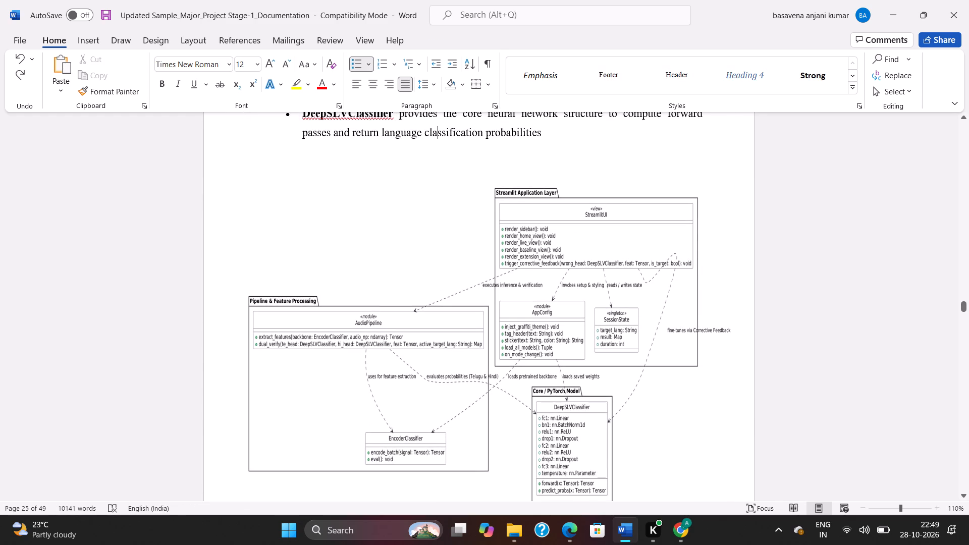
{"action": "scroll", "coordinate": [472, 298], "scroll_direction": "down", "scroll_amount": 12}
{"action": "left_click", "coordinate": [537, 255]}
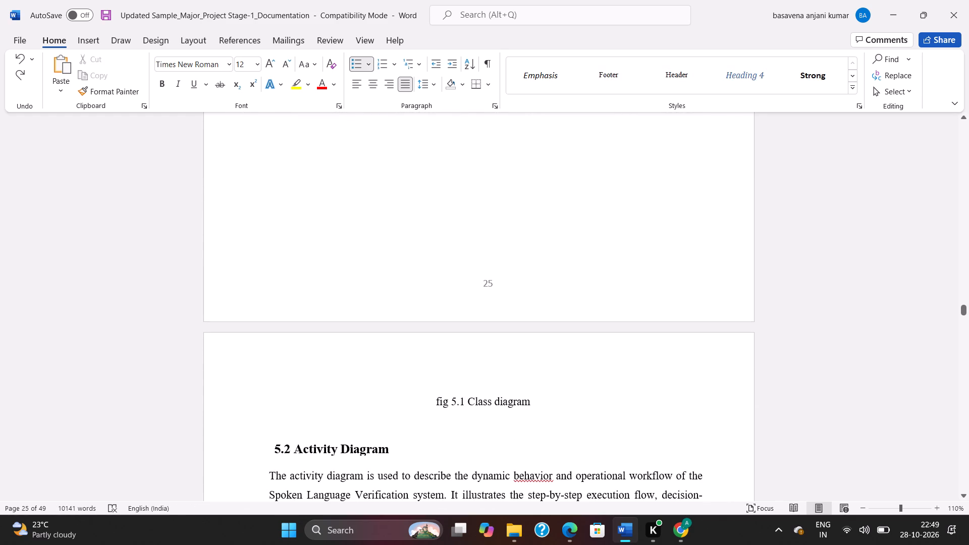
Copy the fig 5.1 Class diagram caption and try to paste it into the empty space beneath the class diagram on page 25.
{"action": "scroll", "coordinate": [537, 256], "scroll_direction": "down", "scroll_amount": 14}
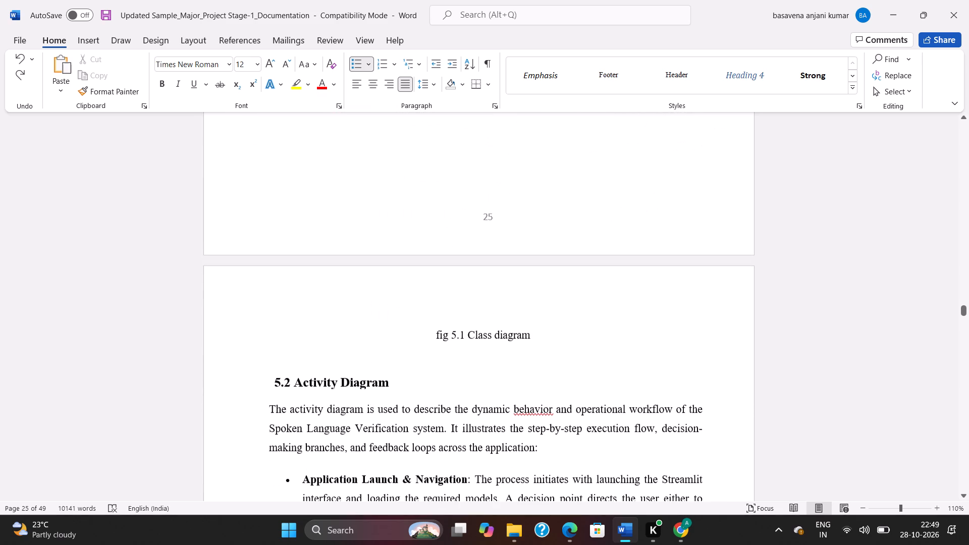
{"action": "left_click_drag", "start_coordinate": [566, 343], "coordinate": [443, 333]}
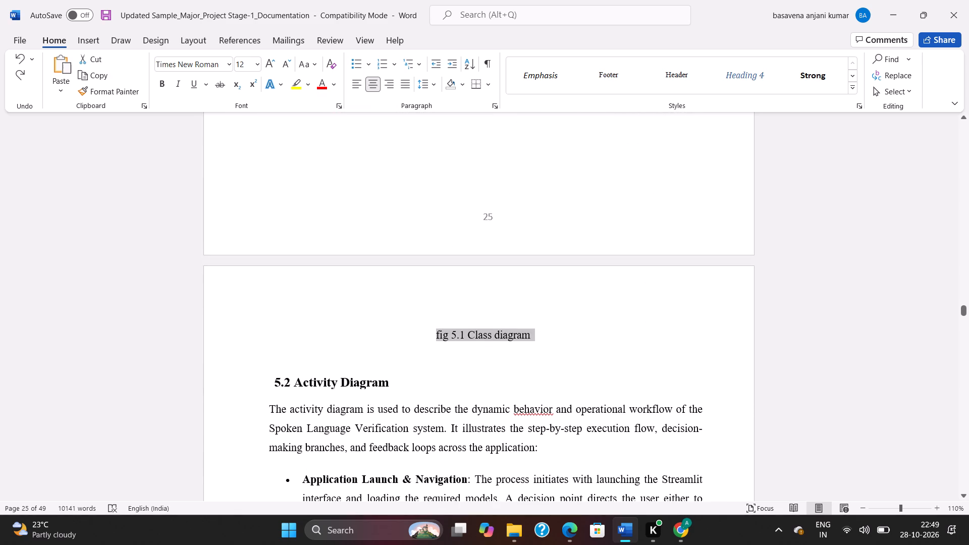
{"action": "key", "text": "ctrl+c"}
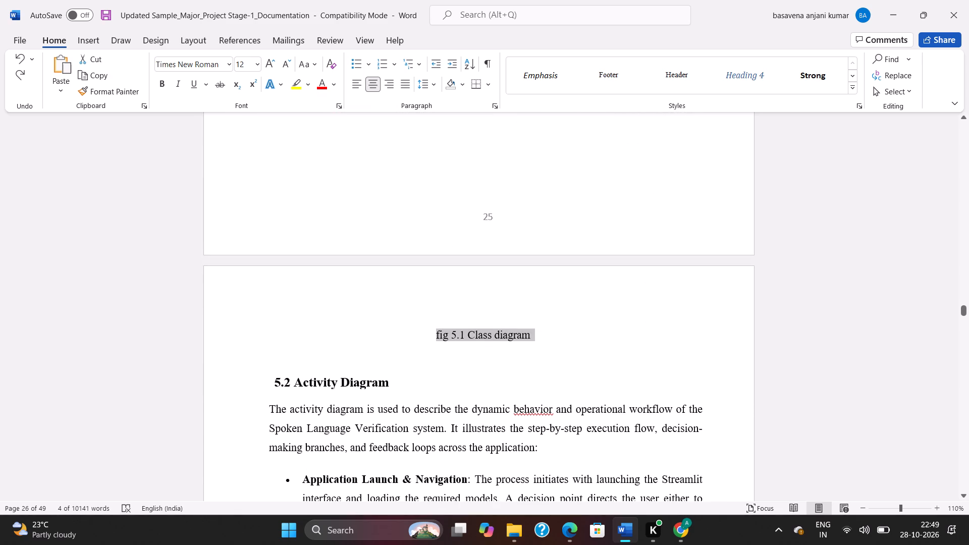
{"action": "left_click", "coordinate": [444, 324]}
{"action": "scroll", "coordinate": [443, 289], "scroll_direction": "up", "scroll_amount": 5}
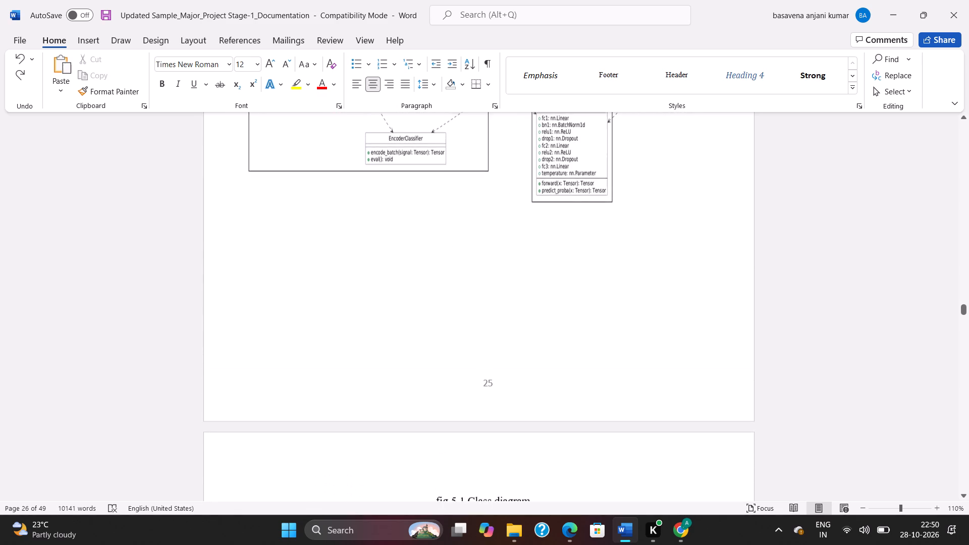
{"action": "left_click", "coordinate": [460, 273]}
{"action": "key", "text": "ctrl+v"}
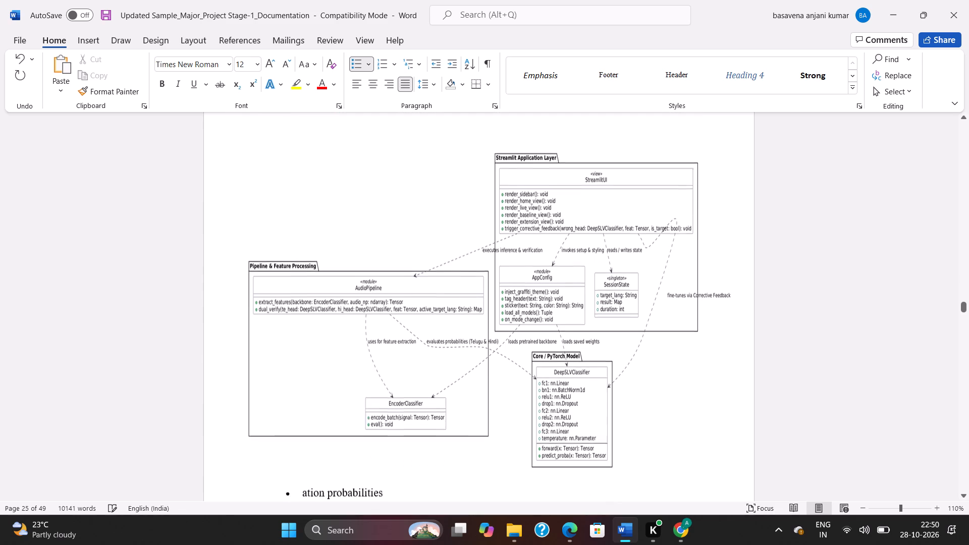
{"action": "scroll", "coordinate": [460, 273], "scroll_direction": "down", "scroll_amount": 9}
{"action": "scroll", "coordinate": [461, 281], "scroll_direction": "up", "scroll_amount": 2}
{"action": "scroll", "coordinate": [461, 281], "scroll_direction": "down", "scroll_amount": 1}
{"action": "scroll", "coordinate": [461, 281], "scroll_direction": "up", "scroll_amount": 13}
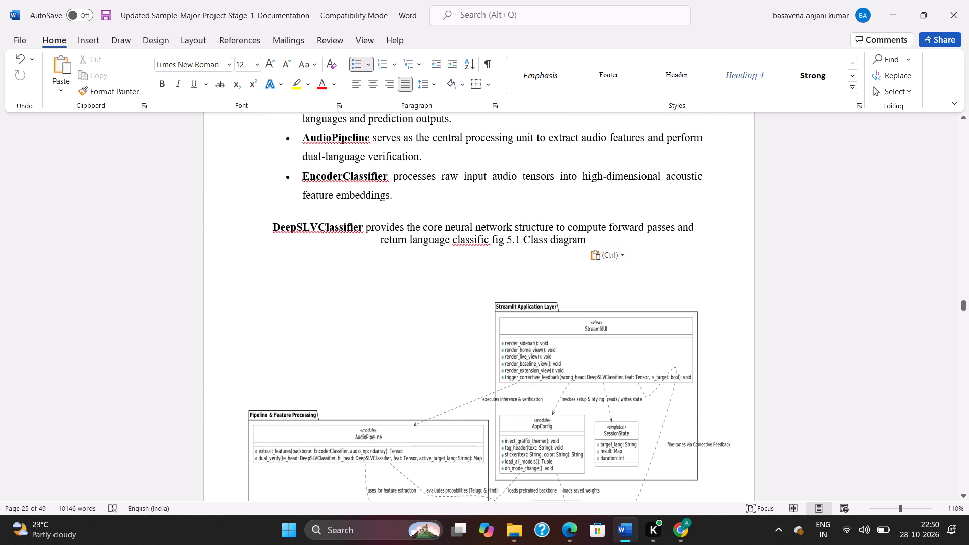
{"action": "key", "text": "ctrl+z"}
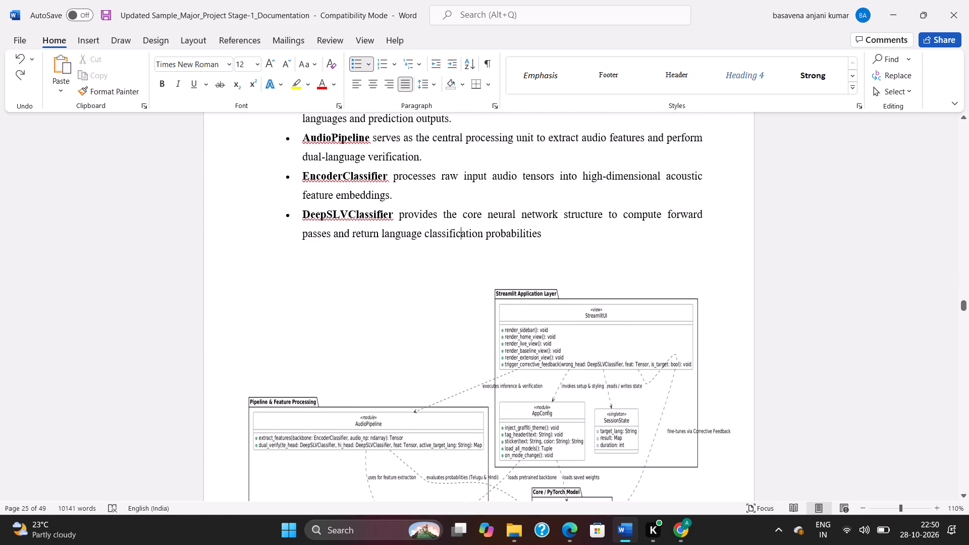
Shrink the class diagram slightly from its upper-left corner and reposition it just below the DeepSLVClassifier bullet.
{"action": "left_click", "coordinate": [510, 316]}
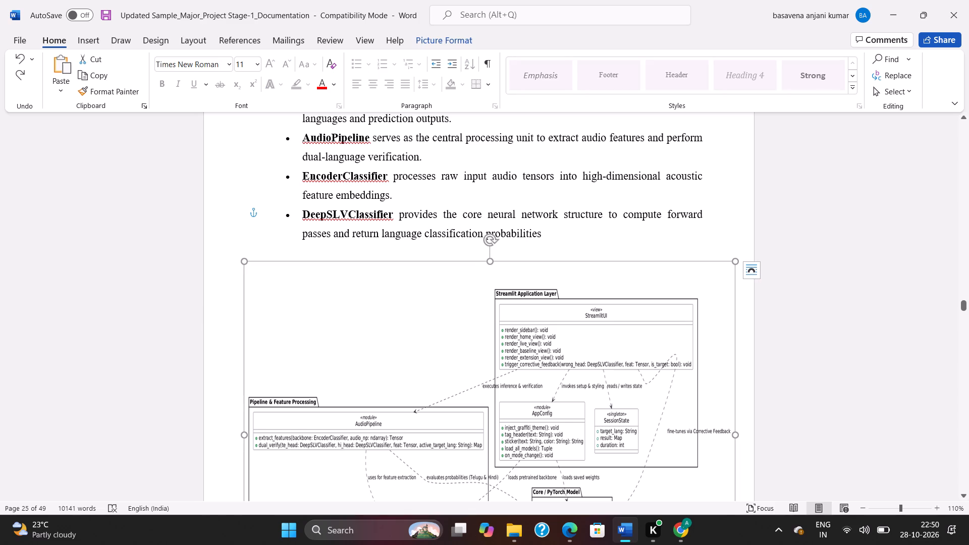
{"action": "left_click_drag", "start_coordinate": [247, 258], "coordinate": [250, 273]}
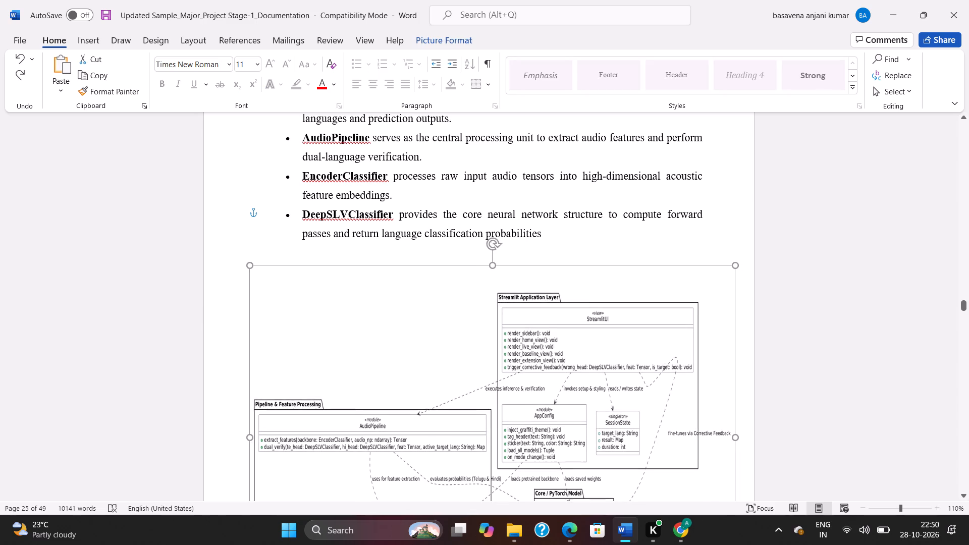
{"action": "left_click_drag", "start_coordinate": [250, 273], "coordinate": [264, 311]}
{"action": "left_click_drag", "start_coordinate": [501, 354], "coordinate": [488, 333]}
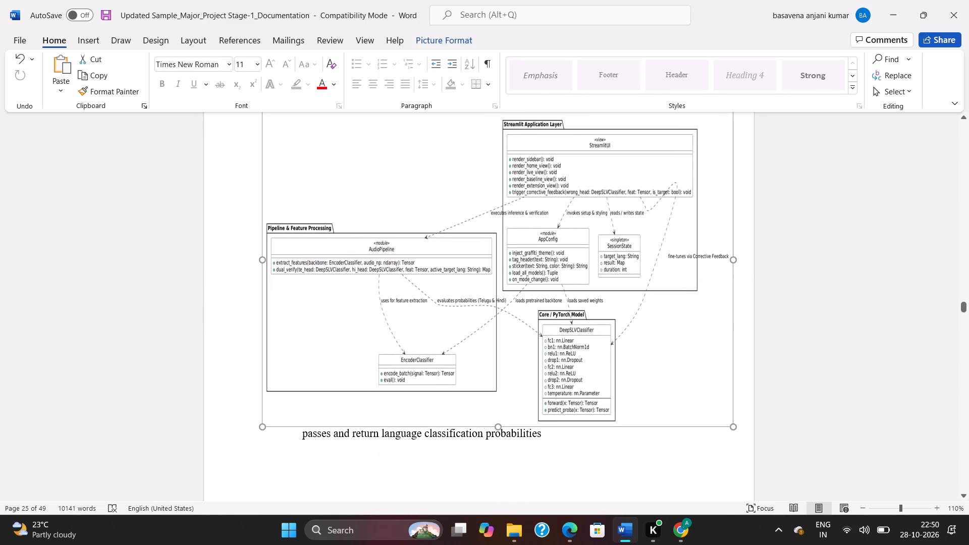
{"action": "left_click_drag", "start_coordinate": [488, 333], "coordinate": [486, 342]}
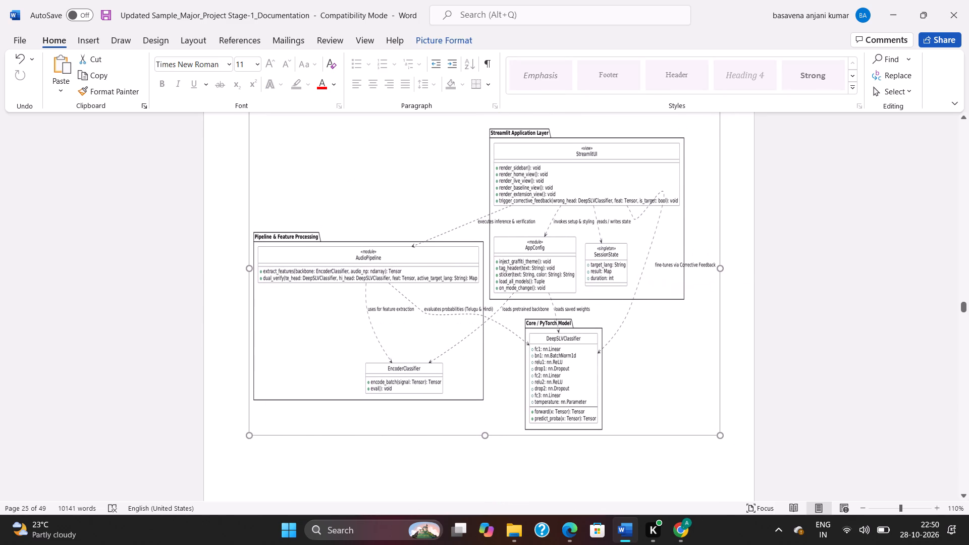
Set the class diagram's text wrapping to In Front of Text and nudge it up closer to the DeepSLVClassifier bullet.
{"action": "scroll", "coordinate": [486, 342], "scroll_direction": "up", "scroll_amount": 3}
{"action": "left_click", "coordinate": [733, 208]}
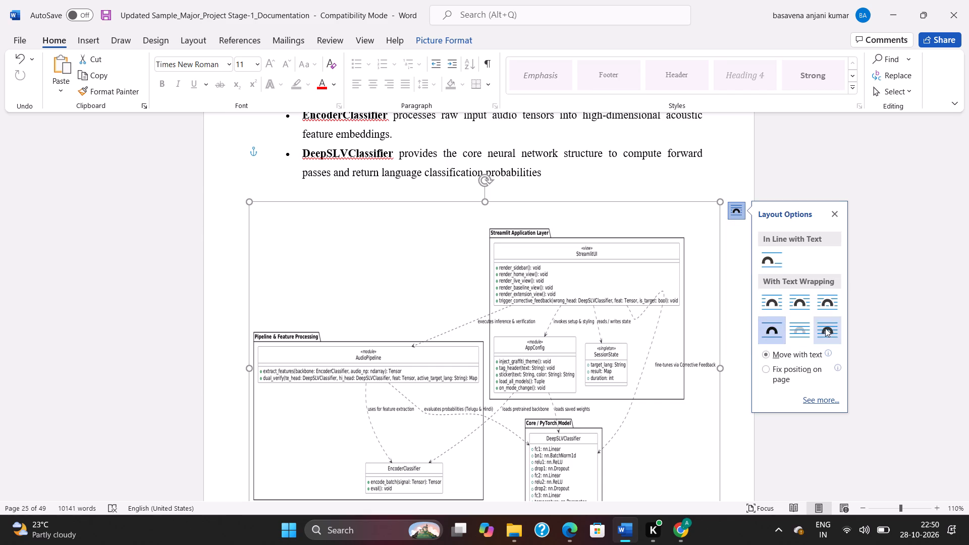
{"action": "left_click", "coordinate": [825, 328]}
{"action": "left_click_drag", "start_coordinate": [585, 288], "coordinate": [588, 276]}
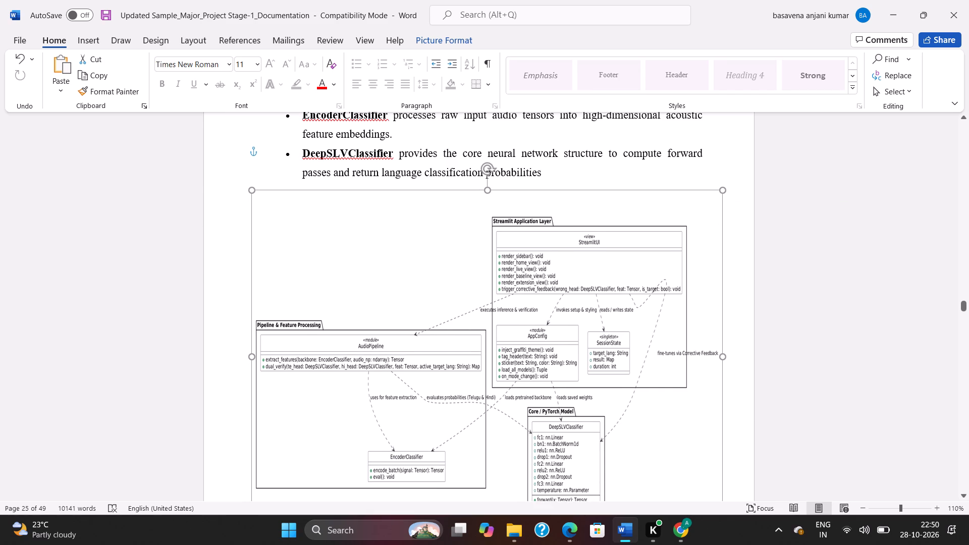
{"action": "left_click_drag", "start_coordinate": [588, 276], "coordinate": [590, 269]}
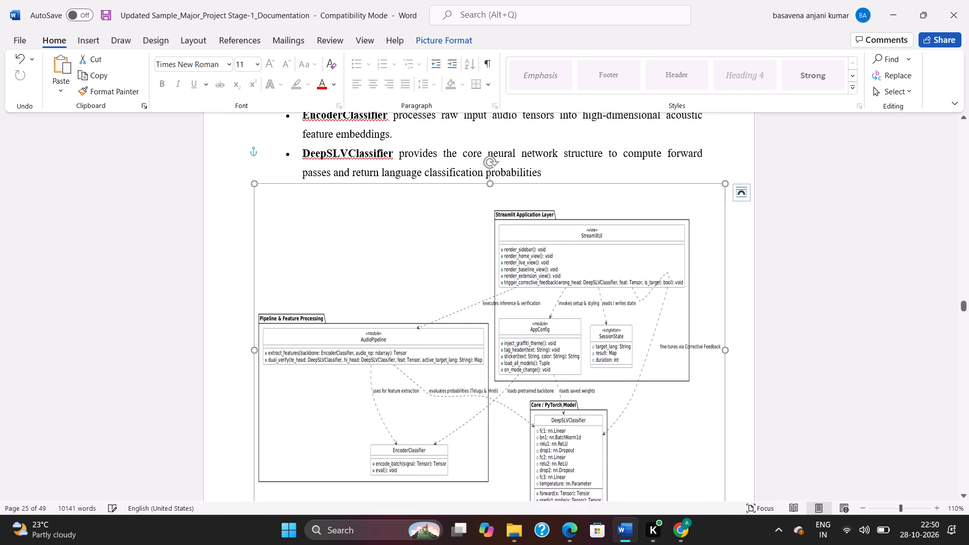
{"action": "scroll", "coordinate": [590, 269], "scroll_direction": "down", "scroll_amount": 10}
{"action": "left_click", "coordinate": [553, 266]}
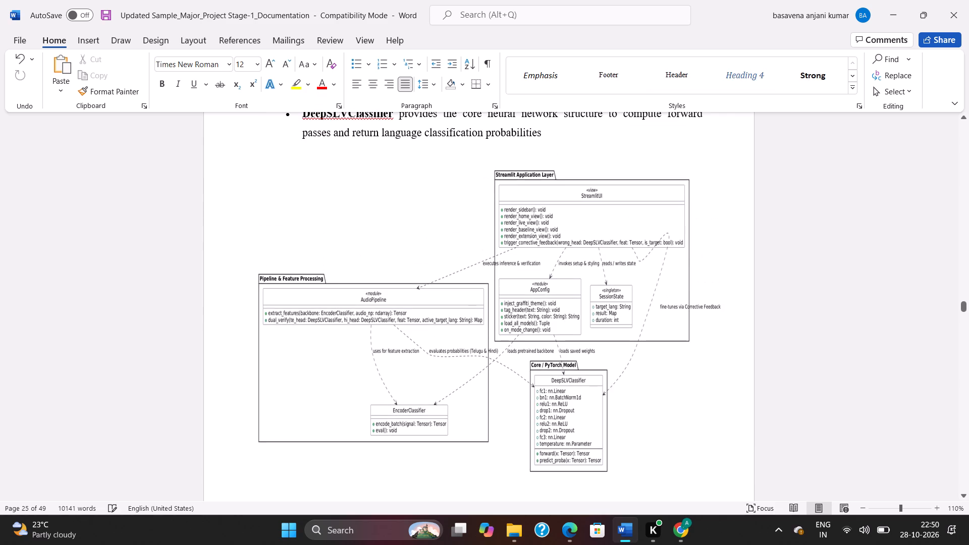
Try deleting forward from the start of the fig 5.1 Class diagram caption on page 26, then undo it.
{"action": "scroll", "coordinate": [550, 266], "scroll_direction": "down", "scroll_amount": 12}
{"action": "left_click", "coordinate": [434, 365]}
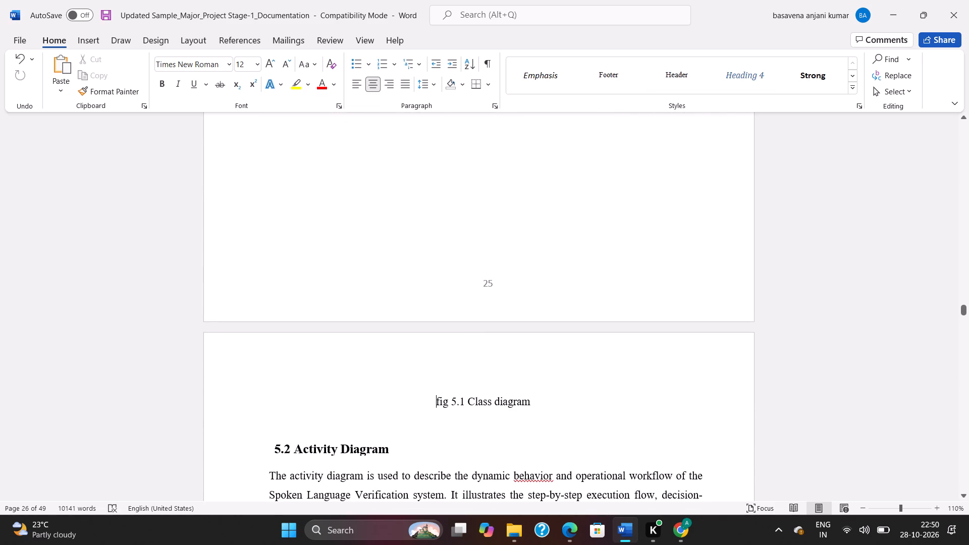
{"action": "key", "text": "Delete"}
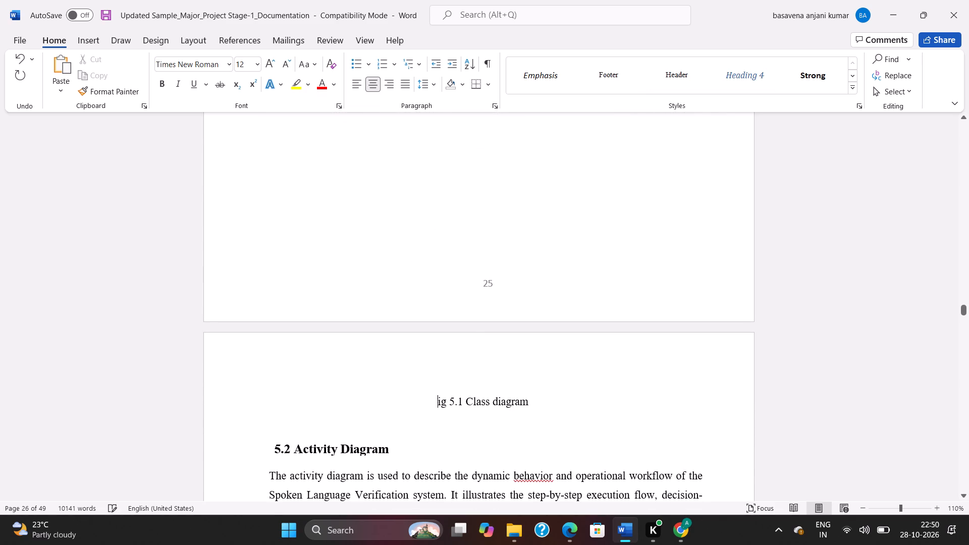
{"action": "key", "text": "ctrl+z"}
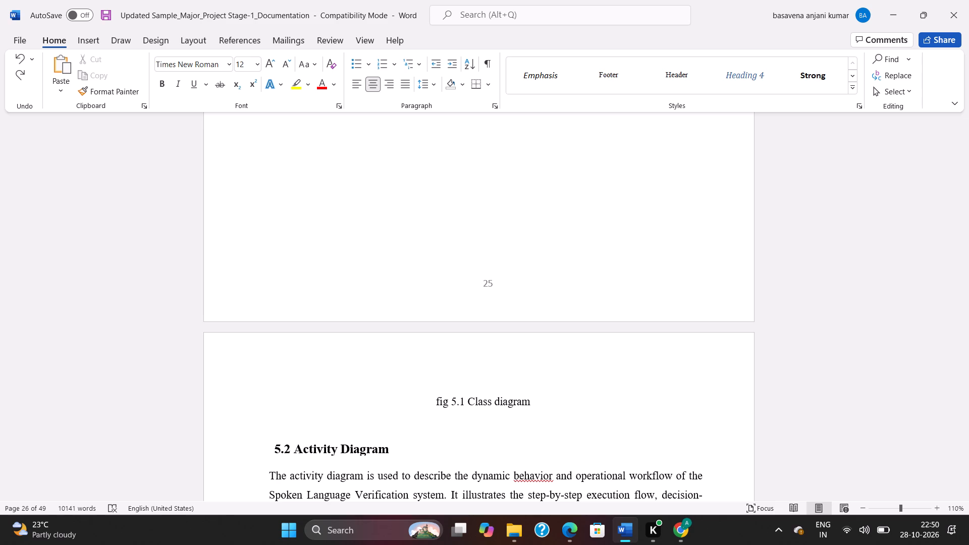
Remove the blank lines between the fig 5.1 Class diagram caption and the 5.2 Activity Diagram heading.
{"action": "left_click", "coordinate": [319, 381]}
{"action": "left_click", "coordinate": [284, 412]}
{"action": "key", "text": "Delete"}
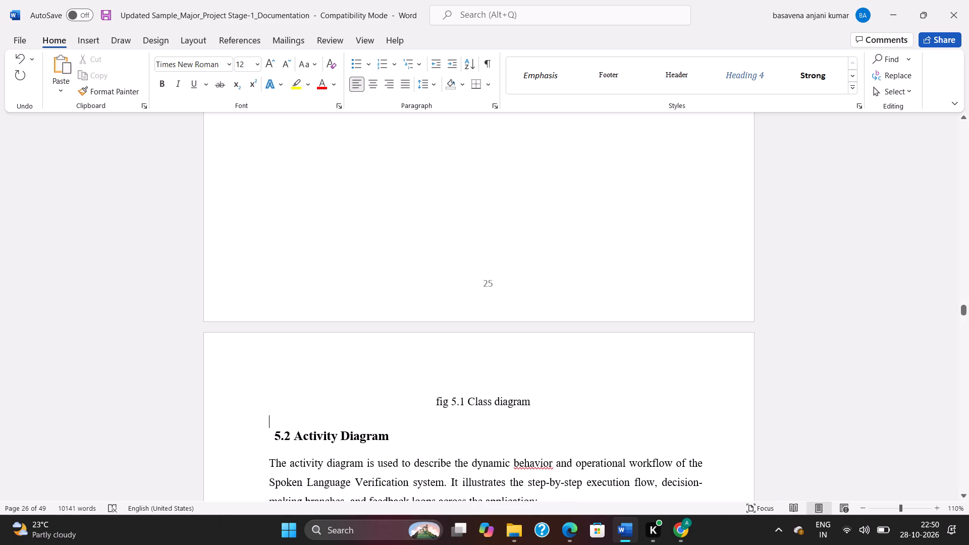
{"action": "key", "text": "BackSpace"}
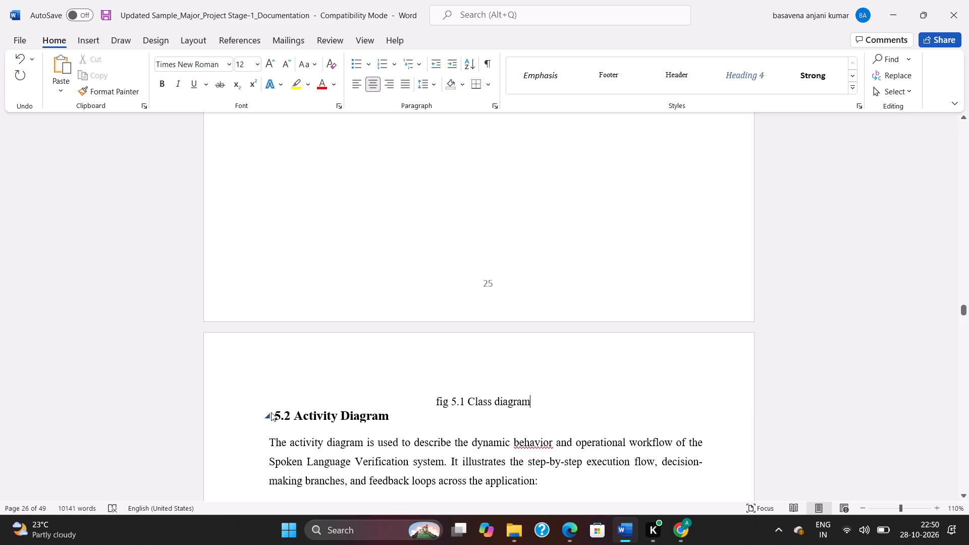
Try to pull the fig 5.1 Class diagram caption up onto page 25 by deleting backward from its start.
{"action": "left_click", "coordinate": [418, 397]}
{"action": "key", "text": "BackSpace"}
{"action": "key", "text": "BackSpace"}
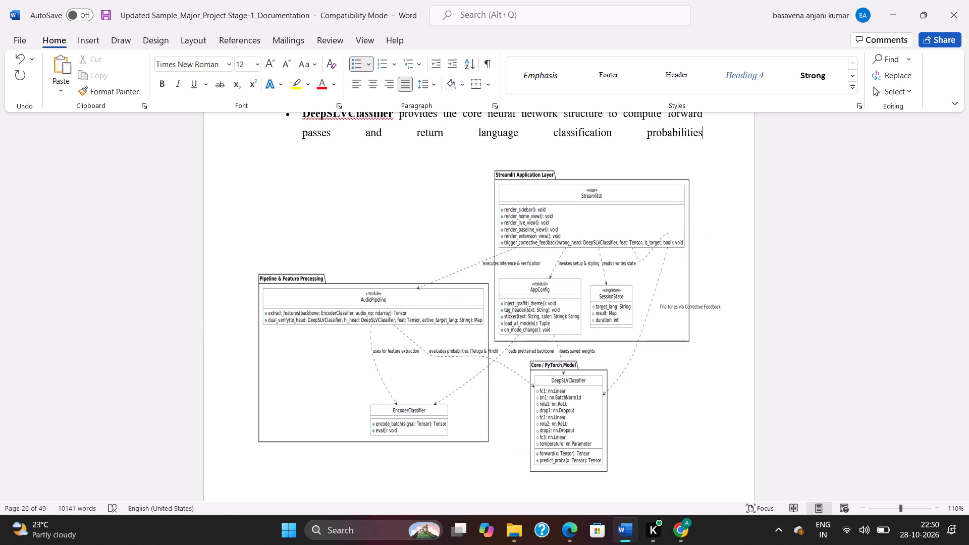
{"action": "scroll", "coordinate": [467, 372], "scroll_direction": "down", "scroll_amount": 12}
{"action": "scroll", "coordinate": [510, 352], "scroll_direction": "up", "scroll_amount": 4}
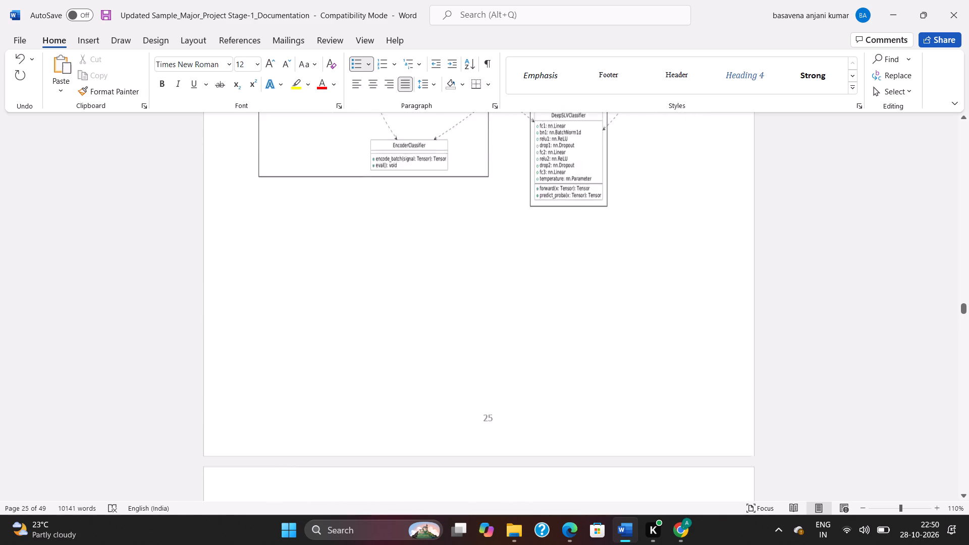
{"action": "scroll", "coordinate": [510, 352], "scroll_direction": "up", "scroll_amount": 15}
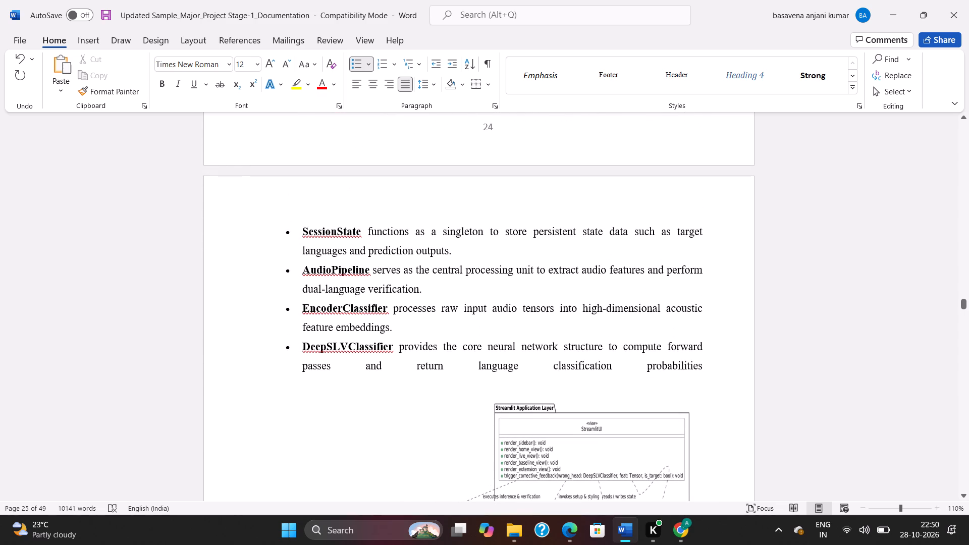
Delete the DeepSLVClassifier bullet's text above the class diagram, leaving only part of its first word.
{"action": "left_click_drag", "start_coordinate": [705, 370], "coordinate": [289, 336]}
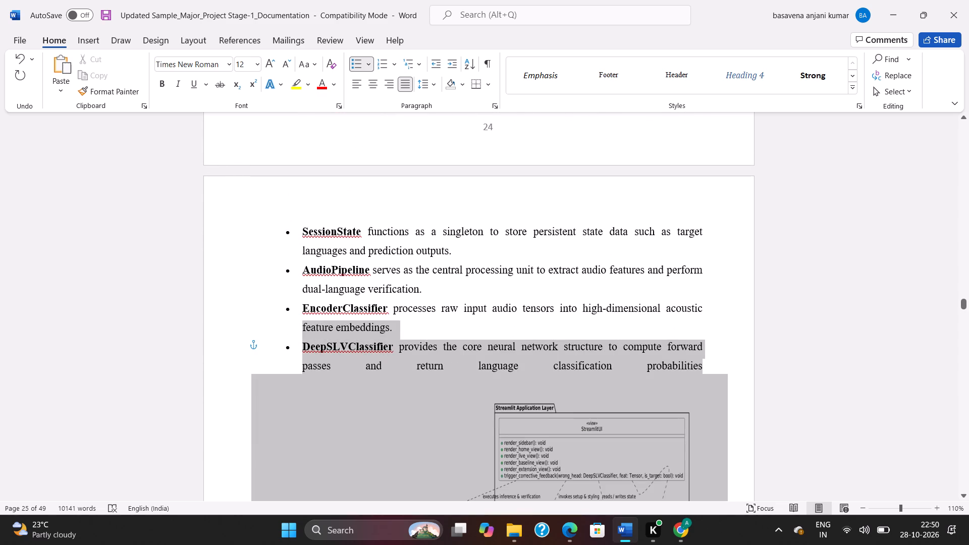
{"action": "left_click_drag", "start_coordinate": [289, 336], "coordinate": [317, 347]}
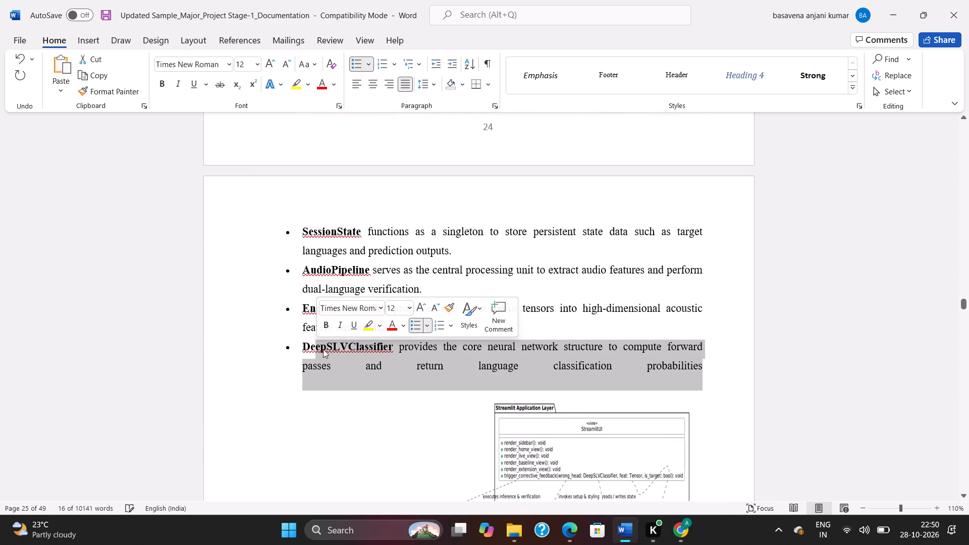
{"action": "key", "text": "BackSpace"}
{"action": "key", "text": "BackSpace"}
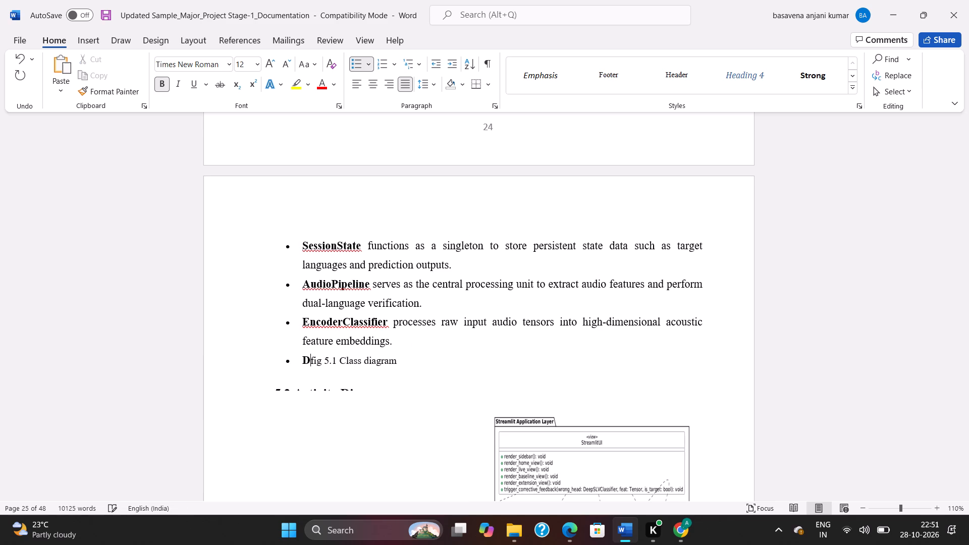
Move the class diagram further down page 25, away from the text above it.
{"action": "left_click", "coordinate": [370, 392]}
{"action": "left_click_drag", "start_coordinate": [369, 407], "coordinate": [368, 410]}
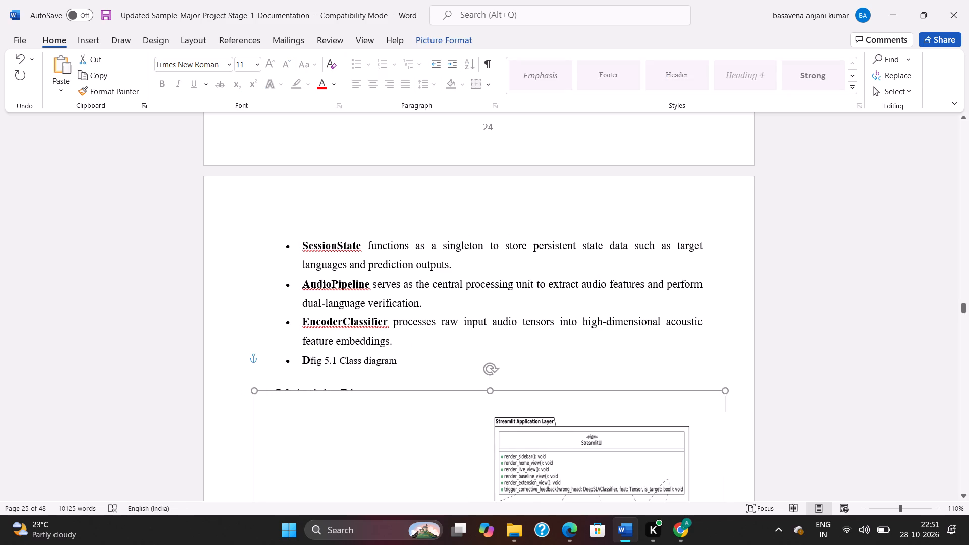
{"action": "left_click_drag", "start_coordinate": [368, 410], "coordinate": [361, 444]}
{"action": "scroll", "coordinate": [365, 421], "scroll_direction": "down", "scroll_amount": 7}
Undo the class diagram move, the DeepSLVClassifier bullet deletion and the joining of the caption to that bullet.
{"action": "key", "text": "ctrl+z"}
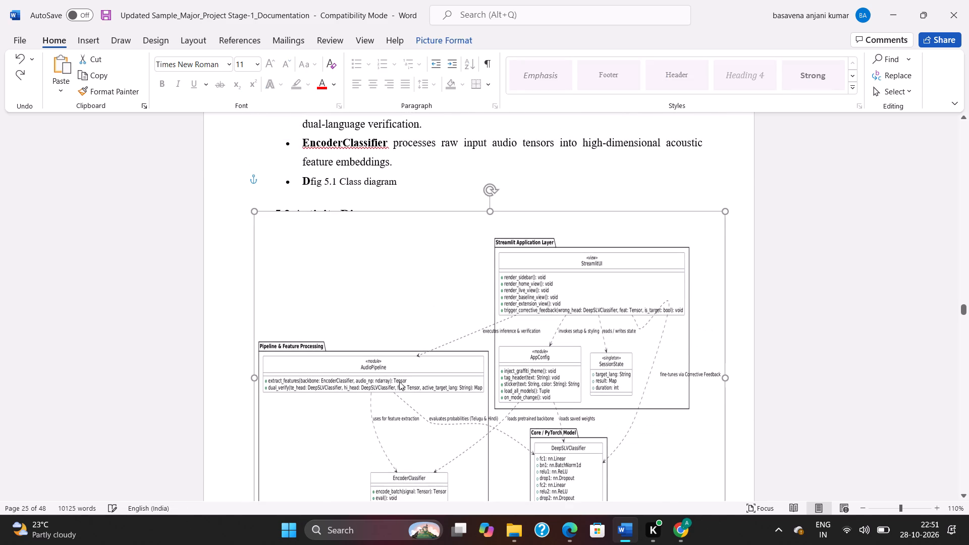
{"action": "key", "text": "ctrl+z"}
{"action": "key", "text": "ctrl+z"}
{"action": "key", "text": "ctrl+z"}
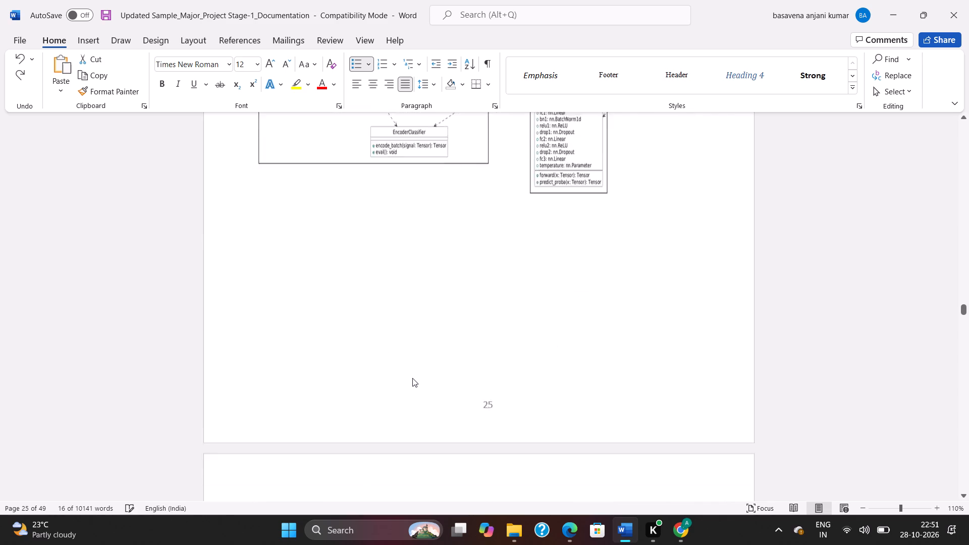
Insert a space before the fig 5.1 Class diagram caption on page 26.
{"action": "key", "text": "space"}
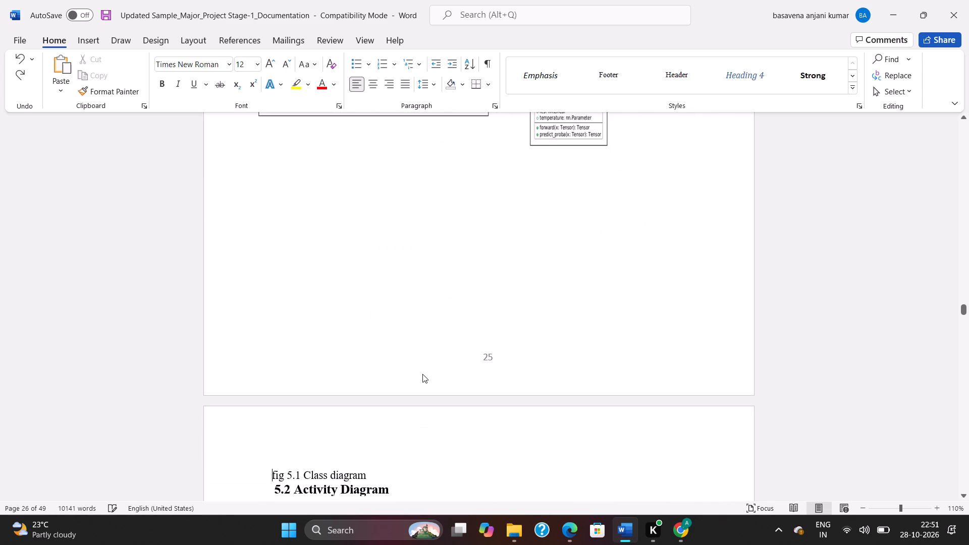
Insert a space before the word DeepSLVClassifier in the last bullet above the class diagram on page 25.
{"action": "scroll", "coordinate": [417, 370], "scroll_direction": "up", "scroll_amount": 8}
{"action": "scroll", "coordinate": [481, 321], "scroll_direction": "up", "scroll_amount": 3}
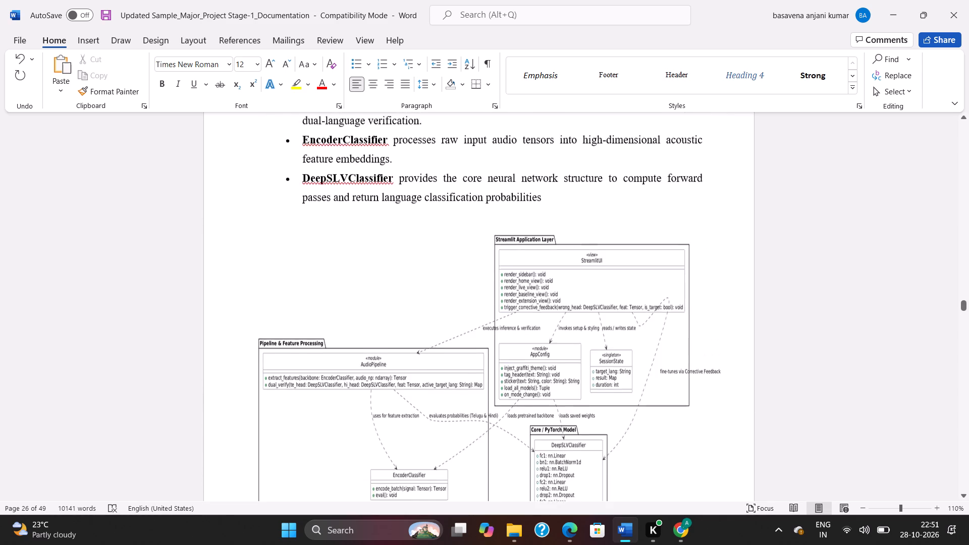
{"action": "scroll", "coordinate": [481, 320], "scroll_direction": "up", "scroll_amount": 3}
{"action": "left_click", "coordinate": [533, 339]}
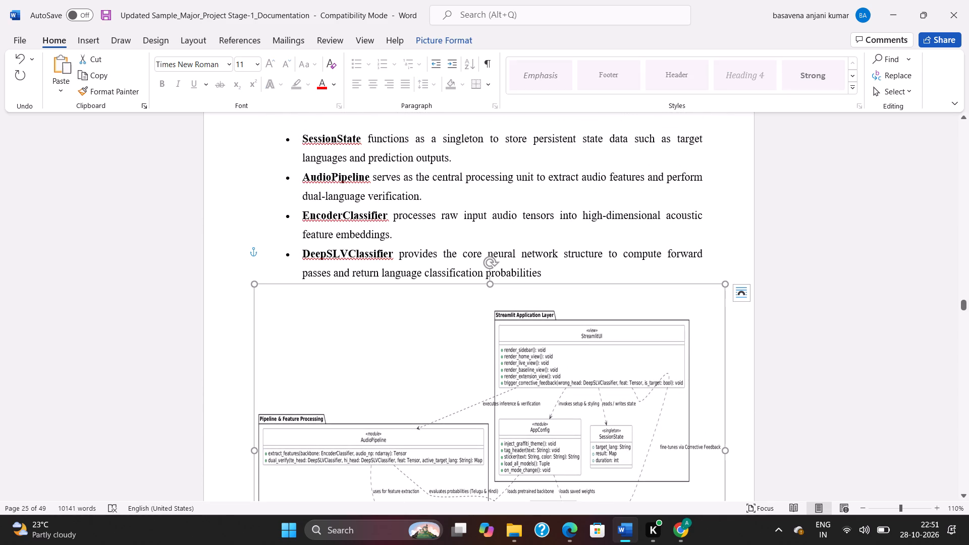
{"action": "scroll", "coordinate": [543, 271], "scroll_direction": "down", "scroll_amount": 10}
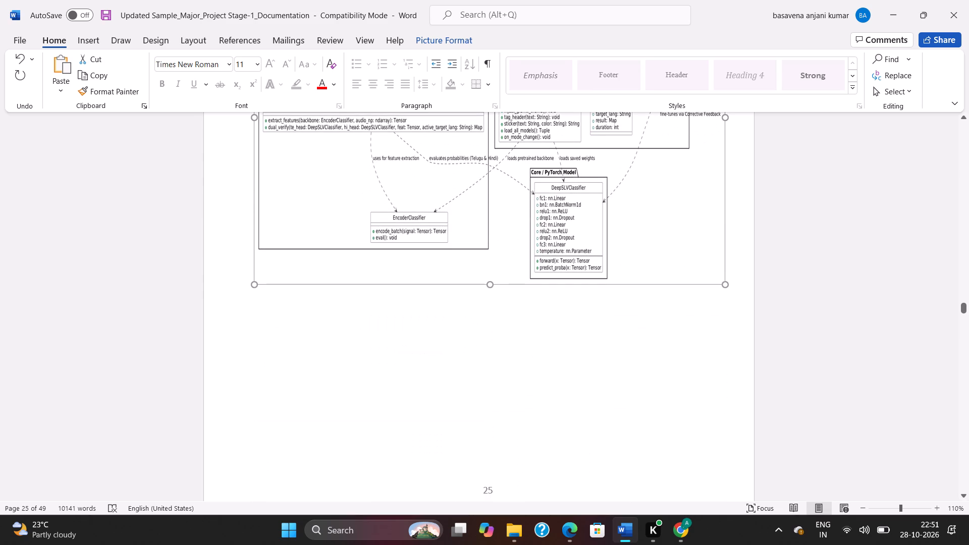
{"action": "scroll", "coordinate": [498, 288], "scroll_direction": "down", "scroll_amount": 10}
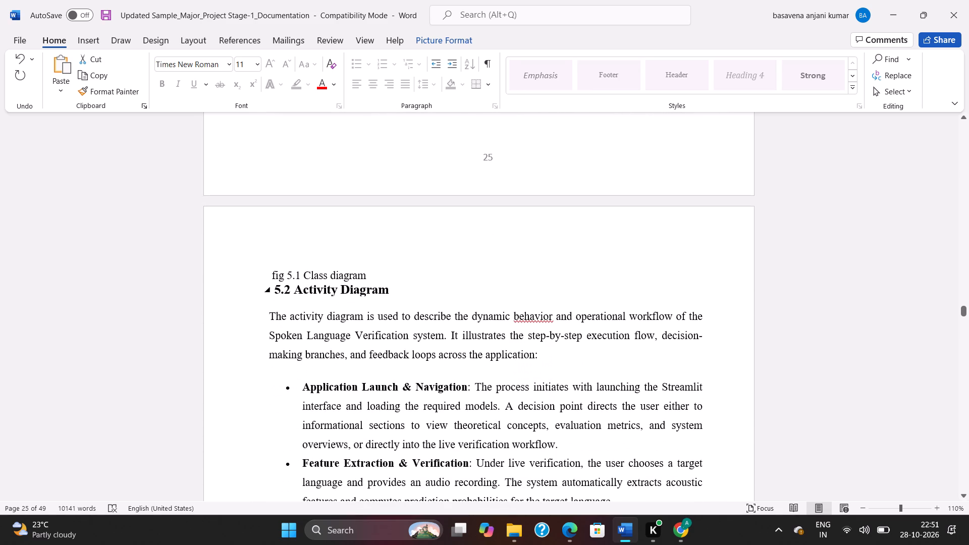
{"action": "key", "text": "space"}
{"action": "scroll", "coordinate": [319, 275], "scroll_direction": "down", "scroll_amount": 2}
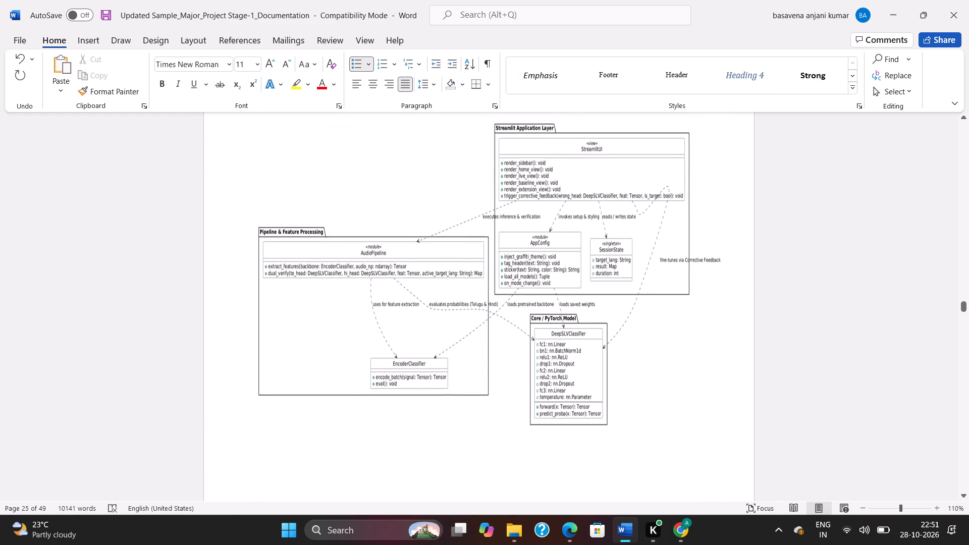
{"action": "scroll", "coordinate": [347, 280], "scroll_direction": "up", "scroll_amount": 8}
{"action": "scroll", "coordinate": [539, 374], "scroll_direction": "down", "scroll_amount": 2}
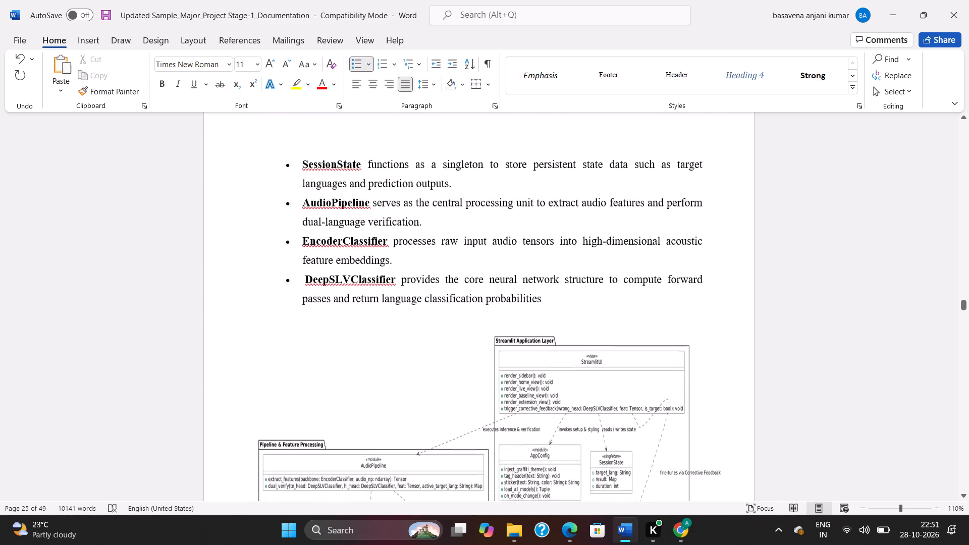
Copy the fig 5.1 Class diagram caption text from the top of page 26.
{"action": "scroll", "coordinate": [539, 374], "scroll_direction": "down", "scroll_amount": 15}
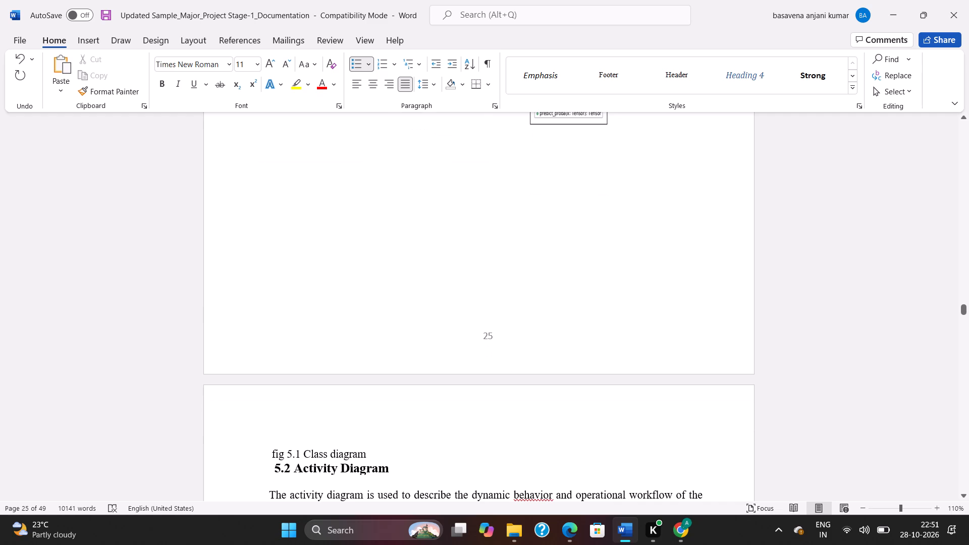
{"action": "left_click_drag", "start_coordinate": [379, 449], "coordinate": [259, 447]}
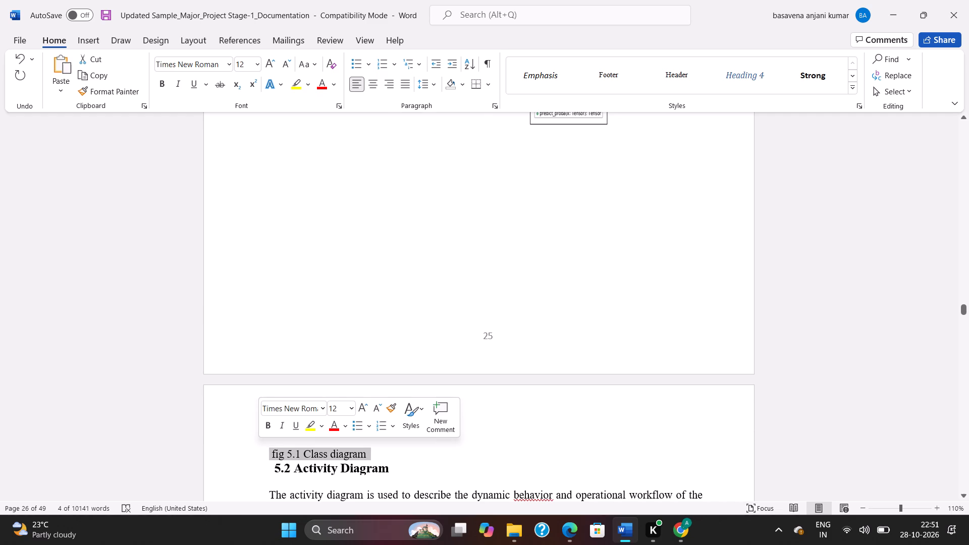
{"action": "key", "text": "ctrl+c"}
{"action": "scroll", "coordinate": [343, 392], "scroll_direction": "up", "scroll_amount": 3}
{"action": "left_click", "coordinate": [473, 329]}
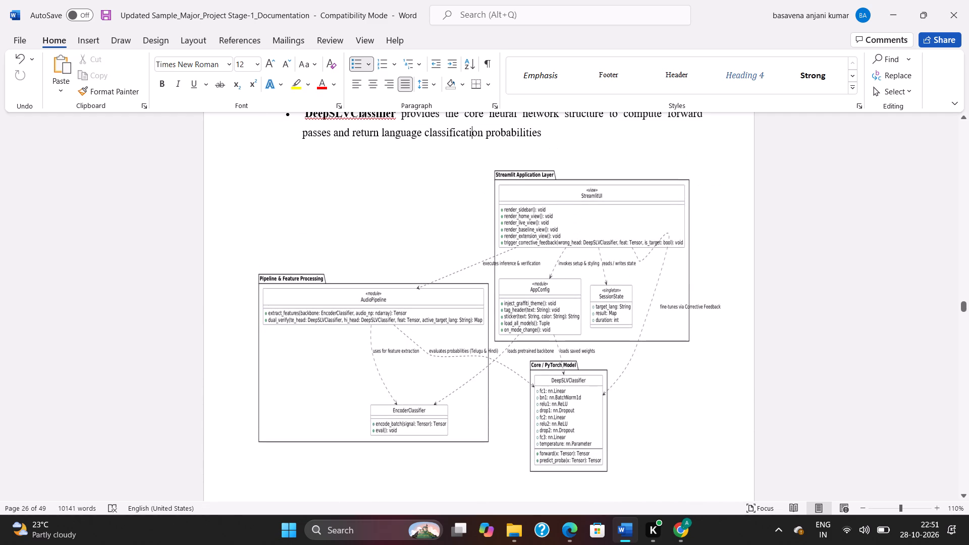
Enlarge the class diagram slightly from its outer lower corner on page 25.
{"action": "scroll", "coordinate": [473, 329], "scroll_direction": "down", "scroll_amount": 5}
{"action": "left_click", "coordinate": [549, 305]}
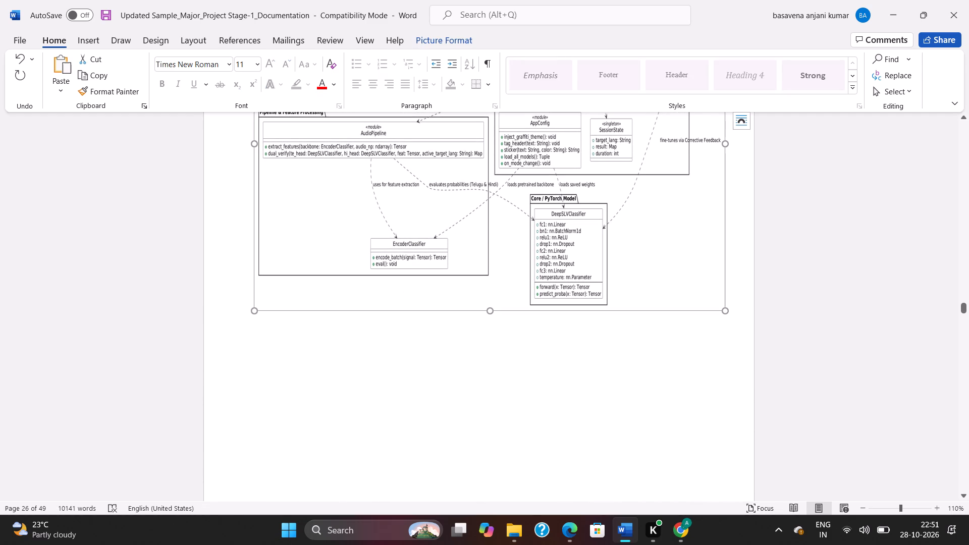
{"action": "left_click_drag", "start_coordinate": [724, 314], "coordinate": [732, 316]}
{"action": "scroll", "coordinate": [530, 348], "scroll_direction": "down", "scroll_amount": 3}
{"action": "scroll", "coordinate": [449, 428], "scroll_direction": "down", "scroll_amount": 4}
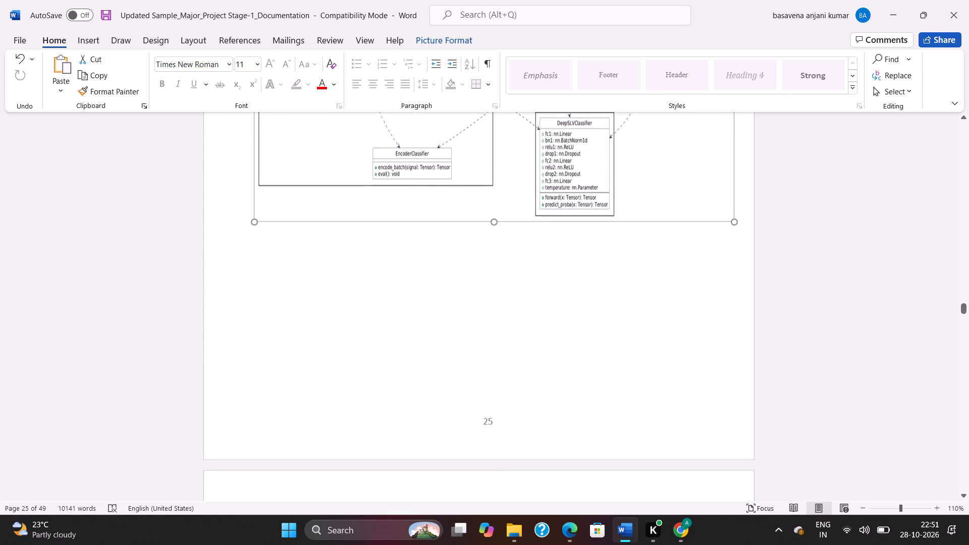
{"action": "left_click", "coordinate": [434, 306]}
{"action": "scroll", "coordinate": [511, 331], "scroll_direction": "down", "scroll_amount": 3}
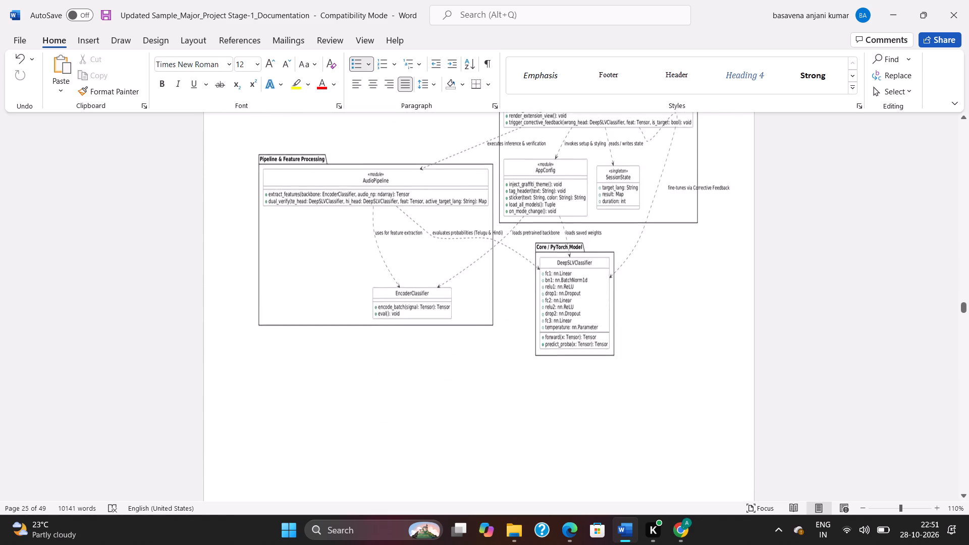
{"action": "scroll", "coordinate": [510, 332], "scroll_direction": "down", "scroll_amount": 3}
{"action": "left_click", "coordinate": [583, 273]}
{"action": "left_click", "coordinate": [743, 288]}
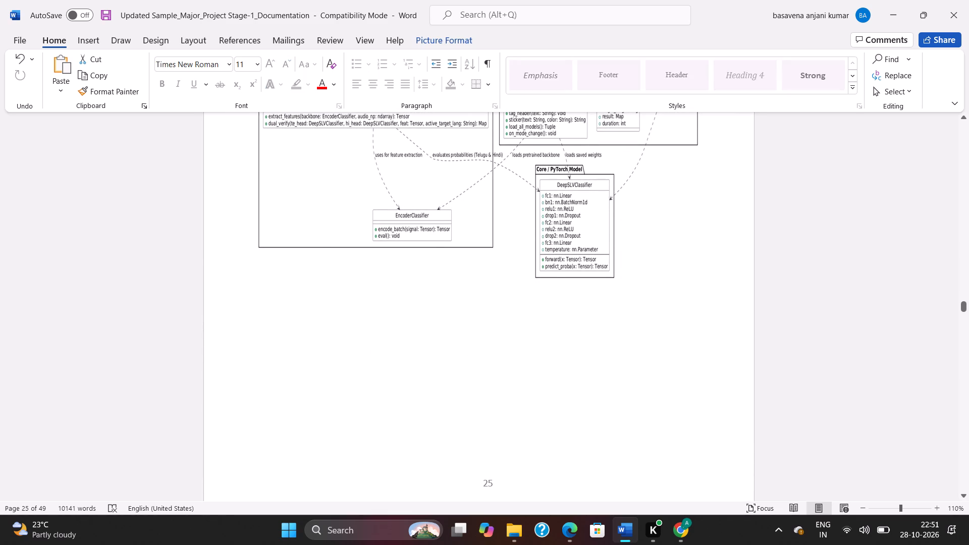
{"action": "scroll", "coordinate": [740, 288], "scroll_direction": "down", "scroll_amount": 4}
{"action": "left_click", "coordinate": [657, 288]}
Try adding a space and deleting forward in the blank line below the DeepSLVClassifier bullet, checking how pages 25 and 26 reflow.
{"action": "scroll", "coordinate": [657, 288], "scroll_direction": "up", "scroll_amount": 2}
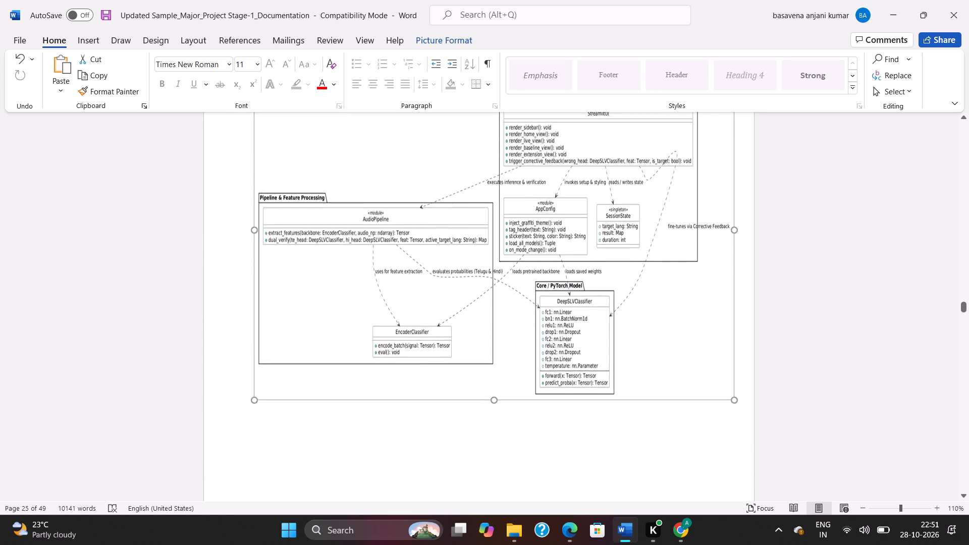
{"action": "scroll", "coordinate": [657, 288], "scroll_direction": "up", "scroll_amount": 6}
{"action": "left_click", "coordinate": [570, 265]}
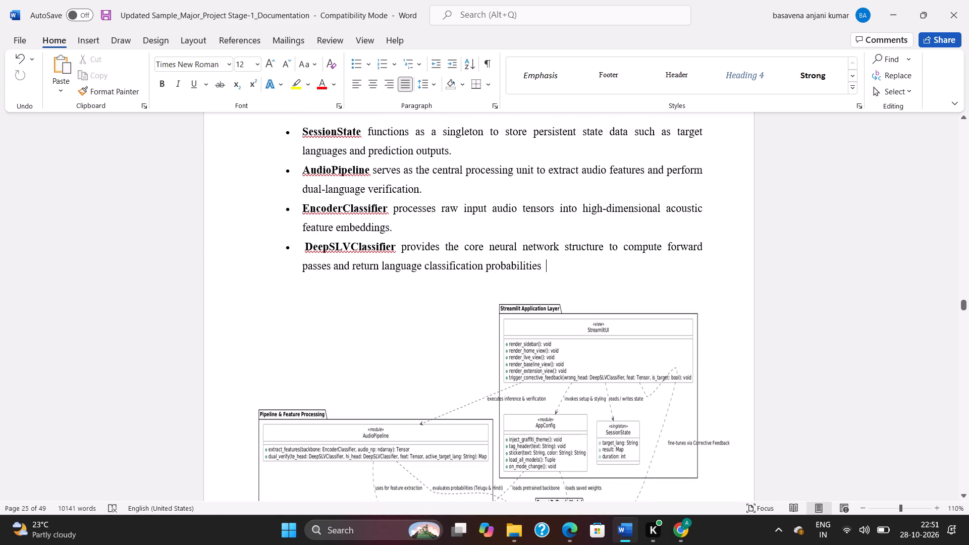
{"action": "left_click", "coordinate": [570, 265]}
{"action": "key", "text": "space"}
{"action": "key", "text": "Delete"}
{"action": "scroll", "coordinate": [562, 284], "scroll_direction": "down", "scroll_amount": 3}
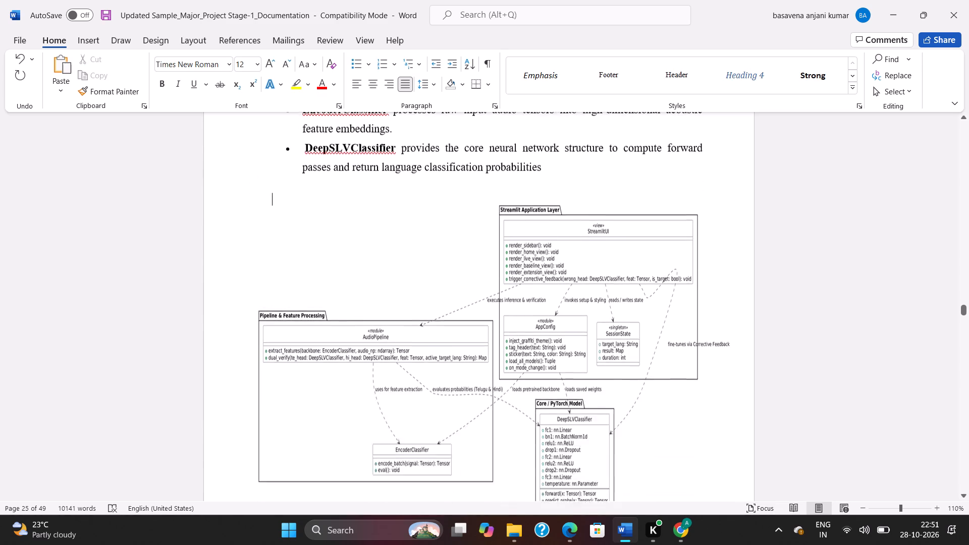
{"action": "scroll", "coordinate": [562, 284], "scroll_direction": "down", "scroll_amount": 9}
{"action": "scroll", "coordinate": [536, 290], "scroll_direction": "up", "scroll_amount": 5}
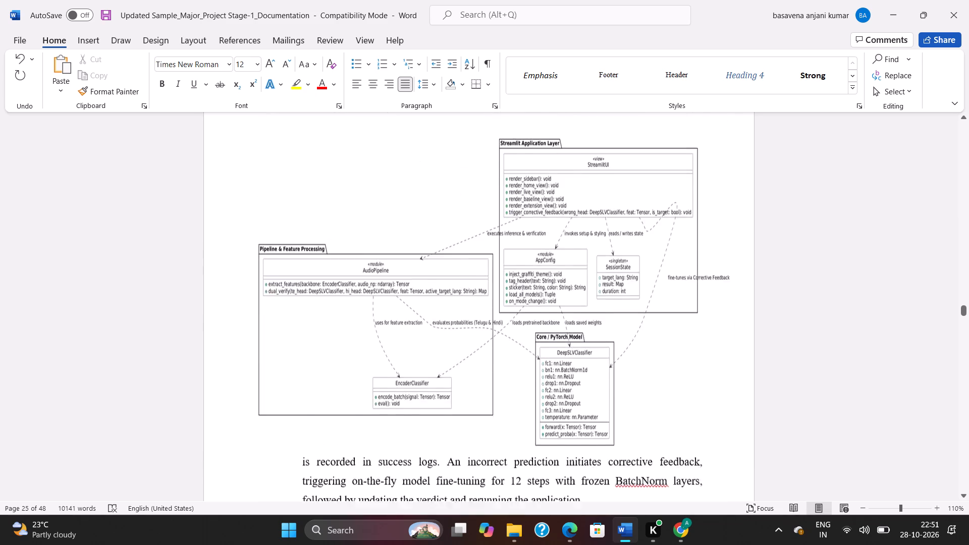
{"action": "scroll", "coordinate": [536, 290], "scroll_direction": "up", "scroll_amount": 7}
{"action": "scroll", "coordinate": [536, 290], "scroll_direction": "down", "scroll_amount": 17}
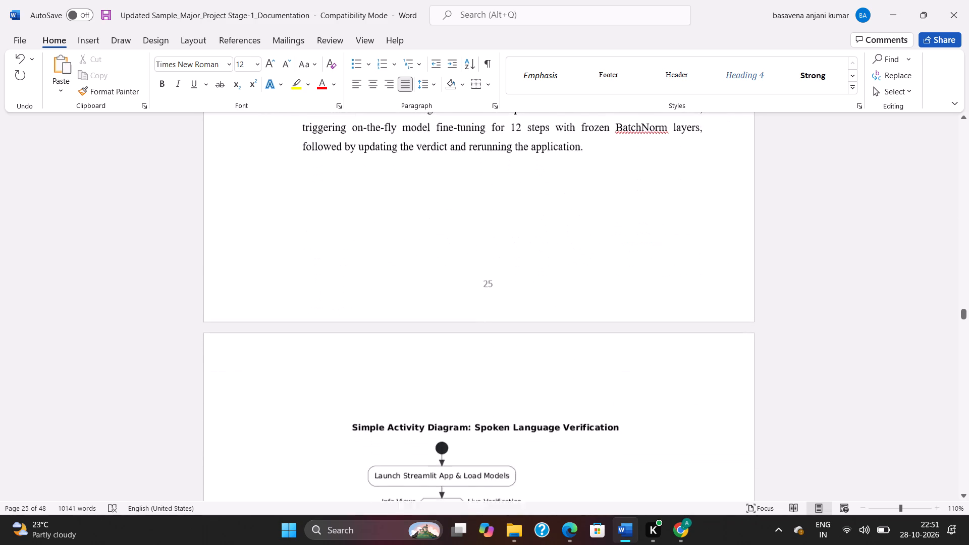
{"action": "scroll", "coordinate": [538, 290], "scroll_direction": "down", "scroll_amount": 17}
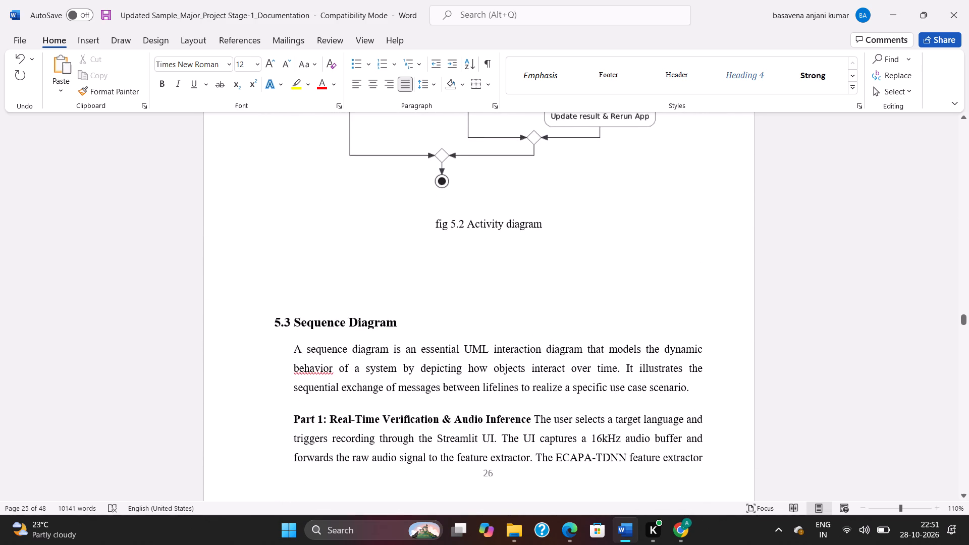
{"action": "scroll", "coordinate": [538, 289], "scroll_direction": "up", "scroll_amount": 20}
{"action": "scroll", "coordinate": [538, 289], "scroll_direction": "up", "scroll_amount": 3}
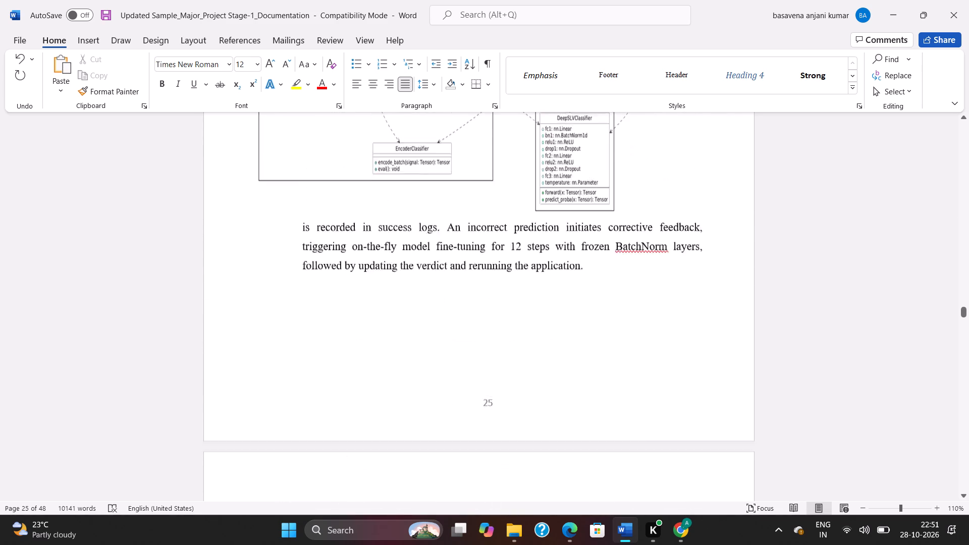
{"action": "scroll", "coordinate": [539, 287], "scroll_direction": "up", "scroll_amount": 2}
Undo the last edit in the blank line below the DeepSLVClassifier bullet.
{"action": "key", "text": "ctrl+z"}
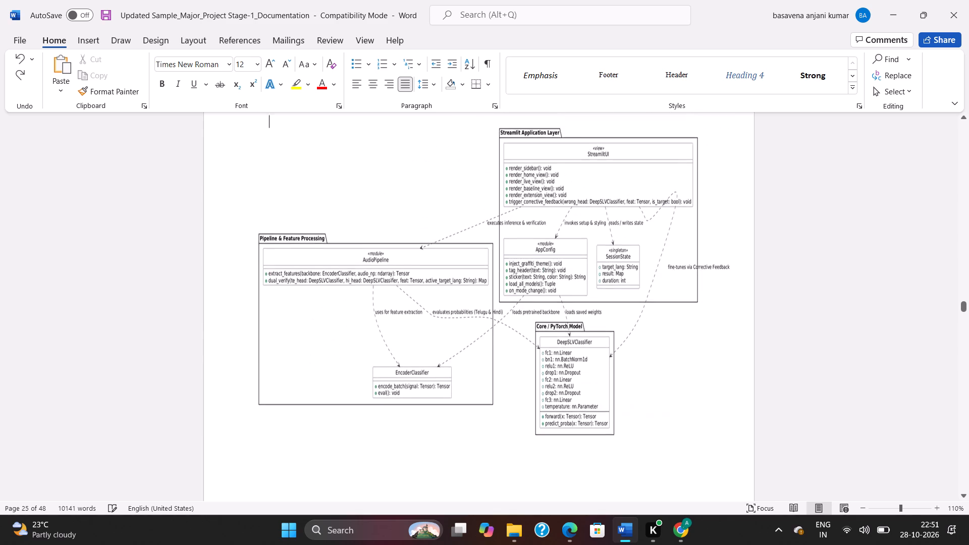
Review the class diagram section from its fig 5.1 caption on page 26 back to the 5.1 heading on page 24.
{"action": "scroll", "coordinate": [541, 286], "scroll_direction": "down", "scroll_amount": 11}
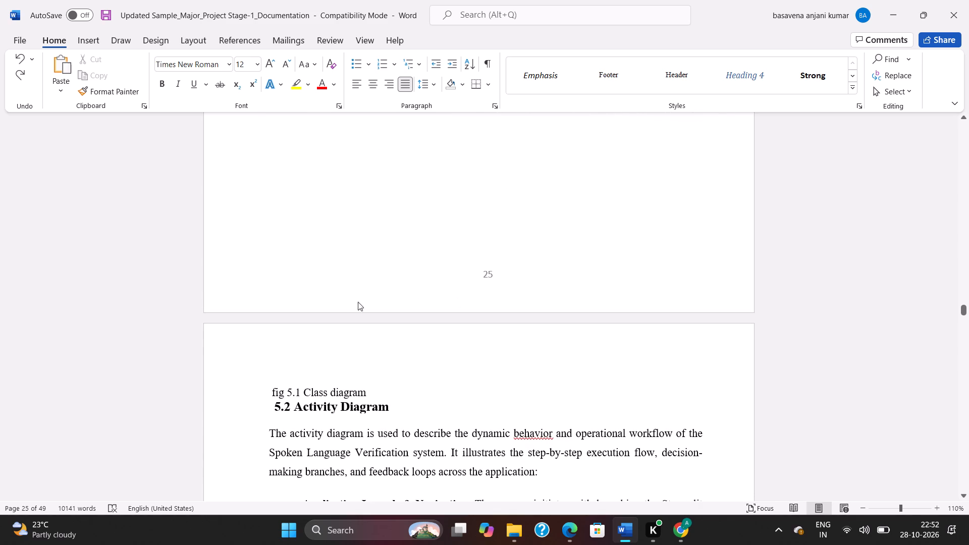
{"action": "left_click_drag", "start_coordinate": [370, 389], "coordinate": [277, 379]}
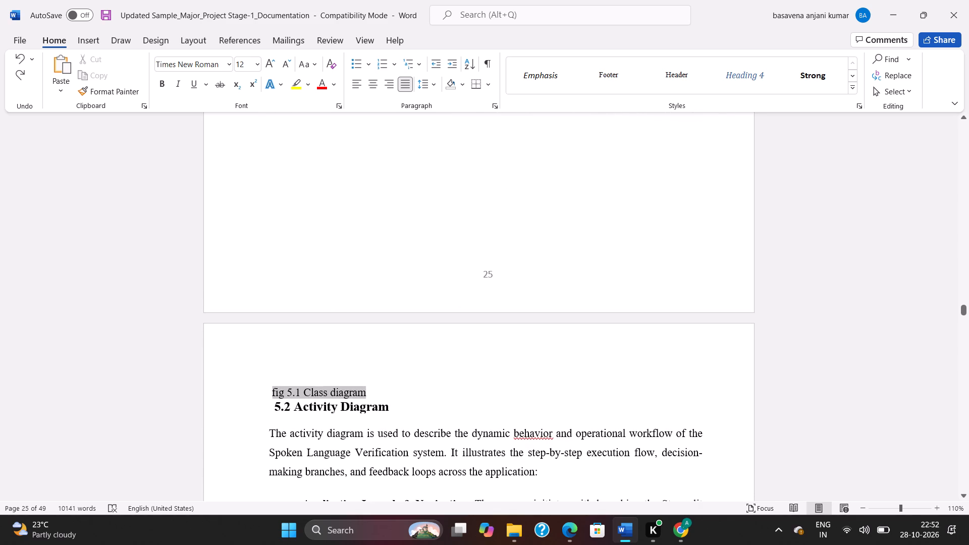
{"action": "left_click_drag", "start_coordinate": [277, 379], "coordinate": [277, 379]}
{"action": "left_click", "coordinate": [420, 401]}
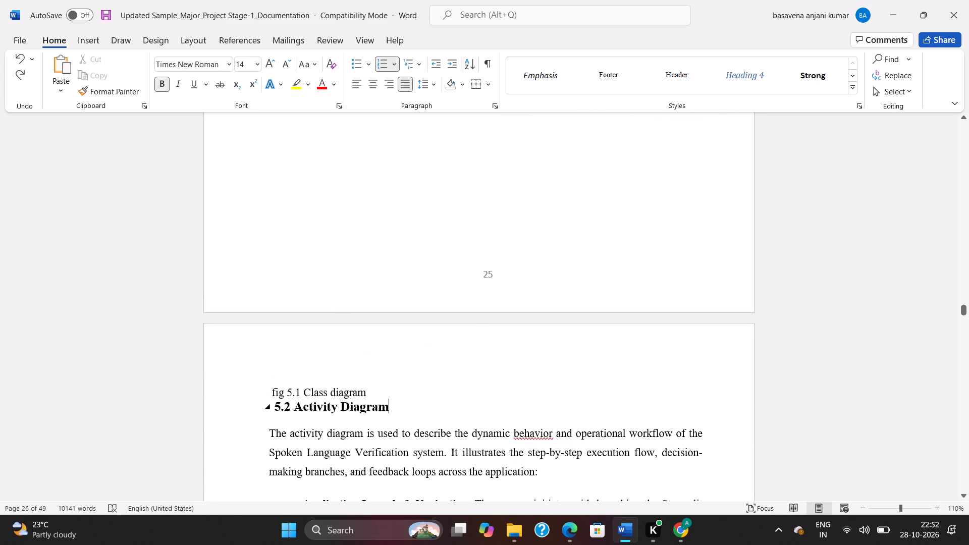
{"action": "scroll", "coordinate": [401, 398], "scroll_direction": "up", "scroll_amount": 12}
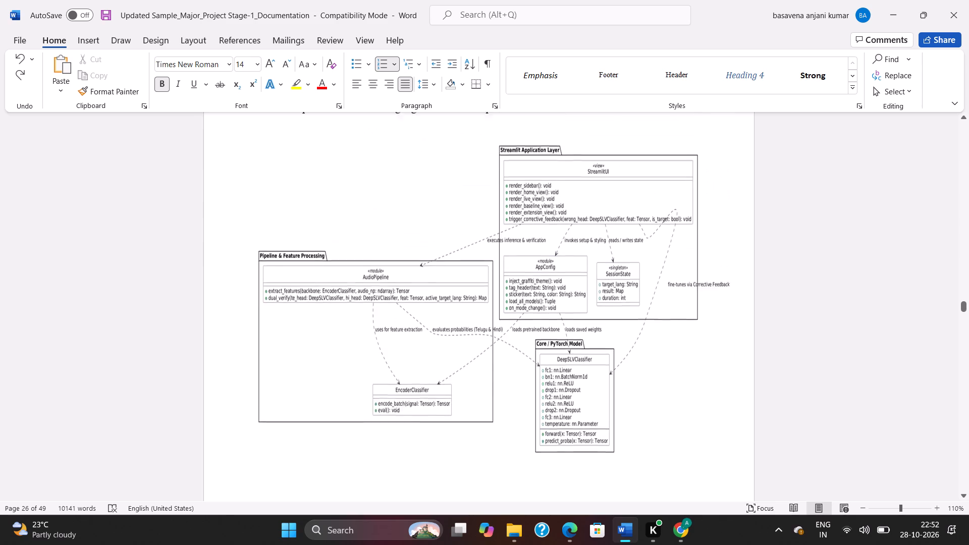
{"action": "scroll", "coordinate": [413, 377], "scroll_direction": "up", "scroll_amount": 3}
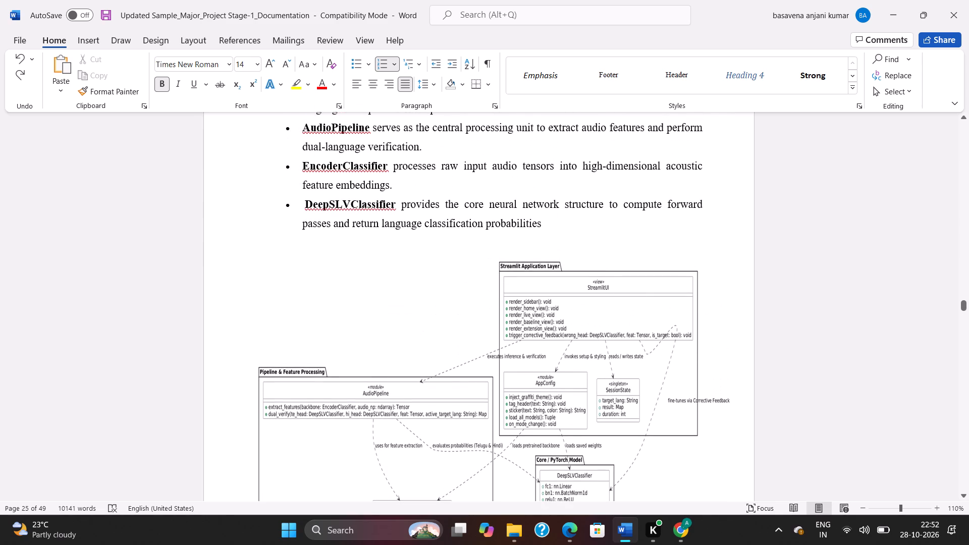
{"action": "scroll", "coordinate": [454, 358], "scroll_direction": "up", "scroll_amount": 16}
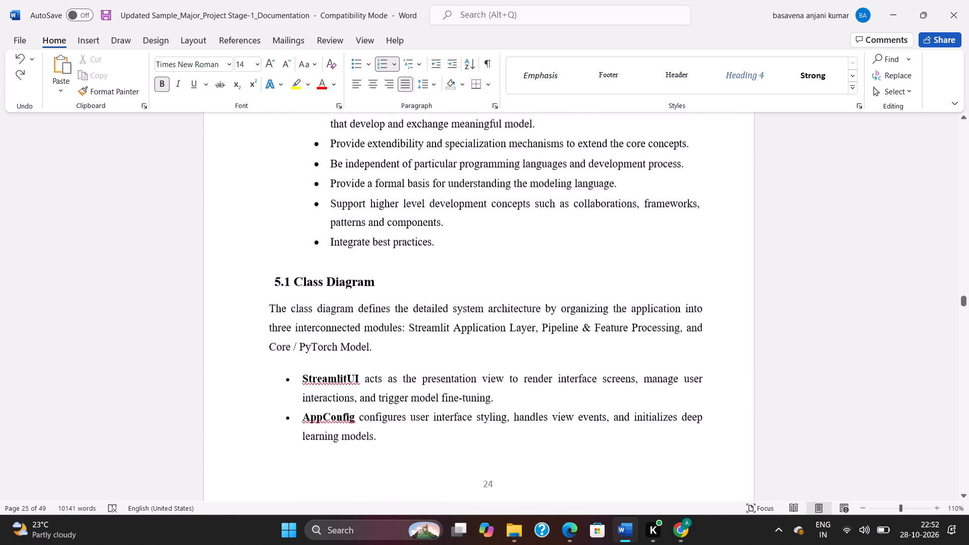
{"action": "scroll", "coordinate": [454, 358], "scroll_direction": "up", "scroll_amount": 2}
{"action": "scroll", "coordinate": [454, 358], "scroll_direction": "down", "scroll_amount": 18}
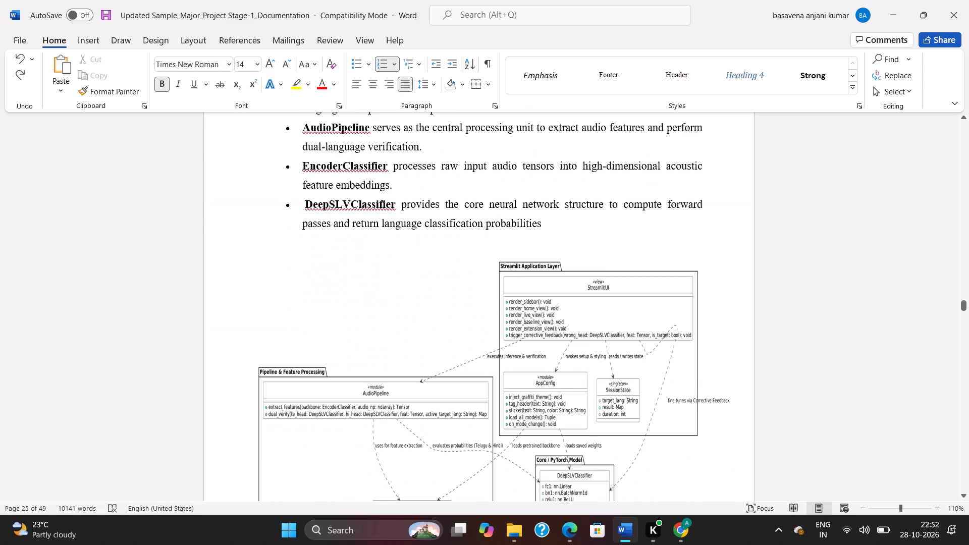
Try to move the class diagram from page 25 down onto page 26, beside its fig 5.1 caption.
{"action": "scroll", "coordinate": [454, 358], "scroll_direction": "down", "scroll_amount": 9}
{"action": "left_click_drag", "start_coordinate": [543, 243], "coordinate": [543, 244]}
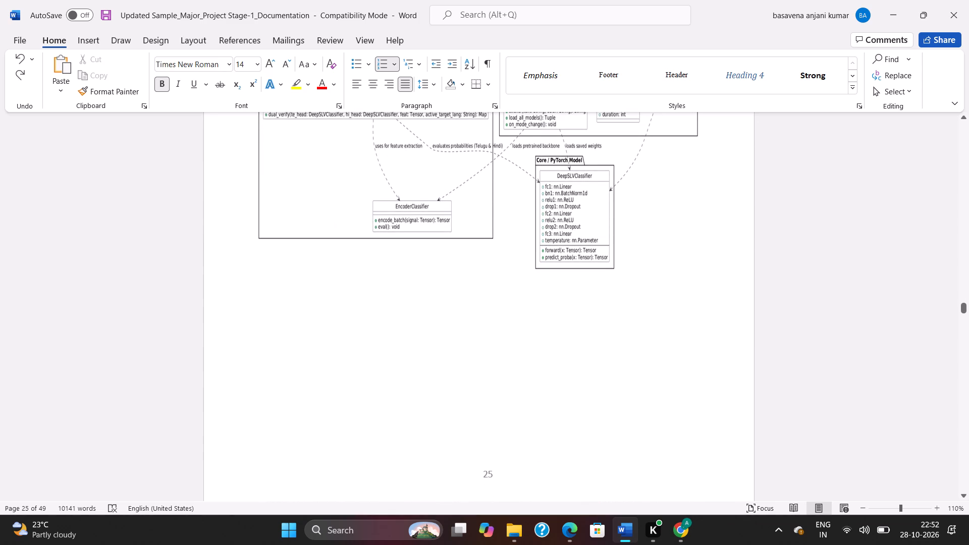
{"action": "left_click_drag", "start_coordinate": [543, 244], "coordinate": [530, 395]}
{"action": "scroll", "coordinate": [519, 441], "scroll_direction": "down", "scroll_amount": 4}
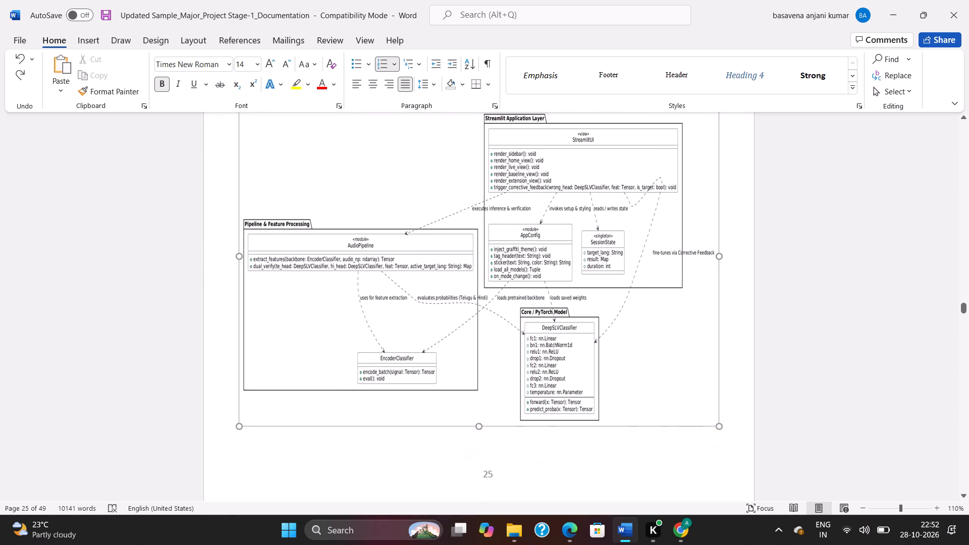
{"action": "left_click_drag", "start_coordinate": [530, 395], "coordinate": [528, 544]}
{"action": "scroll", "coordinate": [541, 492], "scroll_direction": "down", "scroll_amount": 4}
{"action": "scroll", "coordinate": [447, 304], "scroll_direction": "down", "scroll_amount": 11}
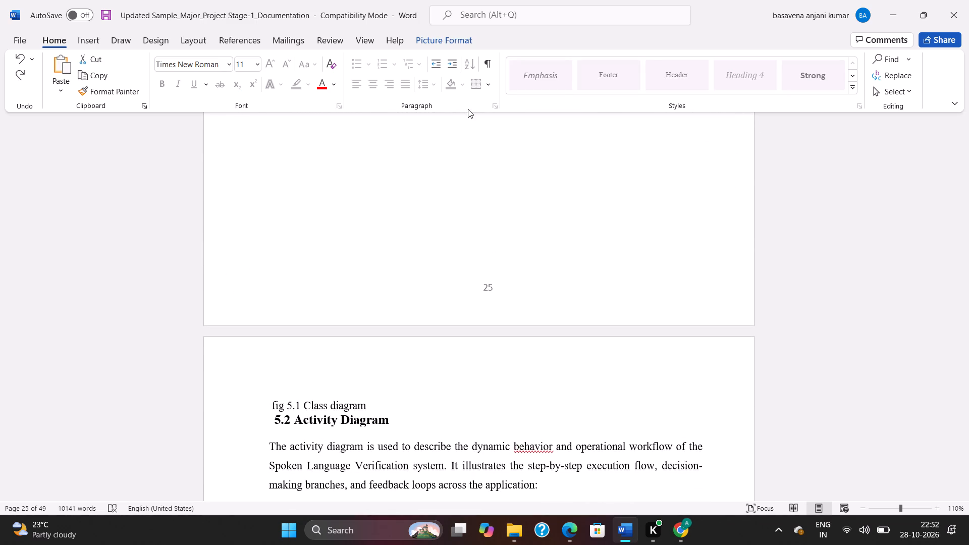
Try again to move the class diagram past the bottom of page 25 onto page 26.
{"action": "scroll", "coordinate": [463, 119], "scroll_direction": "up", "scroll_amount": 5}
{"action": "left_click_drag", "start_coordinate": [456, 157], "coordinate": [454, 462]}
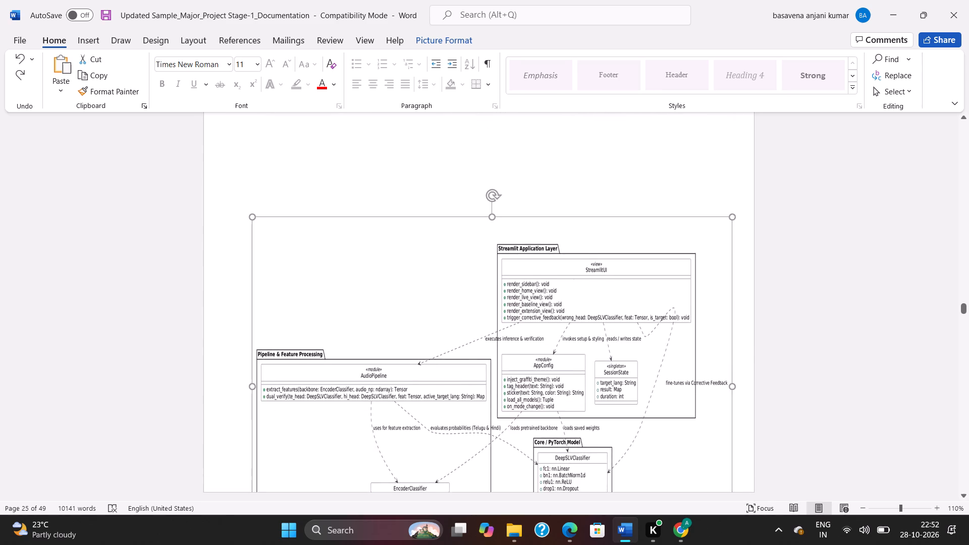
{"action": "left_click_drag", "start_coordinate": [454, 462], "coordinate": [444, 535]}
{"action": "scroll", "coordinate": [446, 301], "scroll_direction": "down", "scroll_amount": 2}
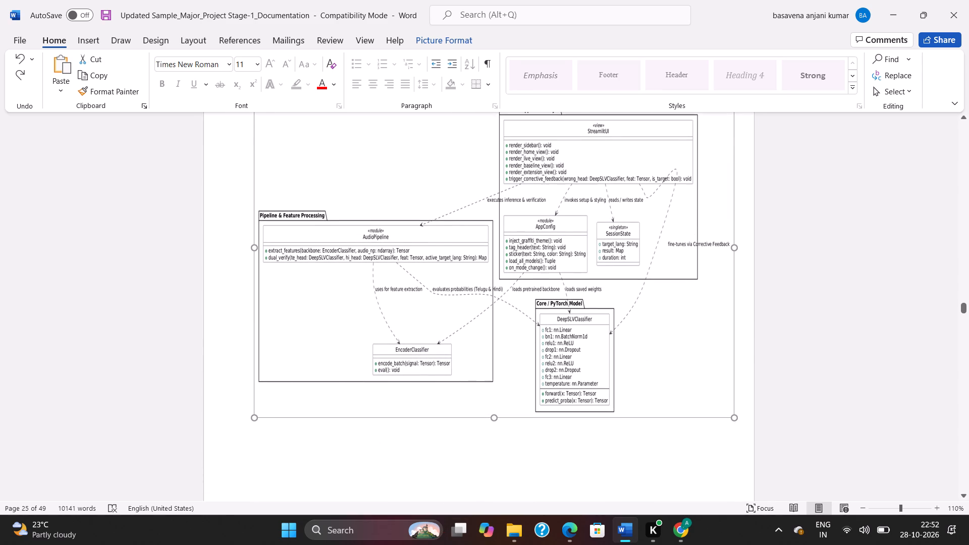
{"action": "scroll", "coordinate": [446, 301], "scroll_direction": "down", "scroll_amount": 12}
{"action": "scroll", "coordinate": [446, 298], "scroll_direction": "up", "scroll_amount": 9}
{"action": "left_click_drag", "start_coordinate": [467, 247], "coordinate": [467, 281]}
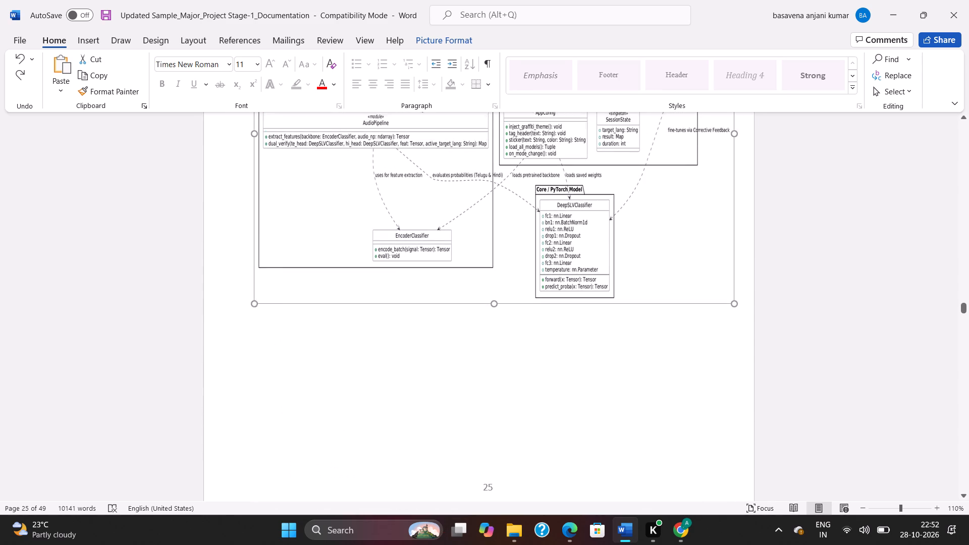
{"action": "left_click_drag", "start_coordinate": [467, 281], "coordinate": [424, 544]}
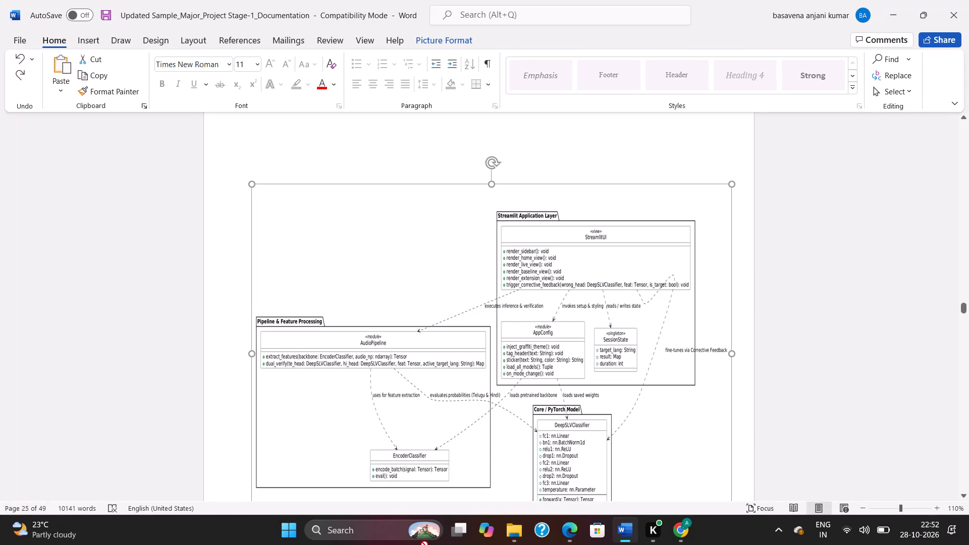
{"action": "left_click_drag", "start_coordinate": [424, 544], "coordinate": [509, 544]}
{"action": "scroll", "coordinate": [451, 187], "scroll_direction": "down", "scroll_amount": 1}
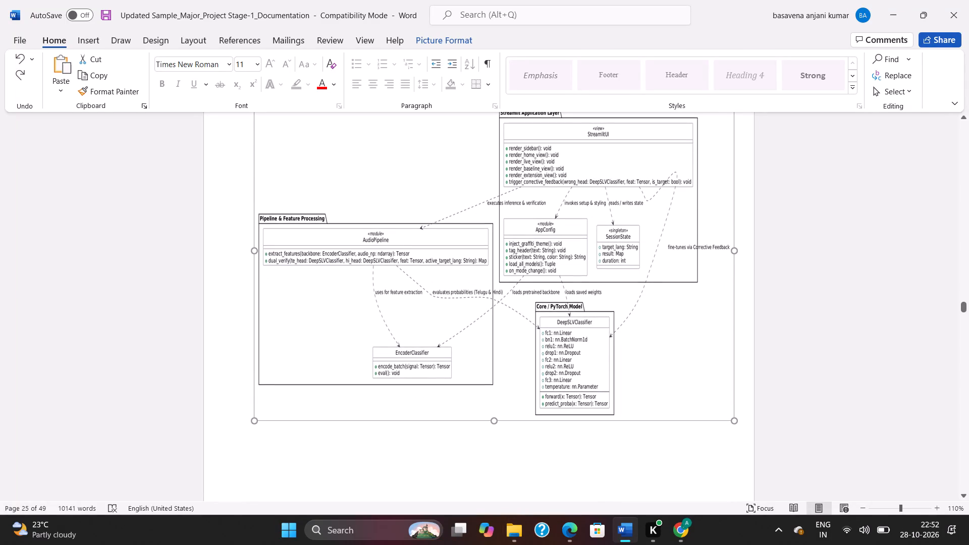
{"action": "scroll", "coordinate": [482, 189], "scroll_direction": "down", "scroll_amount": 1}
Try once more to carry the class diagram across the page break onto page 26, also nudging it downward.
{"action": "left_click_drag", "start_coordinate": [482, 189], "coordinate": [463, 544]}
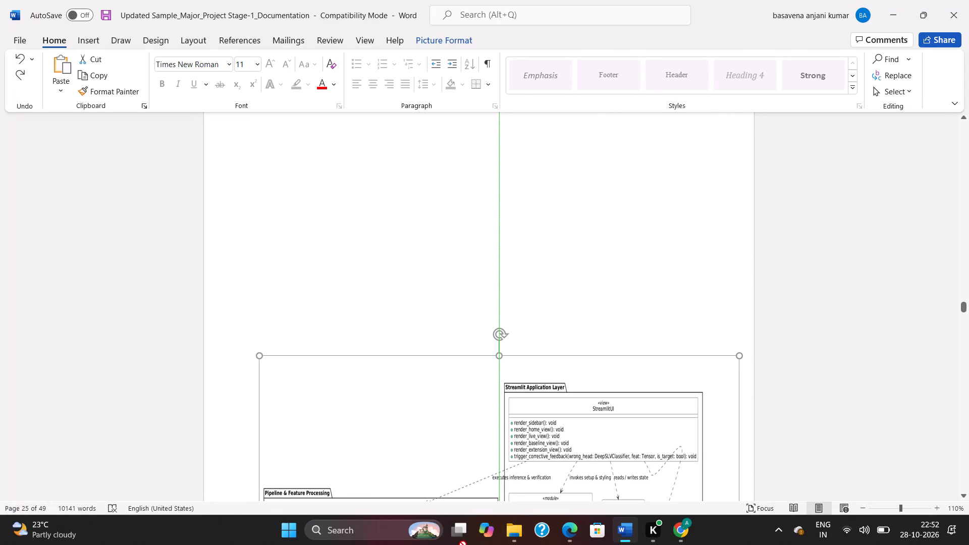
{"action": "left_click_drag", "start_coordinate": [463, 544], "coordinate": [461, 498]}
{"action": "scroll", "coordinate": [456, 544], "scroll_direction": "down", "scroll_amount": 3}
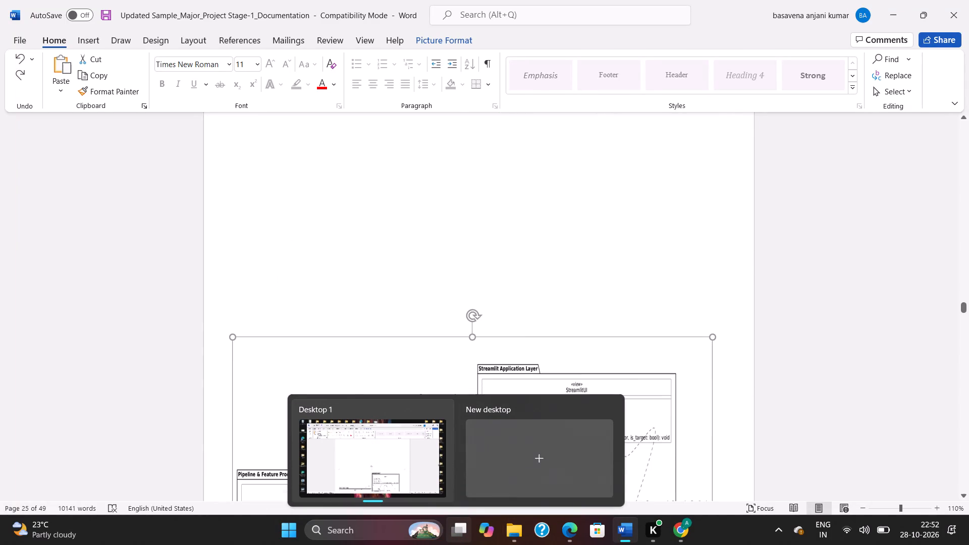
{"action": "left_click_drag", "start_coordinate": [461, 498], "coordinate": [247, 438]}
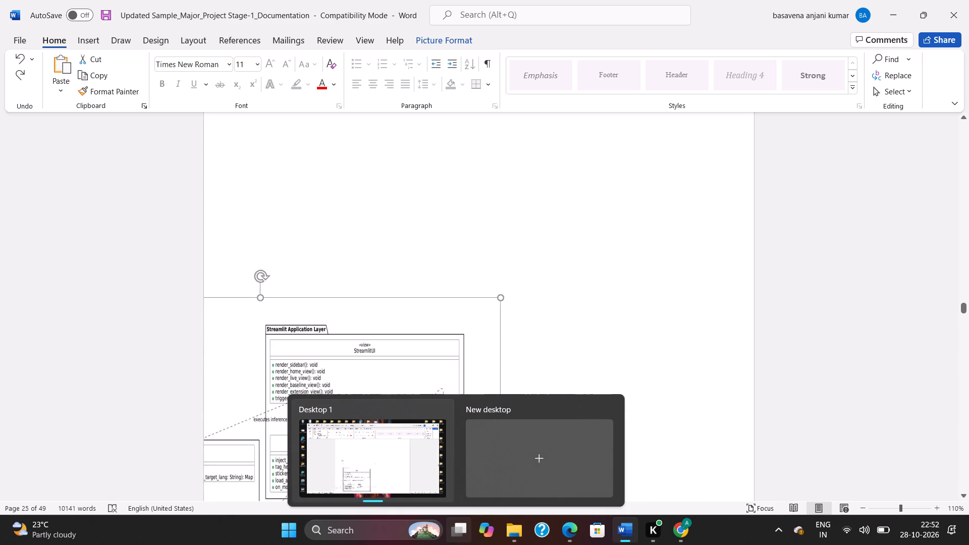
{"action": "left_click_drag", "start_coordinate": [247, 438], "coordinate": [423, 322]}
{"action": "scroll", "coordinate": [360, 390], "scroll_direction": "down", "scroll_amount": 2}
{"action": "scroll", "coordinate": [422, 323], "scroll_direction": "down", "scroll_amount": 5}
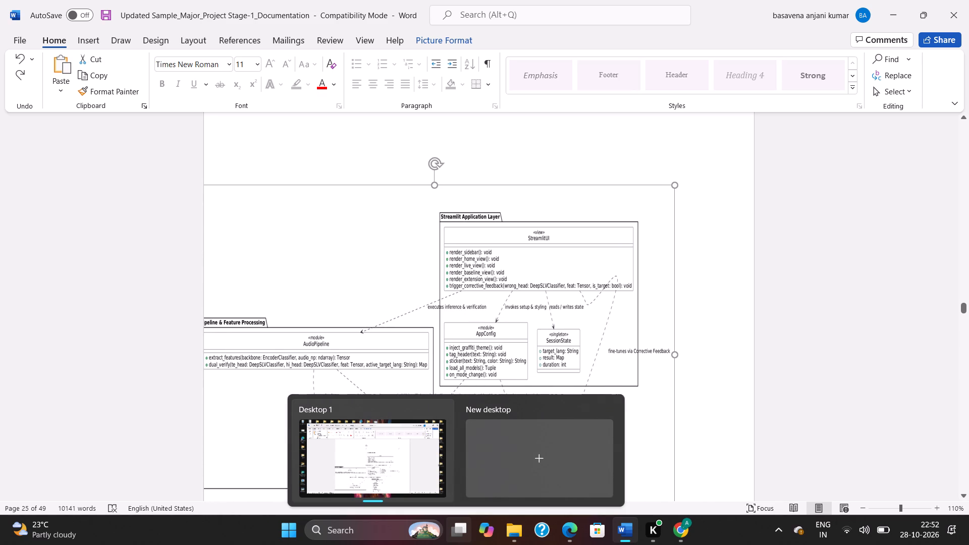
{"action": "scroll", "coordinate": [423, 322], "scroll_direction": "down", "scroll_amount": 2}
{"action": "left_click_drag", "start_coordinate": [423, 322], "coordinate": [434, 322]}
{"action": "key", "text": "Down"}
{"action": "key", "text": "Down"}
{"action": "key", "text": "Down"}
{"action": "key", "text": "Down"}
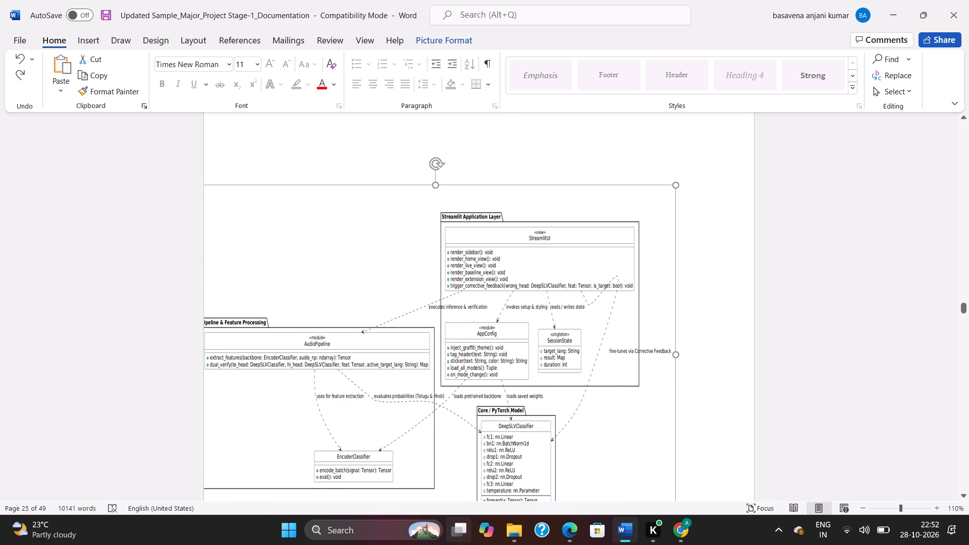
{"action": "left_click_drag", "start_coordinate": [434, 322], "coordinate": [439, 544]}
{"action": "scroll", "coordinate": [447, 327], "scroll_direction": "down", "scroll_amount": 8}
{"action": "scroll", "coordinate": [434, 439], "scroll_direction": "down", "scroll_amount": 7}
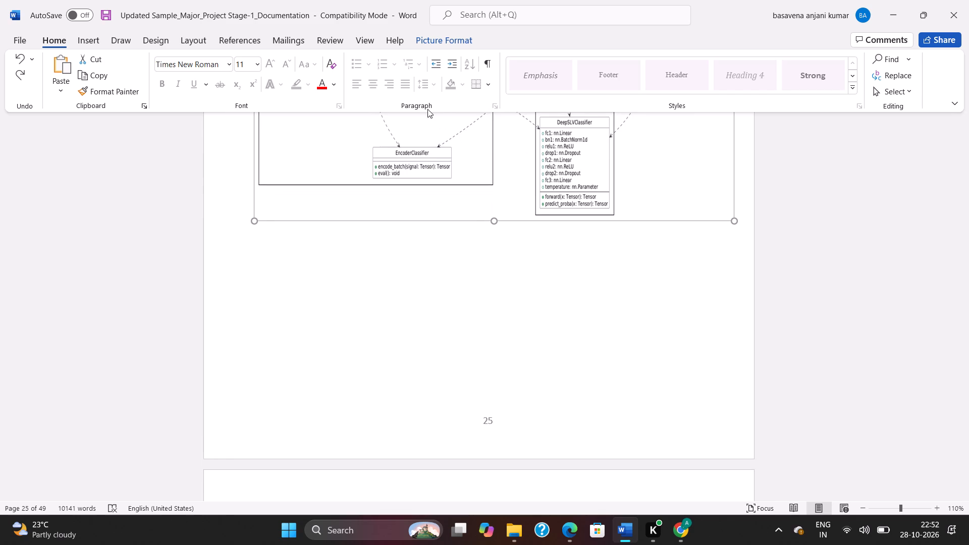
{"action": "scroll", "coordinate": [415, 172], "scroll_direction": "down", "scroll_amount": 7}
Insert about twenty blank lines above the fig 5.1 Class diagram caption on page 26 to make room for the diagram.
{"action": "left_click", "coordinate": [347, 261]}
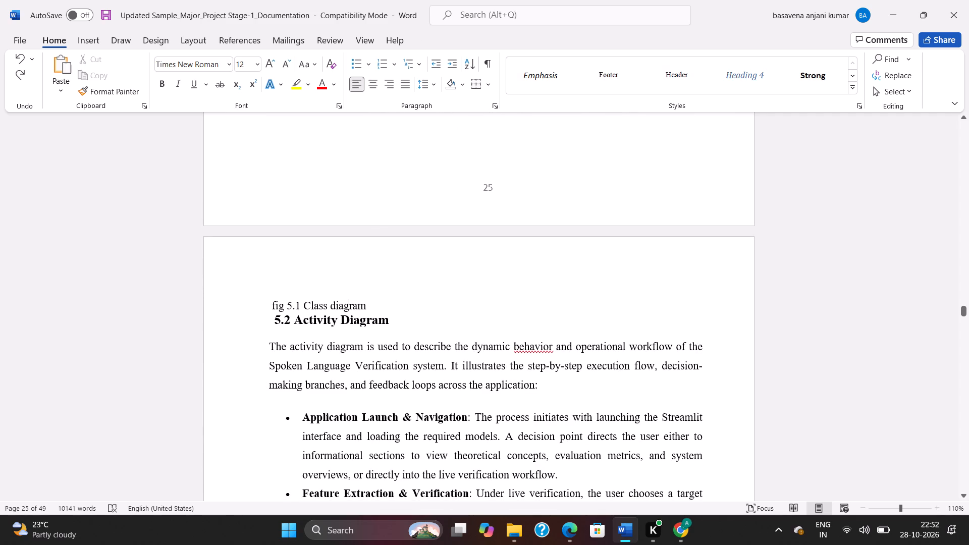
{"action": "left_click", "coordinate": [270, 300]}
{"action": "key", "text": "Return"}
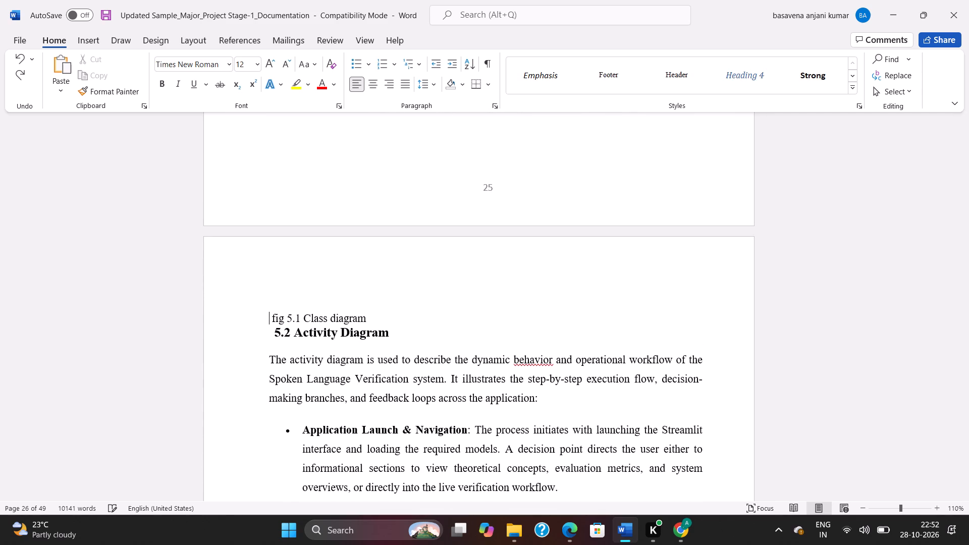
{"action": "key", "text": "Return"}
{"action": "key", "text": "Return"}
{"action": "key", "text": "Return"}
{"action": "key", "text": "Return"}
{"action": "key", "text": "Return"}
{"action": "key", "text": "Return"}
{"action": "key", "text": "Return"}
{"action": "key", "text": "Return"}
{"action": "key", "text": "Return"}
{"action": "key", "text": "Return"}
{"action": "key", "text": "Return"}
{"action": "key", "text": "Return"}
{"action": "key", "text": "Return"}
{"action": "key", "text": "Return"}
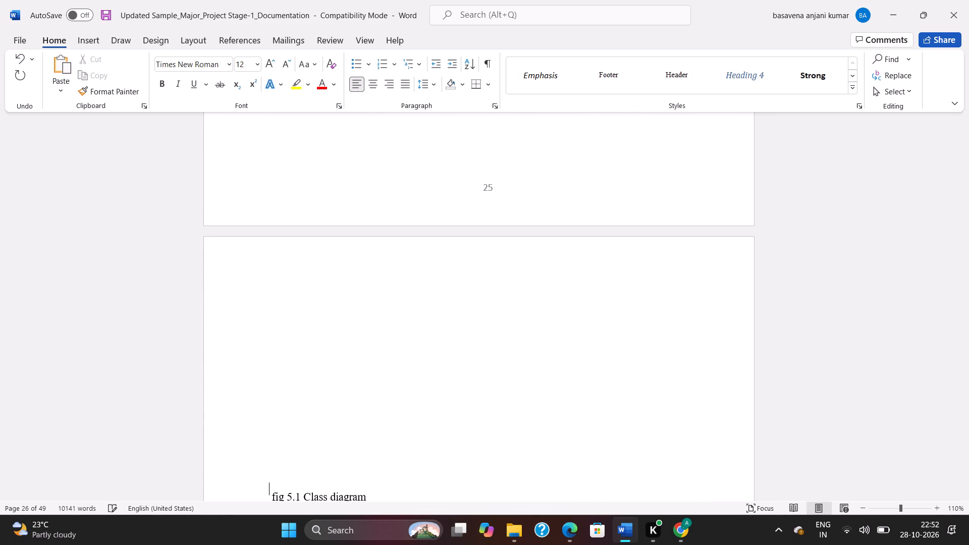
{"action": "key", "text": "Return"}
{"action": "key", "text": "Return"}
{"action": "key", "text": "Return"}
{"action": "scroll", "coordinate": [264, 303], "scroll_direction": "down", "scroll_amount": 5}
{"action": "key", "text": "Return"}
{"action": "key", "text": "Return"}
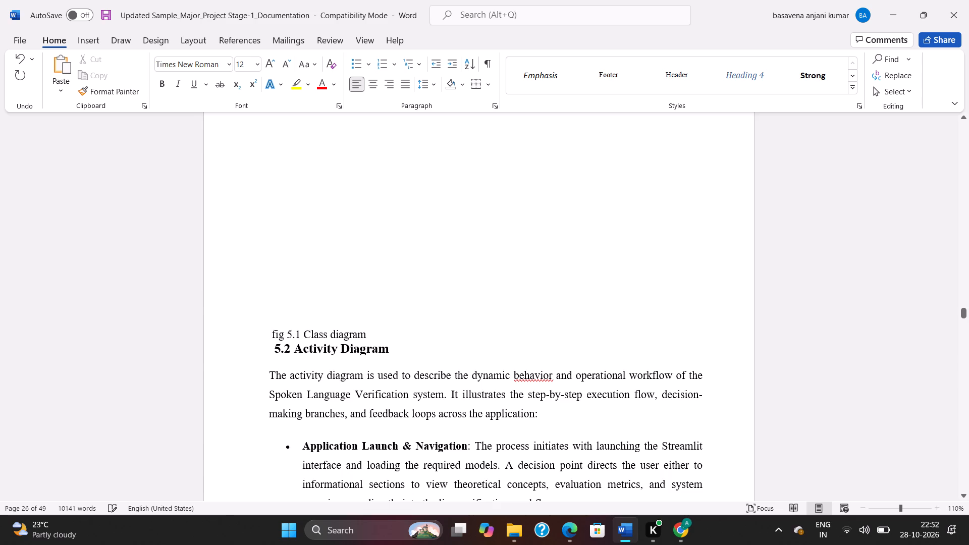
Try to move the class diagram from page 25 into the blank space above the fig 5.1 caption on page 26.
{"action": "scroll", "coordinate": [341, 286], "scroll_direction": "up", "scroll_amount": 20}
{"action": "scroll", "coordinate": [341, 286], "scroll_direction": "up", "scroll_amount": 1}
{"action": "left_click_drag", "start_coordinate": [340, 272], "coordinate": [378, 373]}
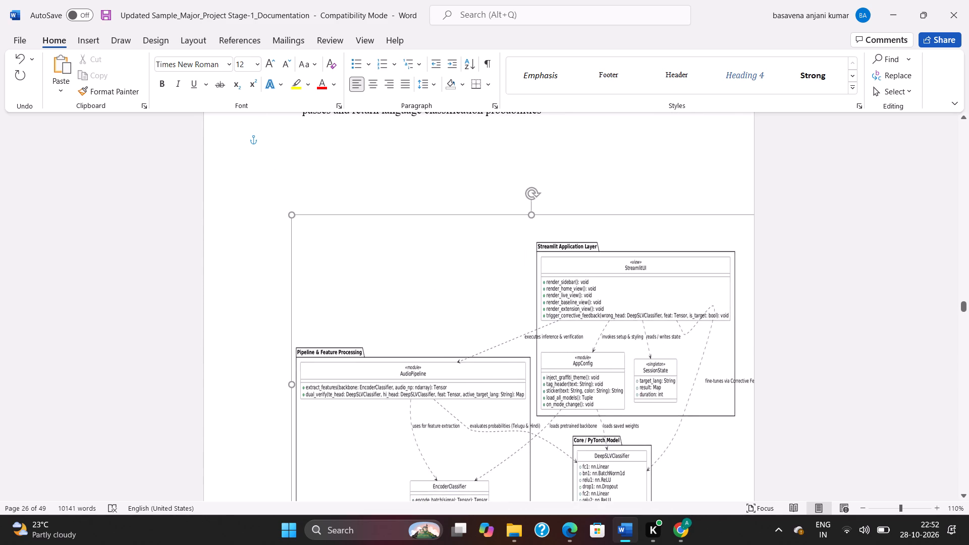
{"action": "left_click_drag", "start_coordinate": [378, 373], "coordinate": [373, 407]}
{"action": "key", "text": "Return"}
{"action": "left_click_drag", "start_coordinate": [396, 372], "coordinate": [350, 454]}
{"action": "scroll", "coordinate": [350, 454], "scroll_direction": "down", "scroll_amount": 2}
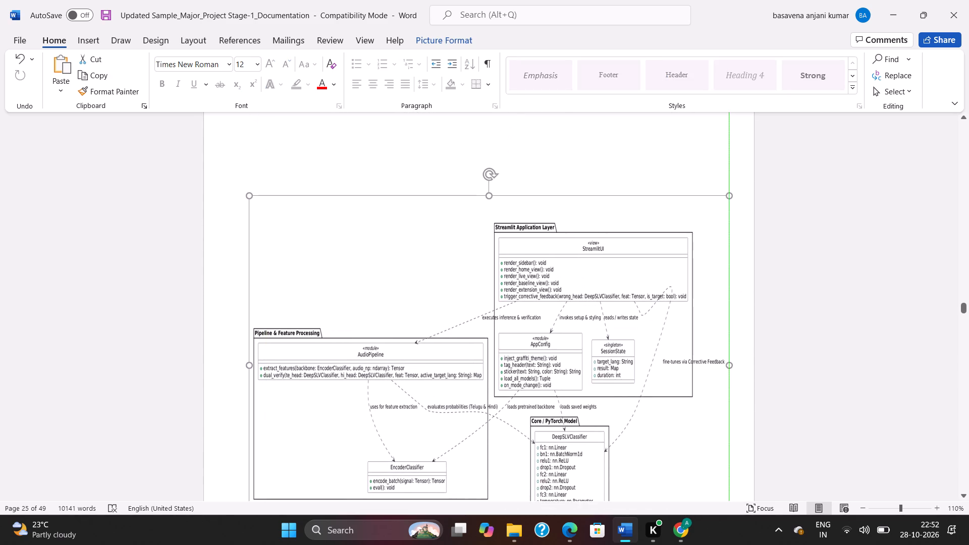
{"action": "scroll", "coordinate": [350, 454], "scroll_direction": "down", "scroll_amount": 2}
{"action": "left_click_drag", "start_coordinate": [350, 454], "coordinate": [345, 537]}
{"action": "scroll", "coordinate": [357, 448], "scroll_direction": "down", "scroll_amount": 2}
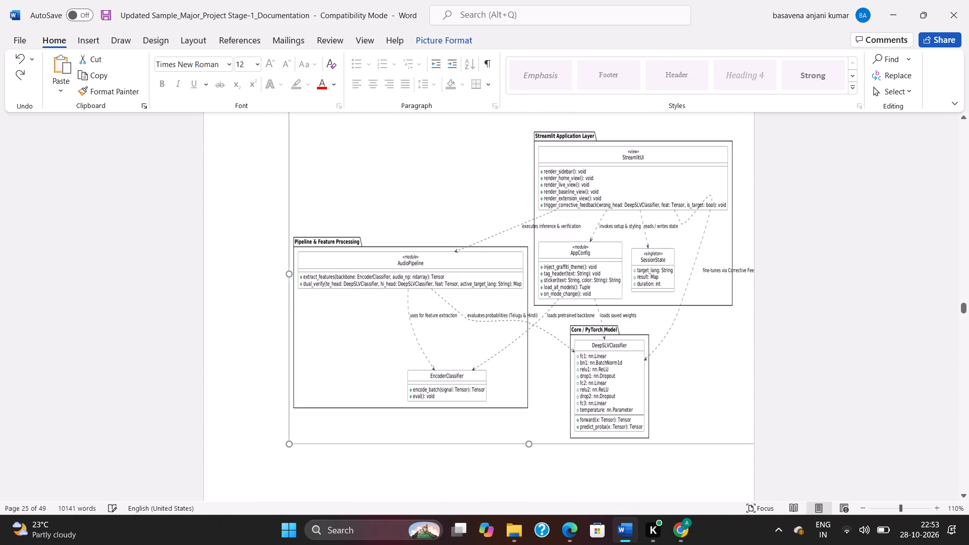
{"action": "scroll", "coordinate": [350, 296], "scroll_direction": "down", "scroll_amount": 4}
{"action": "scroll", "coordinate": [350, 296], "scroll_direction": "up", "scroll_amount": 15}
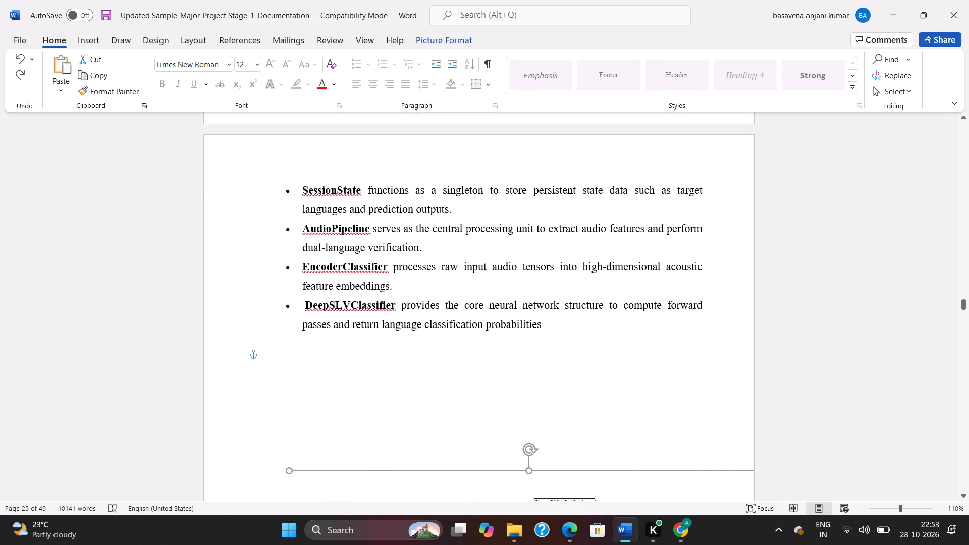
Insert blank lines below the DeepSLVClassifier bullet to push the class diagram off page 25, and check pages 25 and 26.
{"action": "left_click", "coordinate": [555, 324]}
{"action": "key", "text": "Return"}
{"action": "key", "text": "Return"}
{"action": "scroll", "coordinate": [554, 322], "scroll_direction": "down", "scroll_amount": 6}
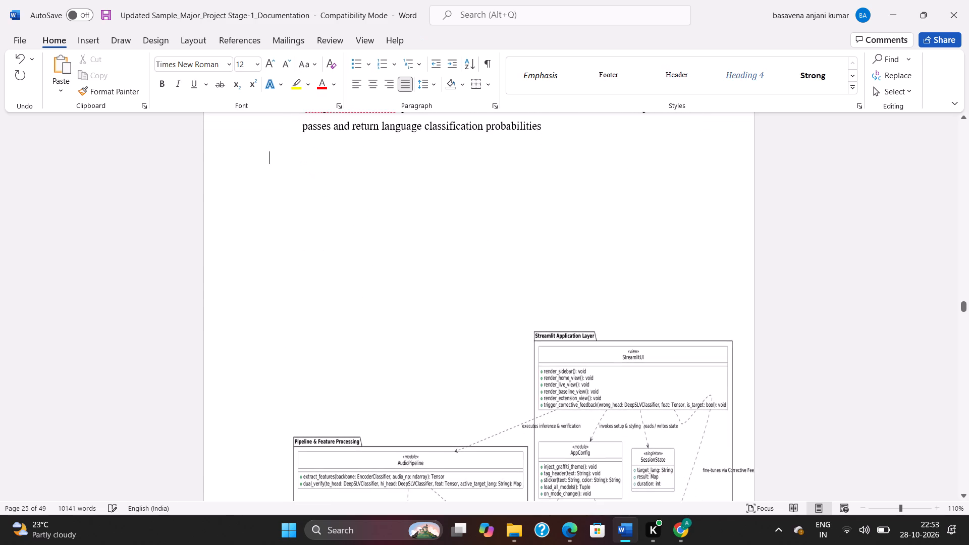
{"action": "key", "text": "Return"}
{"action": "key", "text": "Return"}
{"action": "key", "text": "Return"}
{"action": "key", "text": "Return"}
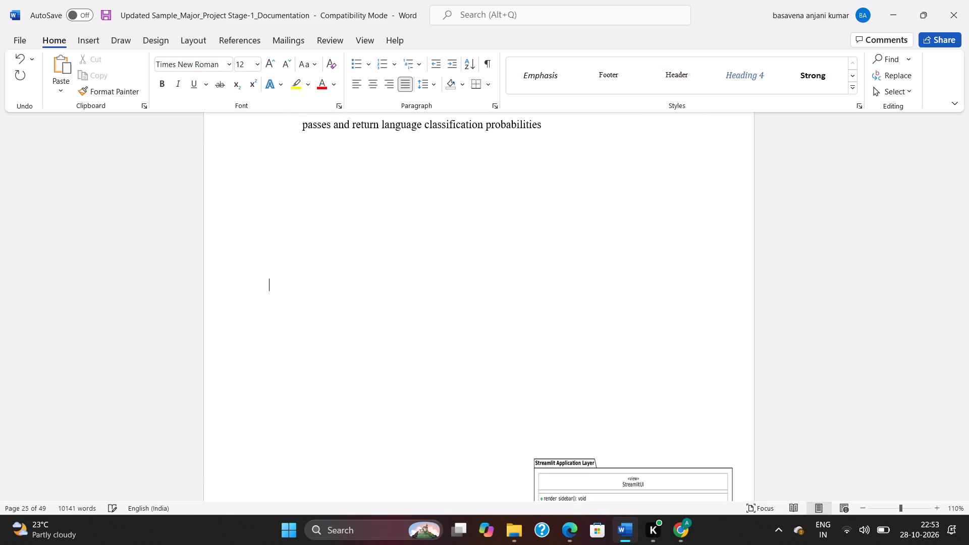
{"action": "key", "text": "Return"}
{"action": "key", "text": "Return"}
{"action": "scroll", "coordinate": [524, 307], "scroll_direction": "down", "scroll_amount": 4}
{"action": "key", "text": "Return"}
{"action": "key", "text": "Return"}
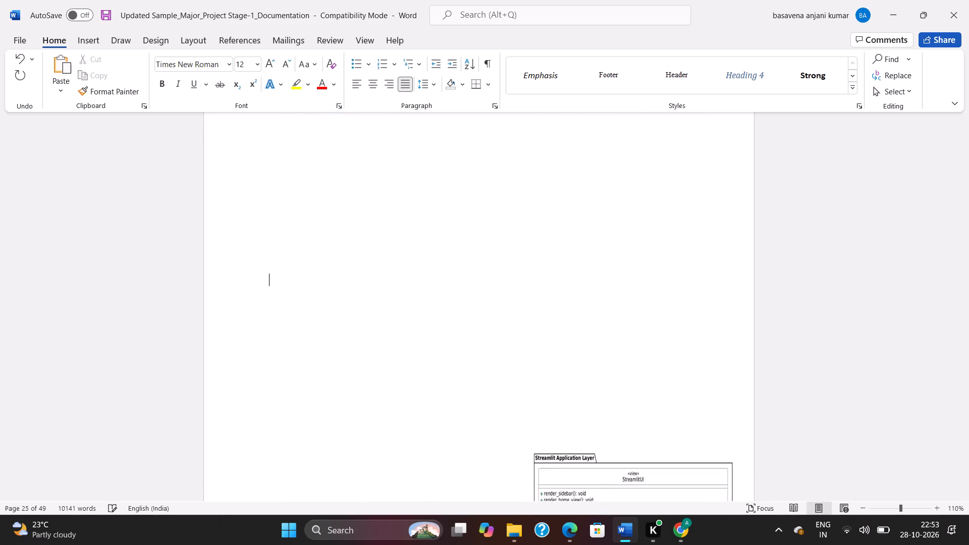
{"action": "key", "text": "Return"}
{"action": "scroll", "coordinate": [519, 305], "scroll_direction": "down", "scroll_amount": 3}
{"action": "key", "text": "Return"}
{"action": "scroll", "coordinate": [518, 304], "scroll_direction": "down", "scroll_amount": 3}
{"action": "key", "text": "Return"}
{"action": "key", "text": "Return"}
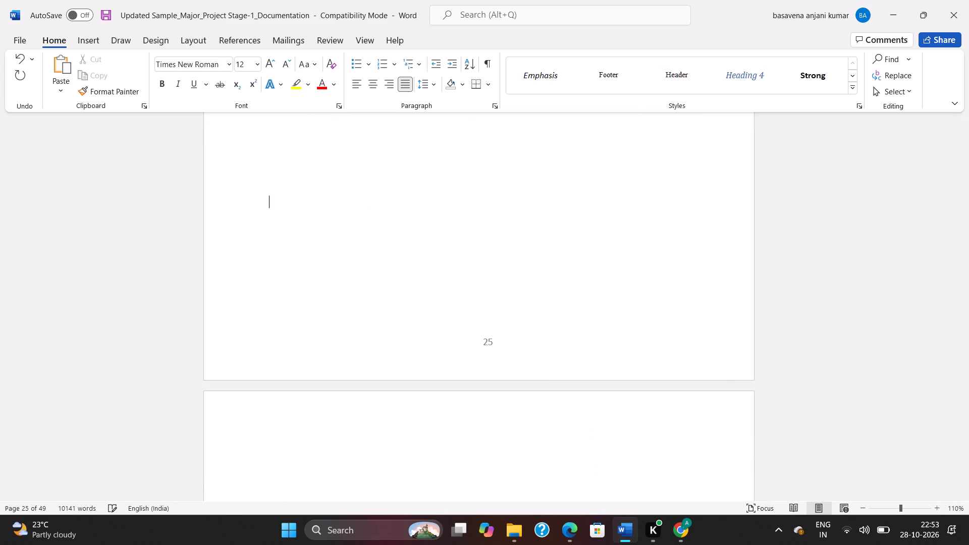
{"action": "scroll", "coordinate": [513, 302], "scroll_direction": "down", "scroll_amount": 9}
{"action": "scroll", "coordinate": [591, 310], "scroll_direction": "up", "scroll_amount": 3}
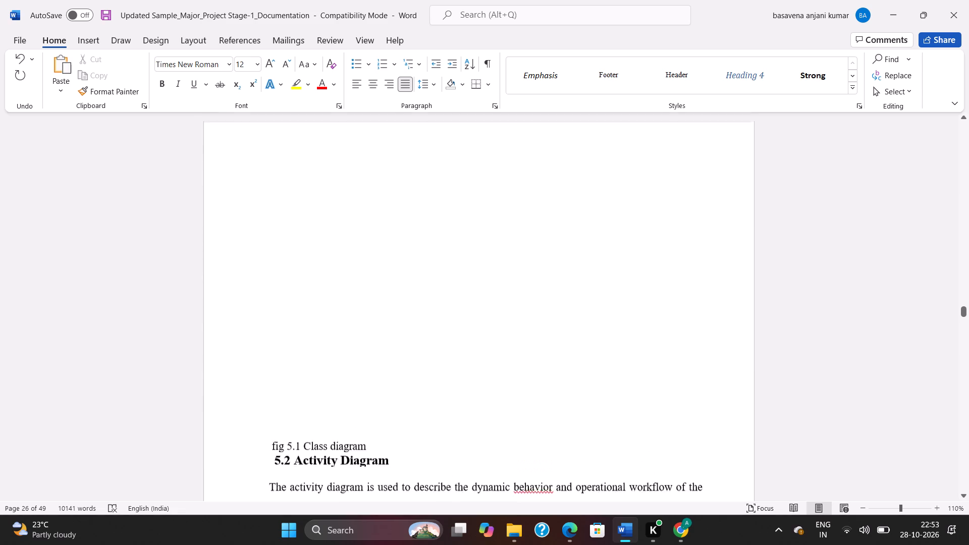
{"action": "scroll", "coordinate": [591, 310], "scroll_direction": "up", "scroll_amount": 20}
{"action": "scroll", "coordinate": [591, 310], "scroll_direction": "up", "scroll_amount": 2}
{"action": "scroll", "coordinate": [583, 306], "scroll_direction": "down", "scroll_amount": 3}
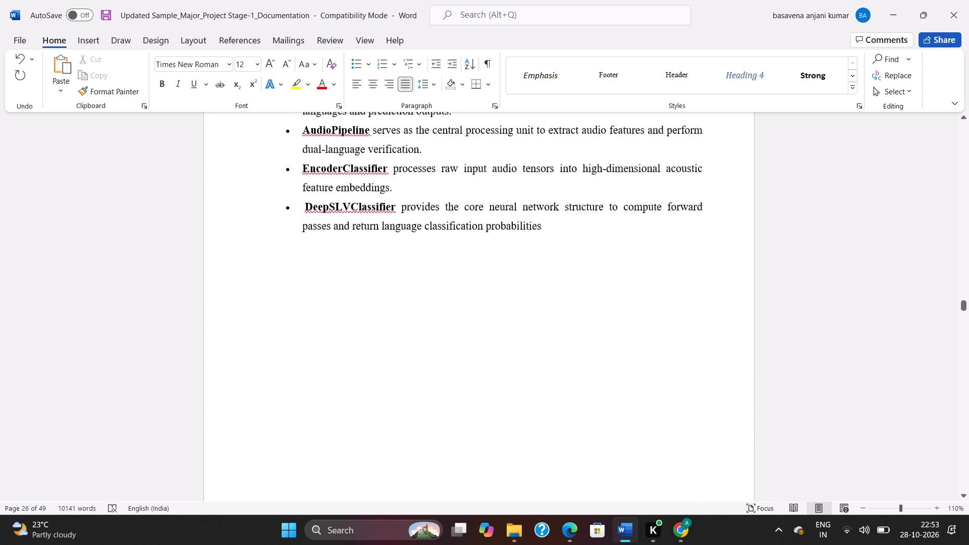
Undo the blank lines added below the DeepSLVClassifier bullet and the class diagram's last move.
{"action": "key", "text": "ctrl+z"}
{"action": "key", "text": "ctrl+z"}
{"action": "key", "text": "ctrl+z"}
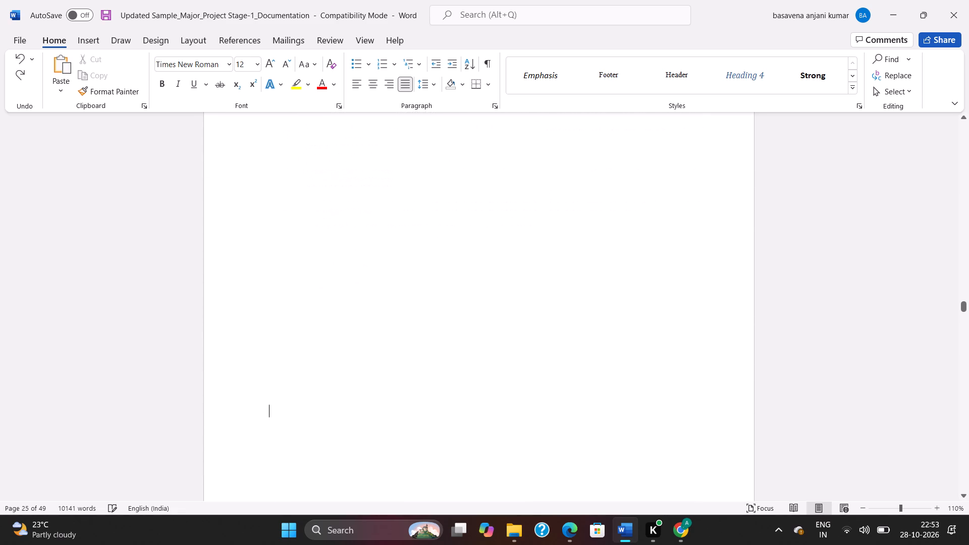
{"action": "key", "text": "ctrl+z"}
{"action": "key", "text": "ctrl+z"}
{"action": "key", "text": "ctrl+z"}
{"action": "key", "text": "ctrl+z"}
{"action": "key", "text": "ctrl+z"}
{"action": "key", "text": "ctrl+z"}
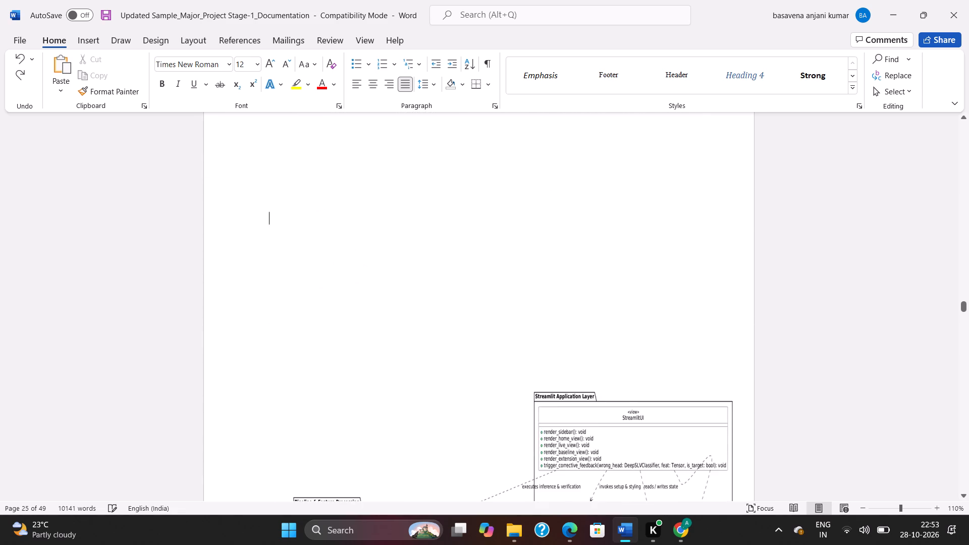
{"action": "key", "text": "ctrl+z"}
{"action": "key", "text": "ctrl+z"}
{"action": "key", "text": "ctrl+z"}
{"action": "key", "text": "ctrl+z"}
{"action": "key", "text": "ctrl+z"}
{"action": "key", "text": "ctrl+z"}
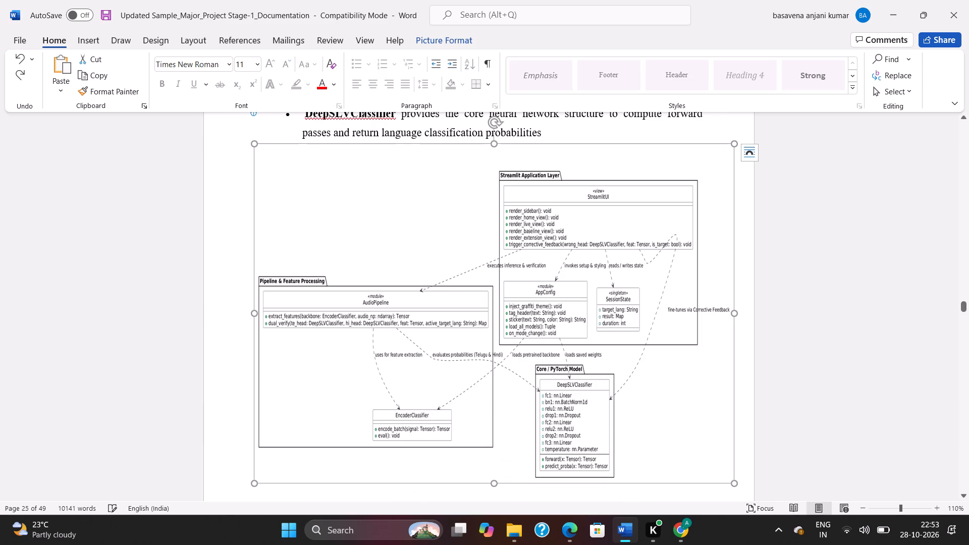
Delete the blank lines above the fig 5.1 Class diagram caption so it sits at the start of page 26.
{"action": "scroll", "coordinate": [581, 346], "scroll_direction": "down", "scroll_amount": 18}
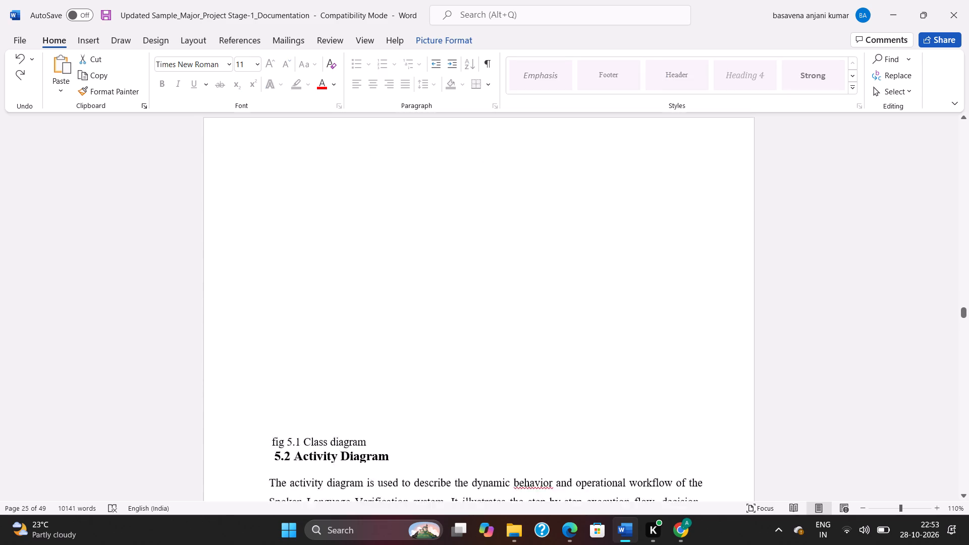
{"action": "scroll", "coordinate": [535, 310], "scroll_direction": "down", "scroll_amount": 5}
{"action": "left_click", "coordinate": [309, 237]}
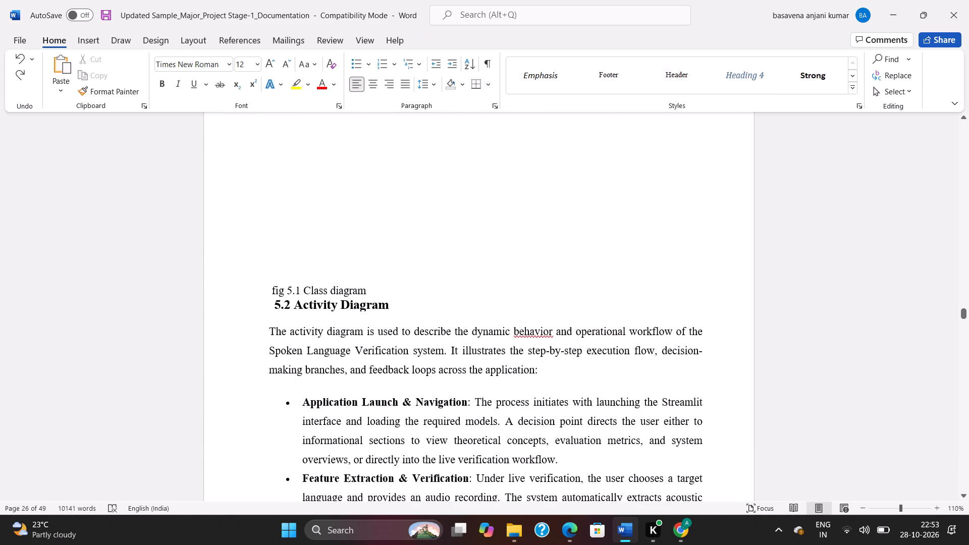
{"action": "key", "text": "Delete"}
{"action": "scroll", "coordinate": [315, 237], "scroll_direction": "up", "scroll_amount": 3}
{"action": "left_click", "coordinate": [316, 235]}
{"action": "key", "text": "Delete"}
{"action": "key", "text": "Delete"}
{"action": "key", "text": "Delete"}
{"action": "key", "text": "Delete"}
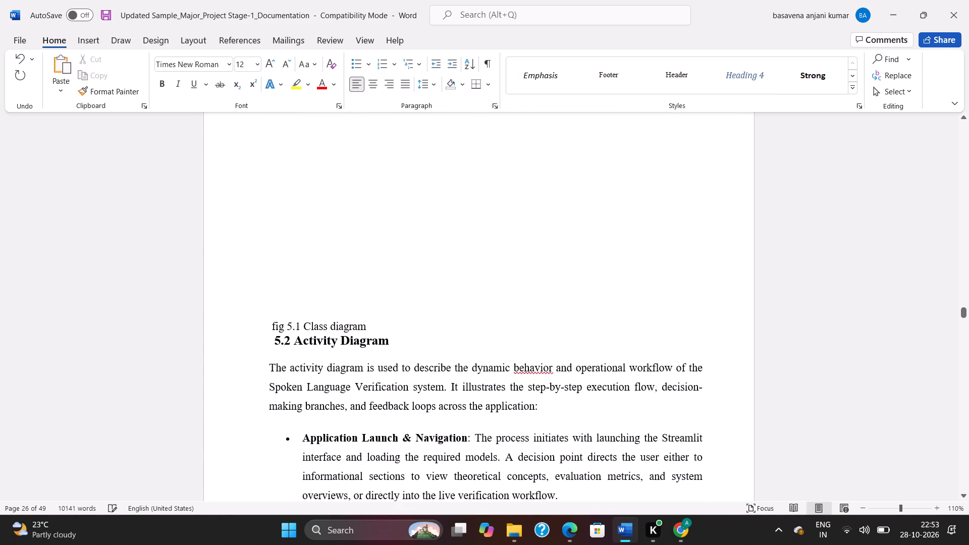
{"action": "key", "text": "Delete"}
{"action": "scroll", "coordinate": [316, 235], "scroll_direction": "up", "scroll_amount": 3}
{"action": "left_click", "coordinate": [316, 235]}
{"action": "key", "text": "Delete"}
{"action": "key", "text": "Delete"}
{"action": "key", "text": "Delete"}
{"action": "key", "text": "Delete"}
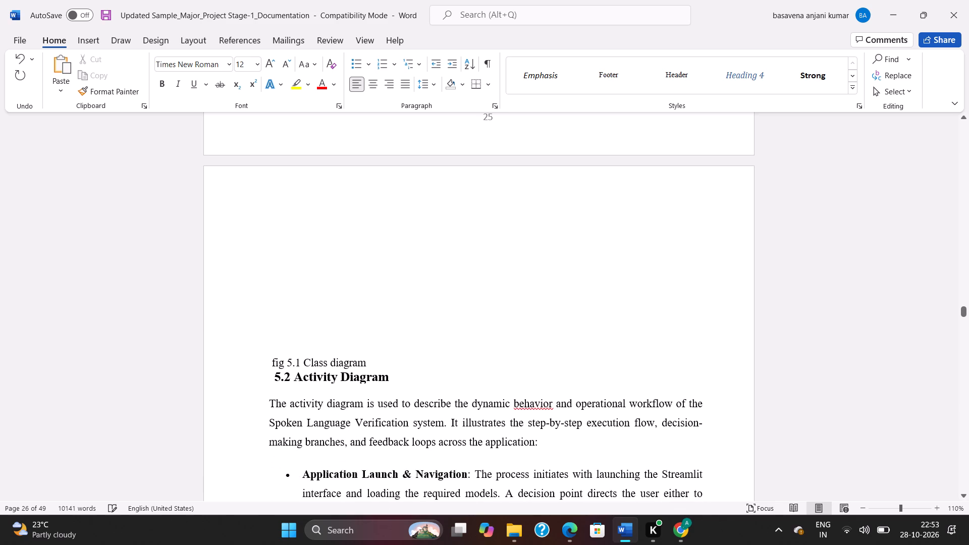
{"action": "key", "text": "Delete"}
{"action": "key", "text": "Delete"}
{"action": "key", "text": "Delete"}
{"action": "key", "text": "Delete"}
{"action": "key", "text": "Delete"}
{"action": "key", "text": "Delete"}
{"action": "key", "text": "Delete"}
{"action": "key", "text": "Delete"}
{"action": "key", "text": "Delete"}
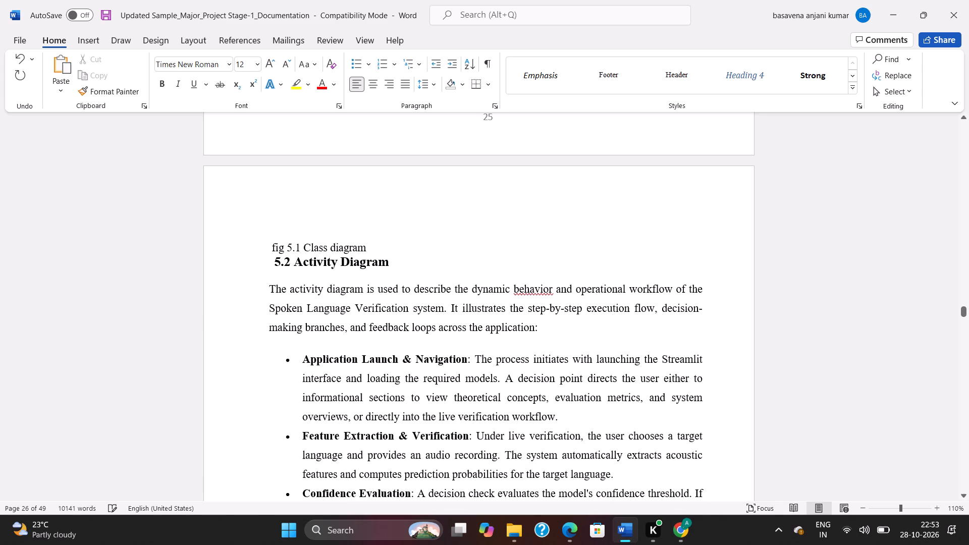
{"action": "key", "text": "Delete"}
{"action": "left_click", "coordinate": [258, 182]}
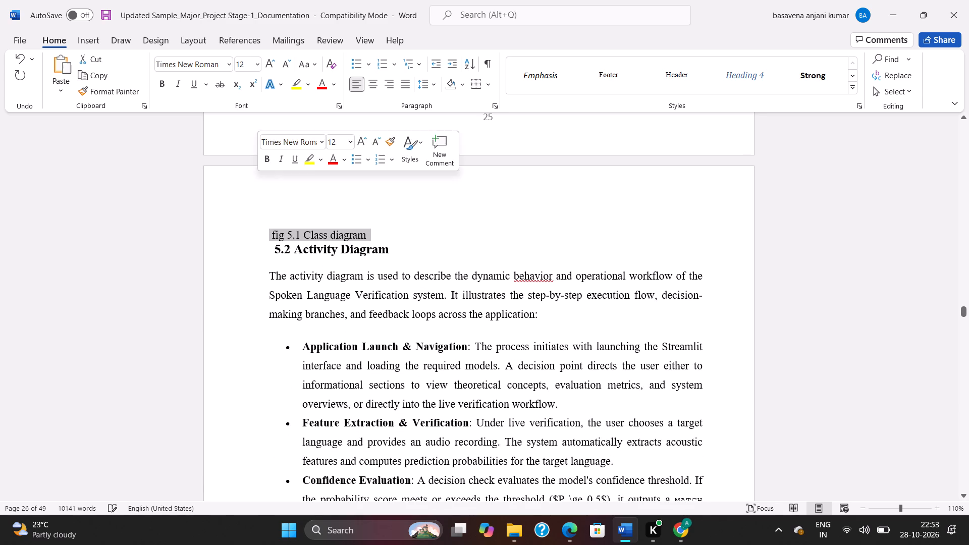
{"action": "left_click", "coordinate": [392, 219]}
Delete the class diagram below the DeepSLVClassifier bullet on page 25.
{"action": "scroll", "coordinate": [392, 219], "scroll_direction": "down", "scroll_amount": 3}
{"action": "scroll", "coordinate": [391, 217], "scroll_direction": "up", "scroll_amount": 9}
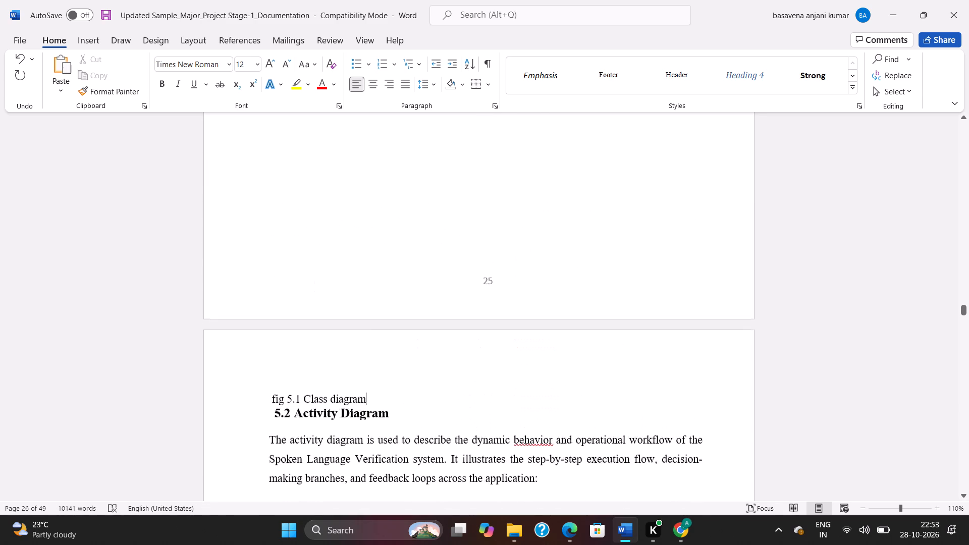
{"action": "scroll", "coordinate": [392, 215], "scroll_direction": "up", "scroll_amount": 14}
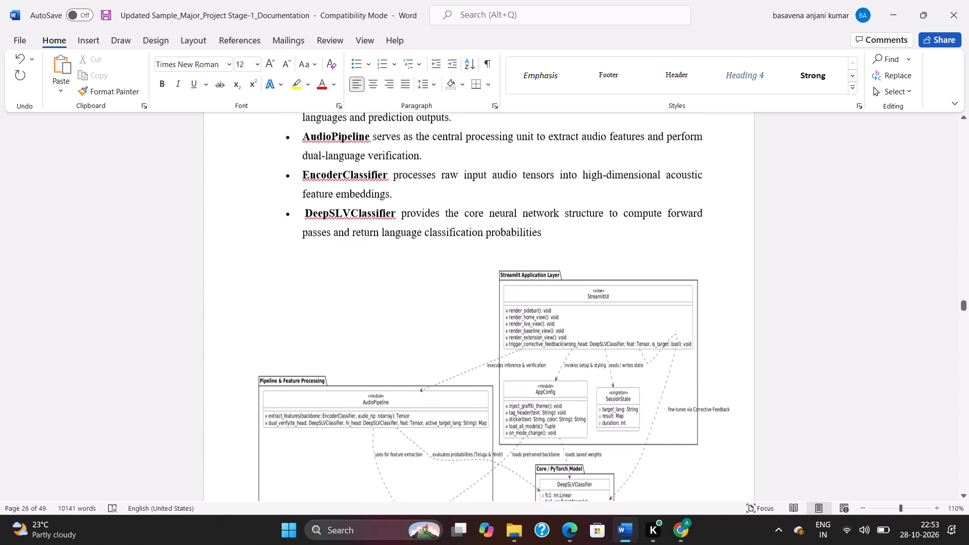
{"action": "left_click", "coordinate": [543, 327]}
{"action": "key", "text": "Delete"}
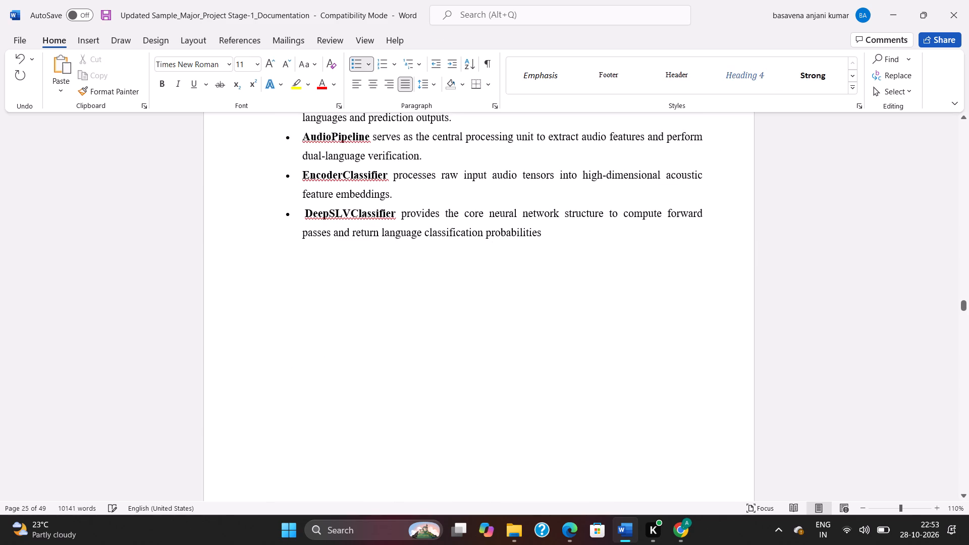
Remove the empty paragraph after the DeepSLVClassifier bullet and check the gap between pages 25 and 26.
{"action": "left_click", "coordinate": [473, 291]}
{"action": "scroll", "coordinate": [477, 277], "scroll_direction": "down", "scroll_amount": 13}
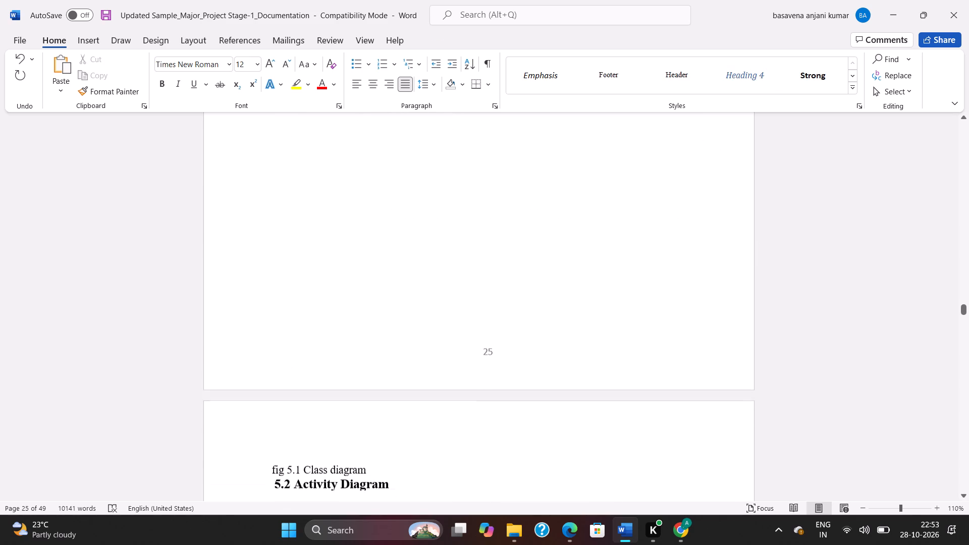
{"action": "scroll", "coordinate": [463, 264], "scroll_direction": "down", "scroll_amount": 2}
{"action": "scroll", "coordinate": [347, 293], "scroll_direction": "up", "scroll_amount": 3}
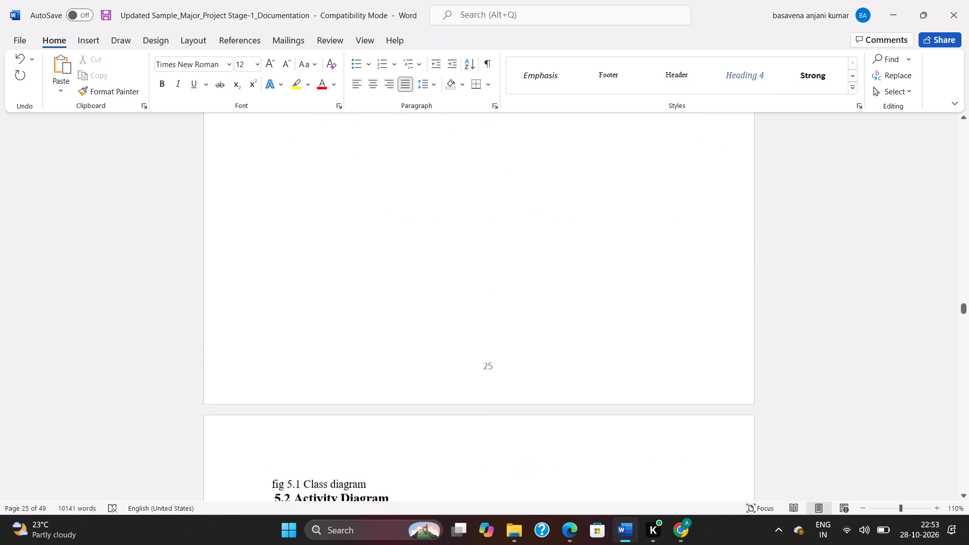
{"action": "scroll", "coordinate": [345, 291], "scroll_direction": "up", "scroll_amount": 12}
{"action": "left_click", "coordinate": [555, 231]}
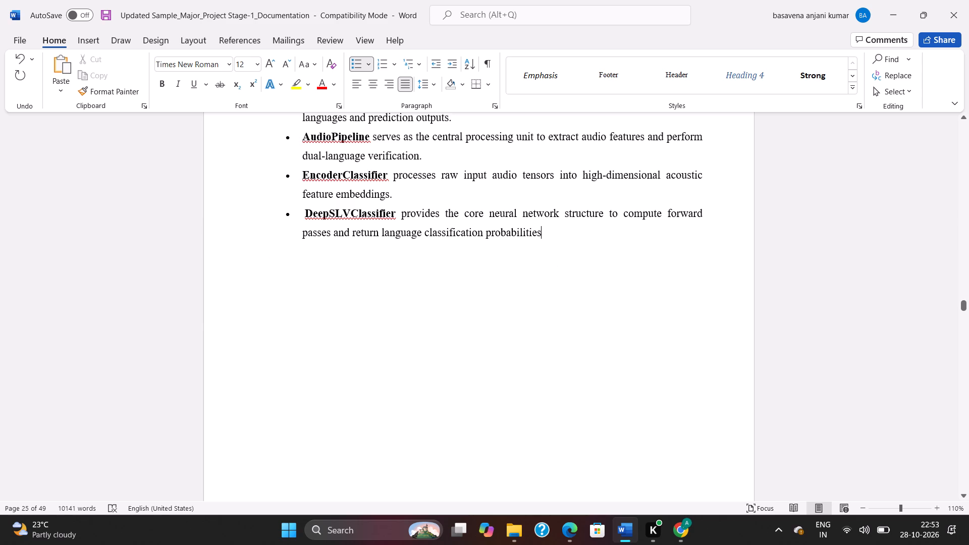
{"action": "key", "text": "Delete"}
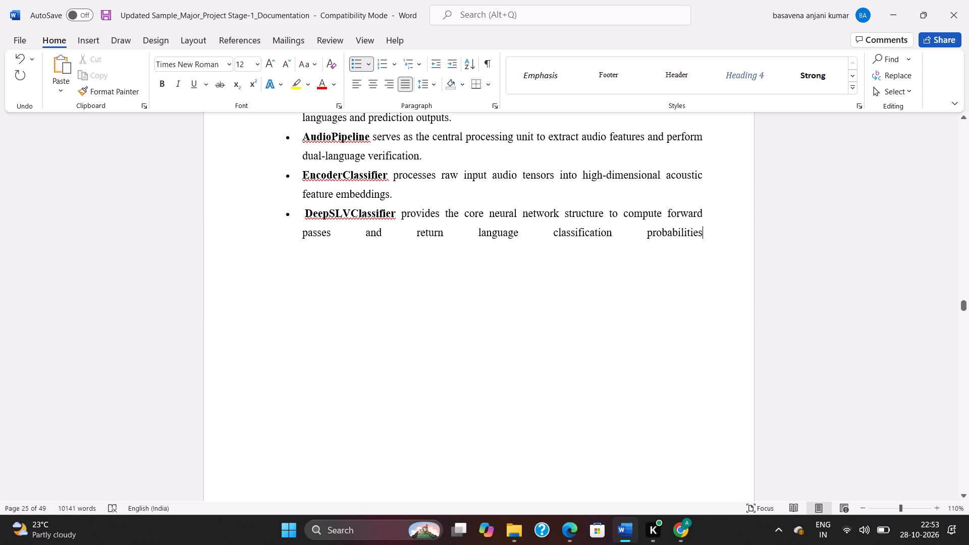
{"action": "key", "text": "Delete"}
{"action": "scroll", "coordinate": [554, 232], "scroll_direction": "down", "scroll_amount": 15}
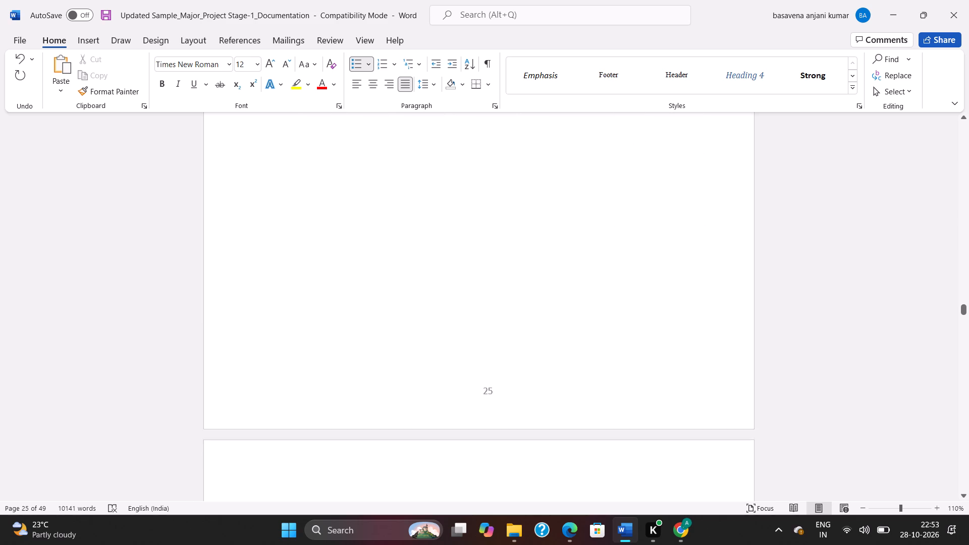
{"action": "scroll", "coordinate": [552, 236], "scroll_direction": "down", "scroll_amount": 5}
{"action": "scroll", "coordinate": [546, 235], "scroll_direction": "up", "scroll_amount": 16}
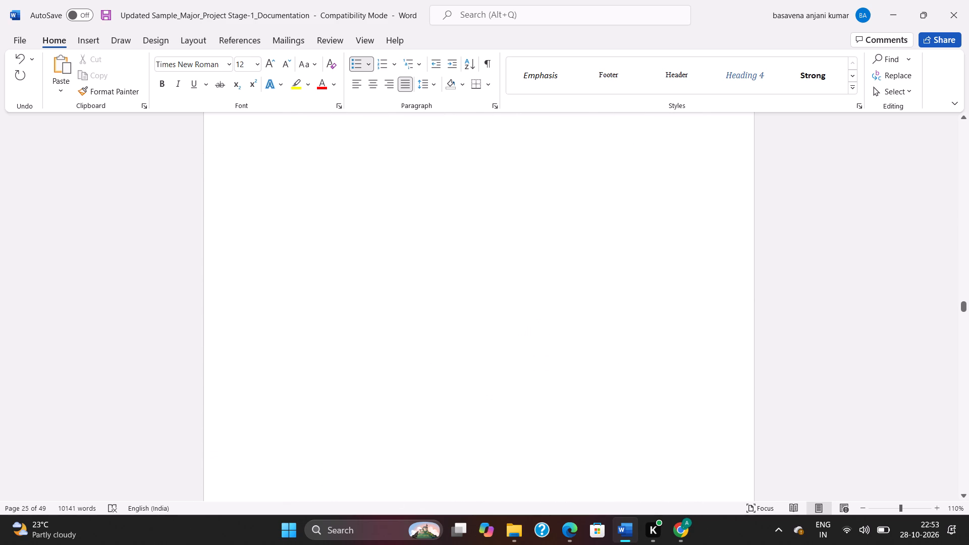
{"action": "scroll", "coordinate": [544, 235], "scroll_direction": "up", "scroll_amount": 5}
Delete the DeepSLVClassifier bullet together with the break after it to pull the fig 5.1 caption up to page 25.
{"action": "left_click_drag", "start_coordinate": [304, 319], "coordinate": [343, 349]}
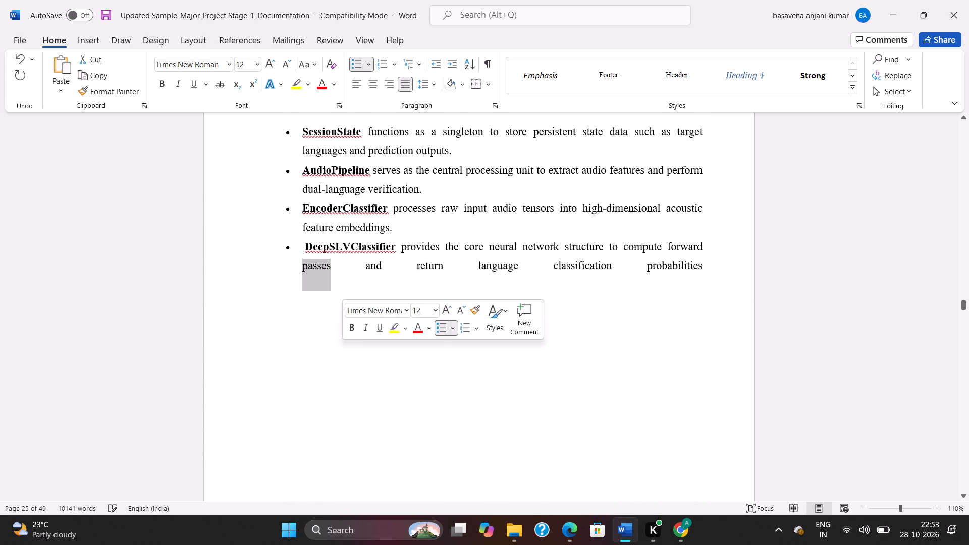
{"action": "left_click", "coordinate": [332, 351]}
{"action": "left_click", "coordinate": [357, 378]}
{"action": "left_click_drag", "start_coordinate": [357, 377], "coordinate": [378, 409]}
{"action": "triple_click", "coordinate": [380, 405]}
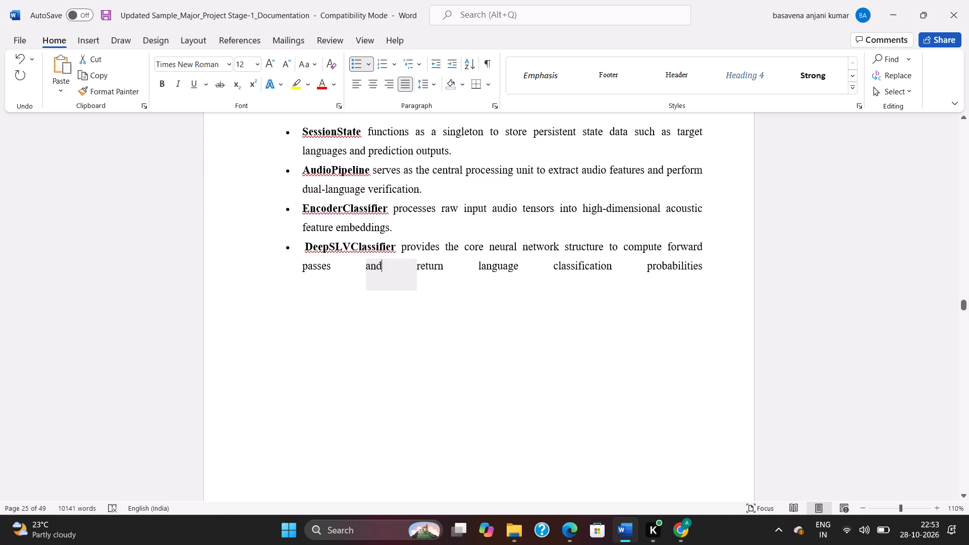
{"action": "left_click", "coordinate": [380, 403]}
{"action": "left_click", "coordinate": [383, 399]}
{"action": "left_click_drag", "start_coordinate": [703, 265], "coordinate": [298, 261]}
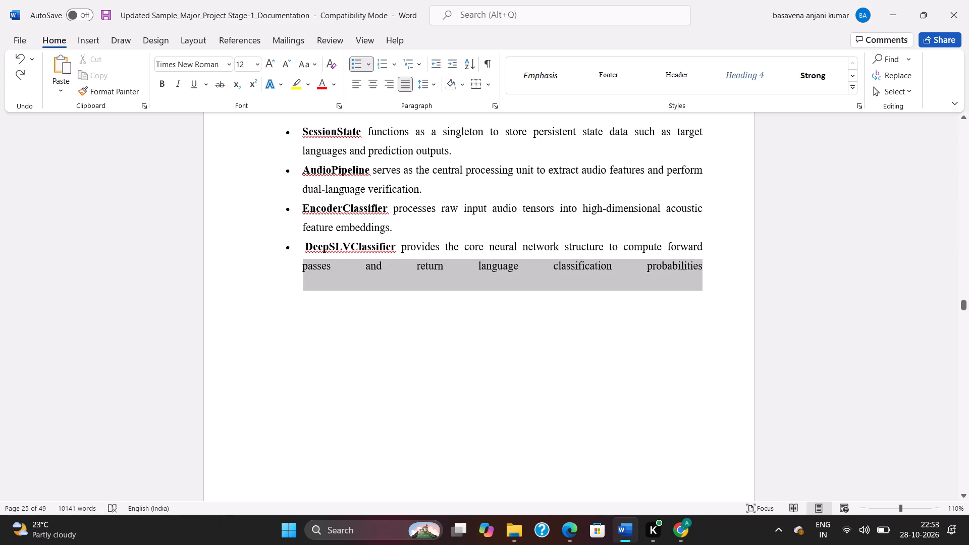
{"action": "left_click_drag", "start_coordinate": [298, 261], "coordinate": [298, 256]}
{"action": "key", "text": "BackSpace"}
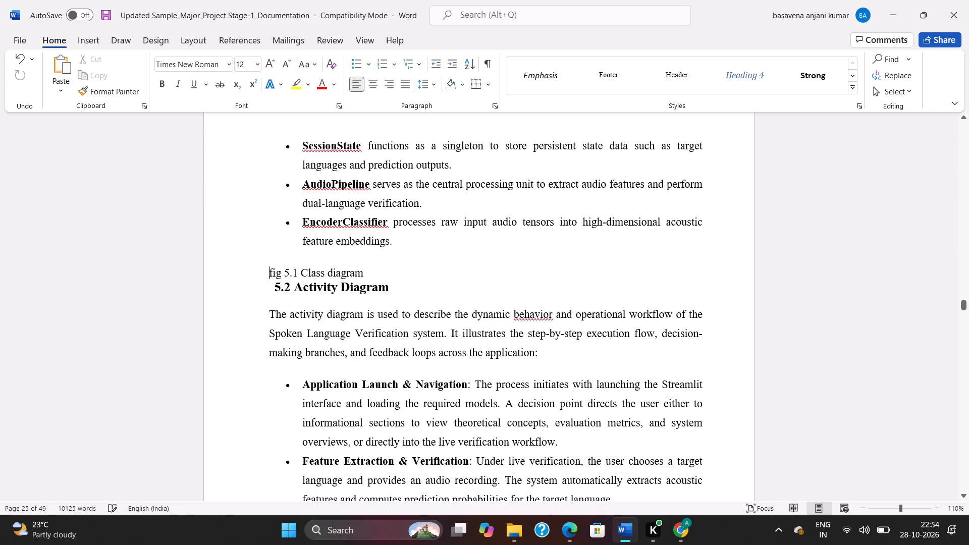
Indent the fig 5.1 Class diagram caption with leading spaces to bring it near the middle of the line.
{"action": "key", "text": "space"}
{"action": "key", "text": "space"}
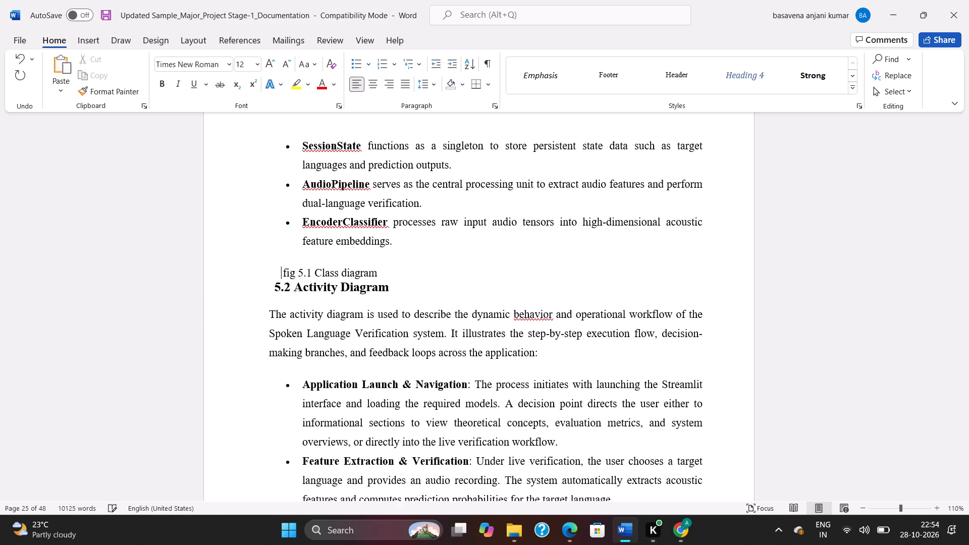
{"action": "key", "text": "space"}
{"action": "key", "text": "space"}
{"action": "key", "text": "space"}
{"action": "key", "text": "space"}
{"action": "key", "text": "space"}
{"action": "key", "text": "space"}
{"action": "key", "text": "space"}
{"action": "key", "text": "space"}
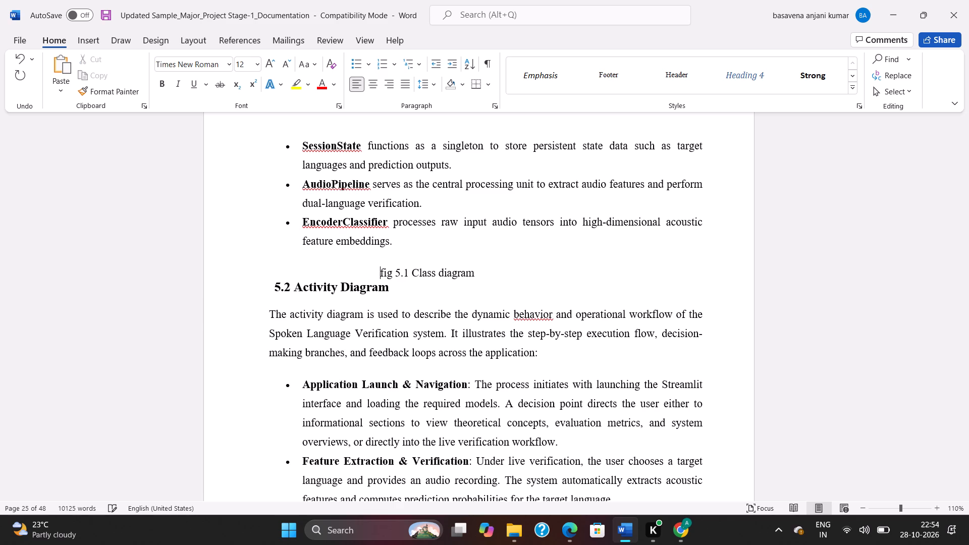
{"action": "key", "text": "space"}
{"action": "key", "text": "space"}
{"action": "key", "text": "space"}
{"action": "key", "text": "space"}
Add a blank line without a bullet between the EncoderClassifier bullet and the fig 5.1 caption.
{"action": "left_click", "coordinate": [408, 258]}
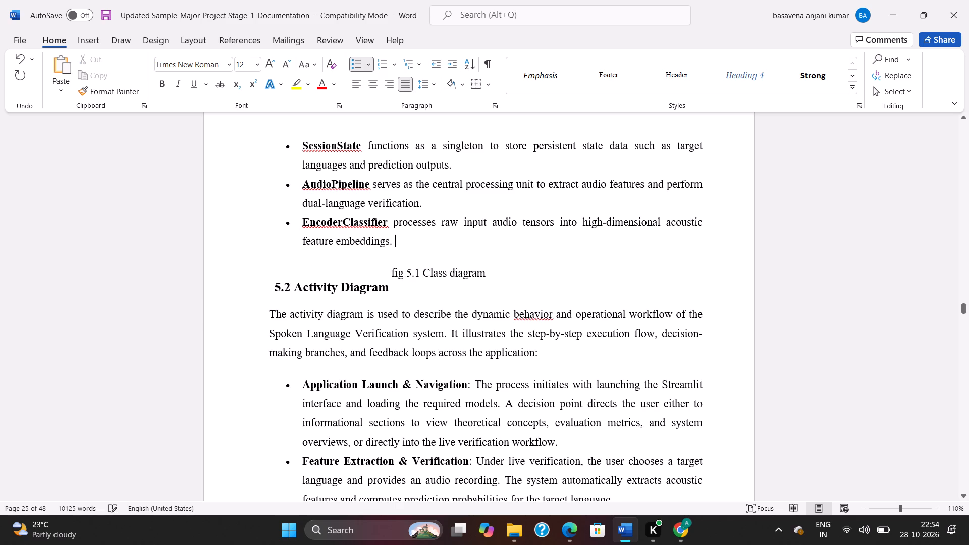
{"action": "key", "text": "Return"}
{"action": "key", "text": "BackSpace"}
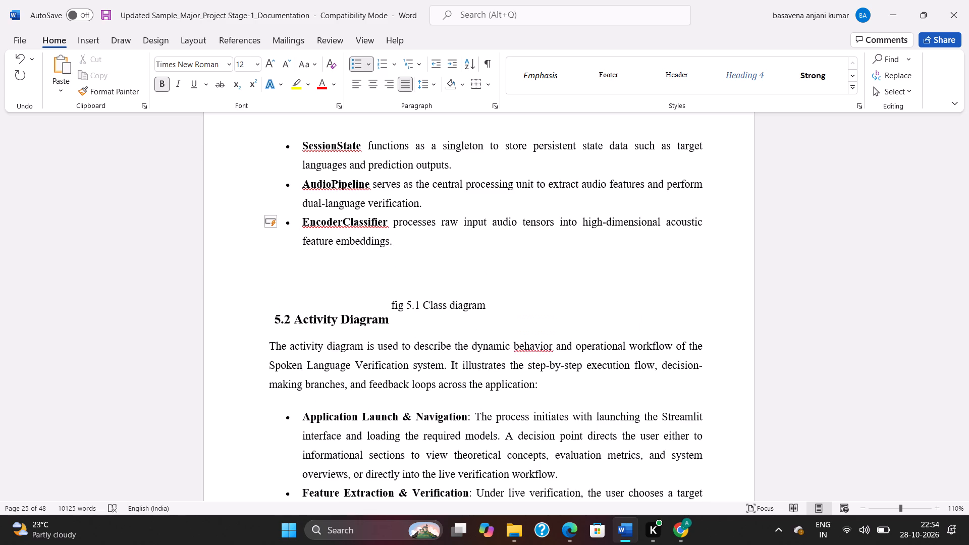
Open the system design document from the Document folder in File Explorer and copy its class diagram.
{"action": "key", "text": "alt+Tab"}
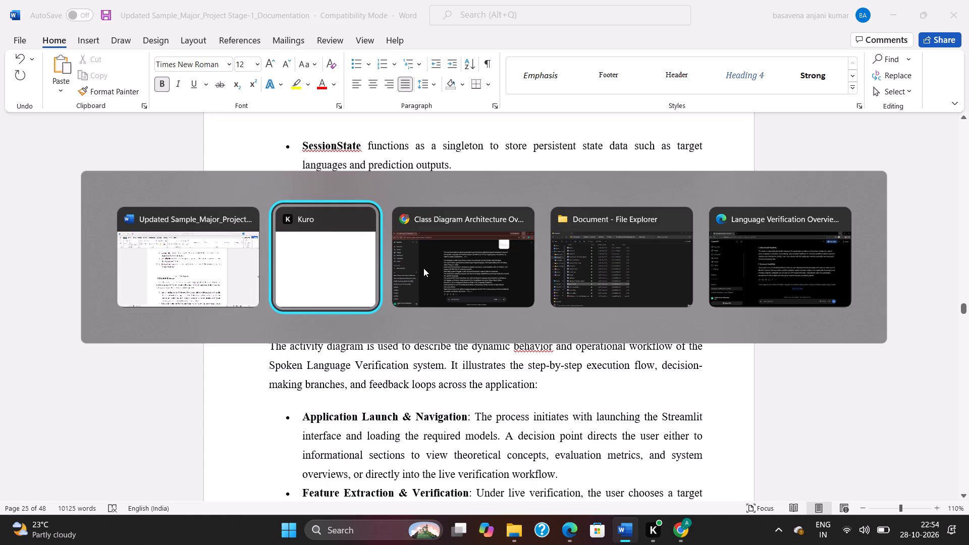
{"action": "key", "text": "alt+Tab"}
{"action": "key", "text": "alt+Tab"}
{"action": "key", "text": "alt+Tab"}
{"action": "key", "text": "alt+Tab"}
{"action": "key", "text": "alt+Tab"}
{"action": "key", "text": "alt+Tab"}
{"action": "key", "text": "alt+Tab"}
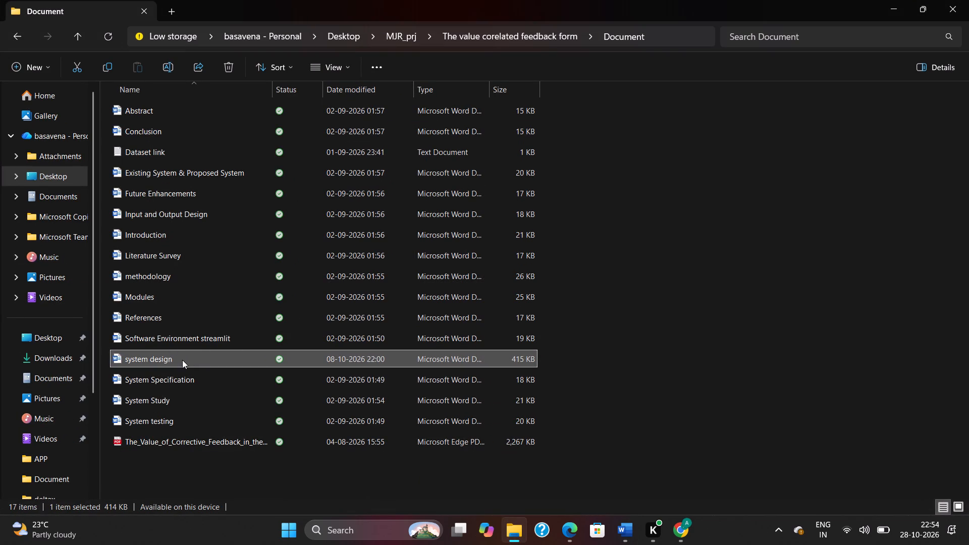
{"action": "double_click", "coordinate": [182, 360]}
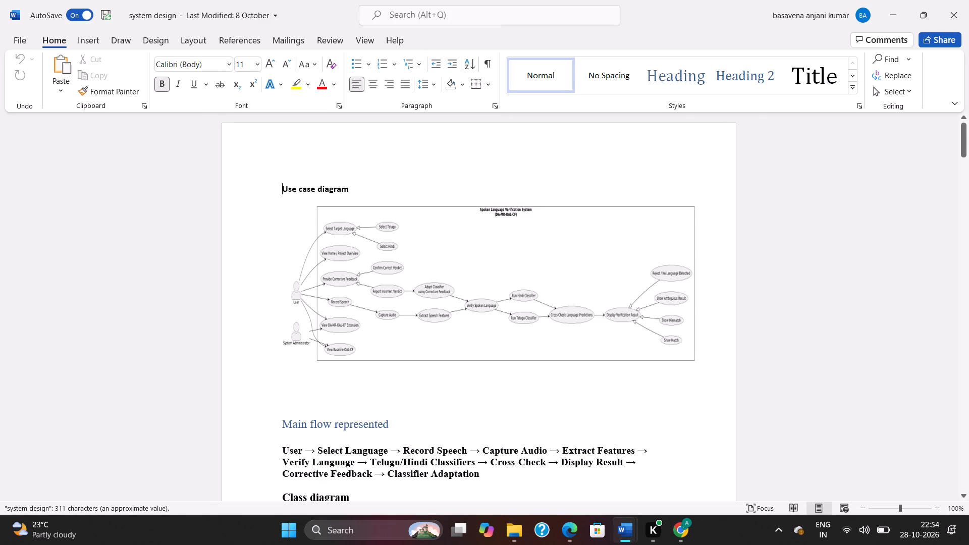
{"action": "scroll", "coordinate": [384, 301], "scroll_direction": "down", "scroll_amount": 10}
{"action": "left_click", "coordinate": [421, 306]}
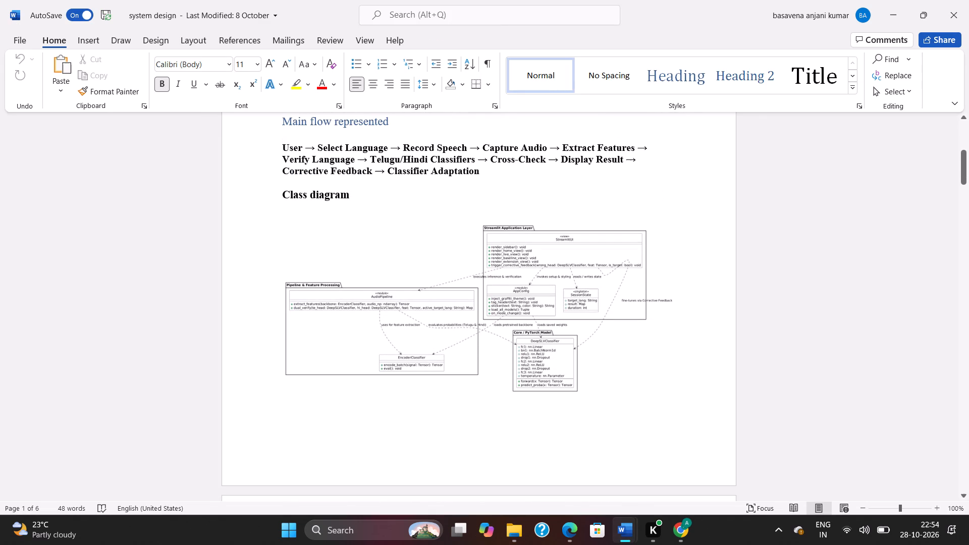
{"action": "key", "text": "ctrl+c"}
{"action": "left_click", "coordinate": [457, 300]}
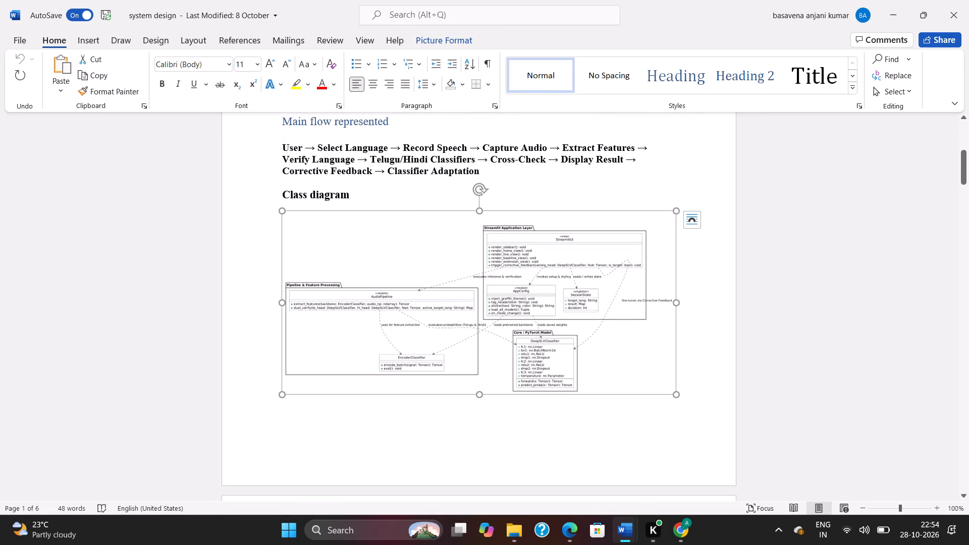
Switch back to the Major Project documentation and paste the class diagram into the blank line above the fig 5.1 caption.
{"action": "key", "text": "alt+Tab"}
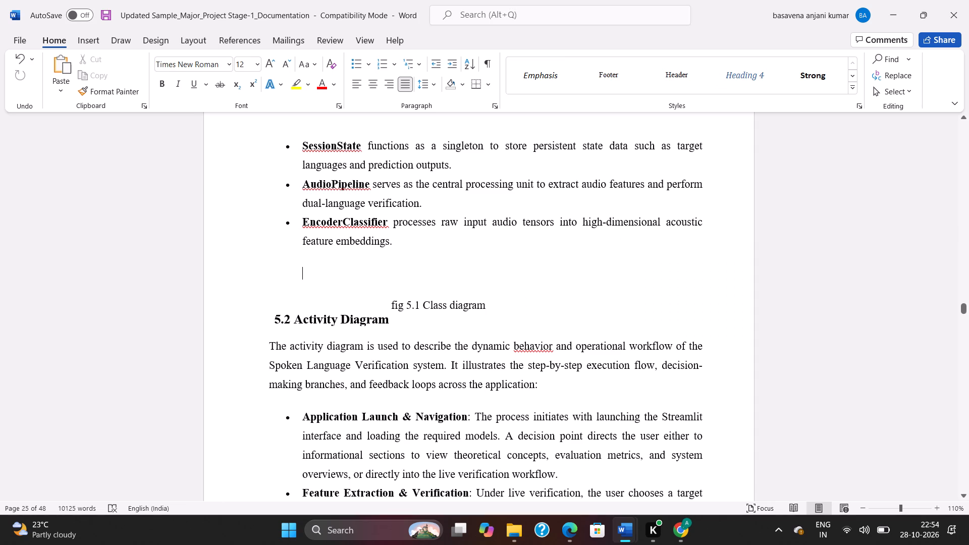
{"action": "key", "text": "ctrl+v"}
{"action": "scroll", "coordinate": [402, 293], "scroll_direction": "down", "scroll_amount": 4}
{"action": "left_click", "coordinate": [438, 283]}
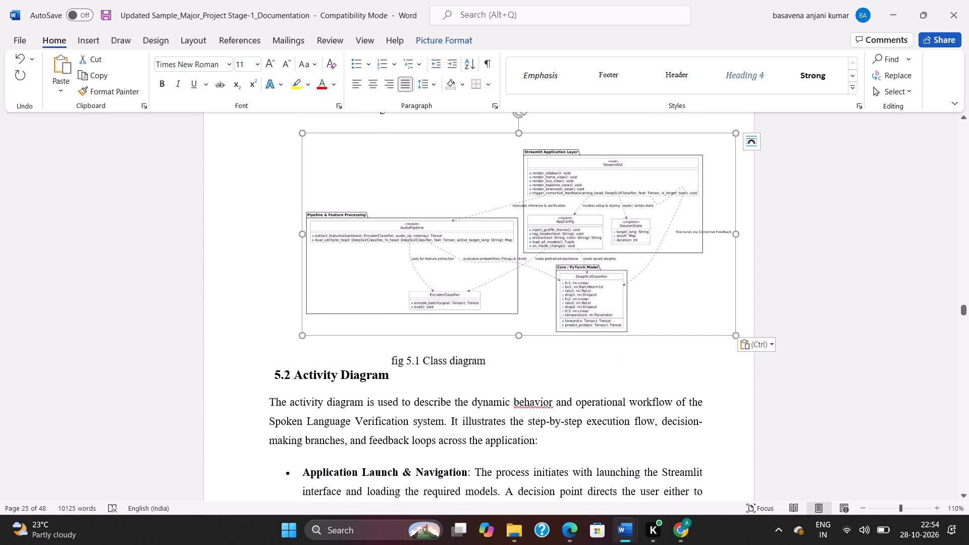
Narrow the pasted class diagram slightly while keeping its height.
{"action": "left_click_drag", "start_coordinate": [300, 235], "coordinate": [289, 235]}
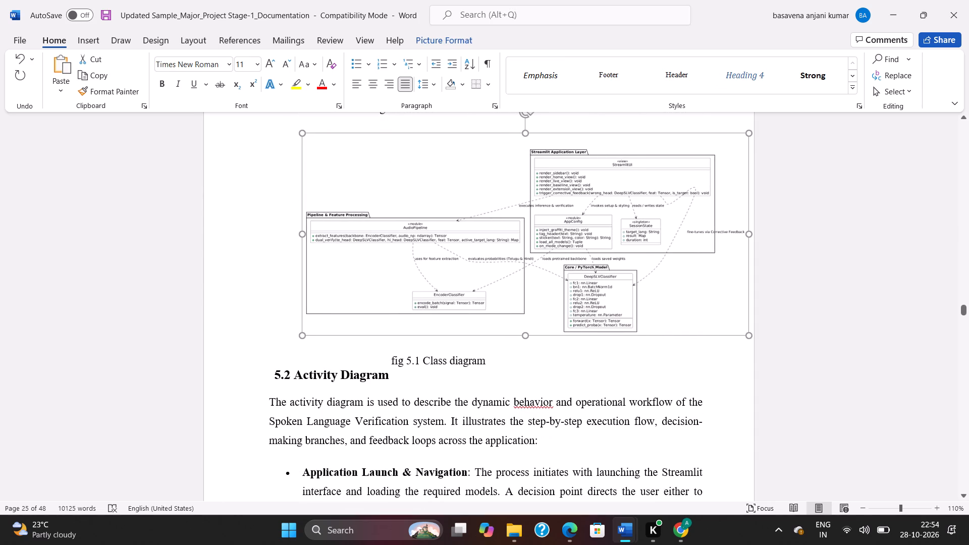
{"action": "left_click_drag", "start_coordinate": [289, 235], "coordinate": [313, 244]}
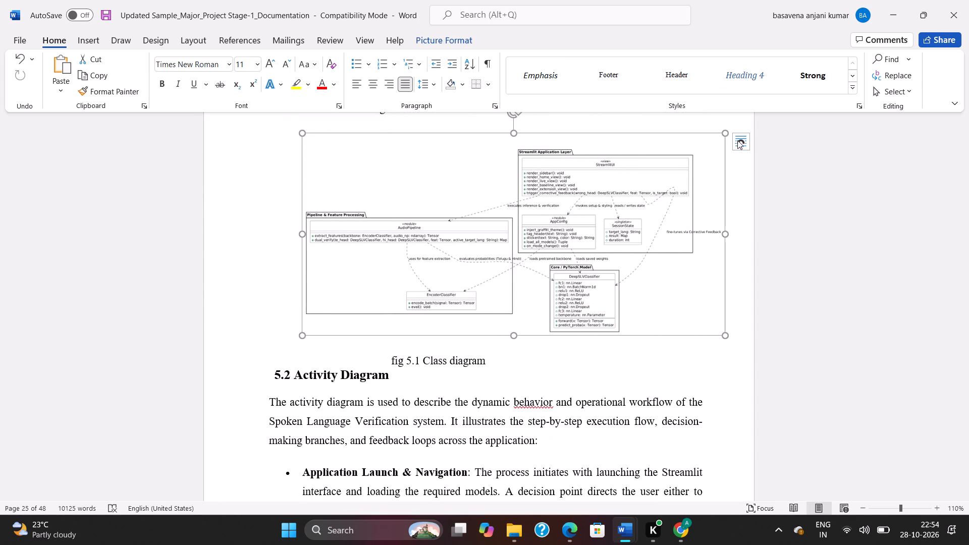
Set the class diagram's text wrapping to Top and Bottom.
{"action": "left_click", "coordinate": [738, 140]}
{"action": "left_click", "coordinate": [781, 258]}
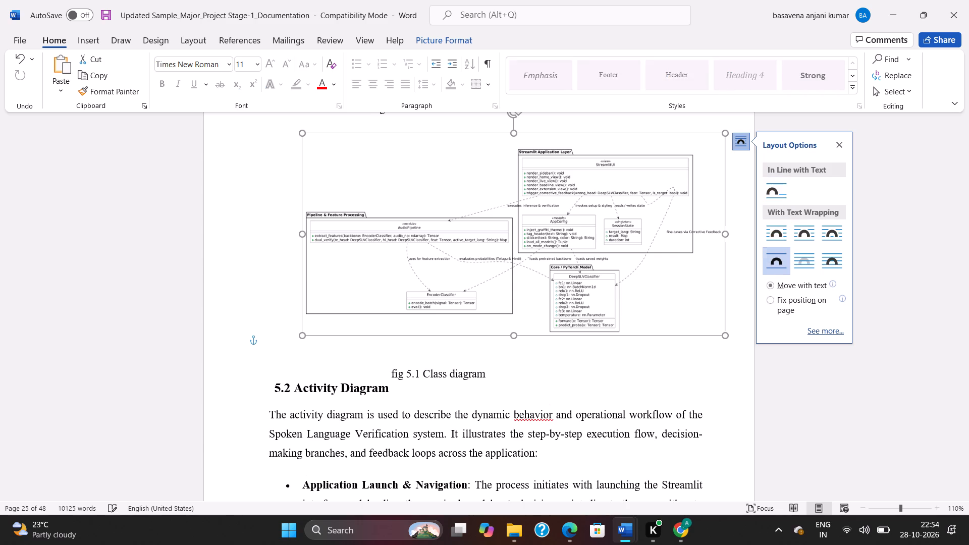
{"action": "left_click", "coordinate": [531, 284]}
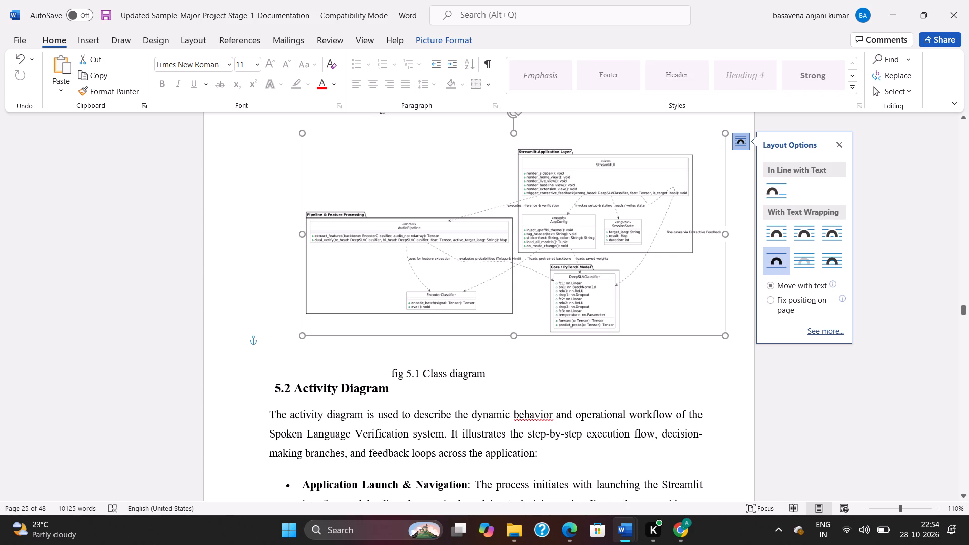
Enlarge the class diagram by widening it past the page's left text margin and increasing its height.
{"action": "left_click", "coordinate": [427, 322]}
{"action": "left_click_drag", "start_coordinate": [302, 237], "coordinate": [259, 232]}
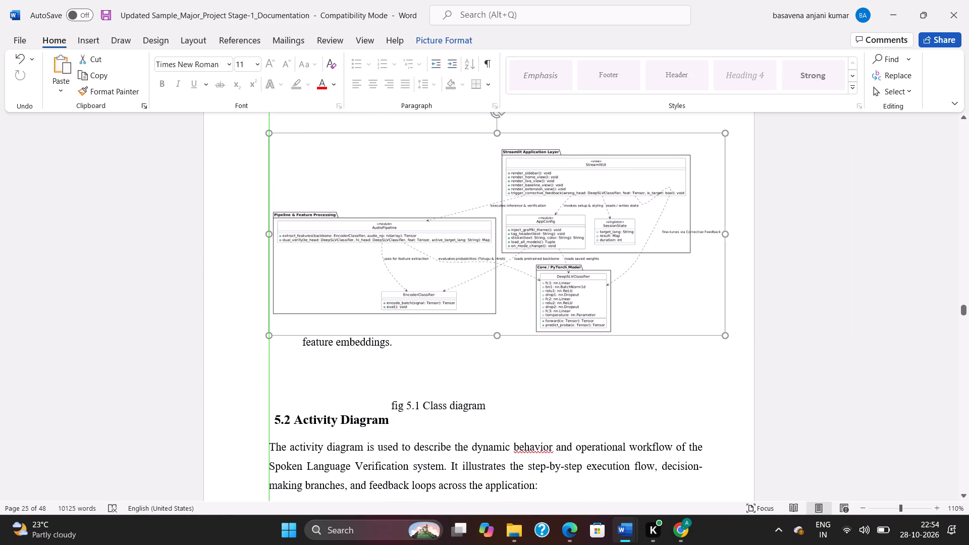
{"action": "left_click_drag", "start_coordinate": [259, 232], "coordinate": [249, 231]}
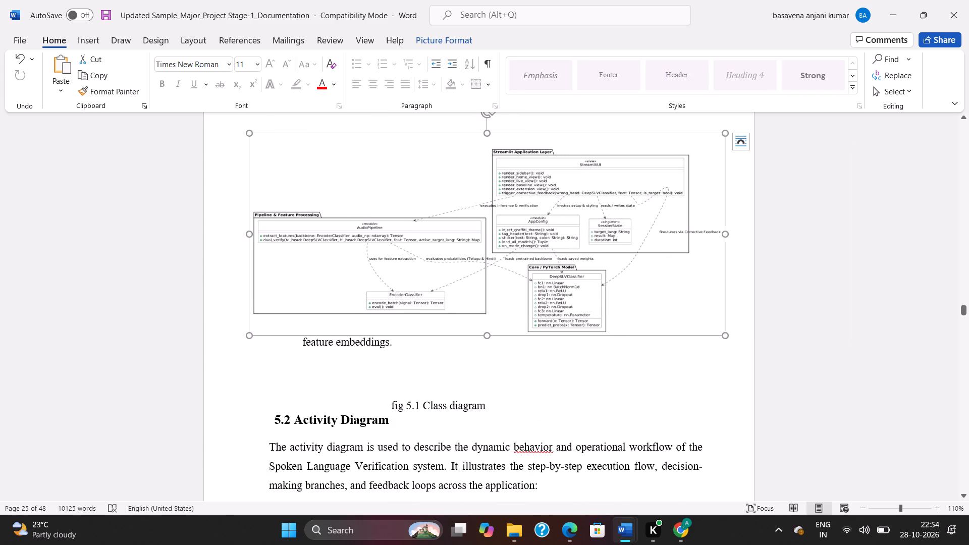
{"action": "left_click_drag", "start_coordinate": [491, 336], "coordinate": [487, 402]}
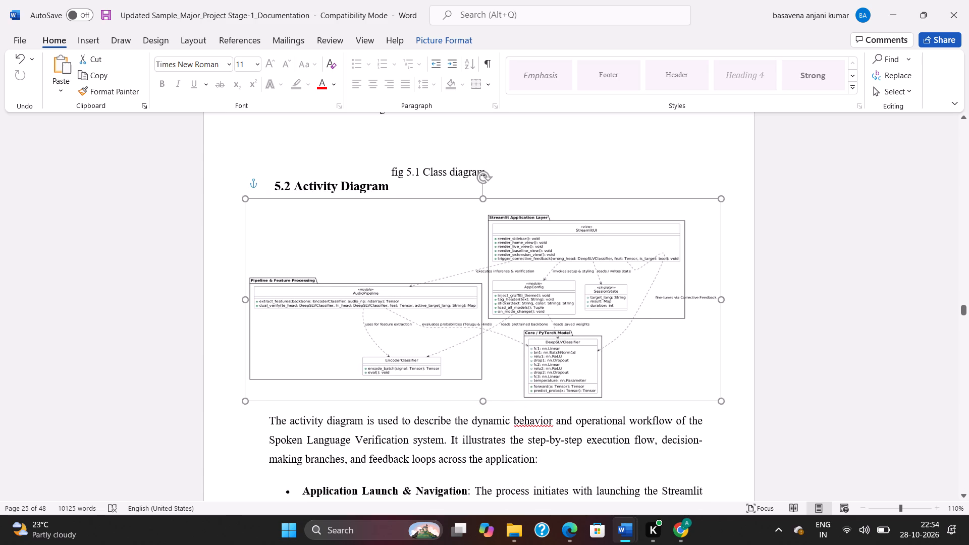
{"action": "left_click_drag", "start_coordinate": [487, 402], "coordinate": [504, 359]}
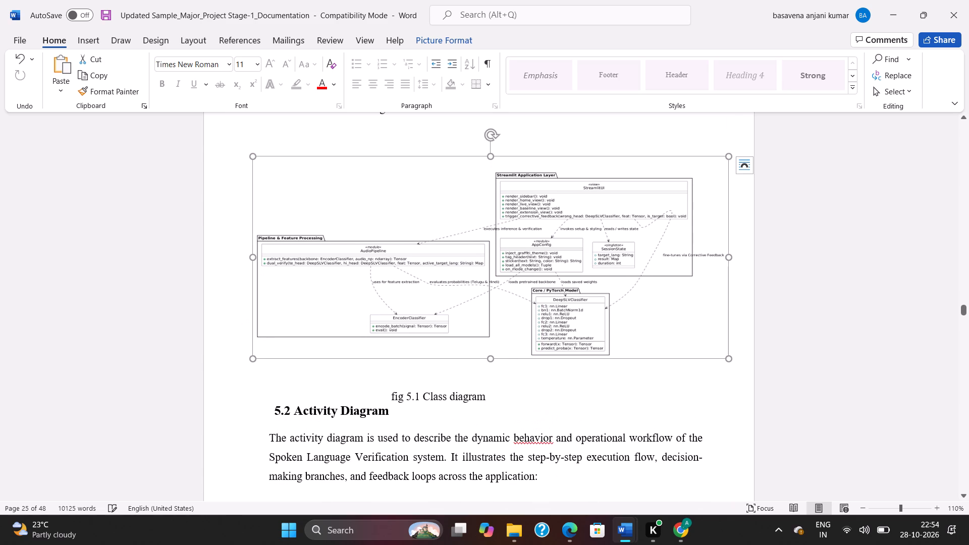
{"action": "left_click_drag", "start_coordinate": [493, 158], "coordinate": [470, 123]}
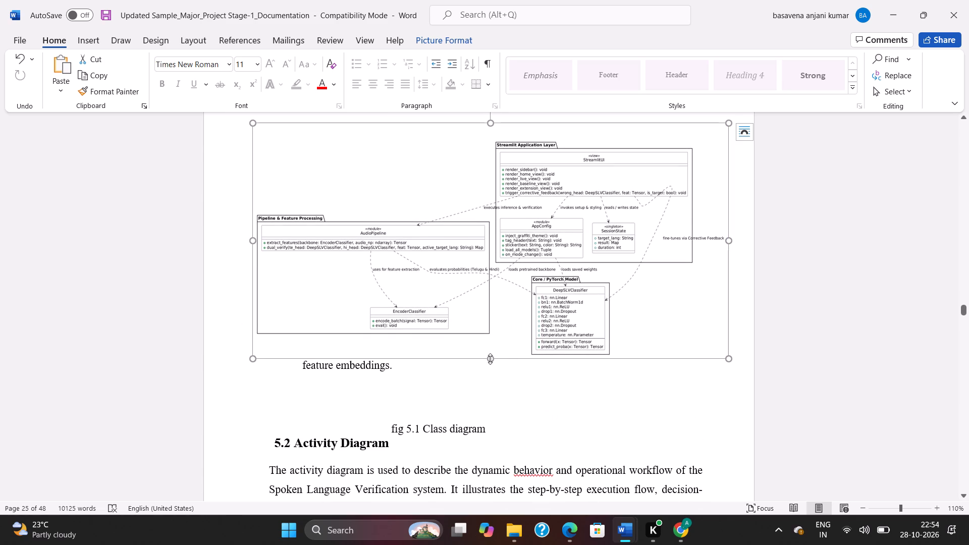
{"action": "left_click_drag", "start_coordinate": [490, 359], "coordinate": [475, 407]}
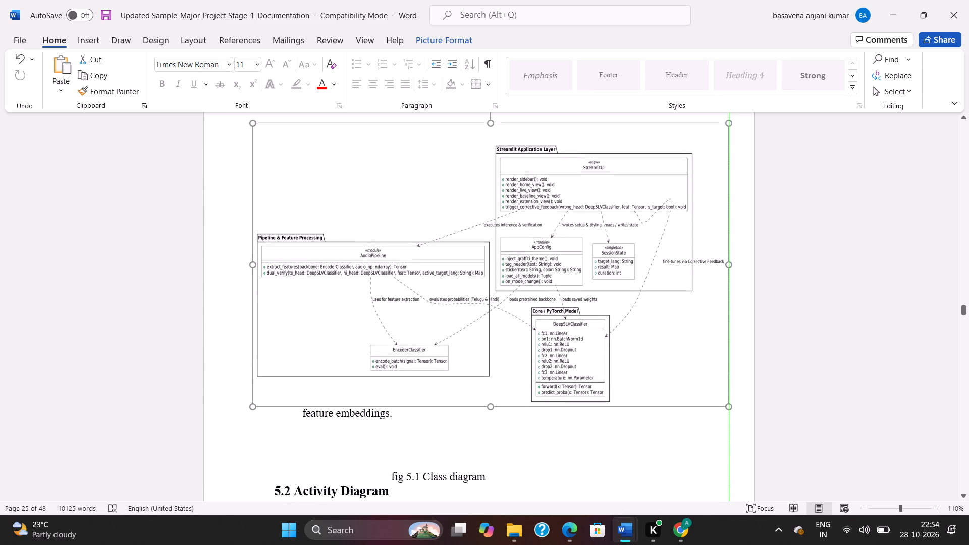
{"action": "left_click_drag", "start_coordinate": [475, 407], "coordinate": [474, 411]}
Reposition the class diagram between the feature embeddings text and the fig 5.1 caption, and stretch it slightly wider and taller.
{"action": "scroll", "coordinate": [467, 394], "scroll_direction": "up", "scroll_amount": 3}
{"action": "left_click_drag", "start_coordinate": [495, 246], "coordinate": [488, 258]}
{"action": "scroll", "coordinate": [488, 258], "scroll_direction": "down", "scroll_amount": 14}
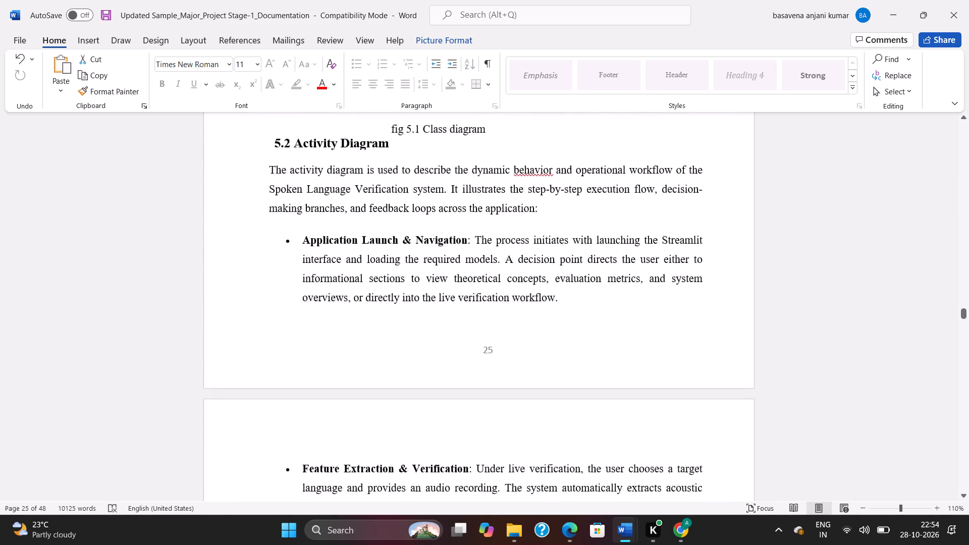
{"action": "scroll", "coordinate": [488, 258], "scroll_direction": "down", "scroll_amount": 2}
{"action": "scroll", "coordinate": [463, 240], "scroll_direction": "up", "scroll_amount": 8}
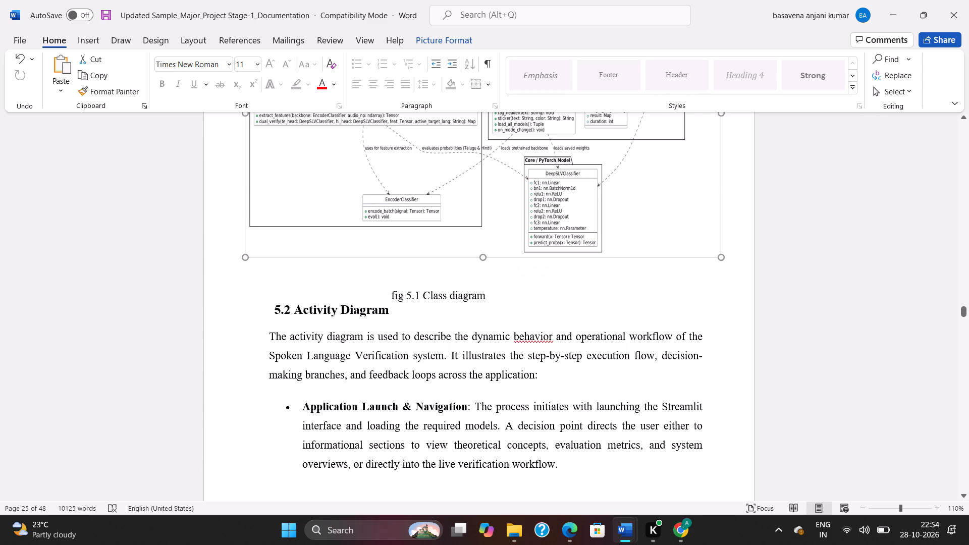
{"action": "scroll", "coordinate": [457, 231], "scroll_direction": "up", "scroll_amount": 5}
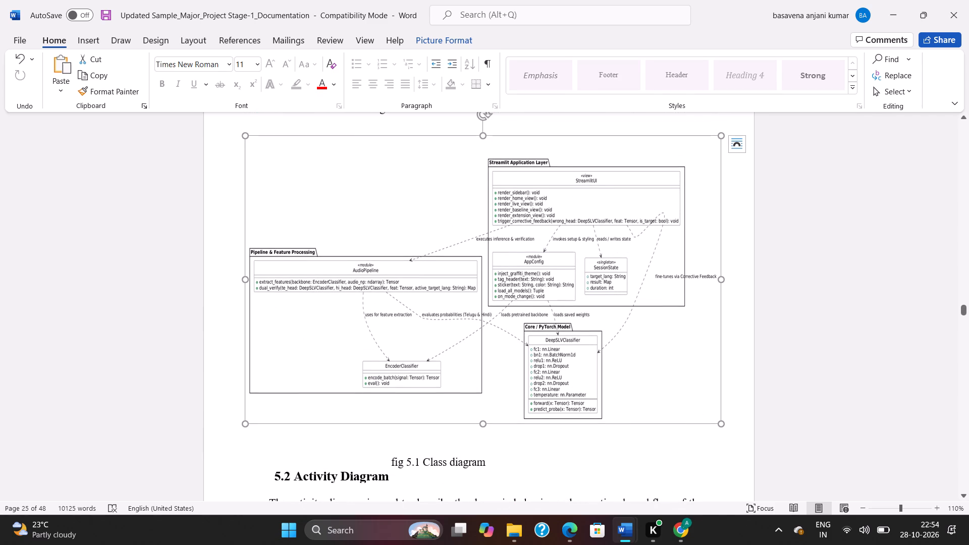
{"action": "left_click", "coordinate": [717, 424]}
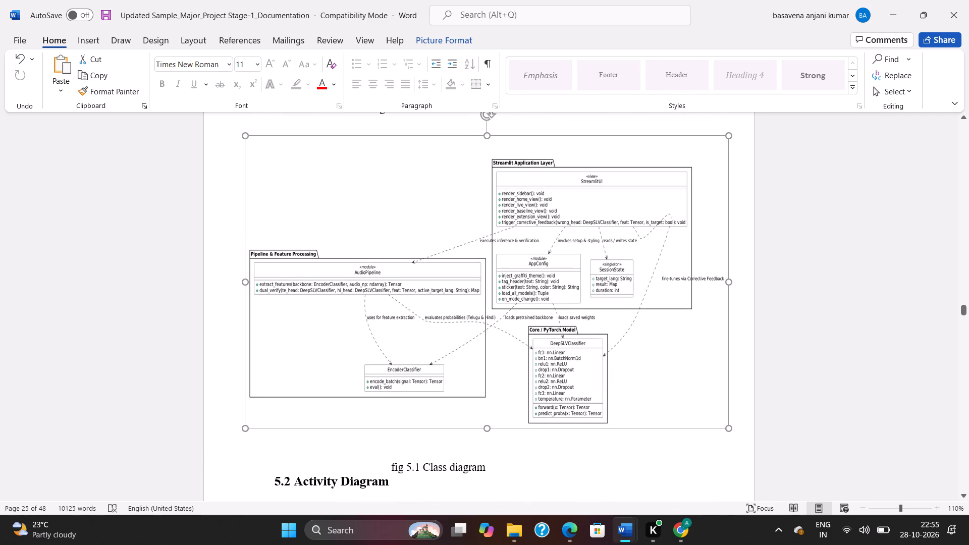
{"action": "left_click_drag", "start_coordinate": [484, 428], "coordinate": [487, 432]}
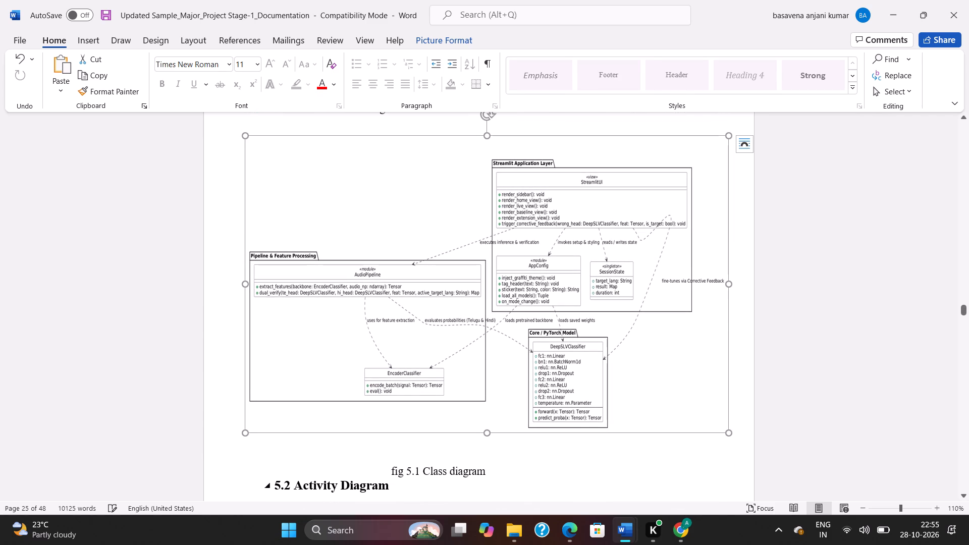
Shift the fig 5.1 Class diagram caption to the right with ten leading spaces, centring it beneath the diagram.
{"action": "left_click", "coordinate": [381, 472]}
{"action": "key", "text": "space"}
{"action": "key", "text": "space"}
{"action": "key", "text": "space"}
{"action": "key", "text": "space"}
{"action": "key", "text": "space"}
{"action": "key", "text": "space"}
{"action": "key", "text": "space"}
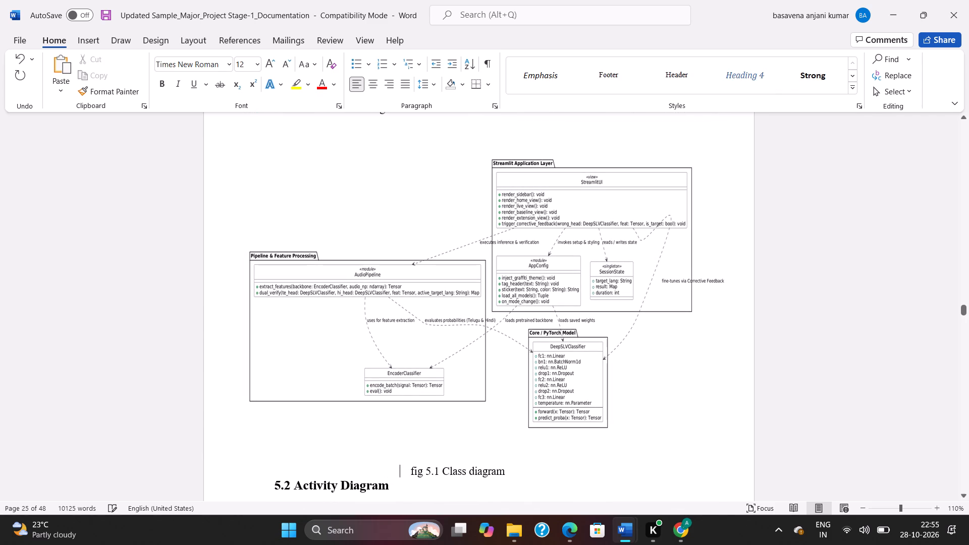
{"action": "key", "text": "space"}
{"action": "key", "text": "space"}
{"action": "key", "text": "space"}
Delete the blank lines above the 5.3 Sequence Diagram heading at the top of page 27.
{"action": "scroll", "coordinate": [425, 429], "scroll_direction": "down", "scroll_amount": 3}
{"action": "scroll", "coordinate": [423, 394], "scroll_direction": "down", "scroll_amount": 20}
{"action": "scroll", "coordinate": [423, 394], "scroll_direction": "down", "scroll_amount": 3}
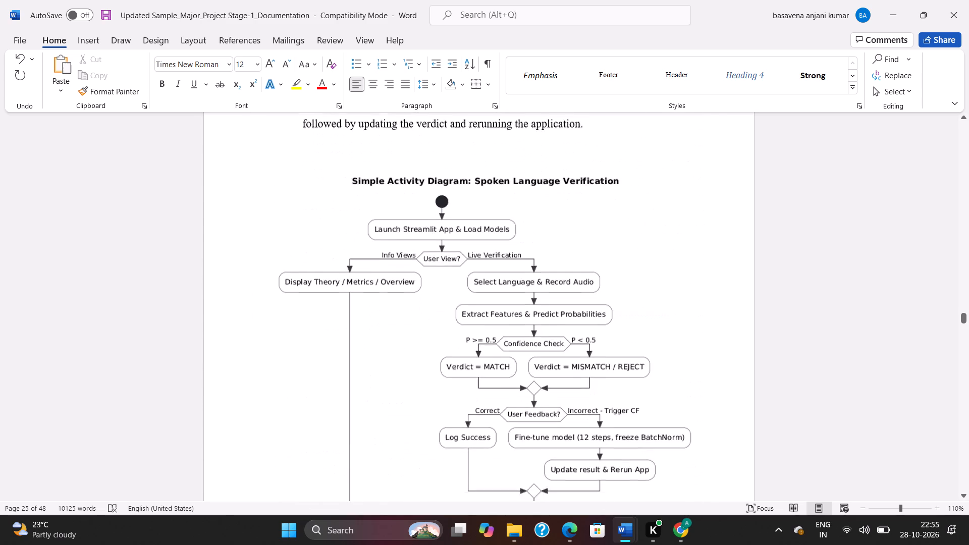
{"action": "scroll", "coordinate": [376, 349], "scroll_direction": "down", "scroll_amount": 10}
{"action": "scroll", "coordinate": [356, 341], "scroll_direction": "down", "scroll_amount": 11}
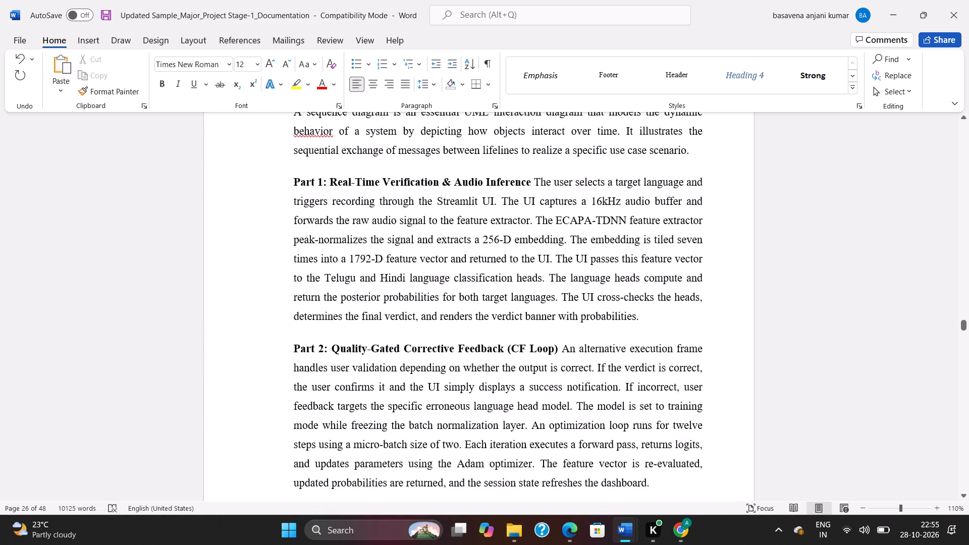
{"action": "scroll", "coordinate": [350, 333], "scroll_direction": "up", "scroll_amount": 7}
{"action": "left_click", "coordinate": [342, 253]}
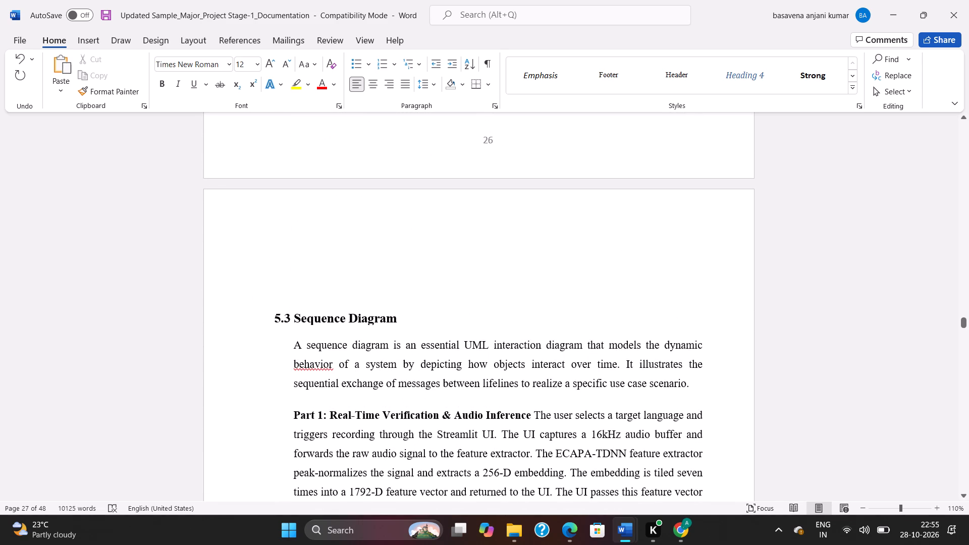
{"action": "key", "text": "Delete"}
{"action": "key", "text": "Delete"}
{"action": "key", "text": "Delete"}
{"action": "left_click", "coordinate": [322, 247]}
{"action": "key", "text": "Delete"}
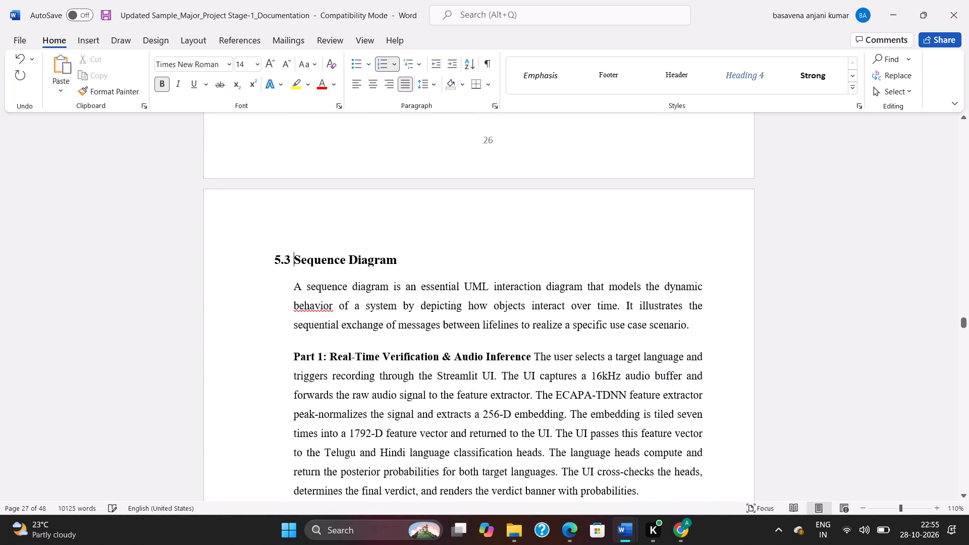
Review the layout and content from the sequence and use-case diagrams through the Software Environment chapter to its Django sections.
{"action": "scroll", "coordinate": [373, 259], "scroll_direction": "down", "scroll_amount": 20}
{"action": "scroll", "coordinate": [373, 259], "scroll_direction": "down", "scroll_amount": 4}
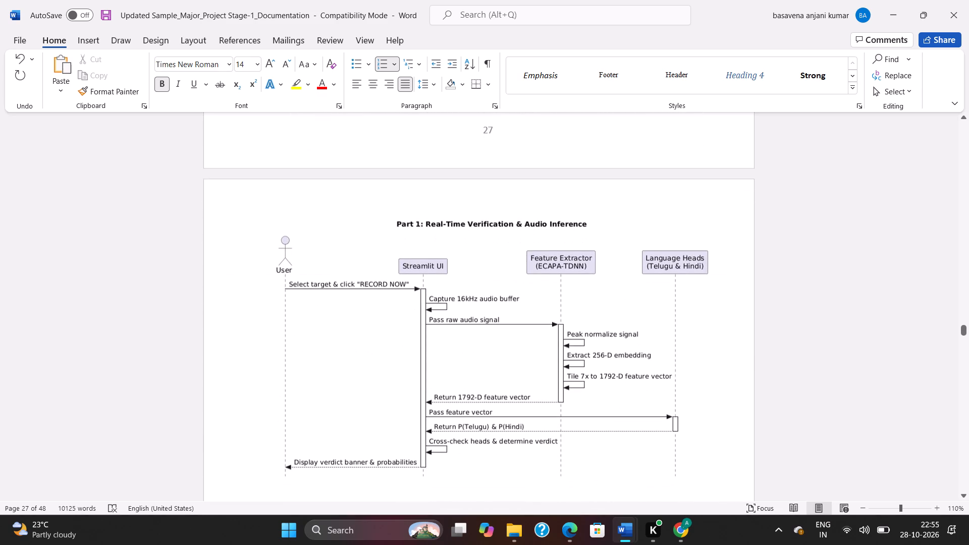
{"action": "scroll", "coordinate": [363, 257], "scroll_direction": "down", "scroll_amount": 17}
{"action": "scroll", "coordinate": [346, 255], "scroll_direction": "down", "scroll_amount": 5}
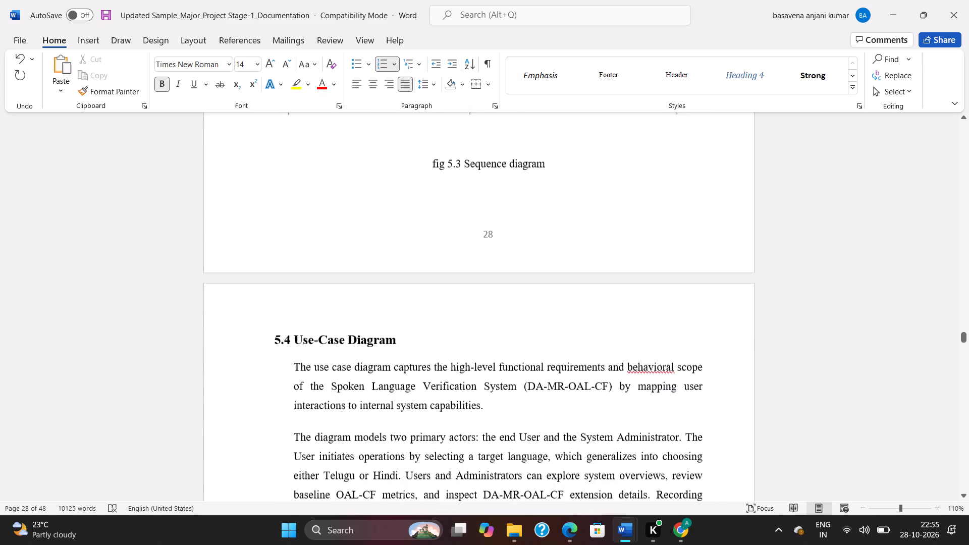
{"action": "scroll", "coordinate": [346, 255], "scroll_direction": "down", "scroll_amount": 13}
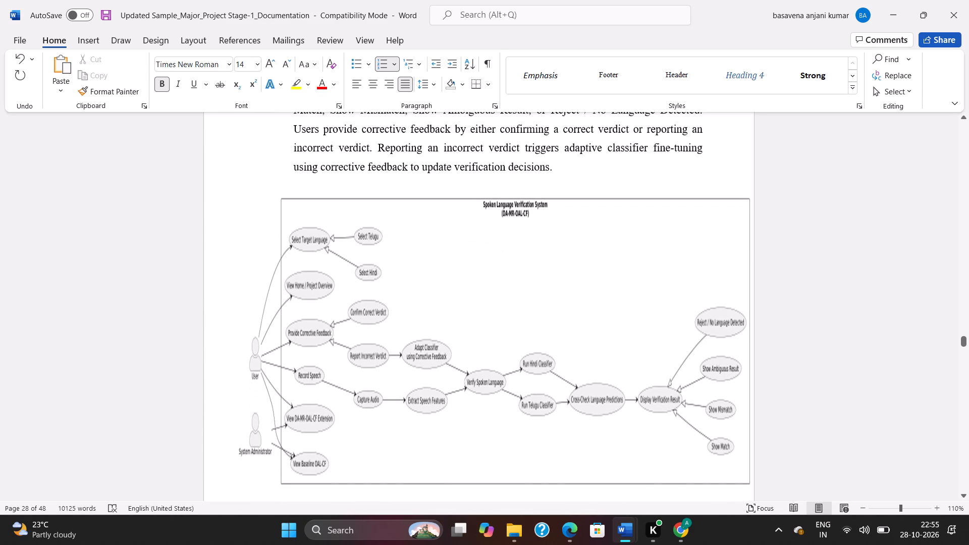
{"action": "scroll", "coordinate": [368, 267], "scroll_direction": "down", "scroll_amount": 9}
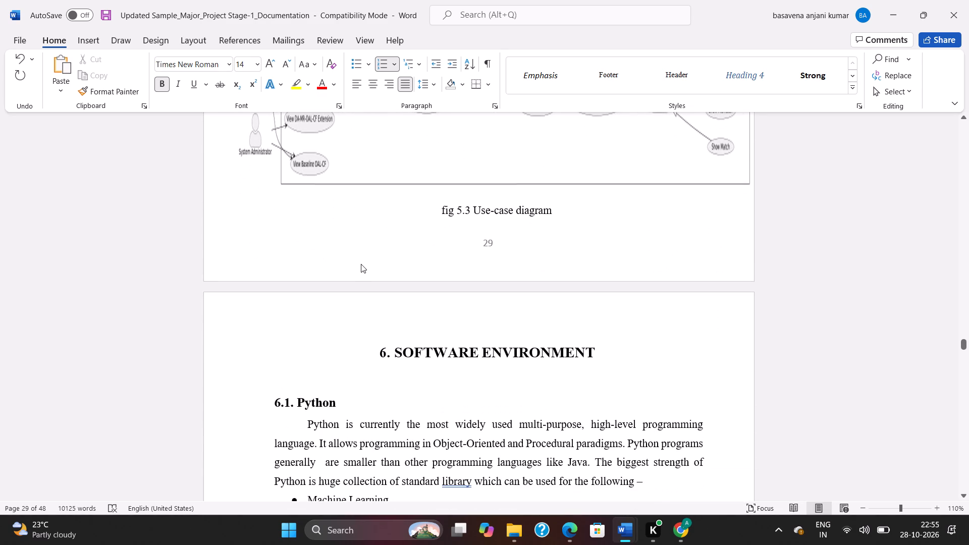
{"action": "scroll", "coordinate": [361, 264], "scroll_direction": "down", "scroll_amount": 20}
{"action": "scroll", "coordinate": [361, 264], "scroll_direction": "down", "scroll_amount": 20}
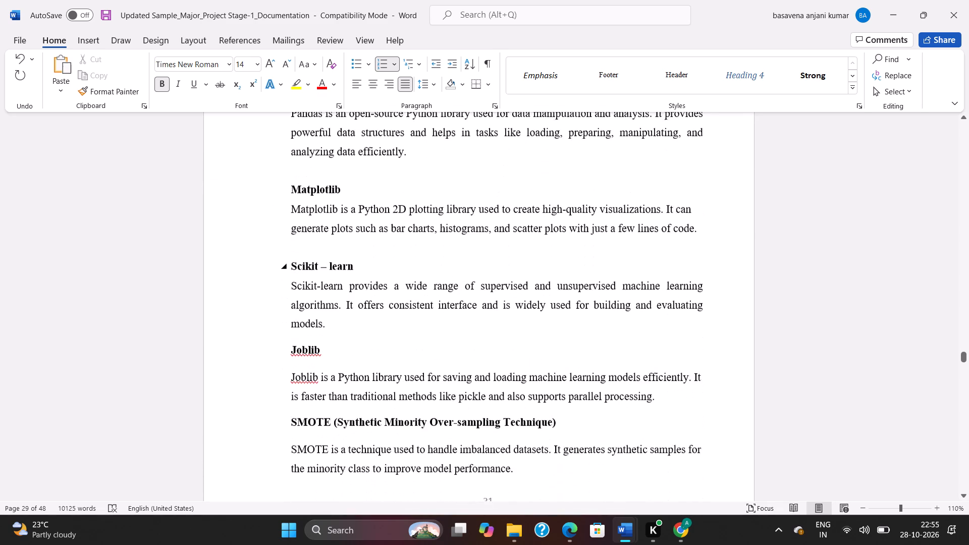
{"action": "scroll", "coordinate": [343, 256], "scroll_direction": "down", "scroll_amount": 11}
{"action": "scroll", "coordinate": [336, 261], "scroll_direction": "down", "scroll_amount": 15}
{"action": "scroll", "coordinate": [336, 261], "scroll_direction": "down", "scroll_amount": 6}
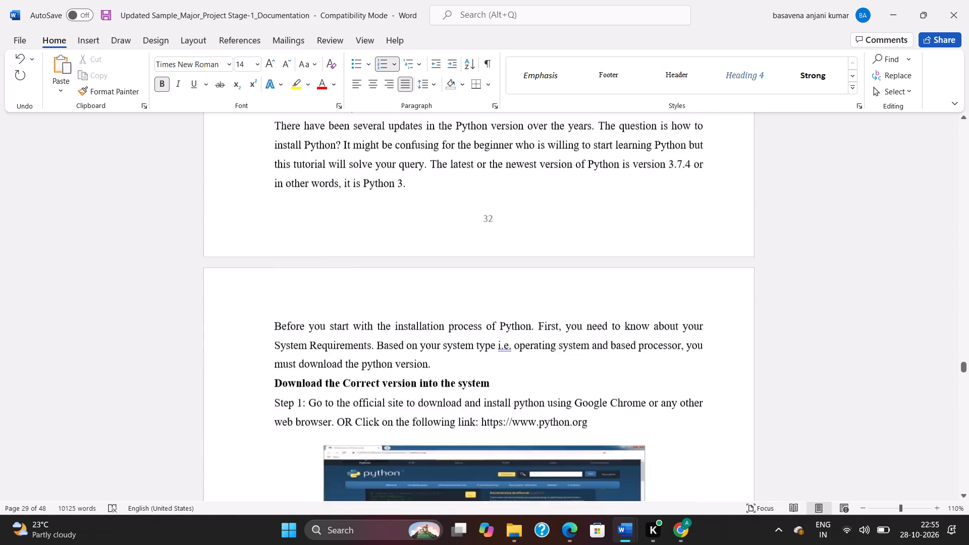
{"action": "scroll", "coordinate": [336, 261], "scroll_direction": "down", "scroll_amount": 20}
{"action": "scroll", "coordinate": [336, 261], "scroll_direction": "down", "scroll_amount": 19}
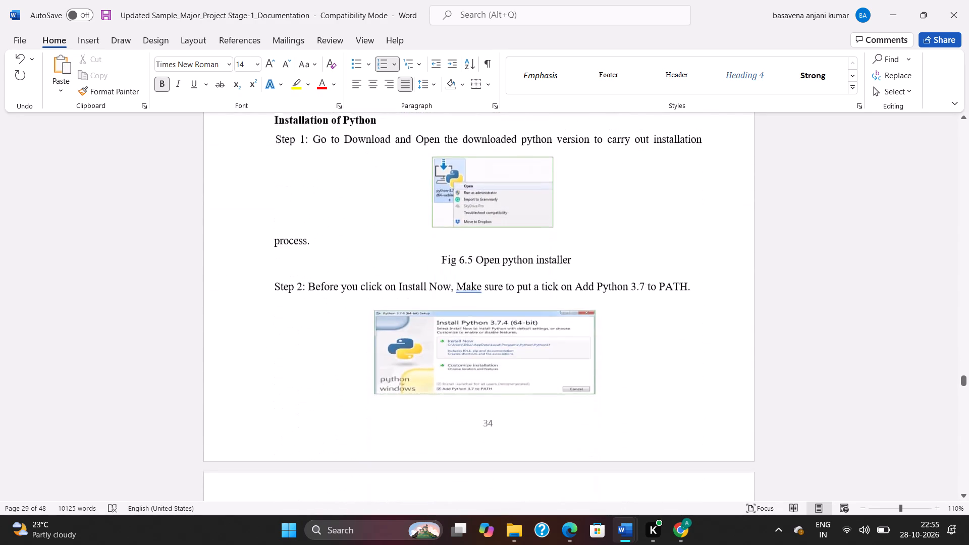
{"action": "scroll", "coordinate": [321, 256], "scroll_direction": "down", "scroll_amount": 20}
{"action": "scroll", "coordinate": [321, 256], "scroll_direction": "down", "scroll_amount": 19}
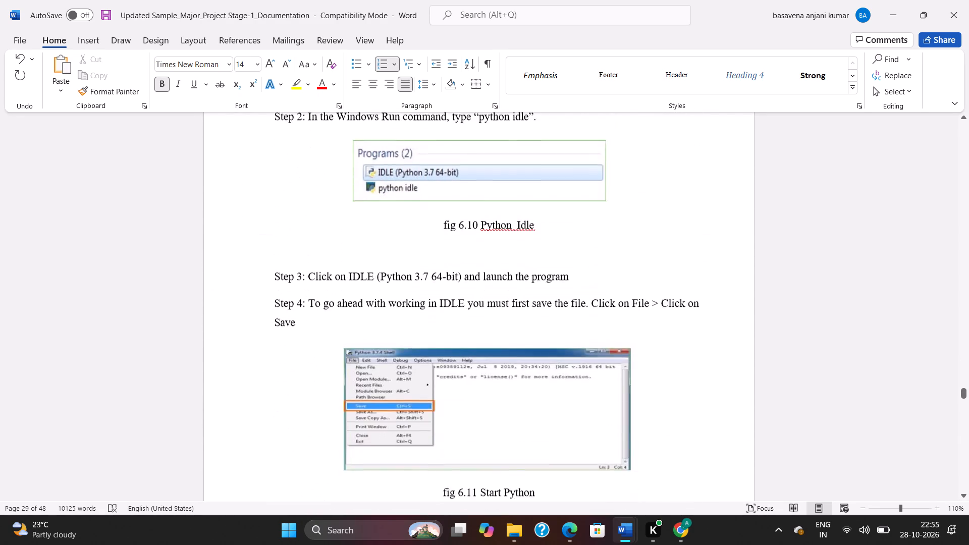
{"action": "scroll", "coordinate": [283, 243], "scroll_direction": "down", "scroll_amount": 20}
{"action": "scroll", "coordinate": [283, 243], "scroll_direction": "down", "scroll_amount": 18}
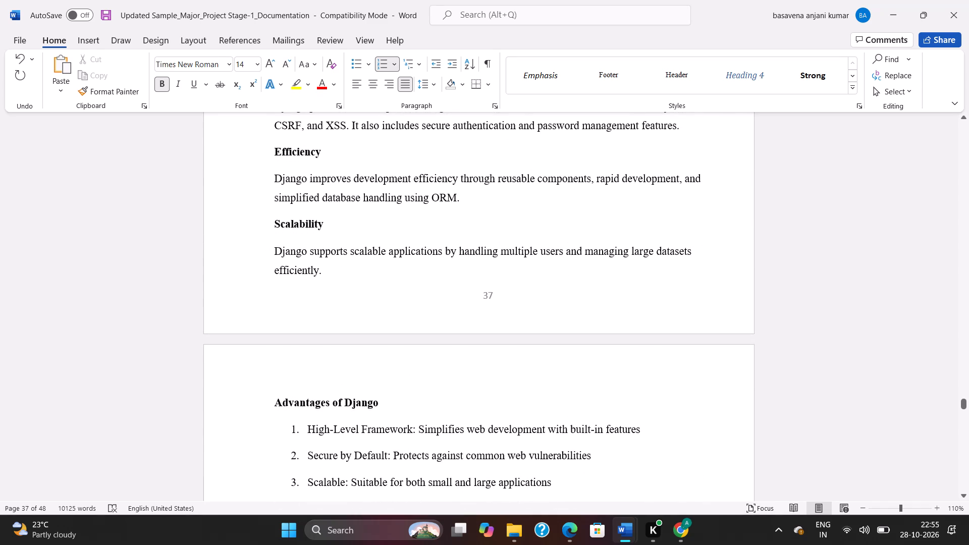
Open the Software Environment streamlit document from the Document folder in File Explorer and examine its Streamlit content.
{"action": "key", "text": "alt+Tab"}
{"action": "key", "text": "alt+Tab"}
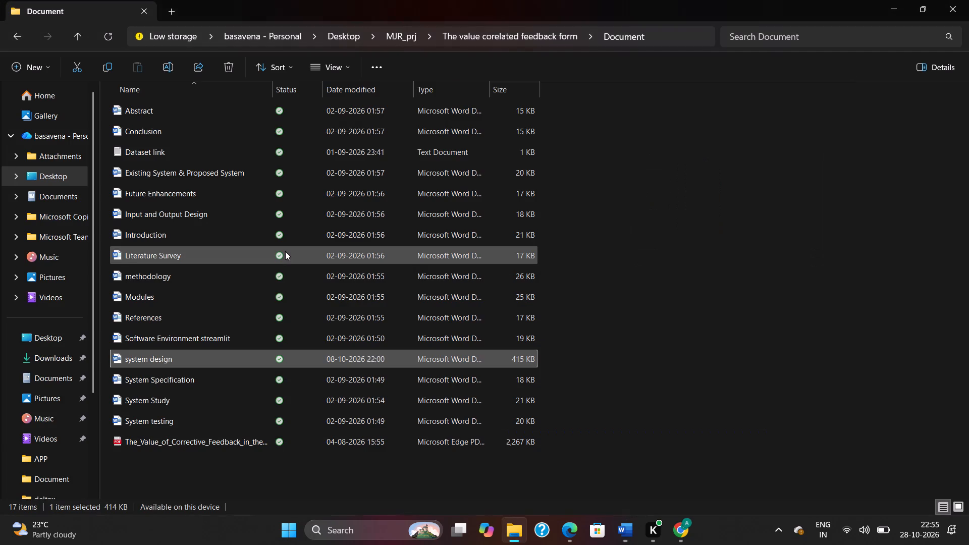
{"action": "triple_click", "coordinate": [192, 336]}
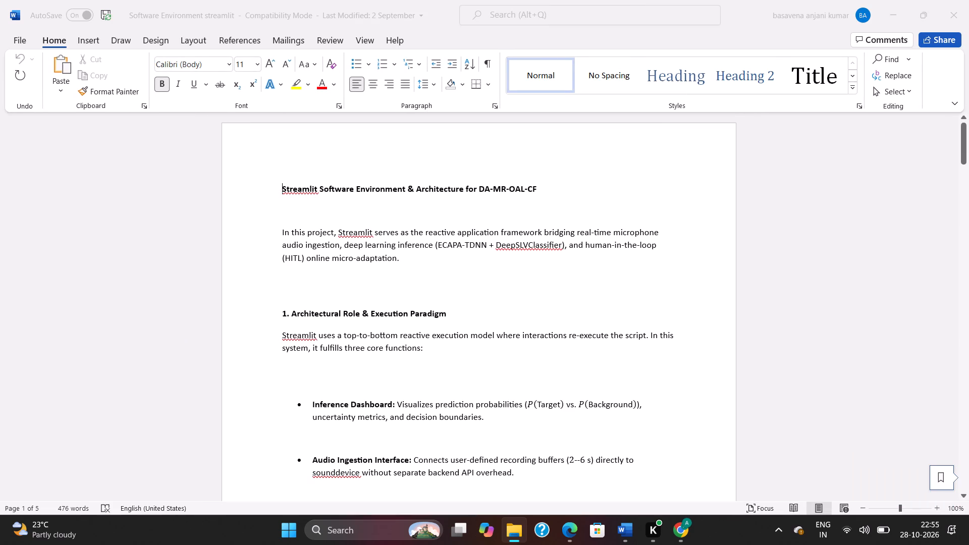
{"action": "scroll", "coordinate": [330, 373], "scroll_direction": "down", "scroll_amount": 13}
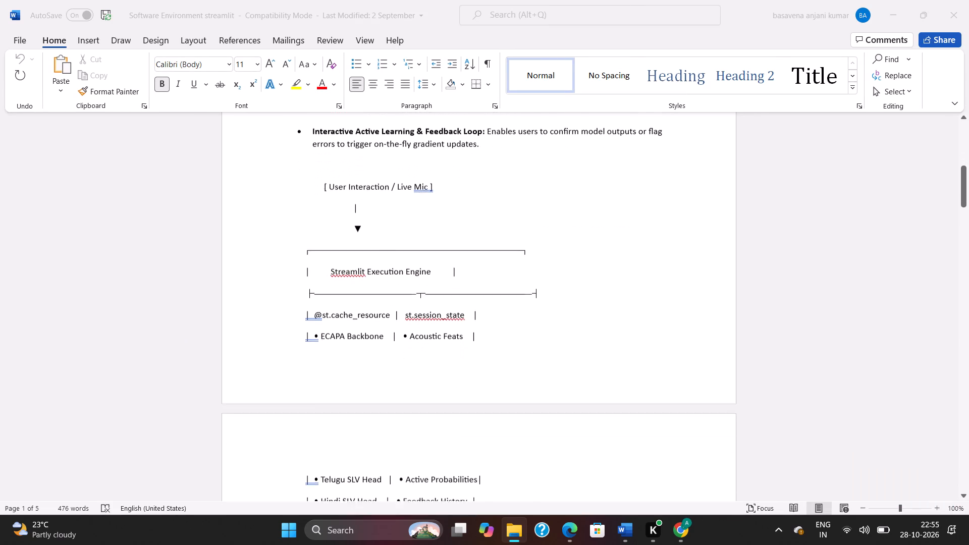
Examine the Software Environment streamlit document, from its execution-engine diagram and implementation modules through the adaptation code, returning to section 1.
{"action": "scroll", "coordinate": [324, 362], "scroll_direction": "up", "scroll_amount": 1}
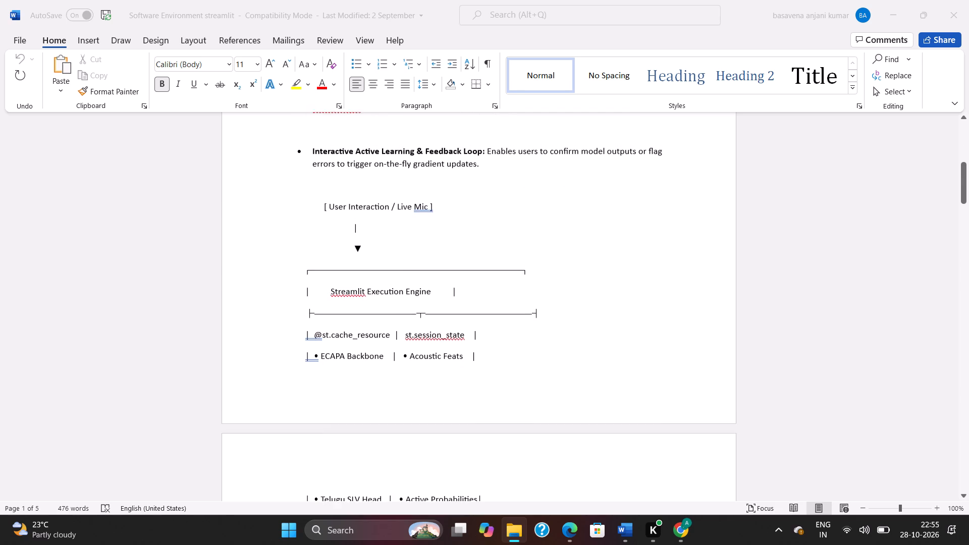
{"action": "scroll", "coordinate": [324, 362], "scroll_direction": "down", "scroll_amount": 14}
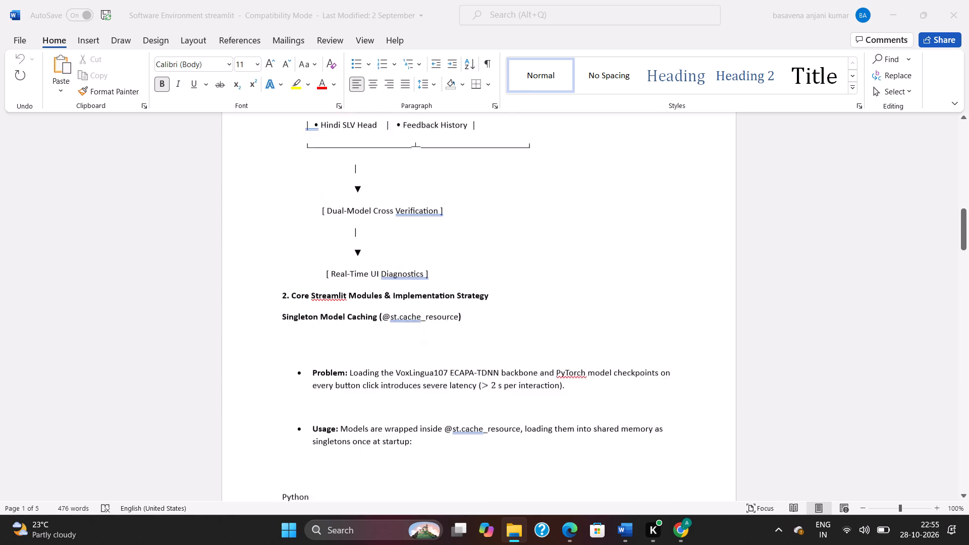
{"action": "scroll", "coordinate": [324, 360], "scroll_direction": "down", "scroll_amount": 10}
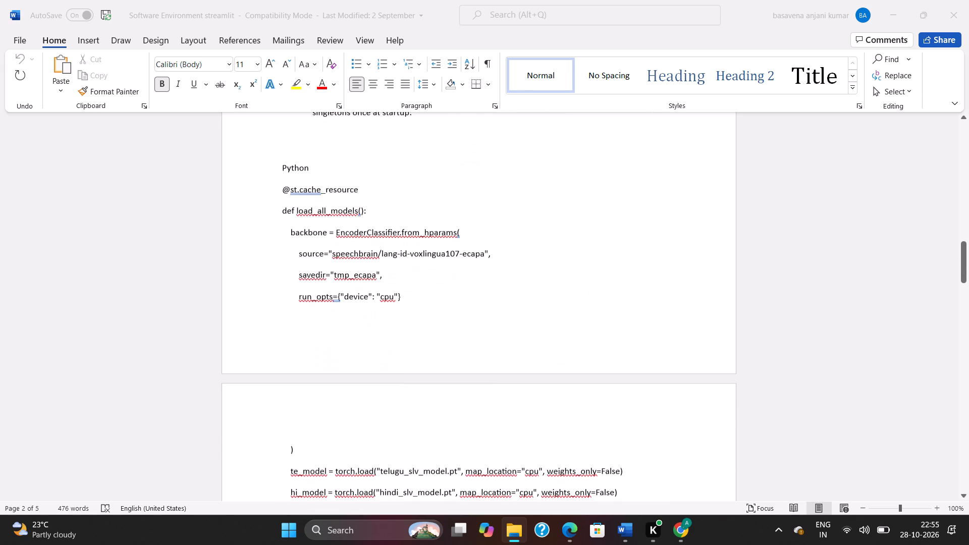
{"action": "scroll", "coordinate": [324, 358], "scroll_direction": "down", "scroll_amount": 17}
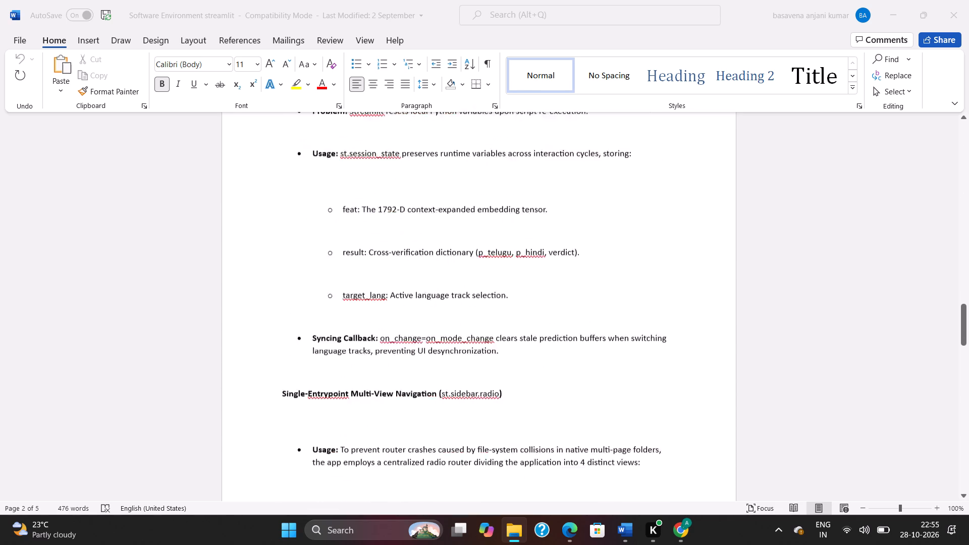
{"action": "scroll", "coordinate": [324, 358], "scroll_direction": "down", "scroll_amount": 18}
{"action": "scroll", "coordinate": [320, 354], "scroll_direction": "down", "scroll_amount": 5}
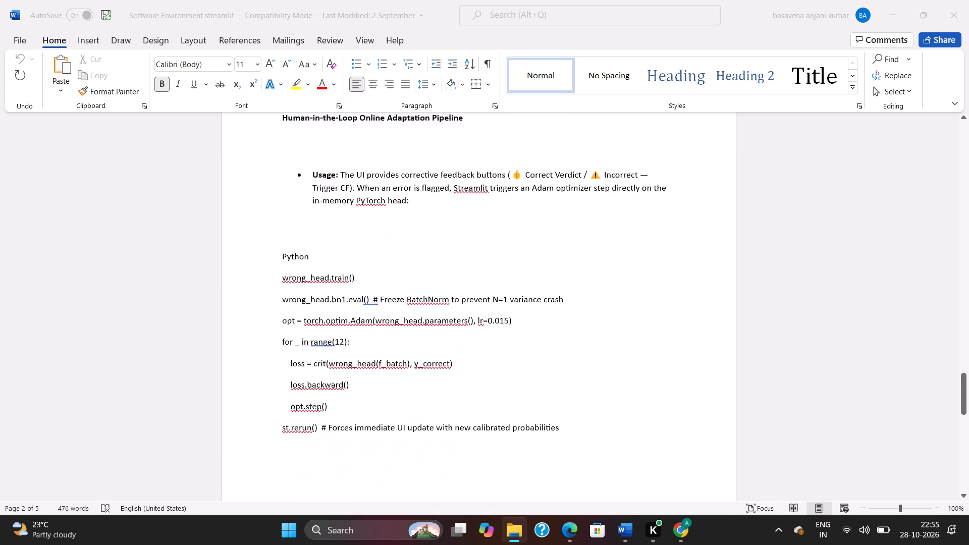
{"action": "scroll", "coordinate": [320, 354], "scroll_direction": "down", "scroll_amount": 20}
{"action": "scroll", "coordinate": [320, 354], "scroll_direction": "down", "scroll_amount": 14}
{"action": "scroll", "coordinate": [320, 353], "scroll_direction": "up", "scroll_amount": 3}
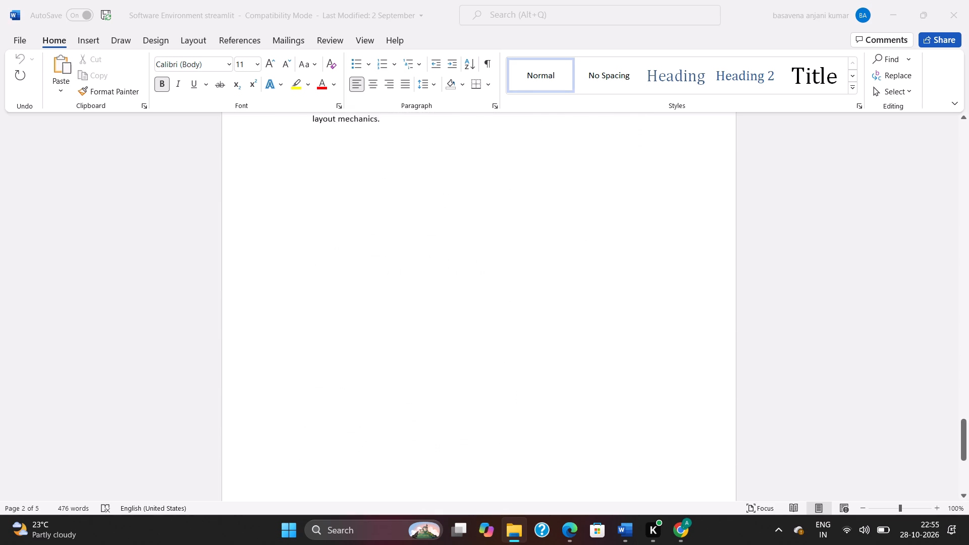
{"action": "scroll", "coordinate": [319, 353], "scroll_direction": "up", "scroll_amount": 20}
{"action": "scroll", "coordinate": [319, 353], "scroll_direction": "up", "scroll_amount": 20}
{"action": "scroll", "coordinate": [319, 353], "scroll_direction": "up", "scroll_amount": 7}
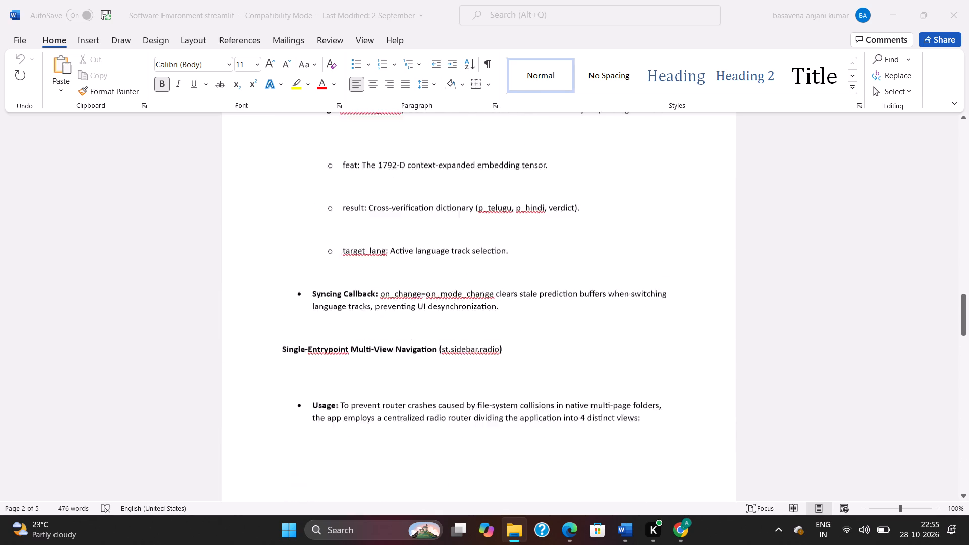
{"action": "scroll", "coordinate": [318, 351], "scroll_direction": "up", "scroll_amount": 20}
{"action": "scroll", "coordinate": [318, 351], "scroll_direction": "up", "scroll_amount": 20}
{"action": "scroll", "coordinate": [318, 351], "scroll_direction": "up", "scroll_amount": 4}
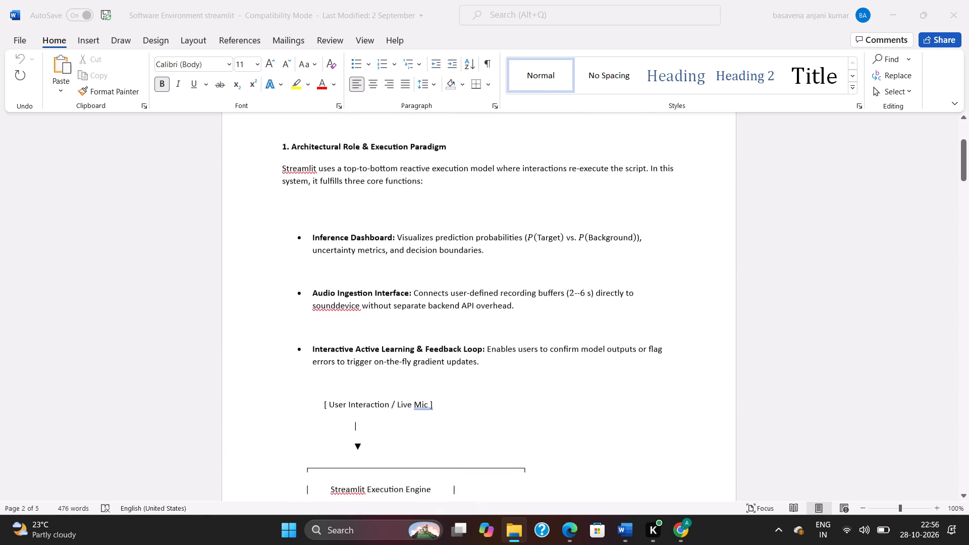
Minimise the open document windows, starting with Software Environment streamlit and the Updated Sample_Major_Project Stage-1_Documentation.
{"action": "left_click", "coordinate": [891, 3]}
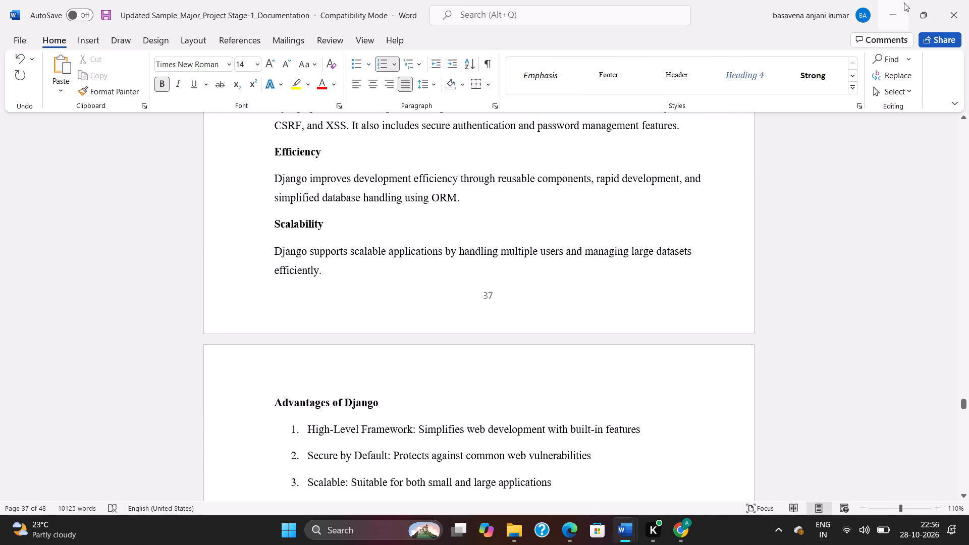
{"action": "left_click", "coordinate": [896, 3]}
{"action": "left_click", "coordinate": [901, 5]}
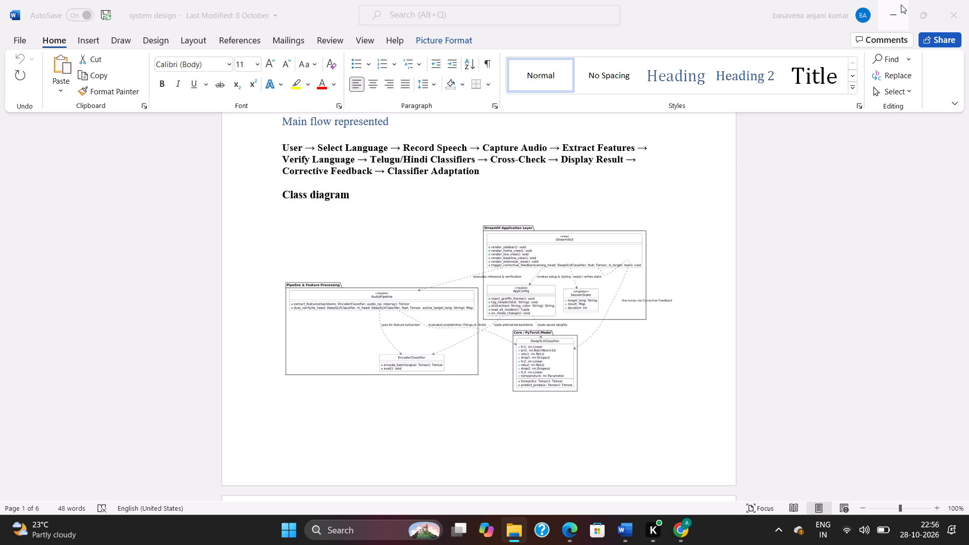
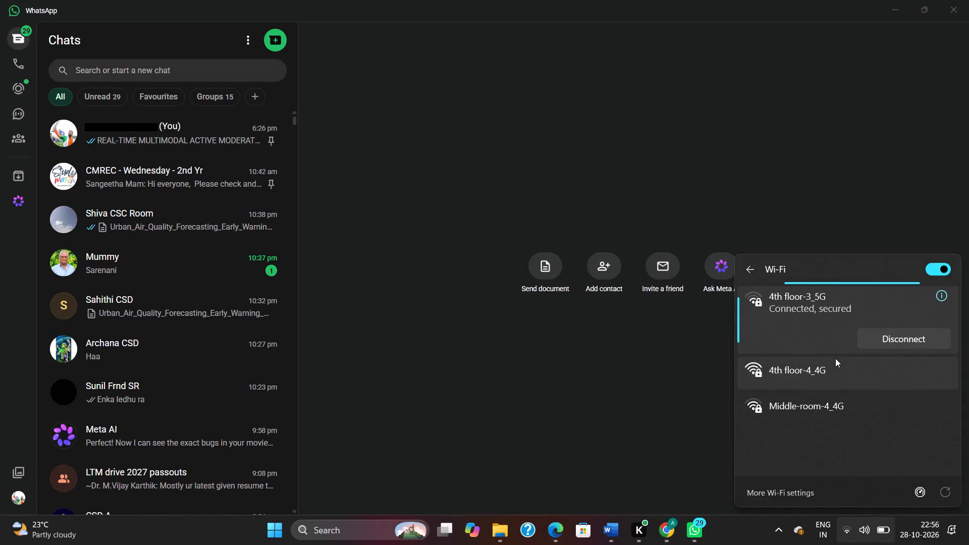
Connect the computer to the 4th floor-4_4G Wi-Fi network.
{"action": "left_click", "coordinate": [828, 371]}
{"action": "left_click", "coordinate": [894, 393]}
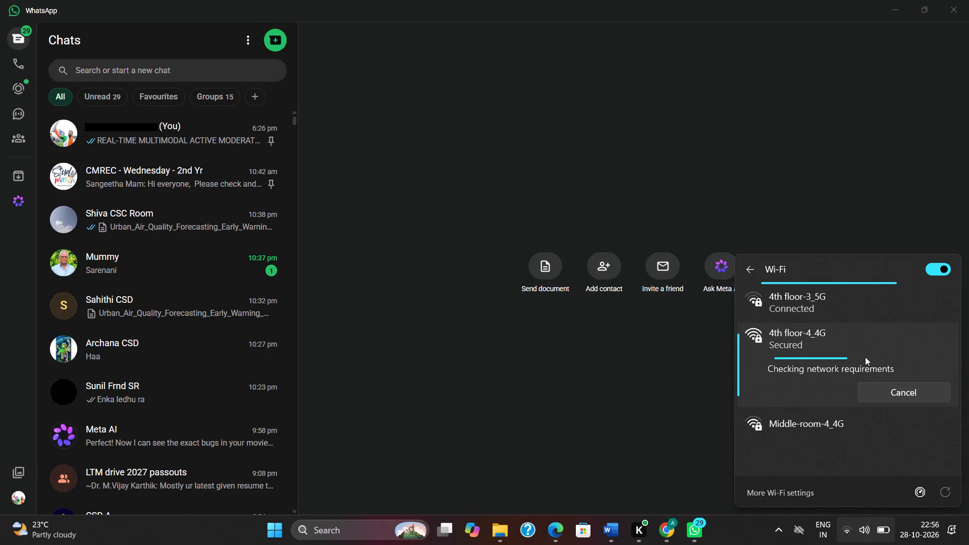
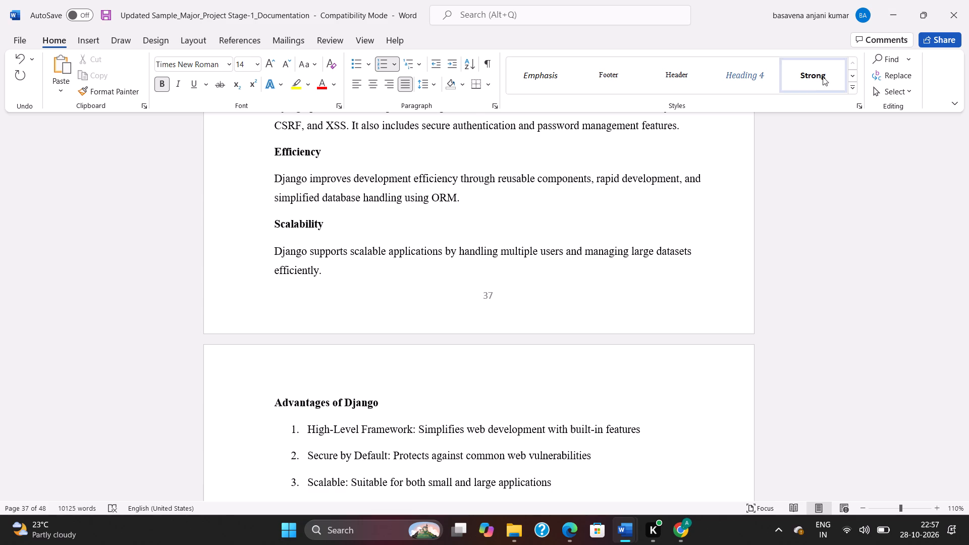
Review the Software Environment chapter backwards from the Django section through the Python installation steps to the project modules and Python's limitations.
{"action": "scroll", "coordinate": [537, 210], "scroll_direction": "up", "scroll_amount": 10}
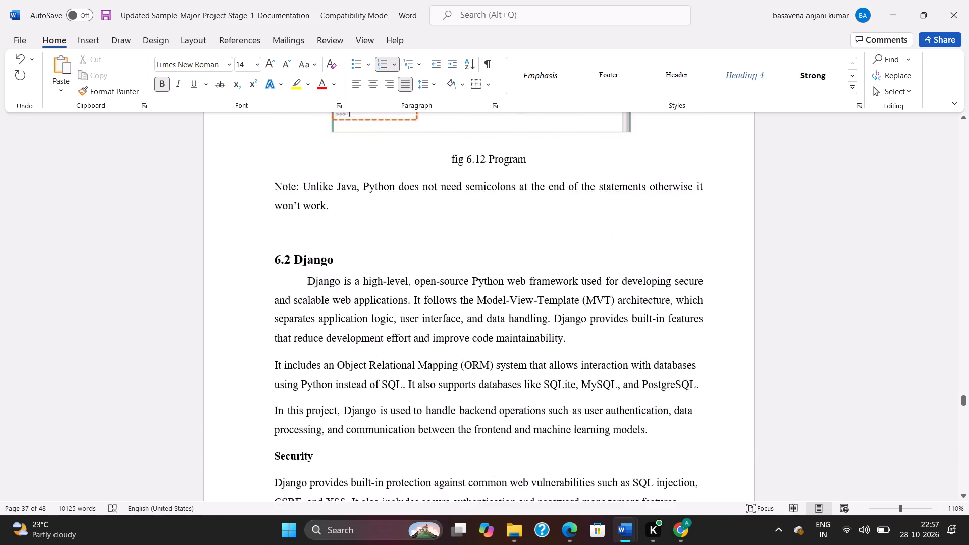
{"action": "scroll", "coordinate": [523, 196], "scroll_direction": "up", "scroll_amount": 17}
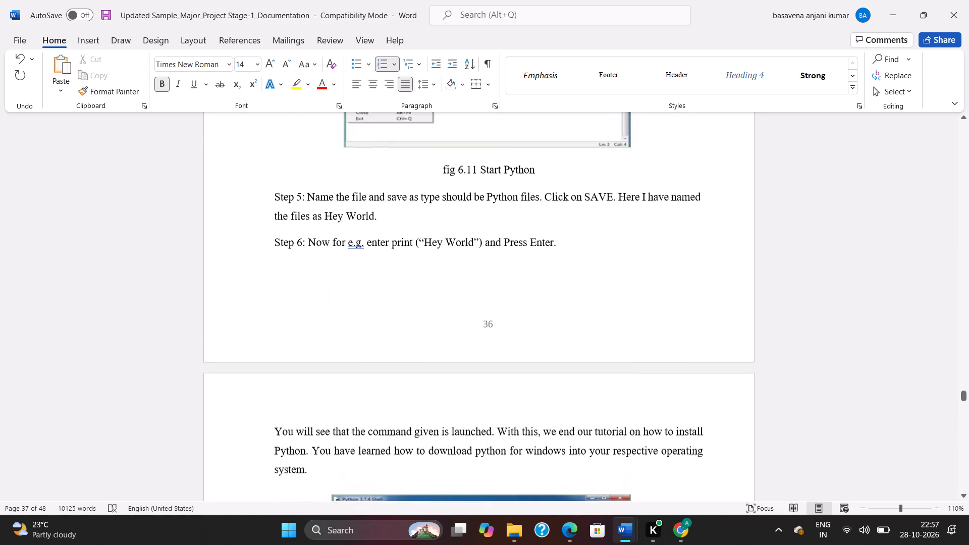
{"action": "scroll", "coordinate": [510, 185], "scroll_direction": "up", "scroll_amount": 3}
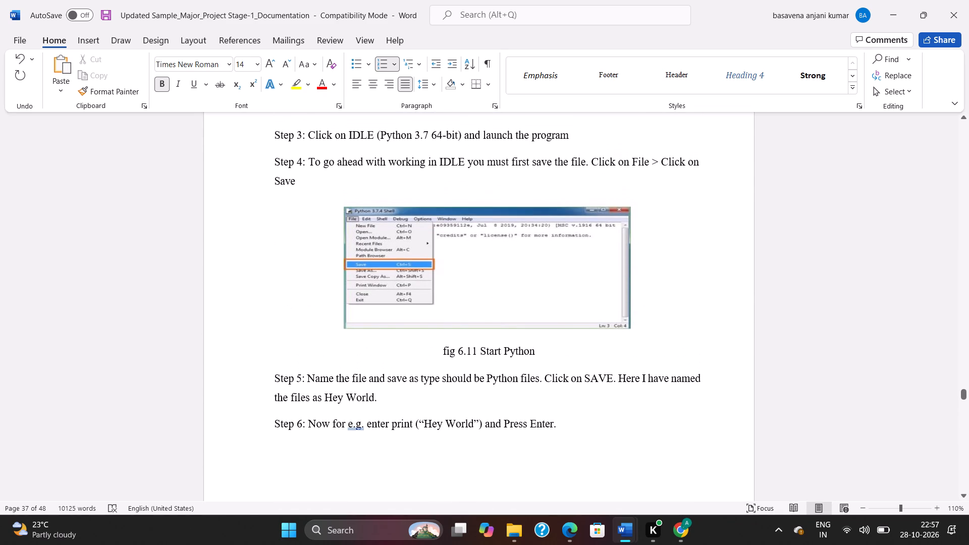
{"action": "scroll", "coordinate": [467, 166], "scroll_direction": "up", "scroll_amount": 9}
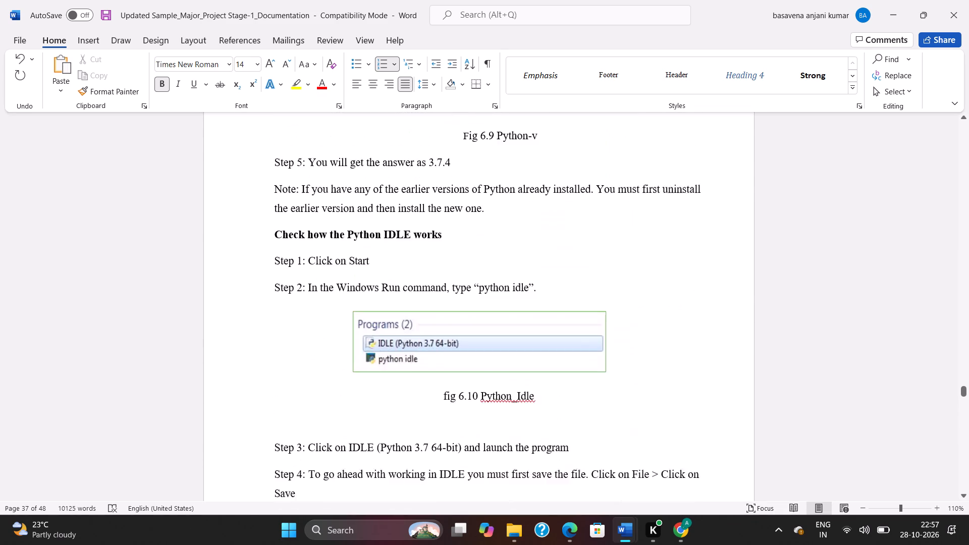
{"action": "scroll", "coordinate": [457, 157], "scroll_direction": "up", "scroll_amount": 18}
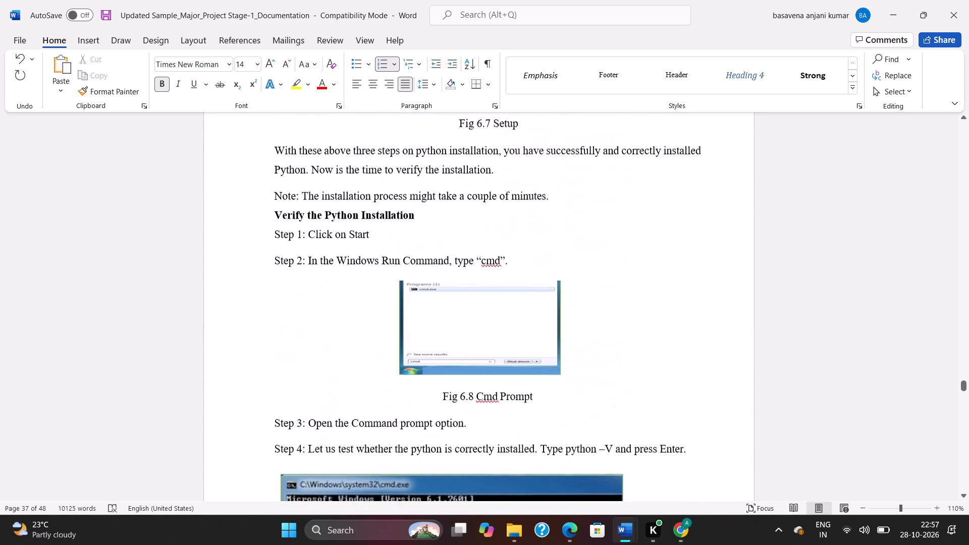
{"action": "scroll", "coordinate": [442, 141], "scroll_direction": "up", "scroll_amount": 18}
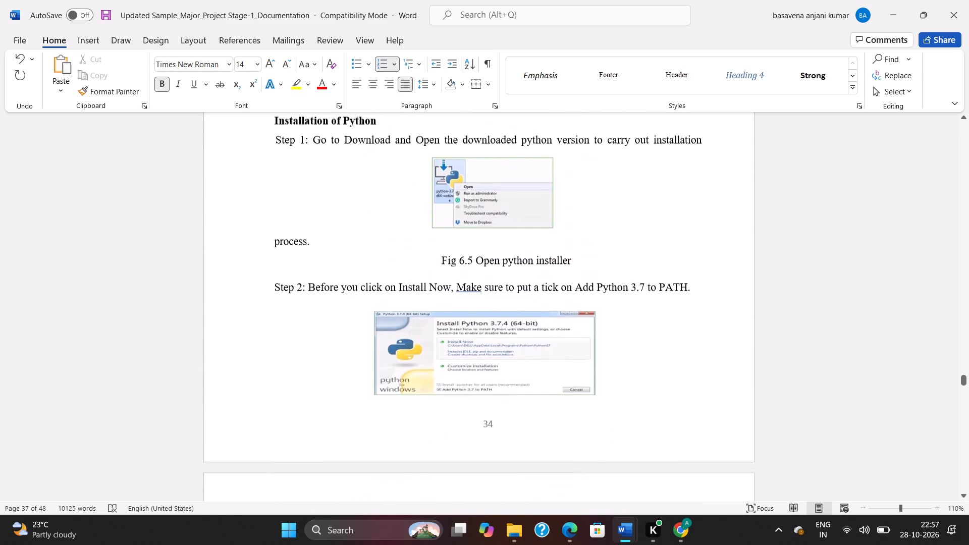
{"action": "scroll", "coordinate": [435, 132], "scroll_direction": "up", "scroll_amount": 20}
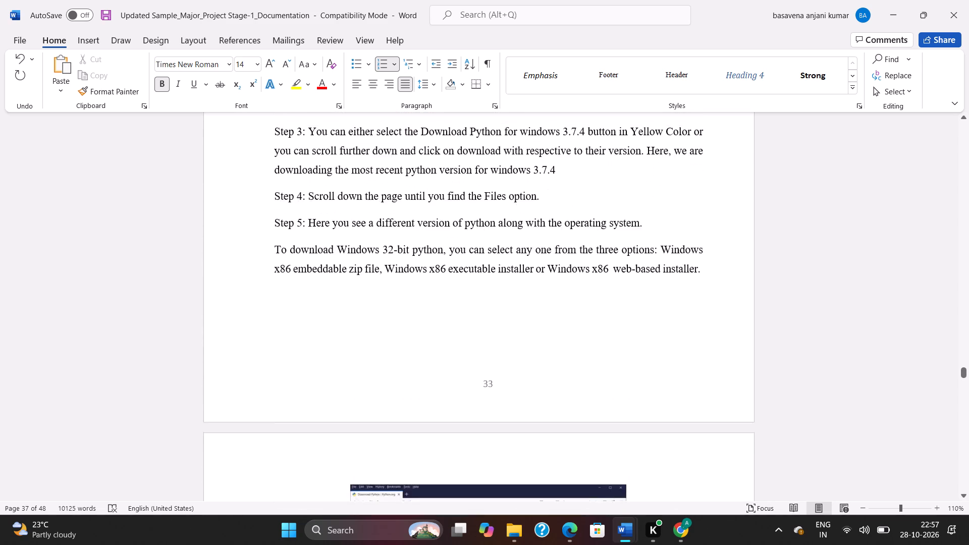
{"action": "scroll", "coordinate": [429, 128], "scroll_direction": "up", "scroll_amount": 20}
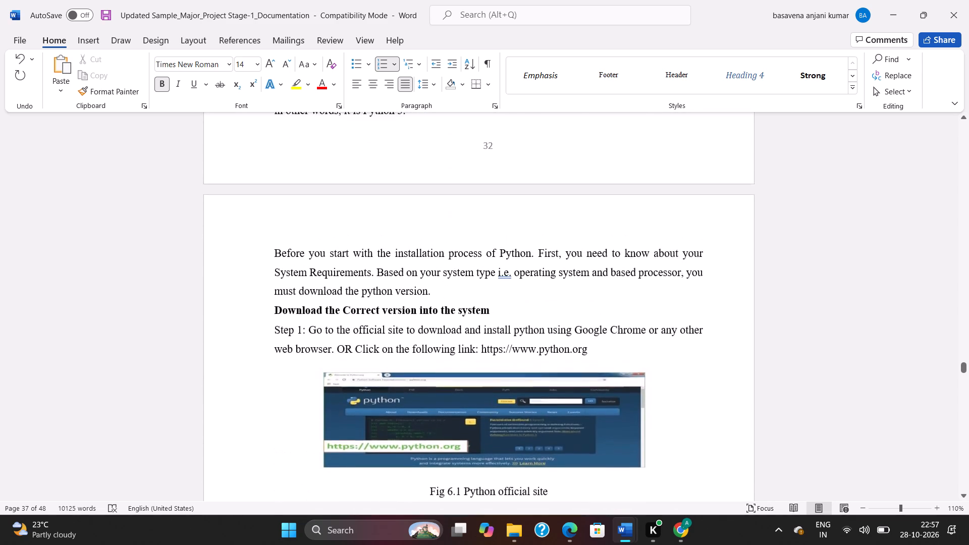
{"action": "scroll", "coordinate": [426, 126], "scroll_direction": "up", "scroll_amount": 19}
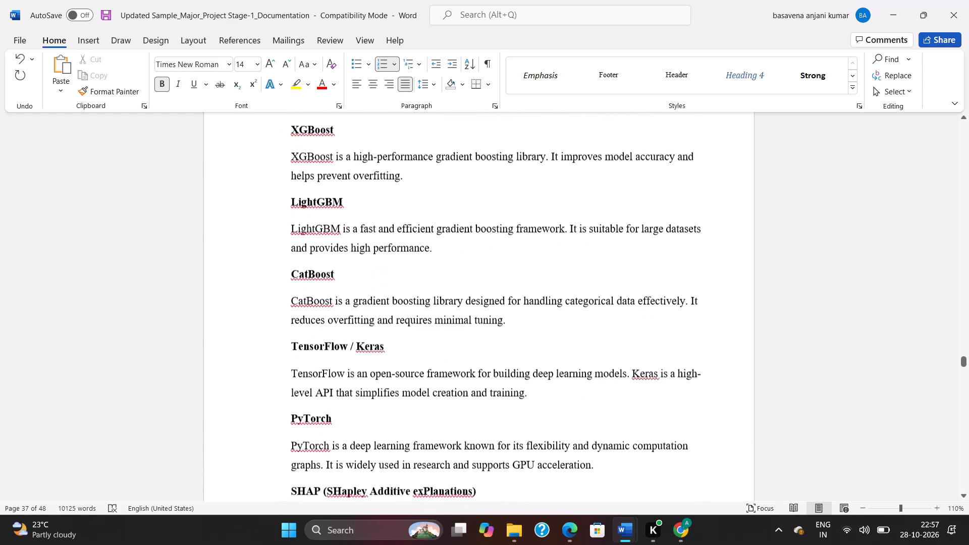
{"action": "scroll", "coordinate": [418, 123], "scroll_direction": "up", "scroll_amount": 14}
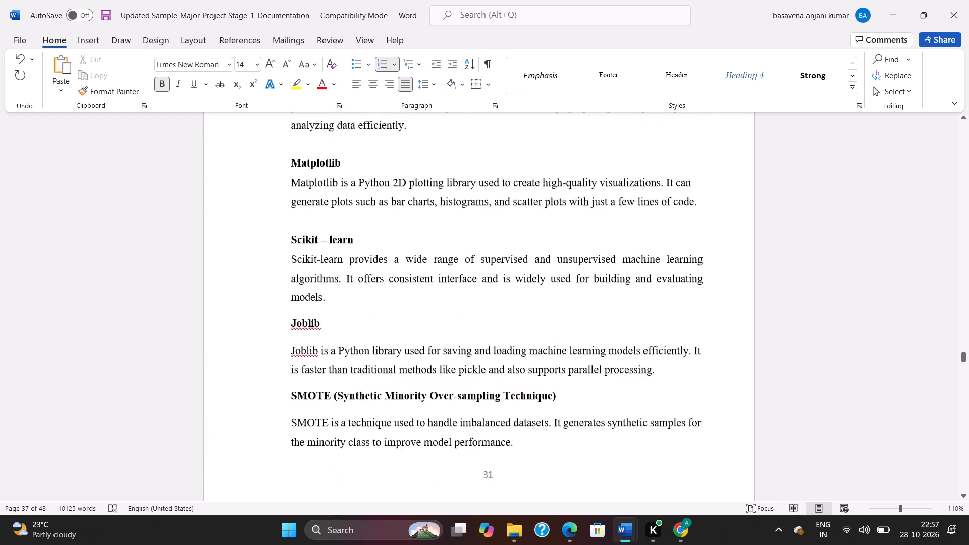
{"action": "scroll", "coordinate": [411, 115], "scroll_direction": "up", "scroll_amount": 20}
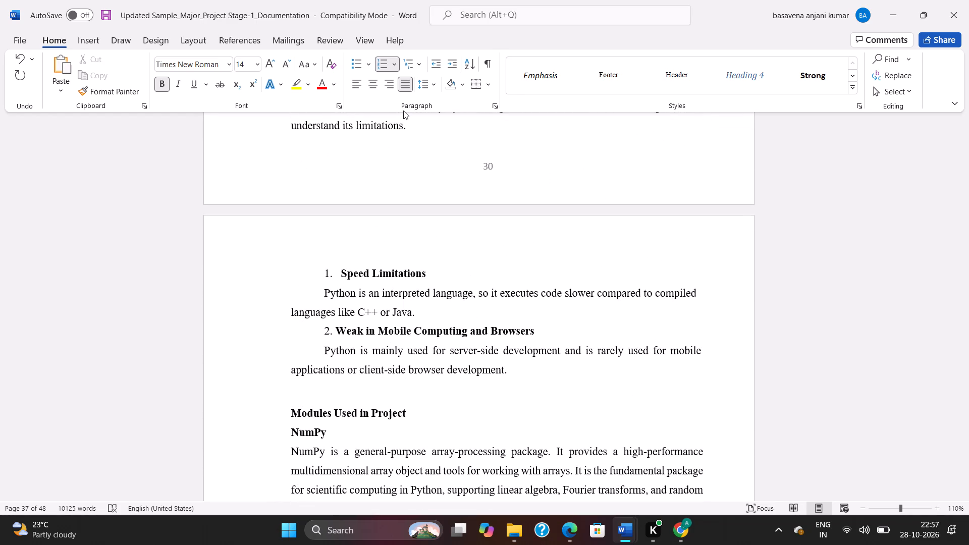
{"action": "scroll", "coordinate": [403, 111], "scroll_direction": "up", "scroll_amount": 4}
Review the report from the title page through the front matter, Introduction, Literature Survey and Existing Method to the Proposed System chapter.
{"action": "left_click_drag", "start_coordinate": [966, 353], "coordinate": [968, 258]}
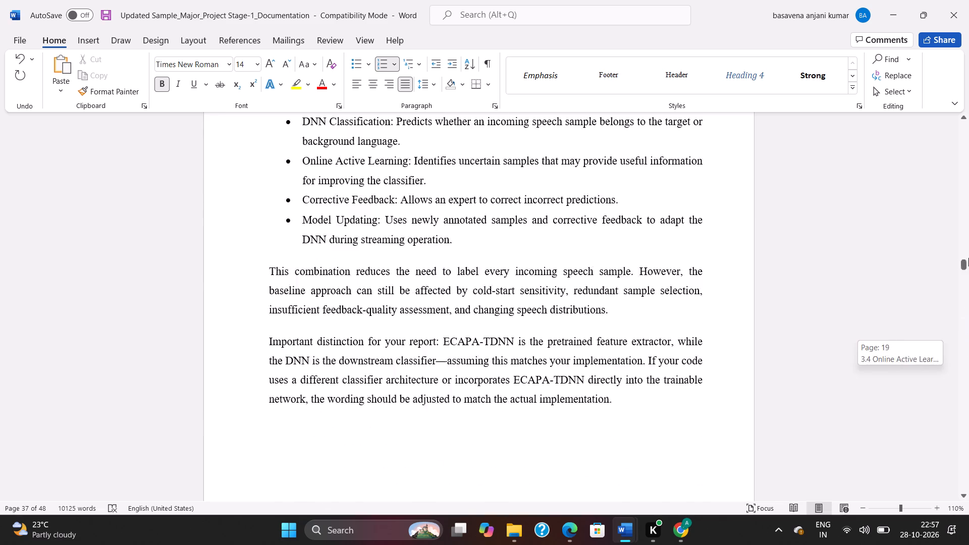
{"action": "left_click_drag", "start_coordinate": [968, 258], "coordinate": [960, 128]}
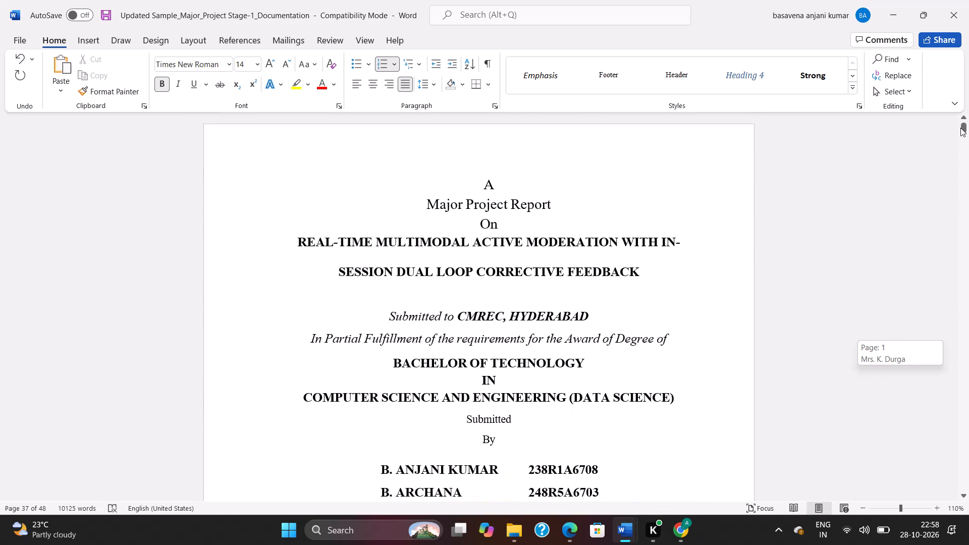
{"action": "left_click_drag", "start_coordinate": [960, 128], "coordinate": [960, 122]}
{"action": "left_click_drag", "start_coordinate": [960, 122], "coordinate": [958, 135]}
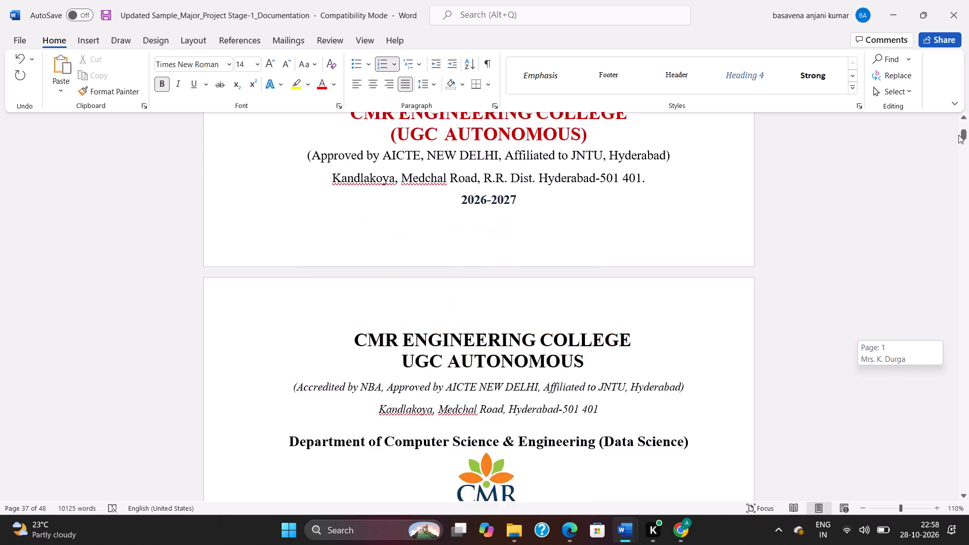
{"action": "left_click_drag", "start_coordinate": [958, 135], "coordinate": [957, 140]}
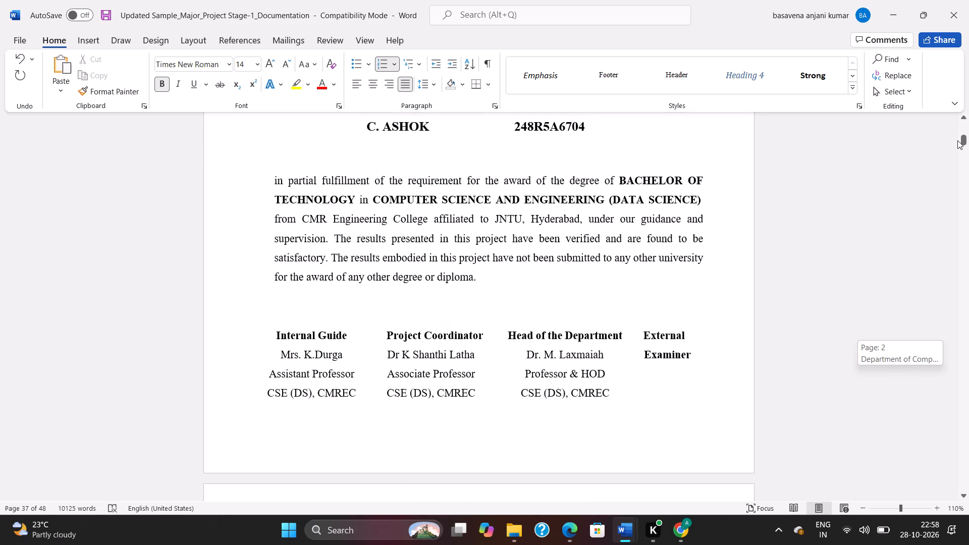
{"action": "left_click_drag", "start_coordinate": [957, 140], "coordinate": [954, 156]}
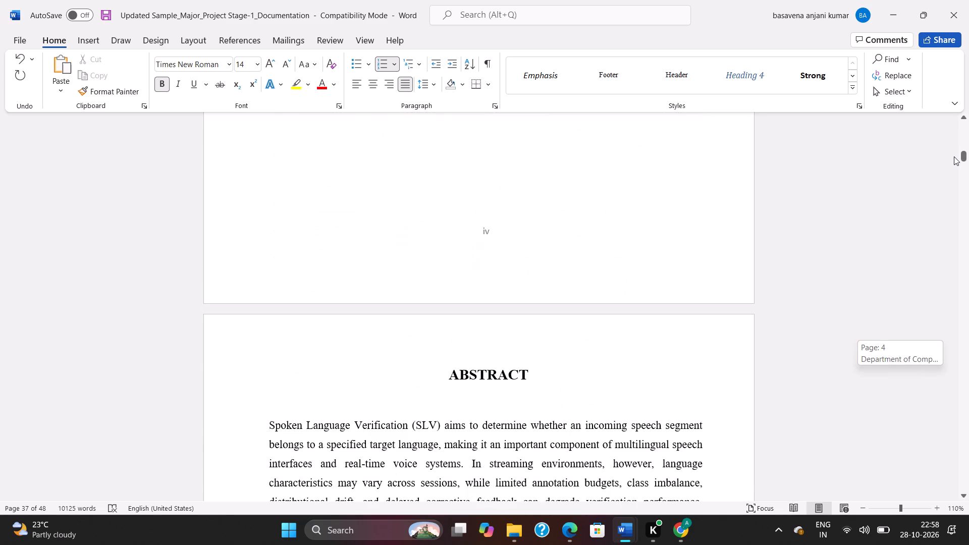
{"action": "left_click_drag", "start_coordinate": [954, 156], "coordinate": [951, 169]}
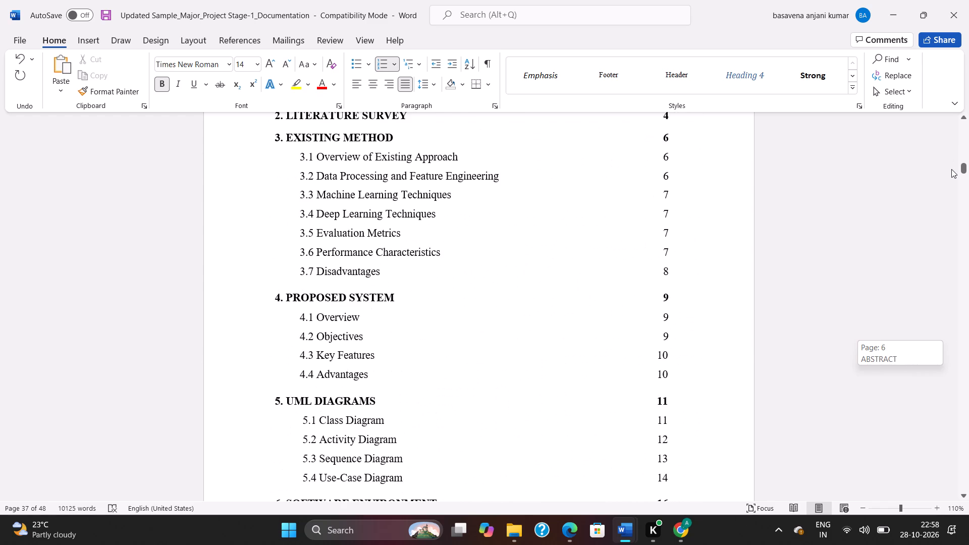
{"action": "left_click_drag", "start_coordinate": [951, 169], "coordinate": [946, 183]}
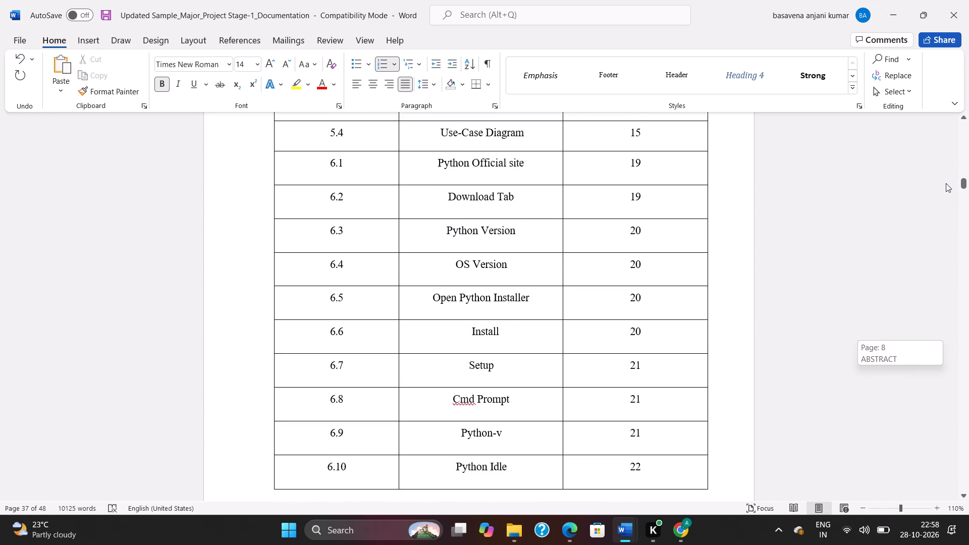
{"action": "left_click_drag", "start_coordinate": [946, 183], "coordinate": [943, 196]}
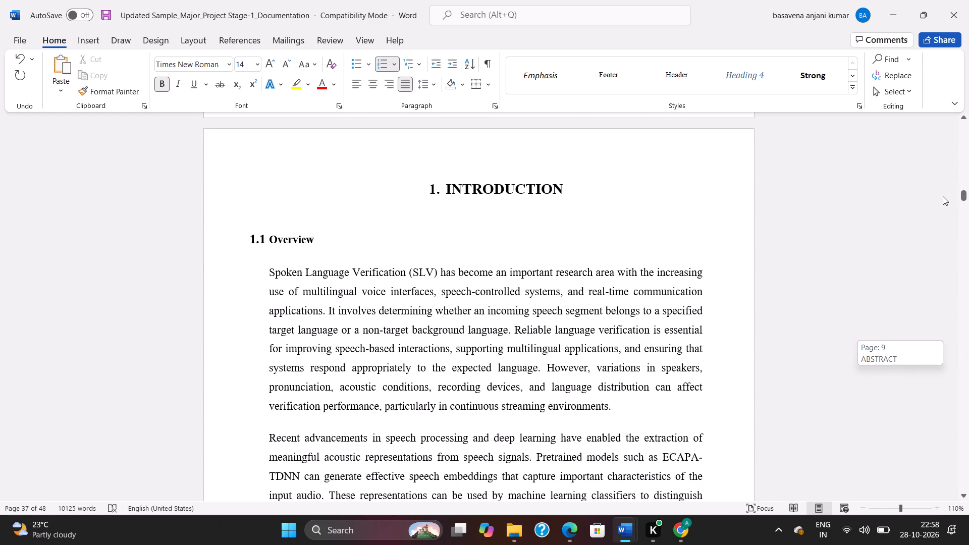
{"action": "left_click_drag", "start_coordinate": [943, 196], "coordinate": [941, 203]}
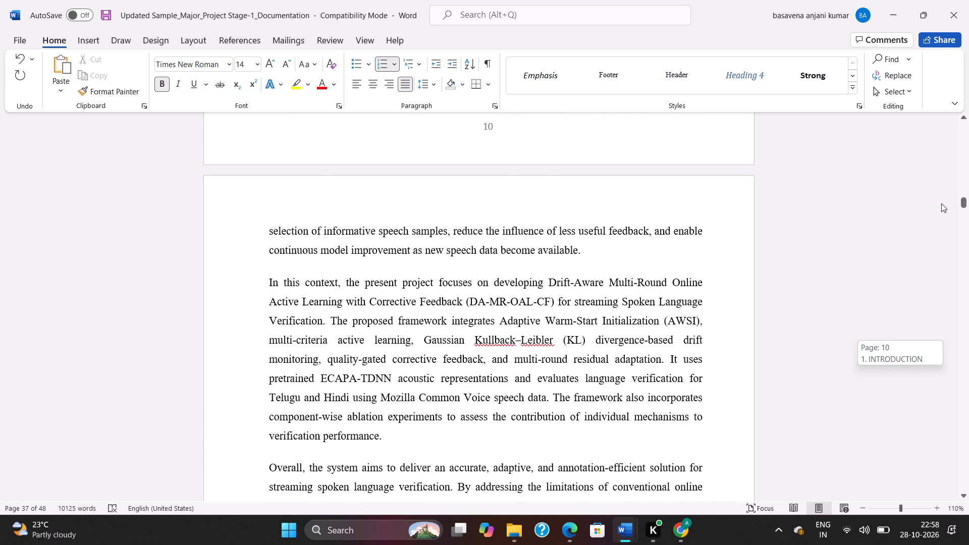
{"action": "left_click_drag", "start_coordinate": [941, 203], "coordinate": [942, 211]}
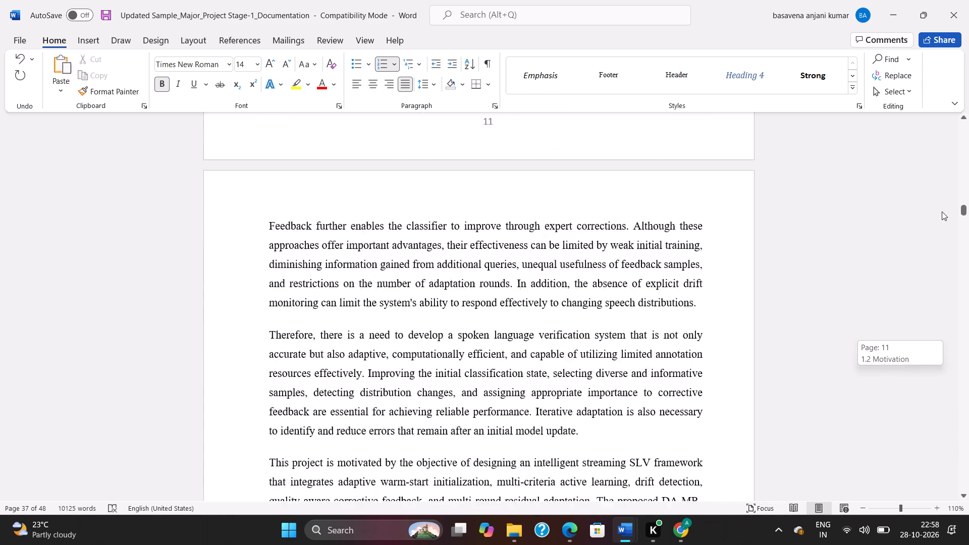
{"action": "left_click_drag", "start_coordinate": [942, 211], "coordinate": [940, 224]}
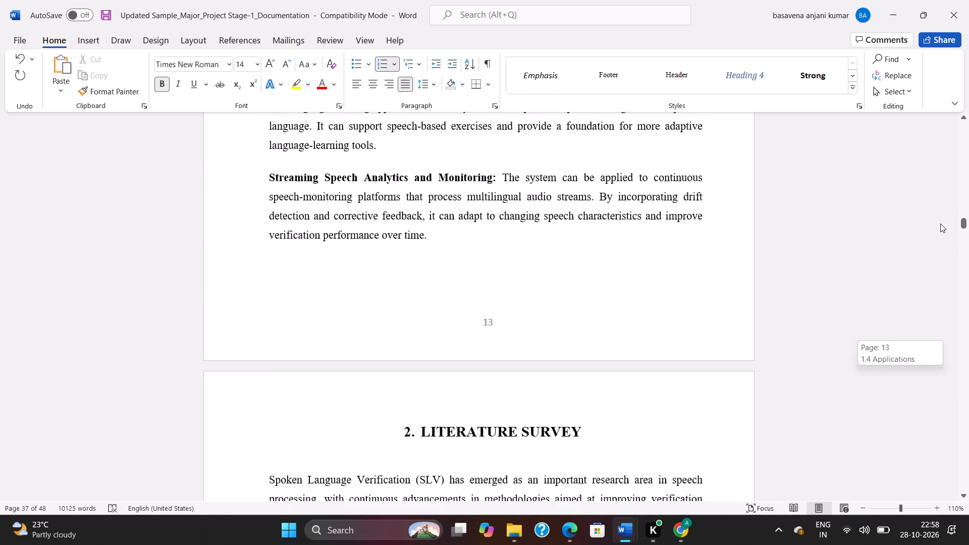
{"action": "left_click_drag", "start_coordinate": [940, 224], "coordinate": [938, 229]}
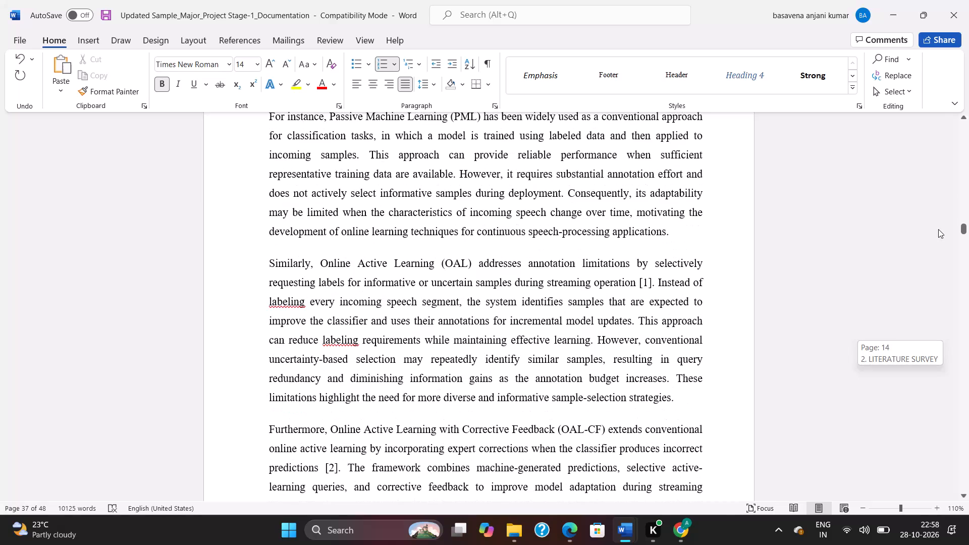
{"action": "left_click_drag", "start_coordinate": [938, 229], "coordinate": [935, 241]}
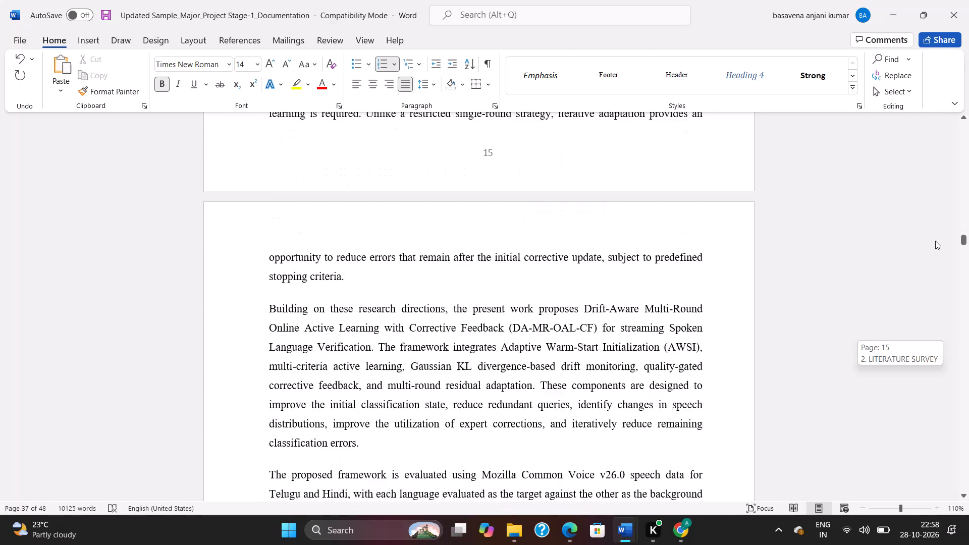
{"action": "left_click_drag", "start_coordinate": [935, 241], "coordinate": [933, 250]}
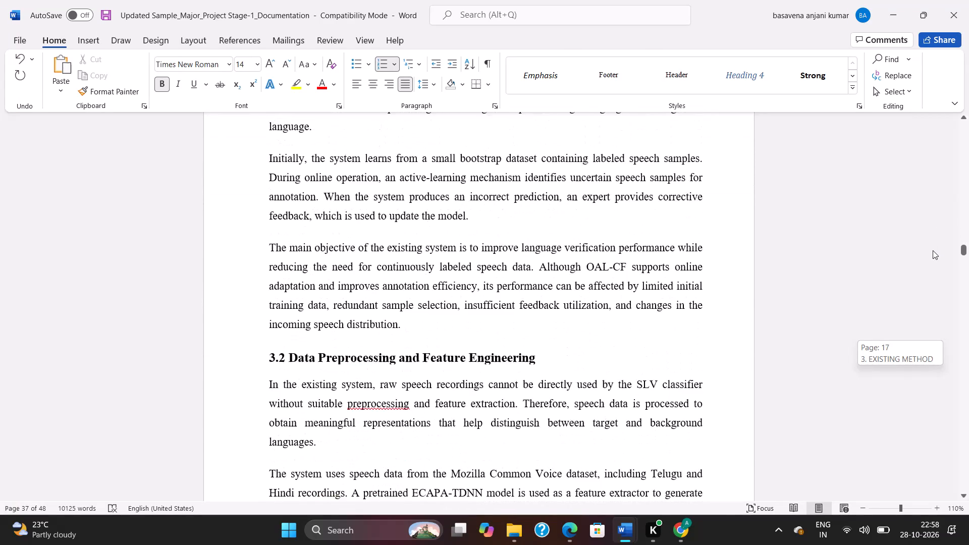
{"action": "left_click_drag", "start_coordinate": [933, 250], "coordinate": [933, 252]}
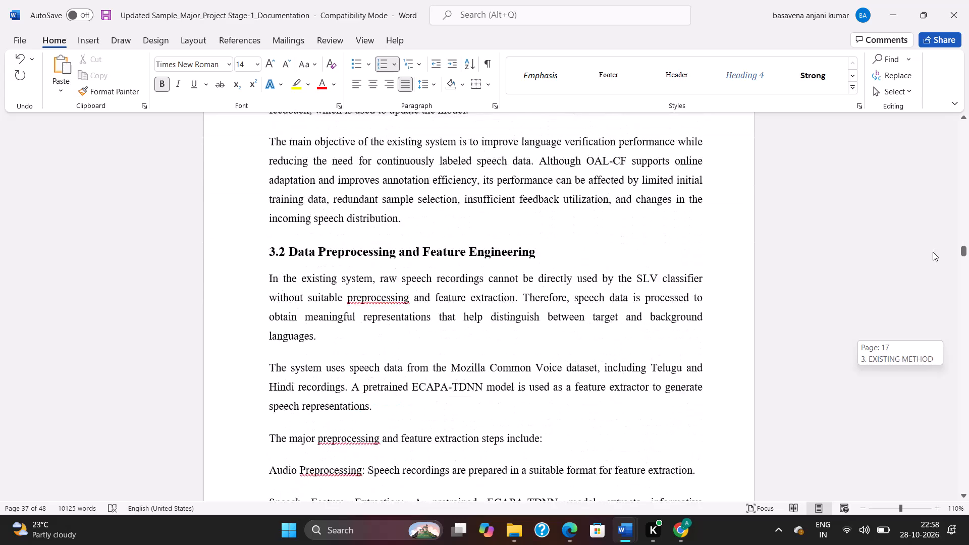
{"action": "left_click_drag", "start_coordinate": [933, 252], "coordinate": [930, 269]}
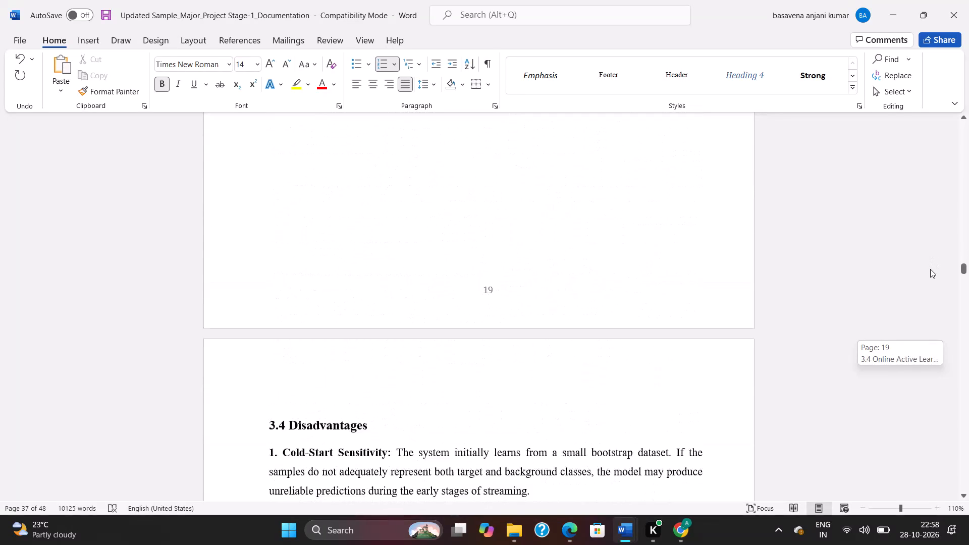
{"action": "left_click_drag", "start_coordinate": [930, 269], "coordinate": [928, 279]}
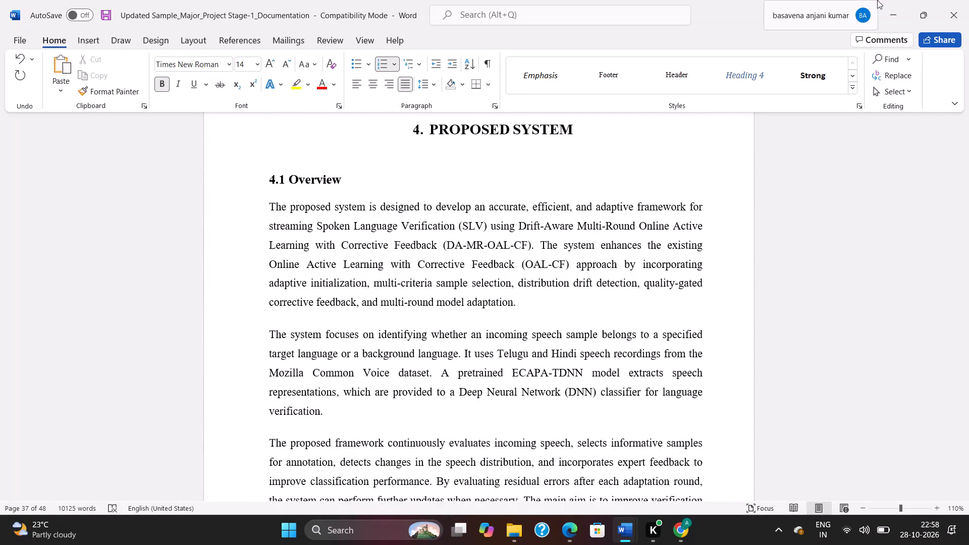
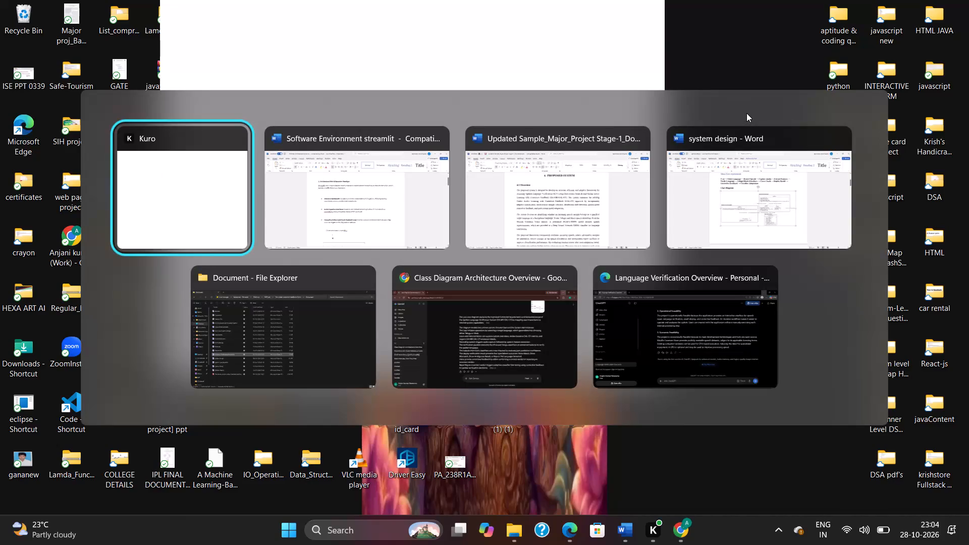
Switch to the system design document containing the class diagram and close it.
{"action": "key", "text": "alt+Tab"}
{"action": "key", "text": "alt+Tab"}
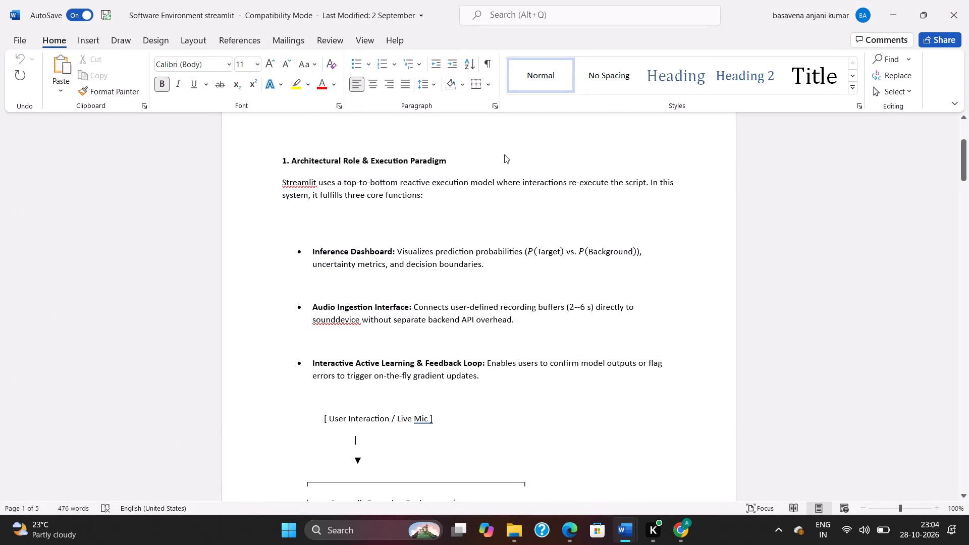
{"action": "key", "text": "alt+Tab"}
{"action": "key", "text": "alt+Tab"}
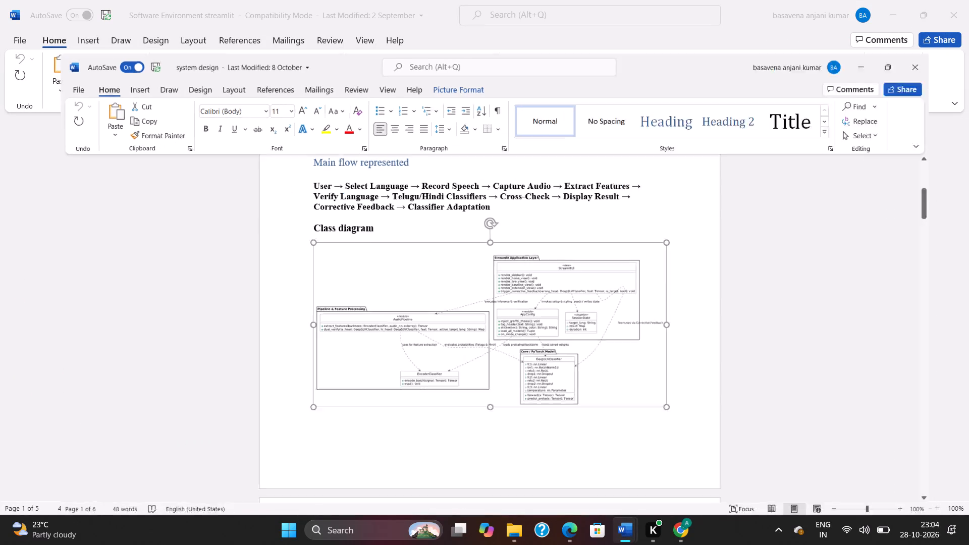
{"action": "left_click", "coordinate": [968, 0]}
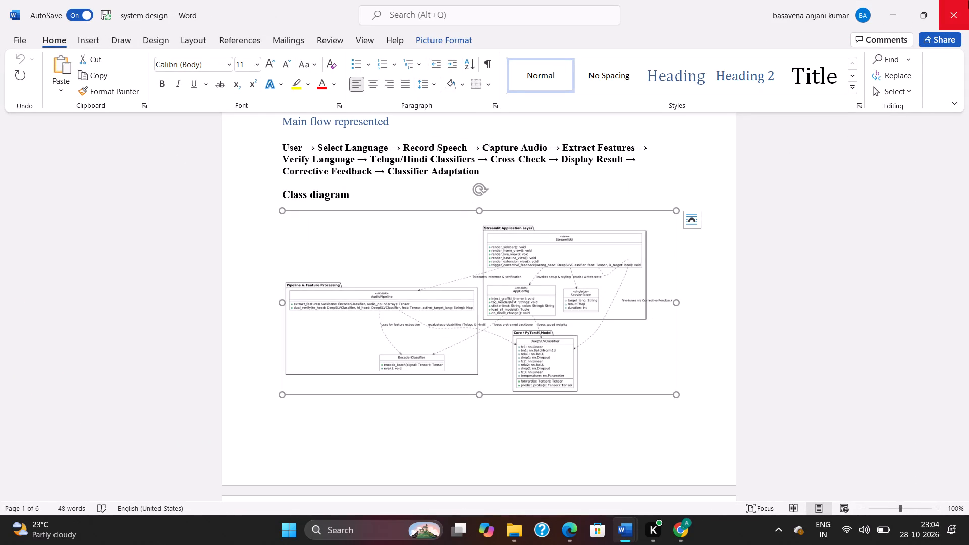
Review the Software Environment streamlit document from its title and opening introduction.
{"action": "scroll", "coordinate": [484, 224], "scroll_direction": "up", "scroll_amount": 7}
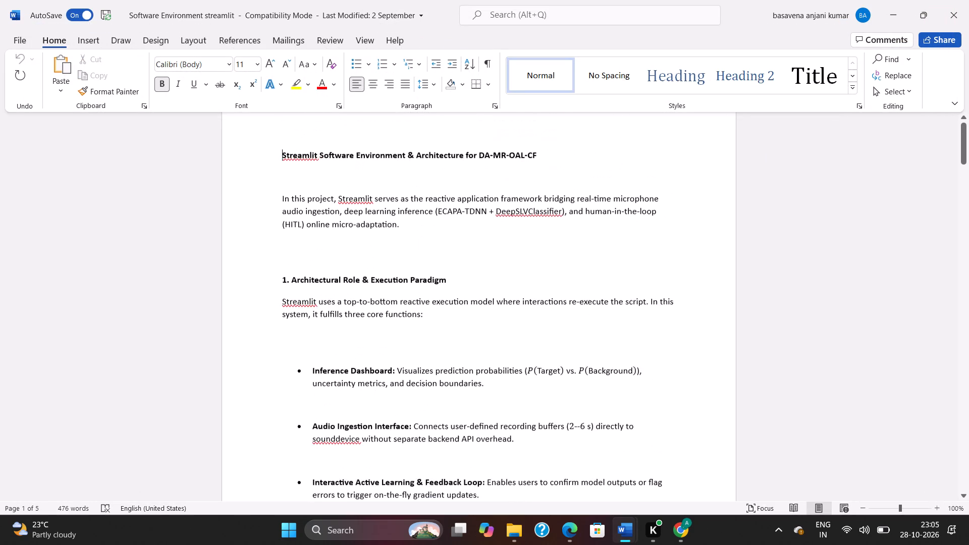
{"action": "scroll", "coordinate": [484, 223], "scroll_direction": "up", "scroll_amount": 9}
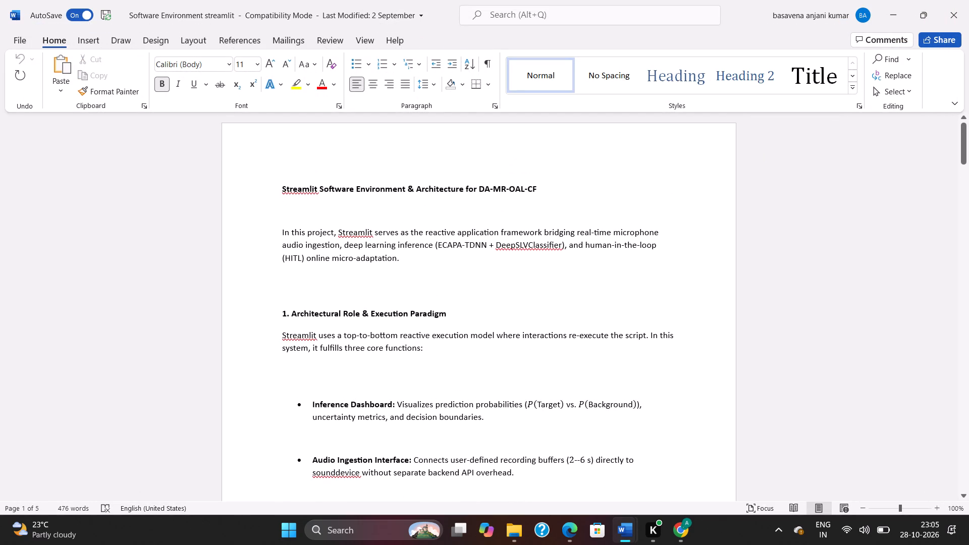
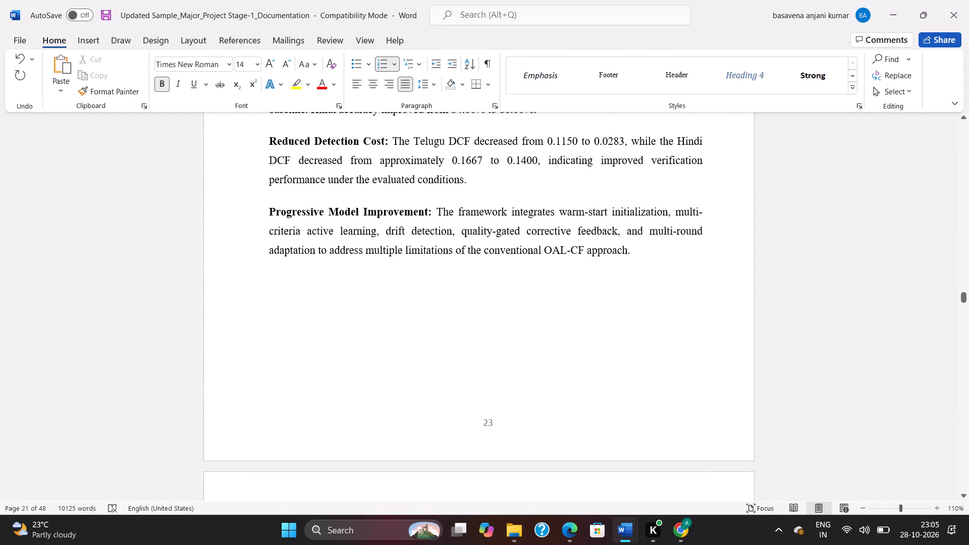
Review section 6.1 Python of the Software Environment chapter, including its advantages, disadvantages and the modules used in the project.
{"action": "left_click_drag", "start_coordinate": [962, 296], "coordinate": [968, 327]}
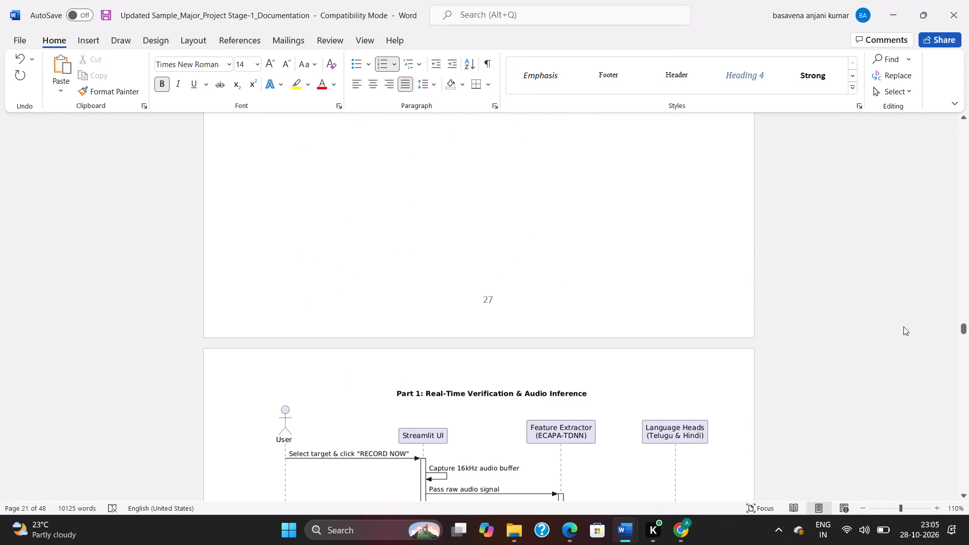
{"action": "scroll", "coordinate": [502, 218], "scroll_direction": "down", "scroll_amount": 20}
{"action": "scroll", "coordinate": [502, 218], "scroll_direction": "down", "scroll_amount": 14}
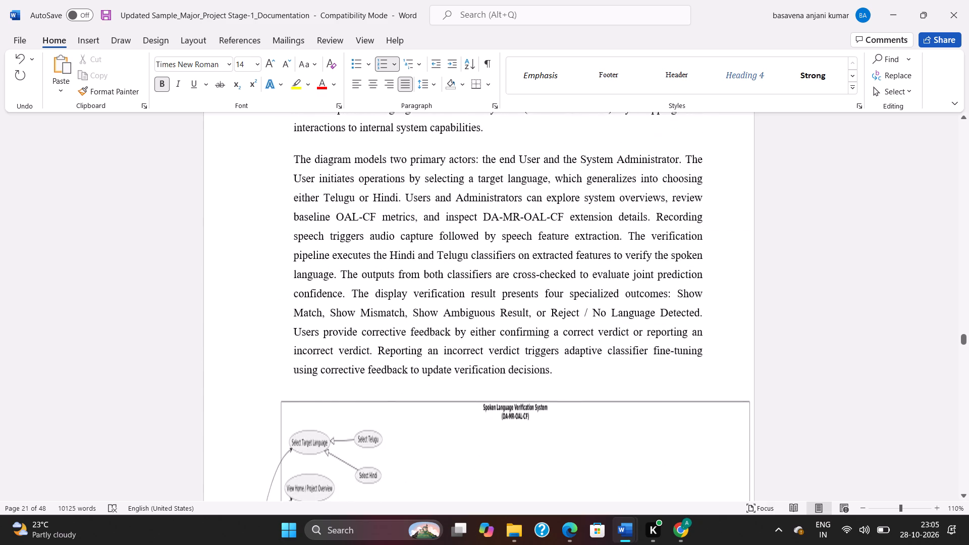
{"action": "scroll", "coordinate": [469, 185], "scroll_direction": "down", "scroll_amount": 20}
{"action": "scroll", "coordinate": [469, 185], "scroll_direction": "down", "scroll_amount": 17}
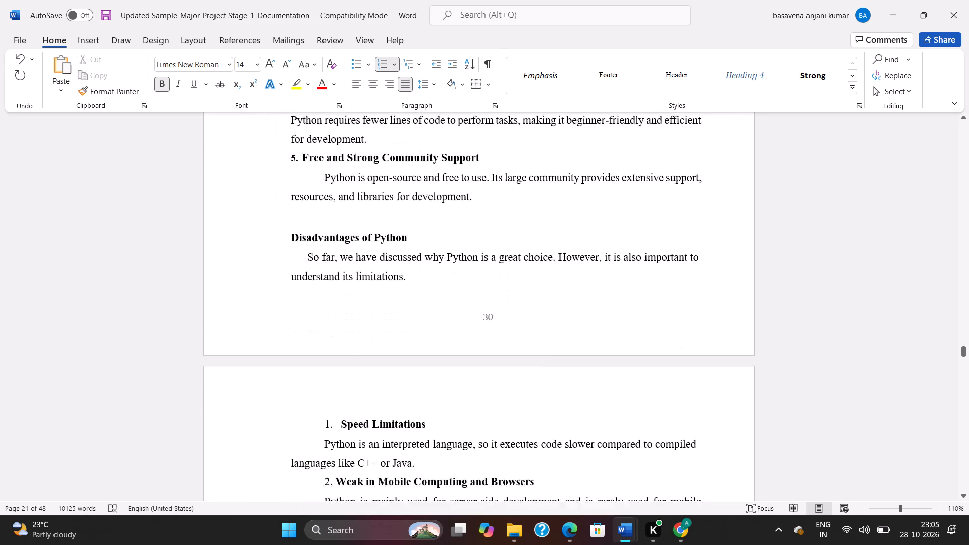
{"action": "scroll", "coordinate": [463, 175], "scroll_direction": "up", "scroll_amount": 17}
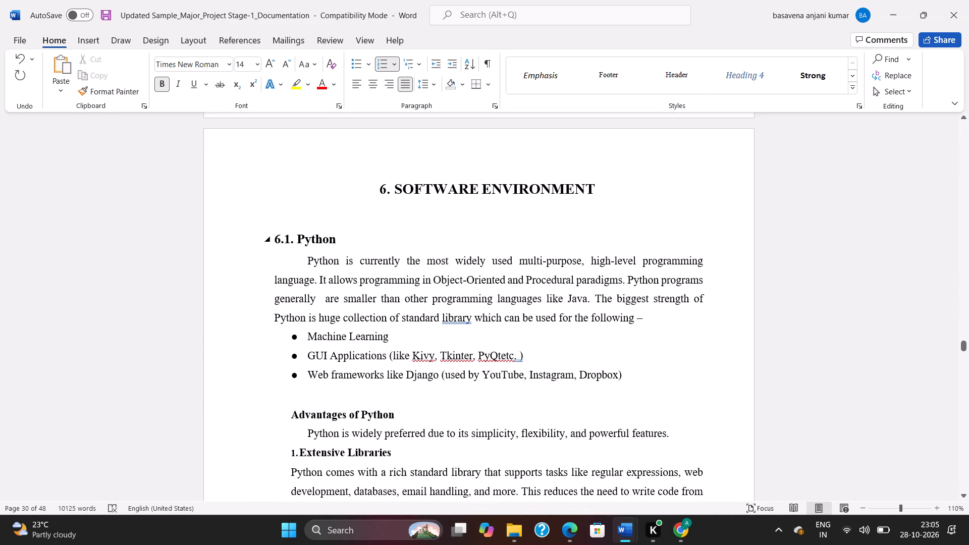
{"action": "scroll", "coordinate": [373, 206], "scroll_direction": "down", "scroll_amount": 2}
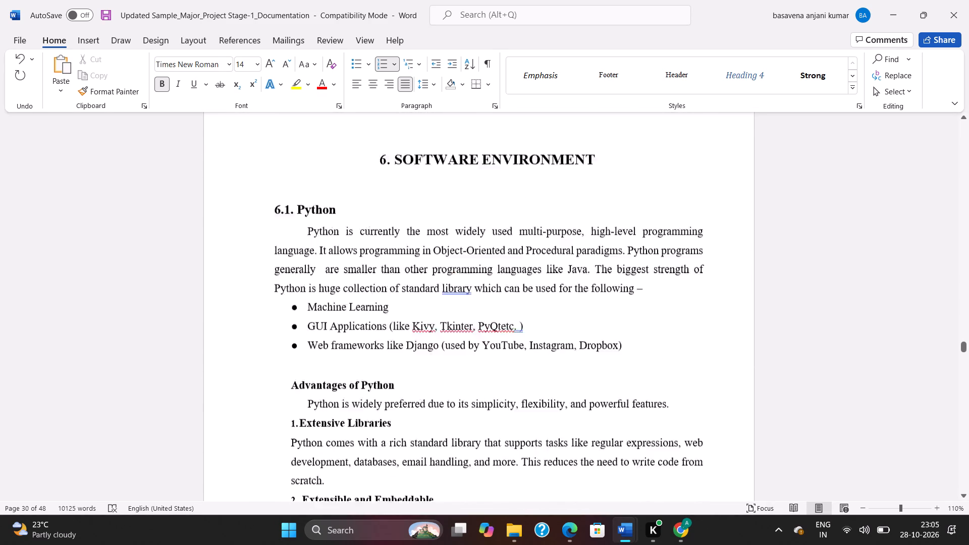
{"action": "scroll", "coordinate": [373, 206], "scroll_direction": "down", "scroll_amount": 16}
{"action": "scroll", "coordinate": [373, 199], "scroll_direction": "down", "scroll_amount": 5}
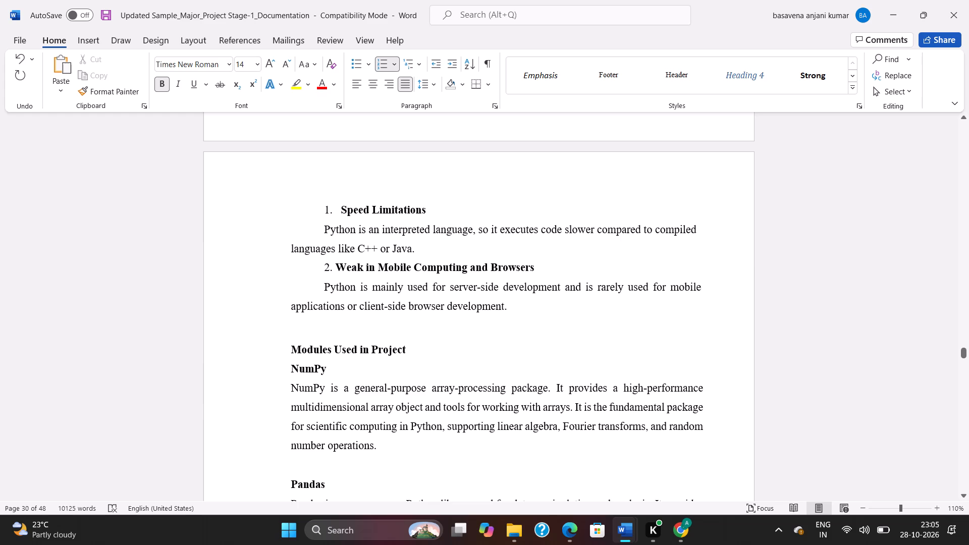
{"action": "scroll", "coordinate": [372, 195], "scroll_direction": "down", "scroll_amount": 11}
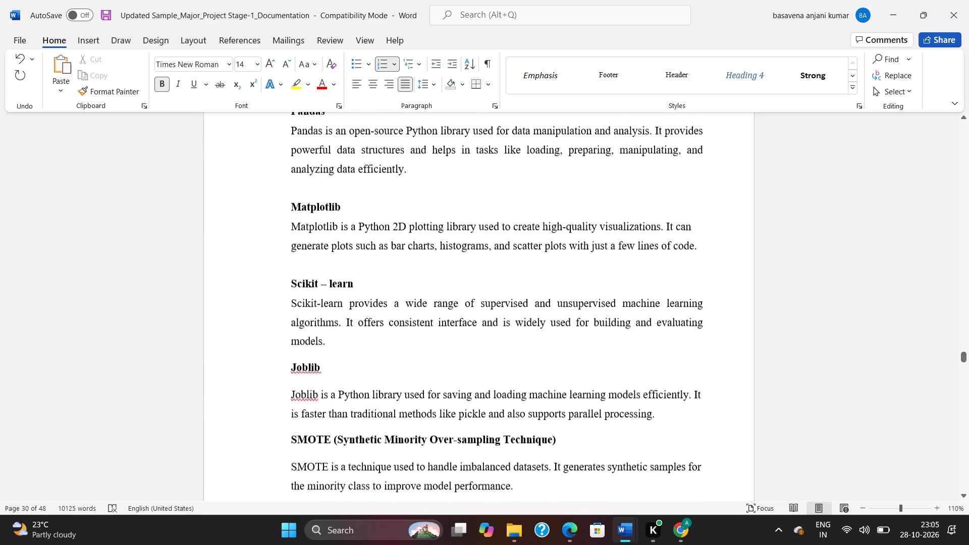
{"action": "scroll", "coordinate": [371, 190], "scroll_direction": "down", "scroll_amount": 5}
{"action": "scroll", "coordinate": [371, 190], "scroll_direction": "up", "scroll_amount": 11}
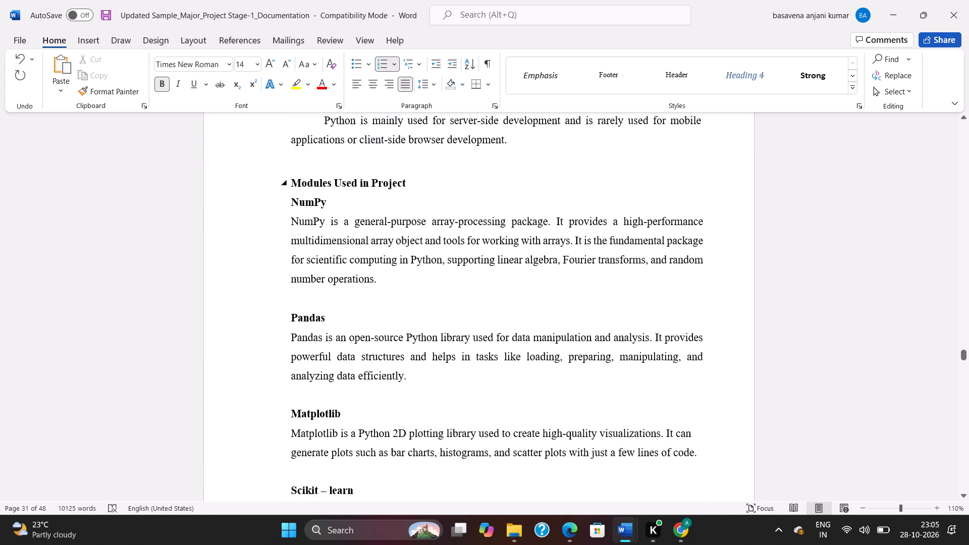
{"action": "scroll", "coordinate": [320, 202], "scroll_direction": "down", "scroll_amount": 7}
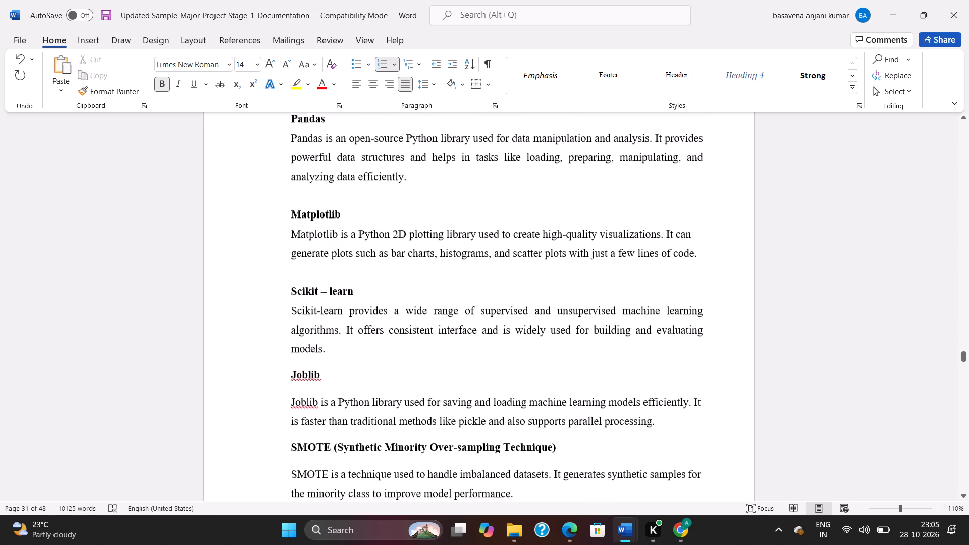
{"action": "scroll", "coordinate": [320, 202], "scroll_direction": "down", "scroll_amount": 8}
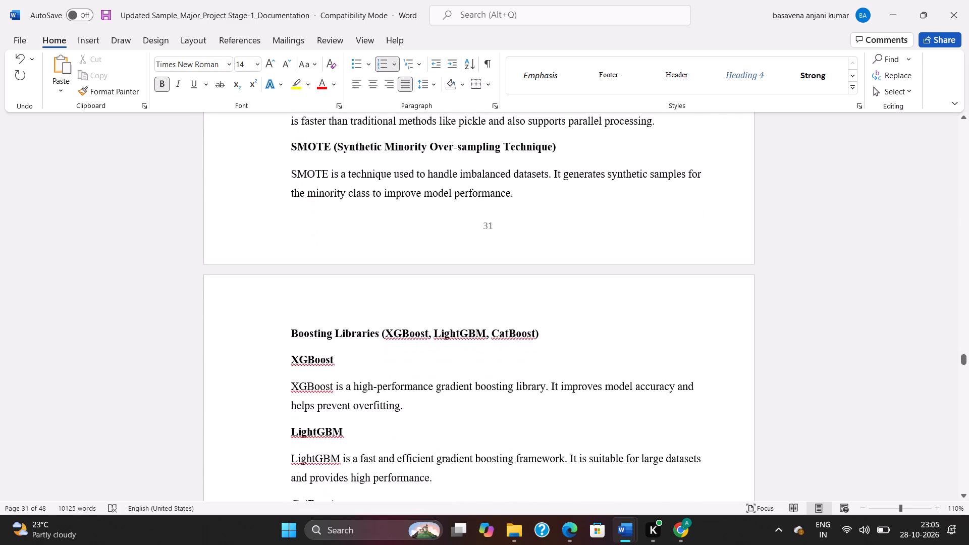
{"action": "scroll", "coordinate": [326, 199], "scroll_direction": "down", "scroll_amount": 3}
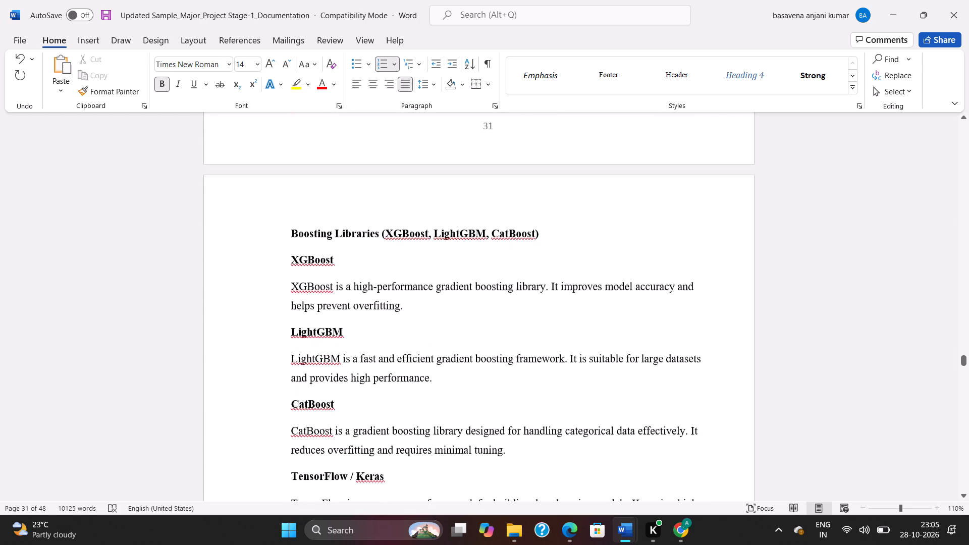
{"action": "scroll", "coordinate": [347, 191], "scroll_direction": "down", "scroll_amount": 16}
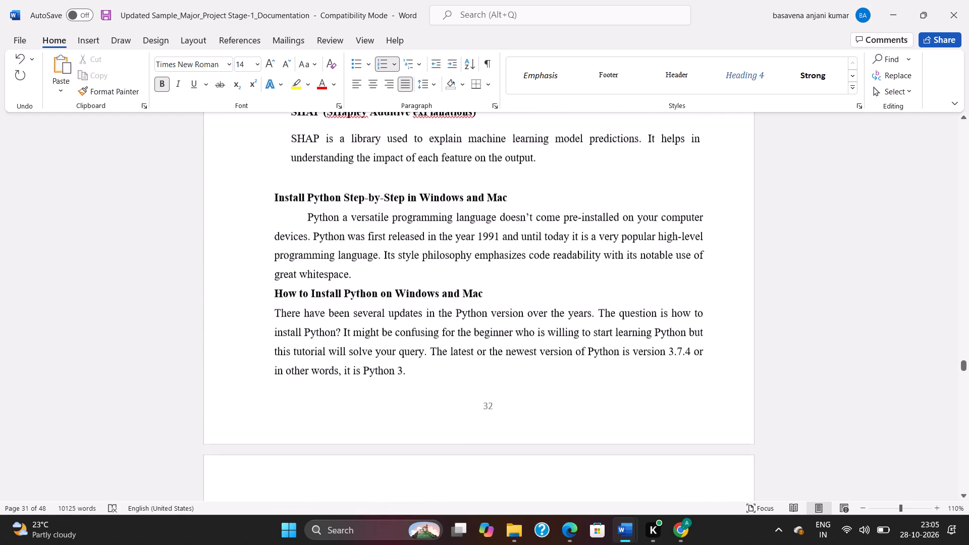
Review the Python download, installation, verification and IDLE instructions through to the start of section 6.2 Django.
{"action": "scroll", "coordinate": [347, 191], "scroll_direction": "down", "scroll_amount": 15}
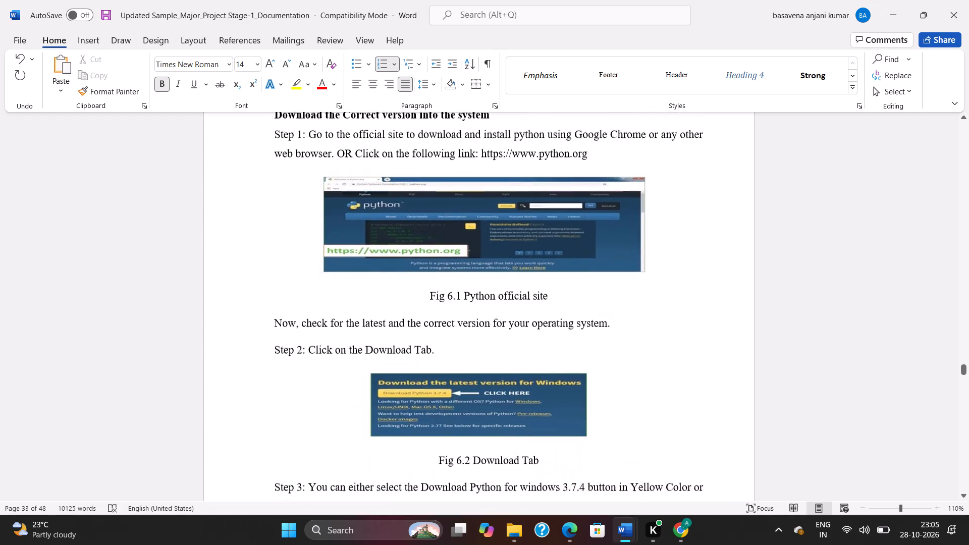
{"action": "scroll", "coordinate": [347, 191], "scroll_direction": "down", "scroll_amount": 1}
{"action": "scroll", "coordinate": [359, 202], "scroll_direction": "down", "scroll_amount": 20}
{"action": "scroll", "coordinate": [359, 202], "scroll_direction": "down", "scroll_amount": 7}
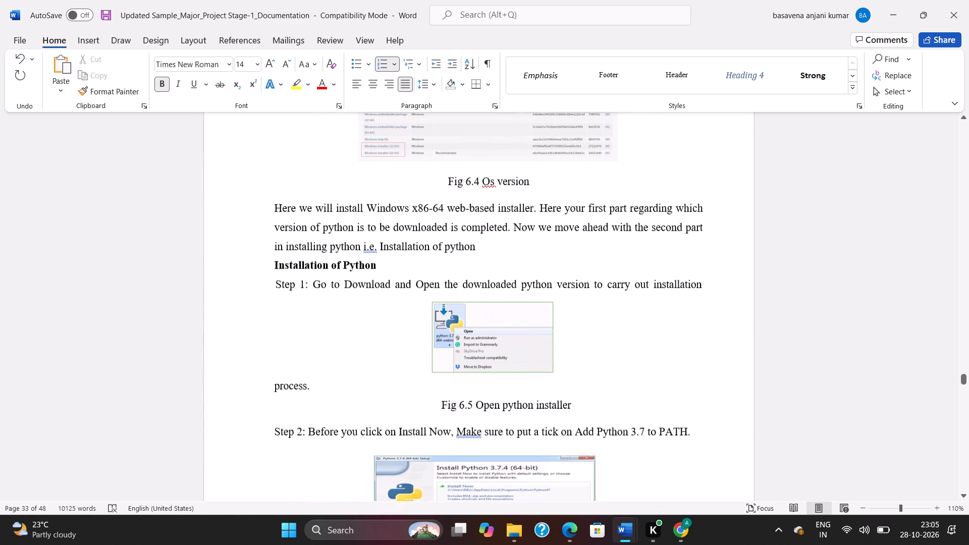
{"action": "scroll", "coordinate": [361, 201], "scroll_direction": "down", "scroll_amount": 20}
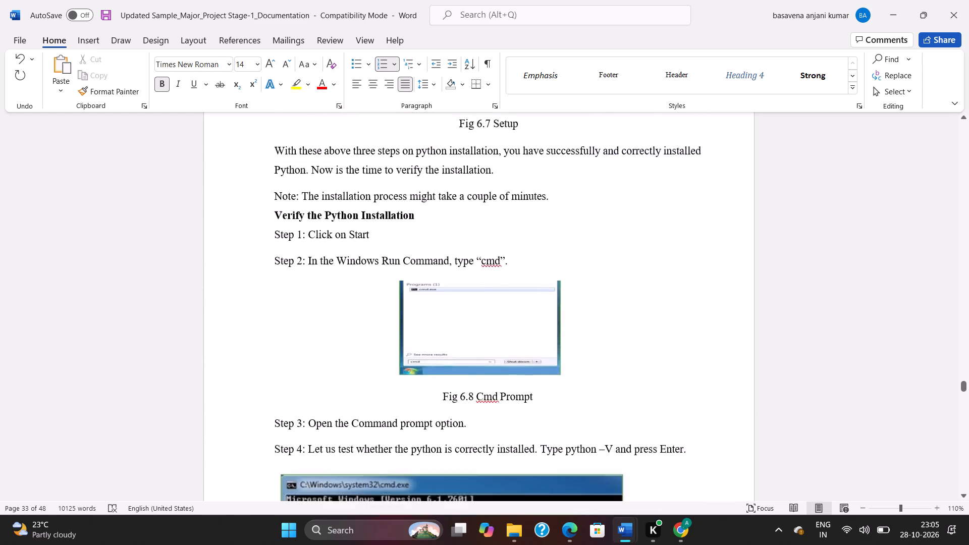
{"action": "scroll", "coordinate": [362, 199], "scroll_direction": "down", "scroll_amount": 19}
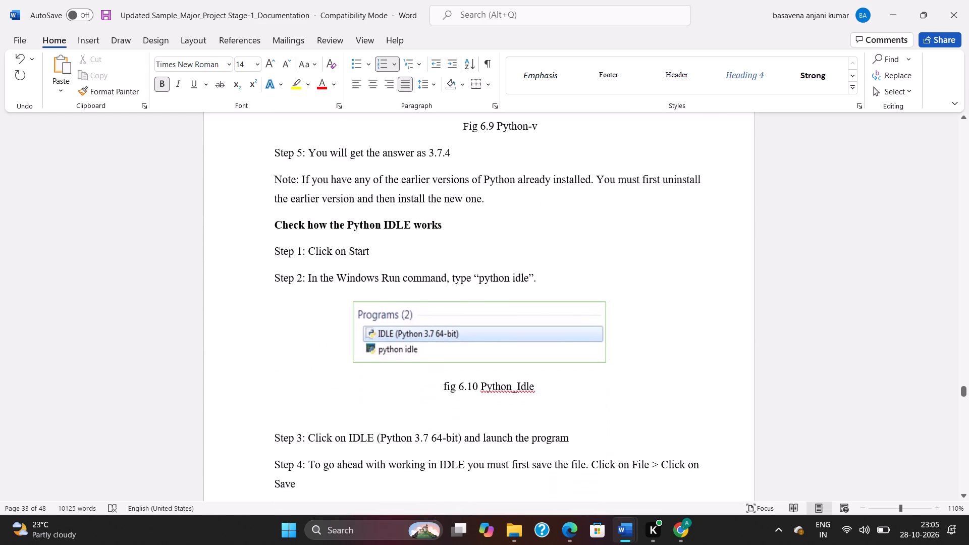
{"action": "scroll", "coordinate": [367, 196], "scroll_direction": "down", "scroll_amount": 5}
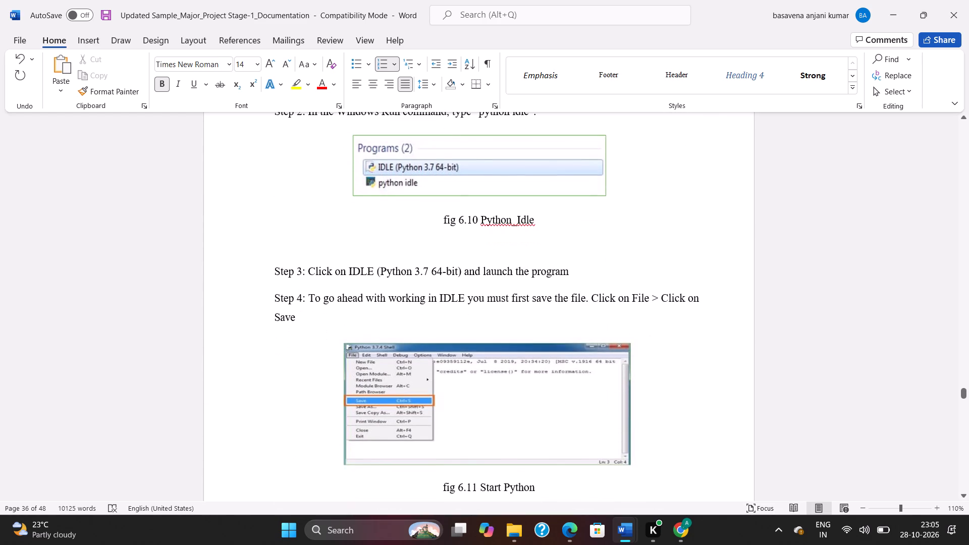
{"action": "scroll", "coordinate": [367, 195], "scroll_direction": "down", "scroll_amount": 14}
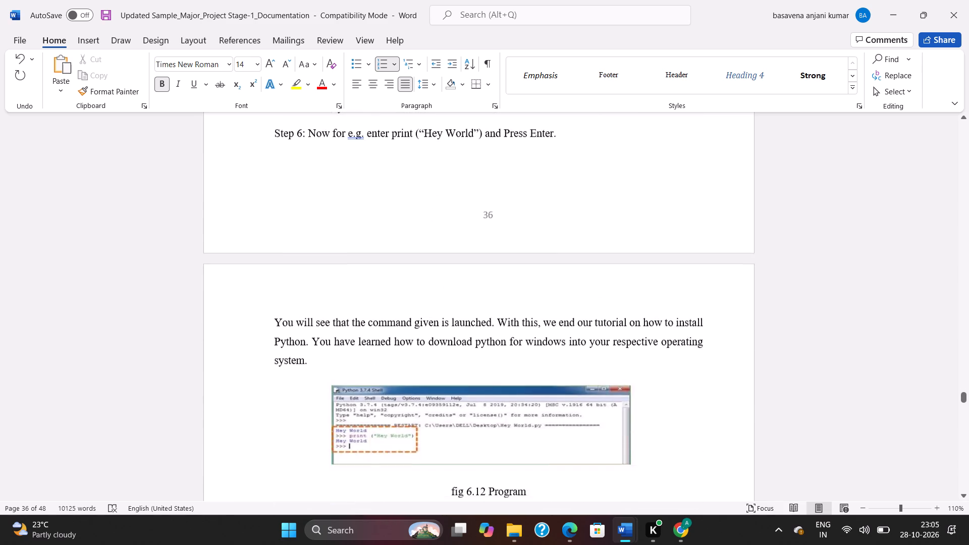
{"action": "scroll", "coordinate": [367, 195], "scroll_direction": "down", "scroll_amount": 10}
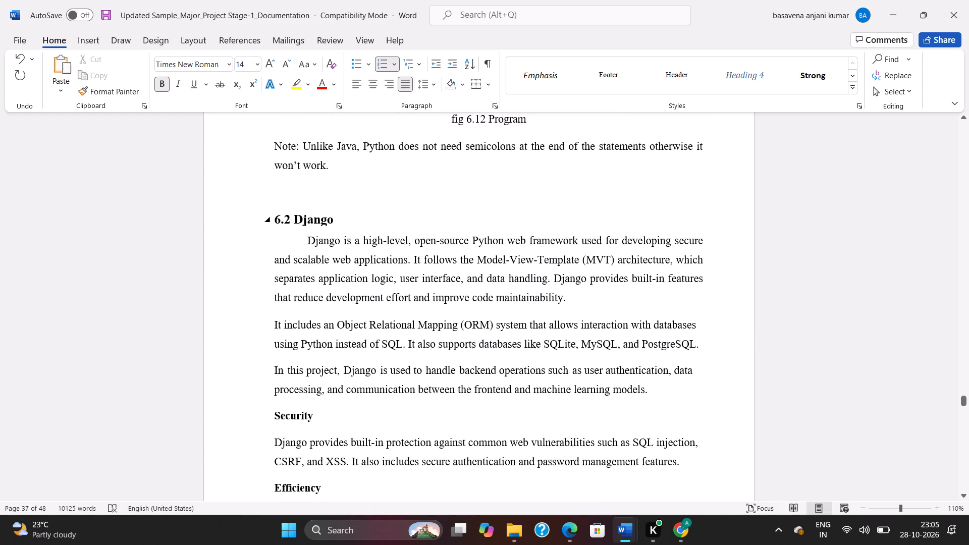
{"action": "left_click_drag", "start_coordinate": [274, 221], "coordinate": [295, 262]}
{"action": "scroll", "coordinate": [295, 262], "scroll_direction": "down", "scroll_amount": 18}
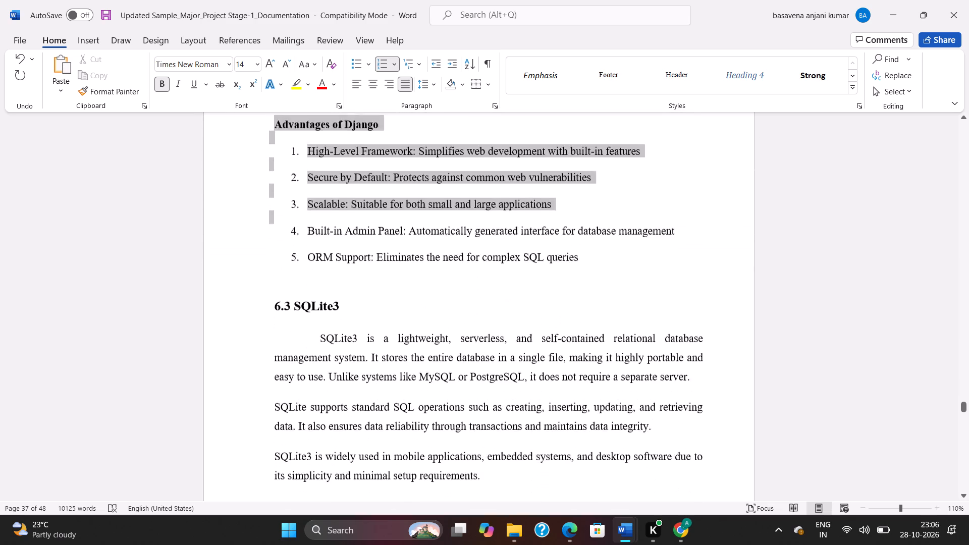
{"action": "scroll", "coordinate": [295, 262], "scroll_direction": "down", "scroll_amount": 9}
{"action": "left_click_drag", "start_coordinate": [295, 262], "coordinate": [296, 260]}
{"action": "scroll", "coordinate": [296, 261], "scroll_direction": "down", "scroll_amount": 6}
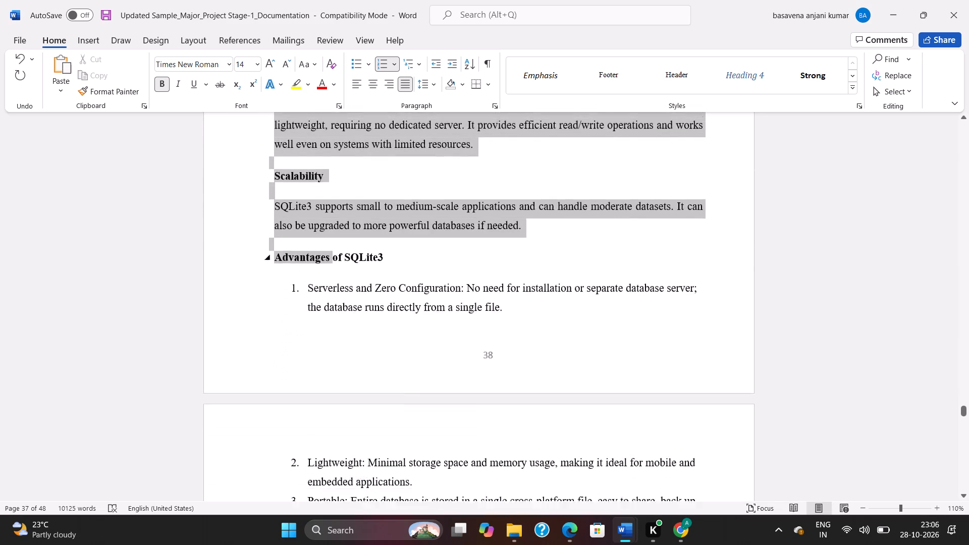
{"action": "scroll", "coordinate": [296, 260], "scroll_direction": "down", "scroll_amount": 1}
{"action": "left_click_drag", "start_coordinate": [296, 260], "coordinate": [296, 259]}
{"action": "scroll", "coordinate": [296, 259], "scroll_direction": "down", "scroll_amount": 8}
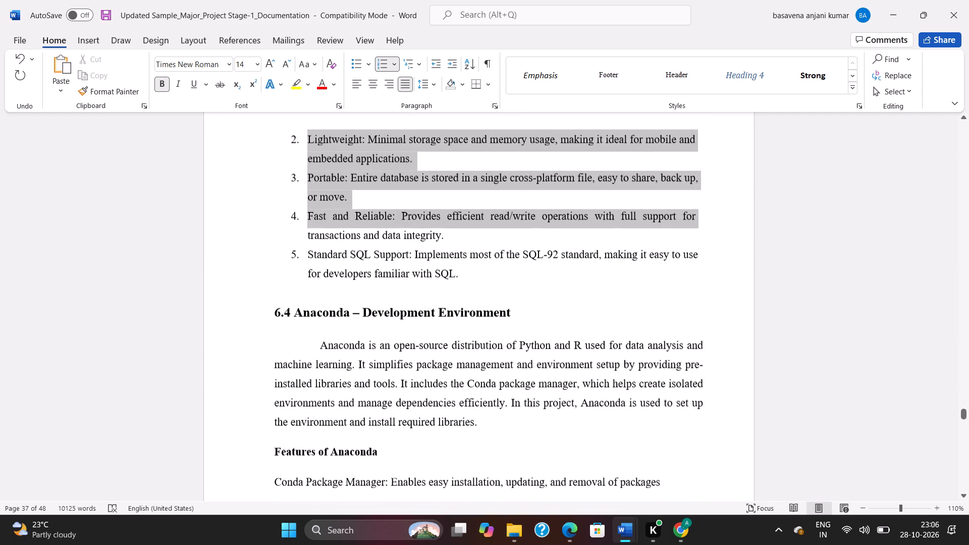
{"action": "left_click_drag", "start_coordinate": [296, 259], "coordinate": [376, 278]}
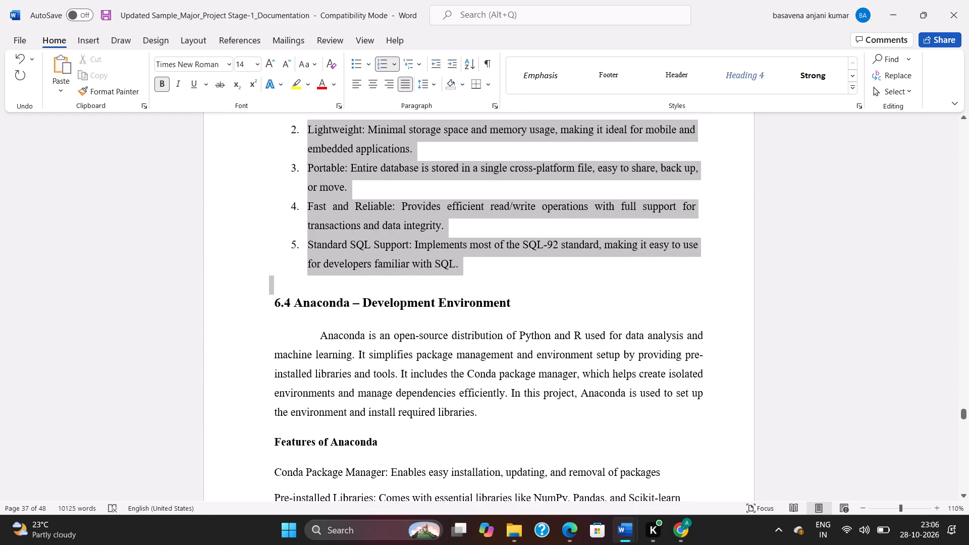
{"action": "left_click_drag", "start_coordinate": [376, 278], "coordinate": [395, 280]}
{"action": "scroll", "coordinate": [395, 280], "scroll_direction": "down", "scroll_amount": 4}
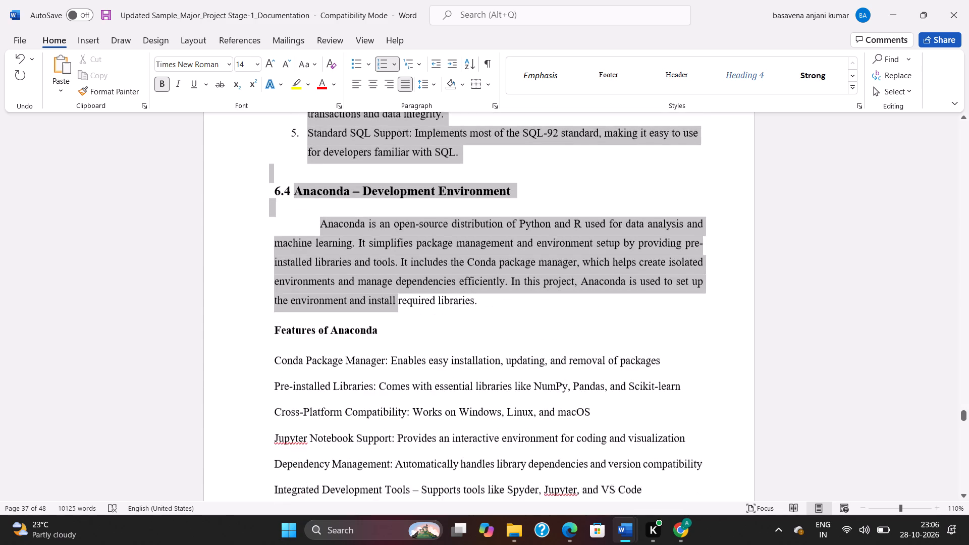
{"action": "left_click_drag", "start_coordinate": [395, 280], "coordinate": [395, 280]}
{"action": "scroll", "coordinate": [395, 280], "scroll_direction": "down", "scroll_amount": 12}
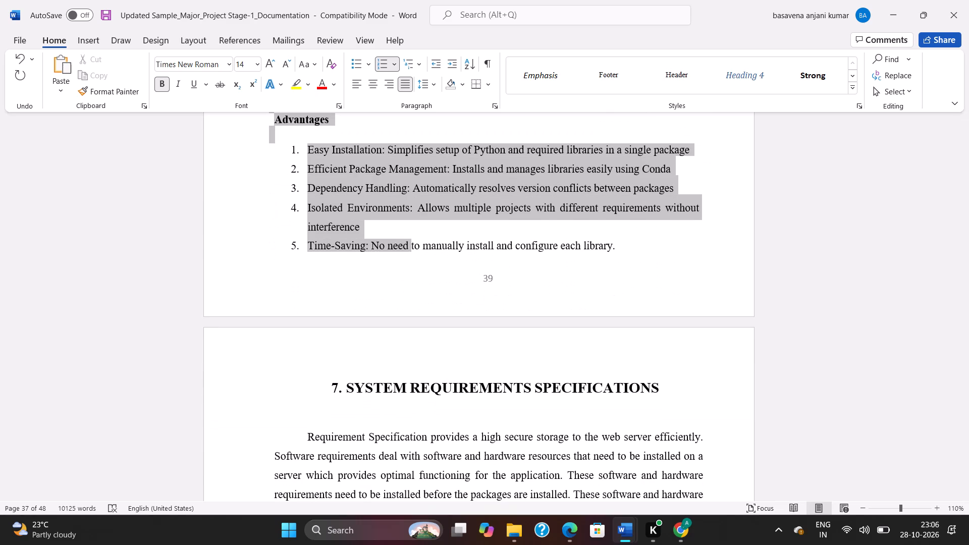
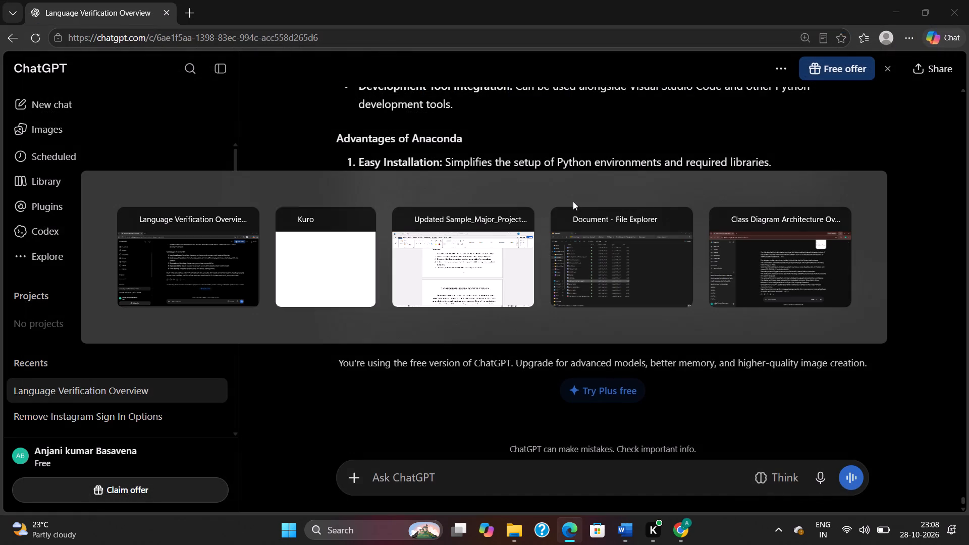
{"action": "key", "text": "alt+Tab"}
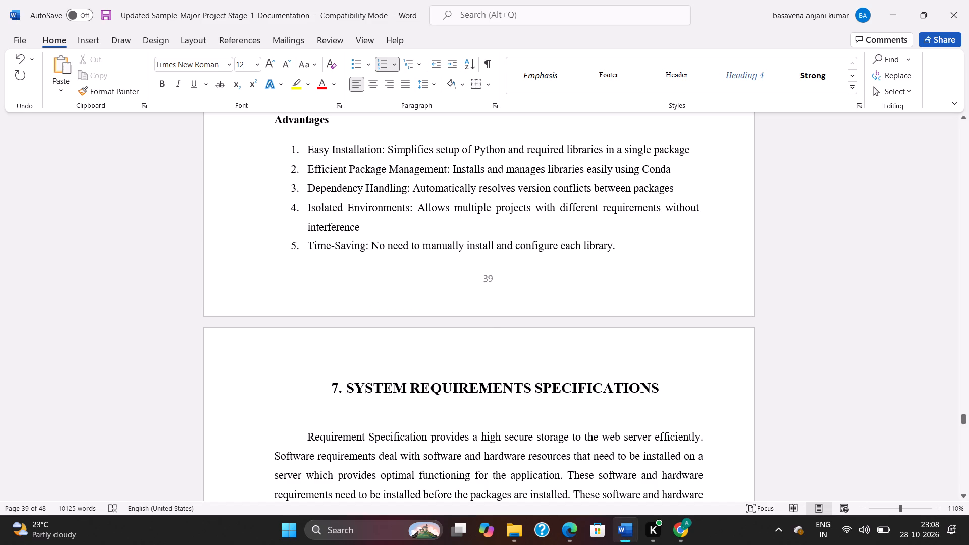
{"action": "scroll", "coordinate": [453, 226], "scroll_direction": "up", "scroll_amount": 7}
{"action": "scroll", "coordinate": [454, 212], "scroll_direction": "up", "scroll_amount": 16}
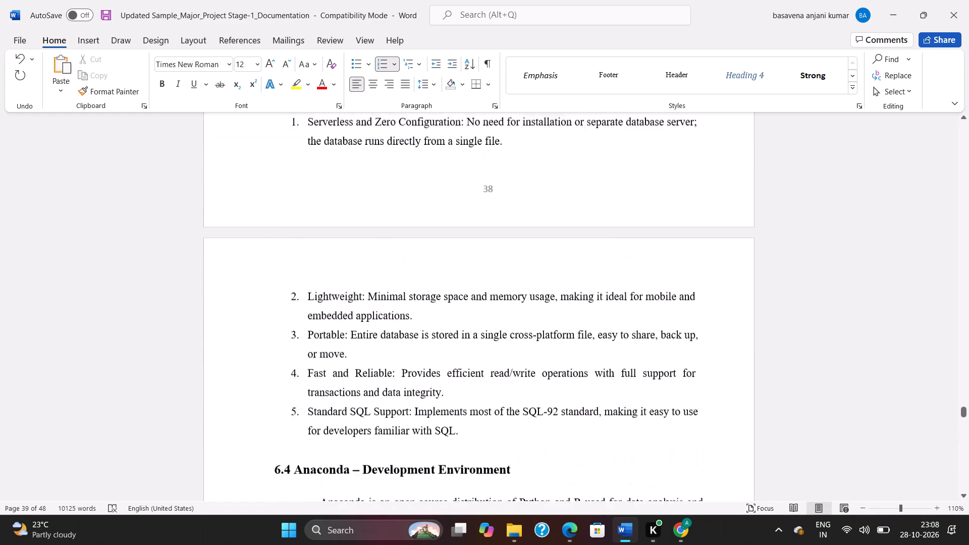
{"action": "scroll", "coordinate": [459, 201], "scroll_direction": "up", "scroll_amount": 20}
{"action": "scroll", "coordinate": [459, 201], "scroll_direction": "up", "scroll_amount": 6}
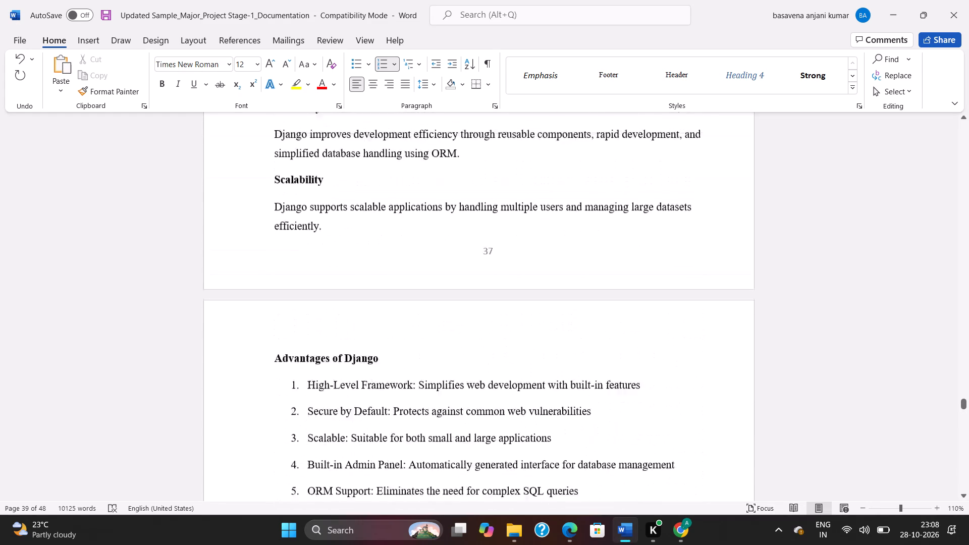
{"action": "scroll", "coordinate": [465, 192], "scroll_direction": "up", "scroll_amount": 12}
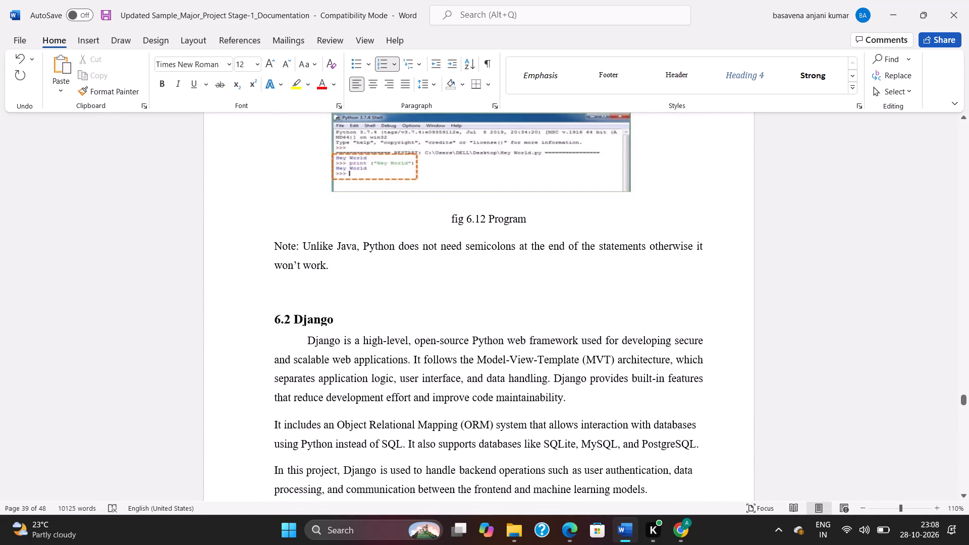
{"action": "left_click_drag", "start_coordinate": [293, 312], "coordinate": [302, 383]}
{"action": "scroll", "coordinate": [304, 385], "scroll_direction": "down", "scroll_amount": 9}
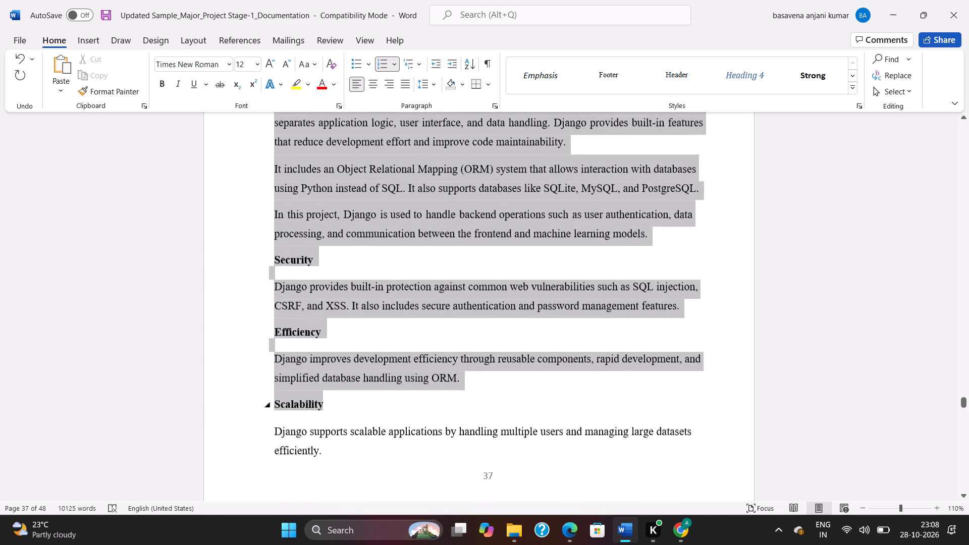
{"action": "scroll", "coordinate": [302, 383], "scroll_direction": "down", "scroll_amount": 18}
{"action": "left_click_drag", "start_coordinate": [302, 383], "coordinate": [291, 355]}
{"action": "scroll", "coordinate": [292, 357], "scroll_direction": "down", "scroll_amount": 7}
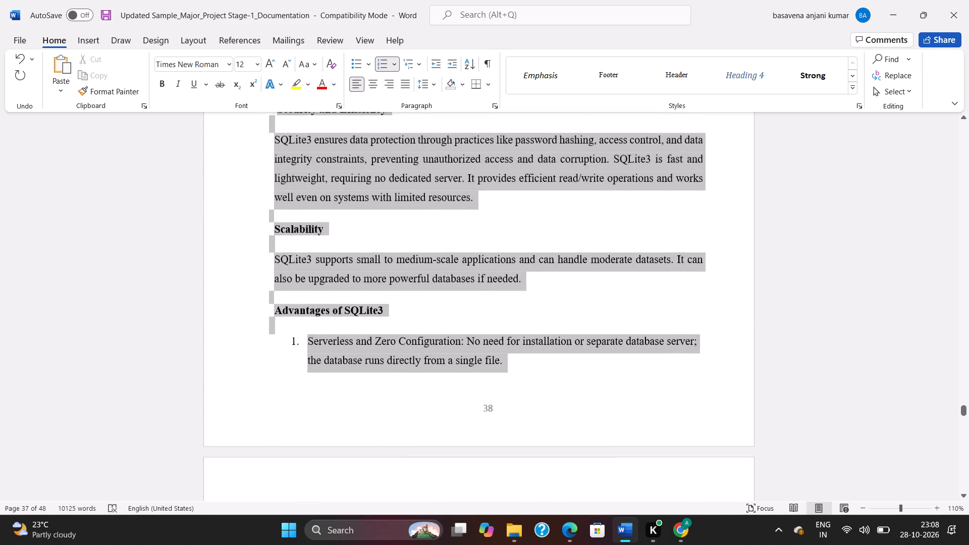
{"action": "scroll", "coordinate": [291, 355], "scroll_direction": "down", "scroll_amount": 11}
{"action": "left_click_drag", "start_coordinate": [291, 355], "coordinate": [290, 351]}
{"action": "scroll", "coordinate": [291, 353], "scroll_direction": "down", "scroll_amount": 8}
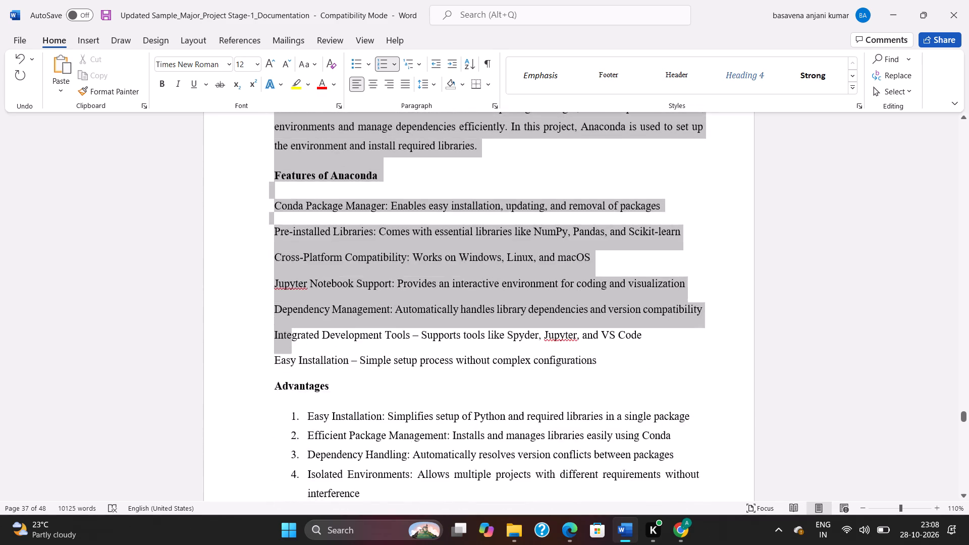
{"action": "left_click_drag", "start_coordinate": [290, 351], "coordinate": [642, 311]}
{"action": "scroll", "coordinate": [290, 351], "scroll_direction": "down", "scroll_amount": 7}
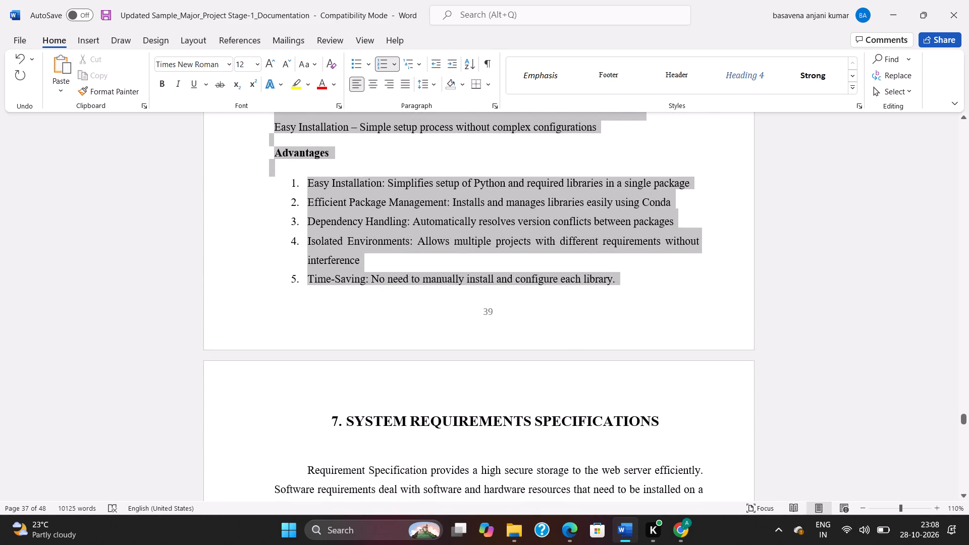
{"action": "left_click_drag", "start_coordinate": [642, 311], "coordinate": [647, 311]}
{"action": "key", "text": "ctrl+v"}
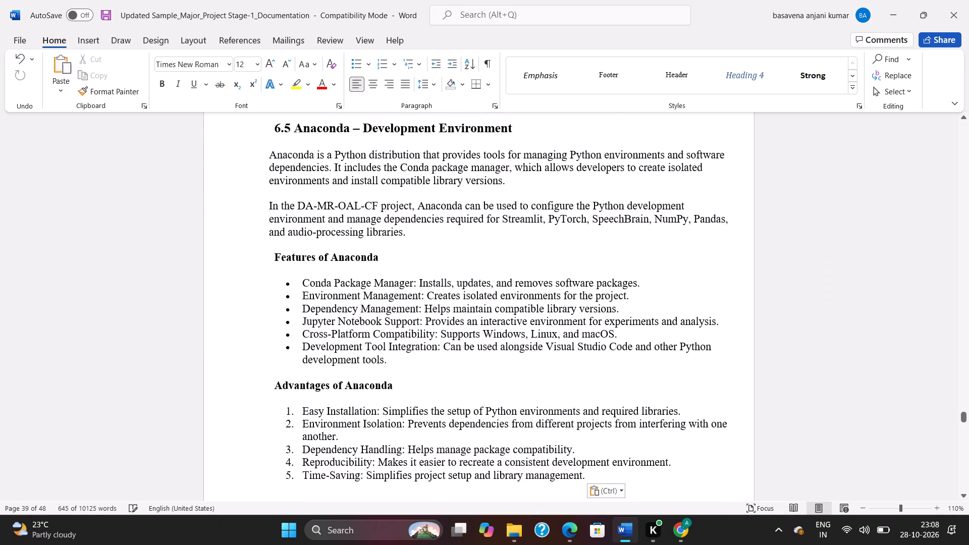
Format the pasted text from the 6.2 Streamlit heading through the advantages of Anaconda with a 1 cm outside indent and 1.5-line spacing.
{"action": "scroll", "coordinate": [533, 297], "scroll_direction": "up", "scroll_amount": 20}
{"action": "scroll", "coordinate": [533, 297], "scroll_direction": "up", "scroll_amount": 2}
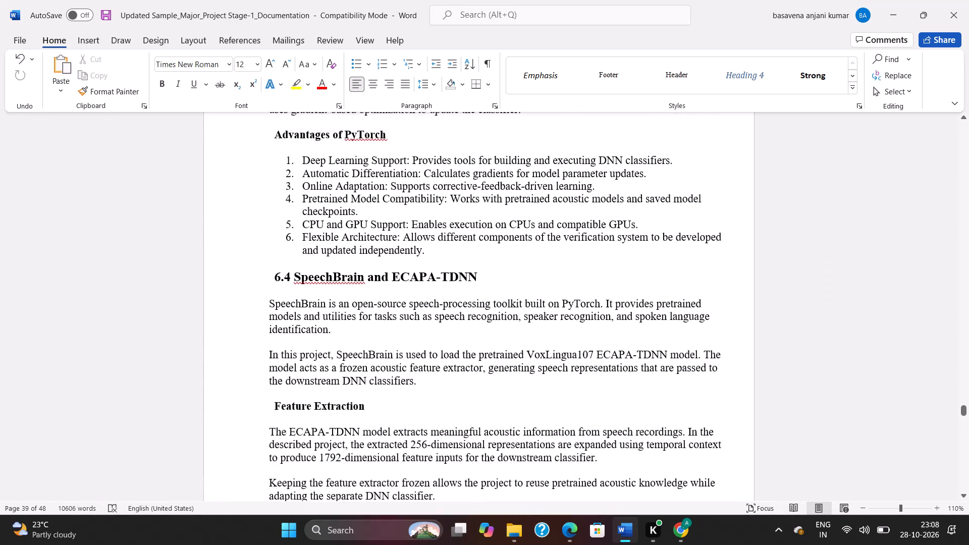
{"action": "scroll", "coordinate": [531, 296], "scroll_direction": "up", "scroll_amount": 2}
{"action": "scroll", "coordinate": [531, 296], "scroll_direction": "up", "scroll_amount": 20}
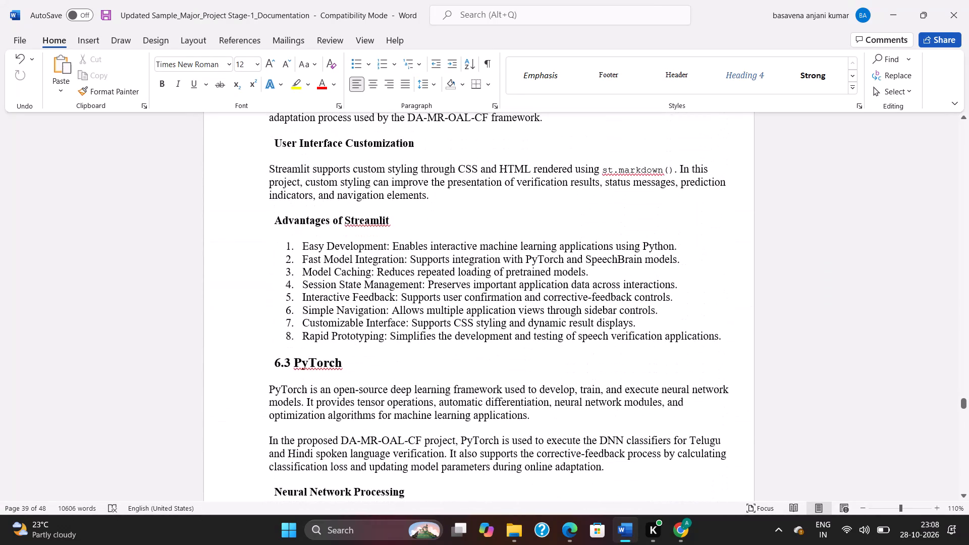
{"action": "scroll", "coordinate": [447, 313], "scroll_direction": "up", "scroll_amount": 12}
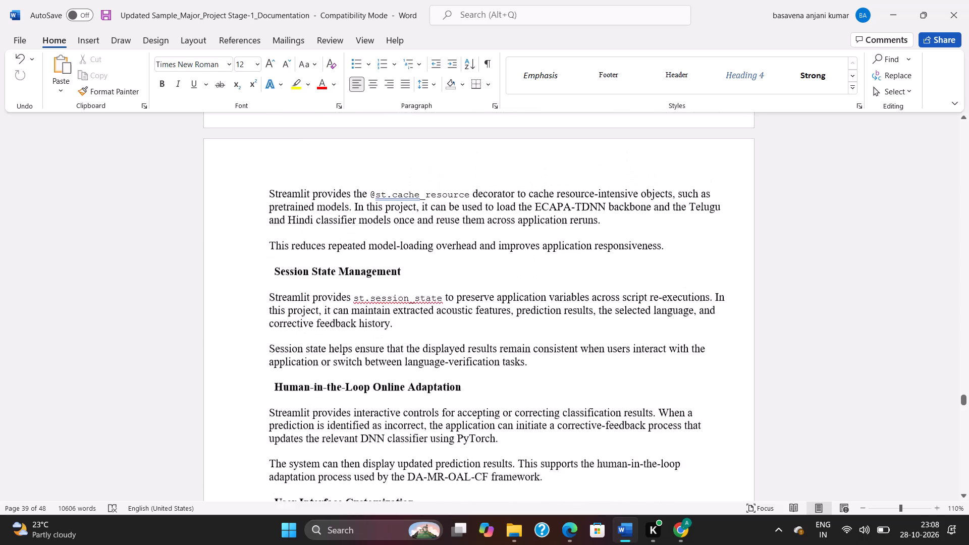
{"action": "scroll", "coordinate": [452, 309], "scroll_direction": "up", "scroll_amount": 17}
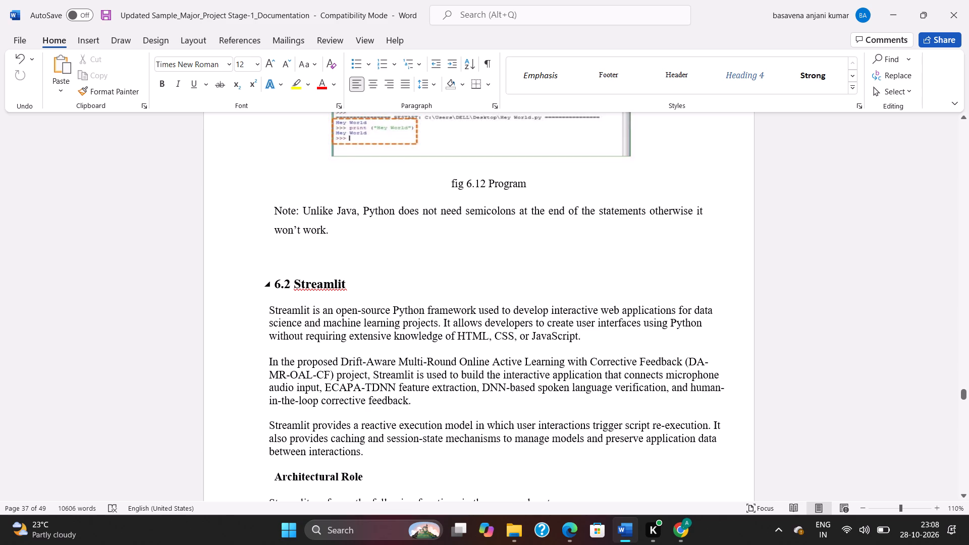
{"action": "left_click_drag", "start_coordinate": [274, 289], "coordinate": [354, 351]}
{"action": "scroll", "coordinate": [354, 351], "scroll_direction": "down", "scroll_amount": 13}
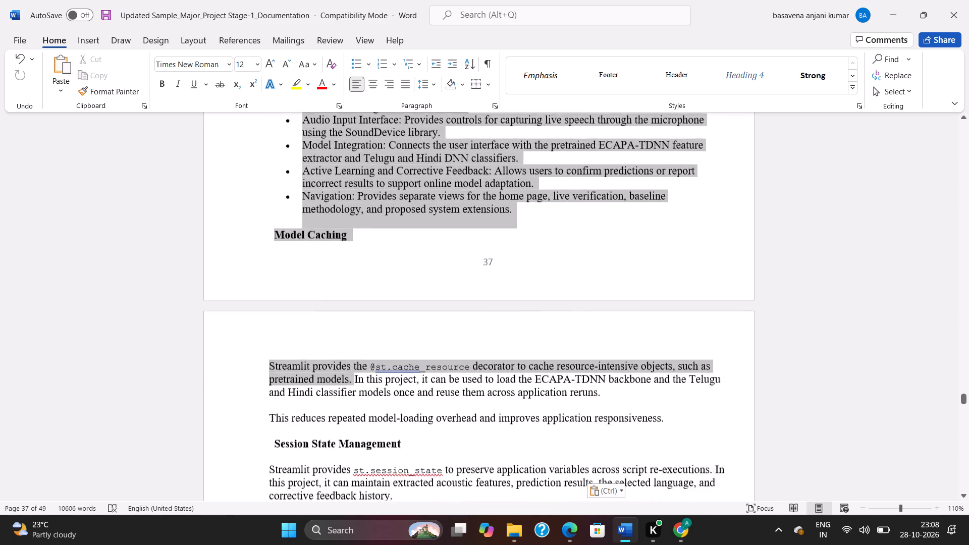
{"action": "scroll", "coordinate": [354, 351], "scroll_direction": "down", "scroll_amount": 17}
{"action": "left_click_drag", "start_coordinate": [354, 351], "coordinate": [353, 347]}
{"action": "scroll", "coordinate": [353, 349], "scroll_direction": "down", "scroll_amount": 3}
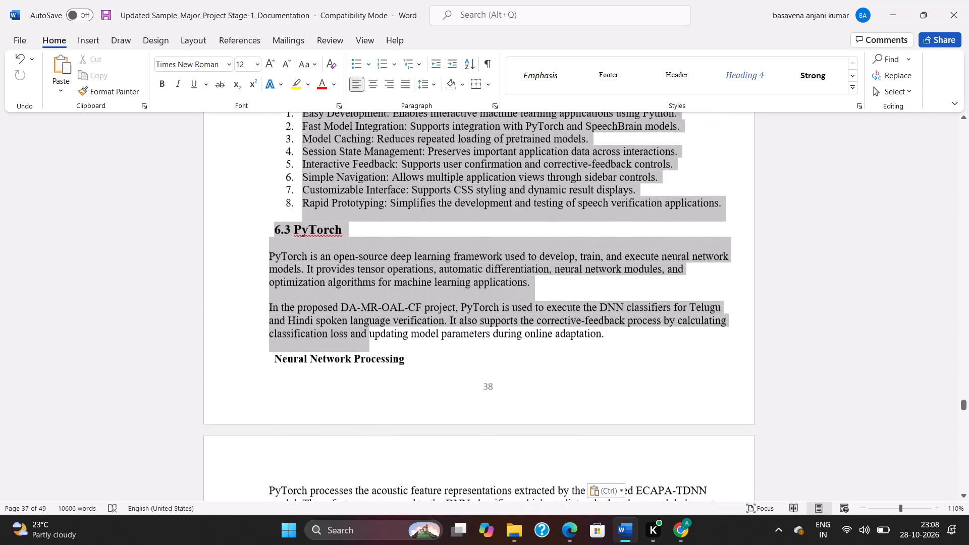
{"action": "left_click_drag", "start_coordinate": [353, 347], "coordinate": [351, 345]}
{"action": "scroll", "coordinate": [353, 347], "scroll_direction": "down", "scroll_amount": 16}
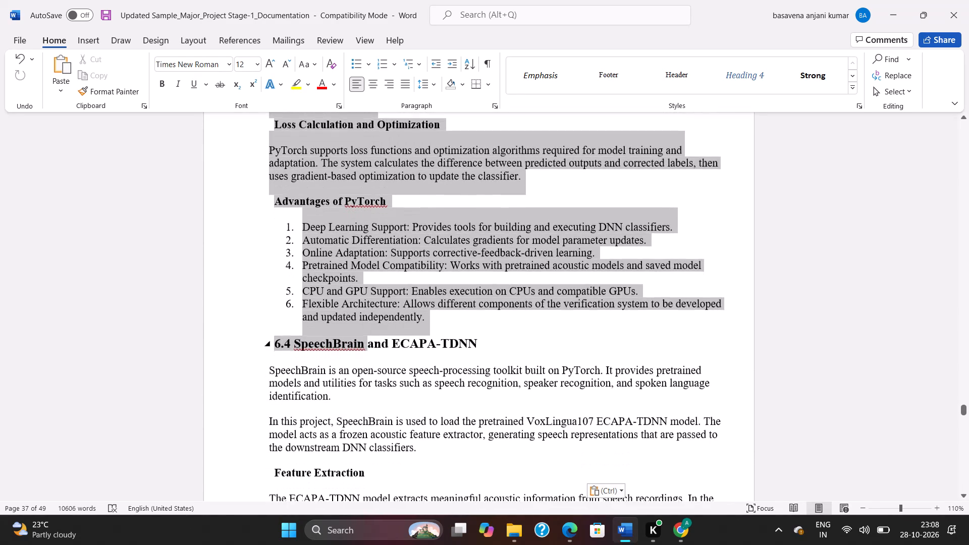
{"action": "left_click_drag", "start_coordinate": [351, 345], "coordinate": [399, 318]}
{"action": "scroll", "coordinate": [399, 318], "scroll_direction": "down", "scroll_amount": 20}
{"action": "scroll", "coordinate": [399, 318], "scroll_direction": "down", "scroll_amount": 8}
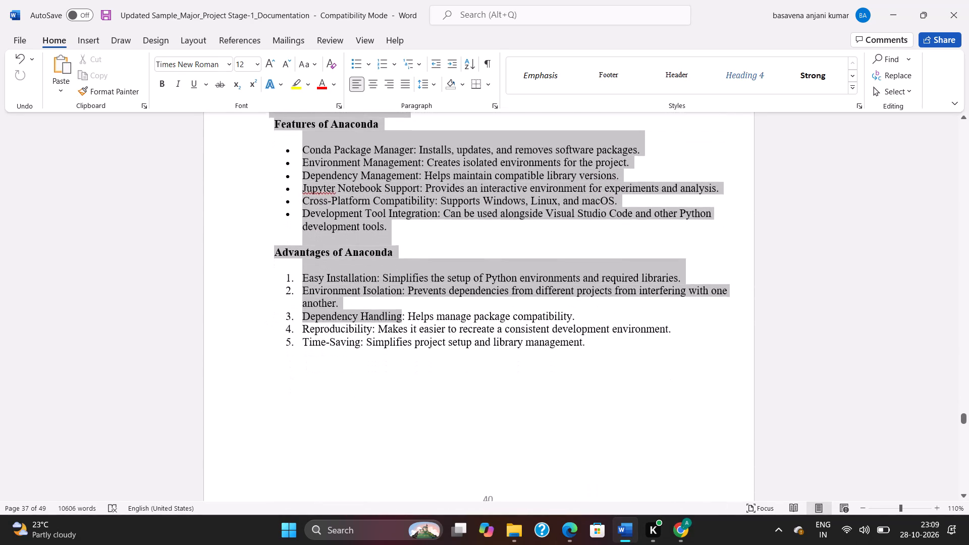
{"action": "left_click_drag", "start_coordinate": [399, 318], "coordinate": [565, 260]}
{"action": "scroll", "coordinate": [399, 318], "scroll_direction": "down", "scroll_amount": 4}
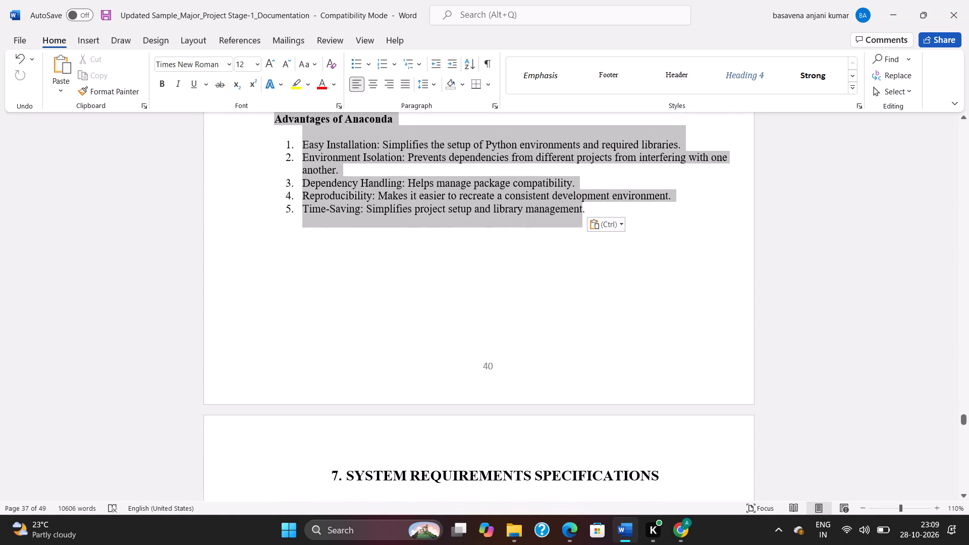
{"action": "left_click_drag", "start_coordinate": [565, 260], "coordinate": [574, 258]}
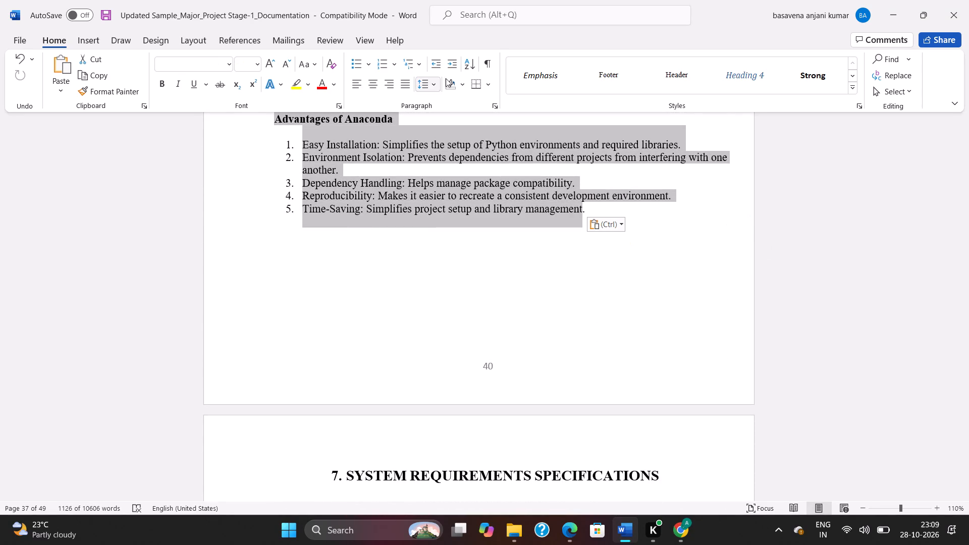
{"action": "left_click", "coordinate": [492, 103]}
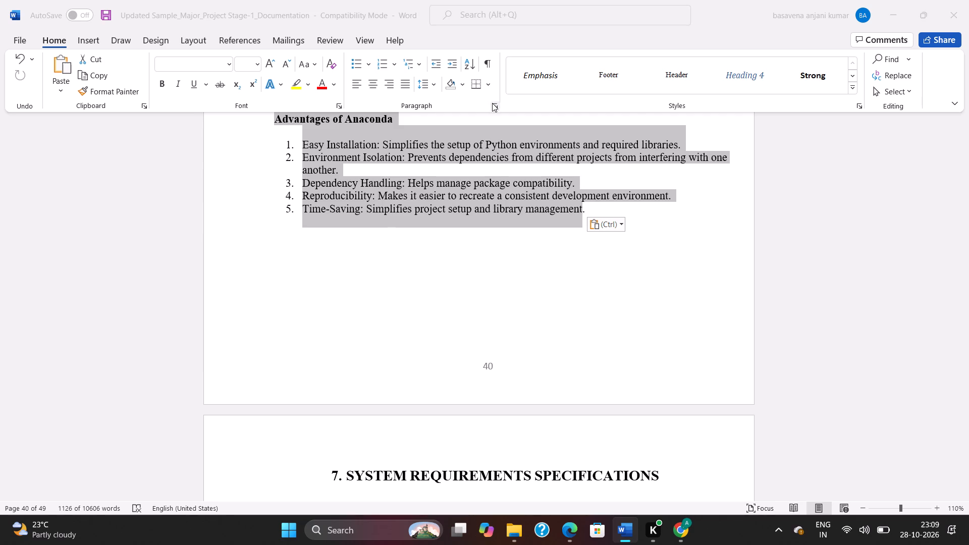
{"action": "left_click", "coordinate": [411, 209]}
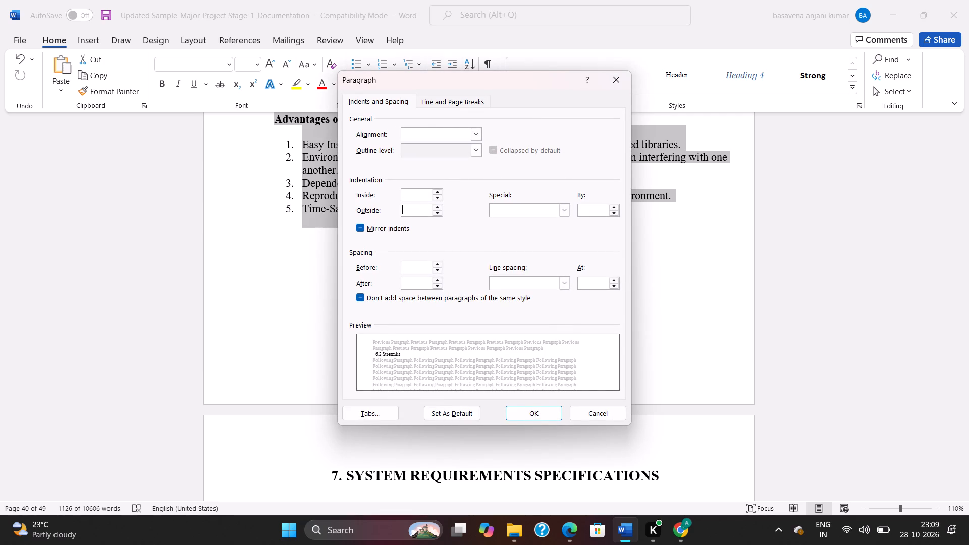
{"action": "key", "text": "1"}
{"action": "key", "text": "c"}
{"action": "key", "text": "m"}
{"action": "left_click_drag", "start_coordinate": [516, 280], "coordinate": [514, 284]}
{"action": "left_click", "coordinate": [510, 304]}
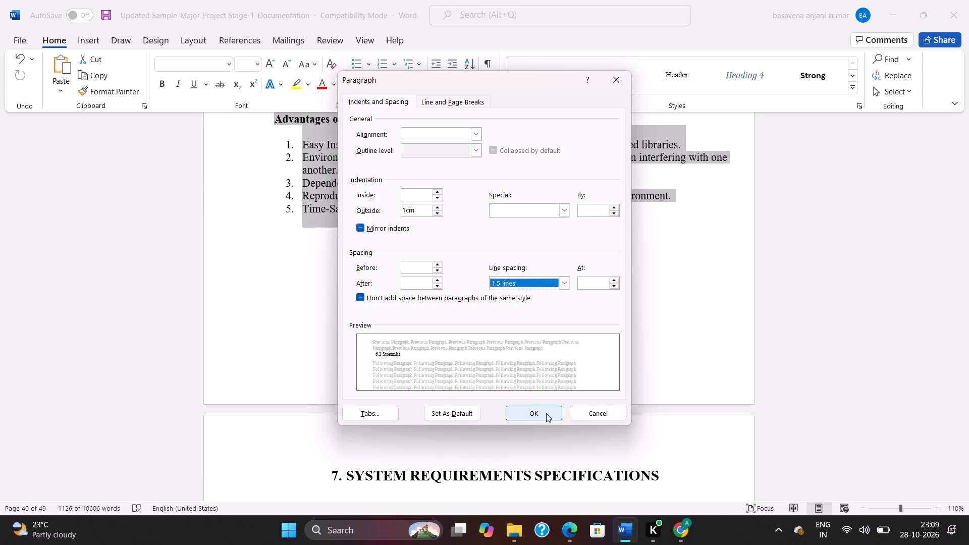
{"action": "left_click", "coordinate": [546, 413]}
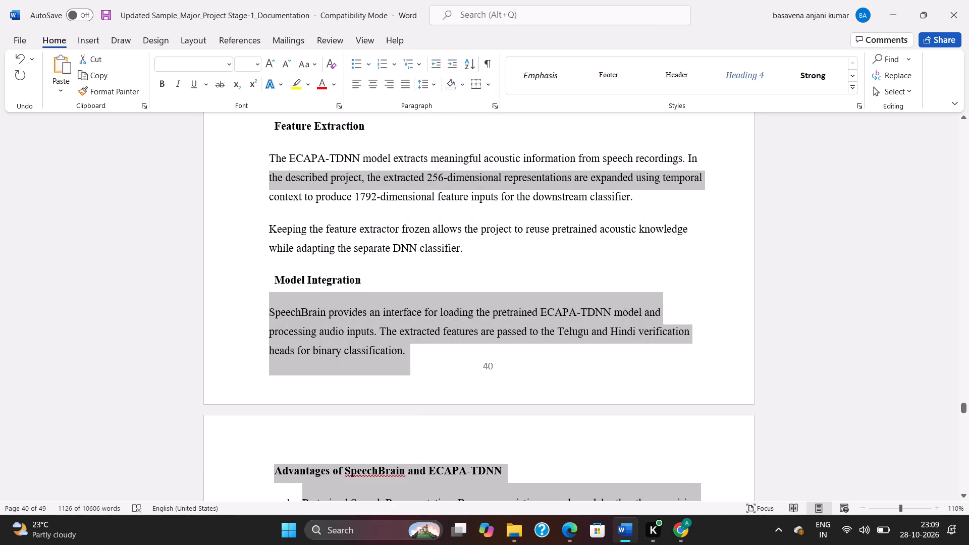
Remove the empty lines between the Python semicolon note below fig 6.12 and the 6.2 Streamlit heading.
{"action": "left_click", "coordinate": [503, 335]}
{"action": "scroll", "coordinate": [502, 333], "scroll_direction": "up", "scroll_amount": 7}
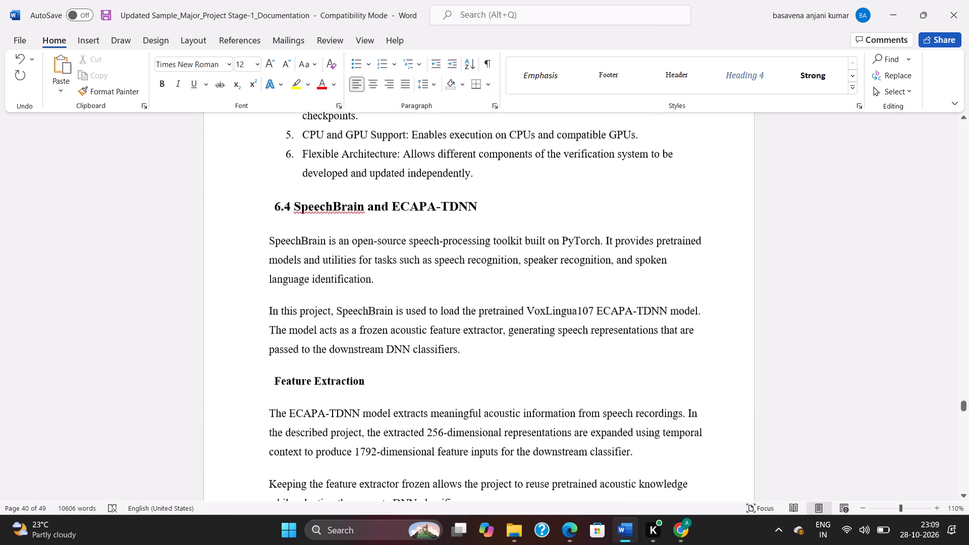
{"action": "scroll", "coordinate": [504, 325], "scroll_direction": "up", "scroll_amount": 20}
{"action": "scroll", "coordinate": [504, 325], "scroll_direction": "up", "scroll_amount": 4}
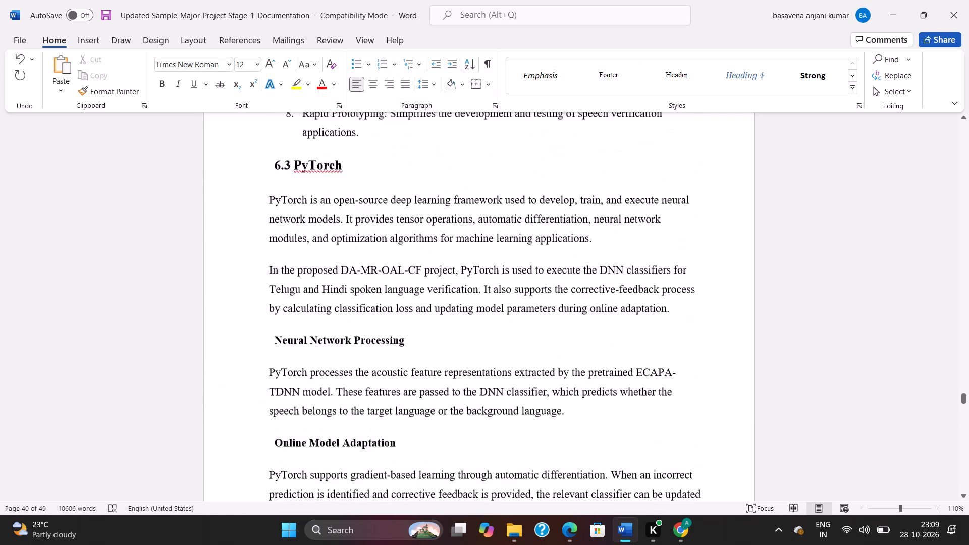
{"action": "scroll", "coordinate": [508, 323], "scroll_direction": "up", "scroll_amount": 7}
{"action": "scroll", "coordinate": [305, 342], "scroll_direction": "up", "scroll_amount": 2}
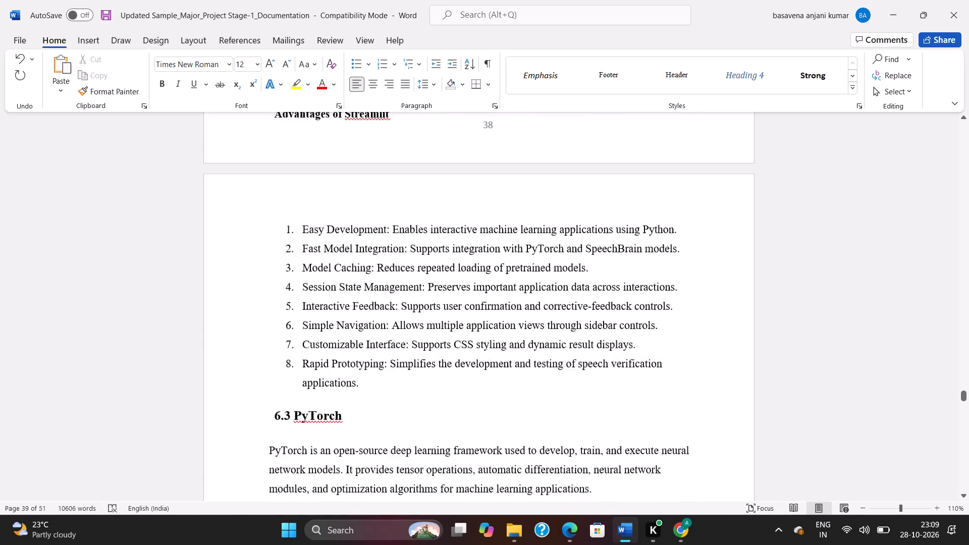
{"action": "scroll", "coordinate": [305, 342], "scroll_direction": "up", "scroll_amount": 20}
{"action": "scroll", "coordinate": [305, 342], "scroll_direction": "up", "scroll_amount": 3}
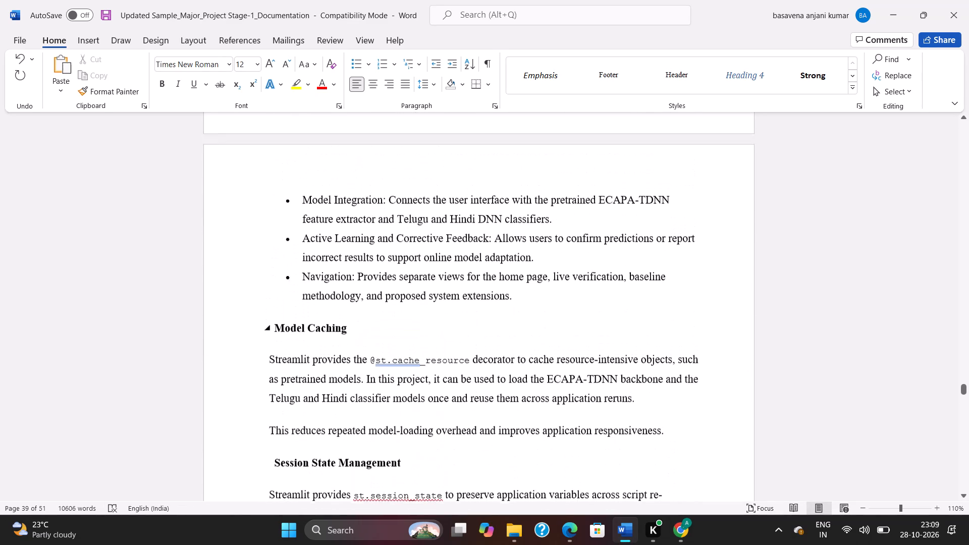
{"action": "scroll", "coordinate": [311, 335], "scroll_direction": "up", "scroll_amount": 19}
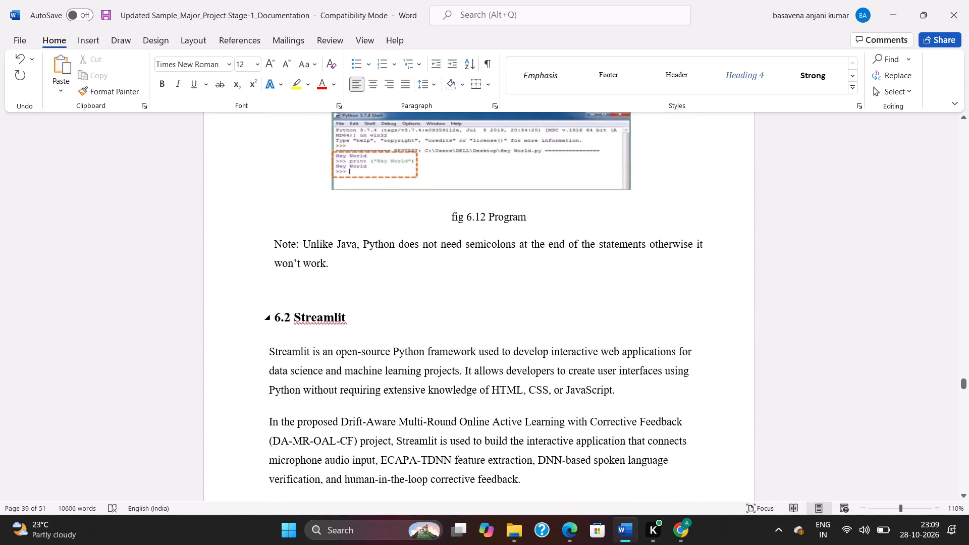
{"action": "left_click_drag", "start_coordinate": [294, 318], "coordinate": [316, 351]}
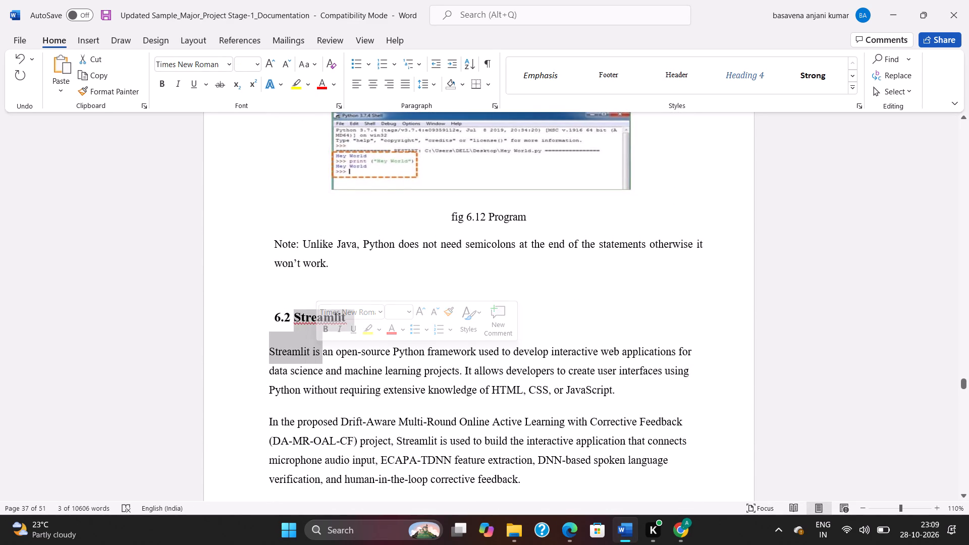
{"action": "left_click", "coordinate": [282, 282]}
{"action": "key", "text": "BackSpace"}
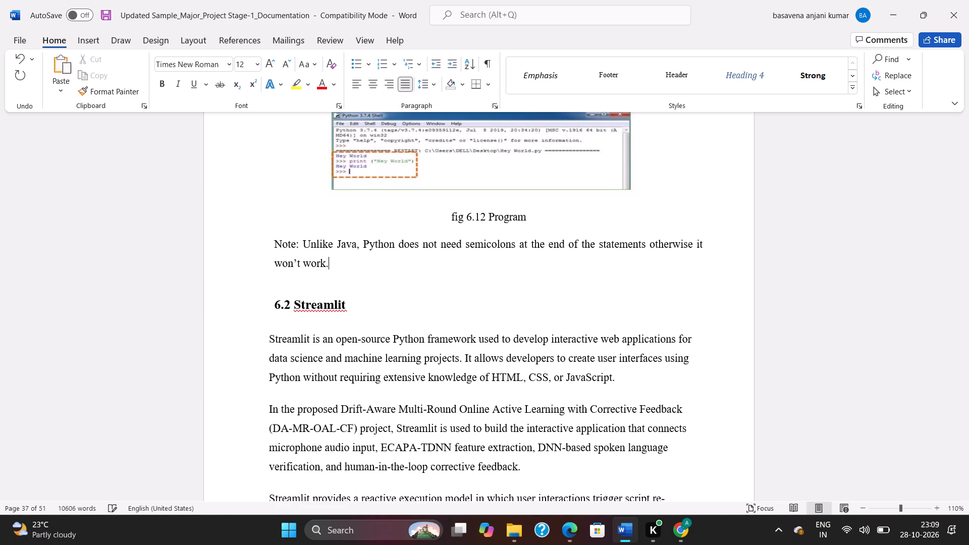
{"action": "left_click", "coordinate": [268, 295]}
{"action": "key", "text": "BackSpace"}
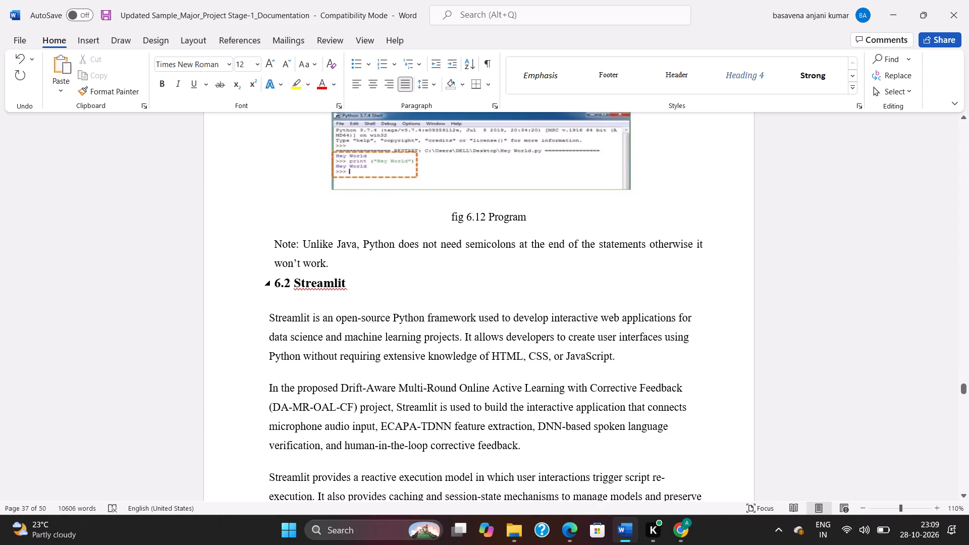
Justify the text from the 6.2 Streamlit heading through the end of the advantages of Anaconda.
{"action": "left_click_drag", "start_coordinate": [297, 285], "coordinate": [338, 360]}
{"action": "scroll", "coordinate": [345, 366], "scroll_direction": "down", "scroll_amount": 12}
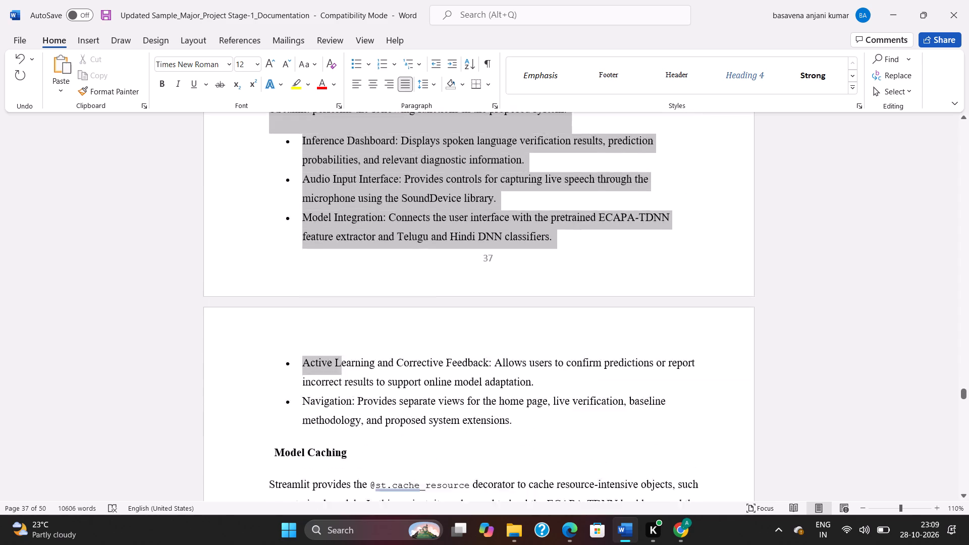
{"action": "scroll", "coordinate": [338, 360], "scroll_direction": "down", "scroll_amount": 19}
{"action": "left_click_drag", "start_coordinate": [338, 360], "coordinate": [324, 344]}
{"action": "scroll", "coordinate": [326, 345], "scroll_direction": "down", "scroll_amount": 4}
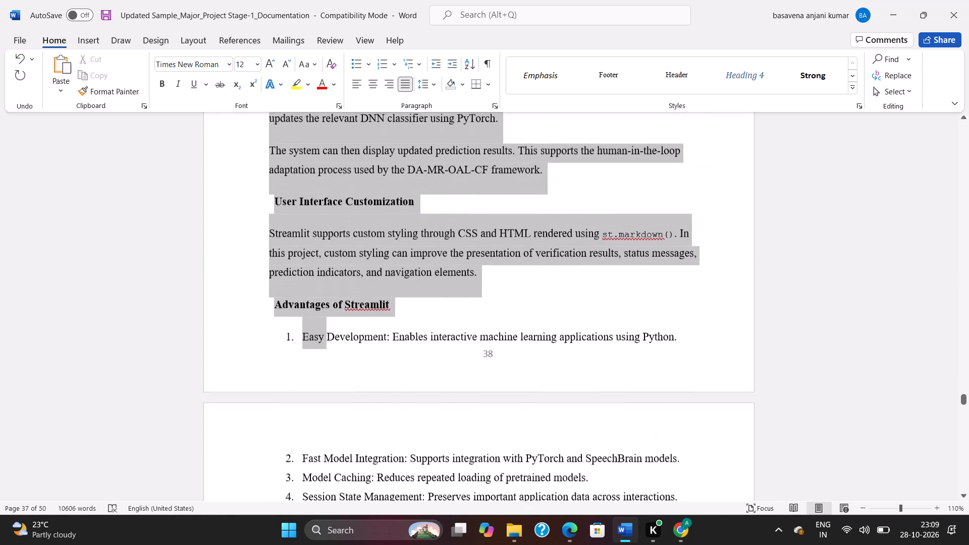
{"action": "left_click_drag", "start_coordinate": [324, 344], "coordinate": [317, 335]}
{"action": "scroll", "coordinate": [324, 344], "scroll_direction": "down", "scroll_amount": 20}
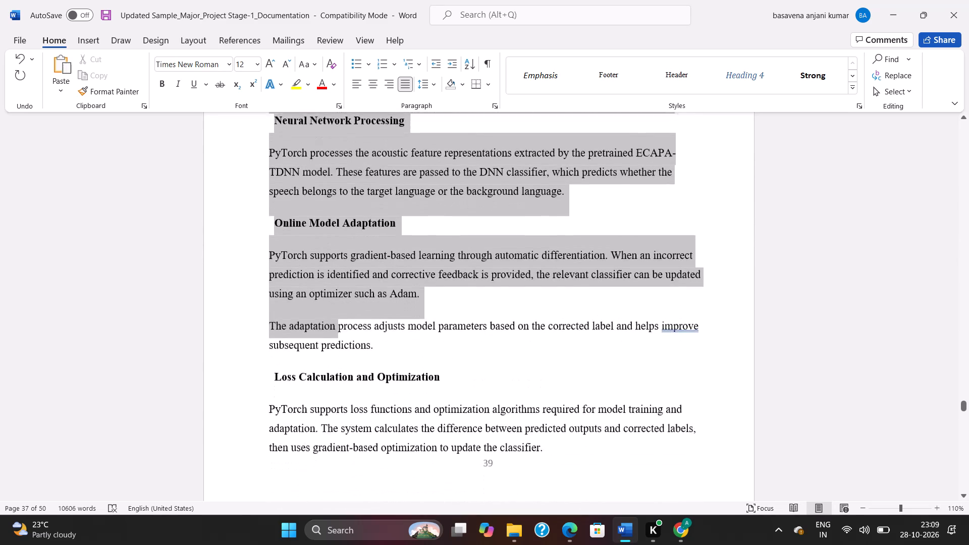
{"action": "left_click_drag", "start_coordinate": [317, 335], "coordinate": [314, 332]}
{"action": "scroll", "coordinate": [317, 335], "scroll_direction": "down", "scroll_amount": 20}
{"action": "scroll", "coordinate": [317, 335], "scroll_direction": "down", "scroll_amount": 3}
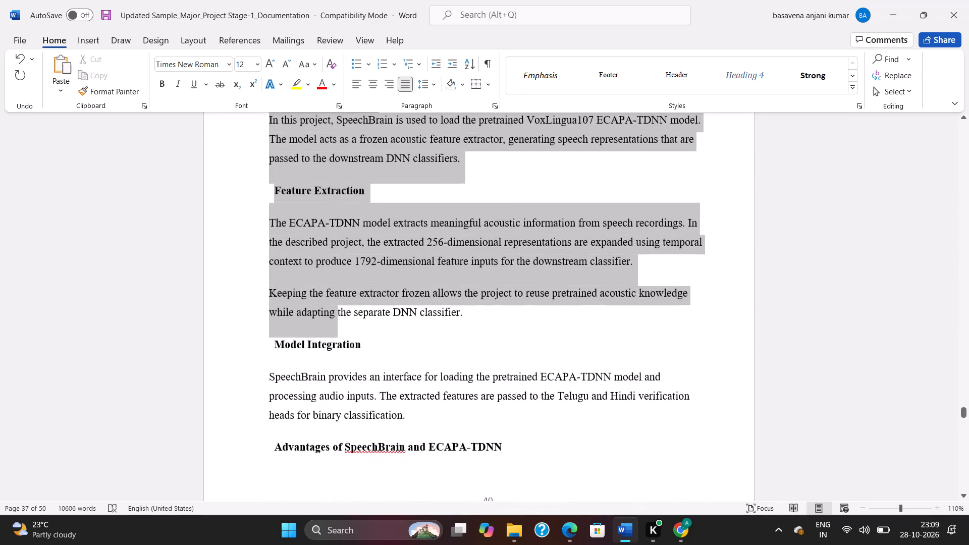
{"action": "scroll", "coordinate": [314, 332], "scroll_direction": "down", "scroll_amount": 3}
{"action": "left_click_drag", "start_coordinate": [314, 332], "coordinate": [312, 329]}
{"action": "scroll", "coordinate": [313, 331], "scroll_direction": "down", "scroll_amount": 11}
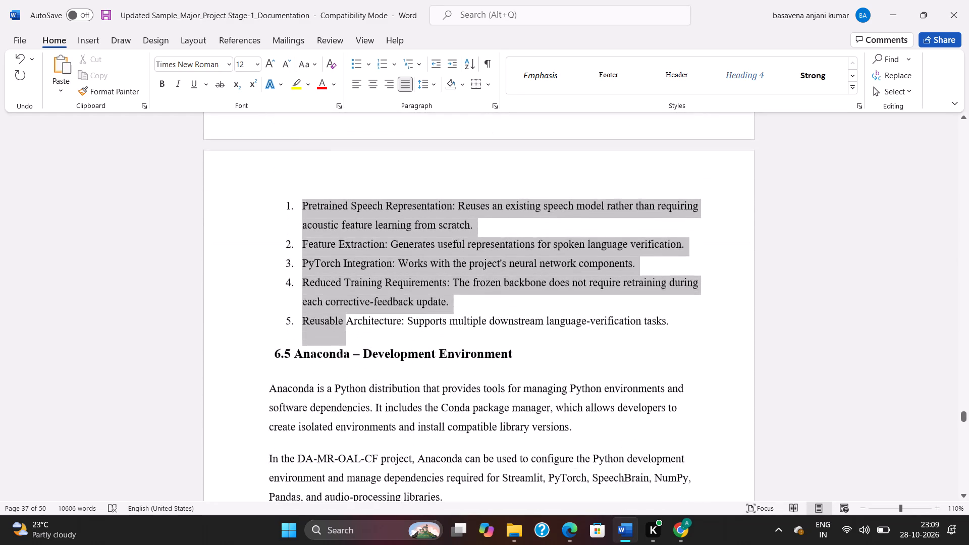
{"action": "scroll", "coordinate": [312, 329], "scroll_direction": "down", "scroll_amount": 15}
{"action": "left_click_drag", "start_coordinate": [312, 329], "coordinate": [342, 321]}
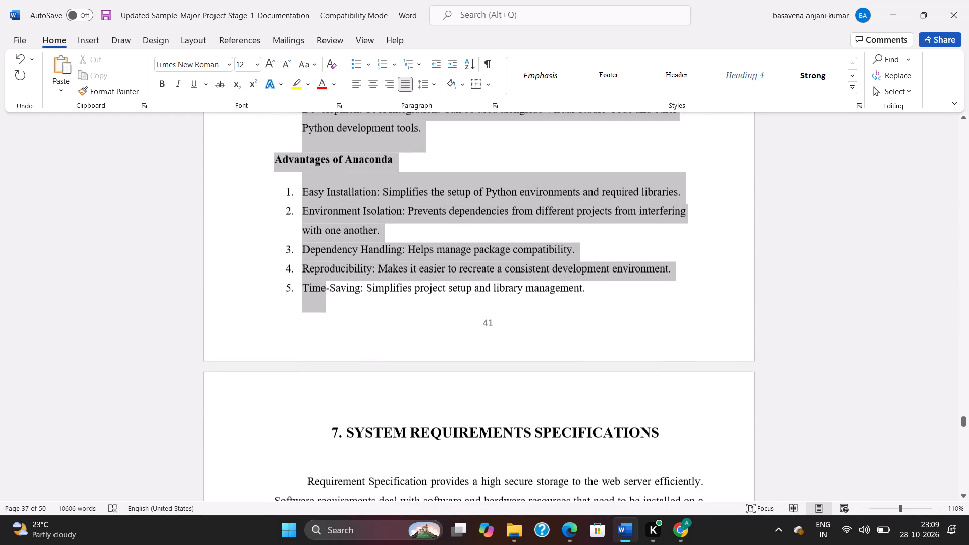
{"action": "left_click_drag", "start_coordinate": [342, 321], "coordinate": [586, 286]}
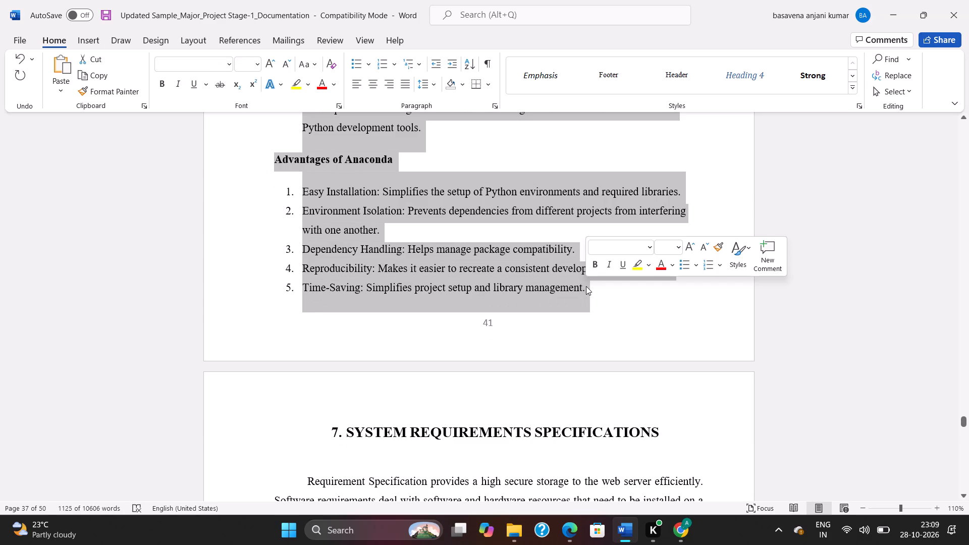
{"action": "key", "text": "ctrl+j"}
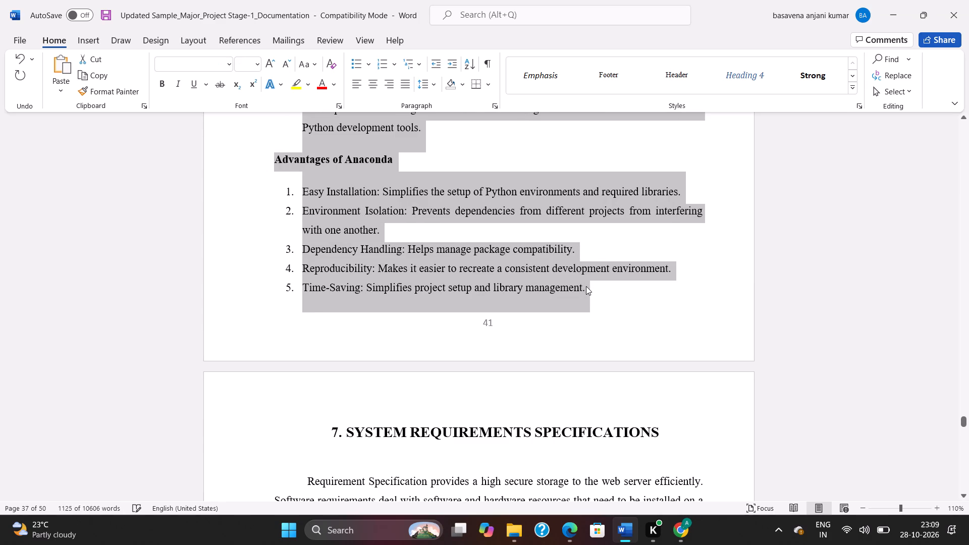
{"action": "key", "text": "ctrl+j"}
{"action": "key", "text": "ctrl+j"}
{"action": "key", "text": "ctrl+j"}
{"action": "key", "text": "ctrl+j"}
{"action": "key", "text": "ctrl+j"}
Review the alignment of the newly justified text from Anaconda's advantages back up to the 6.2 Streamlit heading.
{"action": "scroll", "coordinate": [588, 285], "scroll_direction": "up", "scroll_amount": 3}
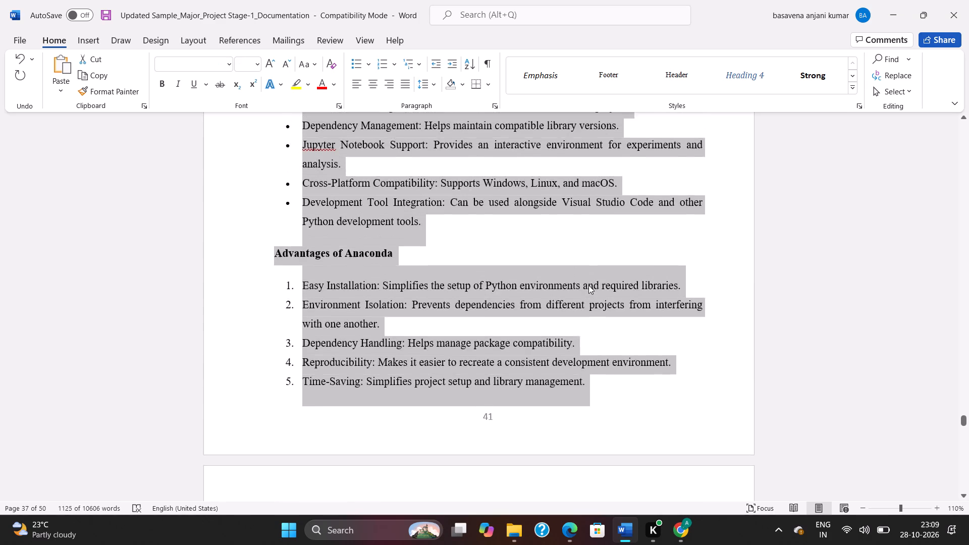
{"action": "scroll", "coordinate": [588, 285], "scroll_direction": "up", "scroll_amount": 5}
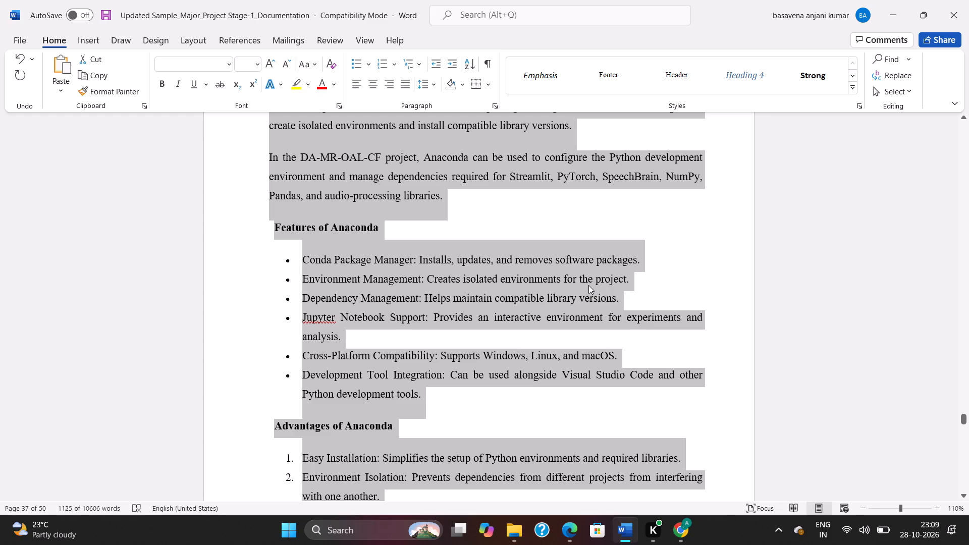
{"action": "key", "text": "ctrl+j"}
{"action": "key", "text": "ctrl+j"}
{"action": "scroll", "coordinate": [588, 285], "scroll_direction": "up", "scroll_amount": 5, "text": "ctrl"}
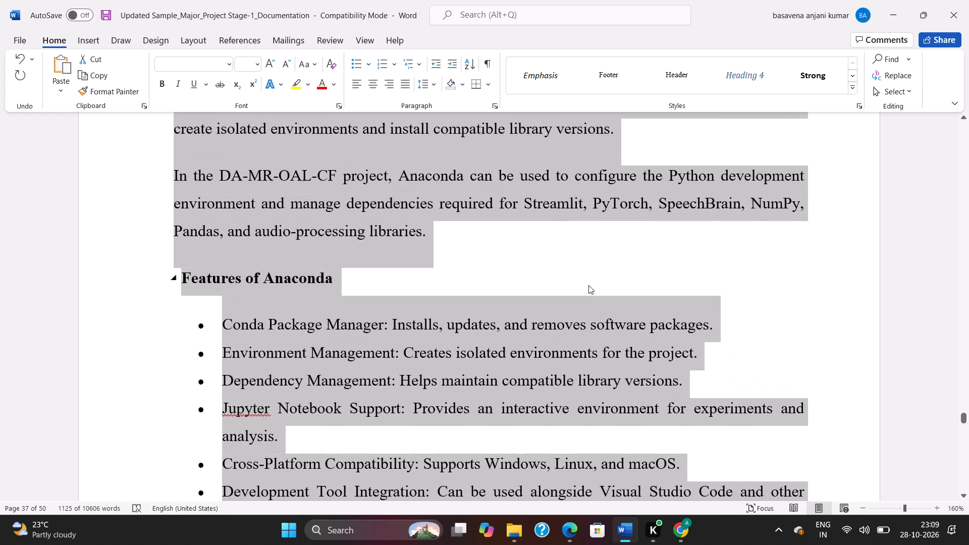
{"action": "scroll", "coordinate": [588, 285], "scroll_direction": "down", "scroll_amount": 4, "text": "ctrl"}
{"action": "scroll", "coordinate": [588, 285], "scroll_direction": "down", "scroll_amount": 3}
{"action": "scroll", "coordinate": [588, 285], "scroll_direction": "up", "scroll_amount": 3}
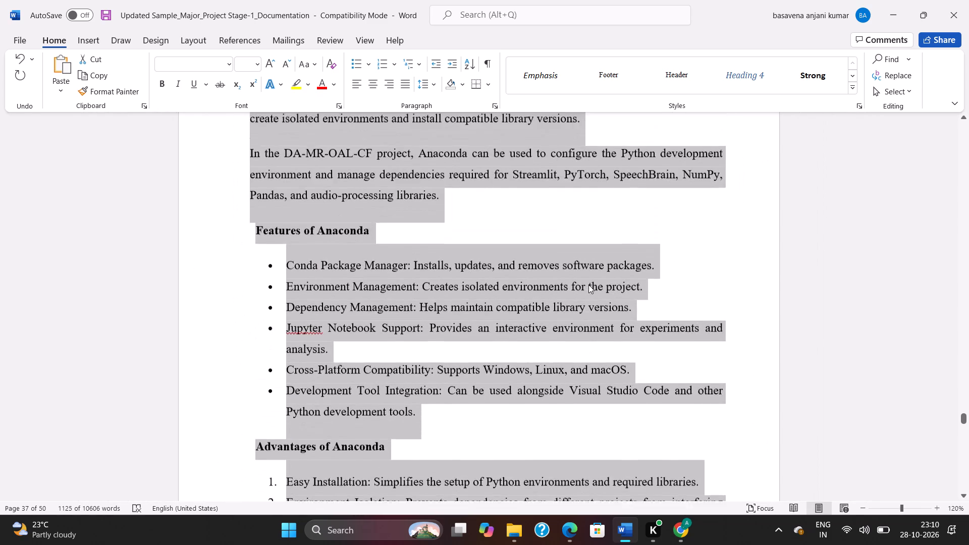
{"action": "scroll", "coordinate": [588, 285], "scroll_direction": "up", "scroll_amount": 16}
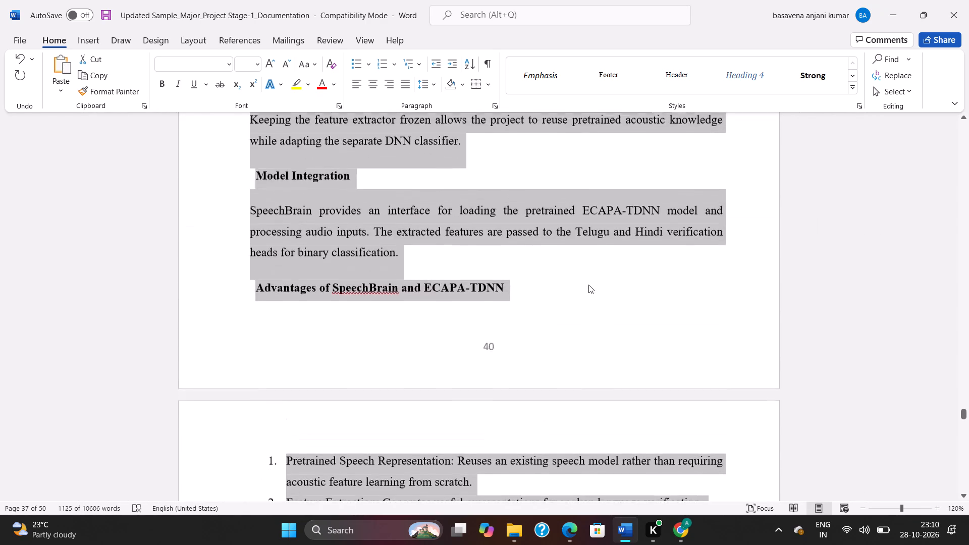
{"action": "scroll", "coordinate": [588, 285], "scroll_direction": "up", "scroll_amount": 4}
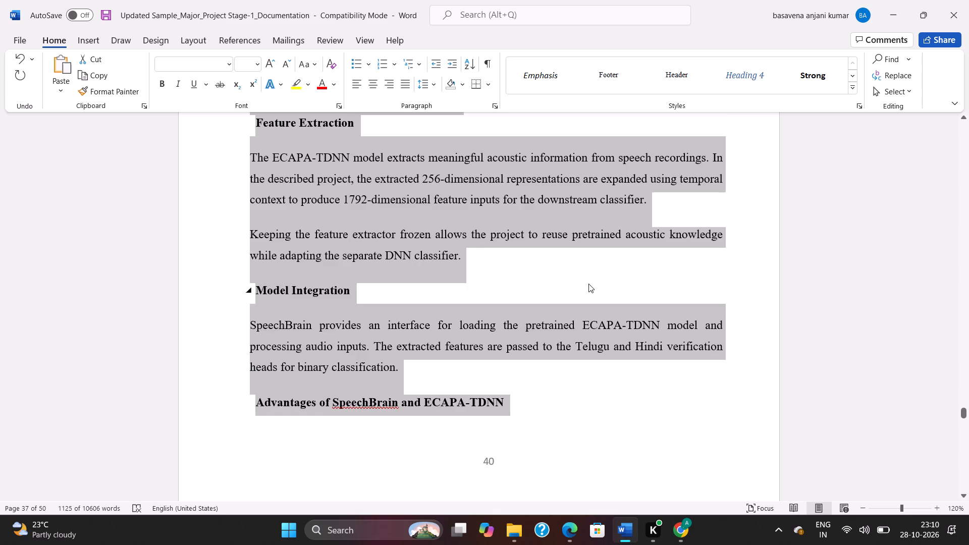
{"action": "scroll", "coordinate": [588, 284], "scroll_direction": "up", "scroll_amount": 6}
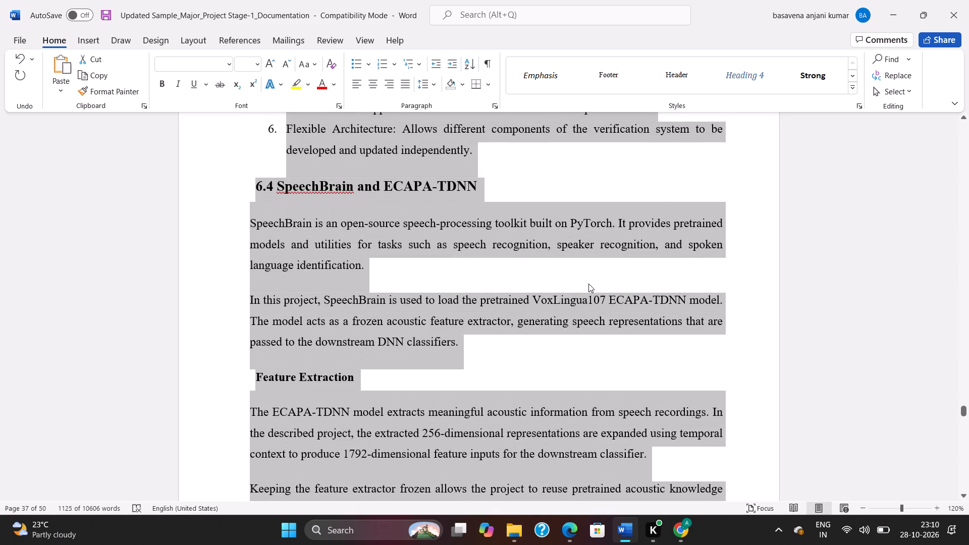
{"action": "key", "text": "ctrl+j"}
{"action": "key", "text": "ctrl+j"}
{"action": "scroll", "coordinate": [588, 284], "scroll_direction": "up", "scroll_amount": 4, "text": "ctrl"}
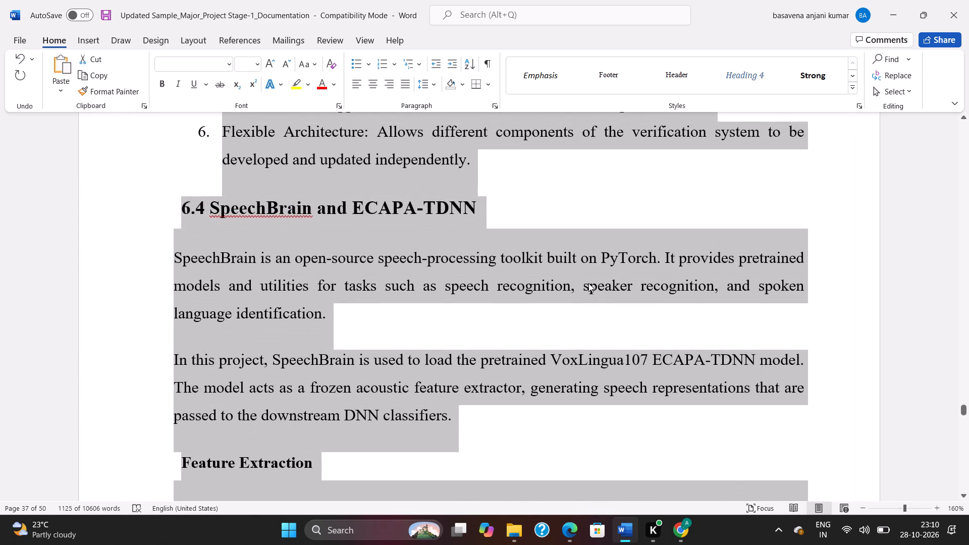
{"action": "scroll", "coordinate": [588, 283], "scroll_direction": "down", "scroll_amount": 2, "text": "ctrl"}
{"action": "scroll", "coordinate": [588, 283], "scroll_direction": "up", "scroll_amount": 9}
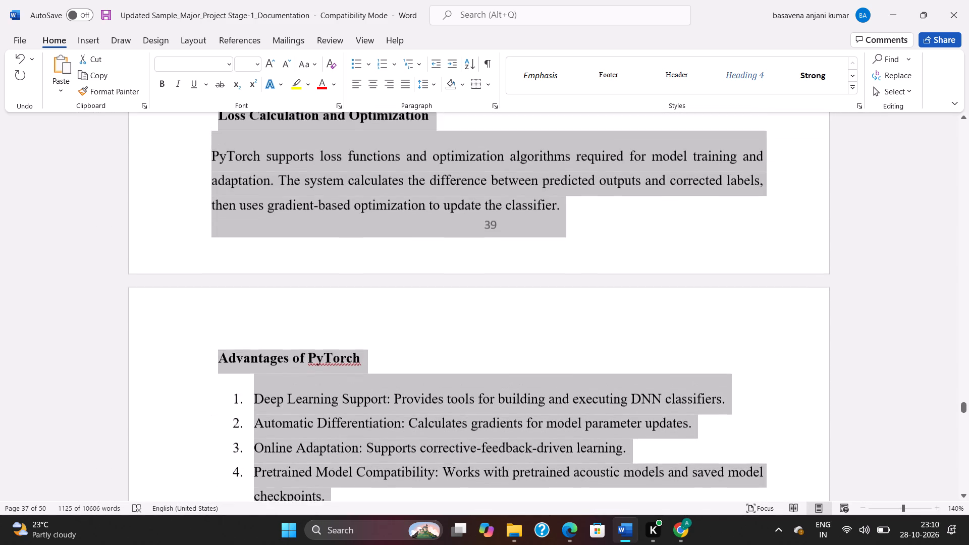
{"action": "scroll", "coordinate": [588, 283], "scroll_direction": "up", "scroll_amount": 13}
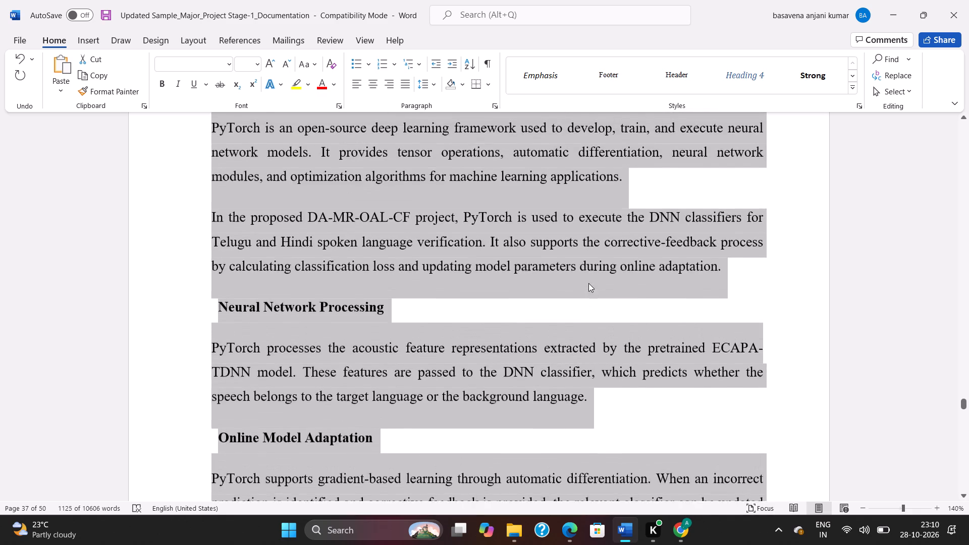
{"action": "scroll", "coordinate": [588, 283], "scroll_direction": "up", "scroll_amount": 16}
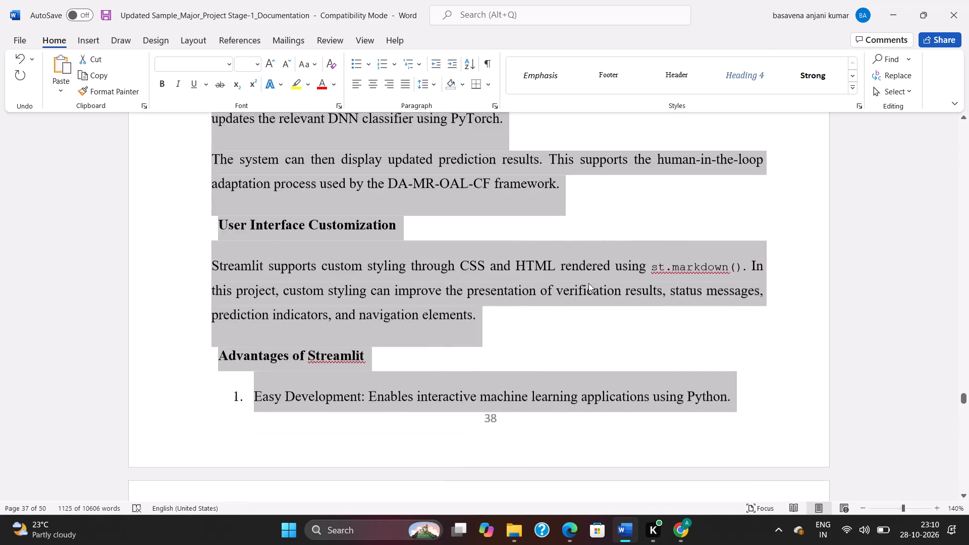
{"action": "scroll", "coordinate": [588, 283], "scroll_direction": "up", "scroll_amount": 14}
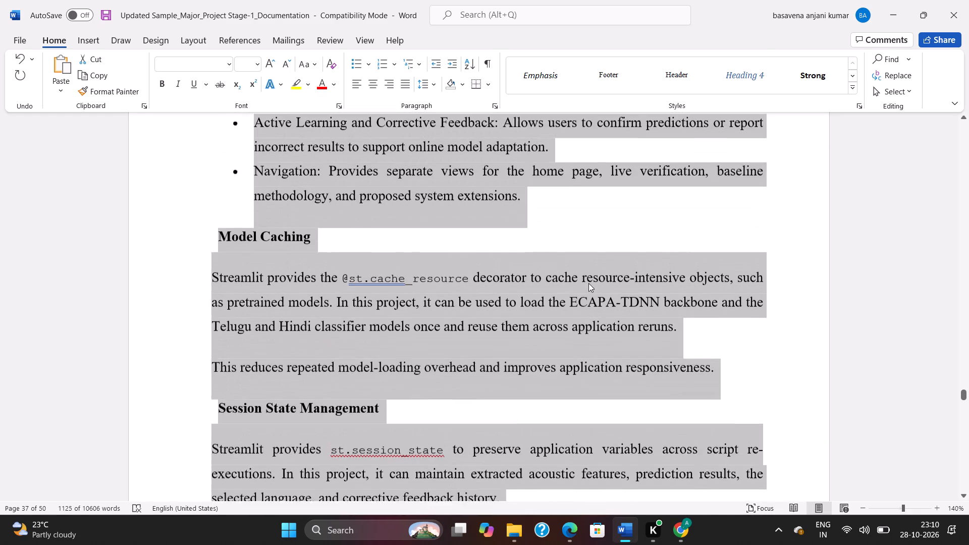
{"action": "scroll", "coordinate": [588, 283], "scroll_direction": "up", "scroll_amount": 5}
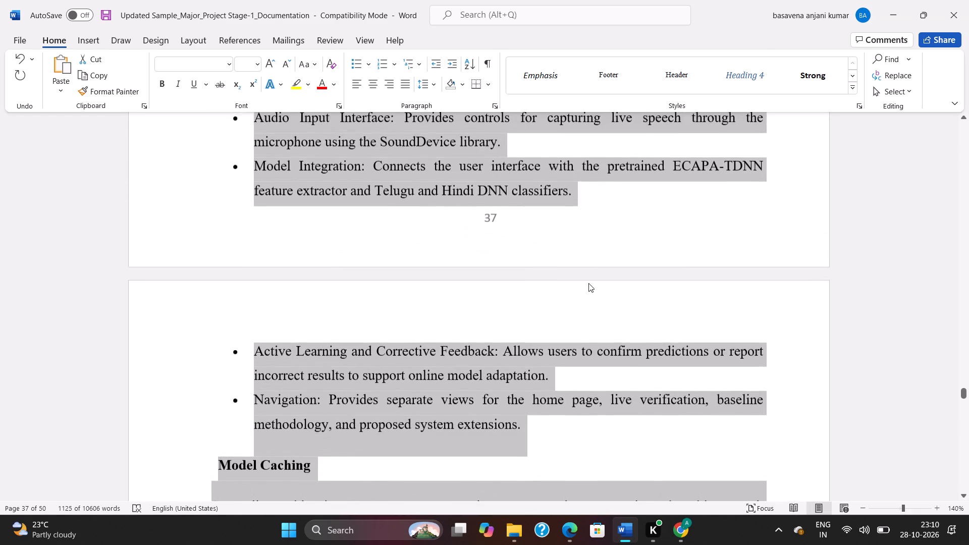
{"action": "scroll", "coordinate": [588, 283], "scroll_direction": "up", "scroll_amount": 12}
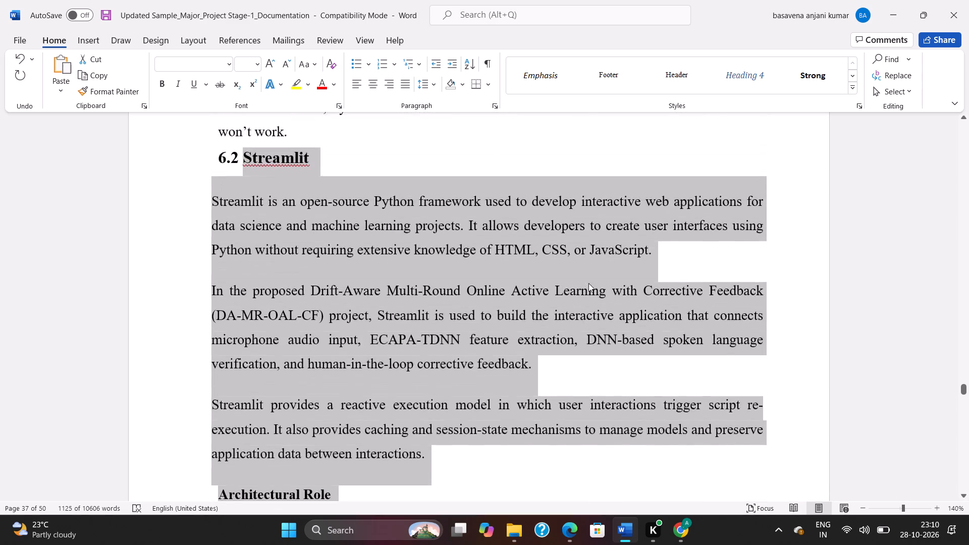
{"action": "scroll", "coordinate": [588, 283], "scroll_direction": "up", "scroll_amount": 4}
{"action": "left_click", "coordinate": [540, 355]}
Remove the small gap before the Model Caching and Session State Management headings so they line up with the body text.
{"action": "scroll", "coordinate": [533, 341], "scroll_direction": "down", "scroll_amount": 5}
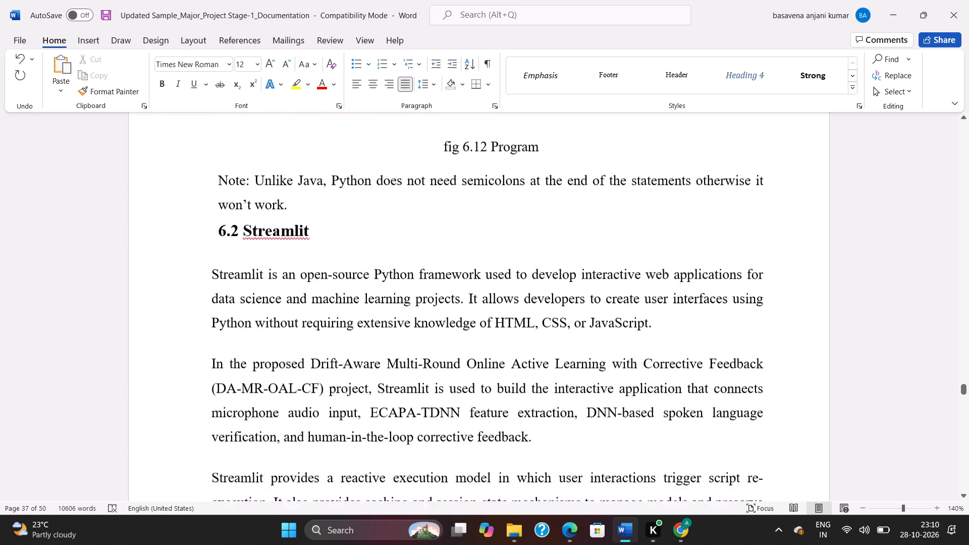
{"action": "scroll", "coordinate": [535, 332], "scroll_direction": "down", "scroll_amount": 4}
{"action": "left_click", "coordinate": [259, 310]}
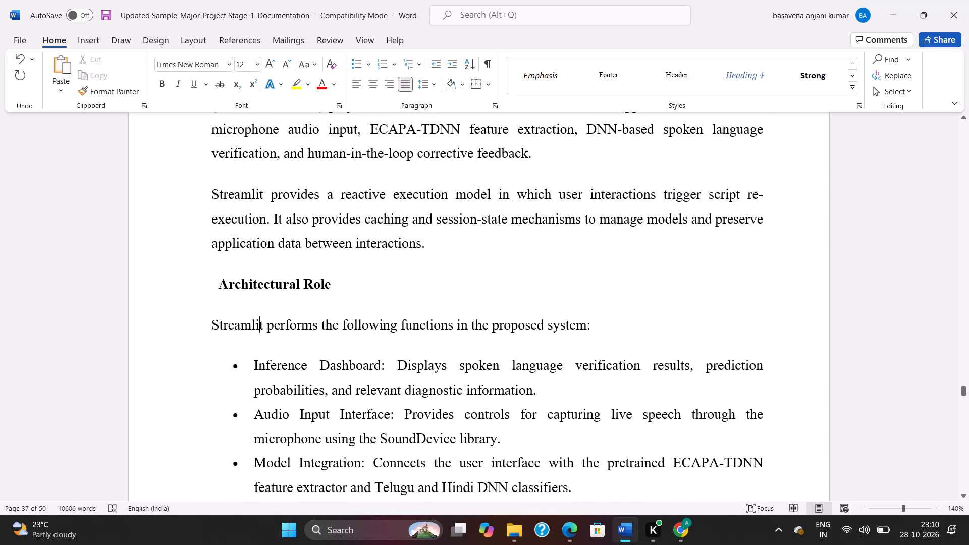
{"action": "scroll", "coordinate": [262, 308], "scroll_direction": "down", "scroll_amount": 12}
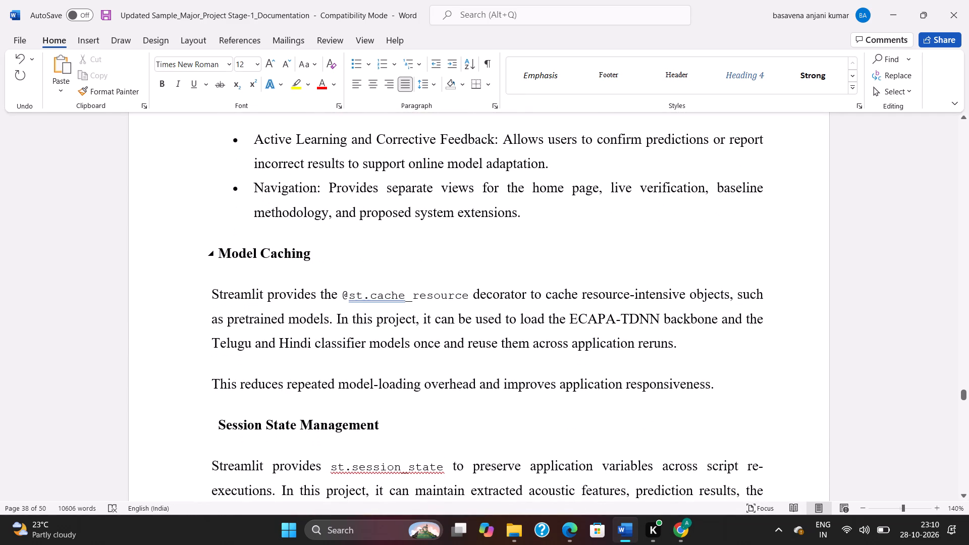
{"action": "left_click", "coordinate": [220, 258]}
{"action": "key", "text": "BackSpace"}
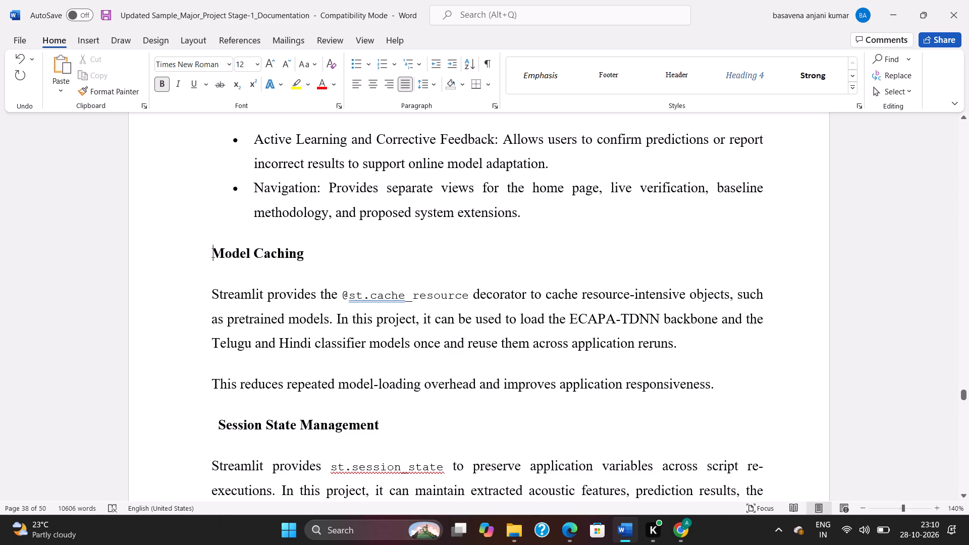
{"action": "scroll", "coordinate": [221, 257], "scroll_direction": "down", "scroll_amount": 2}
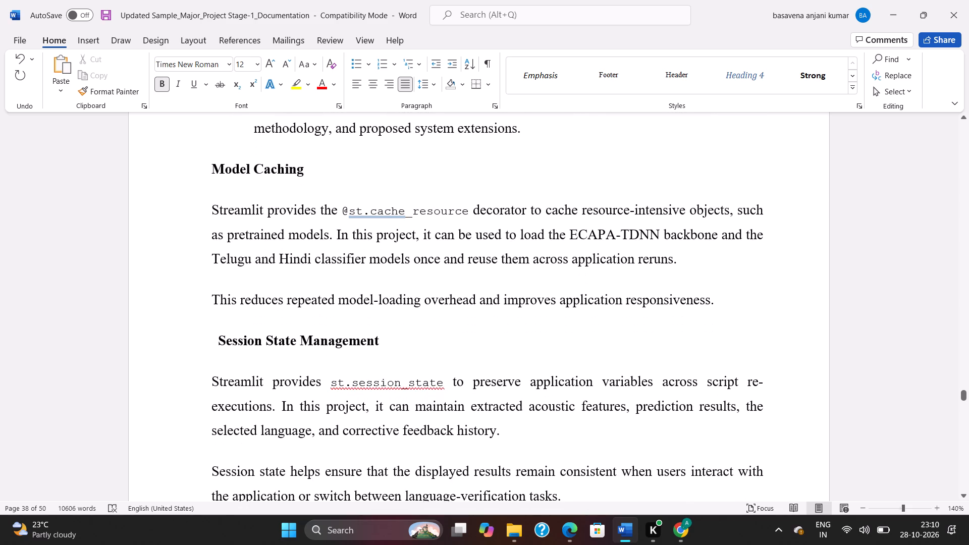
{"action": "left_click", "coordinate": [219, 341]}
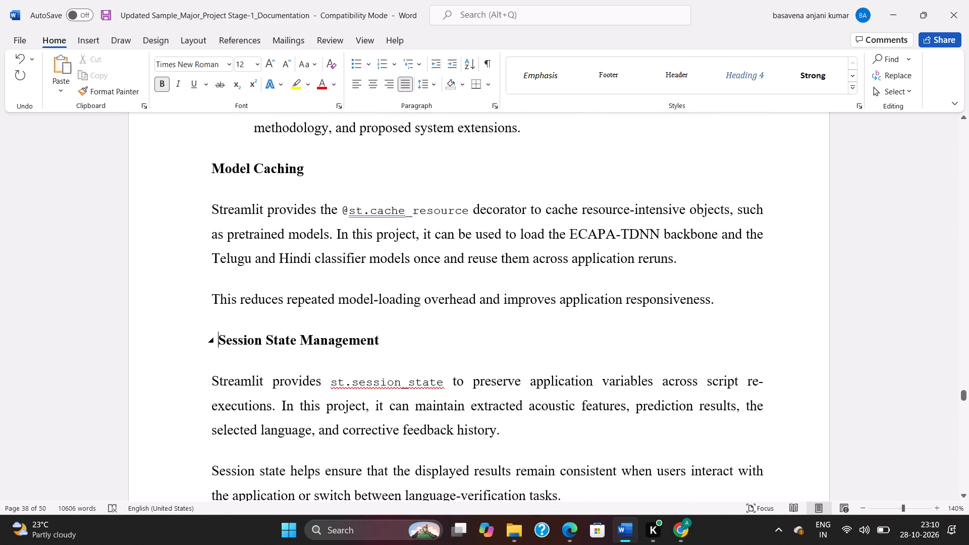
{"action": "key", "text": "BackSpace"}
Remove the small gap before the Human-in-the-Loop Online Adaptation and User Interface Customization headings to line up with the body text.
{"action": "scroll", "coordinate": [225, 352], "scroll_direction": "down", "scroll_amount": 3}
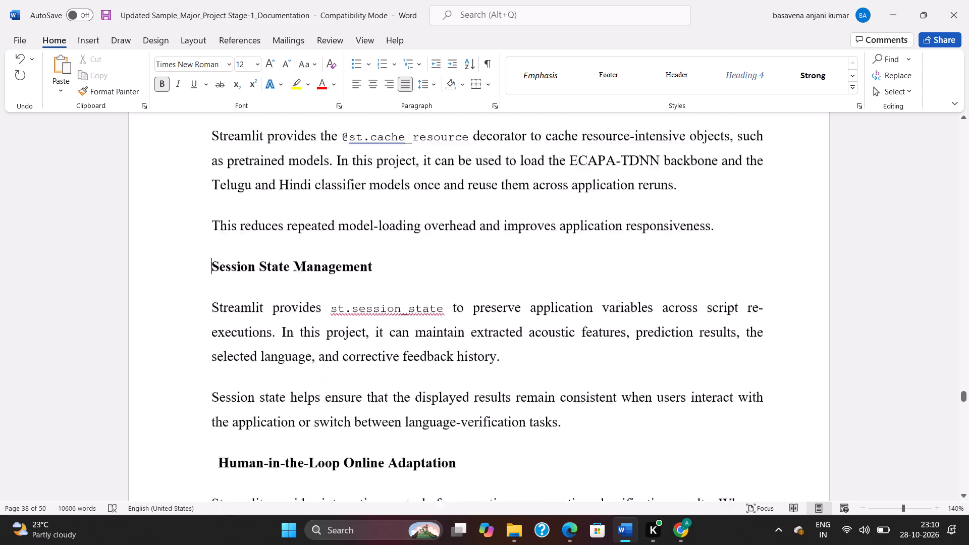
{"action": "scroll", "coordinate": [225, 353], "scroll_direction": "down", "scroll_amount": 7}
{"action": "scroll", "coordinate": [225, 353], "scroll_direction": "up", "scroll_amount": 3}
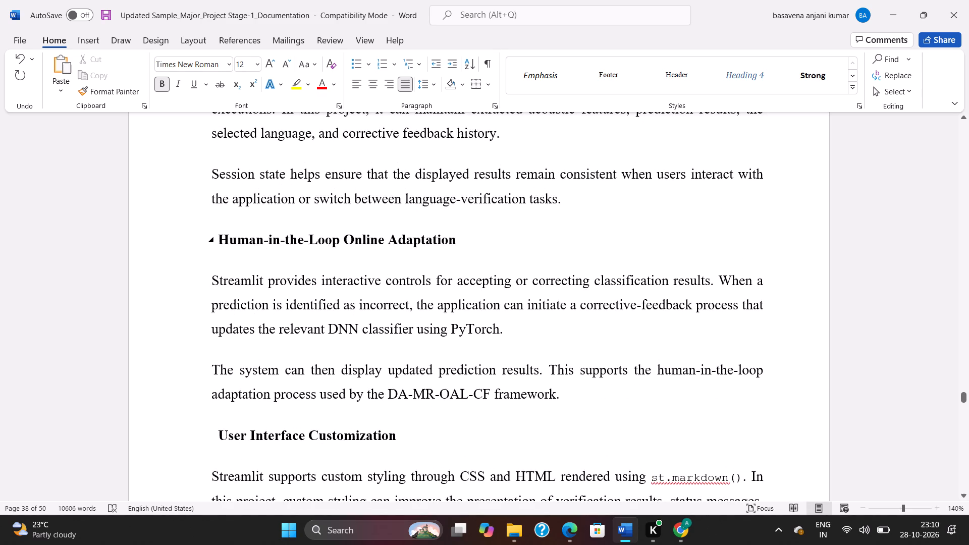
{"action": "left_click", "coordinate": [220, 237]}
{"action": "key", "text": "BackSpace"}
{"action": "left_click", "coordinate": [221, 438]}
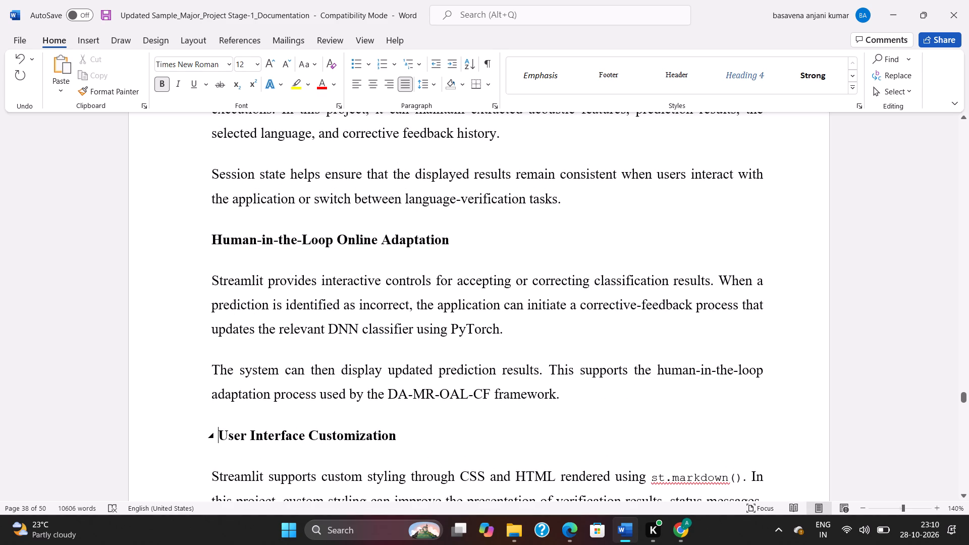
{"action": "key", "text": "BackSpace"}
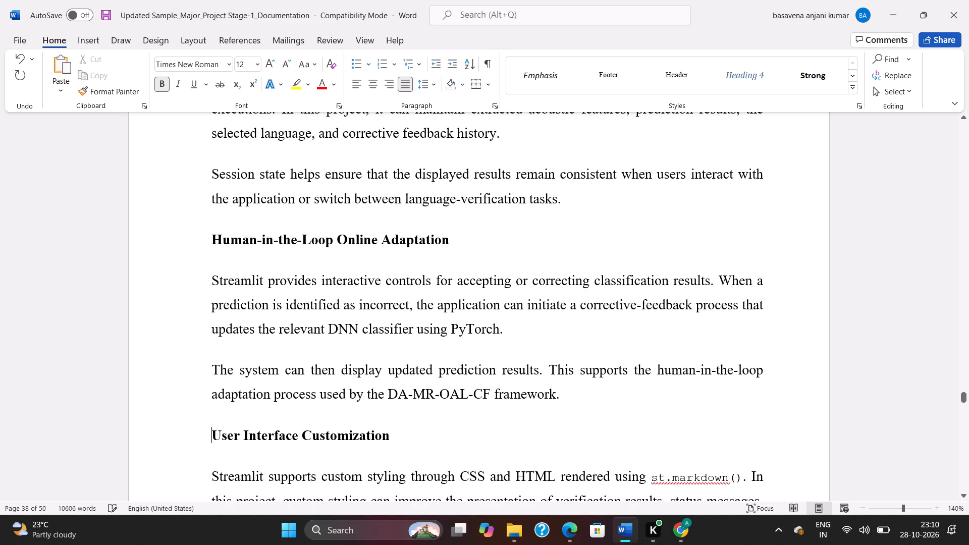
{"action": "scroll", "coordinate": [220, 391], "scroll_direction": "down", "scroll_amount": 8}
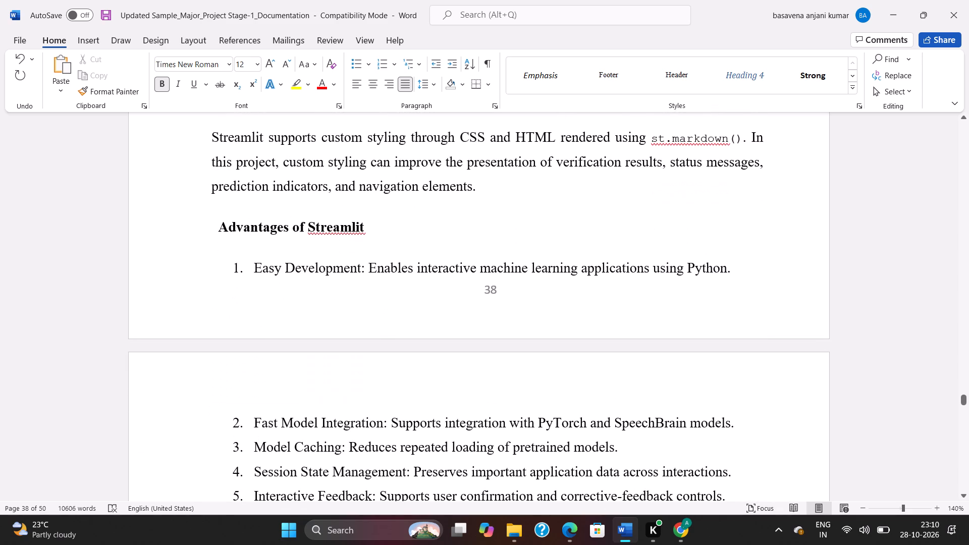
Remove the small gap before the Advantages of Streamlit and 6.3 PyTorch headings so they line up with the body text.
{"action": "left_click", "coordinate": [223, 227]}
{"action": "key", "text": "BackSpace"}
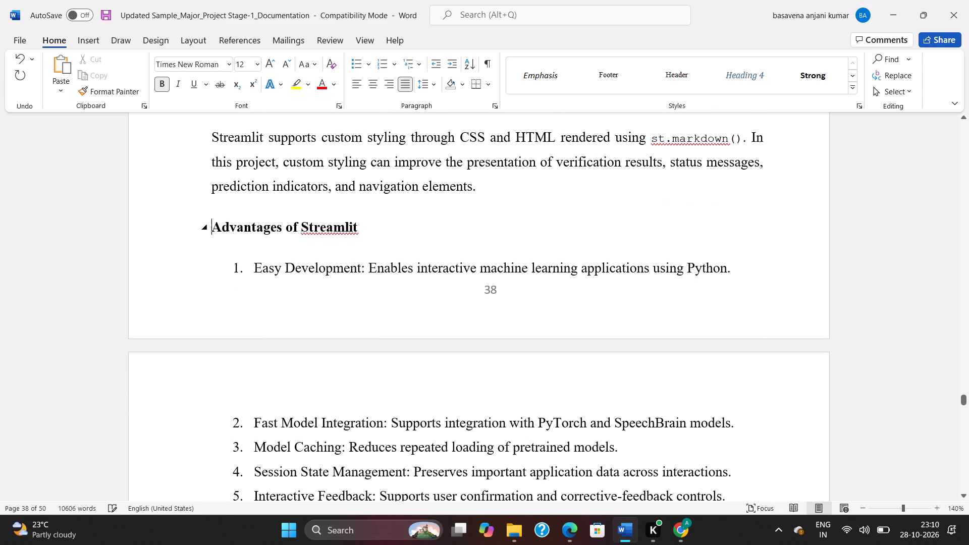
{"action": "scroll", "coordinate": [255, 281], "scroll_direction": "down", "scroll_amount": 9}
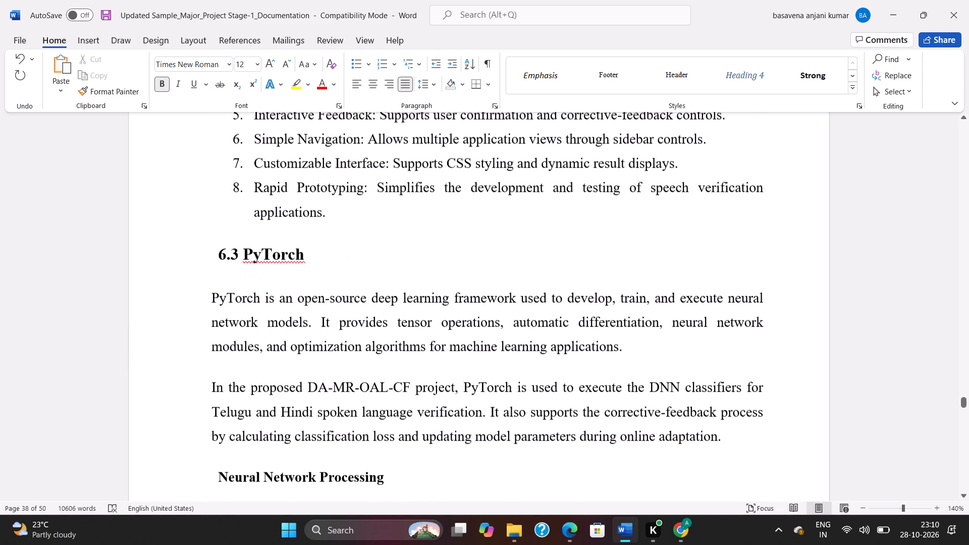
{"action": "left_click", "coordinate": [219, 254]}
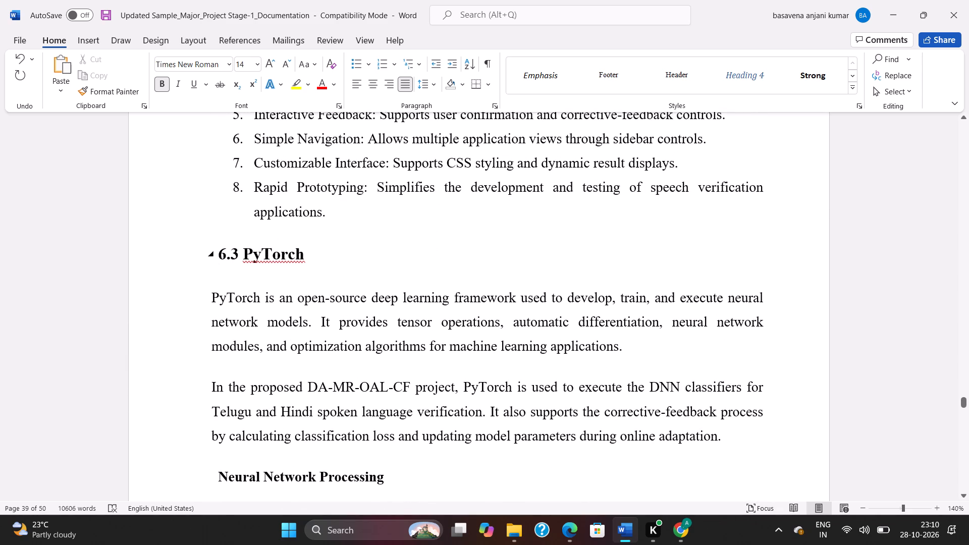
{"action": "key", "text": "BackSpace"}
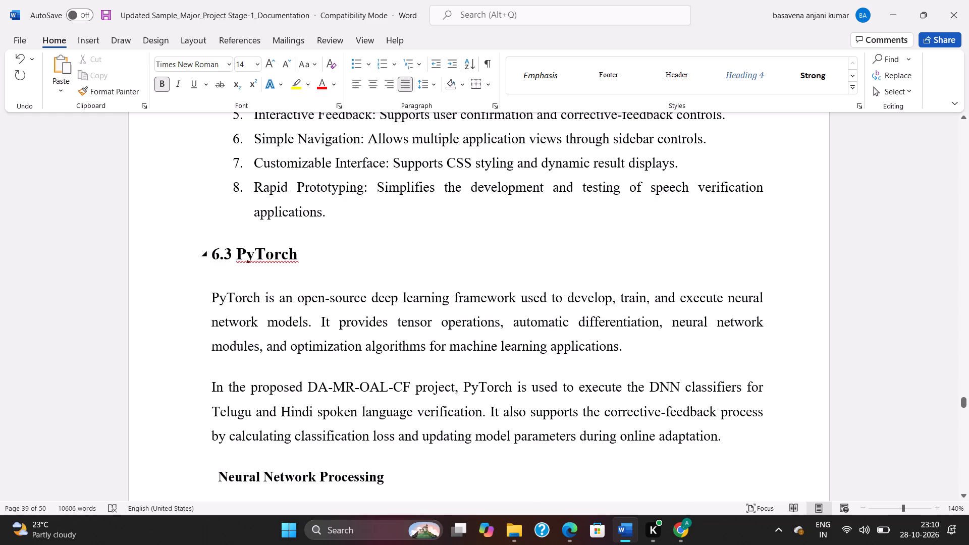
Re-break the 6.3 PyTorch heading onto its own unnumbered line below the Streamlit advantages list and make it bold.
{"action": "key", "text": "BackSpace"}
{"action": "key", "text": "Return"}
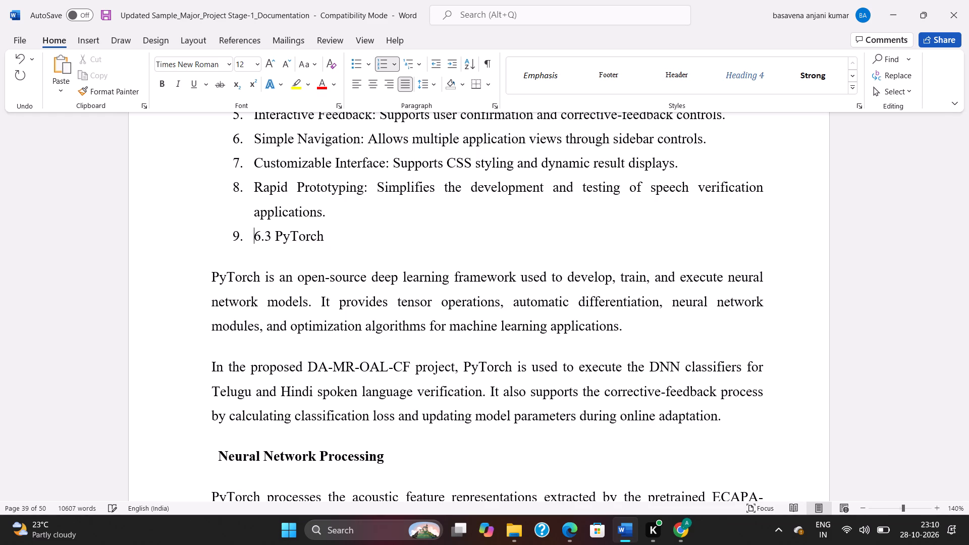
{"action": "key", "text": "BackSpace"}
{"action": "key", "text": "BackSpace"}
{"action": "key", "text": "BackSpace"}
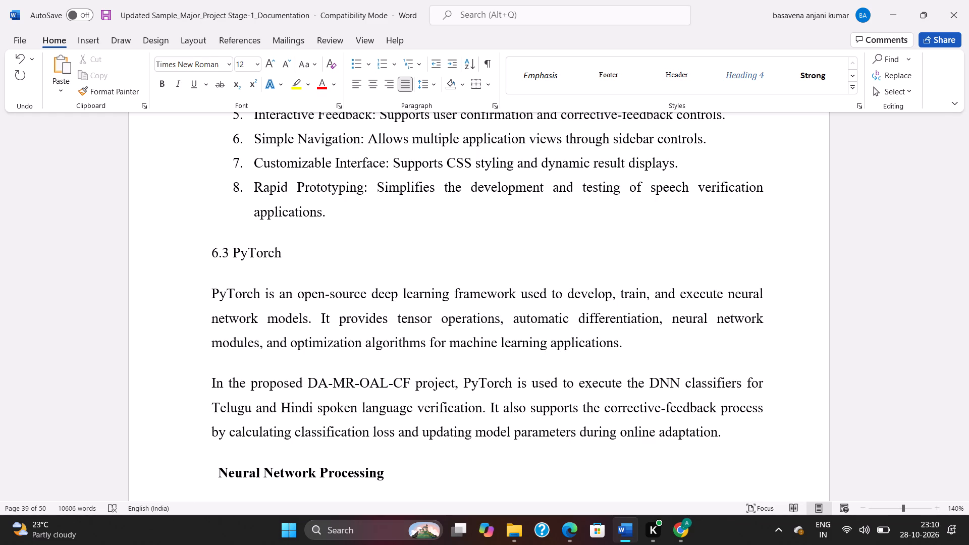
{"action": "left_click_drag", "start_coordinate": [292, 259], "coordinate": [205, 256]}
{"action": "left_click", "coordinate": [215, 237]}
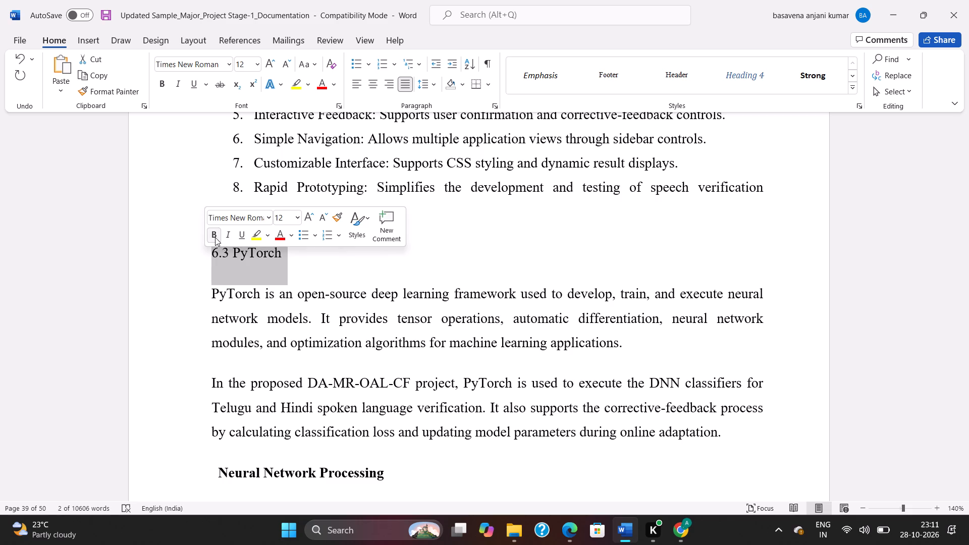
{"action": "left_click", "coordinate": [272, 279]}
{"action": "left_click", "coordinate": [252, 274]}
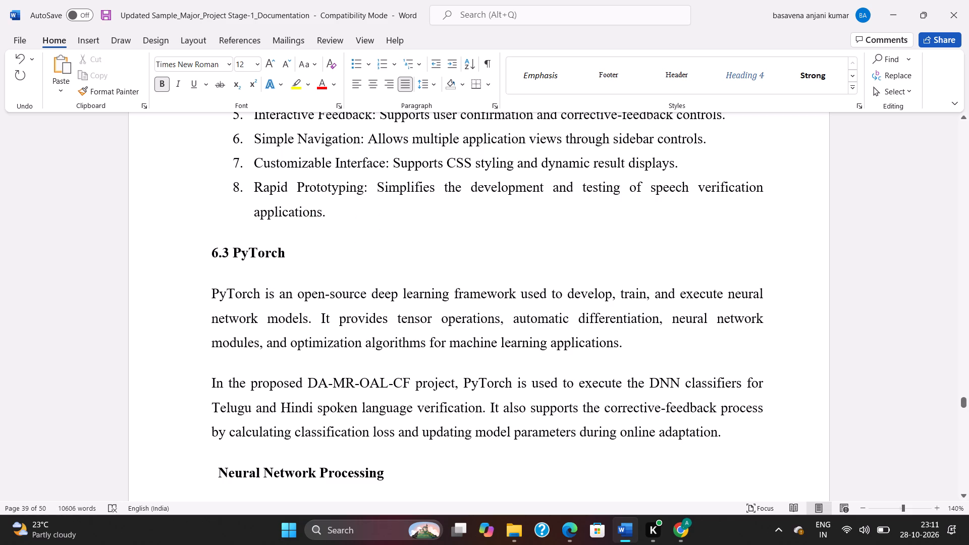
Remove the small gap before the Neural Network Processing, Online Model Adaptation, and Loss Calculation and Optimization headings.
{"action": "scroll", "coordinate": [241, 288], "scroll_direction": "down", "scroll_amount": 3}
{"action": "left_click", "coordinate": [215, 346]}
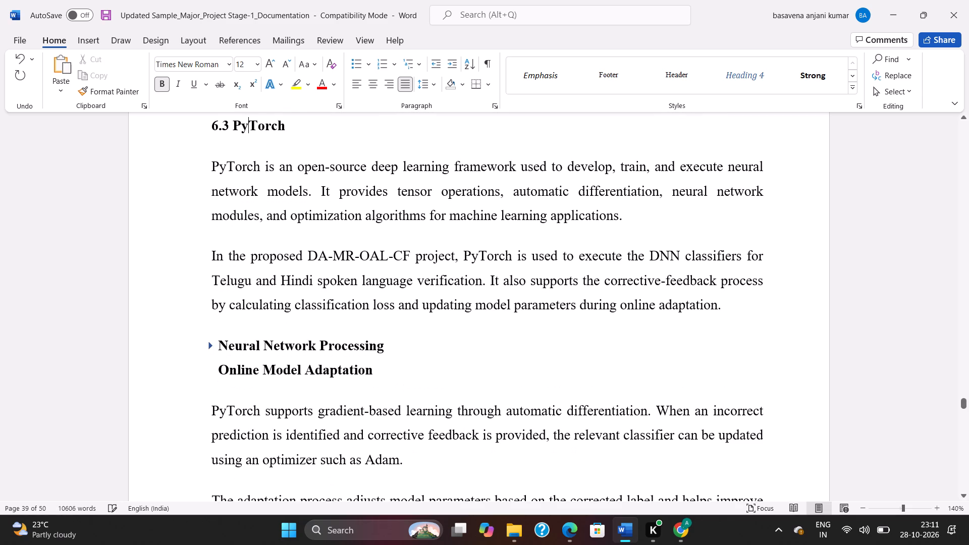
{"action": "left_click", "coordinate": [213, 344]}
{"action": "left_click", "coordinate": [220, 343]}
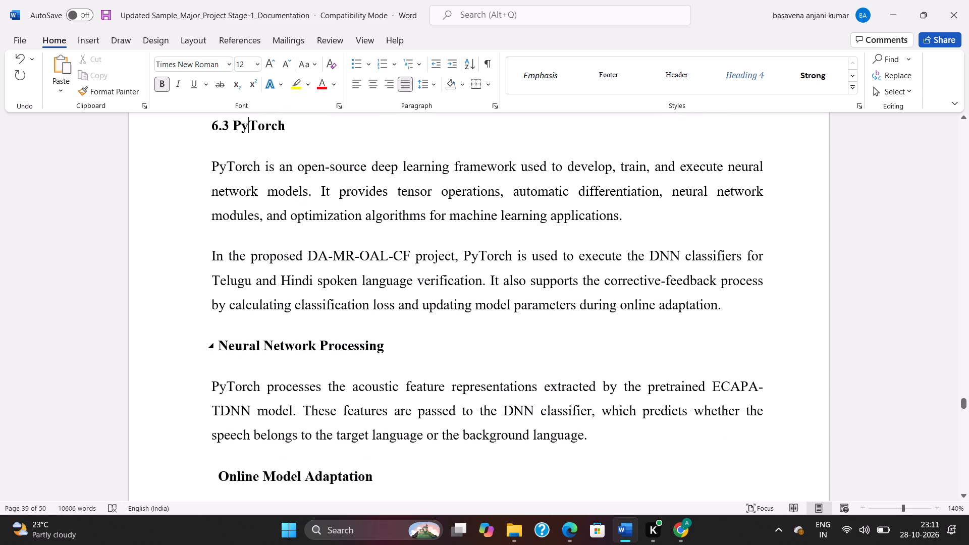
{"action": "key", "text": "BackSpace"}
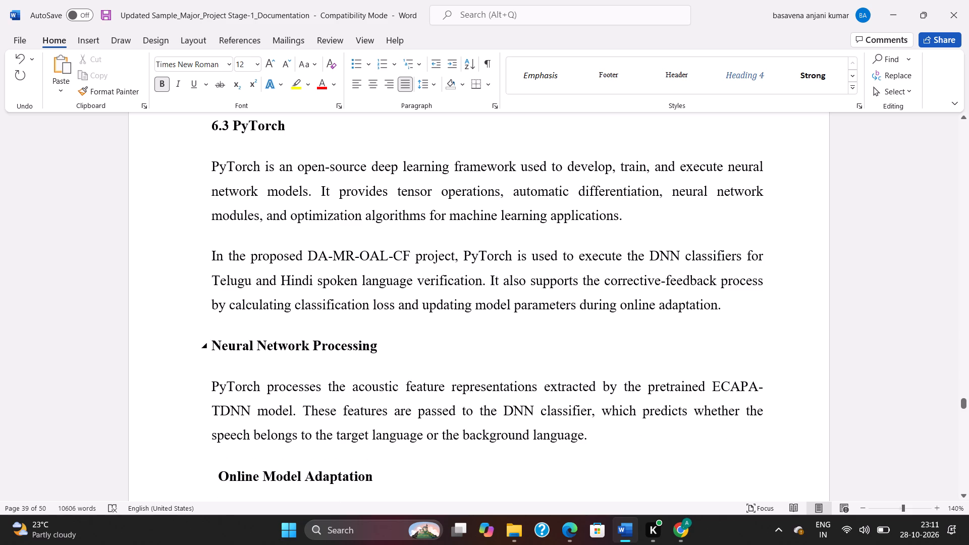
{"action": "scroll", "coordinate": [212, 361], "scroll_direction": "down", "scroll_amount": 4}
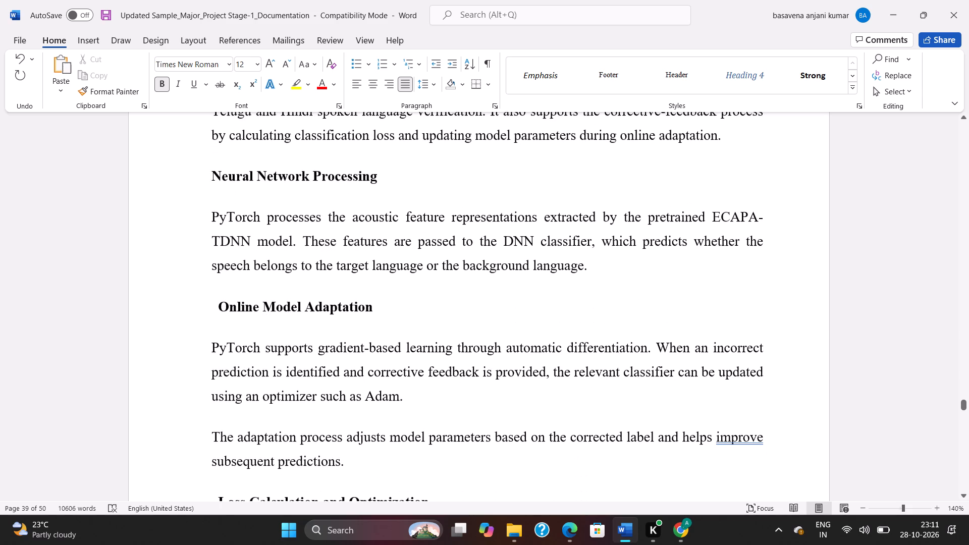
{"action": "left_click", "coordinate": [220, 312]}
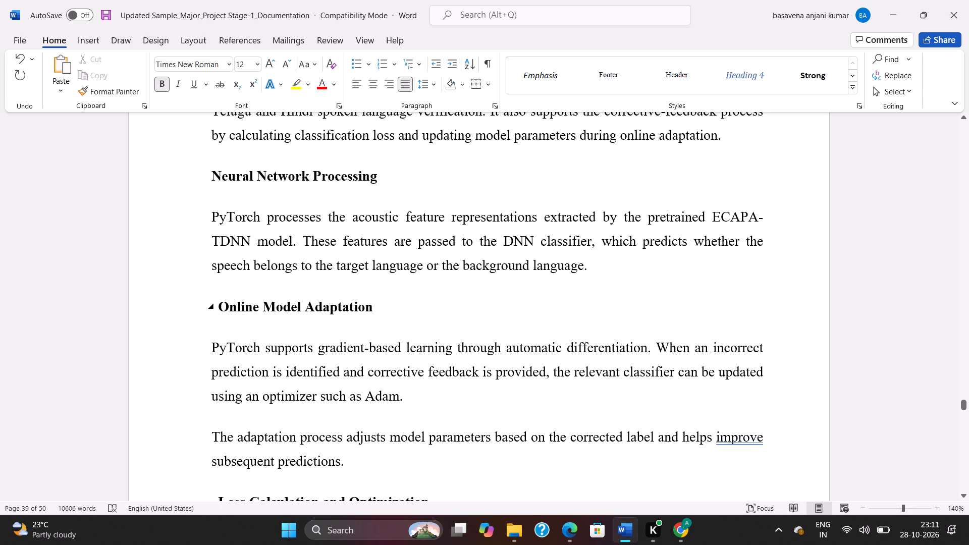
{"action": "key", "text": "BackSpace"}
{"action": "scroll", "coordinate": [216, 336], "scroll_direction": "down", "scroll_amount": 4}
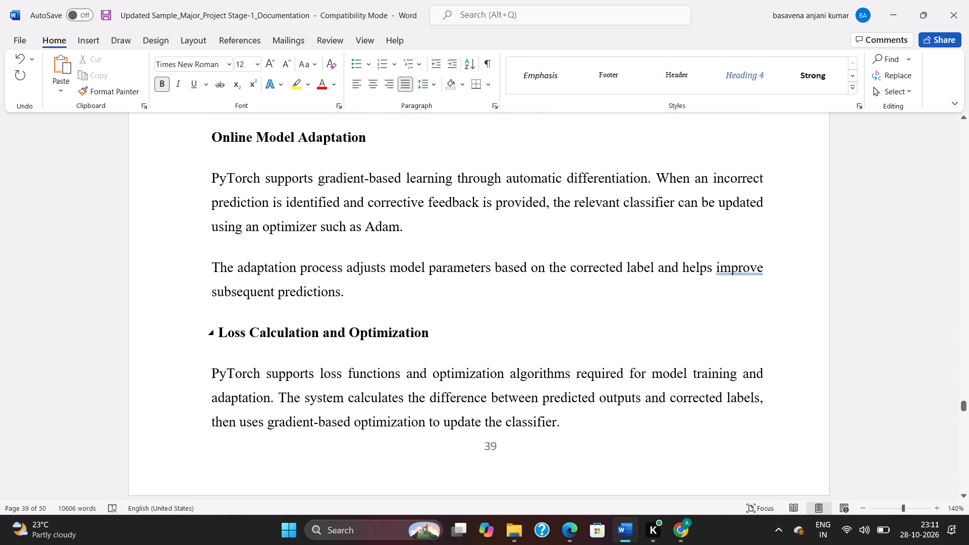
{"action": "left_click", "coordinate": [220, 332]}
{"action": "key", "text": "BackSpace"}
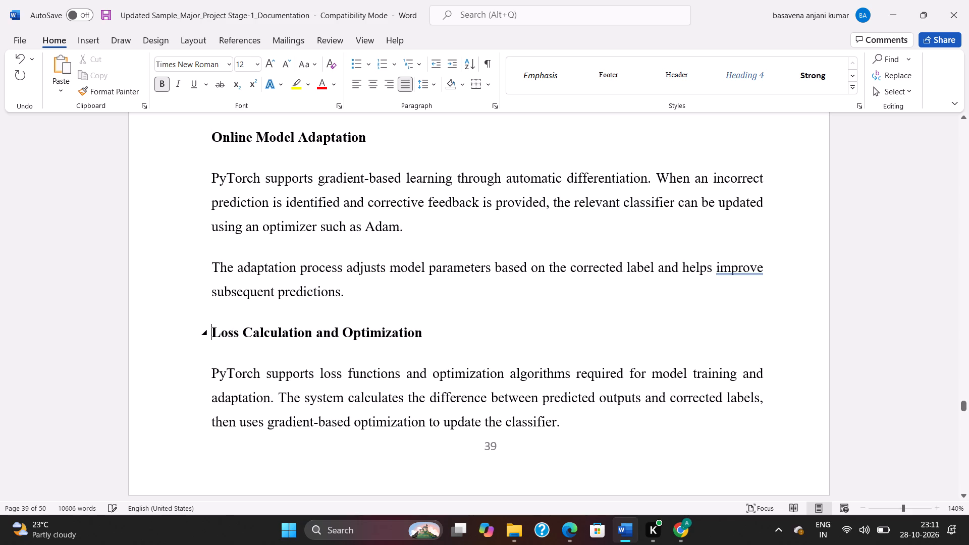
Remove the small gap before the 6.4 SpeechBrain and ECAPA-TDNN, Feature Extraction and Model Integration headings.
{"action": "scroll", "coordinate": [217, 342], "scroll_direction": "down", "scroll_amount": 7}
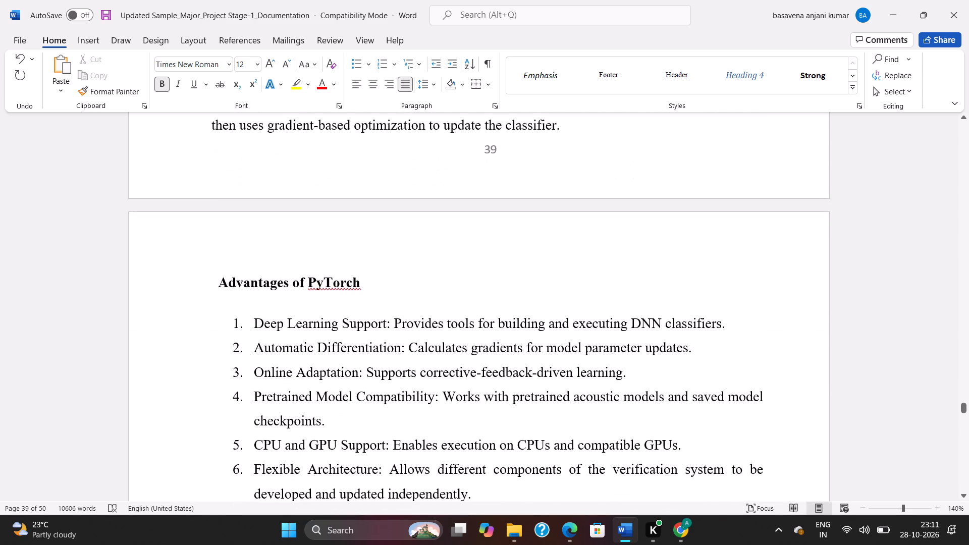
{"action": "scroll", "coordinate": [217, 344], "scroll_direction": "down", "scroll_amount": 6}
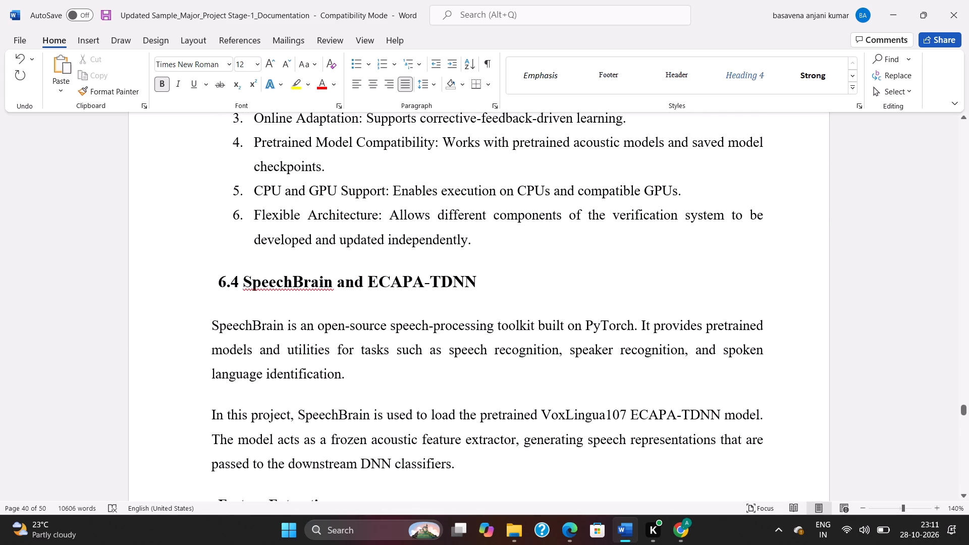
{"action": "left_click", "coordinate": [219, 287]}
{"action": "key", "text": "BackSpace"}
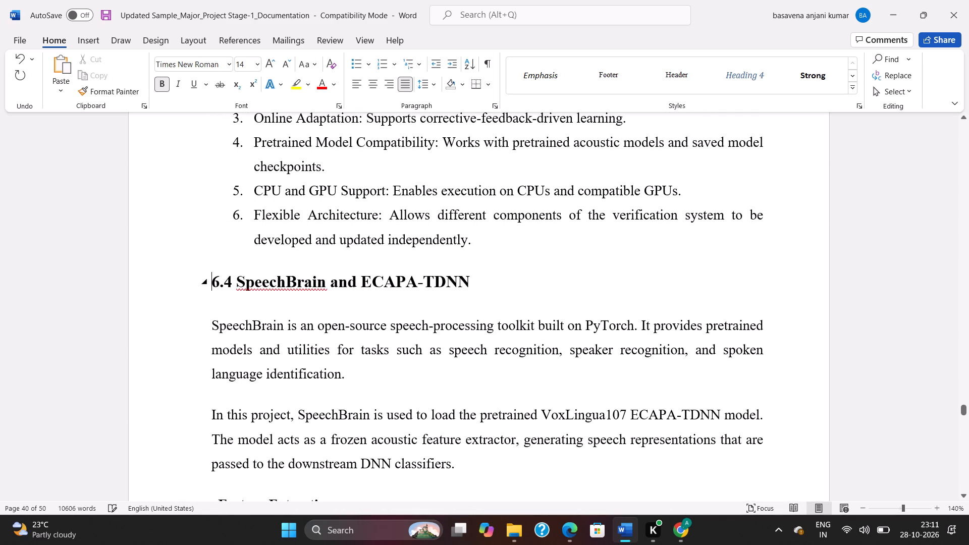
{"action": "scroll", "coordinate": [222, 282], "scroll_direction": "down", "scroll_amount": 4}
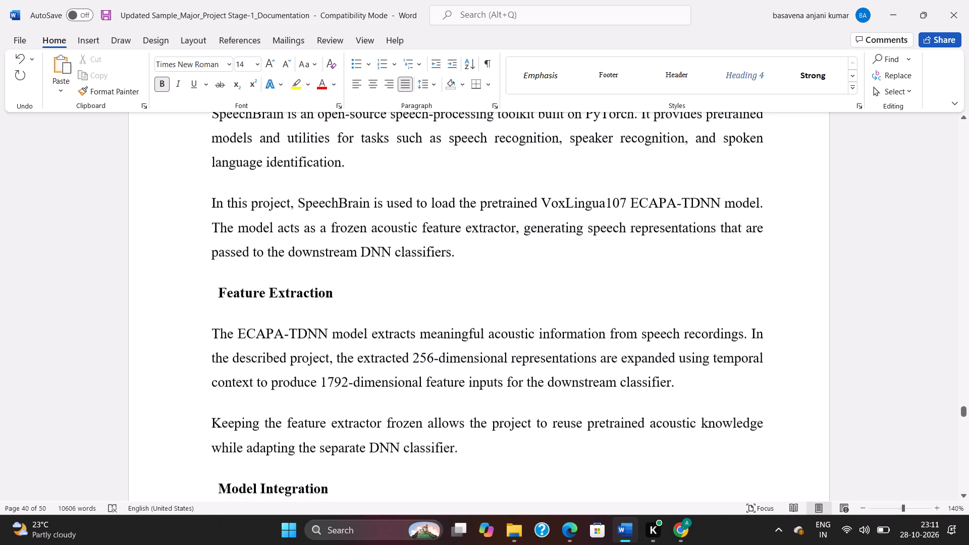
{"action": "scroll", "coordinate": [224, 283], "scroll_direction": "down", "scroll_amount": 2}
{"action": "left_click", "coordinate": [222, 252]}
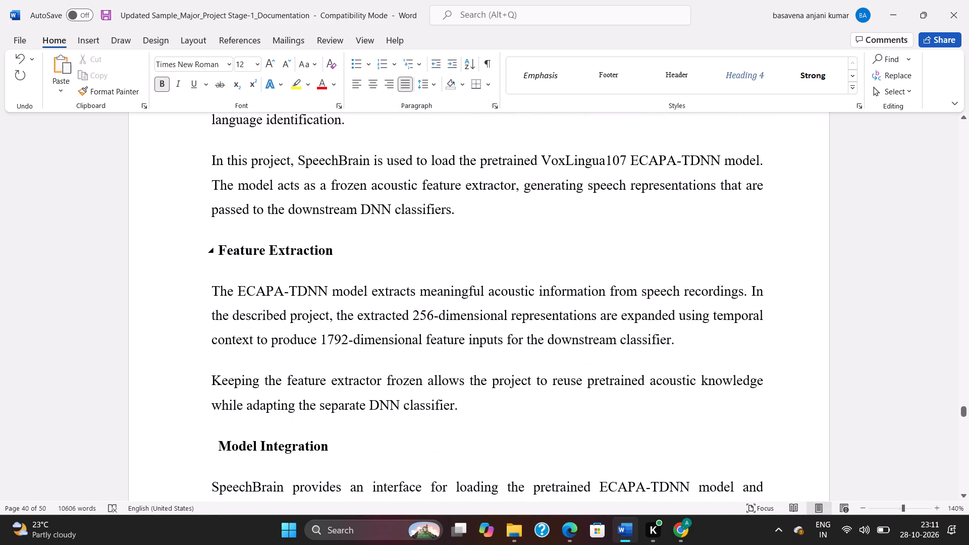
{"action": "key", "text": "BackSpace"}
{"action": "scroll", "coordinate": [222, 252], "scroll_direction": "down", "scroll_amount": 2}
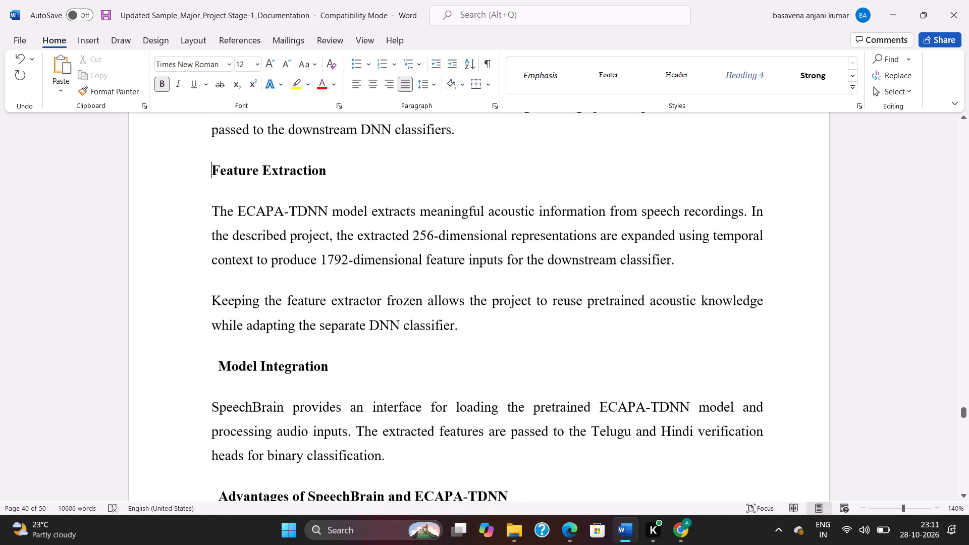
{"action": "left_click", "coordinate": [219, 365]}
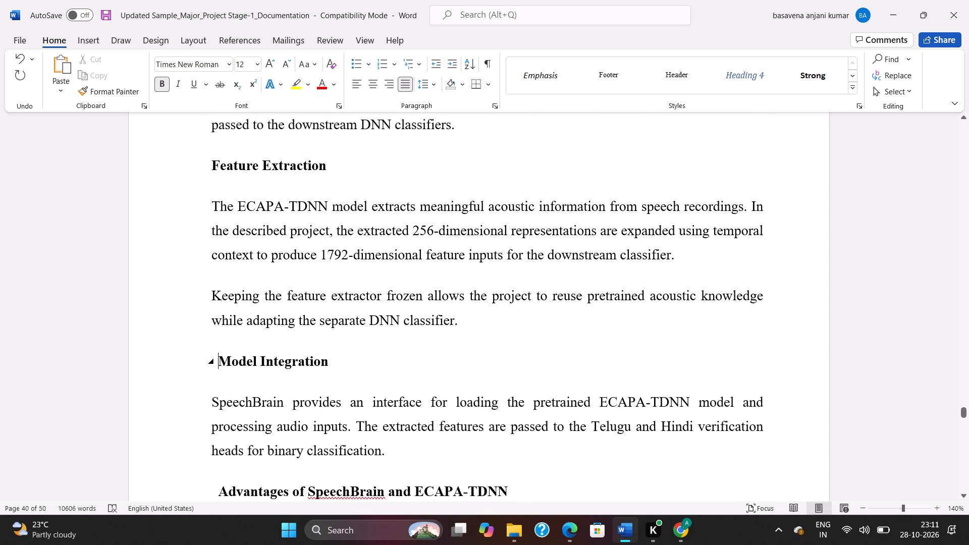
{"action": "key", "text": "BackSpace"}
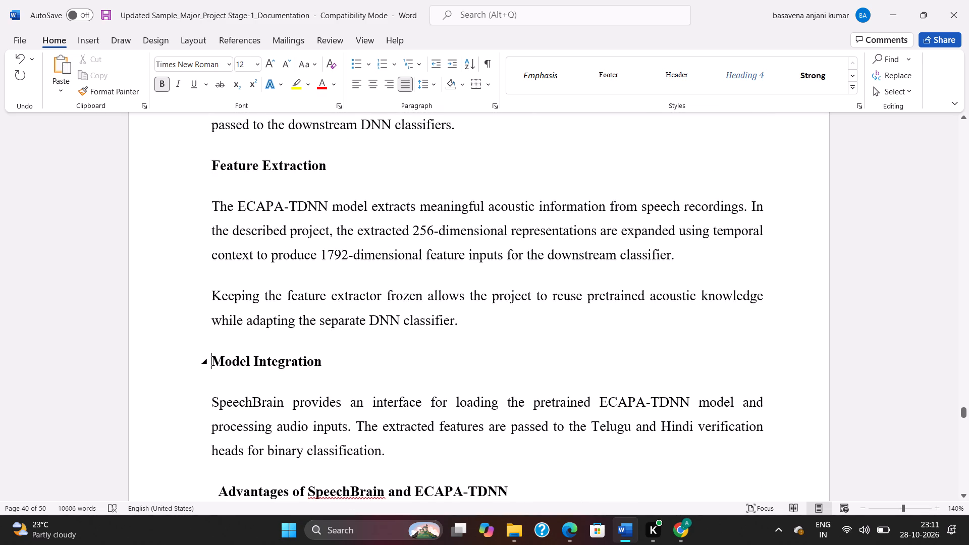
Insert three blank lines before the Advantages of SpeechBrain and ECAPA-TDNN heading to move it onto the next page with its list.
{"action": "scroll", "coordinate": [219, 365], "scroll_direction": "down", "scroll_amount": 4}
{"action": "left_click", "coordinate": [215, 315]}
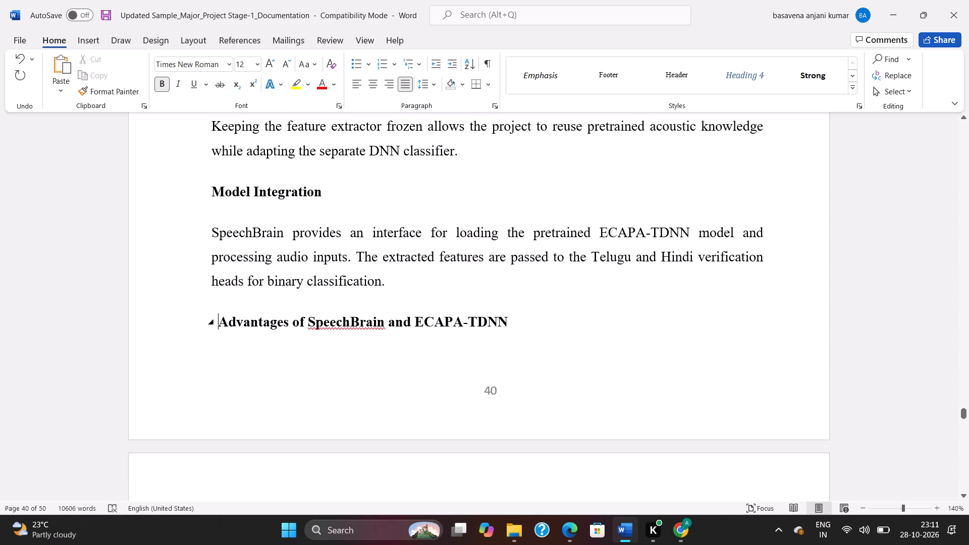
{"action": "key", "text": "Return"}
{"action": "key", "text": "Return"}
{"action": "key", "text": "Return"}
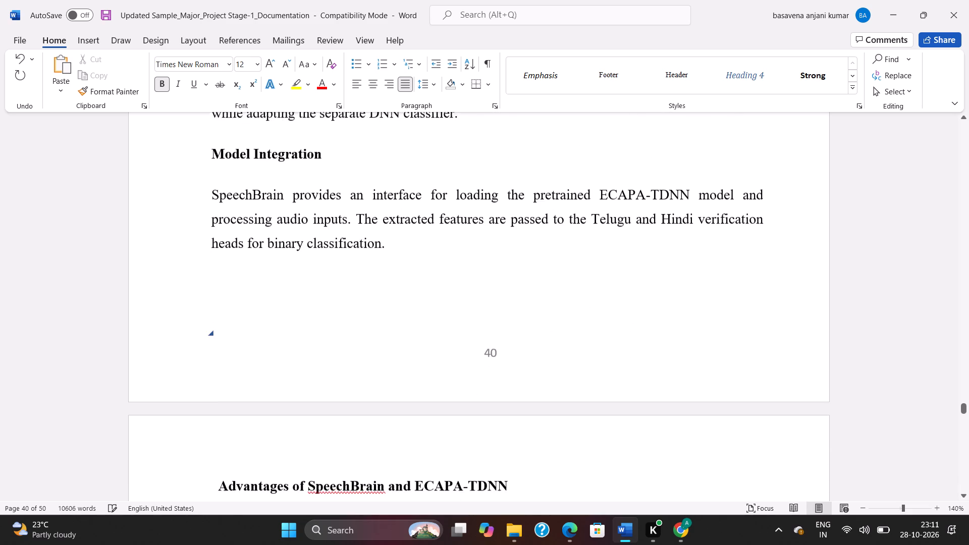
Remove the small gap before the 6.5 Anaconda – Development Environment heading so it lines up with the body text.
{"action": "scroll", "coordinate": [215, 315], "scroll_direction": "down", "scroll_amount": 6}
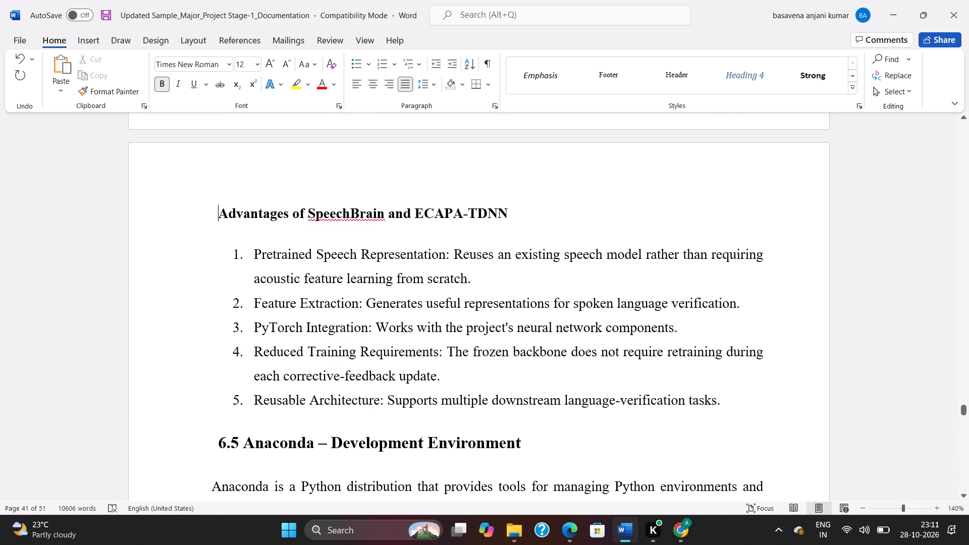
{"action": "scroll", "coordinate": [214, 315], "scroll_direction": "down", "scroll_amount": 4}
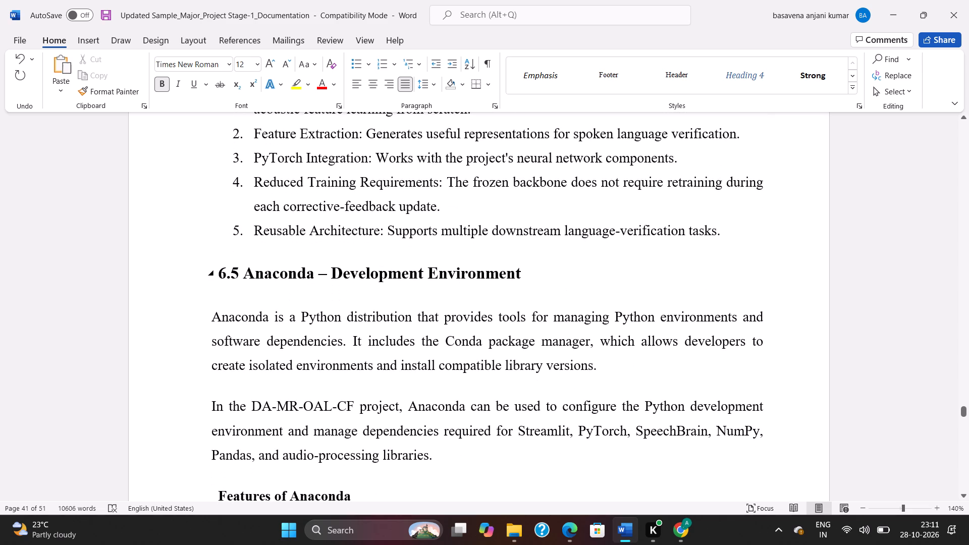
{"action": "left_click", "coordinate": [221, 278]}
{"action": "key", "text": "BackSpace"}
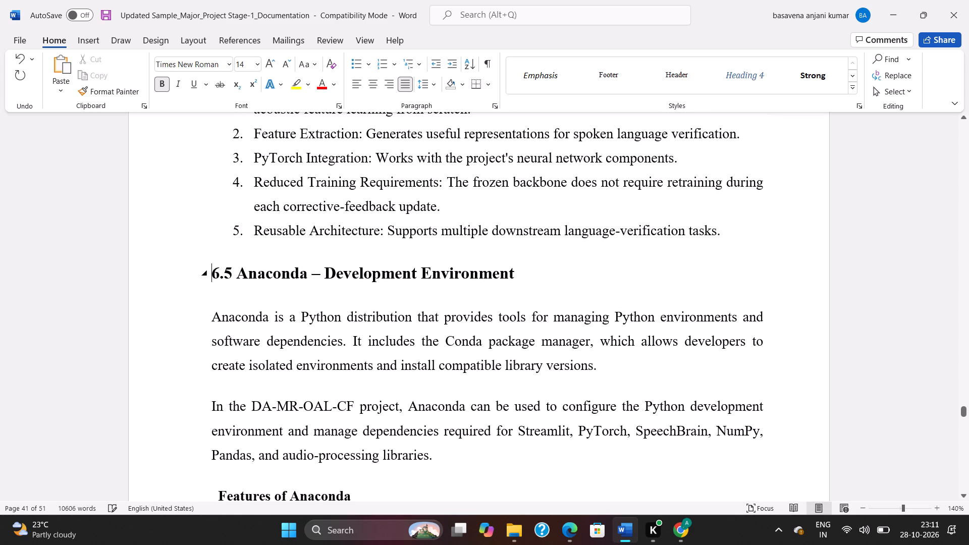
Review the layout from Anaconda's features and advantages lists back up to the Model Integration section.
{"action": "scroll", "coordinate": [218, 277], "scroll_direction": "down", "scroll_amount": 6}
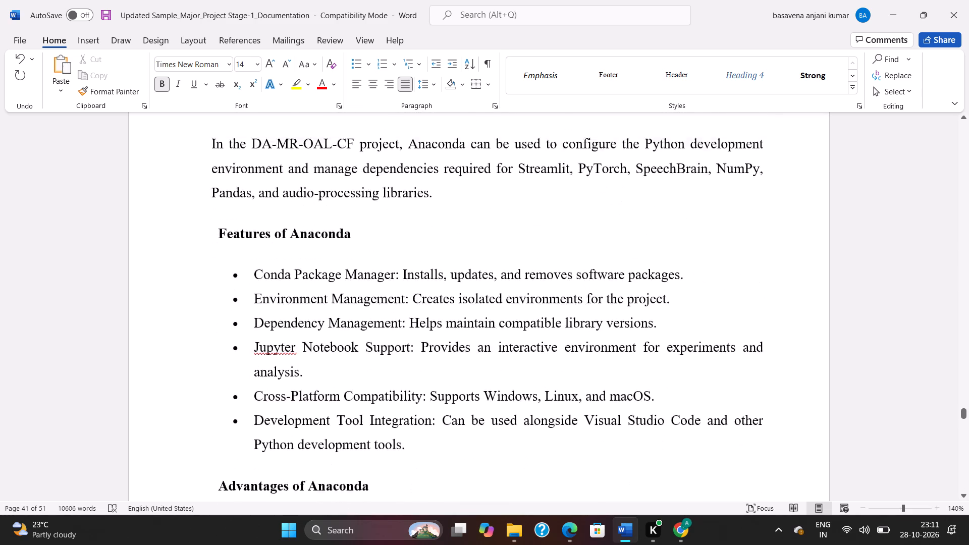
{"action": "scroll", "coordinate": [223, 300], "scroll_direction": "down", "scroll_amount": 12}
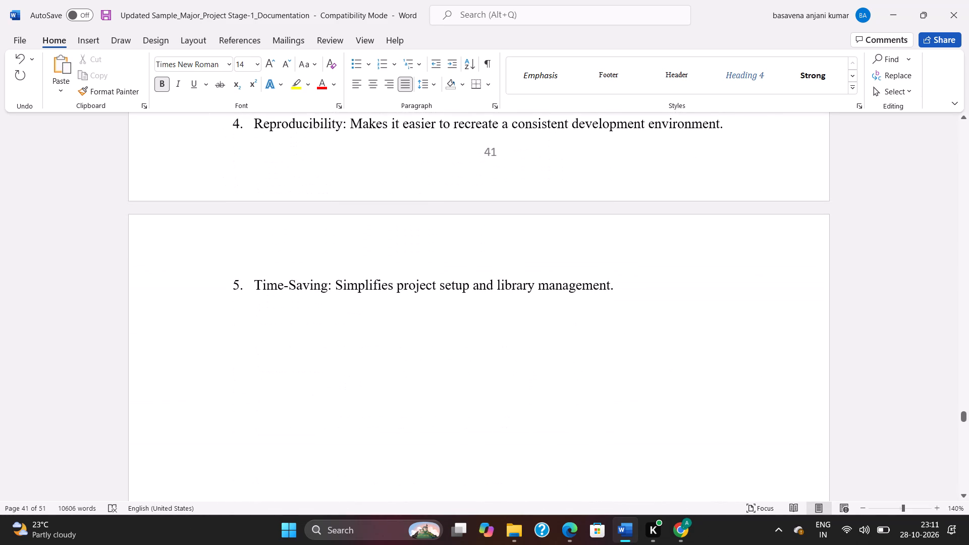
{"action": "scroll", "coordinate": [225, 287], "scroll_direction": "up", "scroll_amount": 2}
{"action": "left_click_drag", "start_coordinate": [624, 368], "coordinate": [213, 359]}
{"action": "left_click", "coordinate": [468, 254]}
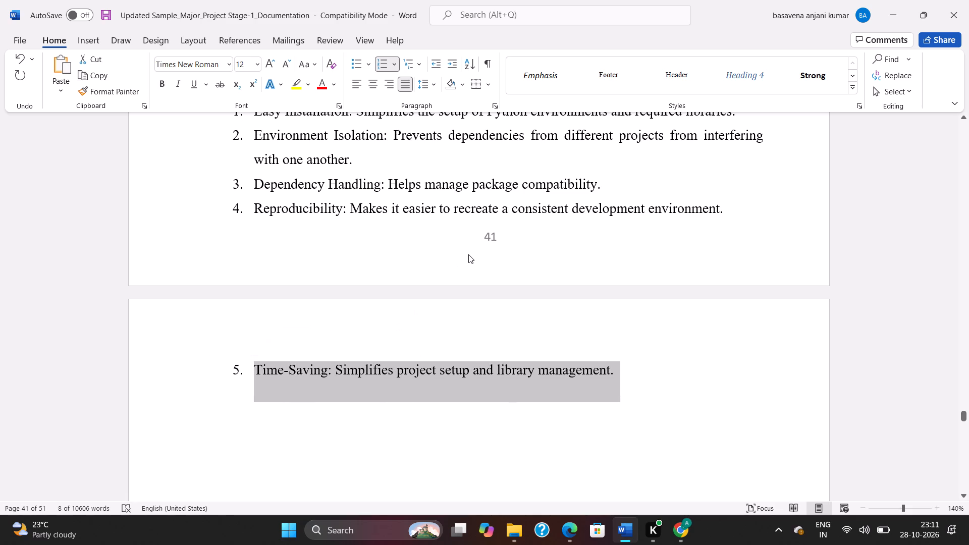
{"action": "scroll", "coordinate": [468, 254], "scroll_direction": "up", "scroll_amount": 9}
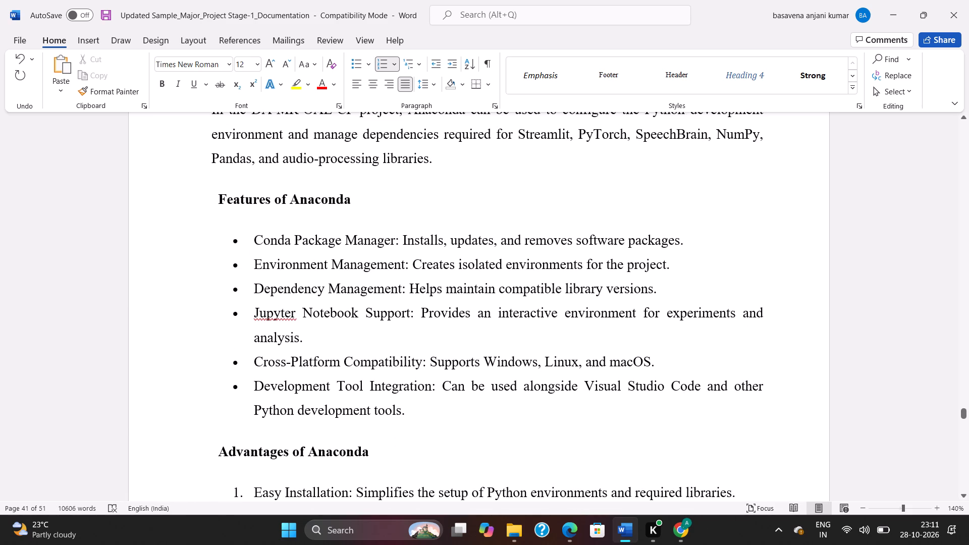
{"action": "left_click", "coordinate": [283, 438]}
{"action": "scroll", "coordinate": [279, 428], "scroll_direction": "up", "scroll_amount": 10}
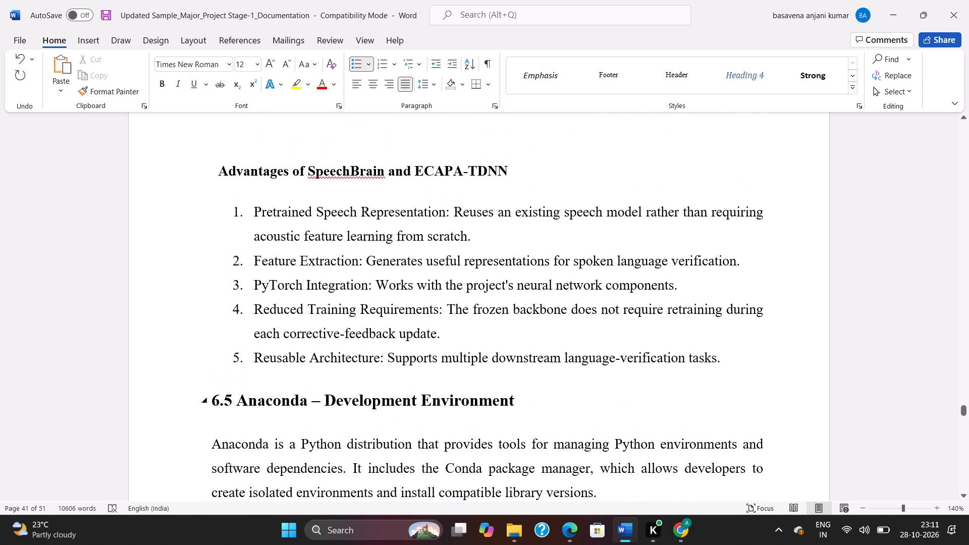
{"action": "left_click", "coordinate": [258, 383]}
{"action": "left_click", "coordinate": [231, 421]}
{"action": "scroll", "coordinate": [231, 420], "scroll_direction": "up", "scroll_amount": 6}
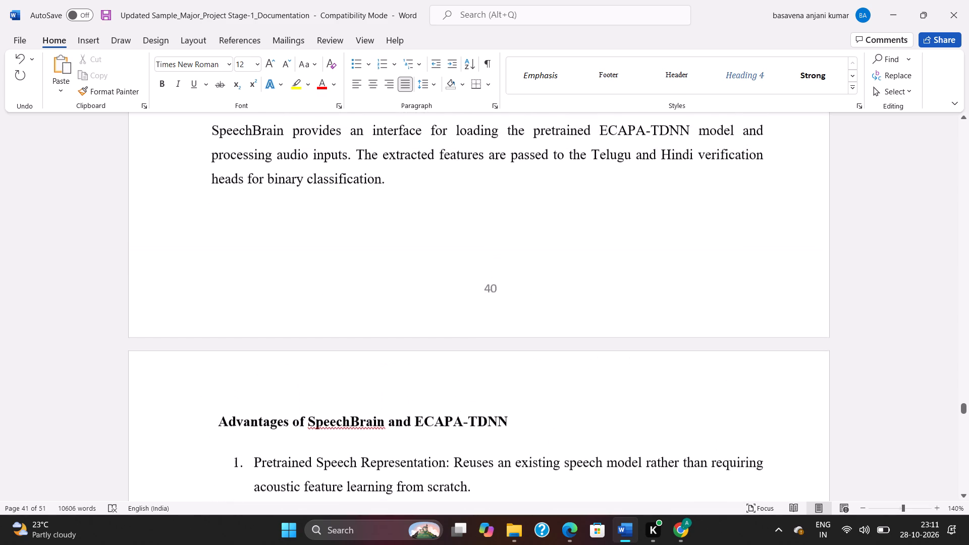
{"action": "scroll", "coordinate": [231, 415], "scroll_direction": "up", "scroll_amount": 3}
{"action": "left_click", "coordinate": [248, 377]}
{"action": "scroll", "coordinate": [249, 377], "scroll_direction": "up", "scroll_amount": 2}
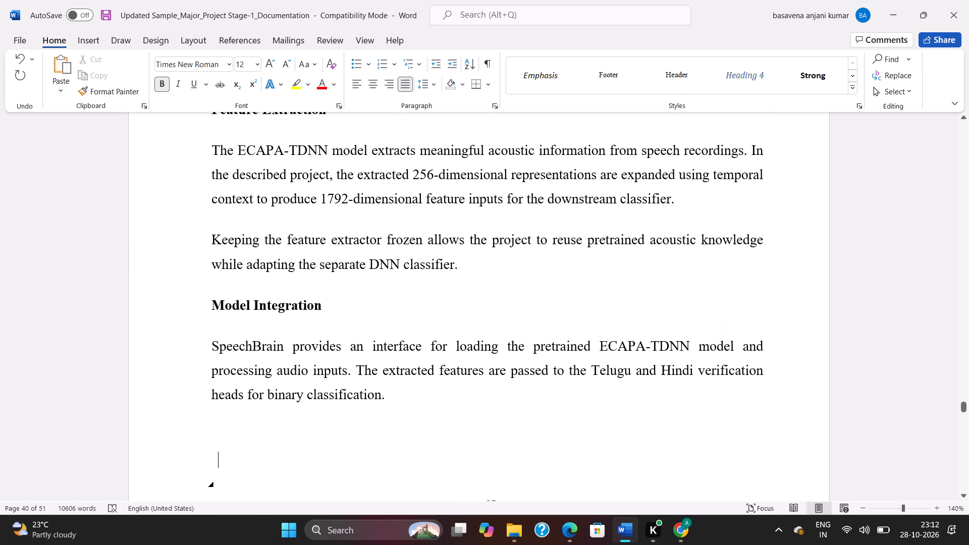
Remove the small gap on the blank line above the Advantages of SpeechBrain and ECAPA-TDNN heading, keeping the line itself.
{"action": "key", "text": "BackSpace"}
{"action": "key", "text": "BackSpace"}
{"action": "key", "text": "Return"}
Insert two blank lines after the User Interface Customization paragraph to move the Advantages of Streamlit heading onto the next page with its list.
{"action": "scroll", "coordinate": [257, 413], "scroll_direction": "down", "scroll_amount": 15}
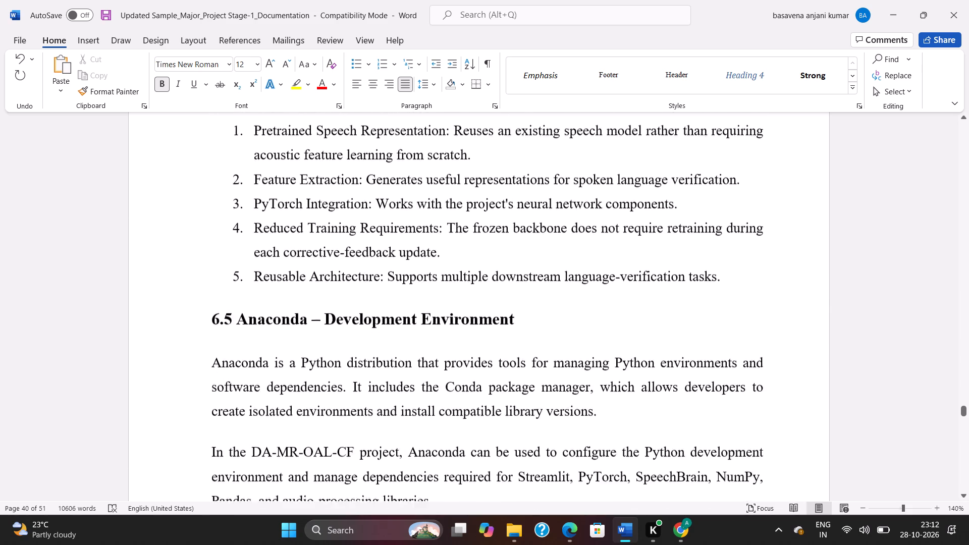
{"action": "scroll", "coordinate": [257, 413], "scroll_direction": "down", "scroll_amount": 16}
{"action": "scroll", "coordinate": [258, 412], "scroll_direction": "up", "scroll_amount": 14}
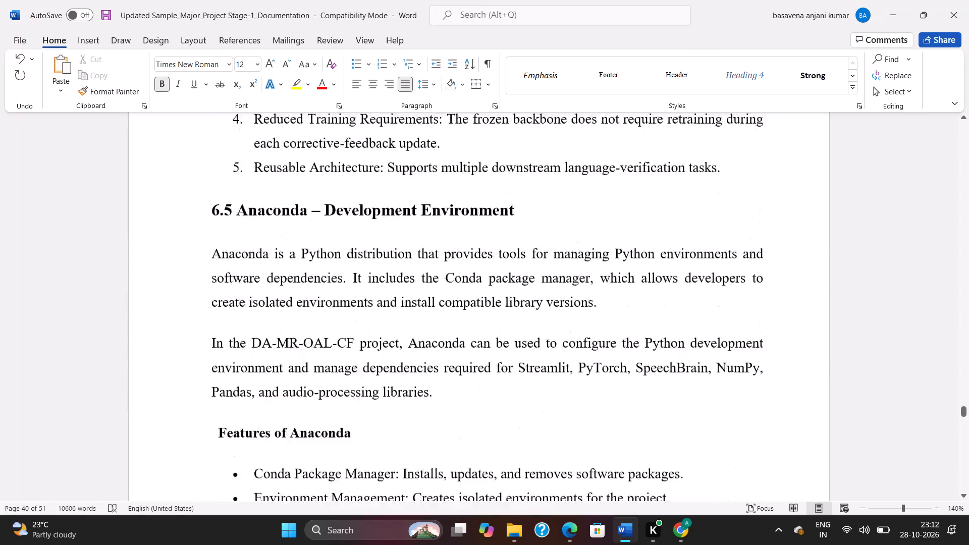
{"action": "scroll", "coordinate": [258, 411], "scroll_direction": "up", "scroll_amount": 19}
{"action": "scroll", "coordinate": [261, 401], "scroll_direction": "up", "scroll_amount": 4}
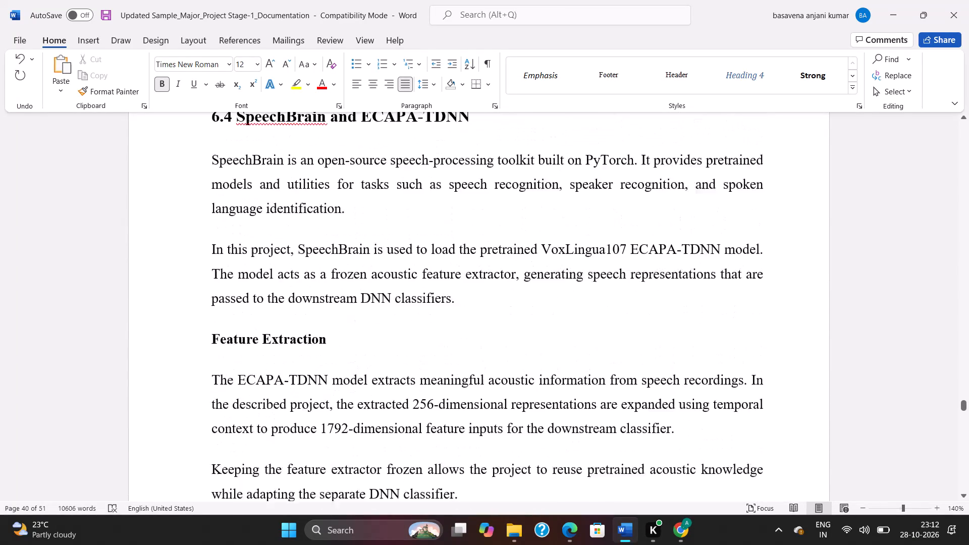
{"action": "scroll", "coordinate": [261, 401], "scroll_direction": "up", "scroll_amount": 19}
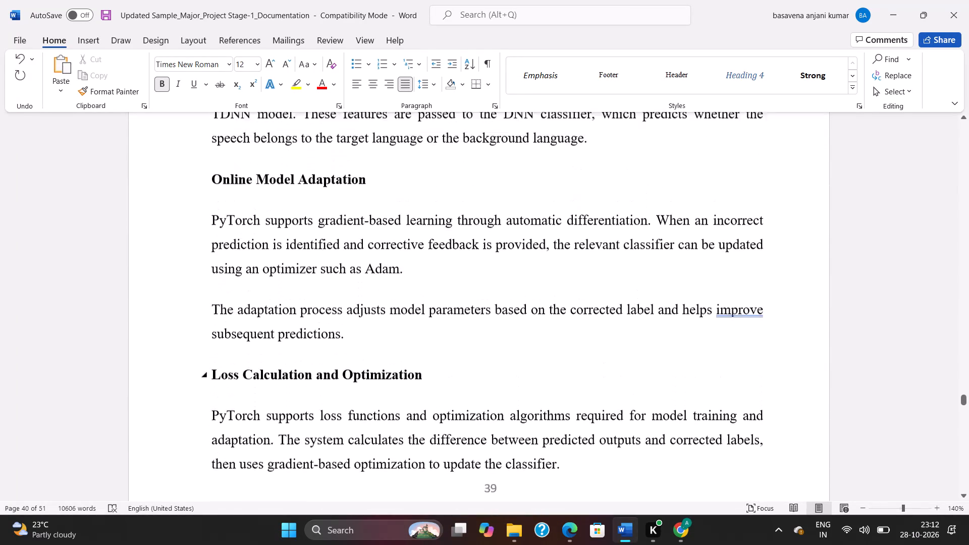
{"action": "scroll", "coordinate": [261, 400], "scroll_direction": "up", "scroll_amount": 20}
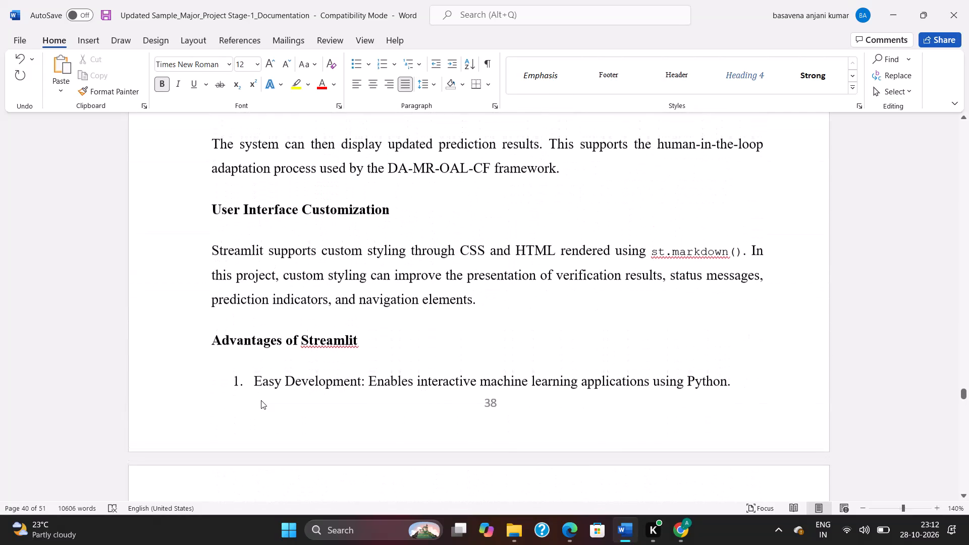
{"action": "left_click", "coordinate": [211, 357]}
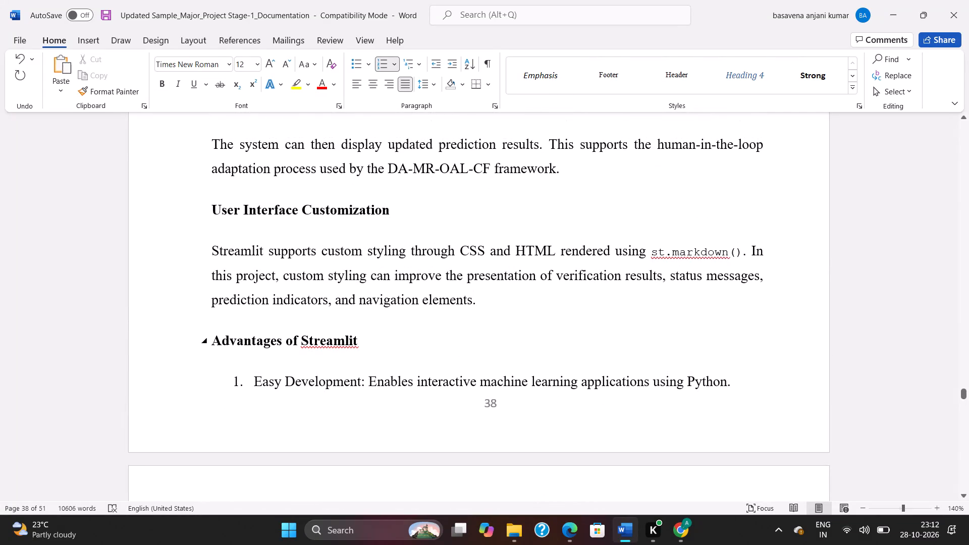
{"action": "left_click", "coordinate": [244, 315]}
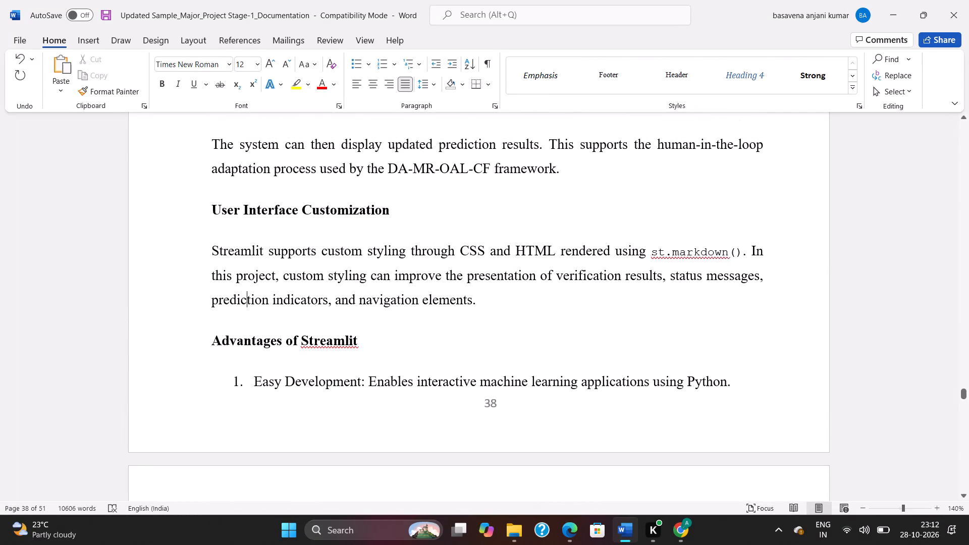
{"action": "left_click", "coordinate": [504, 307]}
{"action": "key", "text": "Return"}
{"action": "key", "text": "Return"}
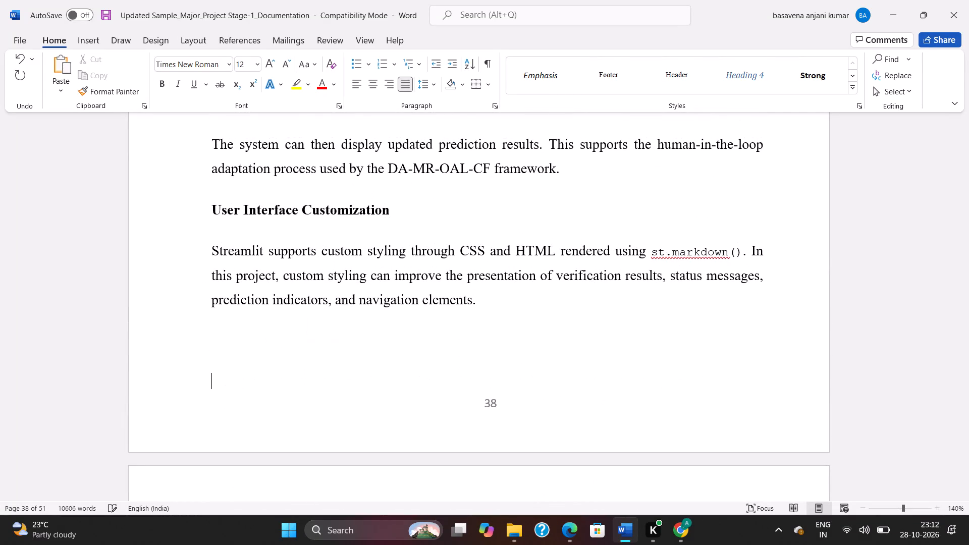
Remove the small gap before the 6.2 Streamlit heading so it lines up with the body text.
{"action": "scroll", "coordinate": [503, 307], "scroll_direction": "up", "scroll_amount": 14}
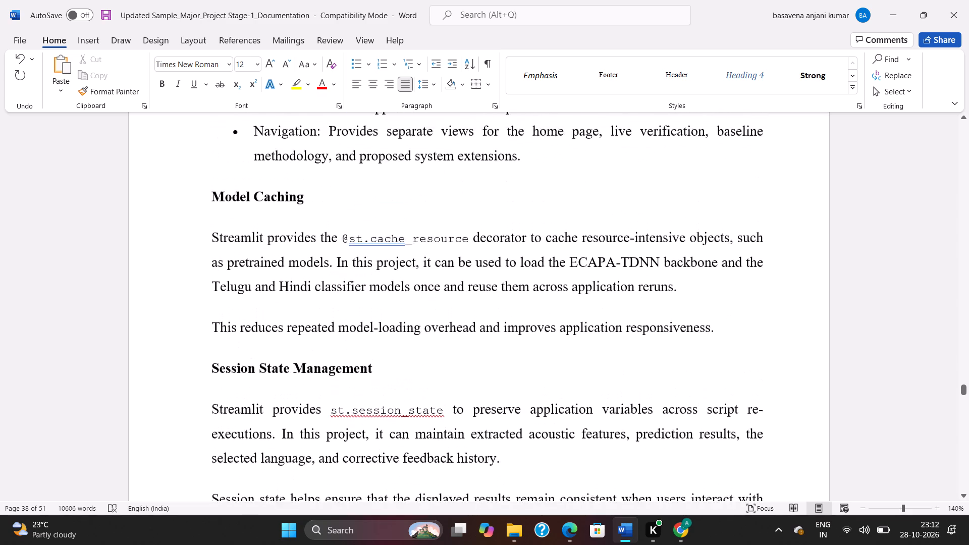
{"action": "scroll", "coordinate": [503, 307], "scroll_direction": "up", "scroll_amount": 2}
{"action": "scroll", "coordinate": [503, 306], "scroll_direction": "up", "scroll_amount": 20}
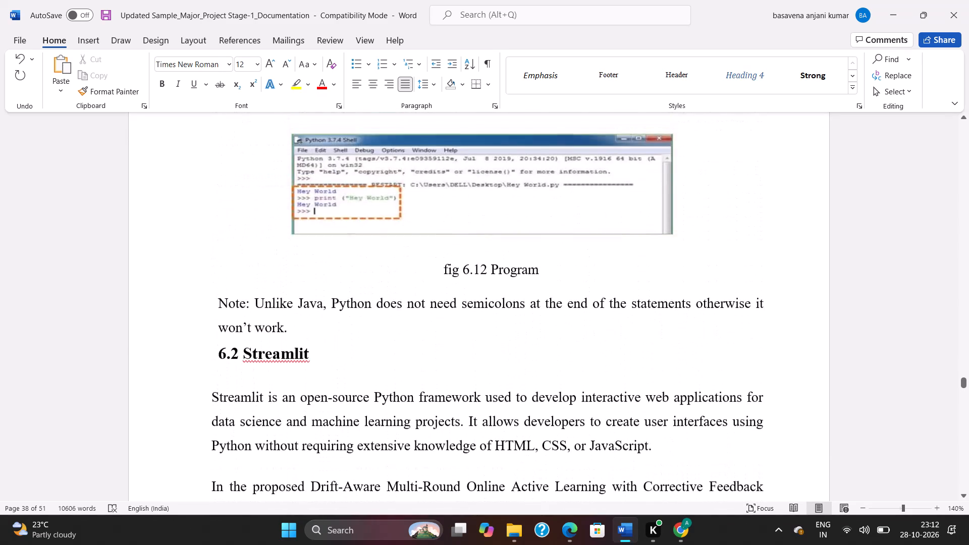
{"action": "scroll", "coordinate": [502, 302], "scroll_direction": "up", "scroll_amount": 2}
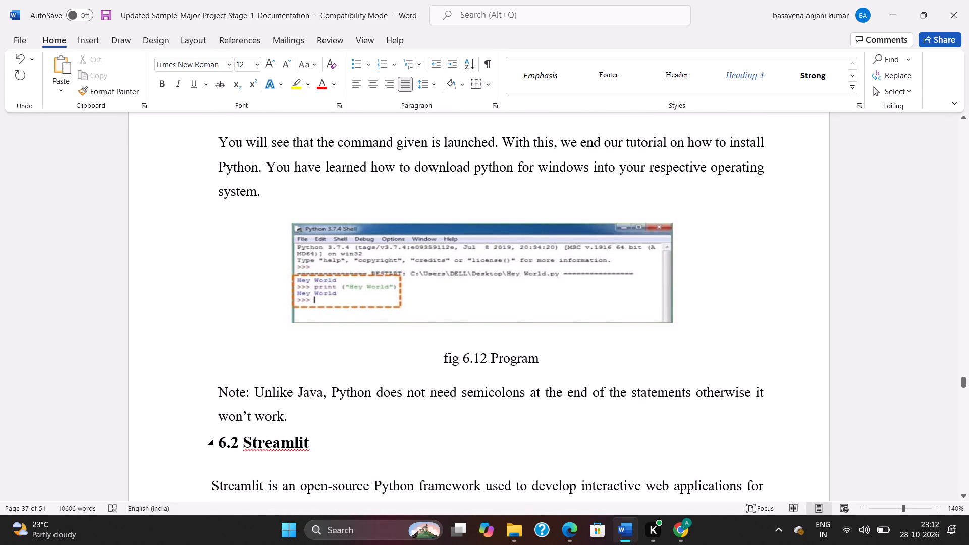
{"action": "left_click", "coordinate": [218, 444]}
{"action": "key", "text": "BackSpace"}
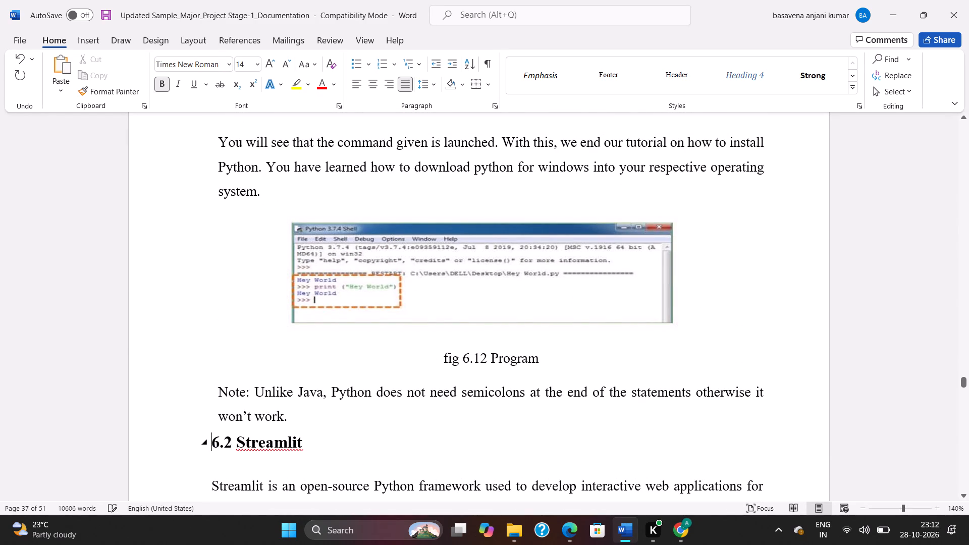
Insert two blank lines before the Loss Calculation and Optimization heading to move it onto the next page with its paragraph.
{"action": "scroll", "coordinate": [213, 441], "scroll_direction": "up", "scroll_amount": 4}
{"action": "scroll", "coordinate": [213, 441], "scroll_direction": "down", "scroll_amount": 3}
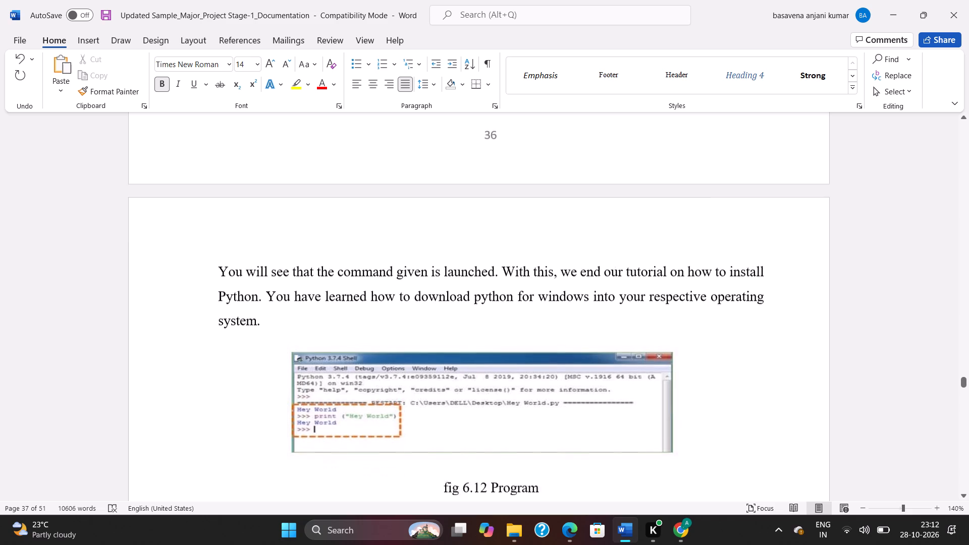
{"action": "scroll", "coordinate": [213, 441], "scroll_direction": "down", "scroll_amount": 20}
{"action": "scroll", "coordinate": [213, 441], "scroll_direction": "down", "scroll_amount": 20}
{"action": "scroll", "coordinate": [213, 441], "scroll_direction": "down", "scroll_amount": 1}
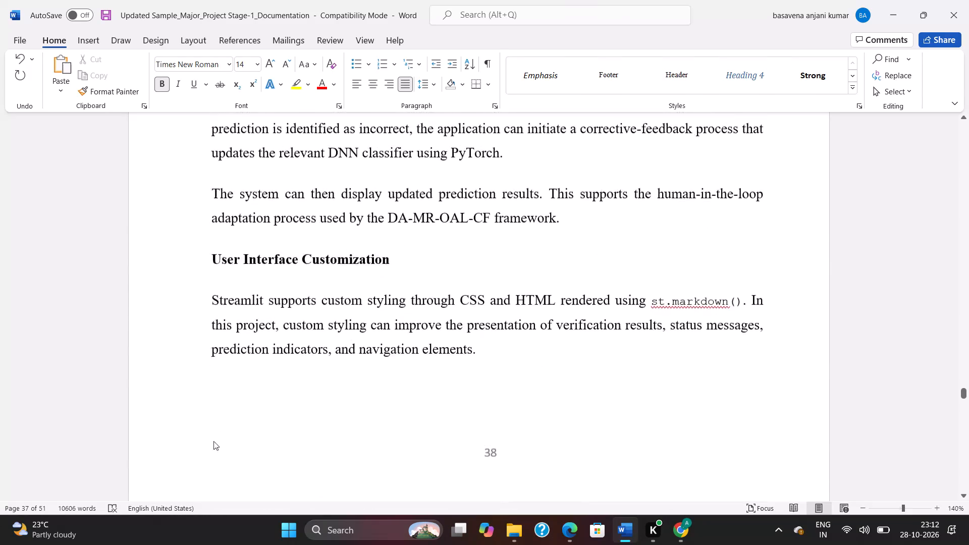
{"action": "scroll", "coordinate": [213, 441], "scroll_direction": "down", "scroll_amount": 20}
{"action": "scroll", "coordinate": [213, 441], "scroll_direction": "down", "scroll_amount": 15}
{"action": "scroll", "coordinate": [213, 441], "scroll_direction": "up", "scroll_amount": 13}
{"action": "left_click", "coordinate": [210, 345]}
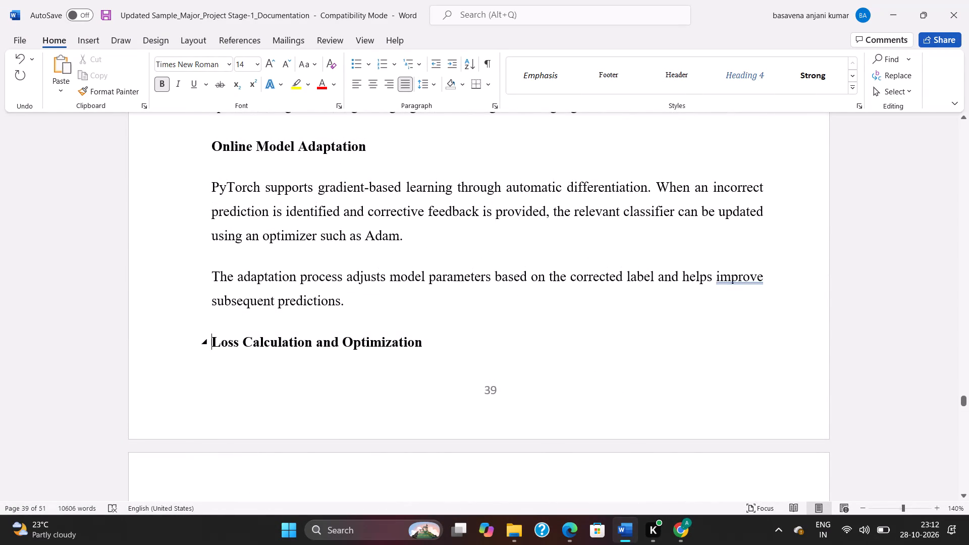
{"action": "key", "text": "Return"}
{"action": "key", "text": "Return"}
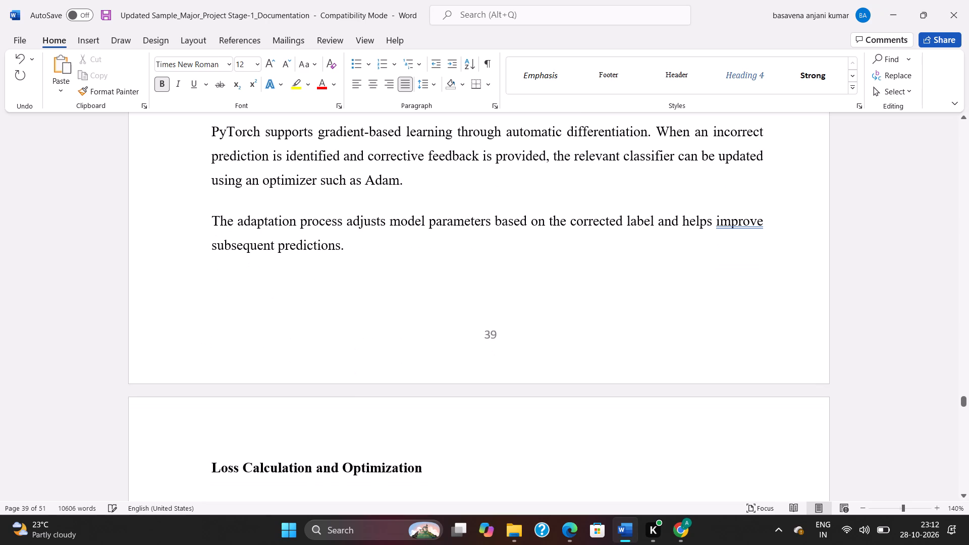
Insert three blank lines before the Model Integration heading to move it onto the next page with its paragraph.
{"action": "scroll", "coordinate": [211, 353], "scroll_direction": "down", "scroll_amount": 18}
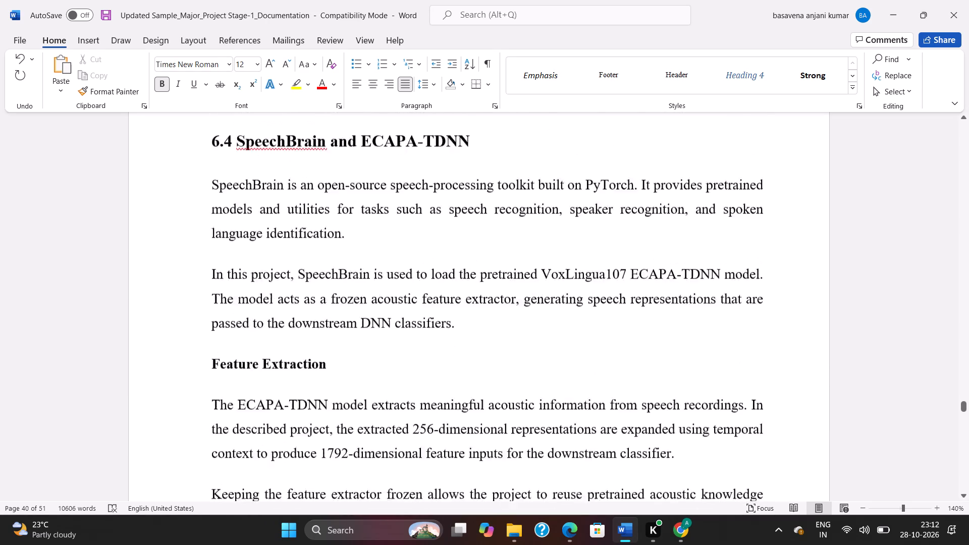
{"action": "scroll", "coordinate": [215, 355], "scroll_direction": "down", "scroll_amount": 7}
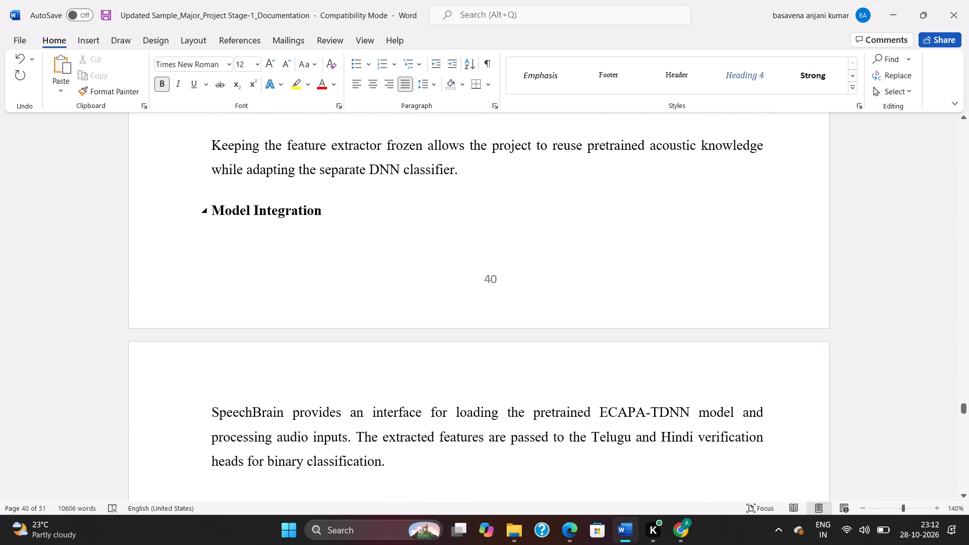
{"action": "left_click", "coordinate": [214, 207]}
{"action": "key", "text": "Return"}
{"action": "key", "text": "Return"}
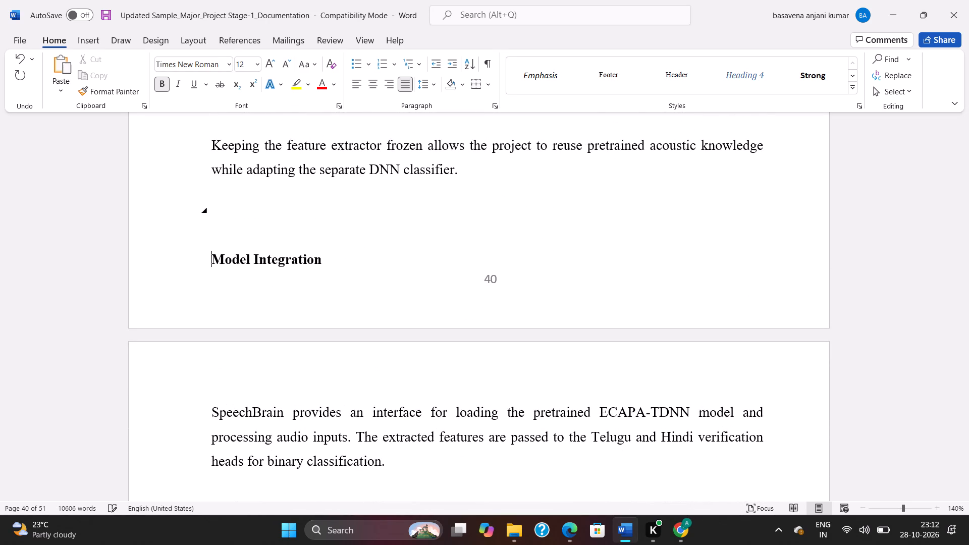
{"action": "key", "text": "Return"}
Delete the three blank lines between the Model Integration paragraph and the Advantages of SpeechBrain and ECAPA-TDNN heading.
{"action": "scroll", "coordinate": [214, 209], "scroll_direction": "down", "scroll_amount": 4}
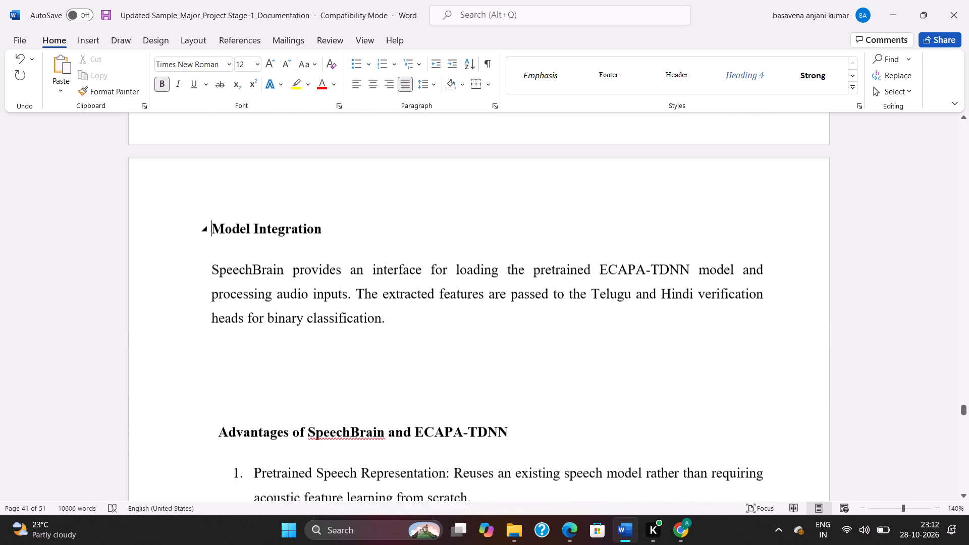
{"action": "scroll", "coordinate": [215, 210], "scroll_direction": "down", "scroll_amount": 4}
{"action": "left_click", "coordinate": [215, 210]}
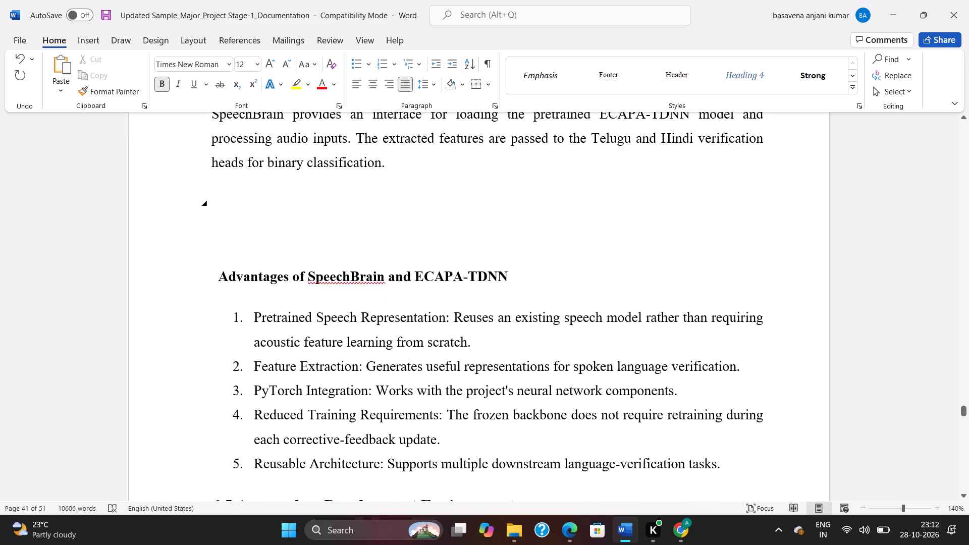
{"action": "key", "text": "Delete"}
{"action": "key", "text": "Delete"}
{"action": "key", "text": "Delete"}
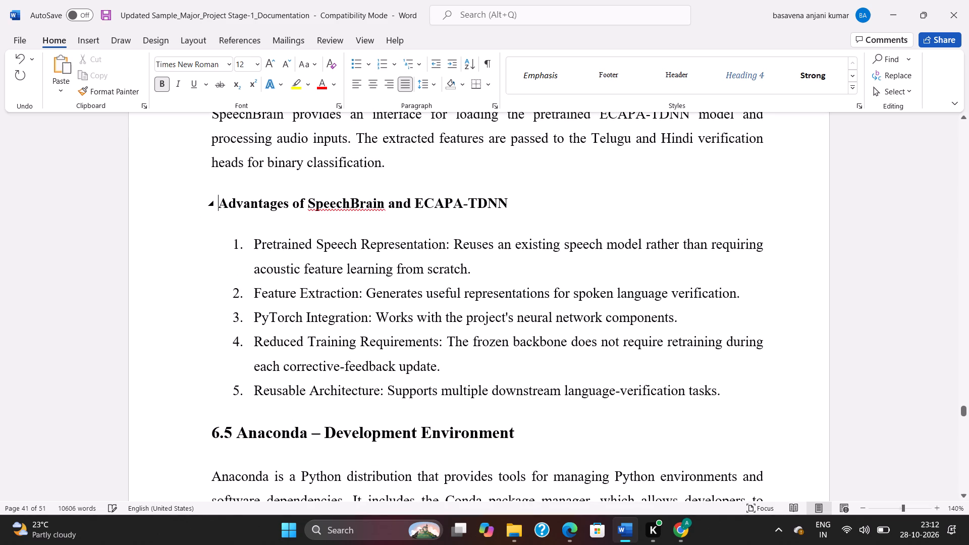
Insert one blank line before the Advantages of Anaconda heading to move it onto the next page with its list.
{"action": "scroll", "coordinate": [217, 210], "scroll_direction": "down", "scroll_amount": 16}
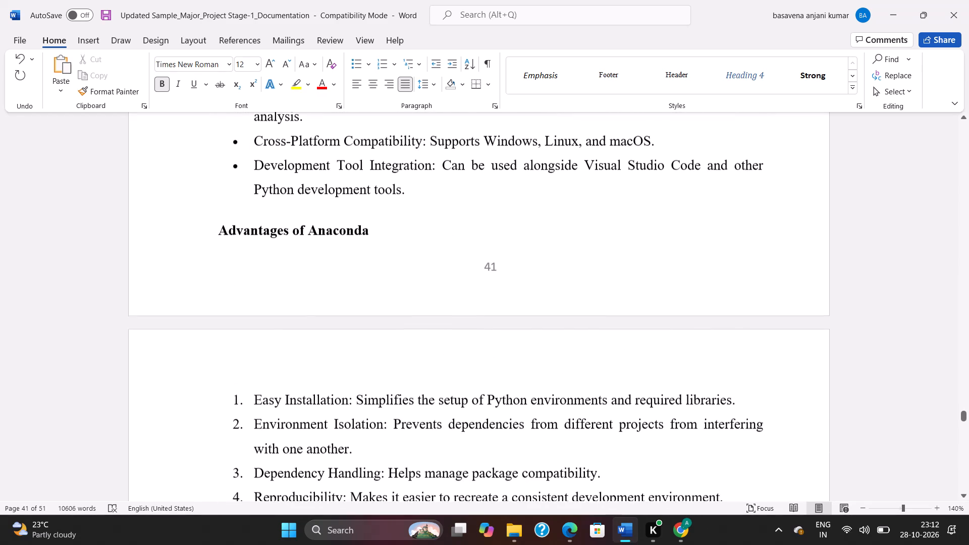
{"action": "left_click", "coordinate": [224, 229]}
{"action": "left_click", "coordinate": [221, 229]}
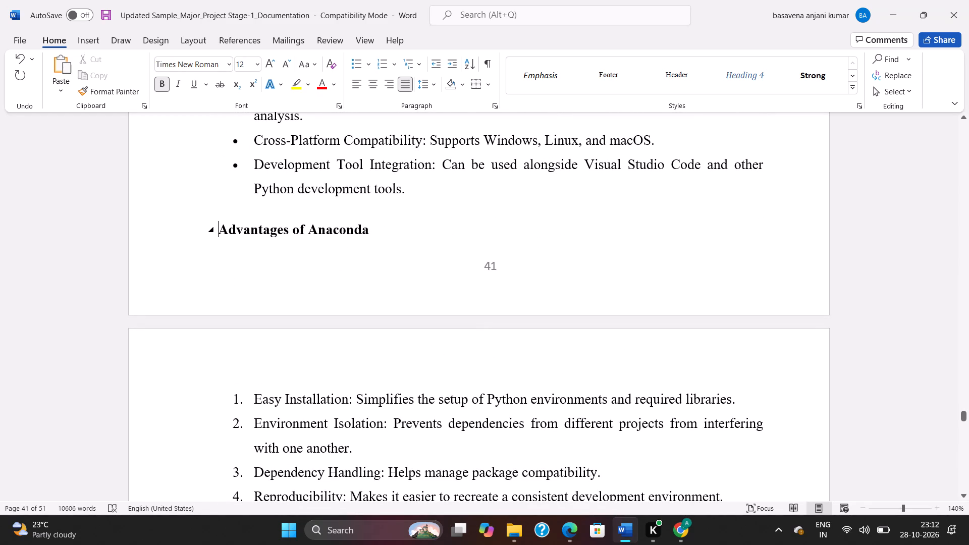
{"action": "key", "text": "Return"}
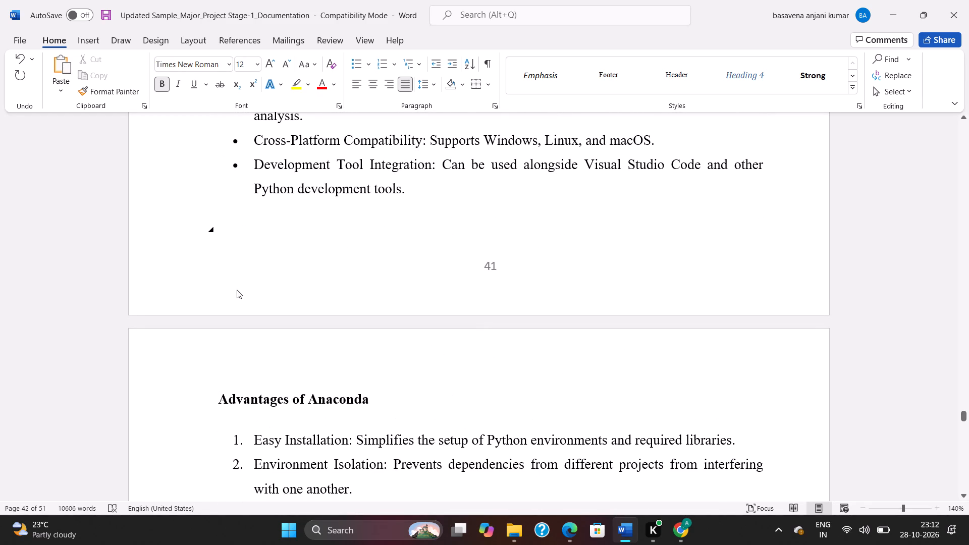
Review the page layout from the 7. System Requirements Specifications chapter through the references to the document's last page.
{"action": "scroll", "coordinate": [237, 290], "scroll_direction": "down", "scroll_amount": 20}
{"action": "scroll", "coordinate": [237, 290], "scroll_direction": "down", "scroll_amount": 6}
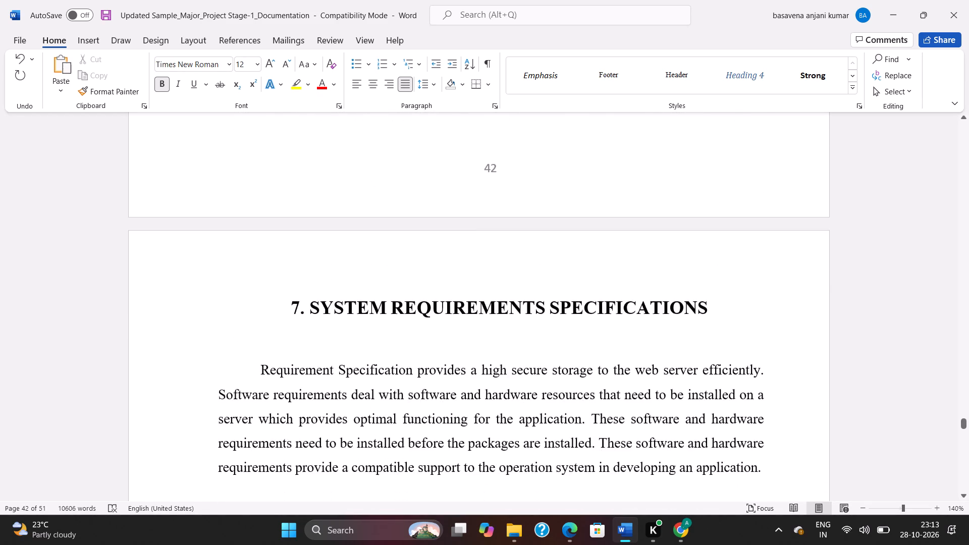
{"action": "scroll", "coordinate": [237, 290], "scroll_direction": "down", "scroll_amount": 18}
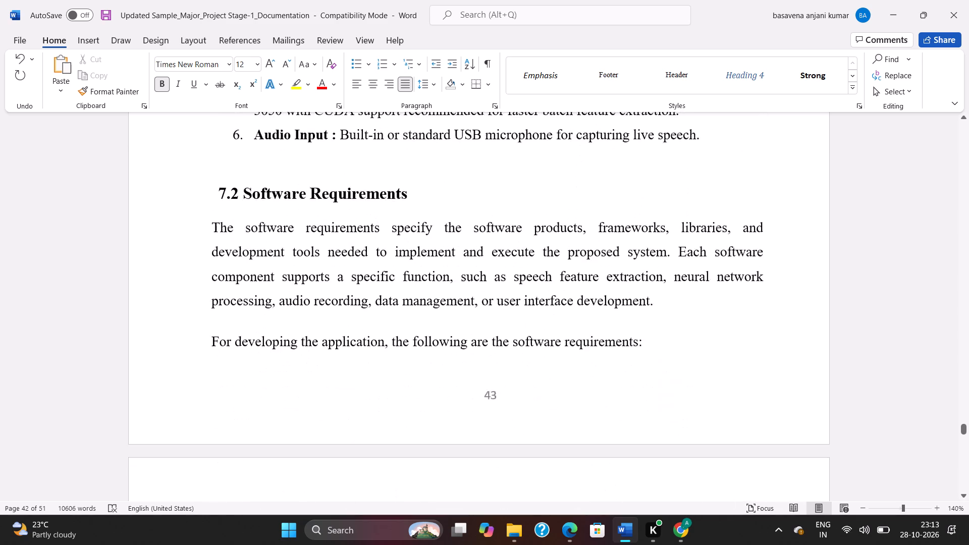
{"action": "scroll", "coordinate": [265, 306], "scroll_direction": "down", "scroll_amount": 9}
{"action": "scroll", "coordinate": [257, 306], "scroll_direction": "down", "scroll_amount": 20}
{"action": "scroll", "coordinate": [257, 306], "scroll_direction": "down", "scroll_amount": 6}
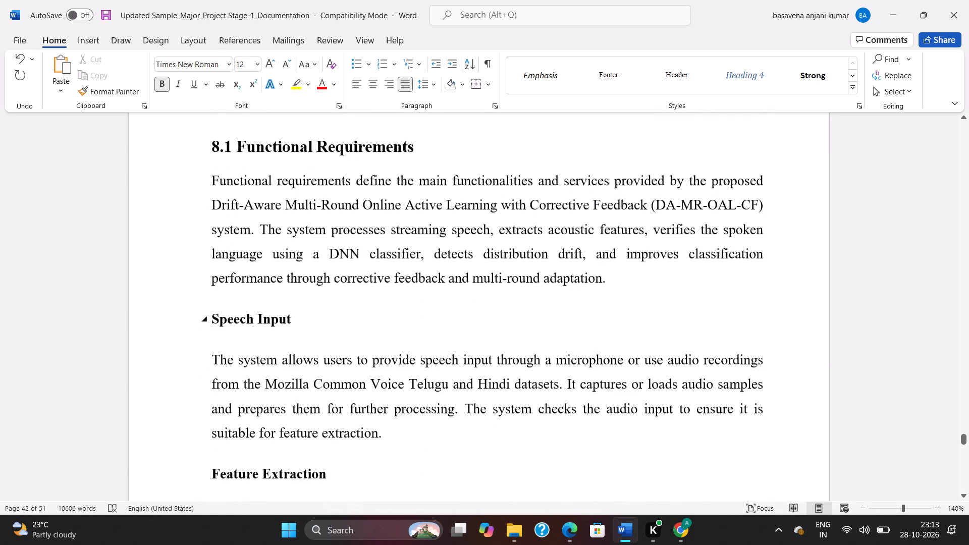
{"action": "scroll", "coordinate": [248, 307], "scroll_direction": "down", "scroll_amount": 20}
{"action": "scroll", "coordinate": [248, 307], "scroll_direction": "down", "scroll_amount": 20}
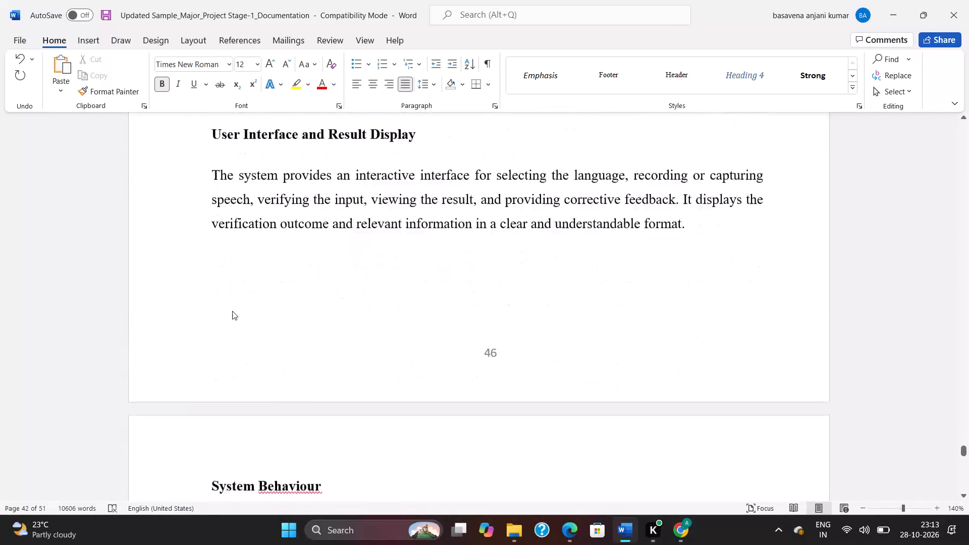
{"action": "scroll", "coordinate": [232, 311], "scroll_direction": "down", "scroll_amount": 20}
{"action": "scroll", "coordinate": [232, 311], "scroll_direction": "down", "scroll_amount": 20}
{"action": "scroll", "coordinate": [232, 311], "scroll_direction": "down", "scroll_amount": 2}
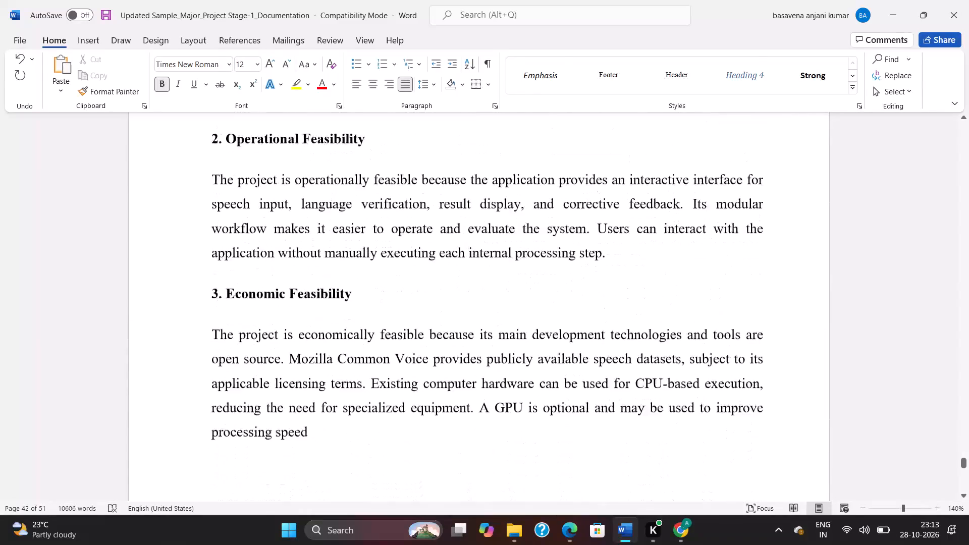
{"action": "scroll", "coordinate": [225, 306], "scroll_direction": "down", "scroll_amount": 20}
{"action": "scroll", "coordinate": [225, 306], "scroll_direction": "down", "scroll_amount": 20}
{"action": "scroll", "coordinate": [225, 306], "scroll_direction": "down", "scroll_amount": 2}
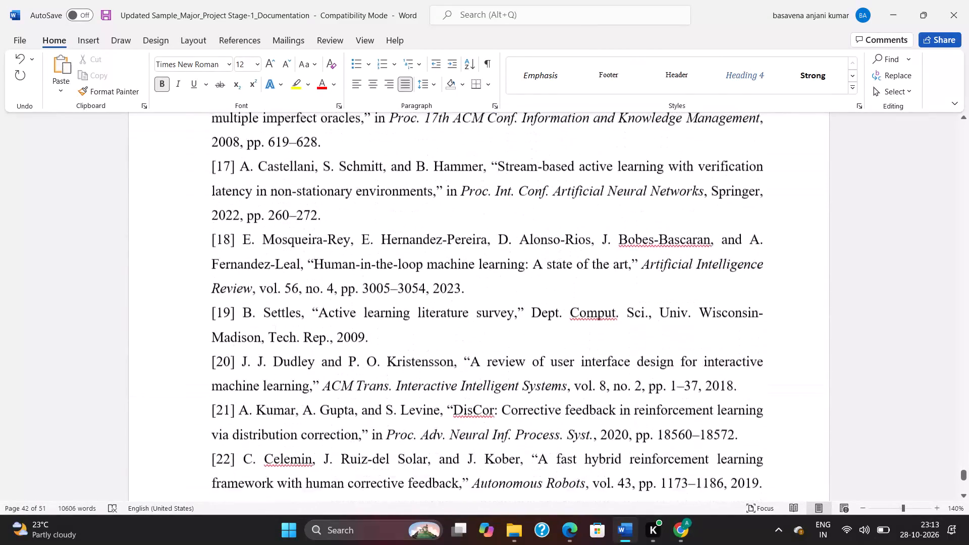
{"action": "scroll", "coordinate": [211, 305], "scroll_direction": "down", "scroll_amount": 14}
{"action": "scroll", "coordinate": [208, 304], "scroll_direction": "down", "scroll_amount": 20}
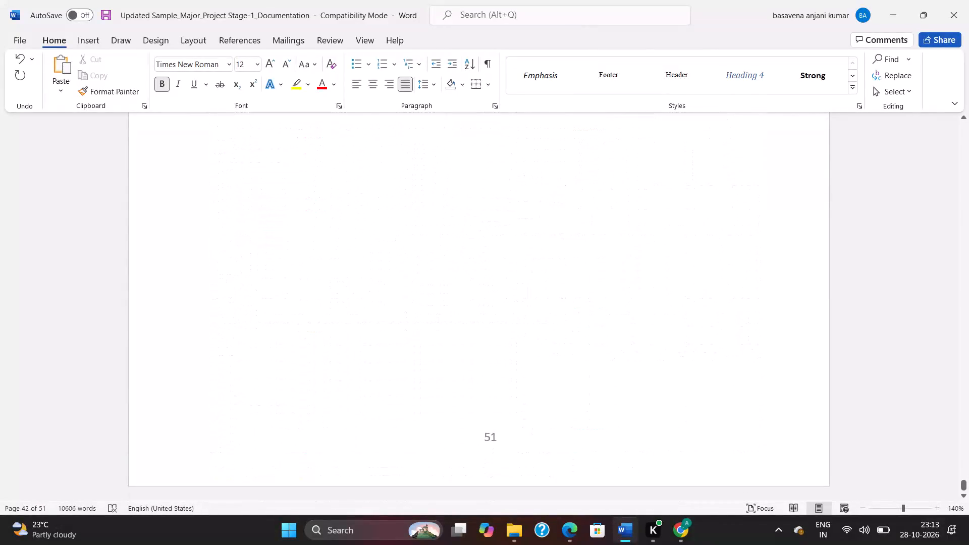
{"action": "scroll", "coordinate": [205, 301], "scroll_direction": "down", "scroll_amount": 8}
Save the report under the name TEAM-15_MJR in the OneDrive Desktop folder as a Word Document, accepting the upgrade to the newest file format.
{"action": "left_click", "coordinate": [24, 37]}
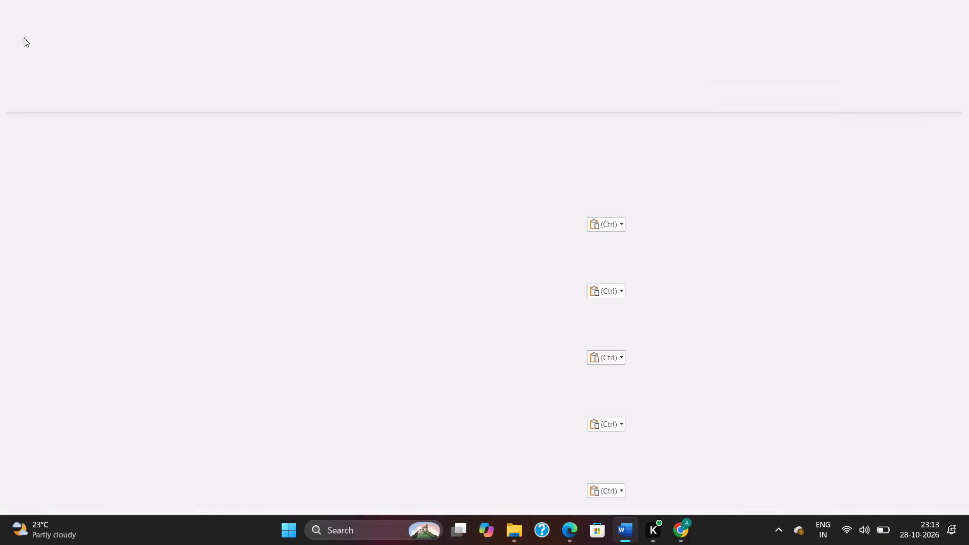
{"action": "left_click", "coordinate": [29, 197]}
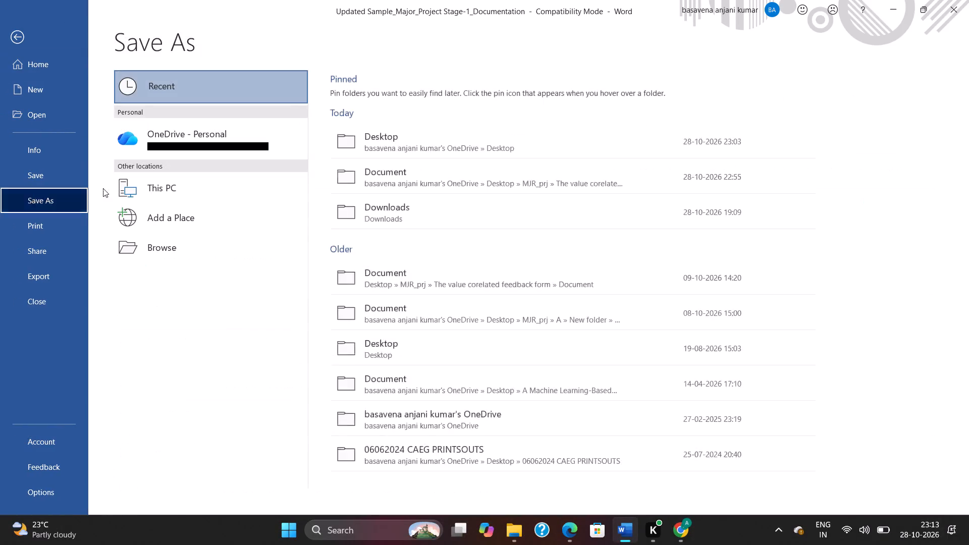
{"action": "left_click", "coordinate": [155, 189]}
{"action": "left_click", "coordinate": [389, 235]}
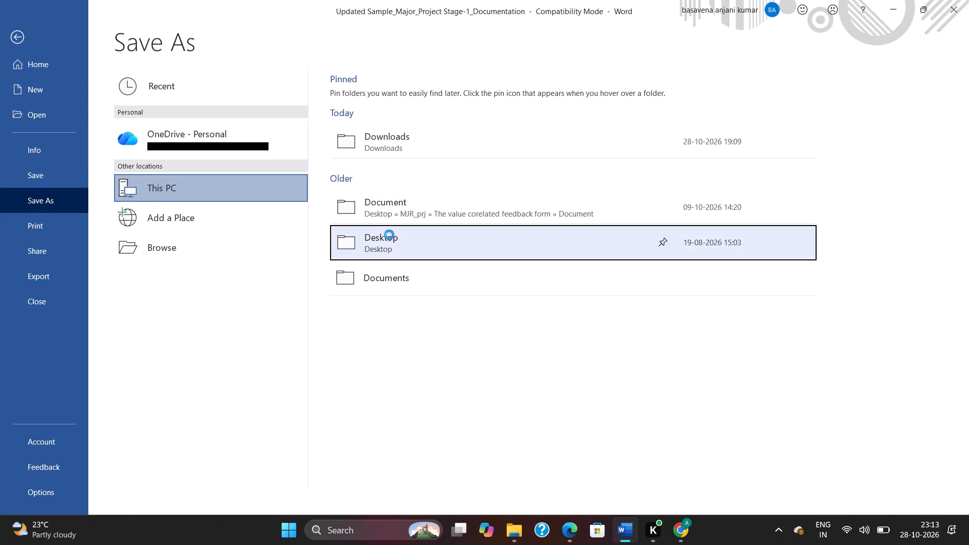
{"action": "scroll", "coordinate": [58, 156], "scroll_direction": "up", "scroll_amount": 6}
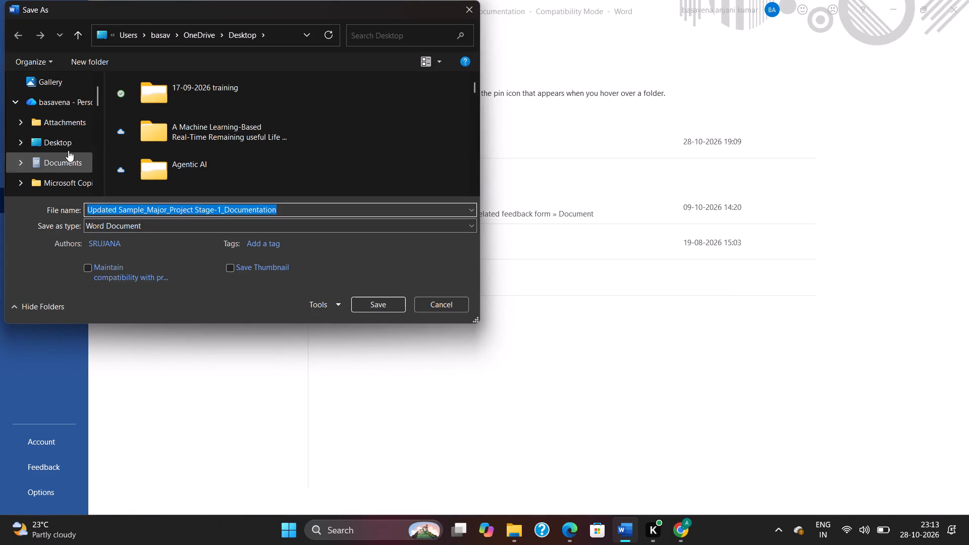
{"action": "left_click", "coordinate": [75, 144]}
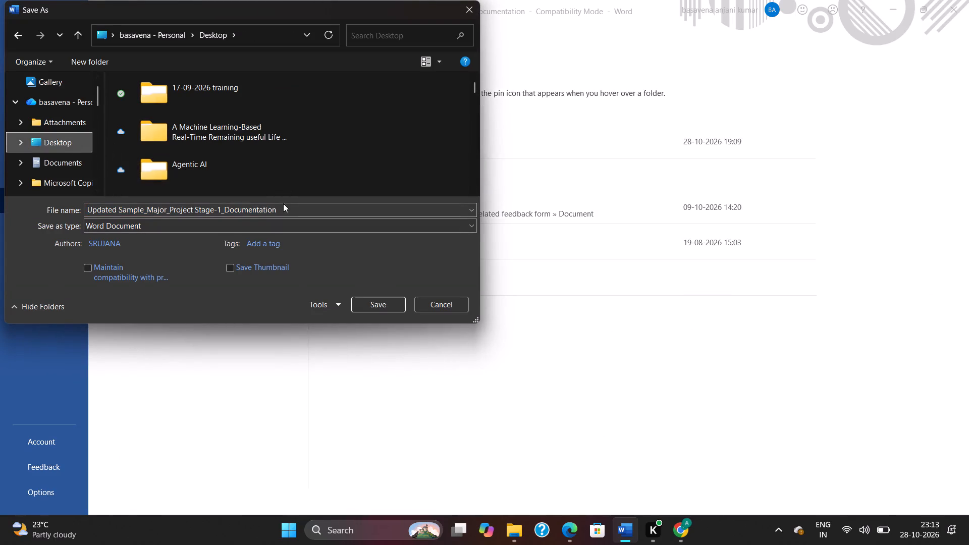
{"action": "left_click", "coordinate": [286, 213]}
{"action": "key", "text": "BackSpace"}
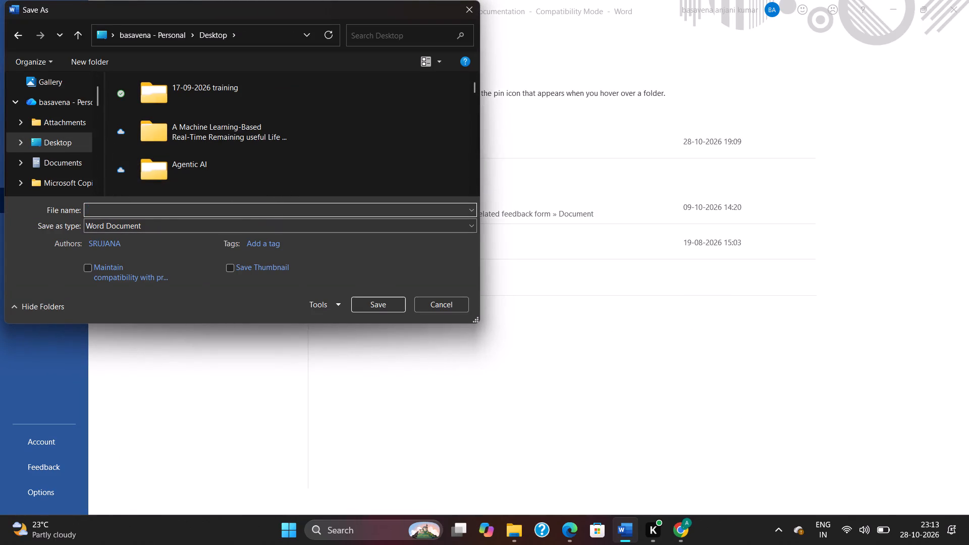
{"action": "type", "text": "te"}
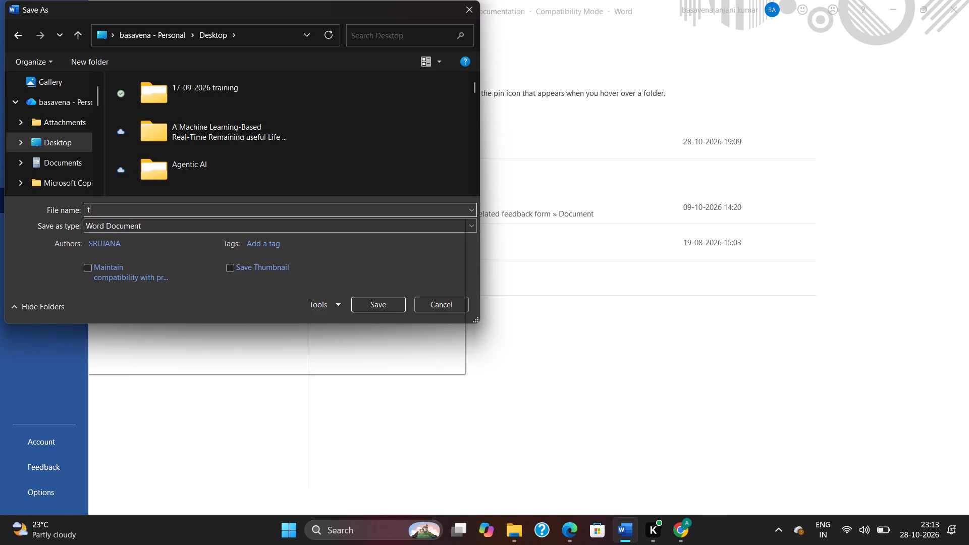
{"action": "key", "text": "BackSpace"}
{"action": "key", "text": "BackSpace"}
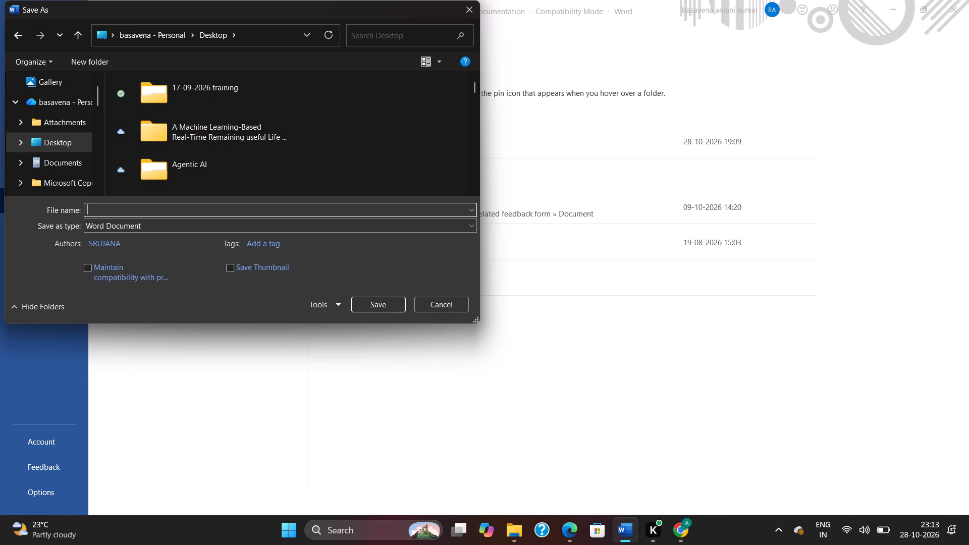
{"action": "type", "text": "TEA"}
{"action": "type", "text": "M-15"}
{"action": "key", "text": "shift+underscore"}
{"action": "type", "text": "MJR"}
{"action": "left_click", "coordinate": [356, 303]}
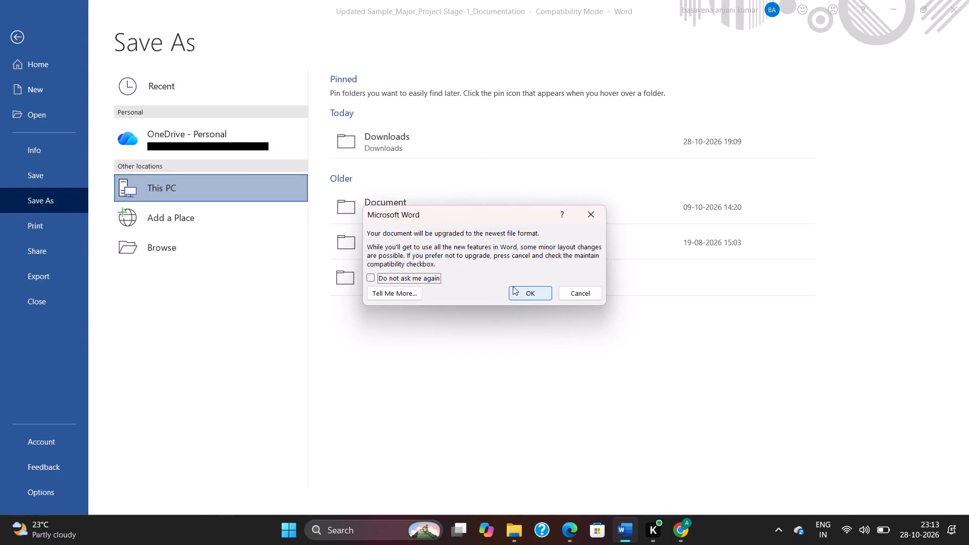
{"action": "left_click", "coordinate": [523, 290]}
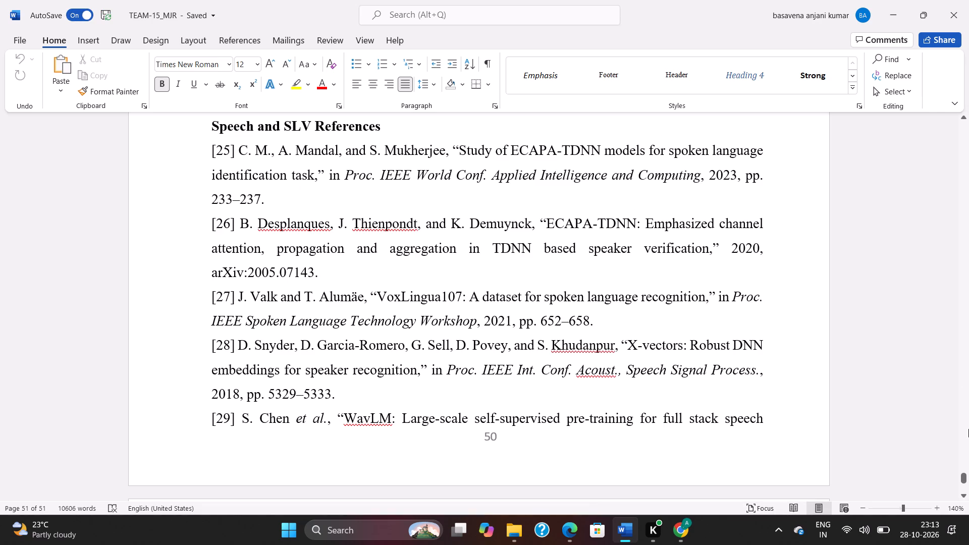
{"action": "left_click_drag", "start_coordinate": [964, 479], "coordinate": [968, 52]}
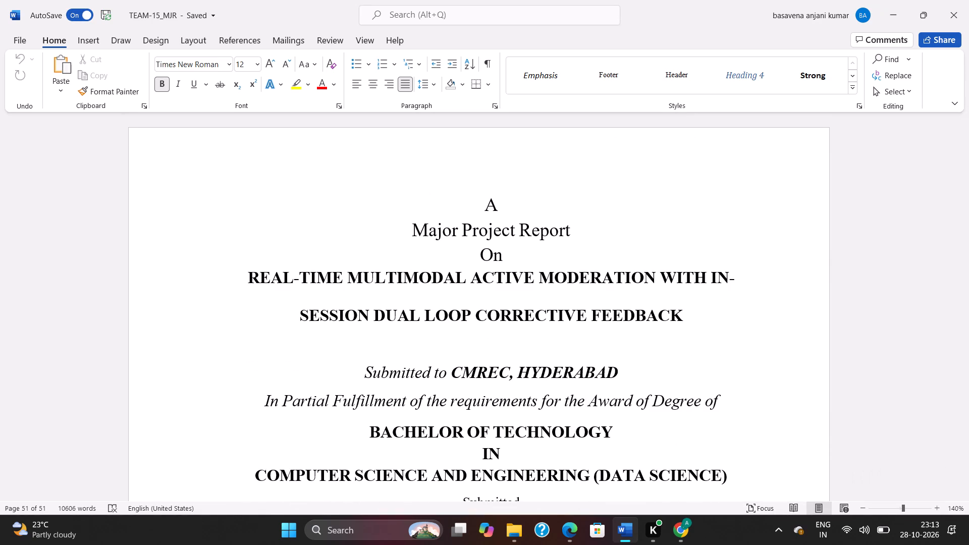
{"action": "scroll", "coordinate": [588, 147], "scroll_direction": "down", "scroll_amount": 20}
{"action": "scroll", "coordinate": [586, 133], "scroll_direction": "down", "scroll_amount": 8}
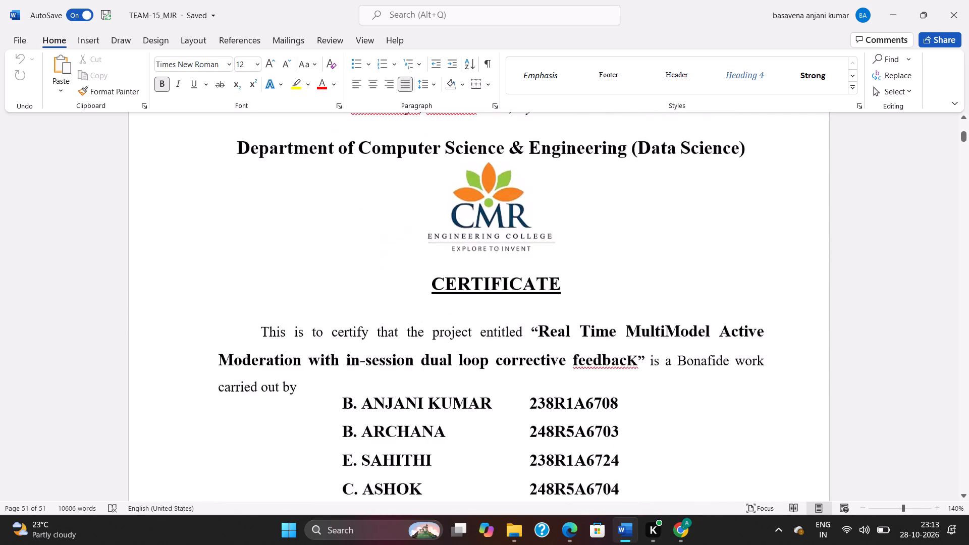
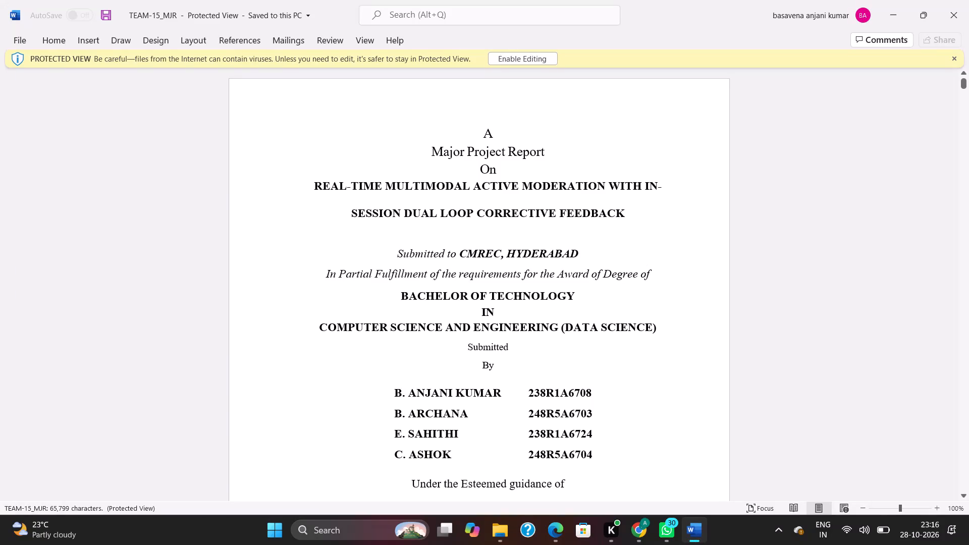
Enable editing of the TEAM-15_MJR report, which is open in Protected View.
{"action": "scroll", "coordinate": [583, 279], "scroll_direction": "down", "scroll_amount": 8}
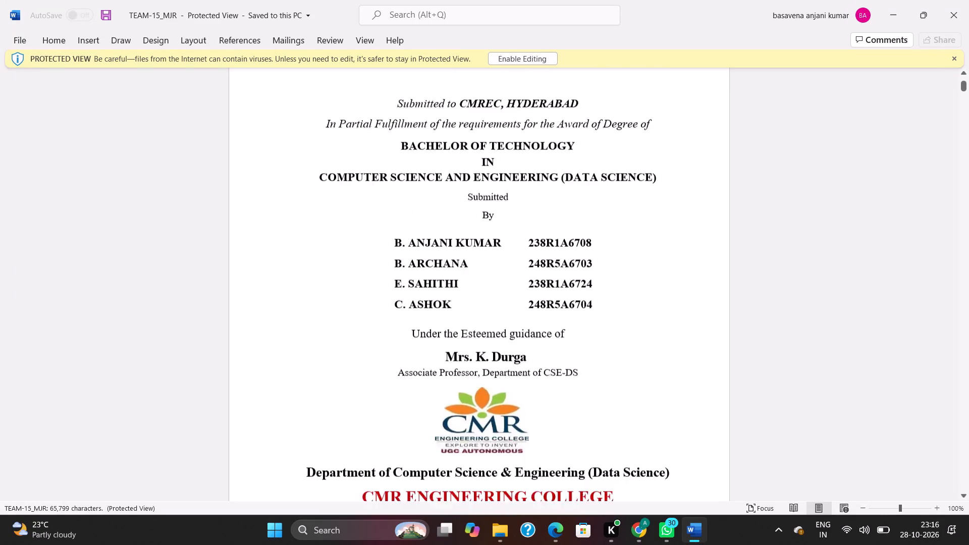
{"action": "scroll", "coordinate": [585, 278], "scroll_direction": "down", "scroll_amount": 20}
{"action": "scroll", "coordinate": [585, 278], "scroll_direction": "down", "scroll_amount": 1}
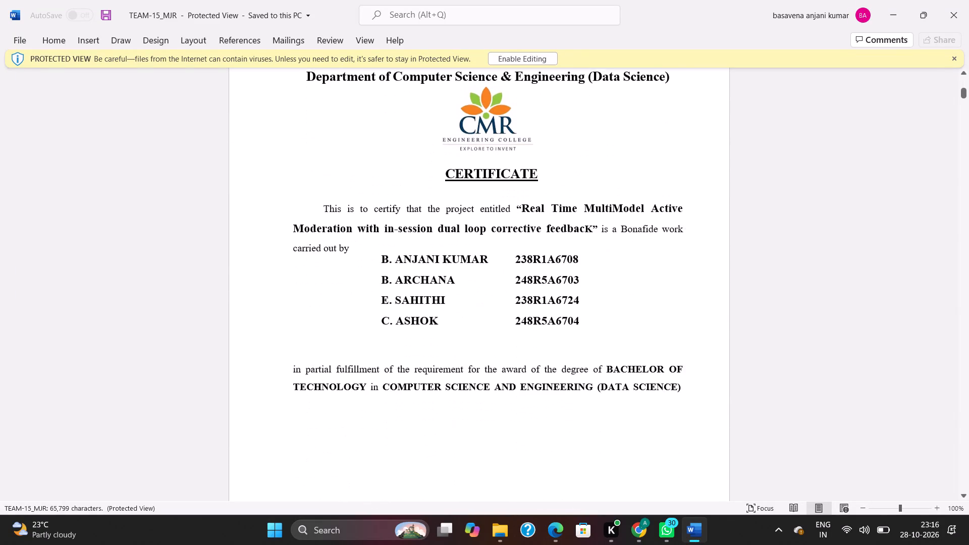
{"action": "scroll", "coordinate": [583, 275], "scroll_direction": "down", "scroll_amount": 16}
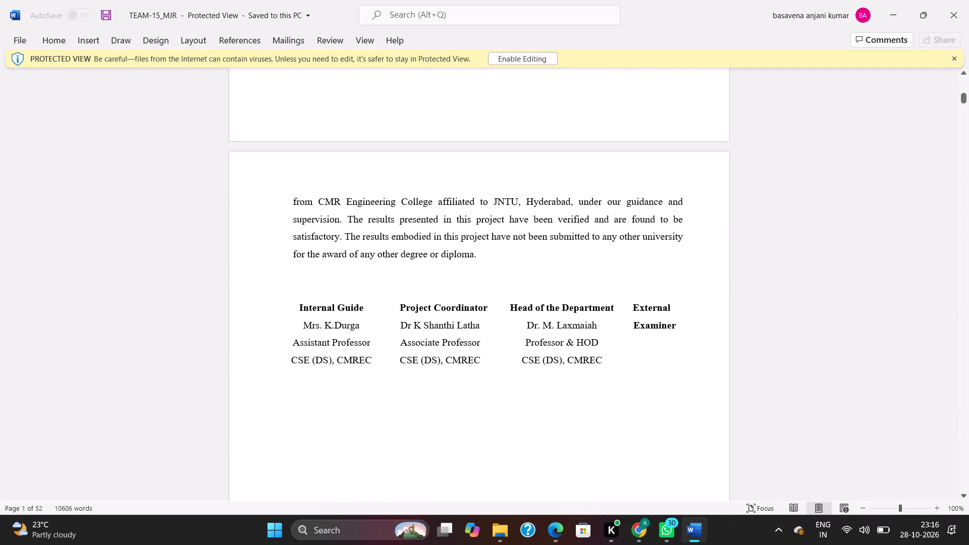
{"action": "scroll", "coordinate": [582, 273], "scroll_direction": "up", "scroll_amount": 13}
{"action": "scroll", "coordinate": [581, 271], "scroll_direction": "down", "scroll_amount": 5}
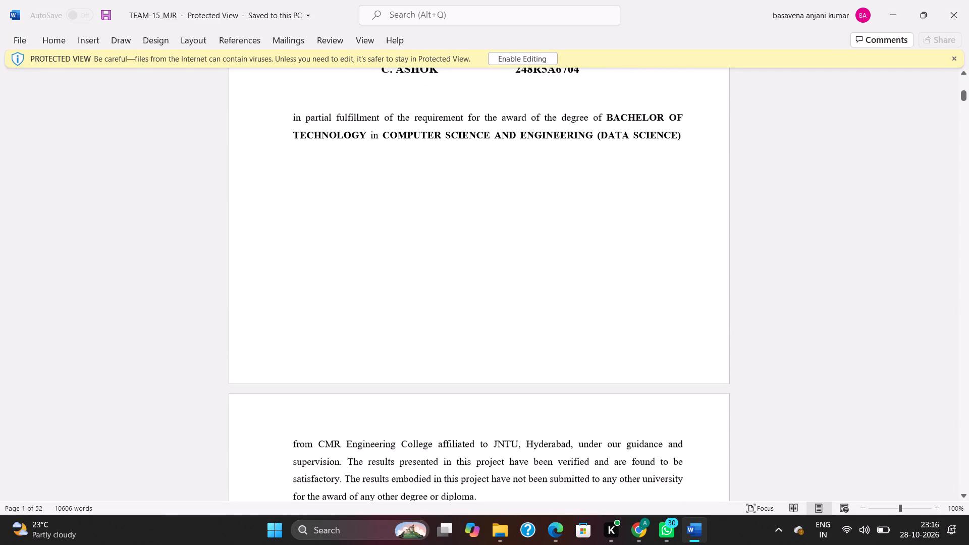
{"action": "left_click", "coordinate": [421, 236]}
{"action": "left_click", "coordinate": [515, 54]}
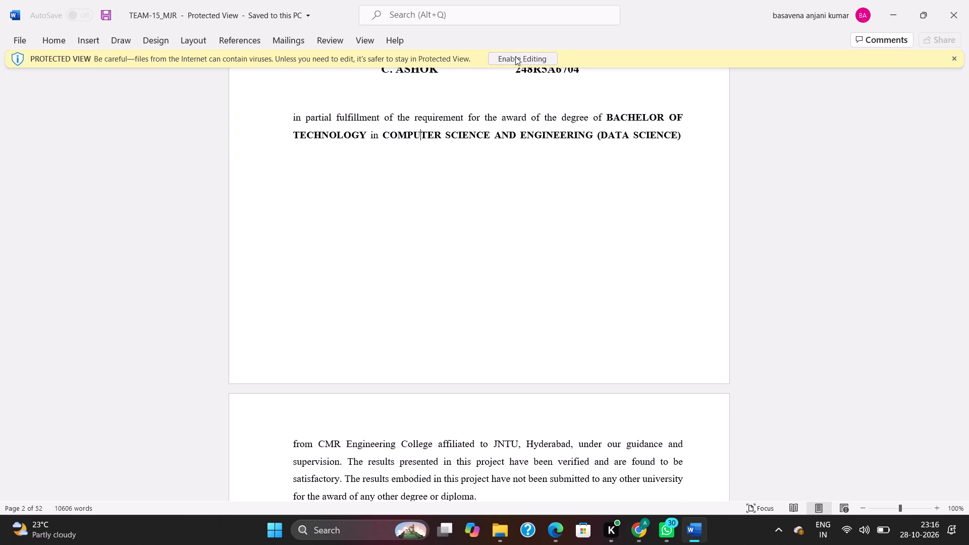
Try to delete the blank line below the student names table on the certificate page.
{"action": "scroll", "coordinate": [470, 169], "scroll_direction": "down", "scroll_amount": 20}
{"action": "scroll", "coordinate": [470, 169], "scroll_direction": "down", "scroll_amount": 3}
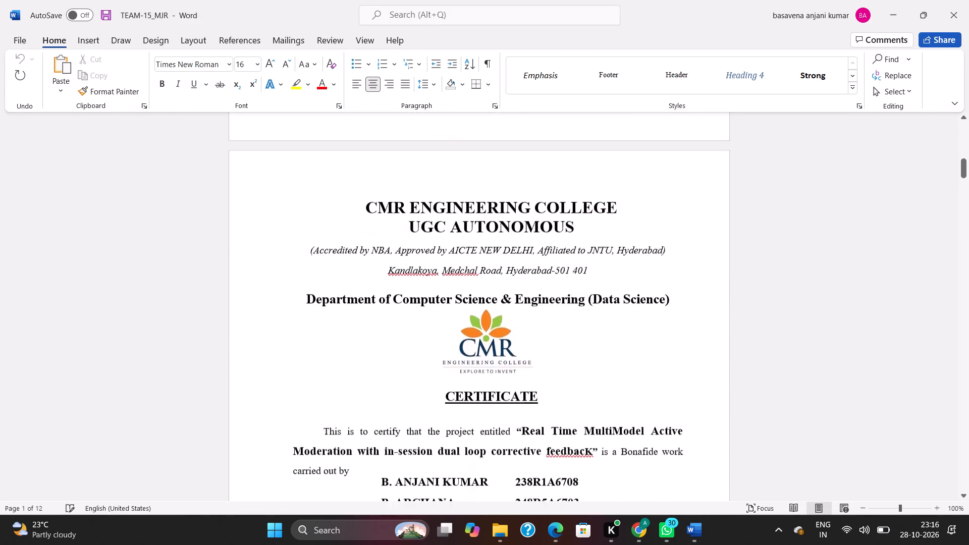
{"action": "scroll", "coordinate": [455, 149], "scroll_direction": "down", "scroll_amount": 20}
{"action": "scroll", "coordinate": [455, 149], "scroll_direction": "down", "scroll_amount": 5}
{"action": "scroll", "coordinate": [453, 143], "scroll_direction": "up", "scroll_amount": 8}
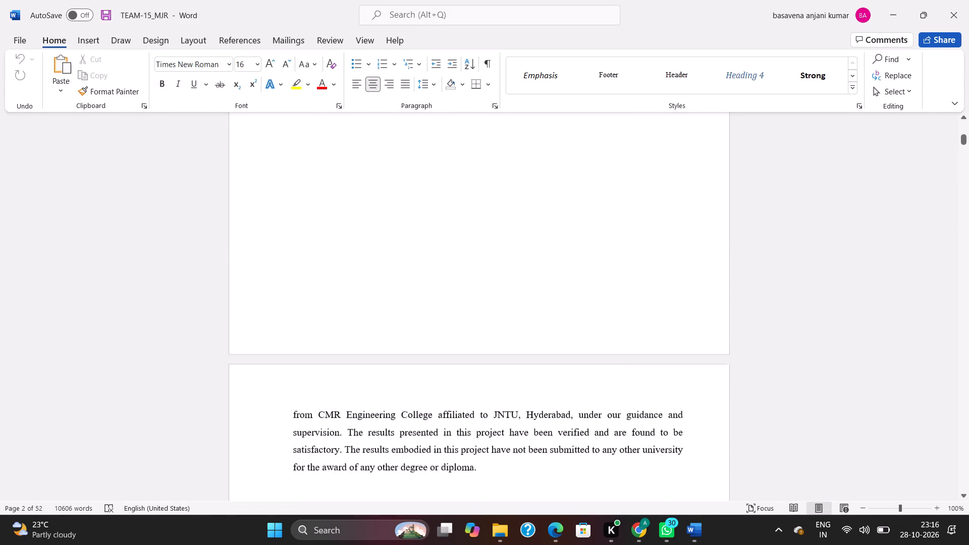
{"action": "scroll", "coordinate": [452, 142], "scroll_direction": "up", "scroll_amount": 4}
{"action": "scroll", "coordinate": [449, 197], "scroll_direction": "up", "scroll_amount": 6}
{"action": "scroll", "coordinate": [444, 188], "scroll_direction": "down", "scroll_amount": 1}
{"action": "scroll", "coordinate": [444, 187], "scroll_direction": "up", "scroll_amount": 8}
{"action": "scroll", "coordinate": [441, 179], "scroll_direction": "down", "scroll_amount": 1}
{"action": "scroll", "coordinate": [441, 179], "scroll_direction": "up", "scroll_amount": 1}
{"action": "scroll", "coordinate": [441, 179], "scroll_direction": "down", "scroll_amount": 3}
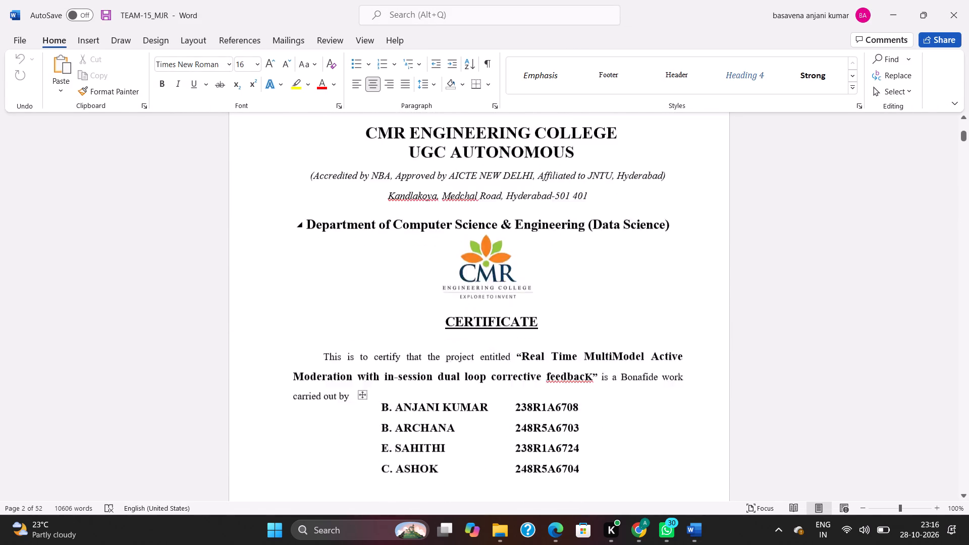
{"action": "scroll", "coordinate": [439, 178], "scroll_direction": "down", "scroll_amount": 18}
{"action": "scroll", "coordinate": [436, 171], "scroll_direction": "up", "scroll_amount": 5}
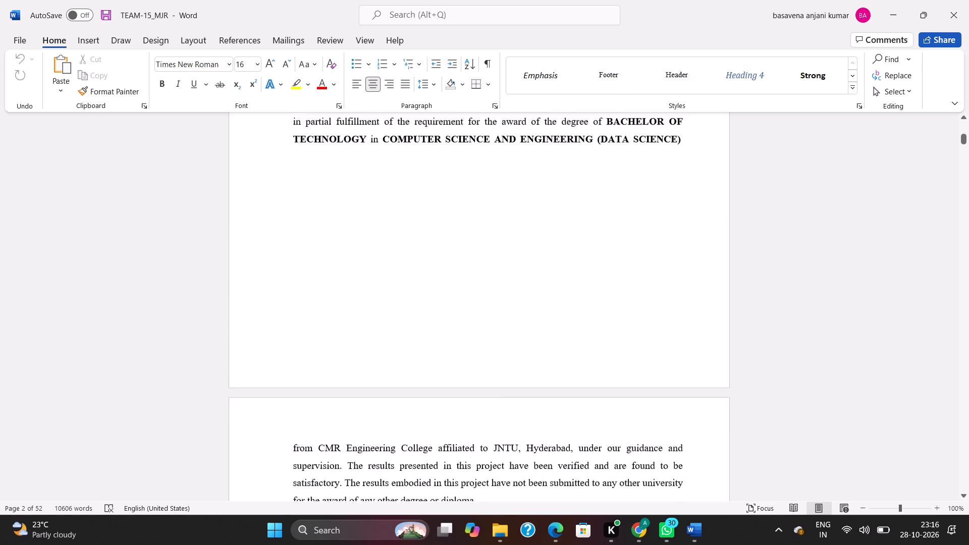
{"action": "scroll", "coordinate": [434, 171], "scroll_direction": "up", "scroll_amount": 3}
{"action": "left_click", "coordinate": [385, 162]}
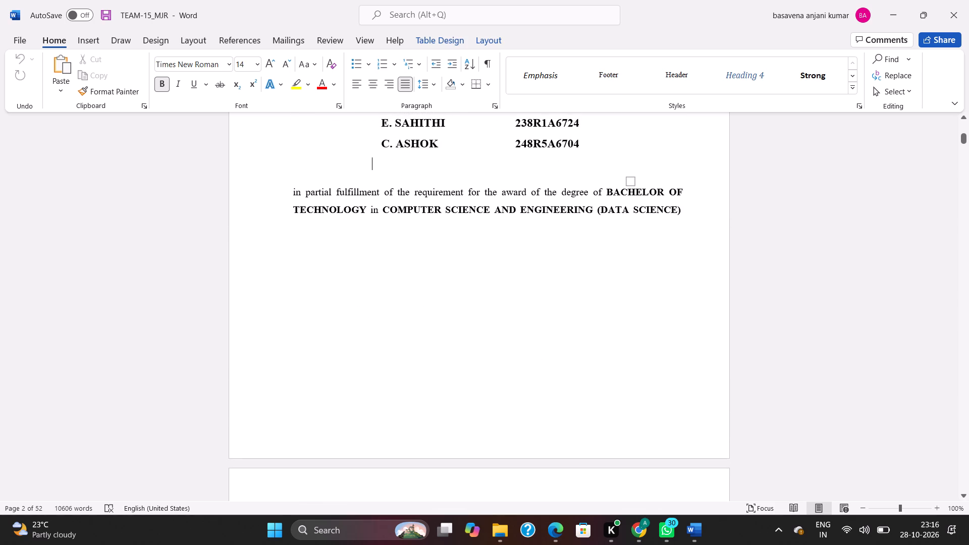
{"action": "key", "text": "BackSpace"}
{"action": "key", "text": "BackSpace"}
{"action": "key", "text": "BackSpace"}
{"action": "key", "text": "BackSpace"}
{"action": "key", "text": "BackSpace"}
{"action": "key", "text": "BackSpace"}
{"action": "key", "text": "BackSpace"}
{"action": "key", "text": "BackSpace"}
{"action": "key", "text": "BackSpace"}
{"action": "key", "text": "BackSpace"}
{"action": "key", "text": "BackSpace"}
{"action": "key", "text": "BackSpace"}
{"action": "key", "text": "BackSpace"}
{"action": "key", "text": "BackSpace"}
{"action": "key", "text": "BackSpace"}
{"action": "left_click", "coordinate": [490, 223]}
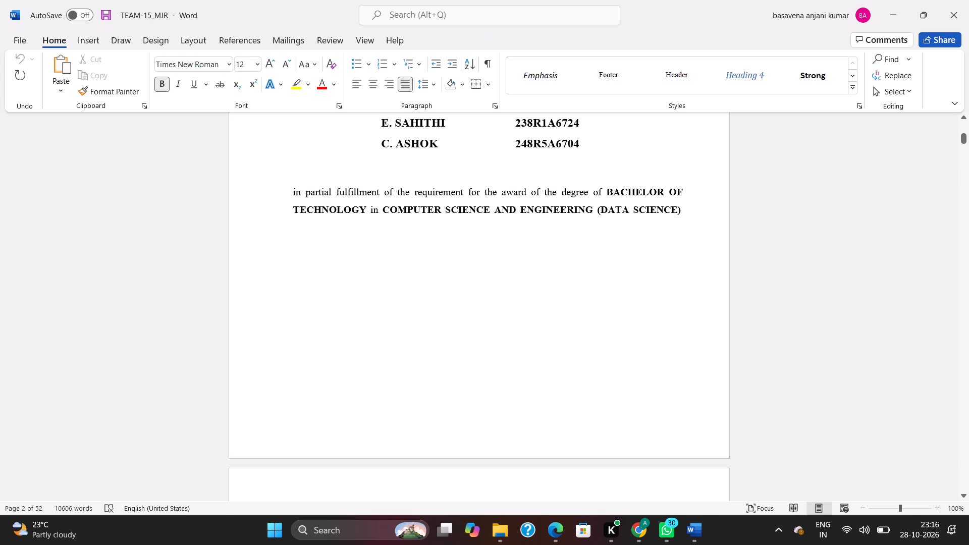
Review the layout of the opening pages, from the title page and certificate through the declaration to the abstract.
{"action": "scroll", "coordinate": [560, 237], "scroll_direction": "up", "scroll_amount": 10}
{"action": "scroll", "coordinate": [564, 233], "scroll_direction": "down", "scroll_amount": 5}
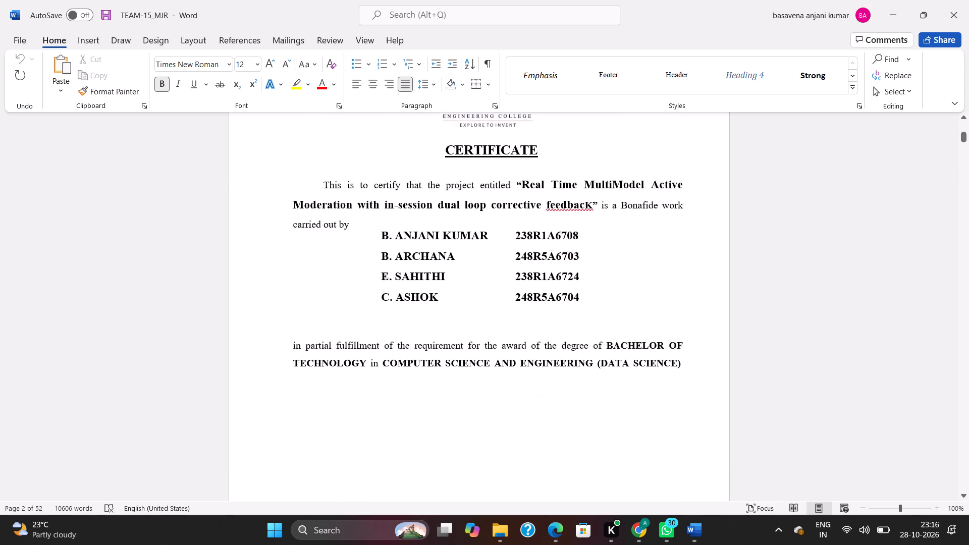
{"action": "scroll", "coordinate": [564, 231], "scroll_direction": "down", "scroll_amount": 20}
{"action": "scroll", "coordinate": [564, 231], "scroll_direction": "down", "scroll_amount": 20}
{"action": "scroll", "coordinate": [564, 231], "scroll_direction": "down", "scroll_amount": 8}
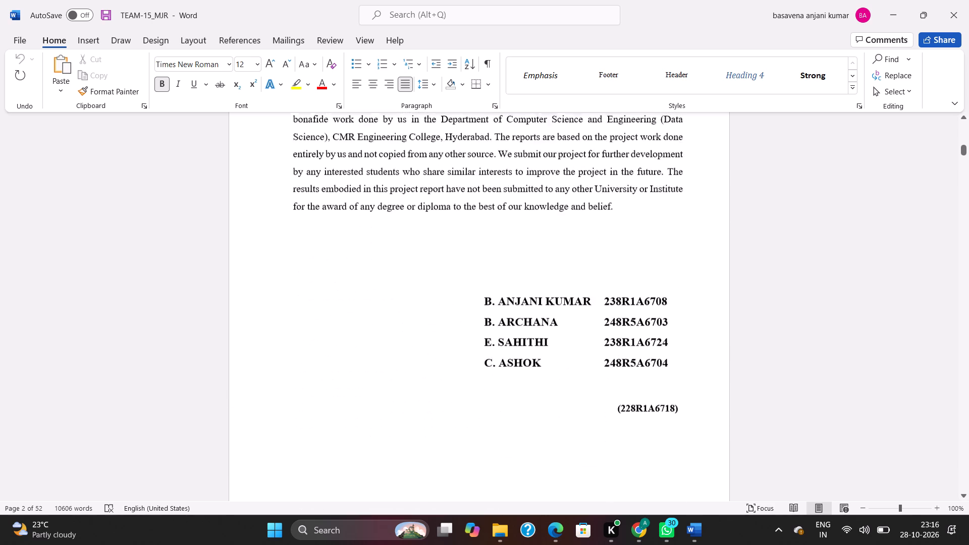
{"action": "scroll", "coordinate": [560, 226], "scroll_direction": "down", "scroll_amount": 20}
{"action": "scroll", "coordinate": [560, 226], "scroll_direction": "down", "scroll_amount": 20}
{"action": "scroll", "coordinate": [560, 226], "scroll_direction": "down", "scroll_amount": 10}
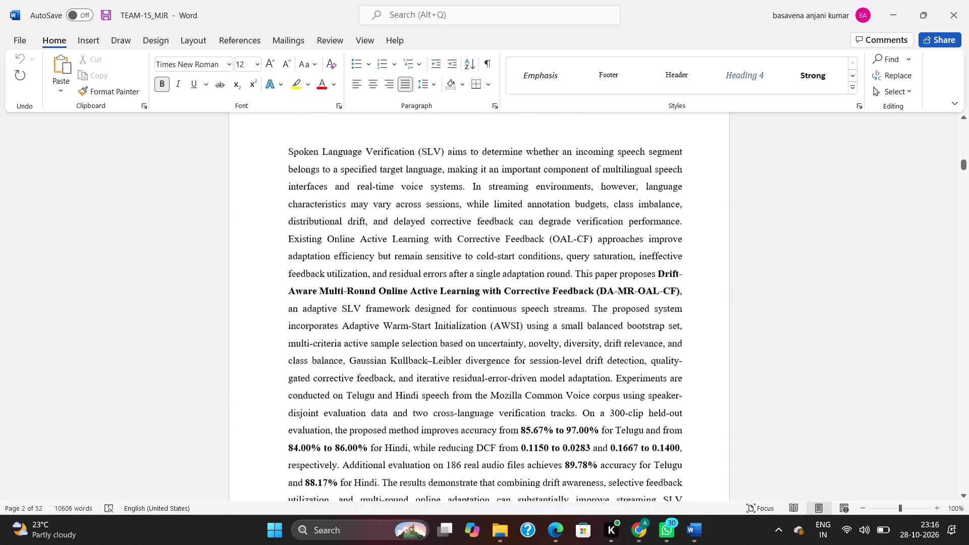
{"action": "scroll", "coordinate": [559, 221], "scroll_direction": "down", "scroll_amount": 8}
{"action": "scroll", "coordinate": [559, 221], "scroll_direction": "up", "scroll_amount": 16}
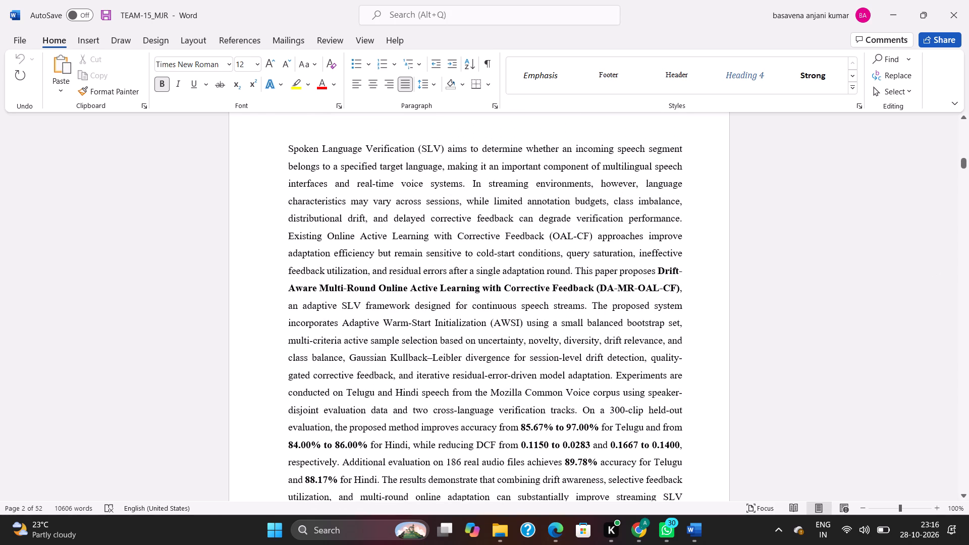
{"action": "left_click_drag", "start_coordinate": [964, 162], "coordinate": [962, 74]}
{"action": "scroll", "coordinate": [541, 169], "scroll_direction": "down", "scroll_amount": 4}
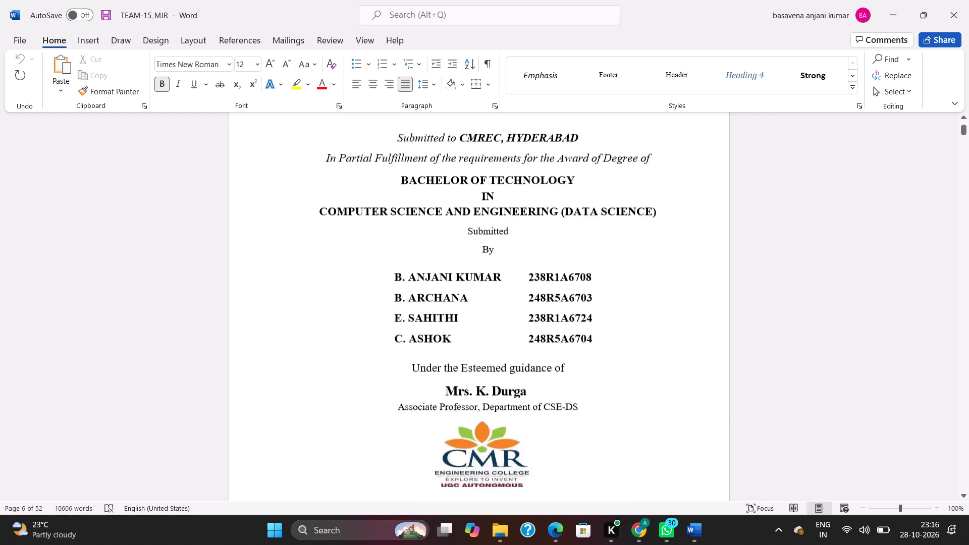
{"action": "scroll", "coordinate": [541, 170], "scroll_direction": "down", "scroll_amount": 20}
{"action": "scroll", "coordinate": [541, 170], "scroll_direction": "down", "scroll_amount": 16}
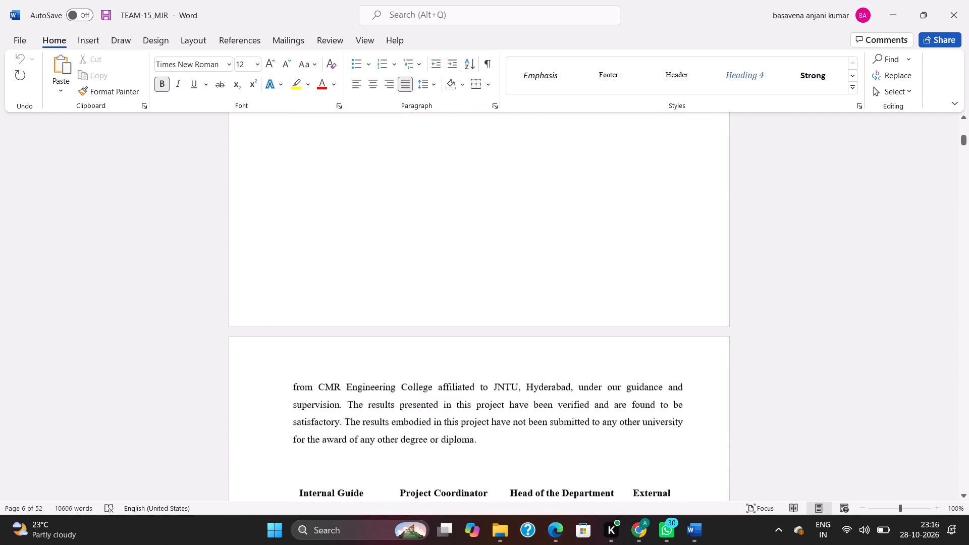
{"action": "scroll", "coordinate": [537, 163], "scroll_direction": "down", "scroll_amount": 10}
{"action": "scroll", "coordinate": [537, 162], "scroll_direction": "up", "scroll_amount": 15}
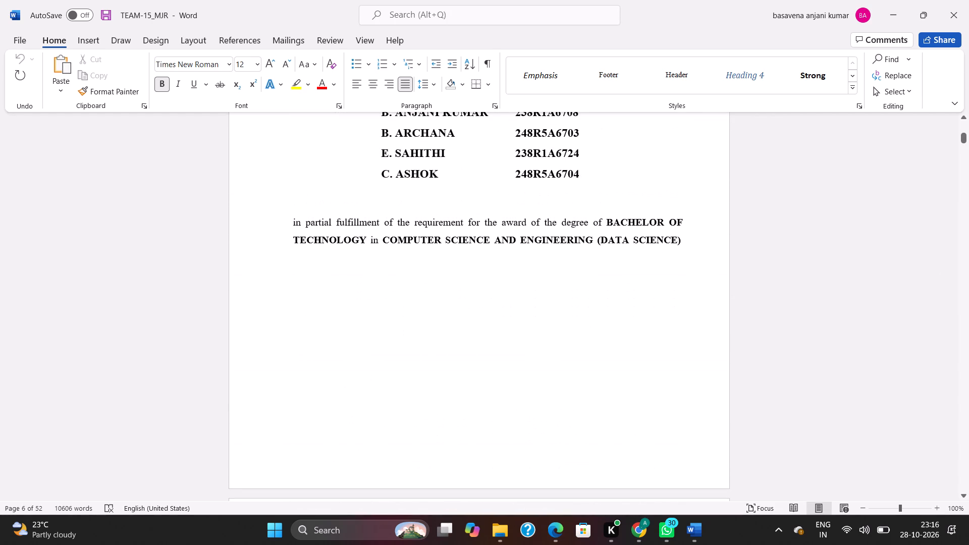
Remove the left indent of the paragraph starting "from CMR Engineering College" and try to pull it back onto the certificate page.
{"action": "left_click", "coordinate": [695, 240]}
{"action": "left_click", "coordinate": [364, 279]}
{"action": "scroll", "coordinate": [355, 275], "scroll_direction": "down", "scroll_amount": 7}
{"action": "left_click", "coordinate": [355, 275]}
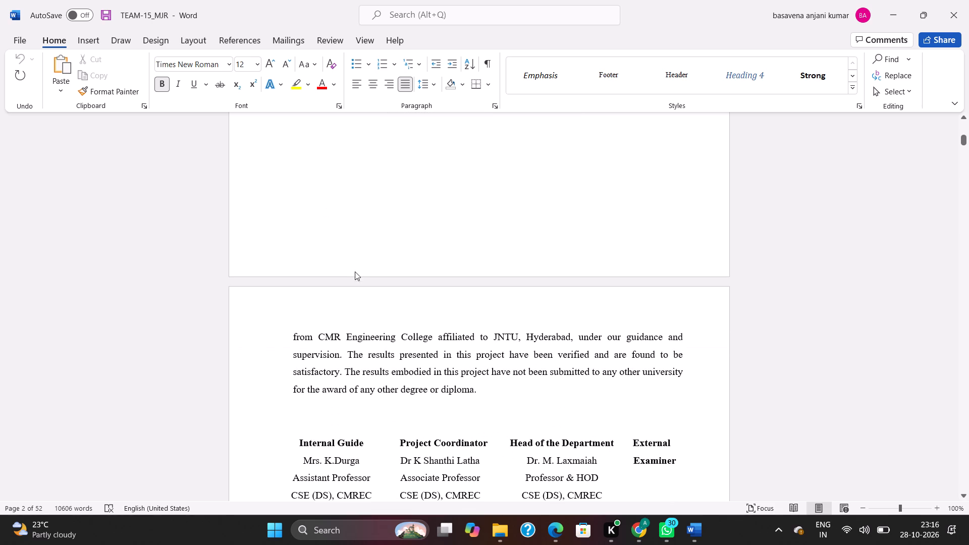
{"action": "left_click", "coordinate": [289, 329]}
{"action": "key", "text": "BackSpace"}
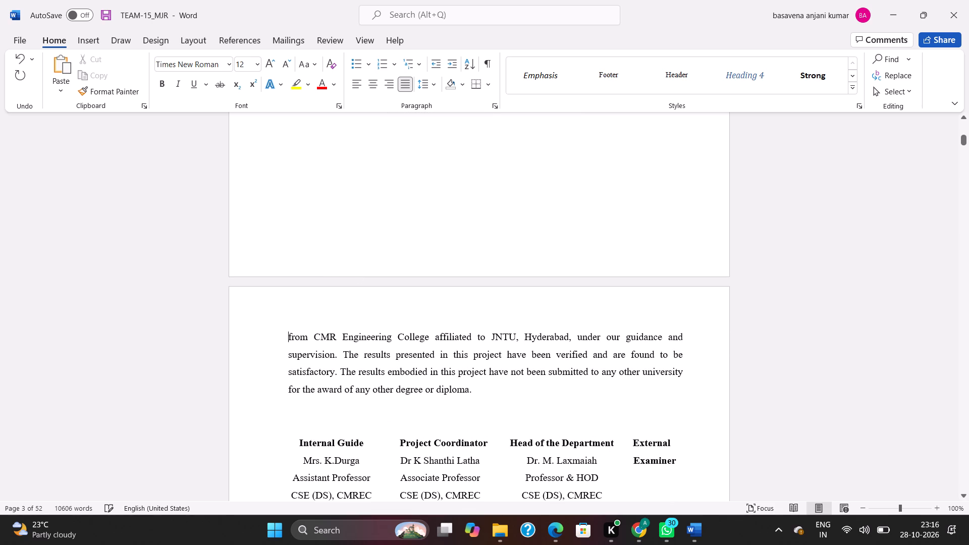
{"action": "key", "text": "BackSpace"}
{"action": "key", "text": "BackSpace"}
{"action": "key", "text": "BackSpace"}
Examine the certificate page and the blank area below its "in partial fulfillment" paragraph.
{"action": "scroll", "coordinate": [293, 309], "scroll_direction": "up", "scroll_amount": 7}
{"action": "left_click", "coordinate": [292, 304]}
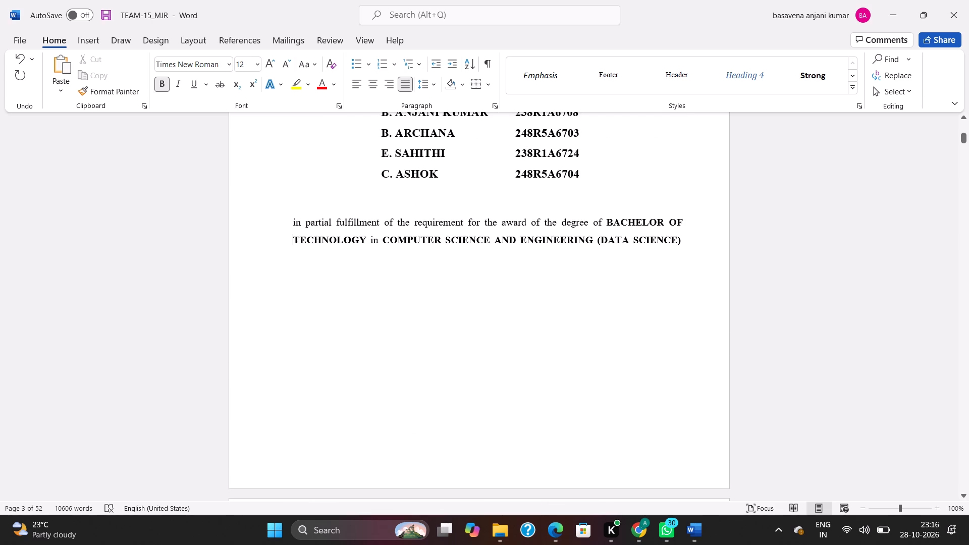
{"action": "left_click_drag", "start_coordinate": [299, 293], "coordinate": [414, 369]}
{"action": "left_click", "coordinate": [391, 364]}
{"action": "scroll", "coordinate": [361, 334], "scroll_direction": "up", "scroll_amount": 5}
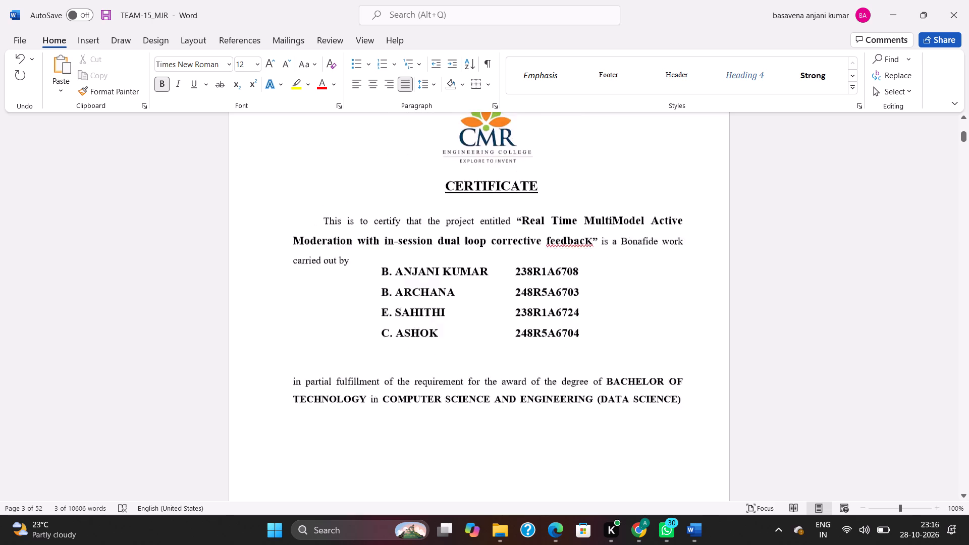
{"action": "scroll", "coordinate": [358, 324], "scroll_direction": "up", "scroll_amount": 6}
{"action": "scroll", "coordinate": [354, 267], "scroll_direction": "down", "scroll_amount": 3}
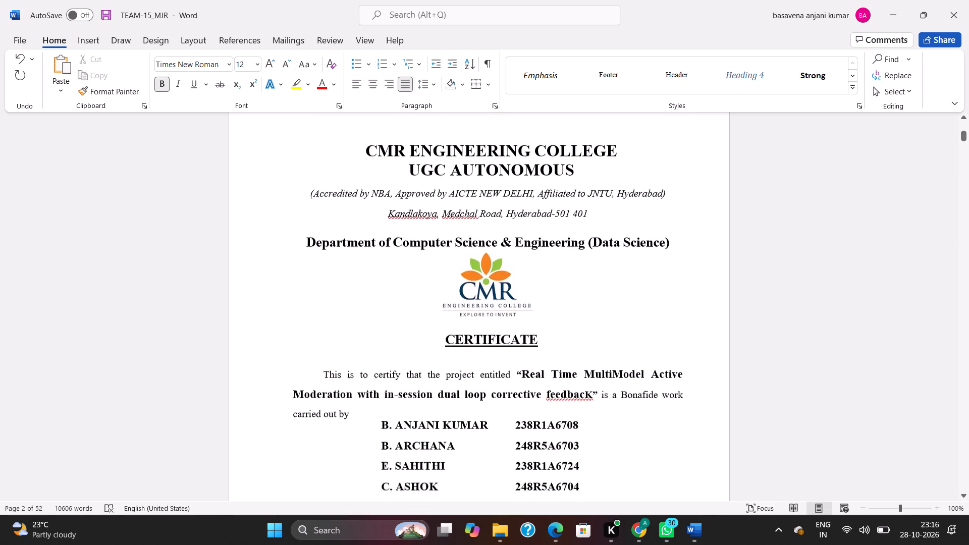
{"action": "scroll", "coordinate": [354, 266], "scroll_direction": "down", "scroll_amount": 8}
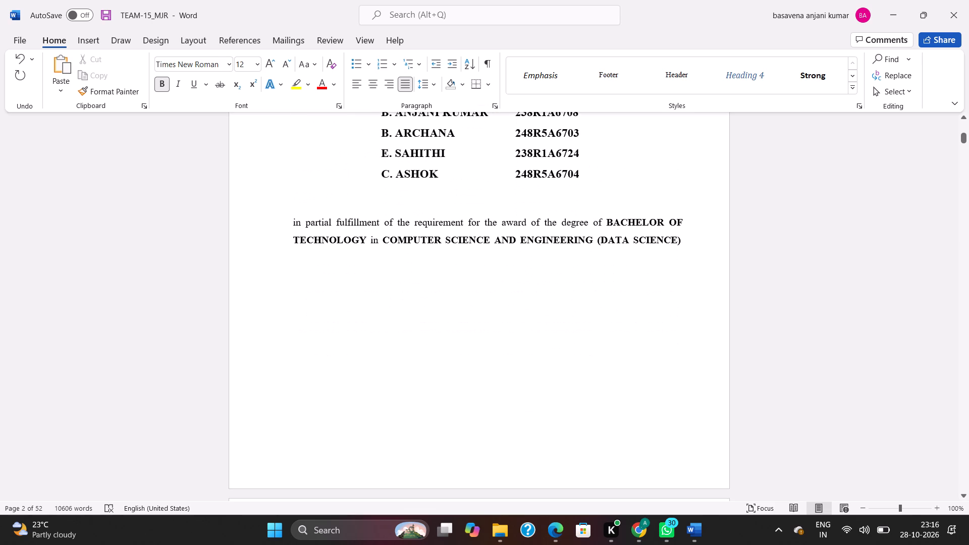
{"action": "left_click", "coordinate": [359, 310]}
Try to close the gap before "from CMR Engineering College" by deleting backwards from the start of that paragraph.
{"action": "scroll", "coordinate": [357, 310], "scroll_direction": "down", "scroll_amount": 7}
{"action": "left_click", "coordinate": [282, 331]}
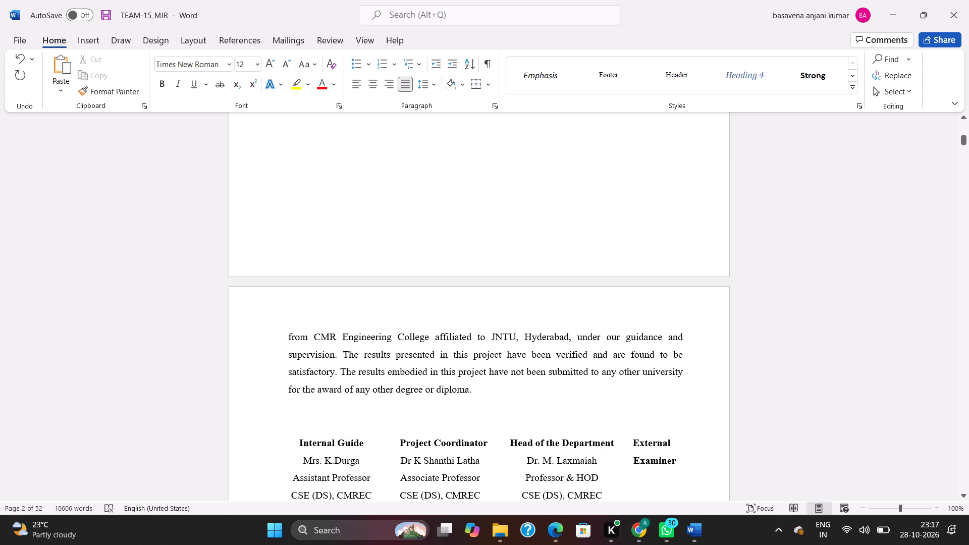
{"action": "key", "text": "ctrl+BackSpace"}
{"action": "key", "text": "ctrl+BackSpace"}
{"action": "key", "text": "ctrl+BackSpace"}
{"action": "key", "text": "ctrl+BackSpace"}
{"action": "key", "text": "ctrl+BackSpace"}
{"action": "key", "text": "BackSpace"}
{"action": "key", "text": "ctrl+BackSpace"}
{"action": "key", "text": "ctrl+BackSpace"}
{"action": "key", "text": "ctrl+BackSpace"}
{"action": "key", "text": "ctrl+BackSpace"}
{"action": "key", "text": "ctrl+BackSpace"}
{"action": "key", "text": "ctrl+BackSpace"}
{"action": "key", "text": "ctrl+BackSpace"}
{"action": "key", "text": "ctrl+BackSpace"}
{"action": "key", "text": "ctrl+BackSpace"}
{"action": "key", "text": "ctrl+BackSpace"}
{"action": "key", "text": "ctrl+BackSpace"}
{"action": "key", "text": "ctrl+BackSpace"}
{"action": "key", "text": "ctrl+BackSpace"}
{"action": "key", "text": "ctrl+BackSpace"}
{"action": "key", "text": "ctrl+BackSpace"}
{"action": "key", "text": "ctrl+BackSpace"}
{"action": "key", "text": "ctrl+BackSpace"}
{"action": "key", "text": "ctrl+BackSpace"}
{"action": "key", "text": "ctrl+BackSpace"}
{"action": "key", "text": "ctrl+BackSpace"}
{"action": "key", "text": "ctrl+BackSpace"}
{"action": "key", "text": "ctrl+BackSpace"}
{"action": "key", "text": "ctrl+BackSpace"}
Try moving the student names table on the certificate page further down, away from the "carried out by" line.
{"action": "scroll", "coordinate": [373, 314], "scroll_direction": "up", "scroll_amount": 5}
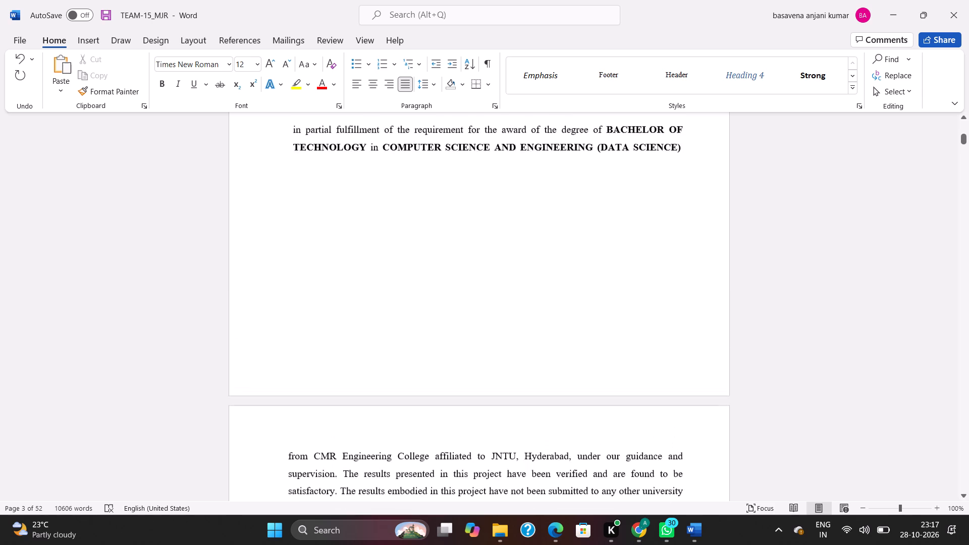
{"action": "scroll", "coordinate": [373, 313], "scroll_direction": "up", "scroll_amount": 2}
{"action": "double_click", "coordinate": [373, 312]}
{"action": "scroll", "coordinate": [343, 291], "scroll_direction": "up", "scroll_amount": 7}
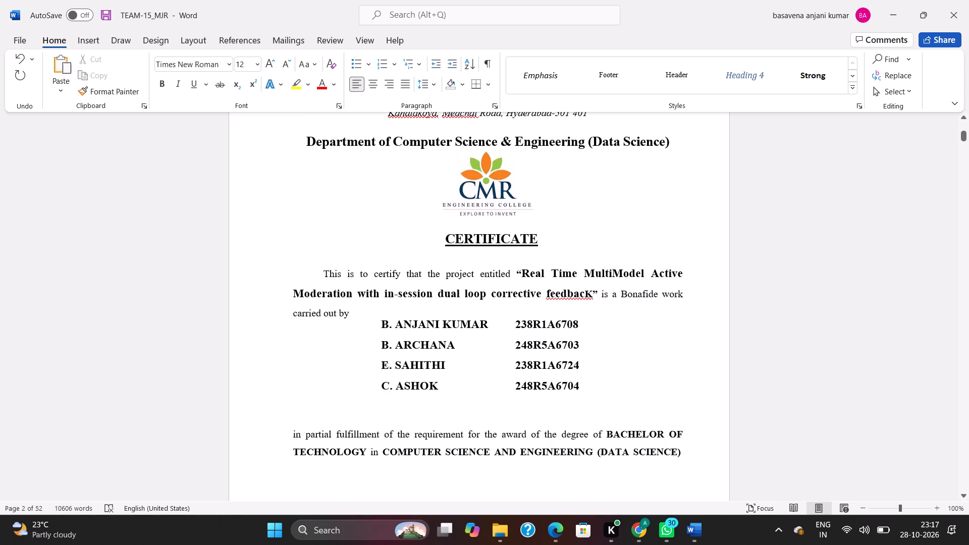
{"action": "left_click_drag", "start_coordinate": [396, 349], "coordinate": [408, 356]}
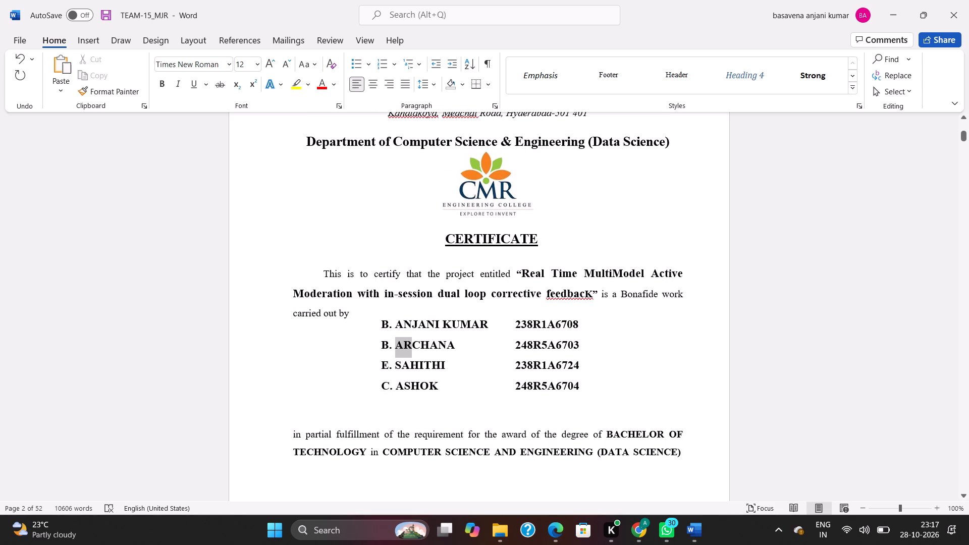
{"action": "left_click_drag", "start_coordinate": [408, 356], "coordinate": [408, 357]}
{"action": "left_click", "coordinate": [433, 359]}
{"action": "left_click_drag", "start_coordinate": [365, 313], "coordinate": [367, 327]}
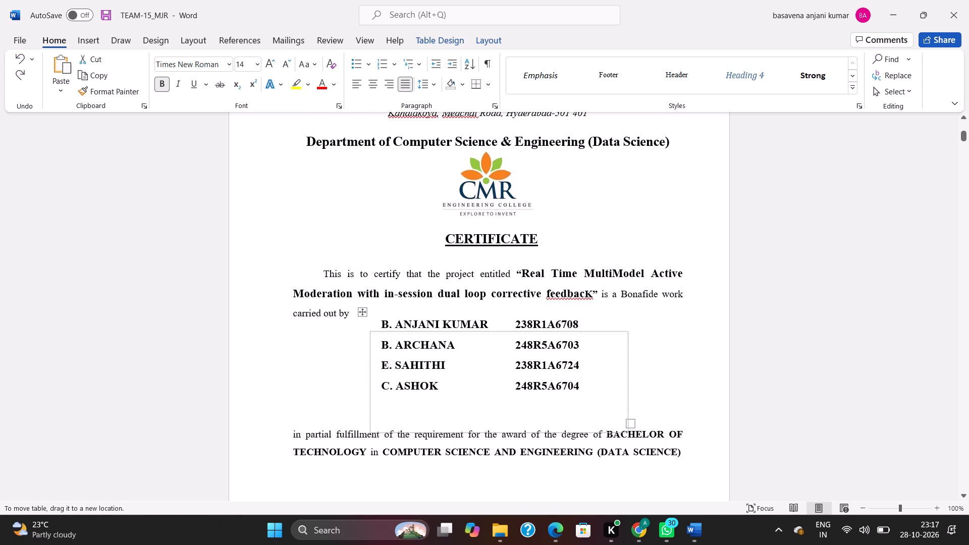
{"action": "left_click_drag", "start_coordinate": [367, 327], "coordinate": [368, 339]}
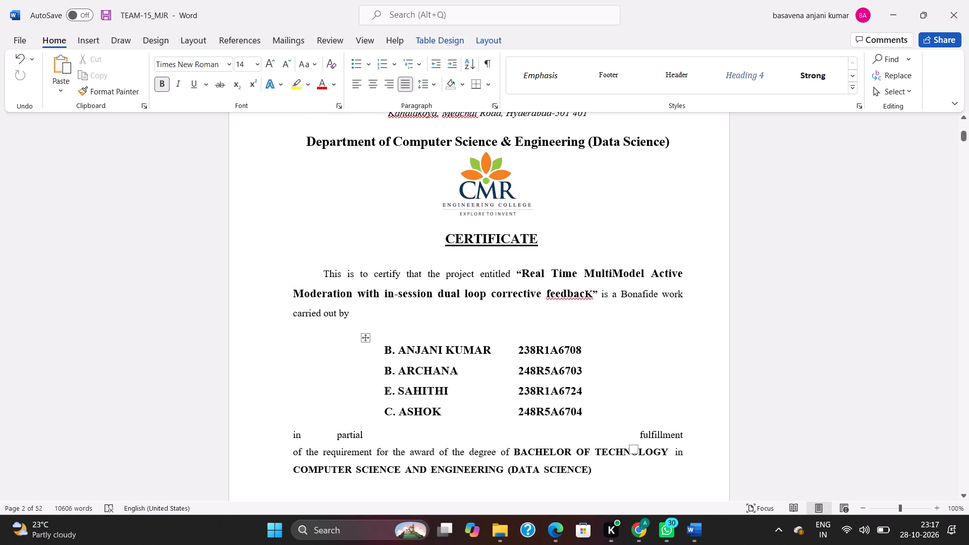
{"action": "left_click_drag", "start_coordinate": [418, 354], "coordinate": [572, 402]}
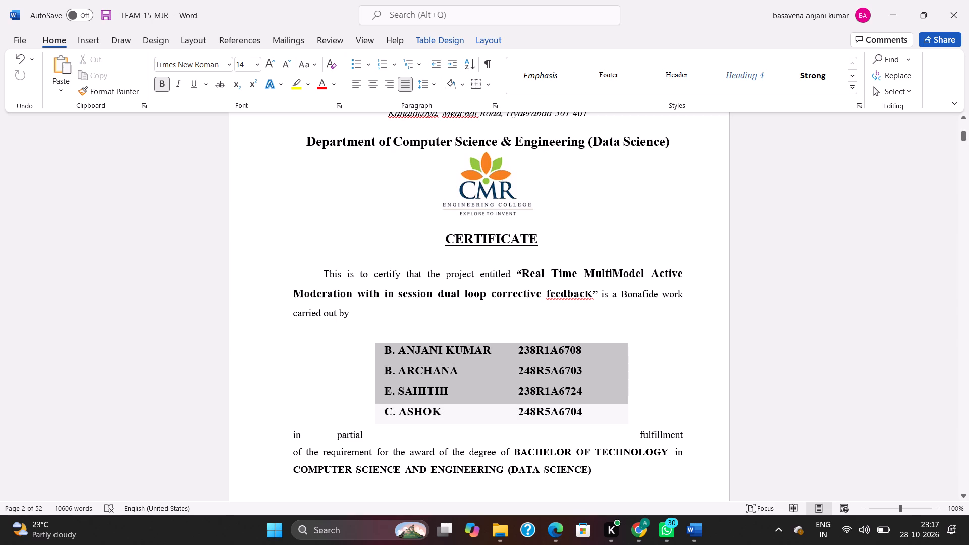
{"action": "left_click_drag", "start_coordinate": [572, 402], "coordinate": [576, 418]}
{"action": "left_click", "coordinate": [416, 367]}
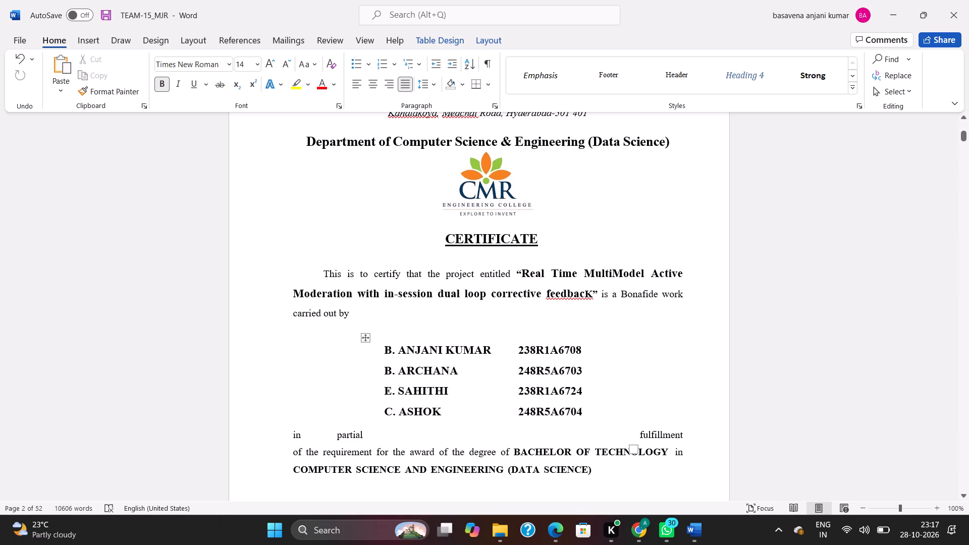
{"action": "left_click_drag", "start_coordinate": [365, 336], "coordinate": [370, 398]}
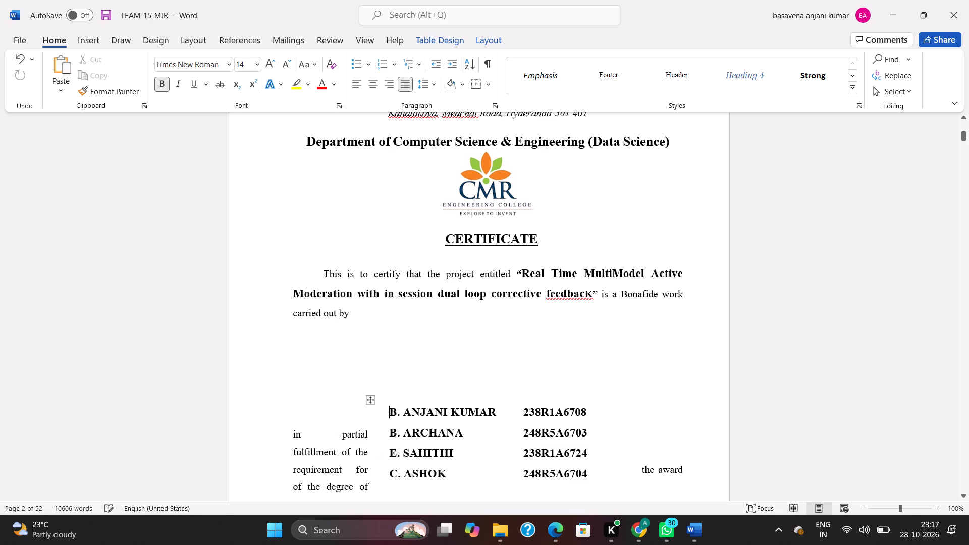
Undo the moves of the certificate's student table and the earlier indent change to the "from CMR Engineering College" paragraph.
{"action": "scroll", "coordinate": [374, 373], "scroll_direction": "down", "scroll_amount": 4}
{"action": "key", "text": "ctrl+z"}
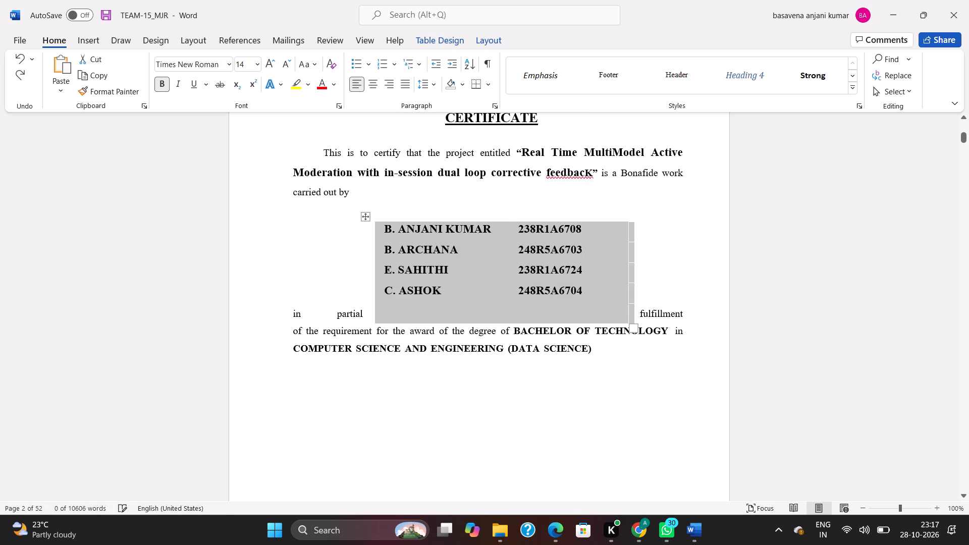
{"action": "key", "text": "ctrl+z"}
{"action": "key", "text": "ctrl+z"}
{"action": "scroll", "coordinate": [383, 346], "scroll_direction": "up", "scroll_amount": 4}
Delete the stray bracketed roll number below the student names table on the declaration page.
{"action": "scroll", "coordinate": [383, 346], "scroll_direction": "down", "scroll_amount": 5}
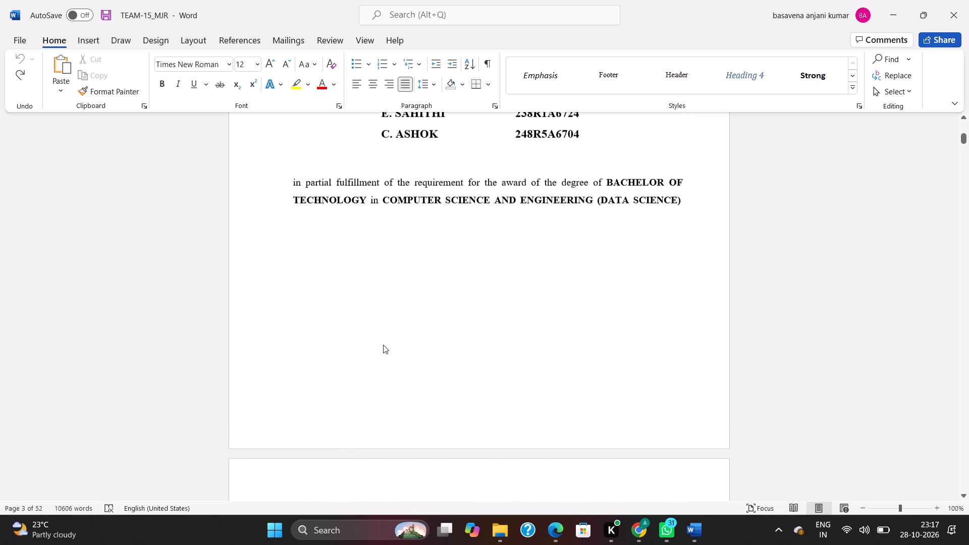
{"action": "scroll", "coordinate": [383, 345], "scroll_direction": "down", "scroll_amount": 14}
{"action": "scroll", "coordinate": [403, 333], "scroll_direction": "down", "scroll_amount": 13}
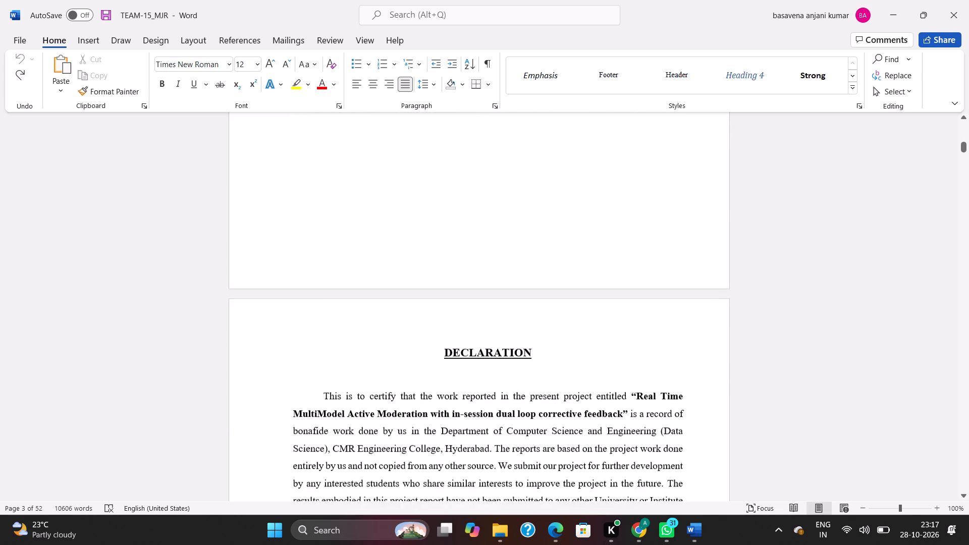
{"action": "scroll", "coordinate": [398, 326], "scroll_direction": "down", "scroll_amount": 1}
{"action": "scroll", "coordinate": [397, 325], "scroll_direction": "up", "scroll_amount": 1}
{"action": "scroll", "coordinate": [395, 323], "scroll_direction": "down", "scroll_amount": 13}
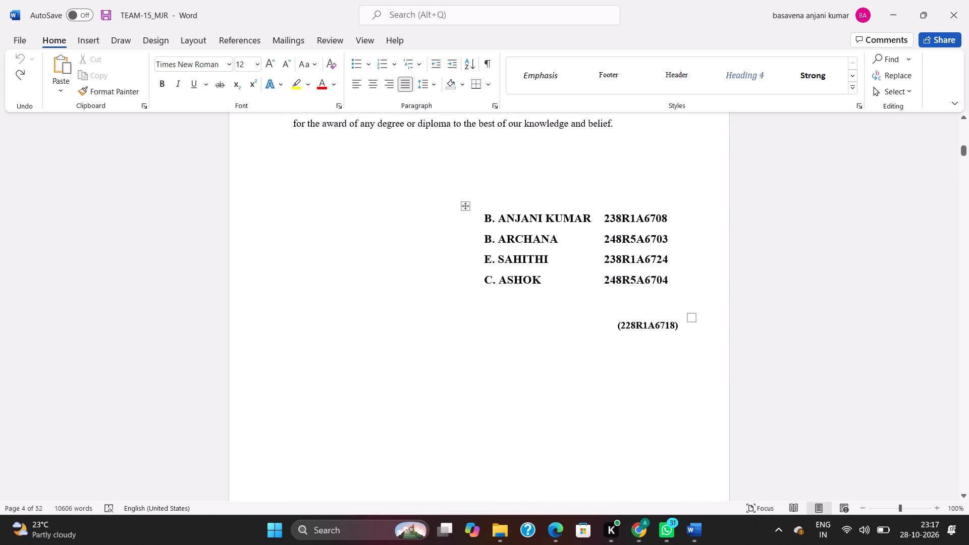
{"action": "left_click_drag", "start_coordinate": [677, 330], "coordinate": [611, 332]}
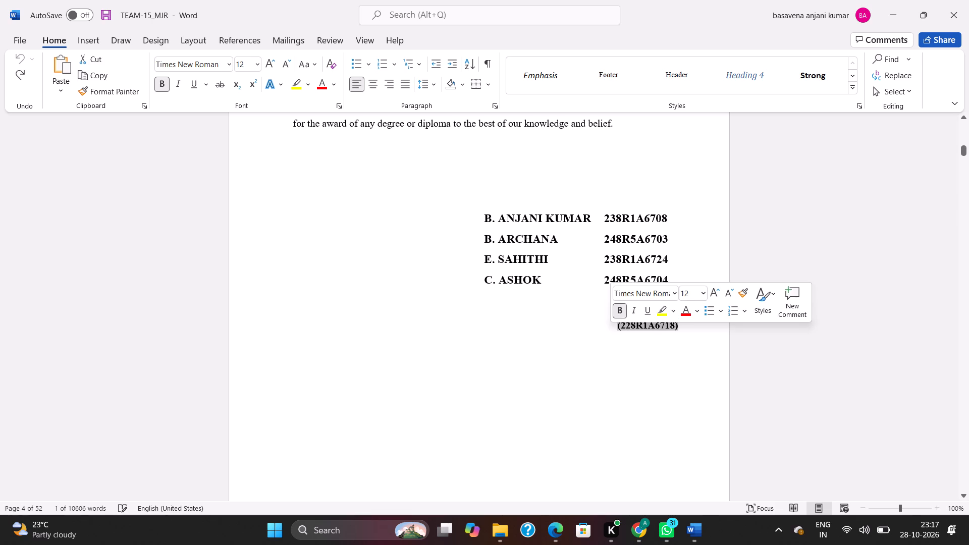
{"action": "key", "text": "BackSpace"}
Examine the layout of the certificate text and the title page, including the spacing around the title page's student names table.
{"action": "scroll", "coordinate": [614, 329], "scroll_direction": "up", "scroll_amount": 18}
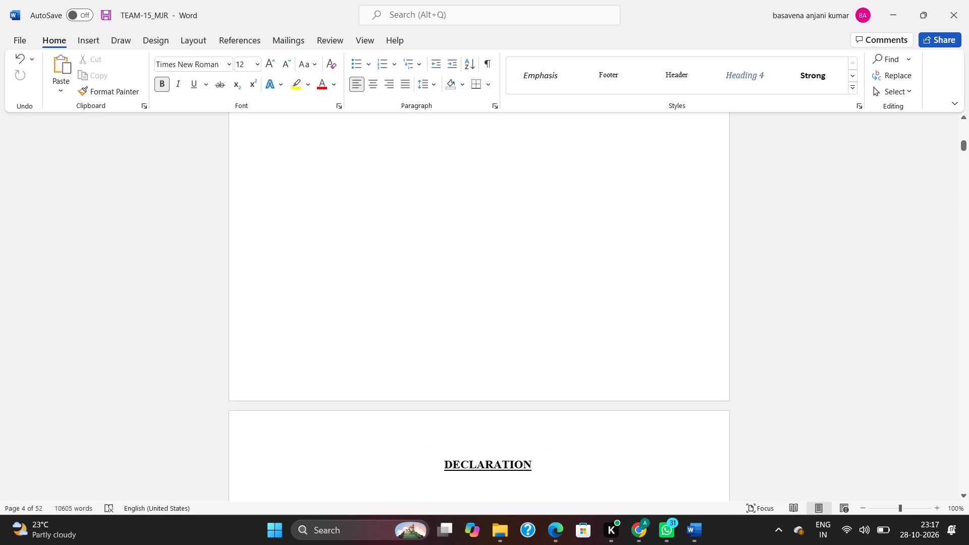
{"action": "scroll", "coordinate": [582, 312], "scroll_direction": "up", "scroll_amount": 10}
{"action": "left_click_drag", "start_coordinate": [361, 347], "coordinate": [457, 422]}
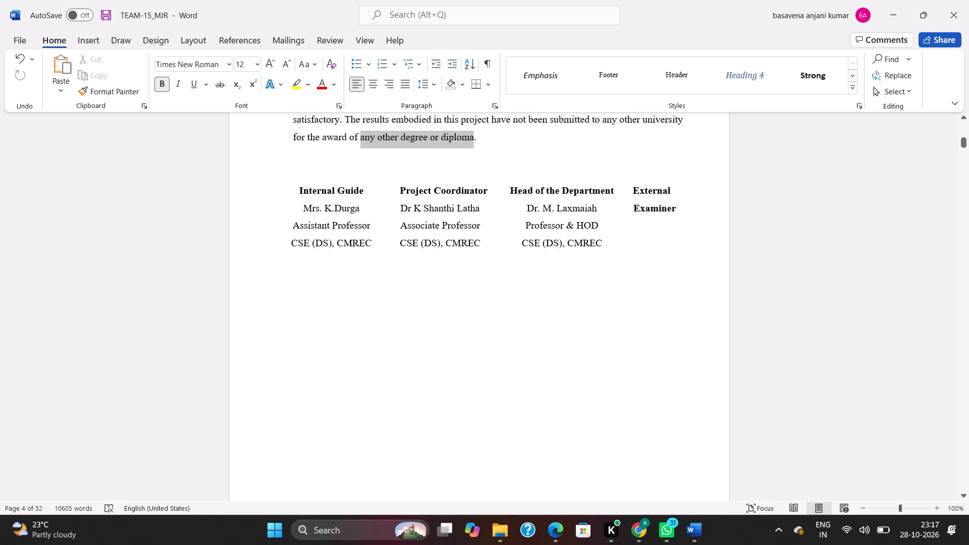
{"action": "left_click_drag", "start_coordinate": [457, 422], "coordinate": [494, 472]}
{"action": "left_click", "coordinate": [394, 359]}
{"action": "scroll", "coordinate": [408, 353], "scroll_direction": "up", "scroll_amount": 6}
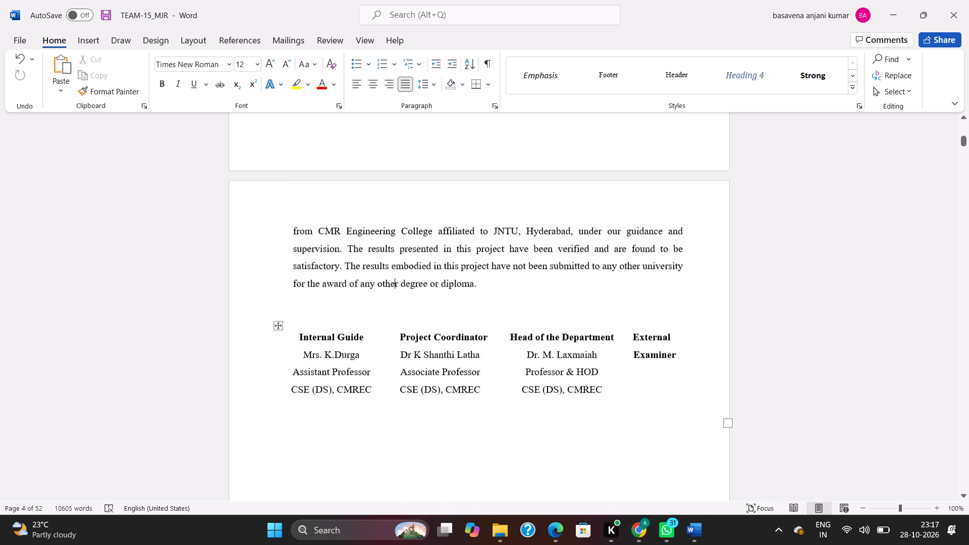
{"action": "scroll", "coordinate": [407, 352], "scroll_direction": "up", "scroll_amount": 20}
{"action": "scroll", "coordinate": [407, 352], "scroll_direction": "up", "scroll_amount": 20}
{"action": "scroll", "coordinate": [407, 352], "scroll_direction": "up", "scroll_amount": 2}
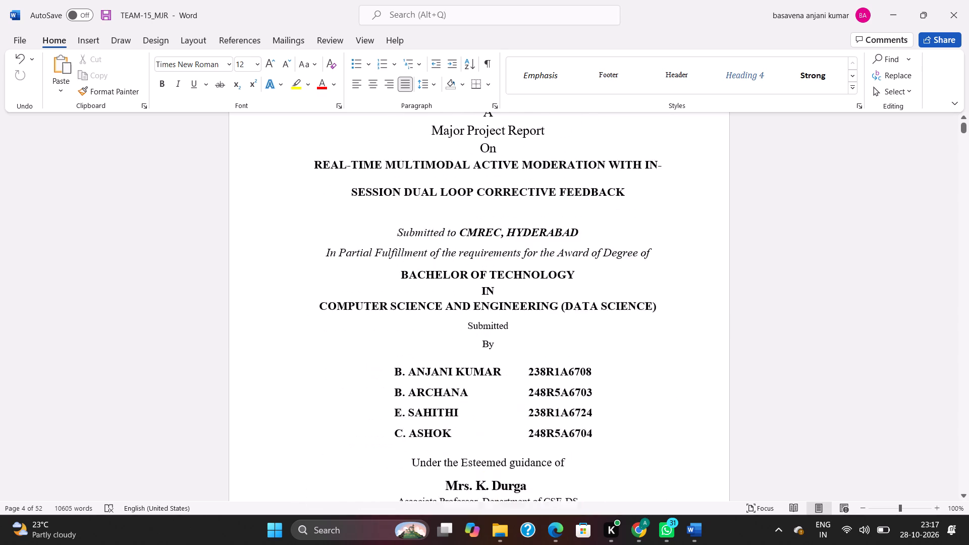
{"action": "scroll", "coordinate": [401, 342], "scroll_direction": "up", "scroll_amount": 11}
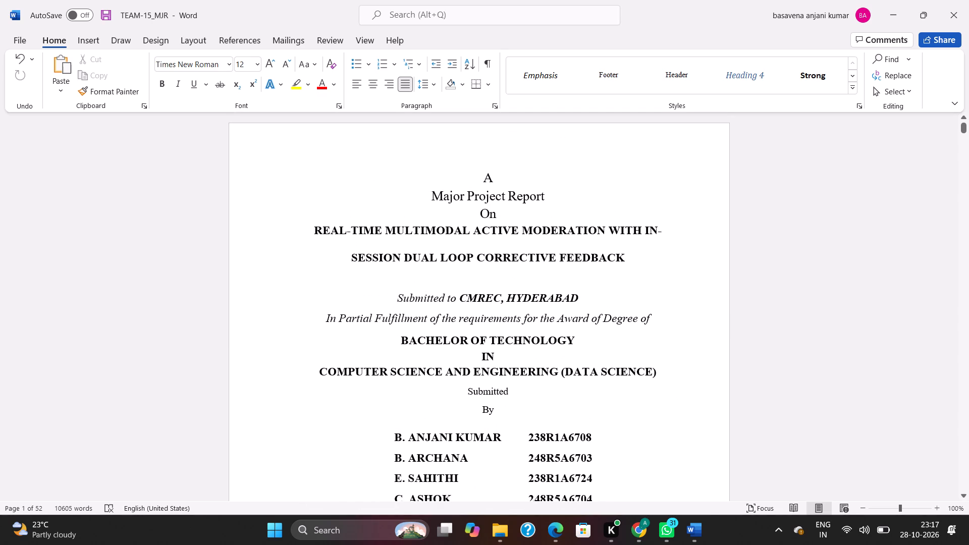
{"action": "left_click", "coordinate": [500, 147]}
{"action": "left_click", "coordinate": [487, 149]}
{"action": "left_click", "coordinate": [472, 151]}
{"action": "scroll", "coordinate": [474, 177], "scroll_direction": "down", "scroll_amount": 20}
{"action": "scroll", "coordinate": [474, 177], "scroll_direction": "down", "scroll_amount": 6}
{"action": "scroll", "coordinate": [471, 176], "scroll_direction": "up", "scroll_amount": 2}
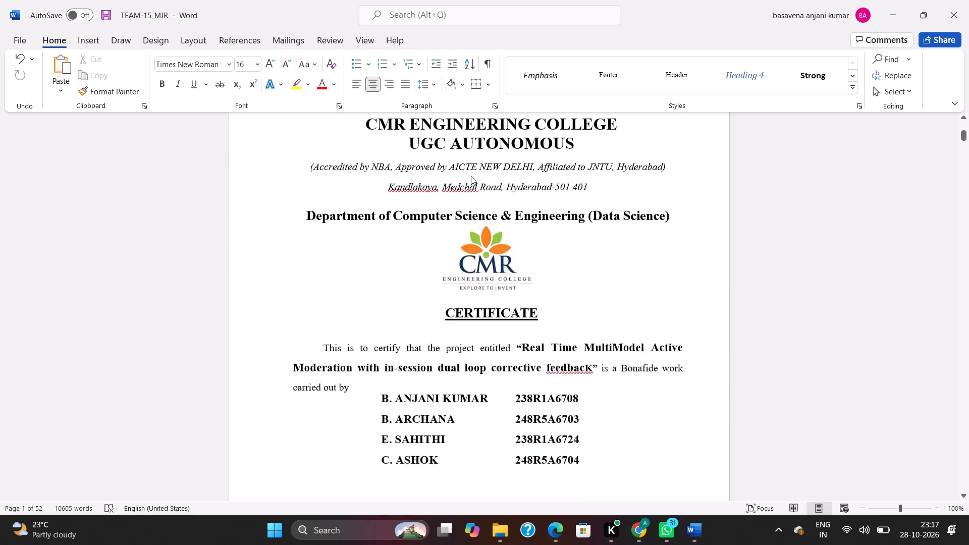
{"action": "scroll", "coordinate": [471, 176], "scroll_direction": "up", "scroll_amount": 19}
{"action": "left_click", "coordinate": [587, 270]}
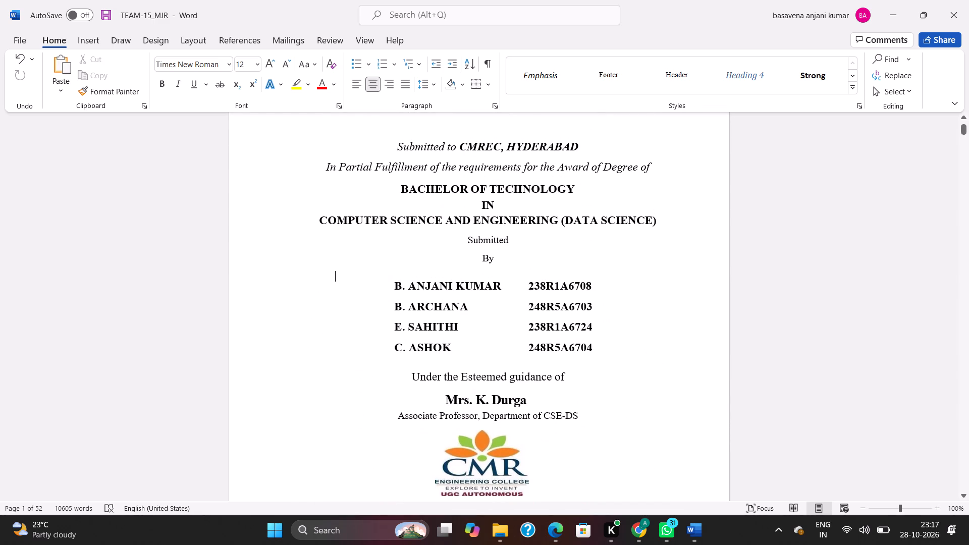
{"action": "left_click_drag", "start_coordinate": [323, 265], "coordinate": [506, 306]}
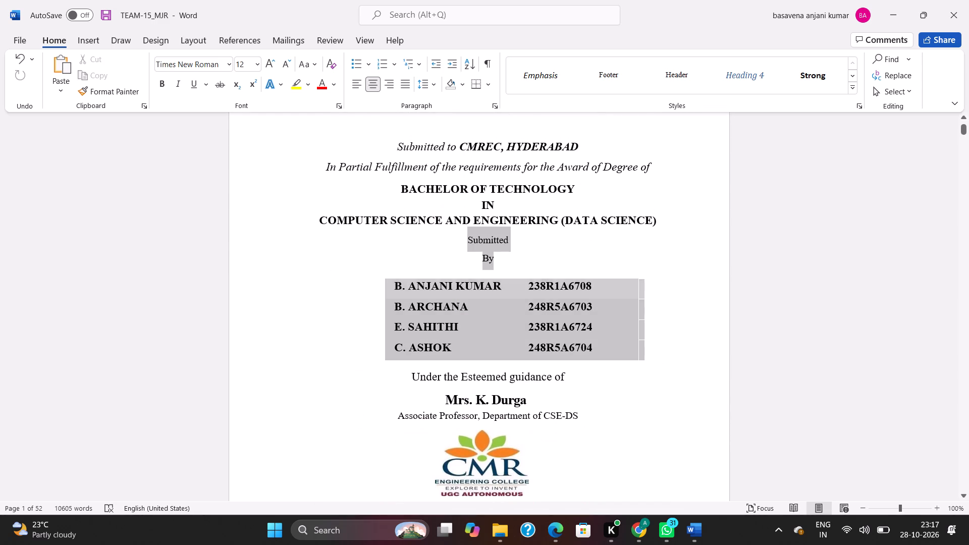
{"action": "left_click_drag", "start_coordinate": [506, 306], "coordinate": [464, 286]}
{"action": "left_click", "coordinate": [803, 334]}
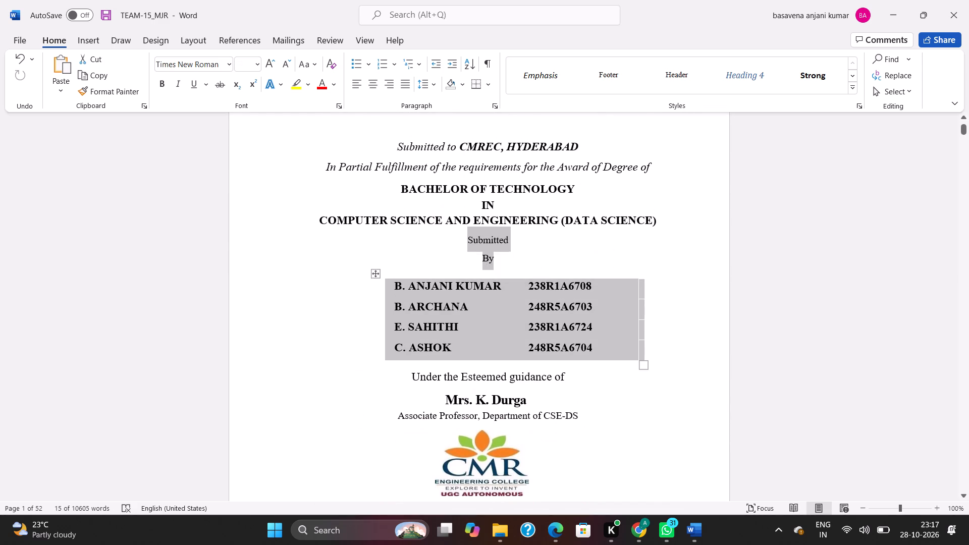
Move the certificate's student names table below the "in partial fulfillment" paragraph.
{"action": "scroll", "coordinate": [606, 311], "scroll_direction": "down", "scroll_amount": 20}
{"action": "scroll", "coordinate": [606, 311], "scroll_direction": "down", "scroll_amount": 3}
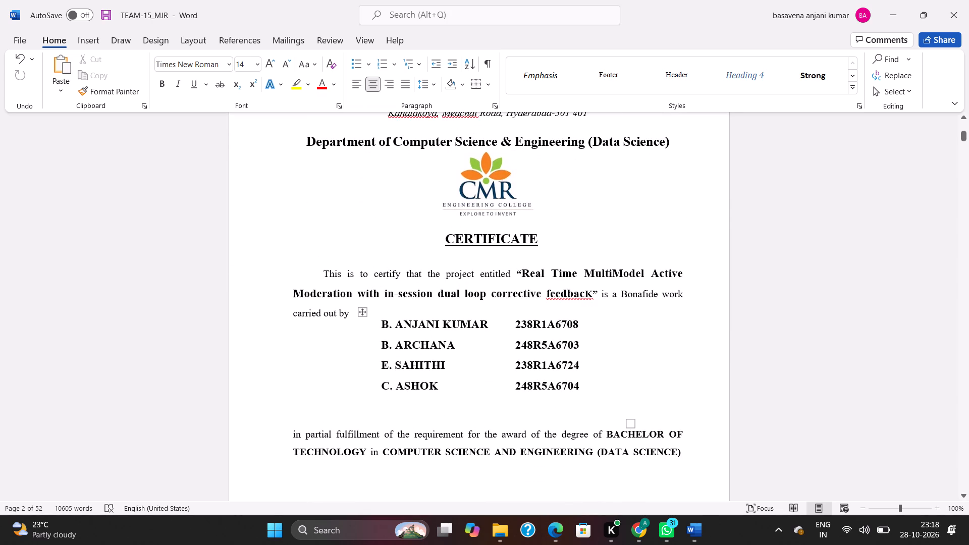
{"action": "left_click_drag", "start_coordinate": [420, 331], "coordinate": [535, 391]}
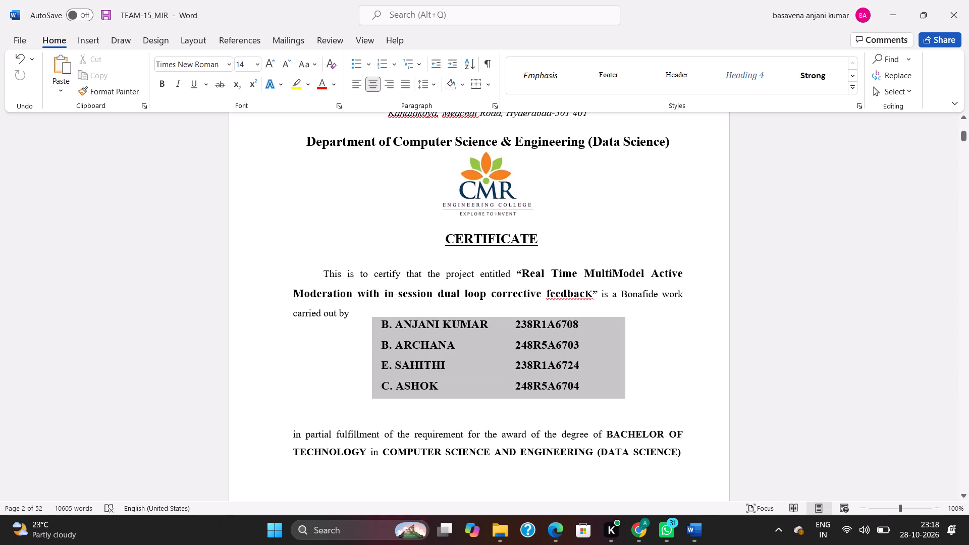
{"action": "left_click_drag", "start_coordinate": [535, 391], "coordinate": [579, 391]}
{"action": "left_click_drag", "start_coordinate": [363, 312], "coordinate": [368, 328]}
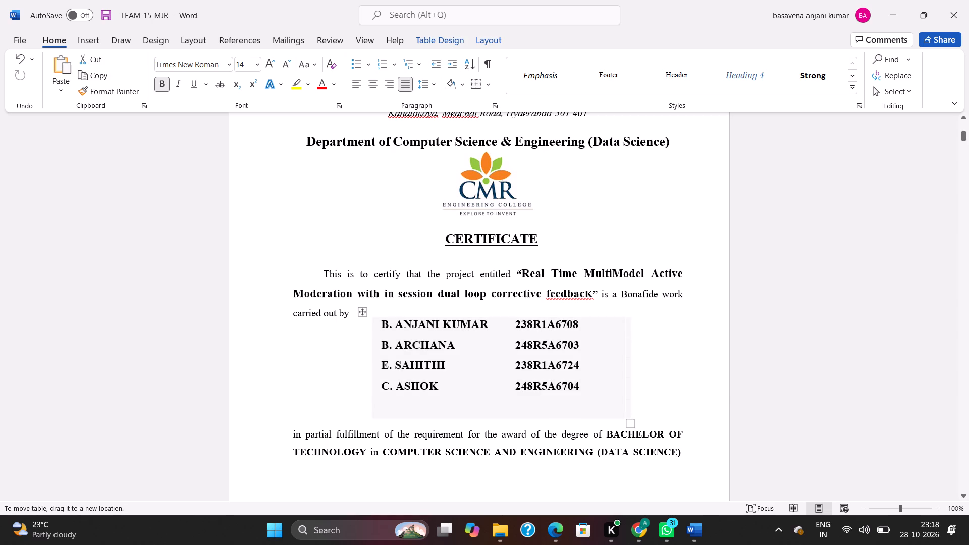
{"action": "left_click_drag", "start_coordinate": [368, 328], "coordinate": [361, 469]}
{"action": "left_click_drag", "start_coordinate": [361, 469], "coordinate": [360, 469]}
Delete blank lines in the gap between "carried out by" and the "in partial fulfillment" paragraph on the certificate page.
{"action": "scroll", "coordinate": [344, 407], "scroll_direction": "down", "scroll_amount": 2}
{"action": "left_click", "coordinate": [330, 321]}
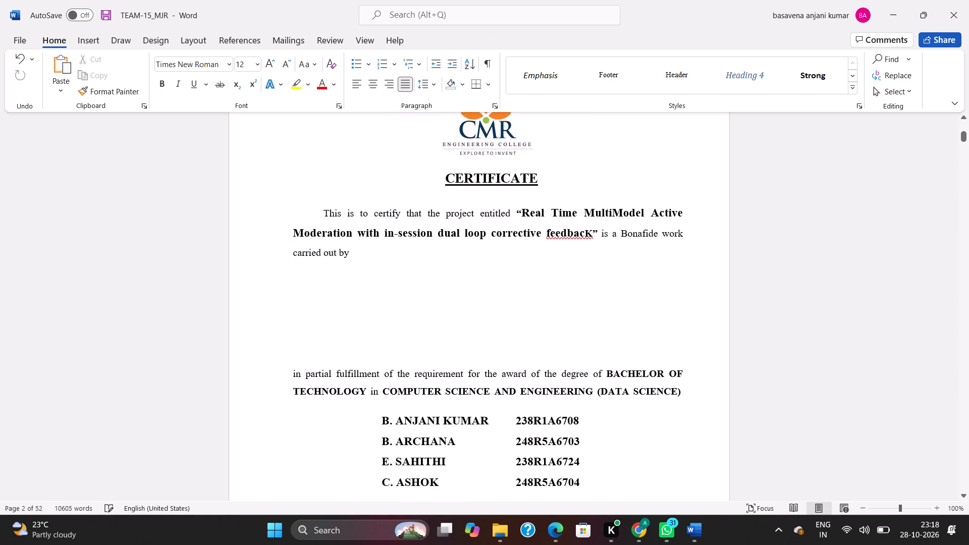
{"action": "key", "text": "BackSpace"}
{"action": "key", "text": "BackSpace"}
{"action": "key", "text": "BackSpace"}
{"action": "key", "text": "BackSpace"}
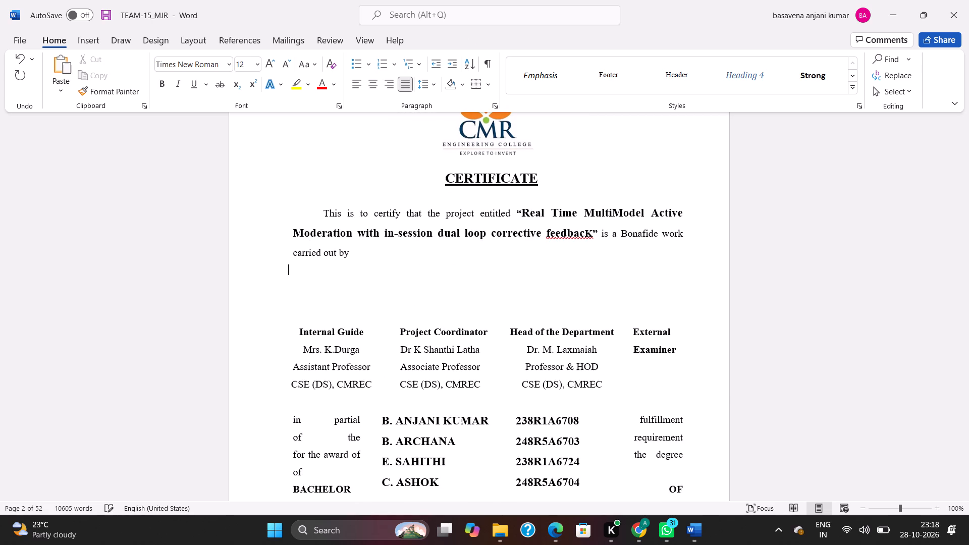
{"action": "key", "text": "BackSpace"}
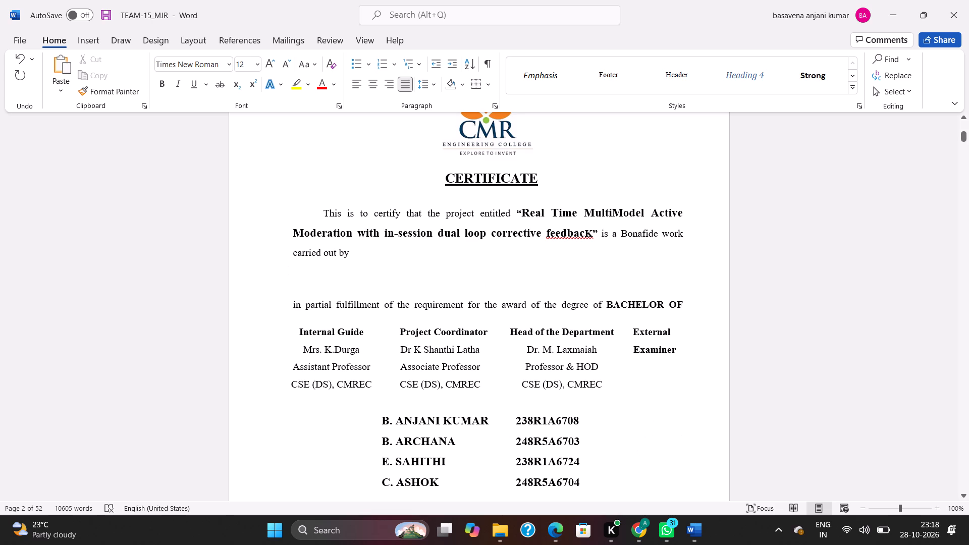
Remove the left indent of the "in partial fulfillment" paragraph and delete the remaining blank lines between it and "carried out by".
{"action": "left_click", "coordinate": [293, 309]}
{"action": "key", "text": "BackSpace"}
{"action": "key", "text": "BackSpace"}
{"action": "key", "text": "BackSpace"}
{"action": "key", "text": "BackSpace"}
{"action": "left_click", "coordinate": [321, 285]}
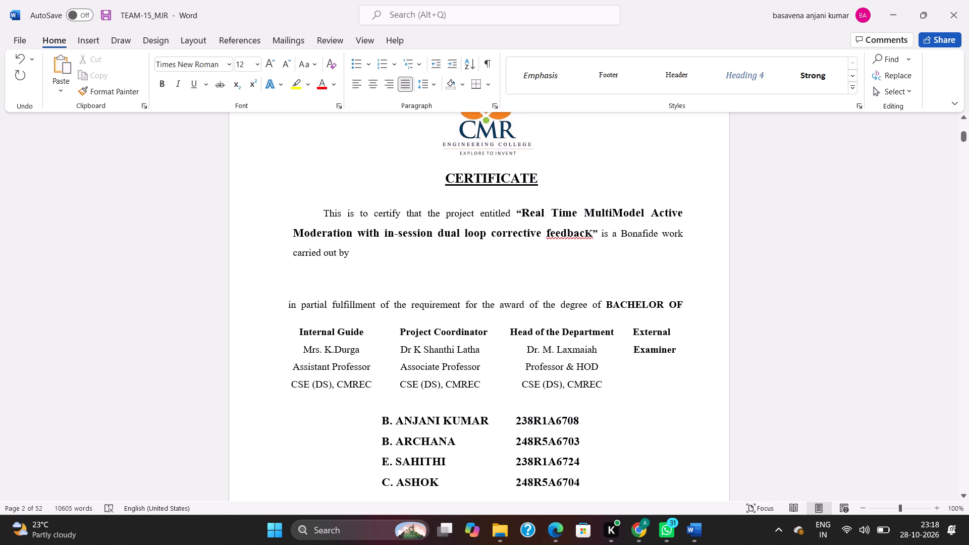
{"action": "key", "text": "BackSpace"}
{"action": "key", "text": "BackSpace"}
{"action": "key", "text": "BackSpace"}
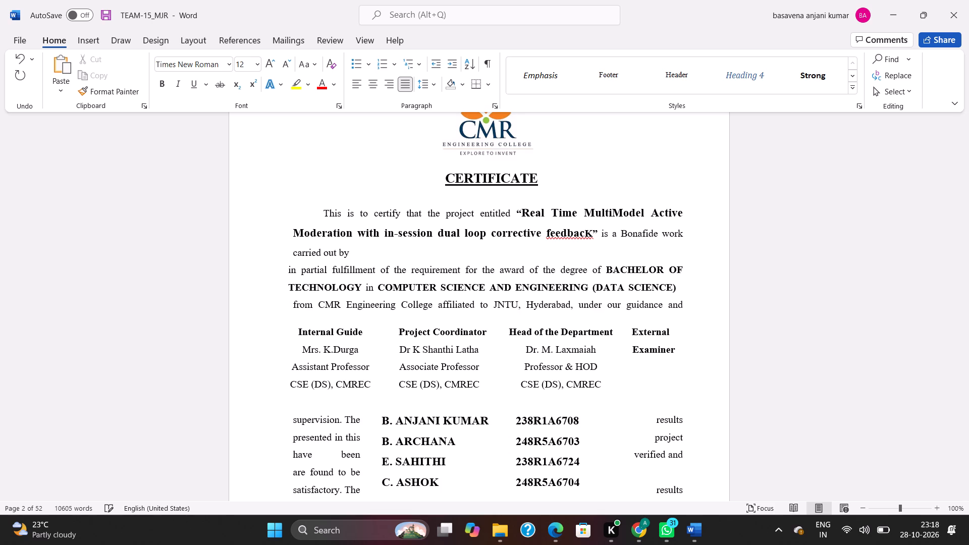
{"action": "key", "text": "BackSpace"}
{"action": "scroll", "coordinate": [422, 351], "scroll_direction": "down", "scroll_amount": 3}
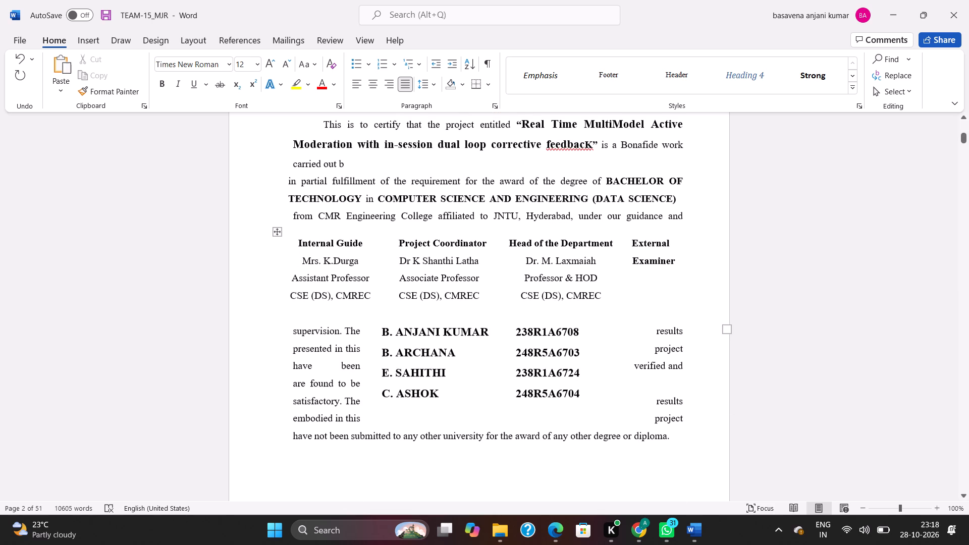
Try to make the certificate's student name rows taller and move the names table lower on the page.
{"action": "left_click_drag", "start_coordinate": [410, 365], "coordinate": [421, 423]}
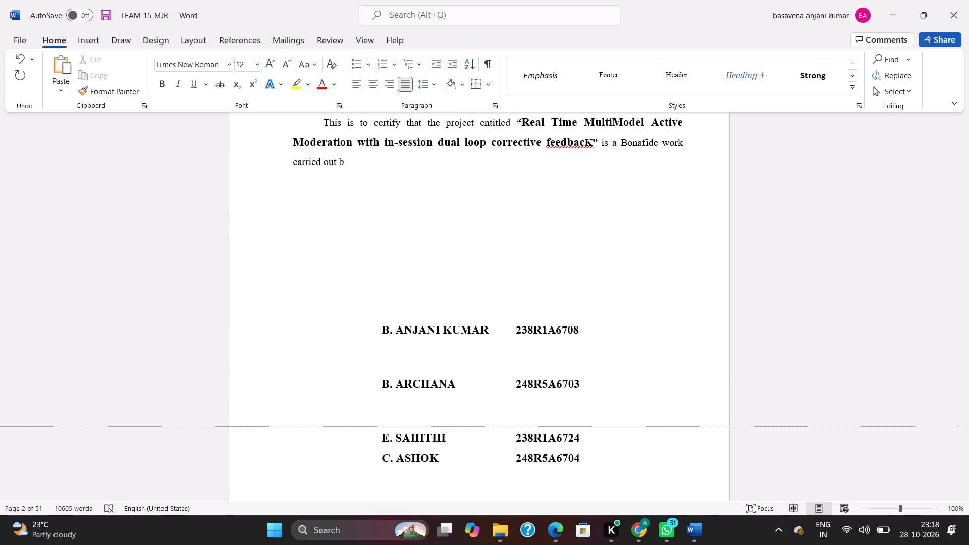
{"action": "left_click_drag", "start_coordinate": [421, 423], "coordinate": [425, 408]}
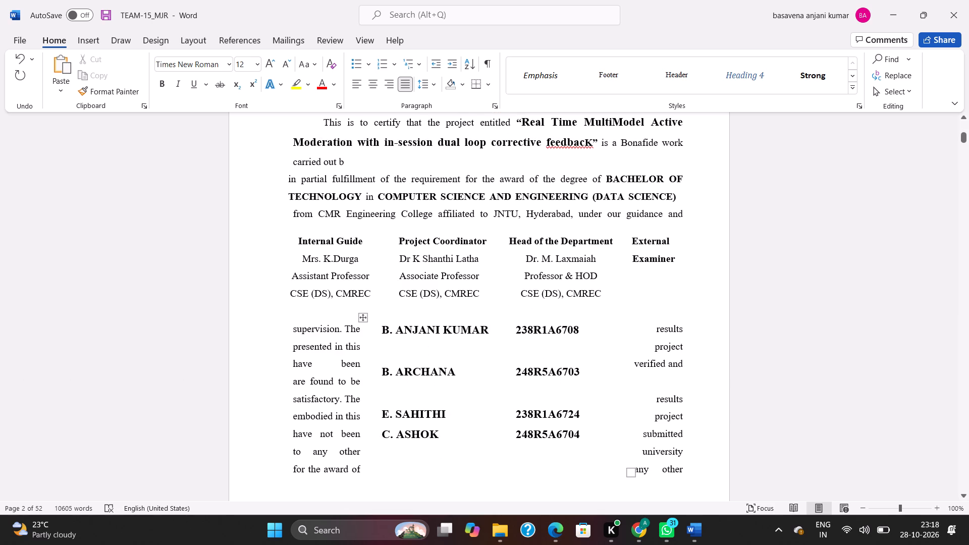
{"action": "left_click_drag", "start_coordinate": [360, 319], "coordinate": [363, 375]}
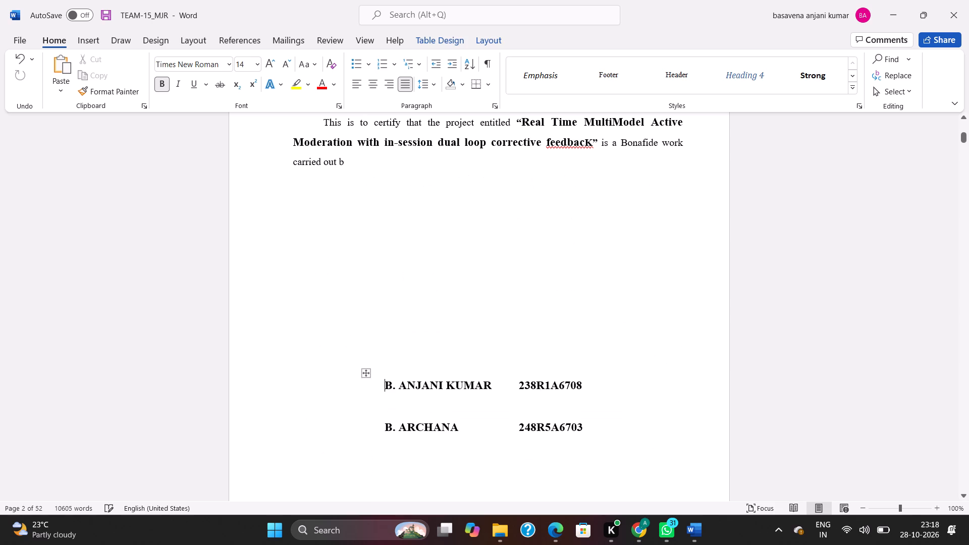
Undo the certificate layout changes back to the names table's placement directly under "carried out by".
{"action": "scroll", "coordinate": [382, 349], "scroll_direction": "up", "scroll_amount": 8}
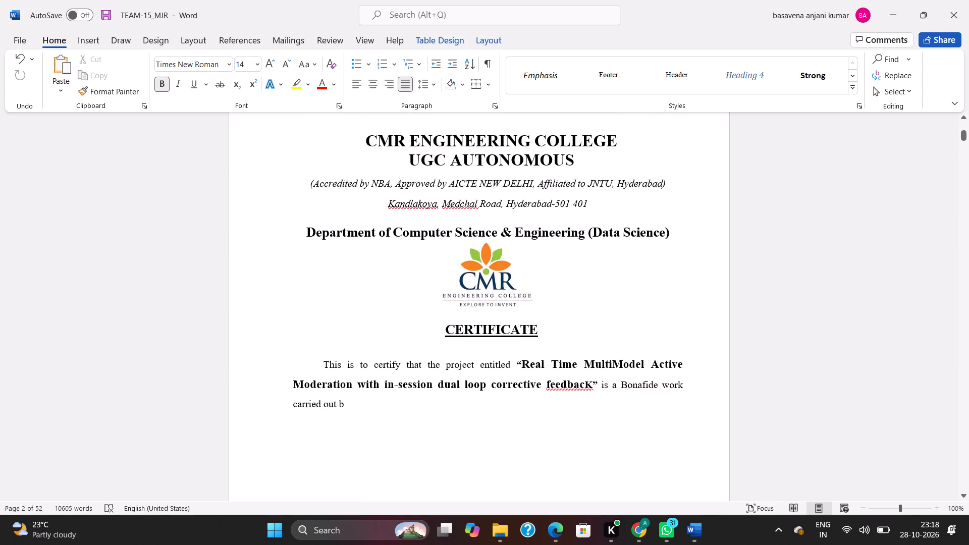
{"action": "key", "text": "ctrl+z"}
{"action": "key", "text": "ctrl+z"}
{"action": "key", "text": "ctrl+z"}
{"action": "key", "text": "ctrl+z"}
{"action": "key", "text": "ctrl+z"}
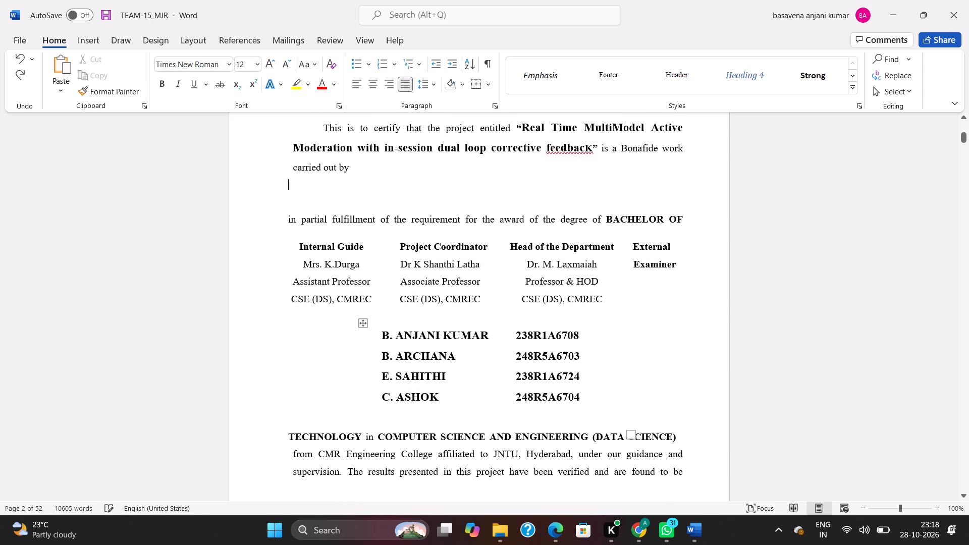
{"action": "key", "text": "ctrl+z"}
{"action": "key", "text": "ctrl+z"}
{"action": "key", "text": "ctrl+z"}
{"action": "key", "text": "ctrl+z"}
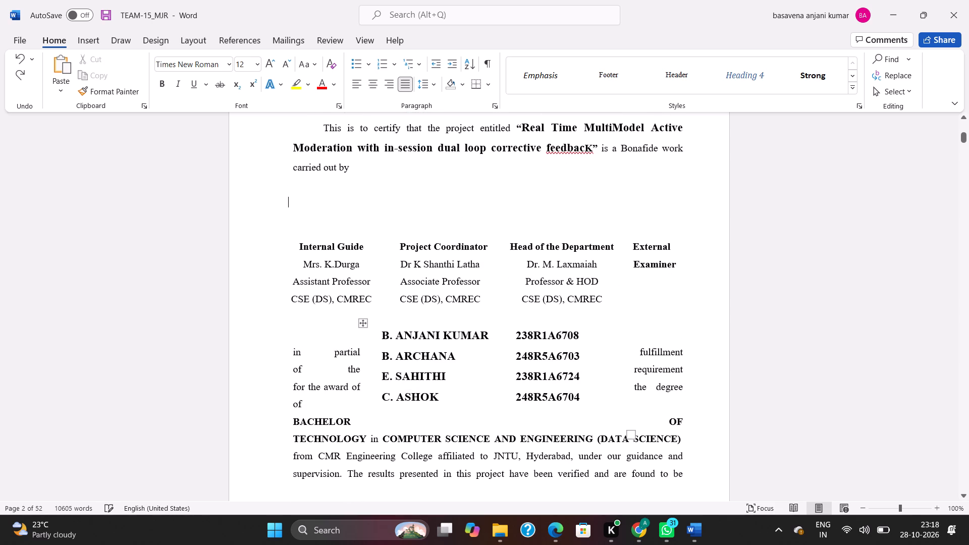
{"action": "key", "text": "ctrl+z"}
{"action": "key", "text": "ctrl+z"}
{"action": "key", "text": "ctrl+z"}
{"action": "key", "text": "ctrl+z"}
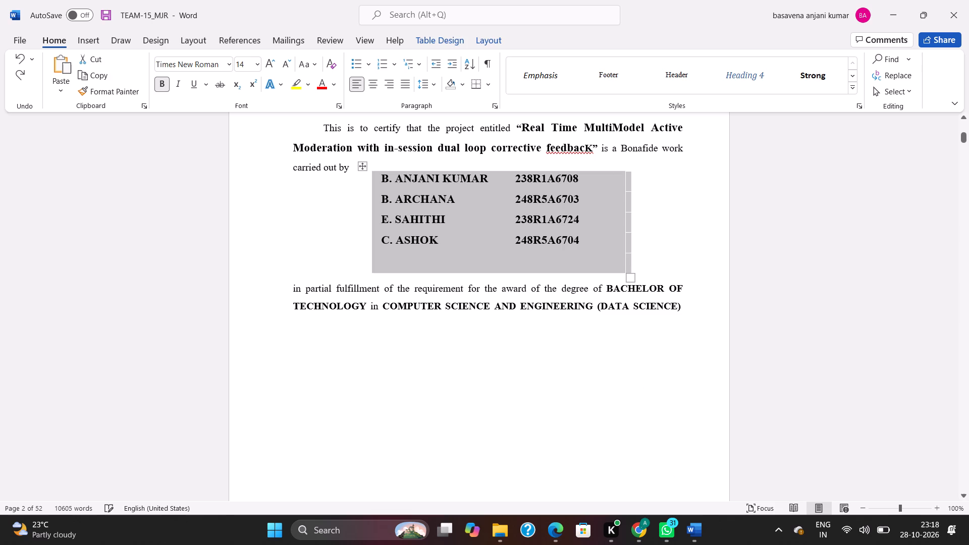
{"action": "left_click", "coordinate": [443, 388]}
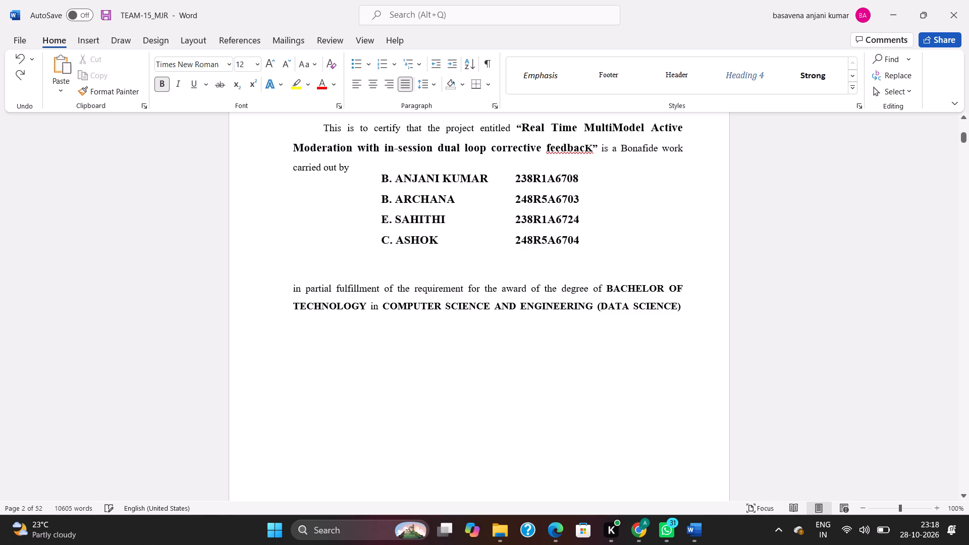
Move the certificate's student names table below the "in partial fulfillment" paragraph.
{"action": "scroll", "coordinate": [578, 370], "scroll_direction": "up", "scroll_amount": 1}
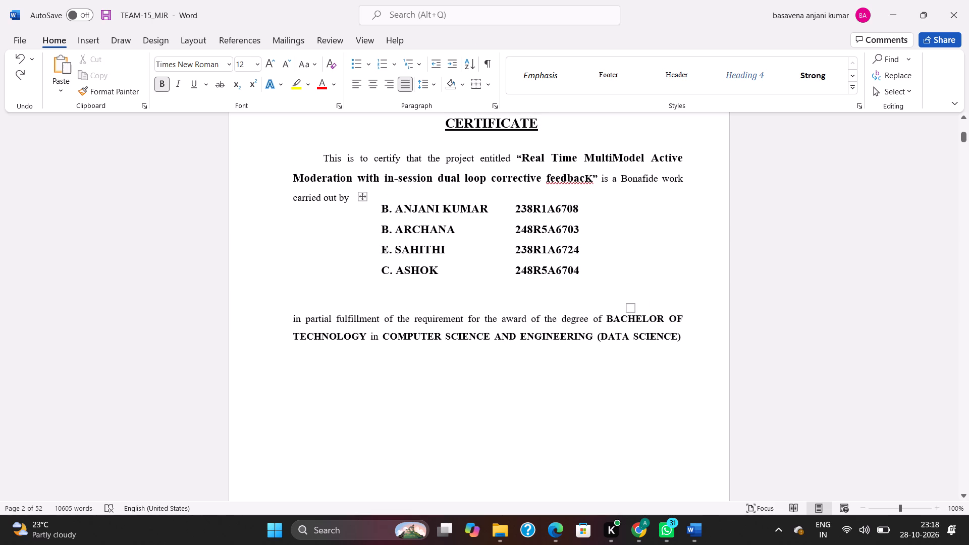
{"action": "left_click_drag", "start_coordinate": [362, 197], "coordinate": [378, 361]}
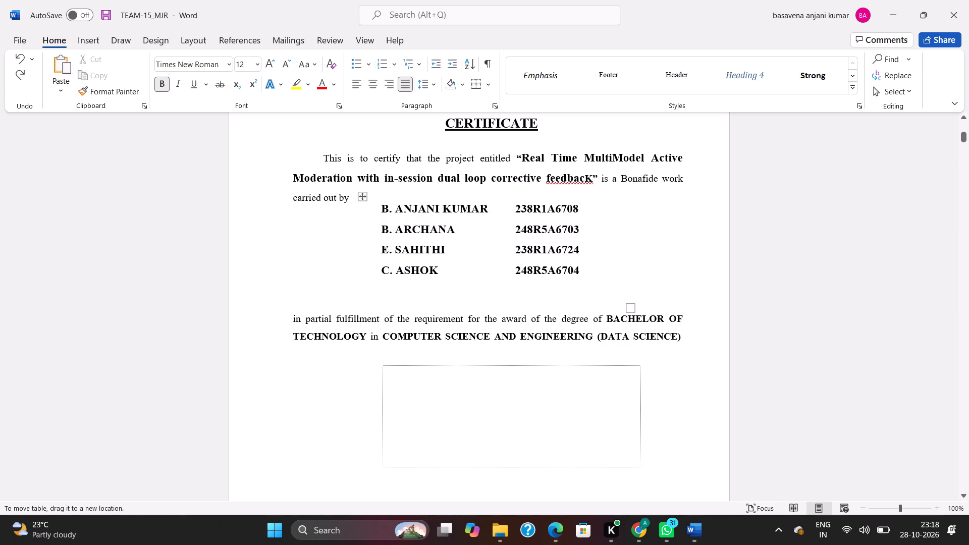
{"action": "left_click_drag", "start_coordinate": [378, 361], "coordinate": [378, 362]}
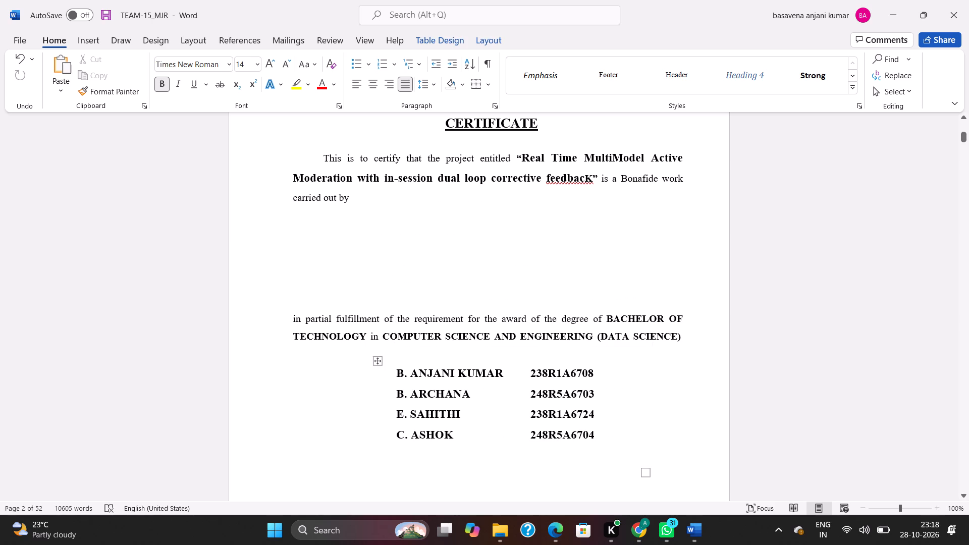
Cut the "in partial fulfillment" text through "(DATA SCIENCE)" and paste it after "carried out by", separated by a space.
{"action": "left_click_drag", "start_coordinate": [287, 316], "coordinate": [537, 322]}
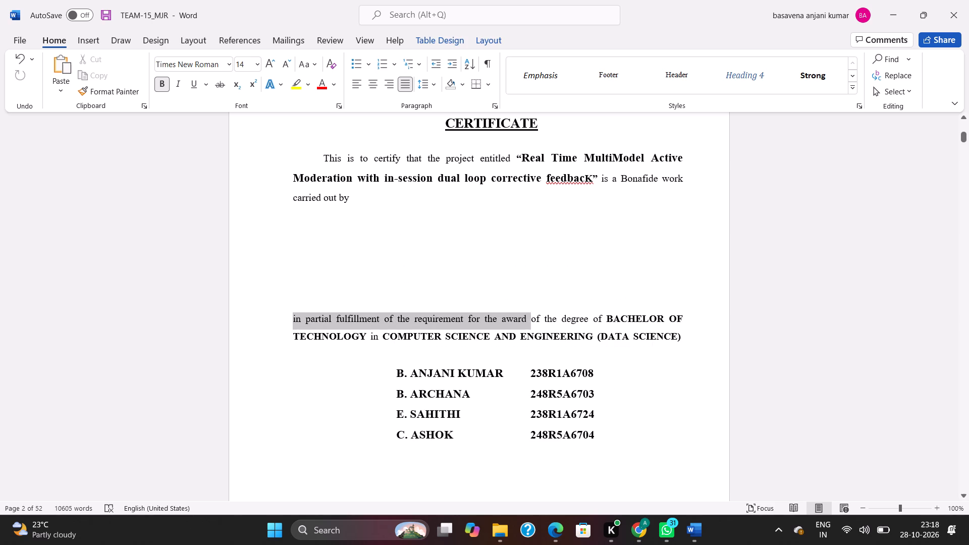
{"action": "left_click_drag", "start_coordinate": [537, 322], "coordinate": [685, 346]}
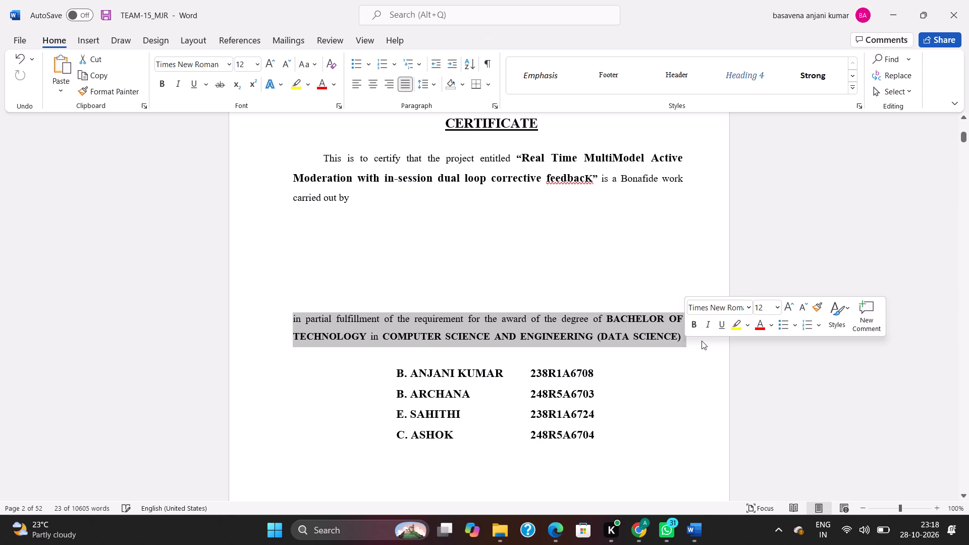
{"action": "key", "text": "ctrl+c"}
{"action": "key", "text": "ctrl+x"}
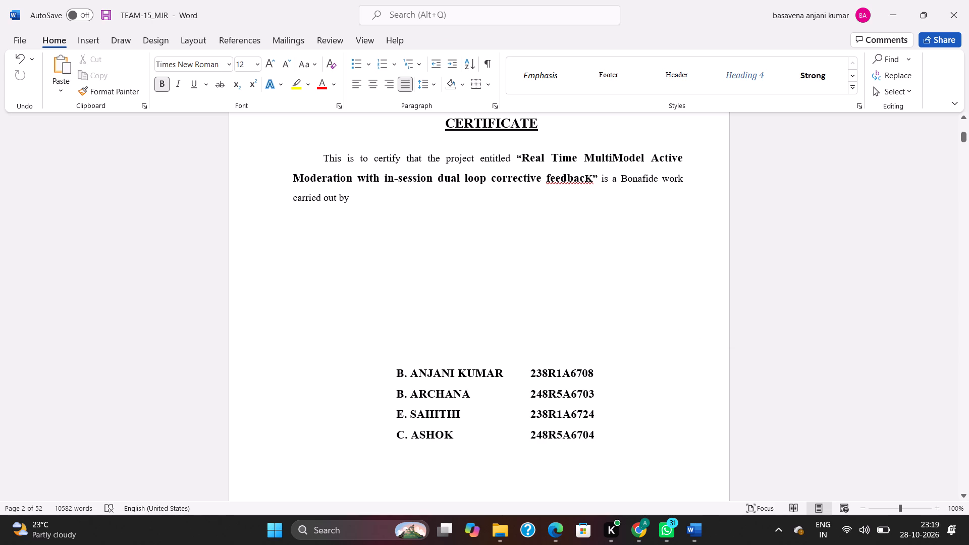
{"action": "left_click", "coordinate": [361, 204]}
{"action": "key", "text": "space"}
{"action": "key", "text": "ctrl+v"}
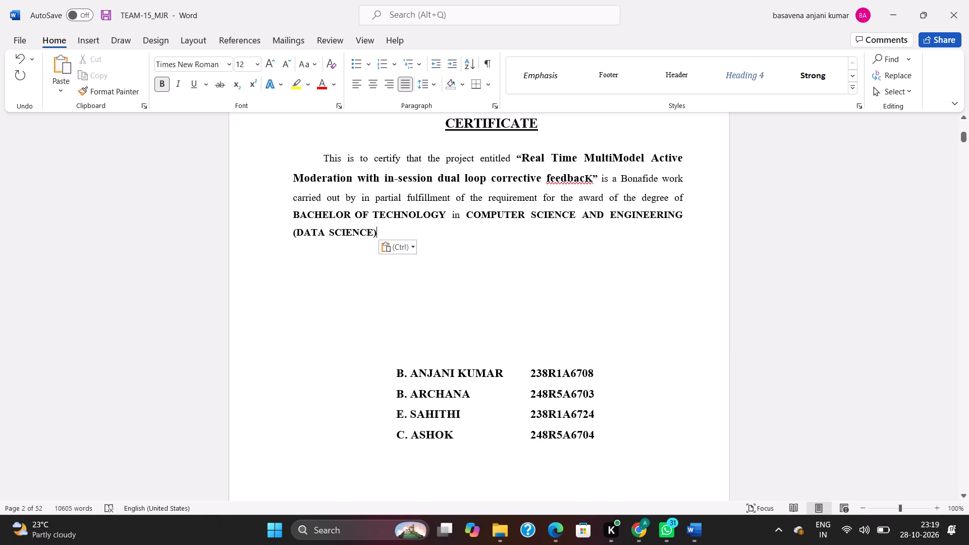
Move the student names table up to sit directly beneath the "(DATA SCIENCE)" line.
{"action": "left_click", "coordinate": [415, 298]}
{"action": "left_click_drag", "start_coordinate": [379, 360], "coordinate": [380, 257]}
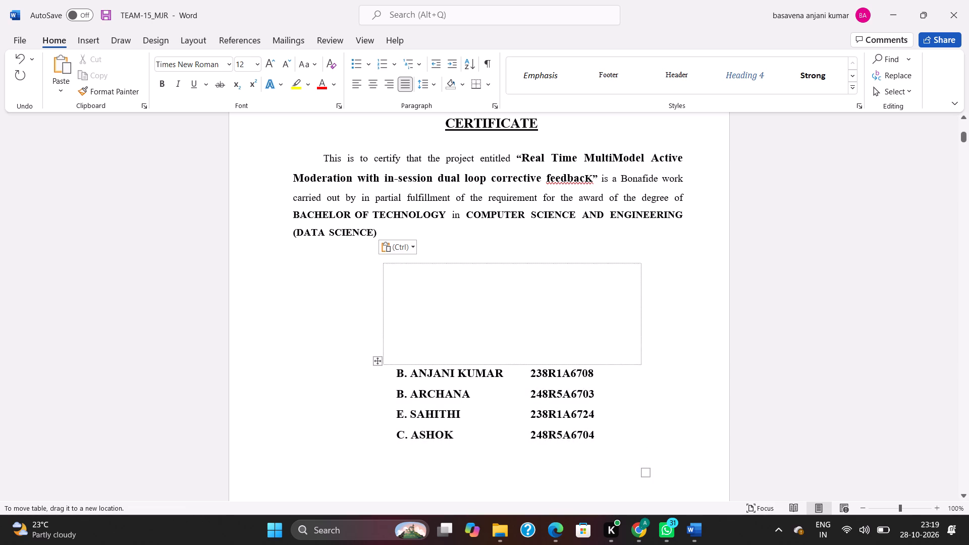
{"action": "left_click_drag", "start_coordinate": [380, 257], "coordinate": [380, 237]}
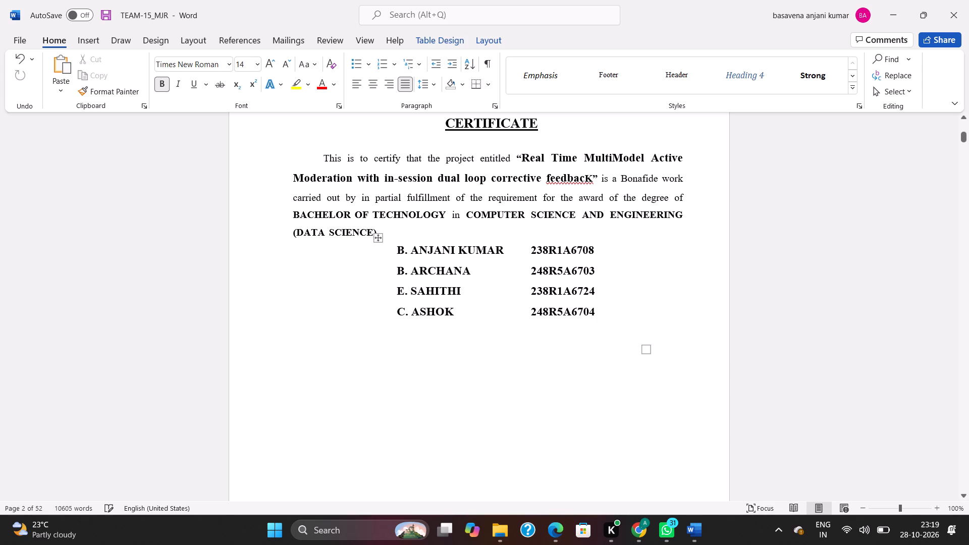
Select the certificate's student names table and make it slightly narrower.
{"action": "scroll", "coordinate": [492, 398], "scroll_direction": "down", "scroll_amount": 10}
{"action": "scroll", "coordinate": [492, 396], "scroll_direction": "up", "scroll_amount": 3}
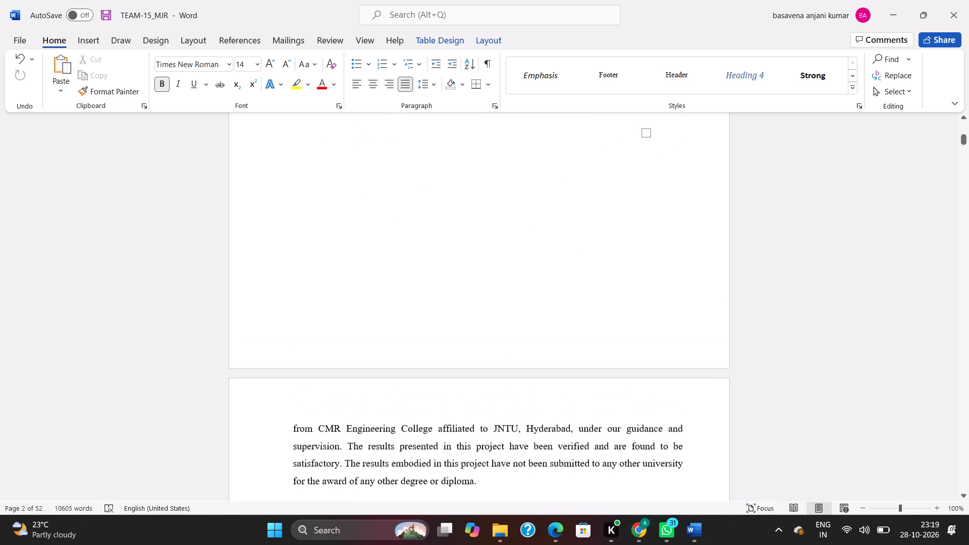
{"action": "scroll", "coordinate": [492, 396], "scroll_direction": "up", "scroll_amount": 6}
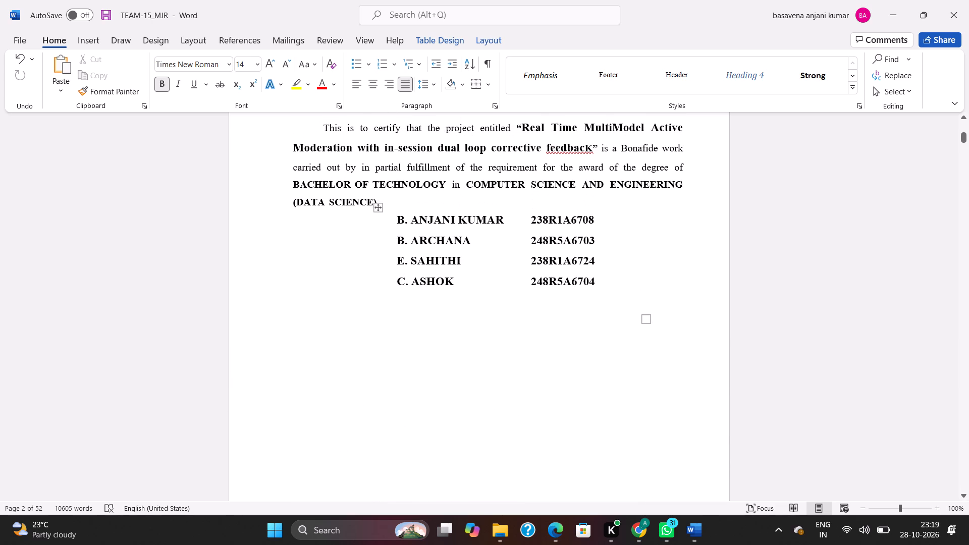
{"action": "left_click_drag", "start_coordinate": [449, 246], "coordinate": [443, 255]}
{"action": "left_click", "coordinate": [488, 362]}
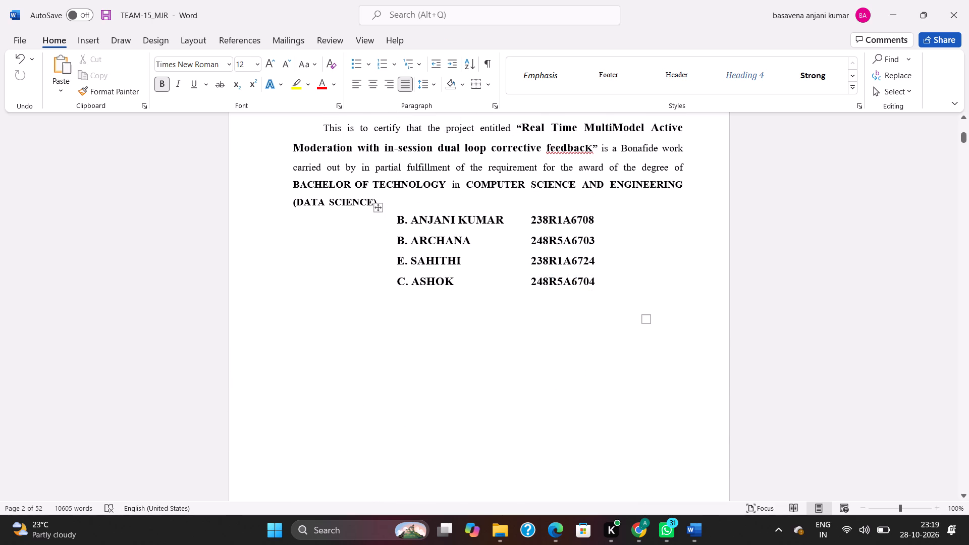
{"action": "left_click_drag", "start_coordinate": [378, 209], "coordinate": [378, 209]}
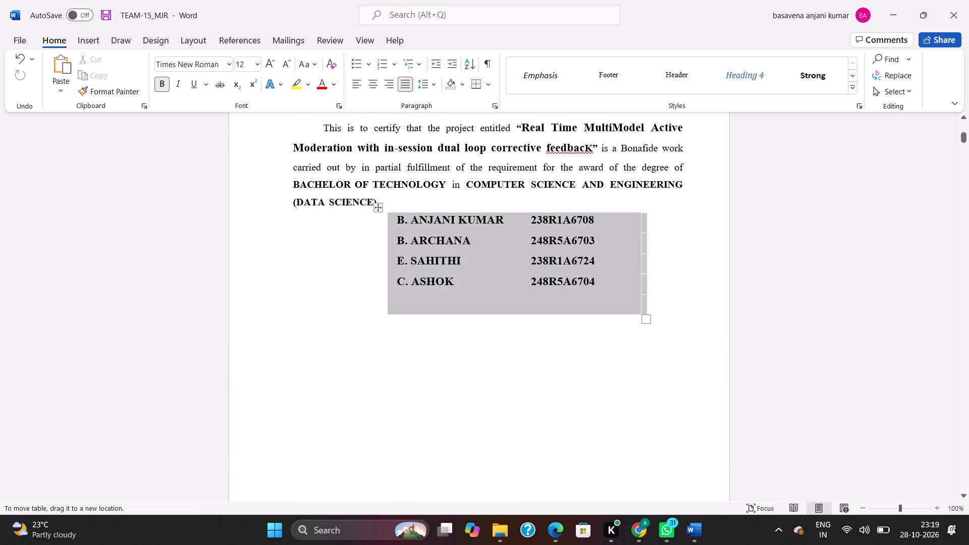
{"action": "left_click_drag", "start_coordinate": [378, 209], "coordinate": [373, 215]}
{"action": "left_click", "coordinate": [375, 208]}
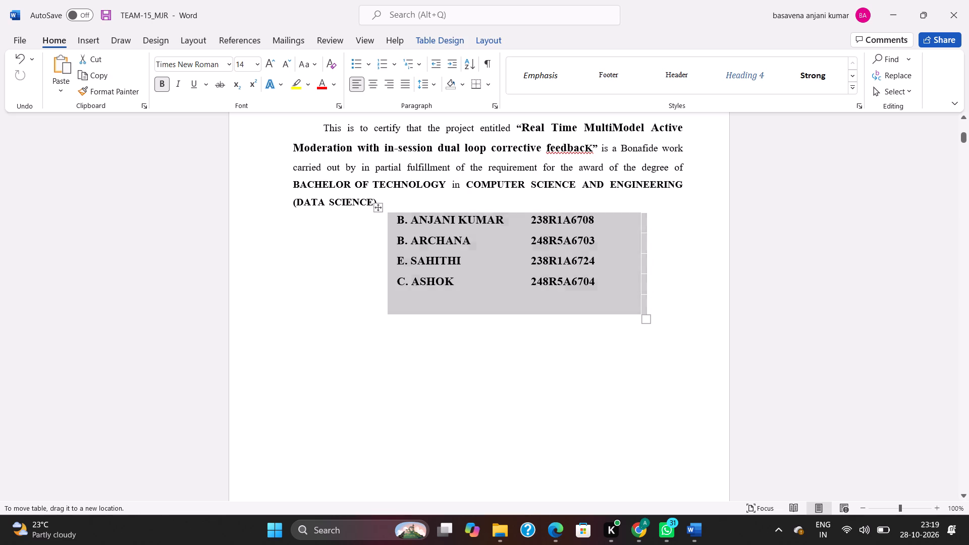
{"action": "left_click", "coordinate": [378, 208]}
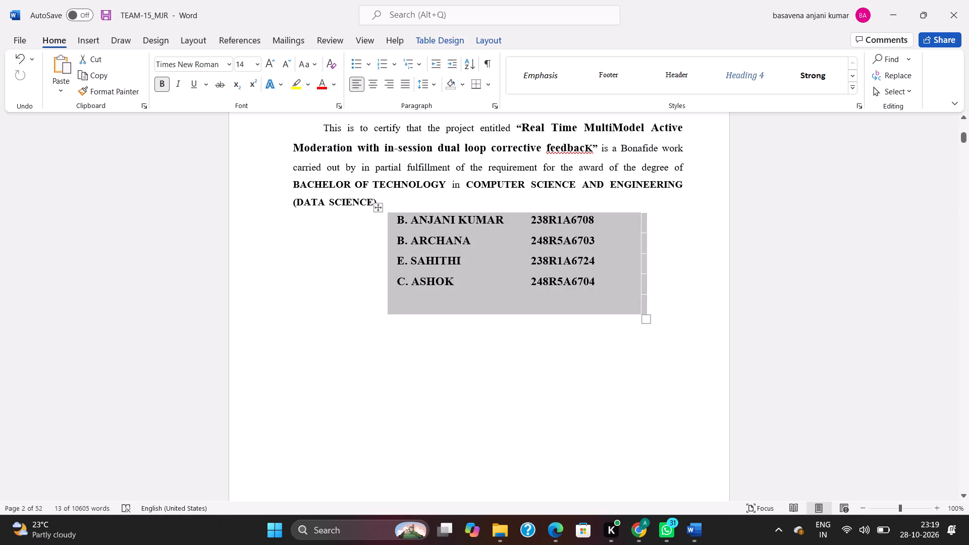
{"action": "scroll", "coordinate": [411, 289], "scroll_direction": "down", "scroll_amount": 3}
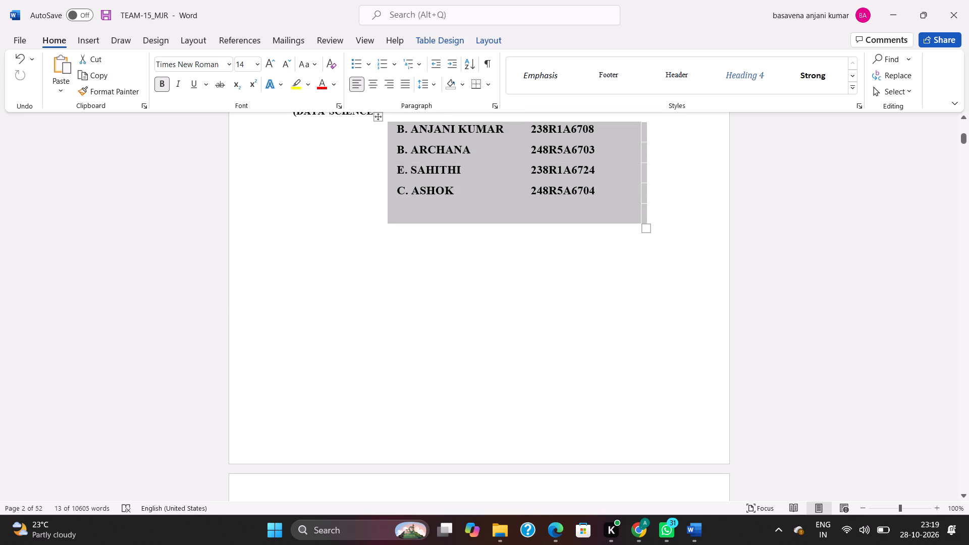
{"action": "left_click_drag", "start_coordinate": [641, 229], "coordinate": [637, 221]}
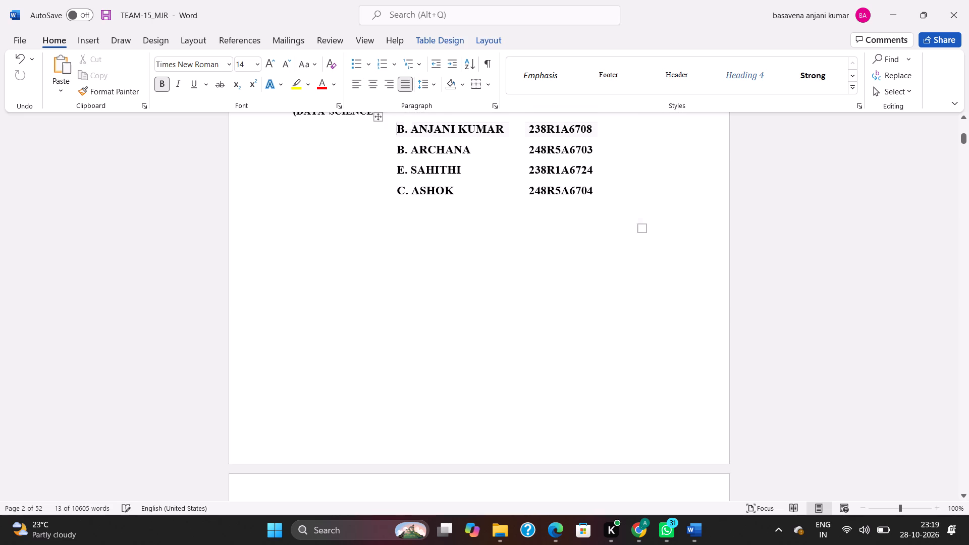
Try to remove the empty lines below the certificate's student names table to pull the following text up.
{"action": "scroll", "coordinate": [471, 342], "scroll_direction": "down", "scroll_amount": 2}
{"action": "left_click", "coordinate": [395, 253]}
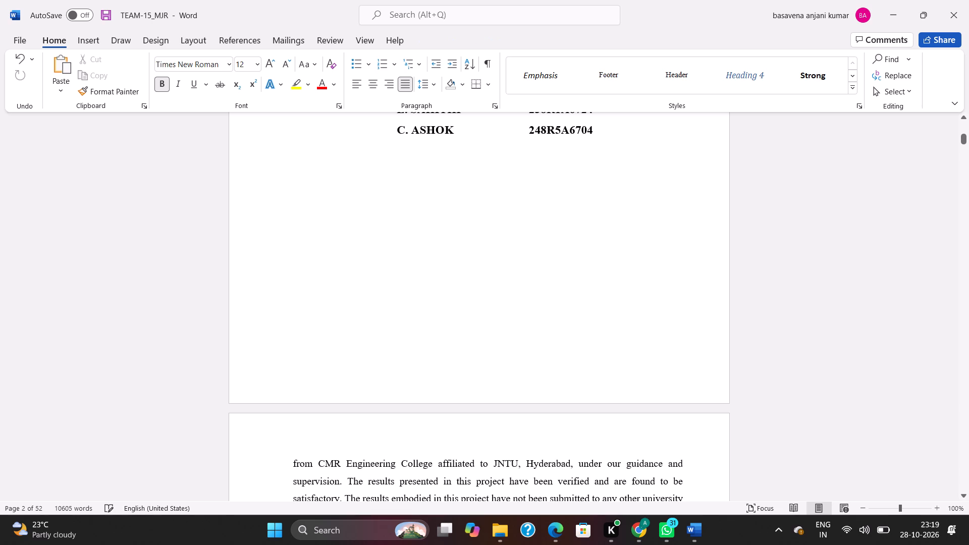
{"action": "key", "text": "BackSpace"}
{"action": "key", "text": "BackSpace"}
{"action": "key", "text": "BackSpace"}
{"action": "left_click", "coordinate": [318, 188]}
{"action": "key", "text": "Delete"}
{"action": "key", "text": "Delete"}
{"action": "key", "text": "Delete"}
{"action": "key", "text": "Delete"}
{"action": "key", "text": "Delete"}
Copy the paragraph from "from CMR Engineering College" through "degree or diploma." that sits above the signatory table.
{"action": "scroll", "coordinate": [375, 254], "scroll_direction": "down", "scroll_amount": 15}
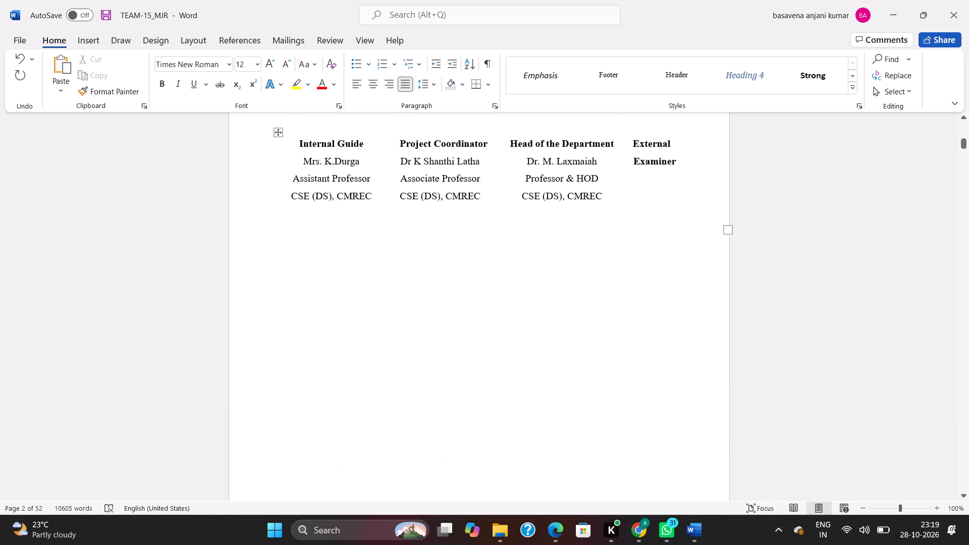
{"action": "scroll", "coordinate": [383, 251], "scroll_direction": "down", "scroll_amount": 14}
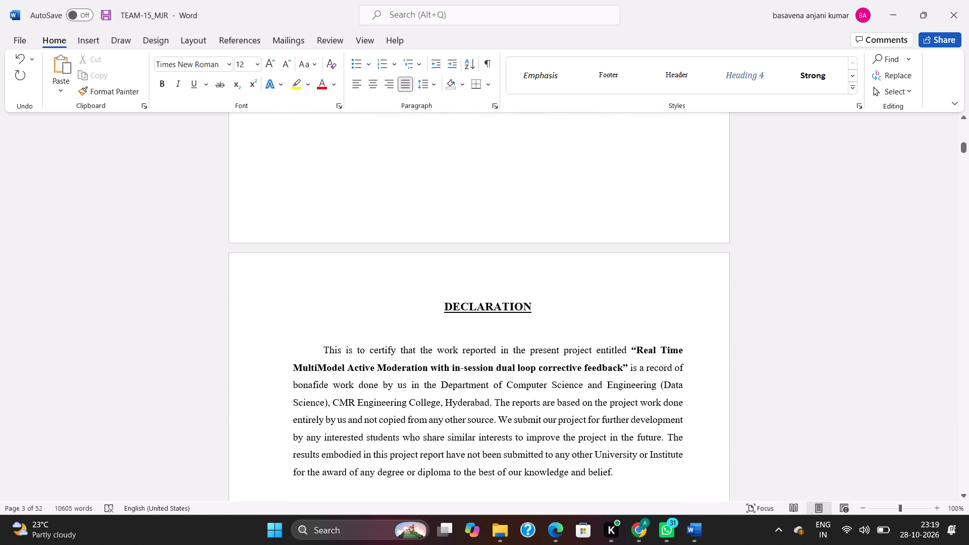
{"action": "scroll", "coordinate": [393, 245], "scroll_direction": "up", "scroll_amount": 11}
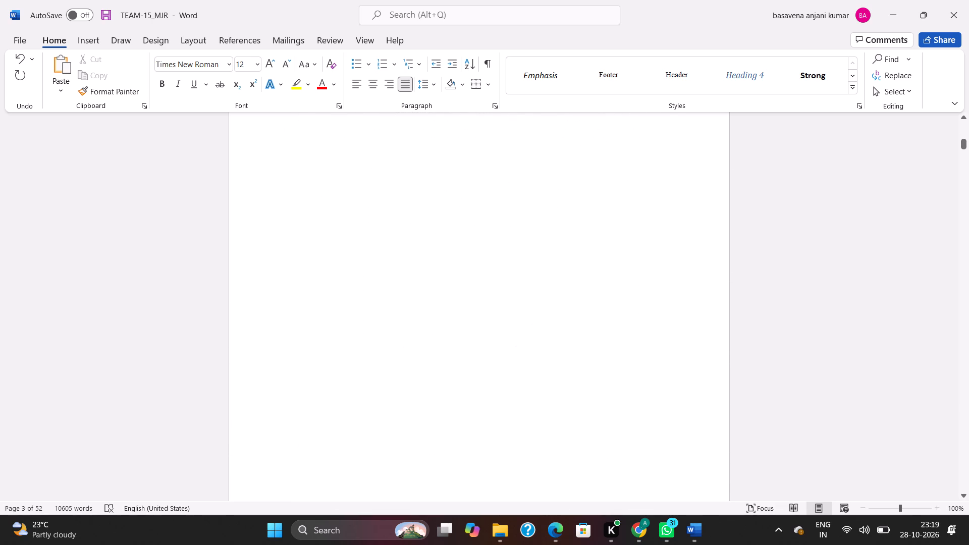
{"action": "scroll", "coordinate": [393, 245], "scroll_direction": "up", "scroll_amount": 17}
{"action": "scroll", "coordinate": [393, 245], "scroll_direction": "up", "scroll_amount": 6}
{"action": "scroll", "coordinate": [393, 245], "scroll_direction": "down", "scroll_amount": 11}
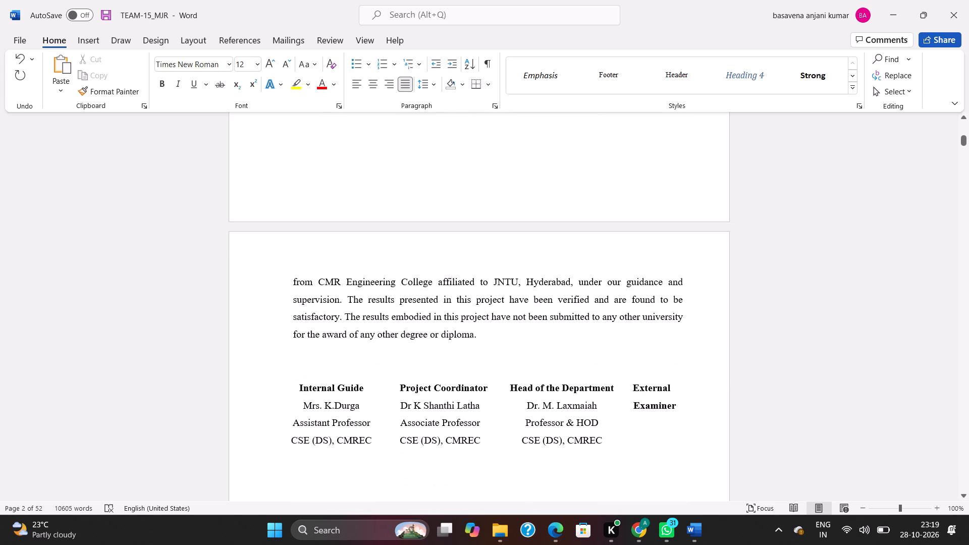
{"action": "left_click_drag", "start_coordinate": [293, 286], "coordinate": [655, 463]}
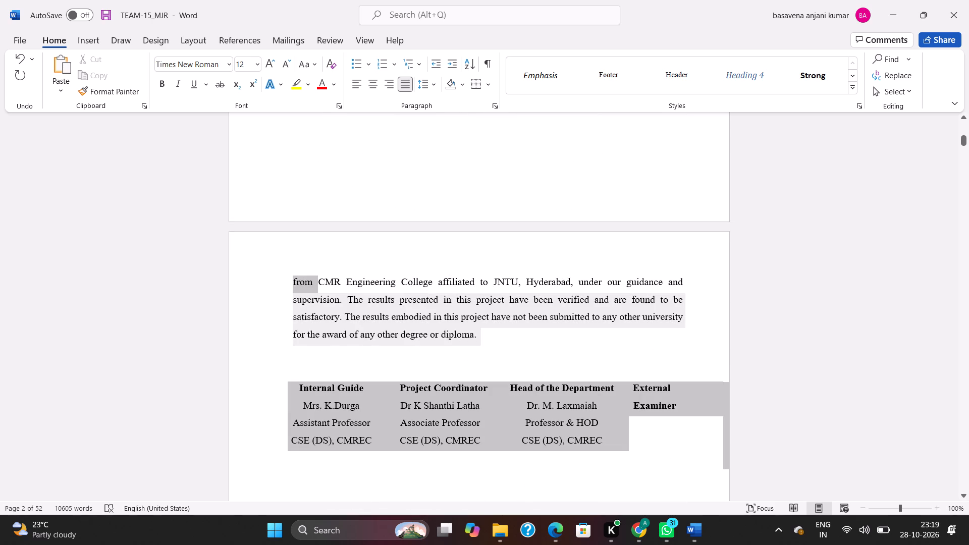
{"action": "left_click_drag", "start_coordinate": [655, 463], "coordinate": [537, 363]}
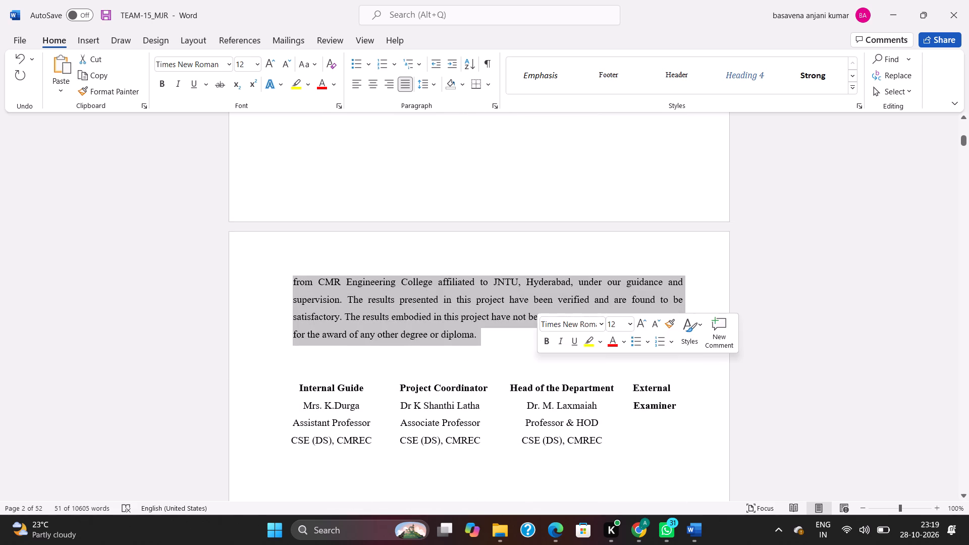
{"action": "key", "text": "ctrl+c"}
{"action": "left_click", "coordinate": [519, 358]}
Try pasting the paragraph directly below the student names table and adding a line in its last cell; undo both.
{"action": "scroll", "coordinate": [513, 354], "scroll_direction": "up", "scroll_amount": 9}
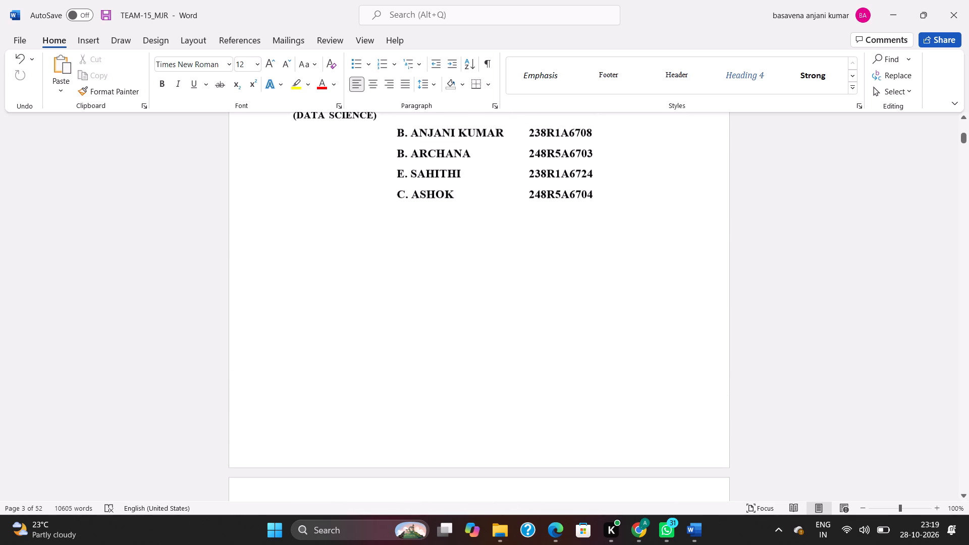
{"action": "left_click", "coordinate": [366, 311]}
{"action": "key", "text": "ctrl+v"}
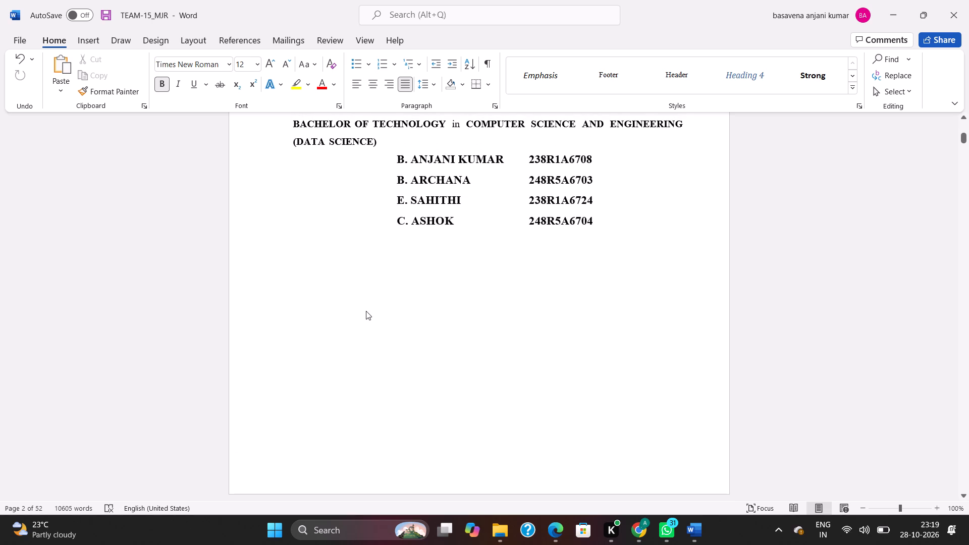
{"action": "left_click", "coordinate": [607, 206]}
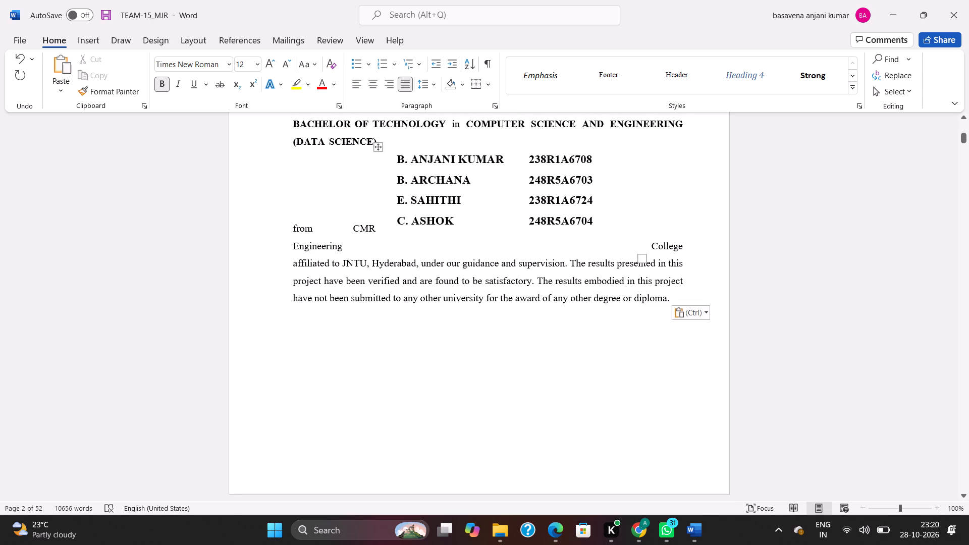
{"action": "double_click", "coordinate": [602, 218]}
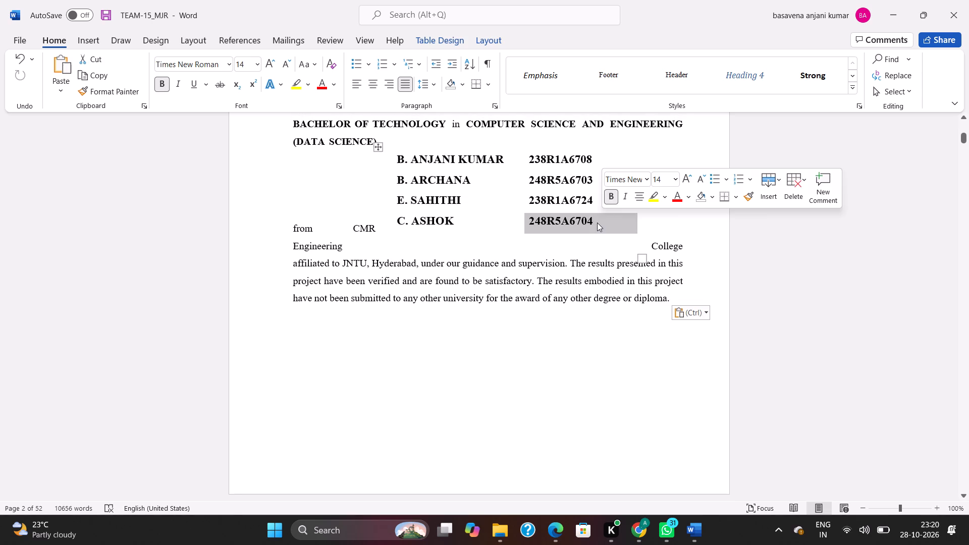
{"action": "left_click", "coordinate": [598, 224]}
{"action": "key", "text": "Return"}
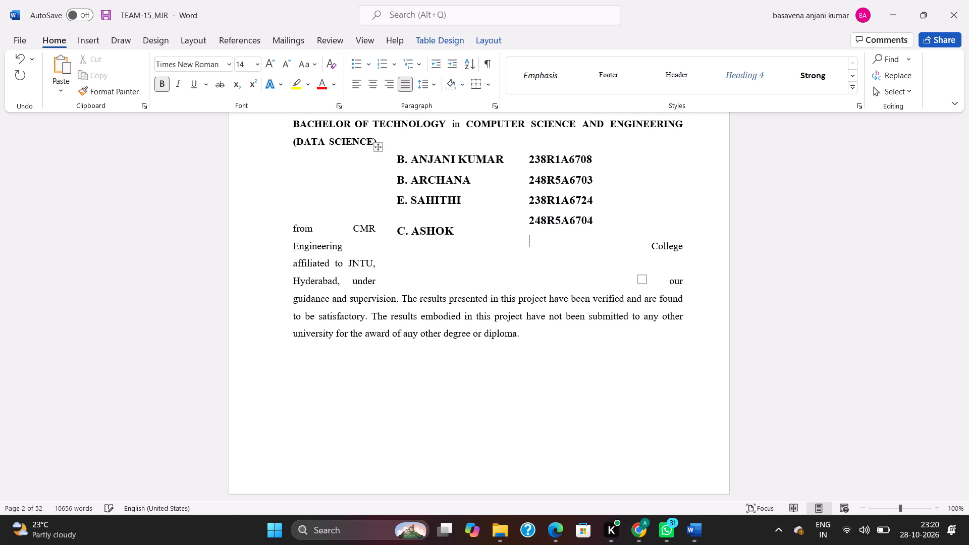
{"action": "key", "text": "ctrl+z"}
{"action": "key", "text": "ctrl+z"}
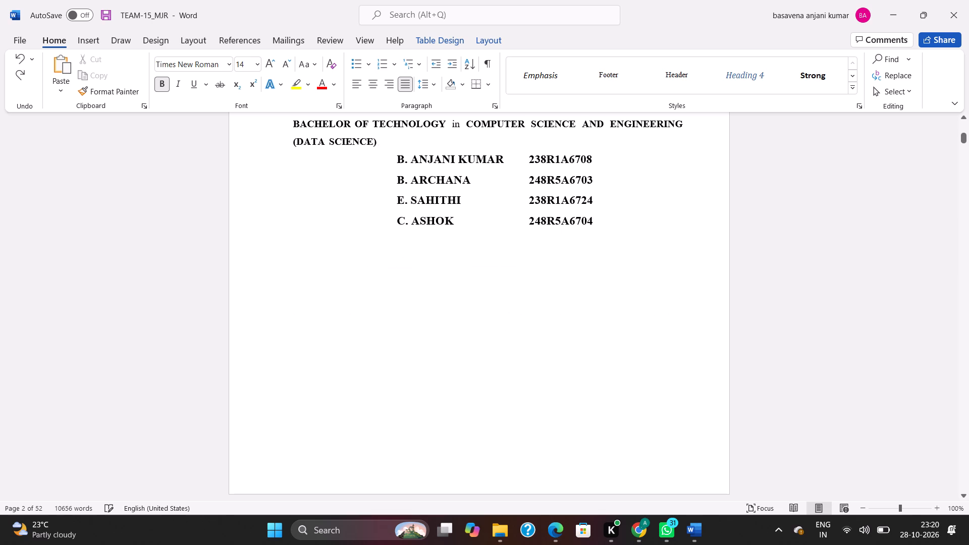
Add two empty lines below the student names table and paste the "from CMR Engineering College" paragraph there.
{"action": "left_click", "coordinate": [340, 293]}
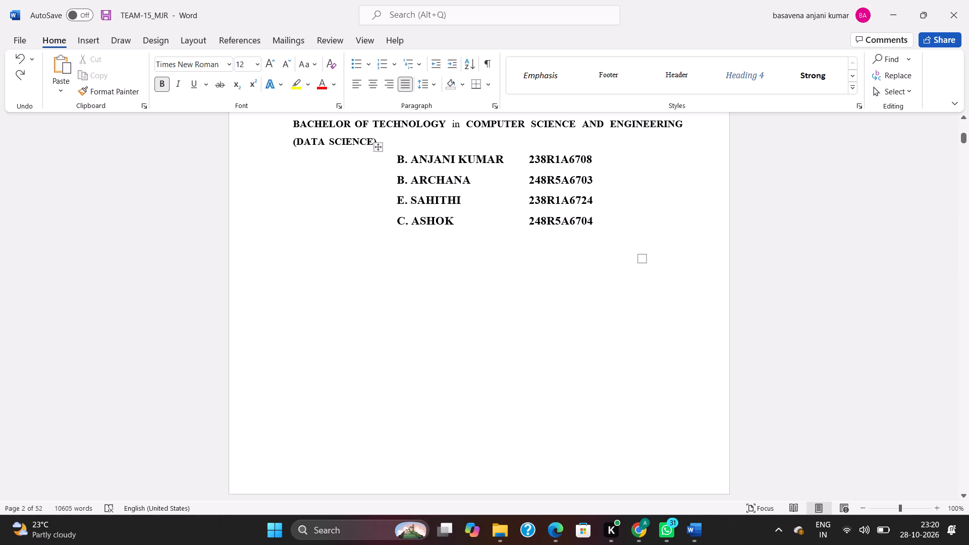
{"action": "key", "text": "Return"}
{"action": "key", "text": "Return"}
{"action": "key", "text": "ctrl+v"}
{"action": "scroll", "coordinate": [444, 284], "scroll_direction": "up", "scroll_amount": 3}
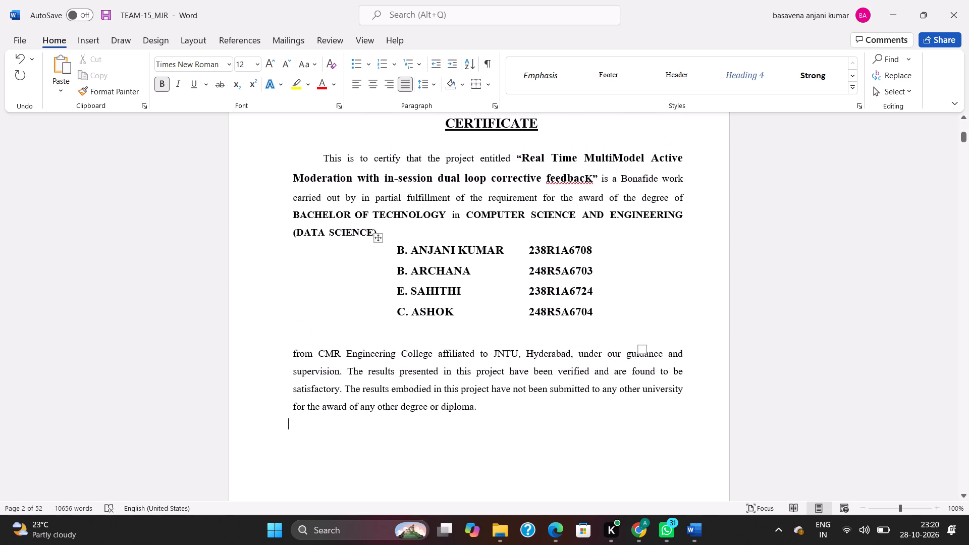
Copy the whole signatory table, add two empty lines after the pasted certificate paragraph, and paste the table there.
{"action": "scroll", "coordinate": [444, 281], "scroll_direction": "down", "scroll_amount": 9}
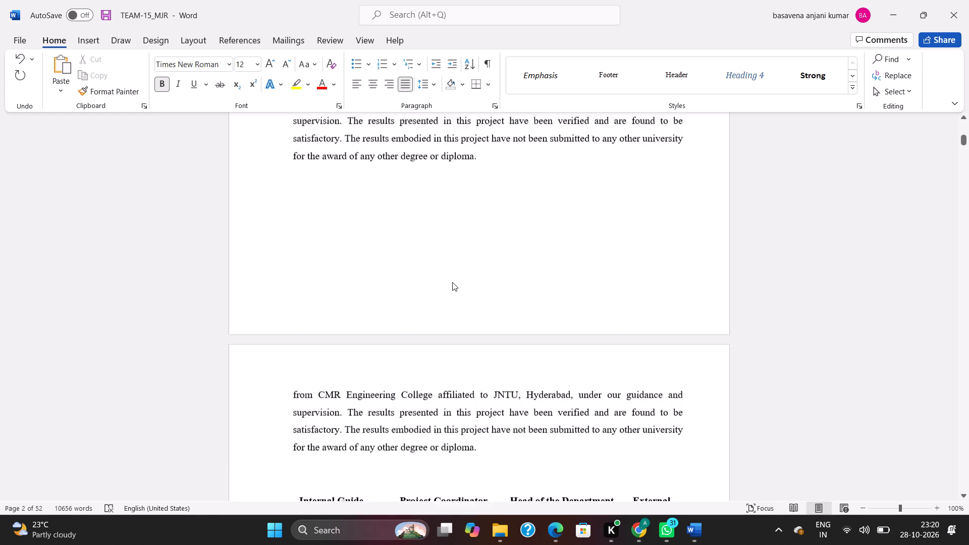
{"action": "scroll", "coordinate": [452, 282], "scroll_direction": "down", "scroll_amount": 4}
{"action": "left_click_drag", "start_coordinate": [298, 359], "coordinate": [584, 387]}
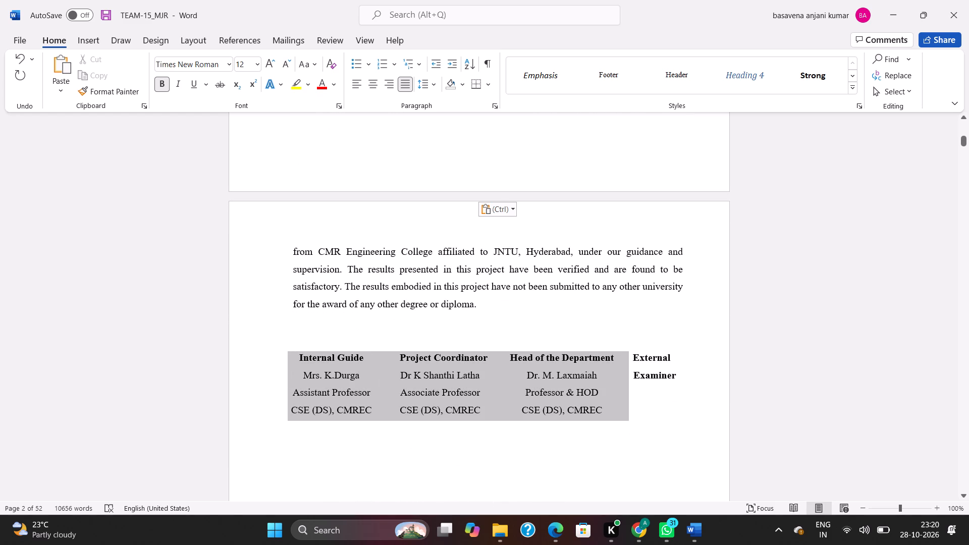
{"action": "left_click_drag", "start_coordinate": [584, 387], "coordinate": [664, 391]}
{"action": "key", "text": "ctrl+c"}
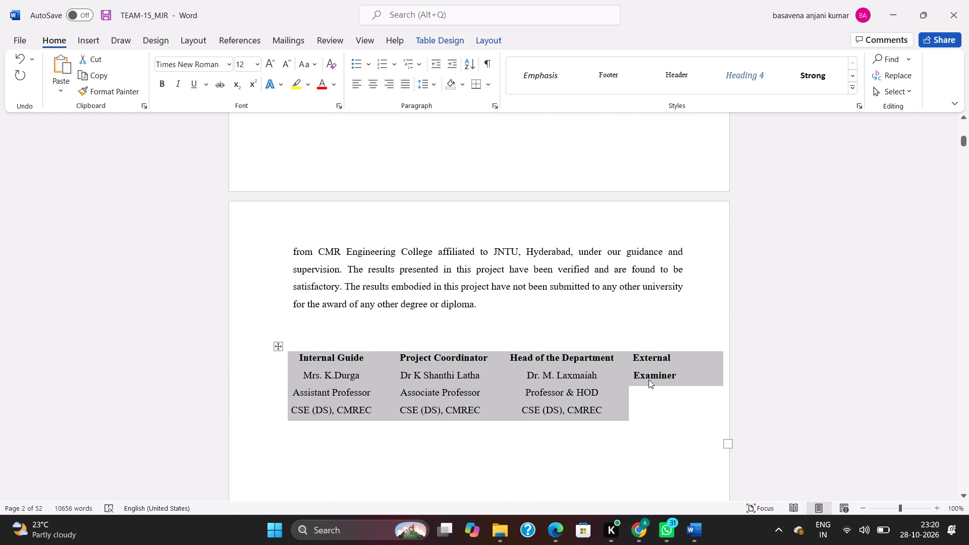
{"action": "left_click", "coordinate": [585, 373]}
{"action": "scroll", "coordinate": [488, 330], "scroll_direction": "up", "scroll_amount": 9}
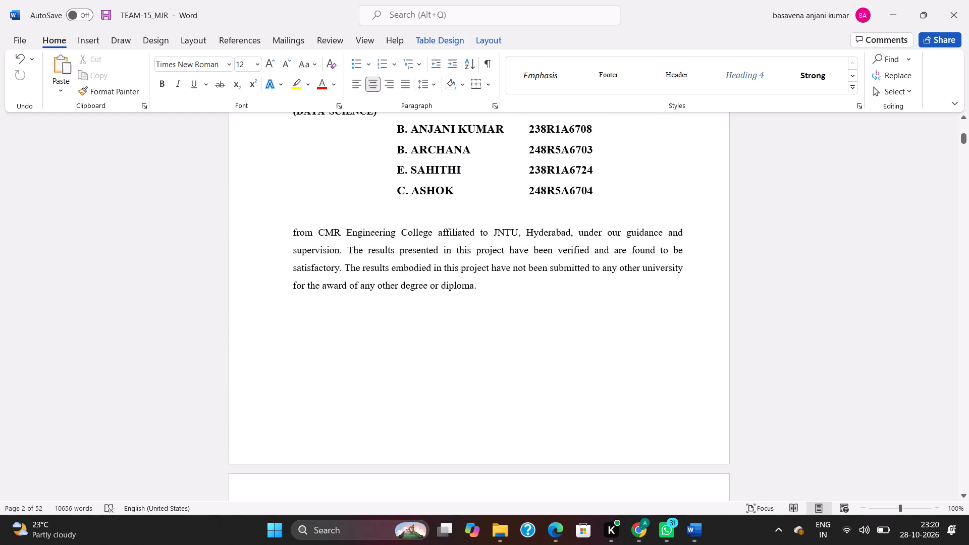
{"action": "left_click", "coordinate": [497, 278]}
{"action": "left_click", "coordinate": [489, 289]}
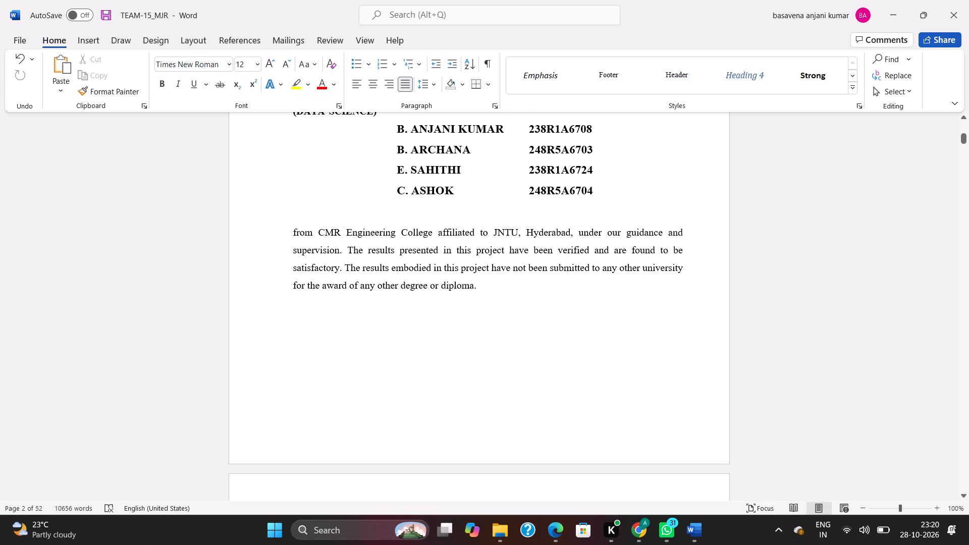
{"action": "key", "text": "Return"}
{"action": "key", "text": "Return"}
{"action": "key", "text": "ctrl+v"}
{"action": "scroll", "coordinate": [477, 339], "scroll_direction": "up", "scroll_amount": 2}
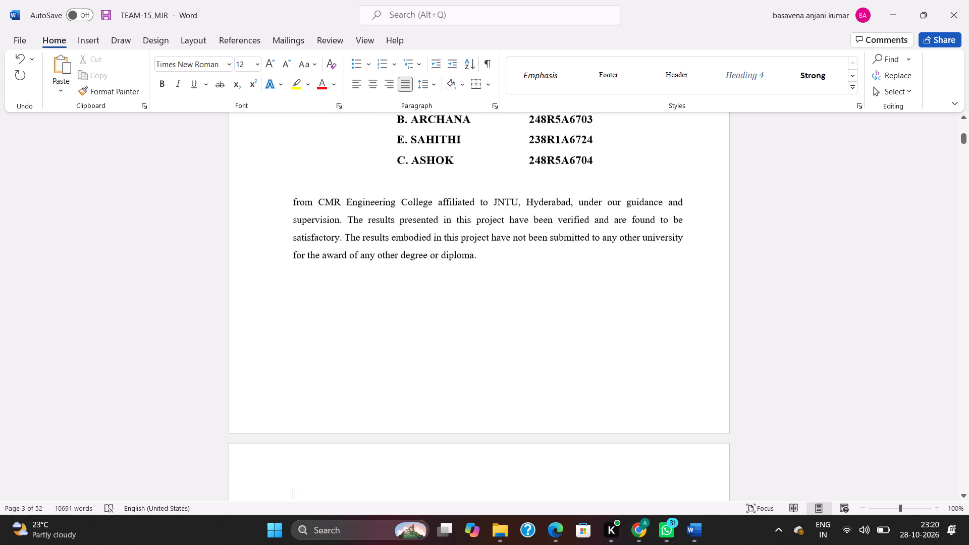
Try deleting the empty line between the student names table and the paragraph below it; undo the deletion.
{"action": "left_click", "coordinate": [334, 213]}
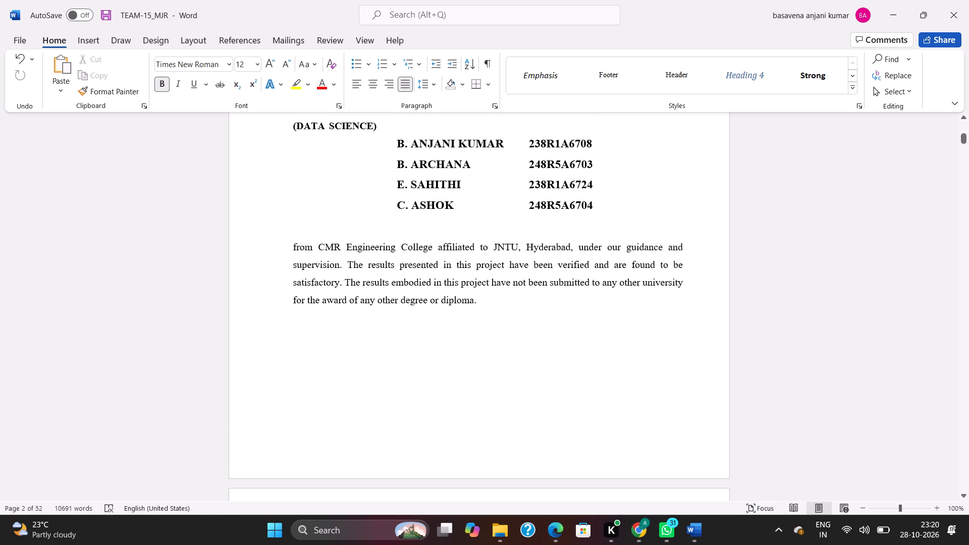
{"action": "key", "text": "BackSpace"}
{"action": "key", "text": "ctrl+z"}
Delete the duplicate "from CMR Engineering College" paragraph above the signatory tables on the page after the certificate.
{"action": "scroll", "coordinate": [334, 212], "scroll_direction": "up", "scroll_amount": 4}
{"action": "scroll", "coordinate": [335, 208], "scroll_direction": "down", "scroll_amount": 8}
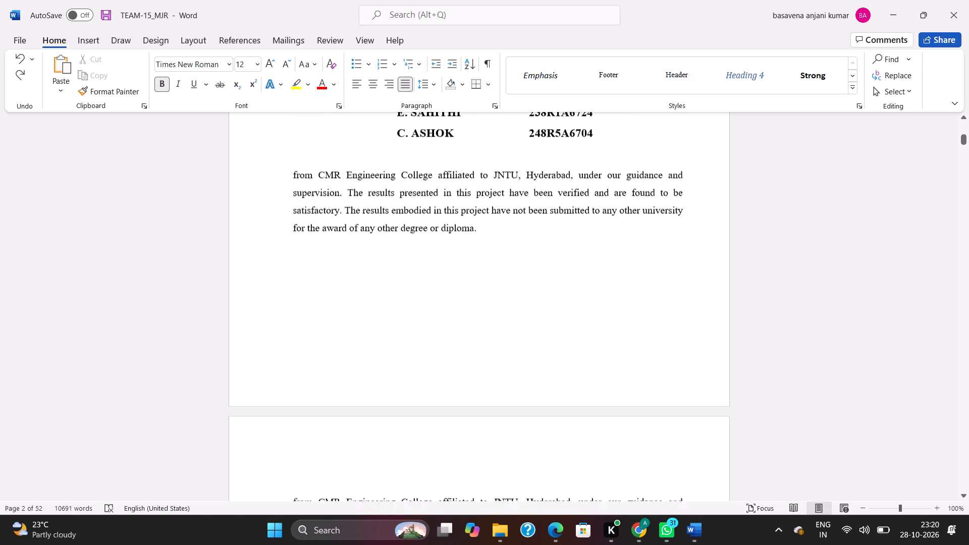
{"action": "scroll", "coordinate": [337, 208], "scroll_direction": "down", "scroll_amount": 8}
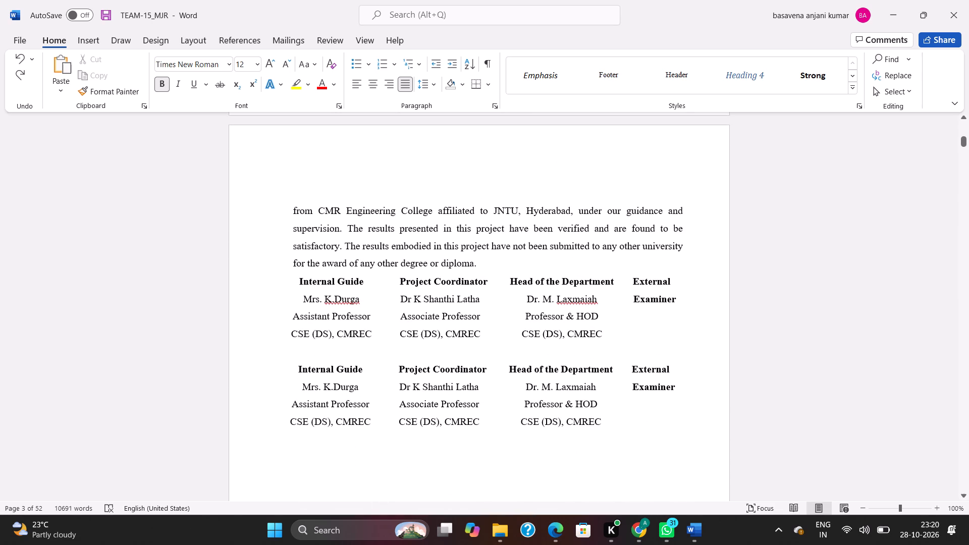
{"action": "left_click_drag", "start_coordinate": [477, 259], "coordinate": [294, 218]}
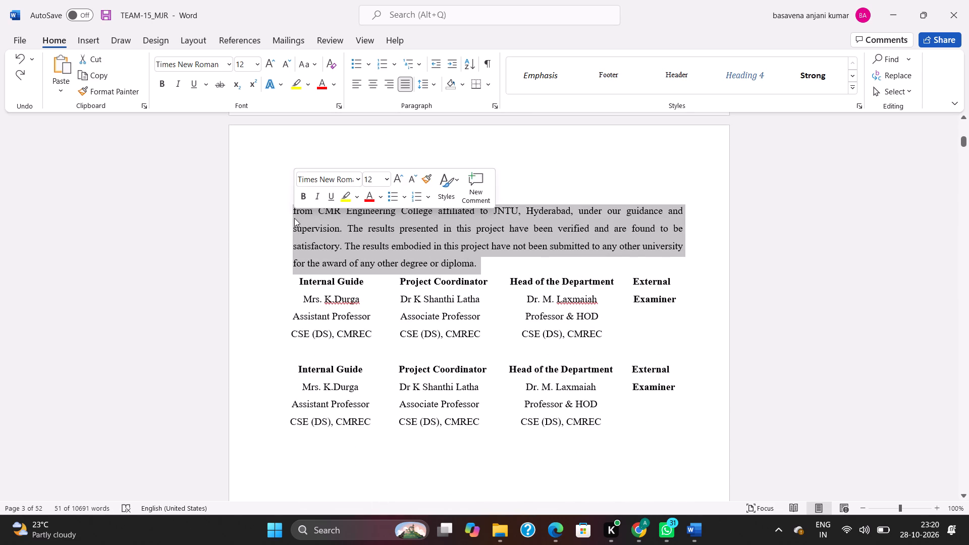
{"action": "key", "text": "BackSpace"}
{"action": "key", "text": "BackSpace"}
{"action": "key", "text": "BackSpace"}
{"action": "key", "text": "BackSpace"}
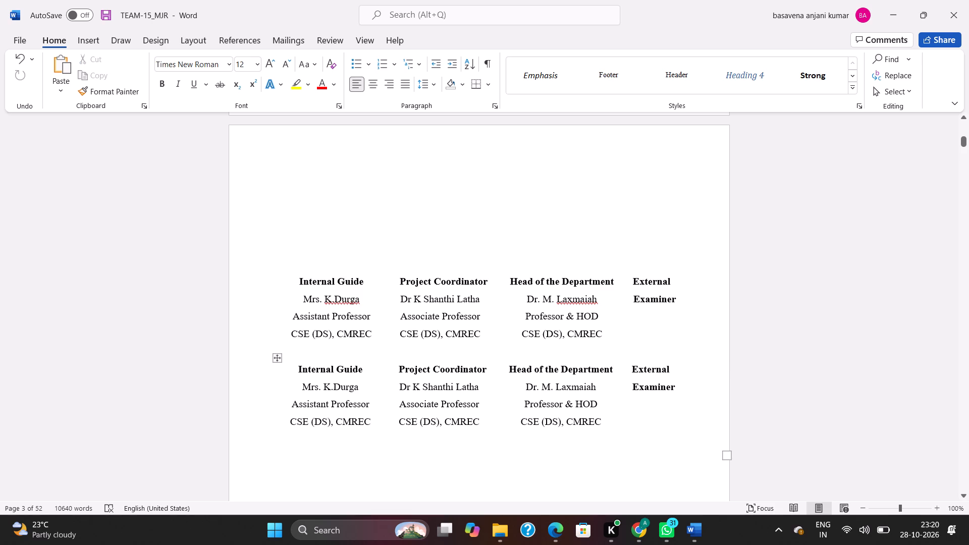
Delete the upper of the two duplicate signatory tables.
{"action": "left_click_drag", "start_coordinate": [611, 333], "coordinate": [318, 267]}
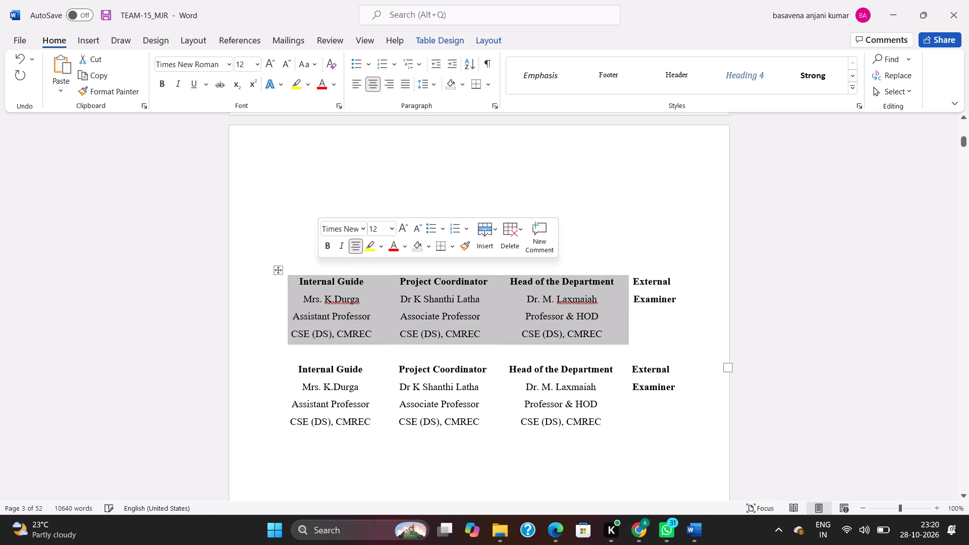
{"action": "left_click", "coordinate": [554, 306]}
{"action": "left_click_drag", "start_coordinate": [685, 302], "coordinate": [681, 301]}
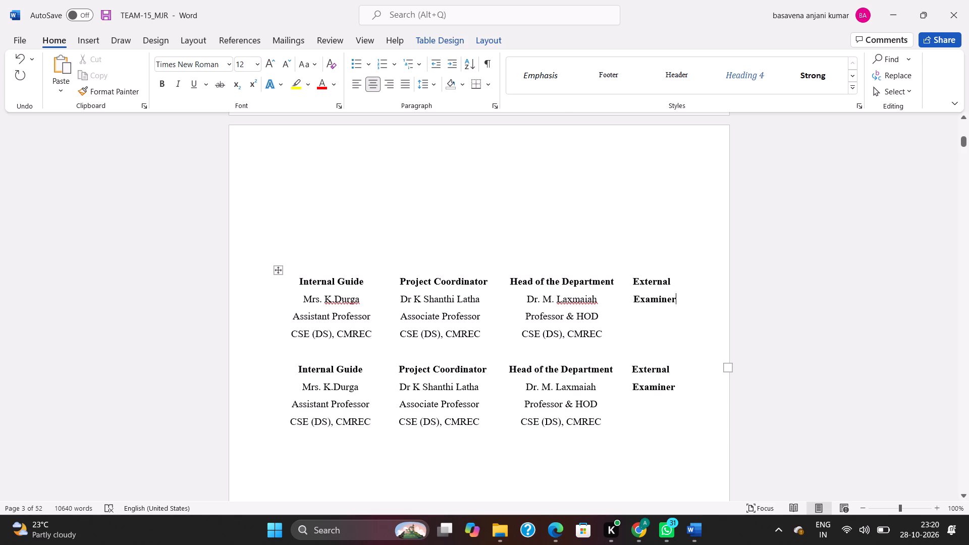
{"action": "left_click_drag", "start_coordinate": [681, 301], "coordinate": [245, 300]}
{"action": "key", "text": "BackSpace"}
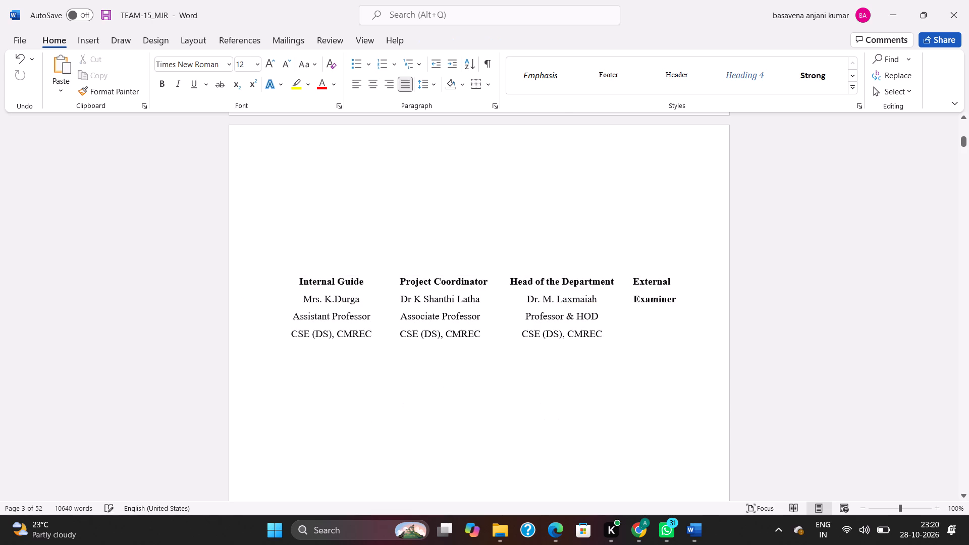
Try to remove the empty lines above the remaining signatory table to bring it up toward the certificate text.
{"action": "left_click", "coordinate": [333, 238]}
{"action": "key", "text": "BackSpace"}
{"action": "key", "text": "BackSpace"}
{"action": "key", "text": "BackSpace"}
{"action": "scroll", "coordinate": [333, 237], "scroll_direction": "up", "scroll_amount": 1}
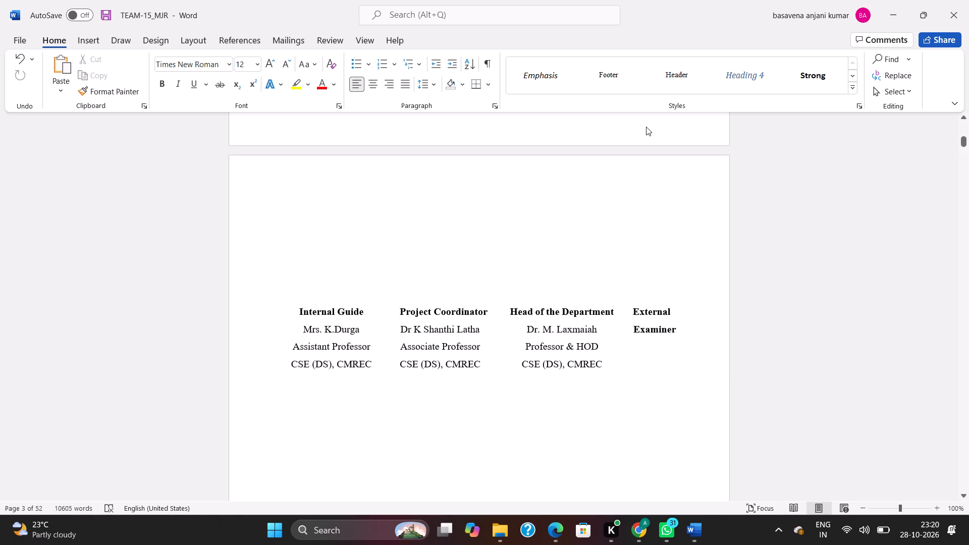
Search the computer for the WhatsApp app.
{"action": "key", "text": "w"}
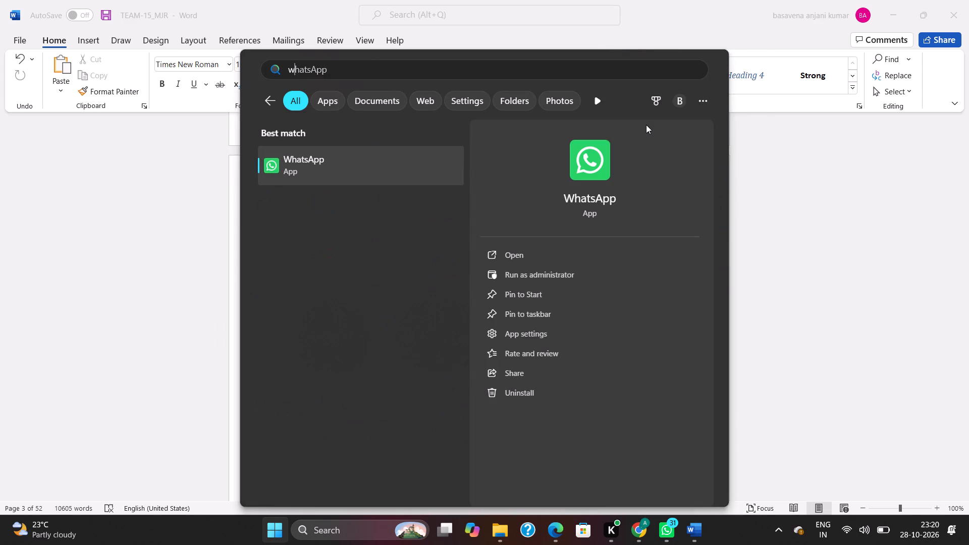
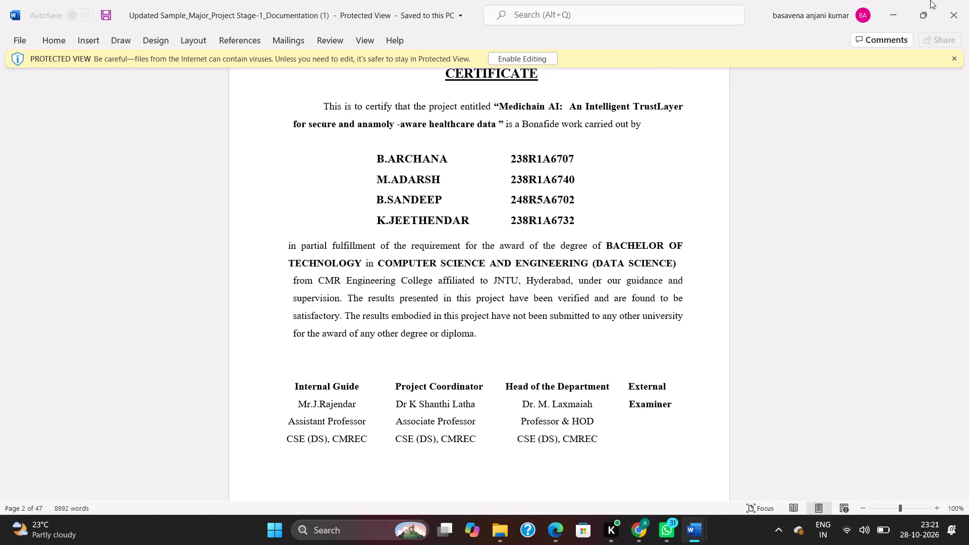
Compare the certificate page layout in TEAM-15_MJR with the certificate in the Updated Sample_Major_Project Stage-1_Documentation file.
{"action": "key", "text": "alt+Tab"}
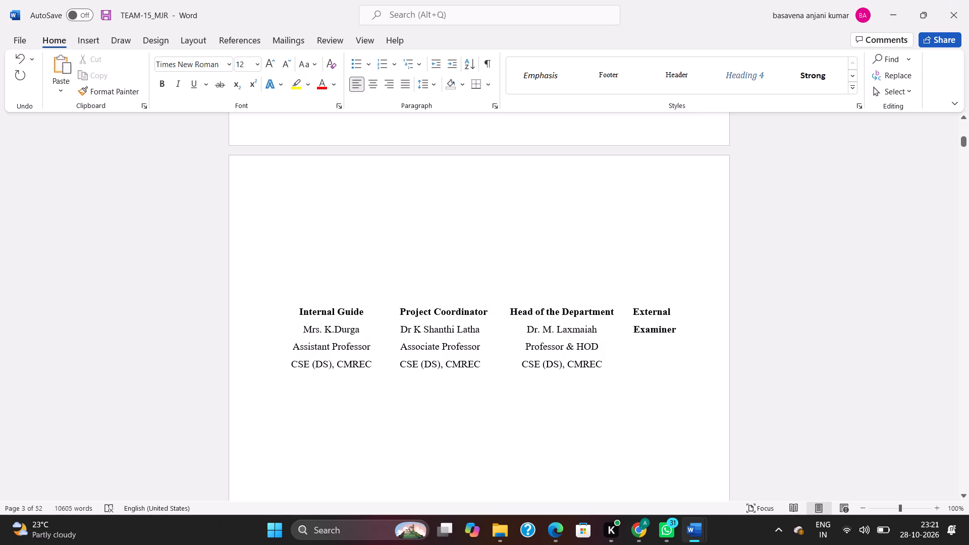
{"action": "scroll", "coordinate": [546, 267], "scroll_direction": "up", "scroll_amount": 15}
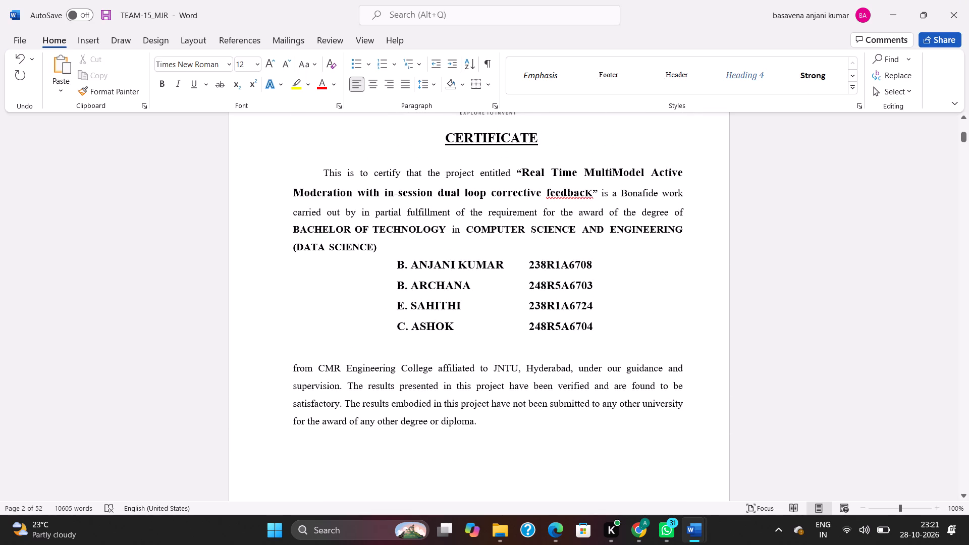
{"action": "key", "text": "alt+Tab"}
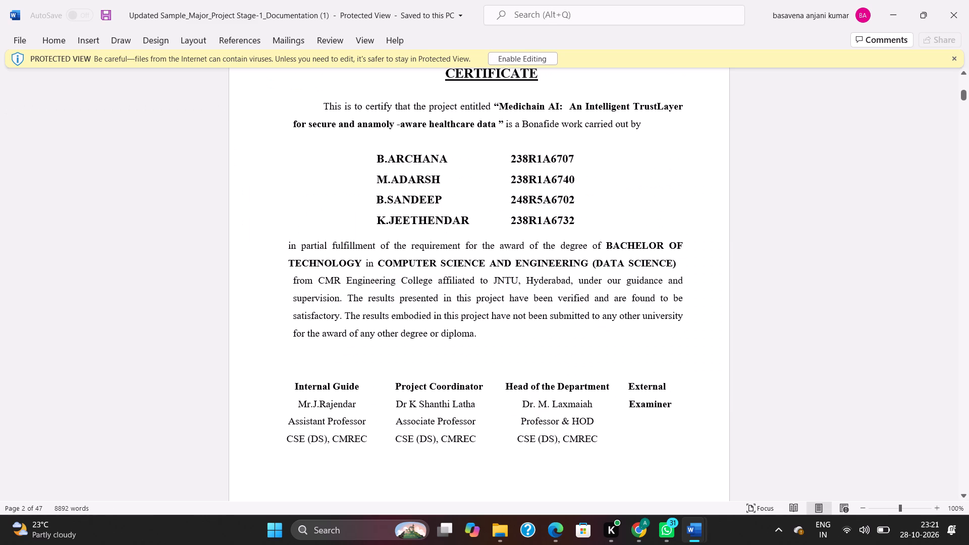
Switch back to the certificate page of the TEAM-15_MJR document.
{"action": "key", "text": "alt+Tab"}
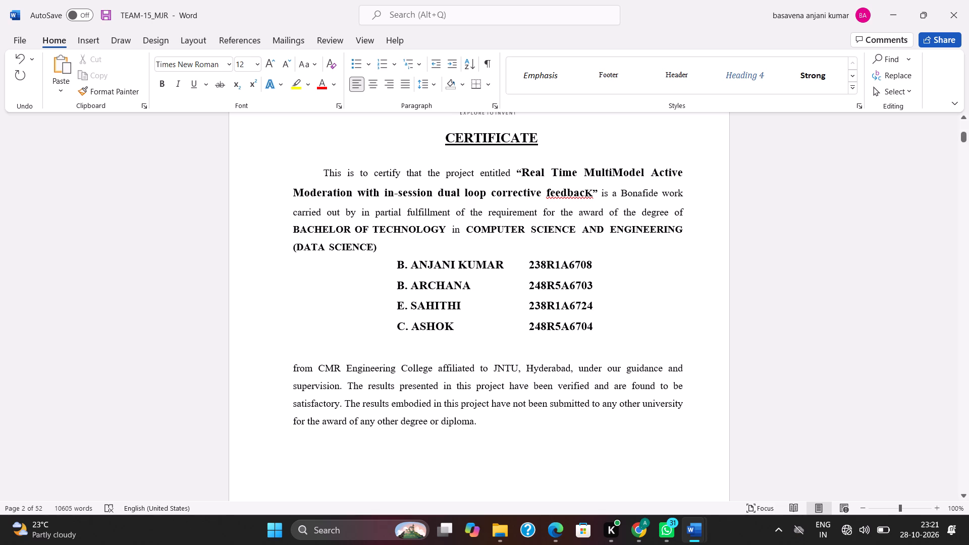
Connect the computer to the Realme 10 Pro 5G Wi-Fi network.
{"action": "left_click", "coordinate": [846, 529]}
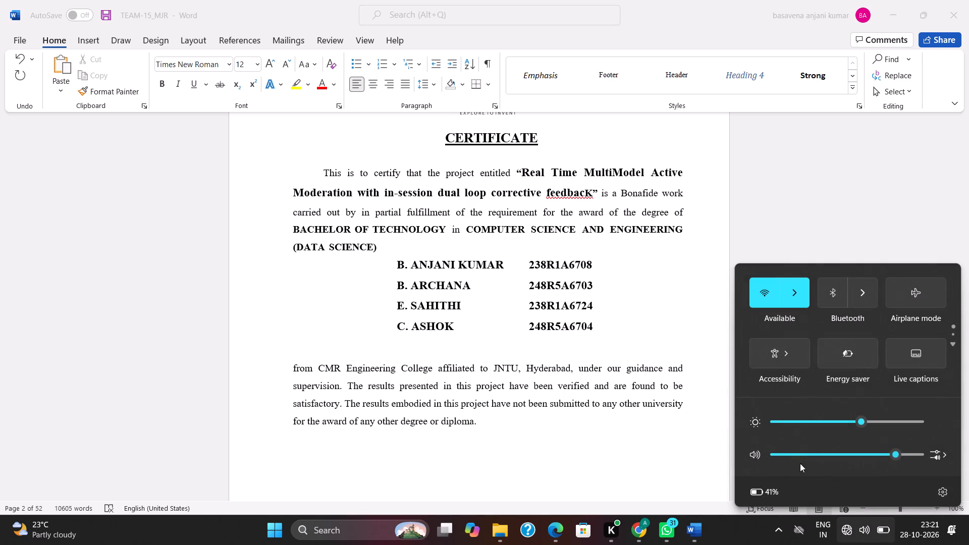
{"action": "left_click", "coordinate": [790, 297]}
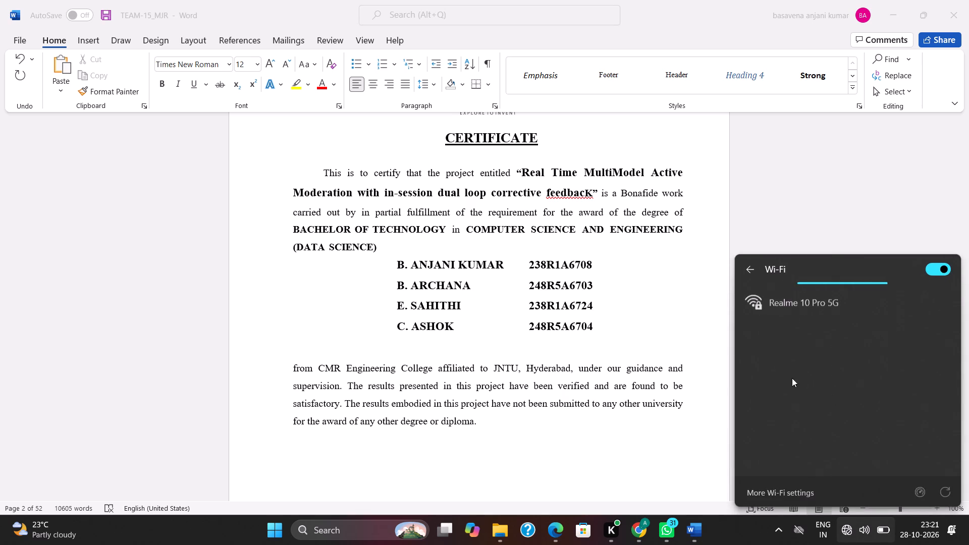
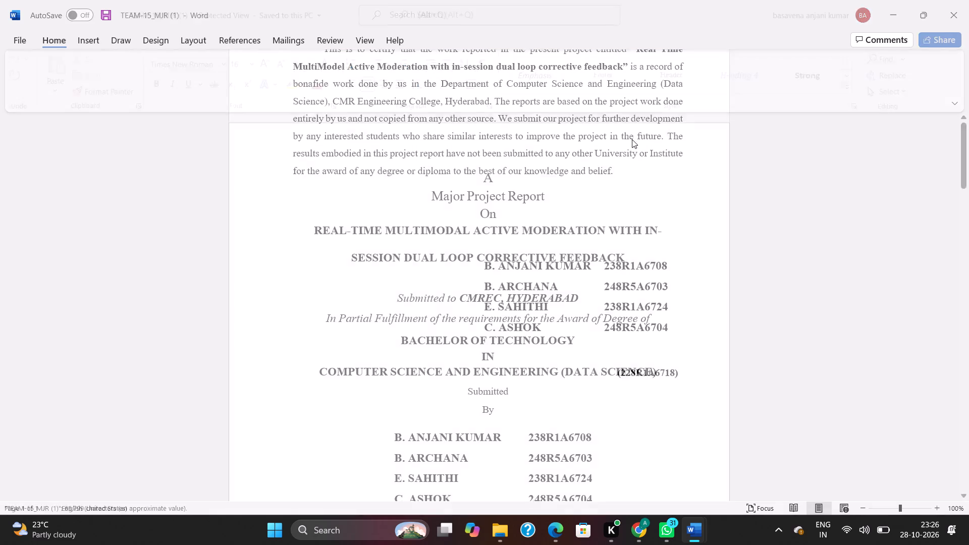
Delete the leftover parenthesized roll number below the student list on the Declaration page.
{"action": "scroll", "coordinate": [545, 307], "scroll_direction": "down", "scroll_amount": 20}
{"action": "scroll", "coordinate": [545, 307], "scroll_direction": "down", "scroll_amount": 2}
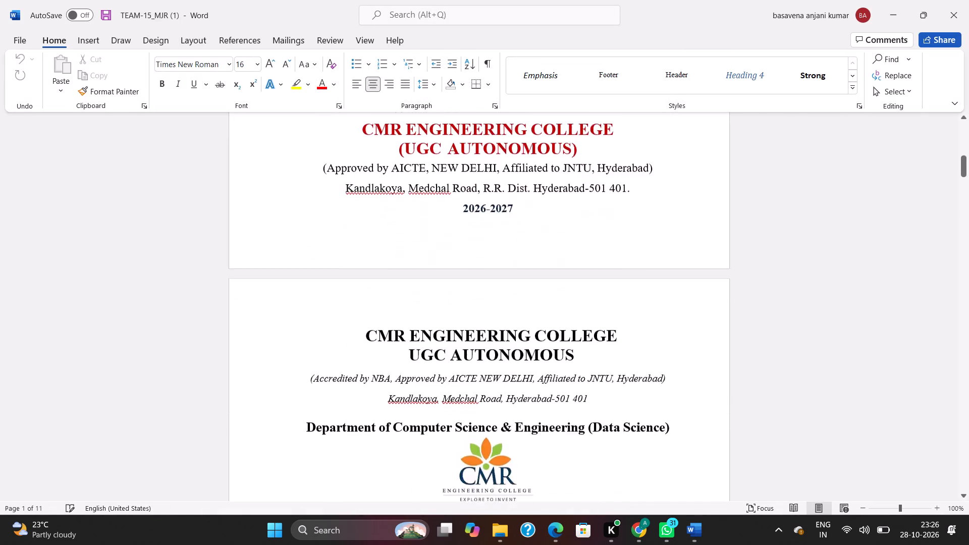
{"action": "scroll", "coordinate": [528, 285], "scroll_direction": "down", "scroll_amount": 20}
{"action": "scroll", "coordinate": [528, 285], "scroll_direction": "down", "scroll_amount": 13}
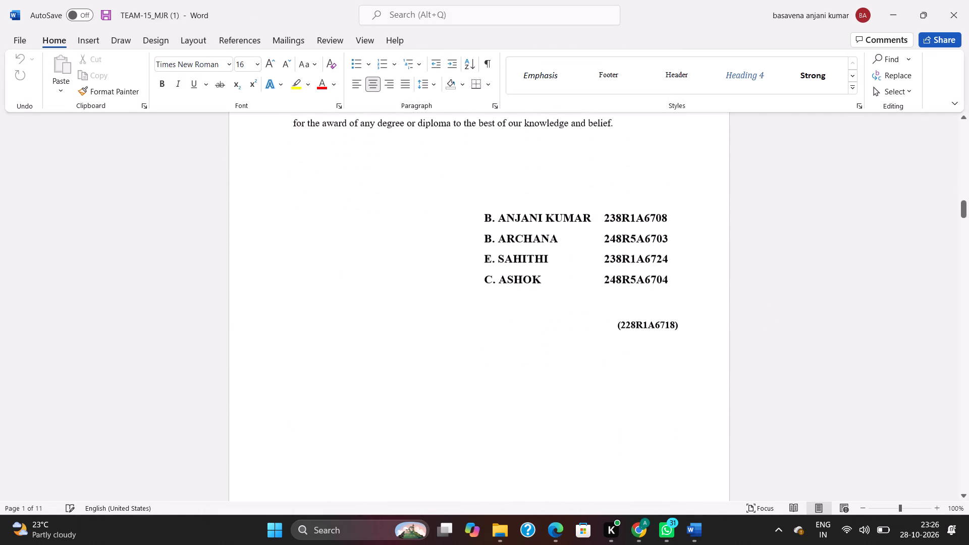
{"action": "left_click_drag", "start_coordinate": [685, 315], "coordinate": [612, 320]}
{"action": "key", "text": "BackSpace"}
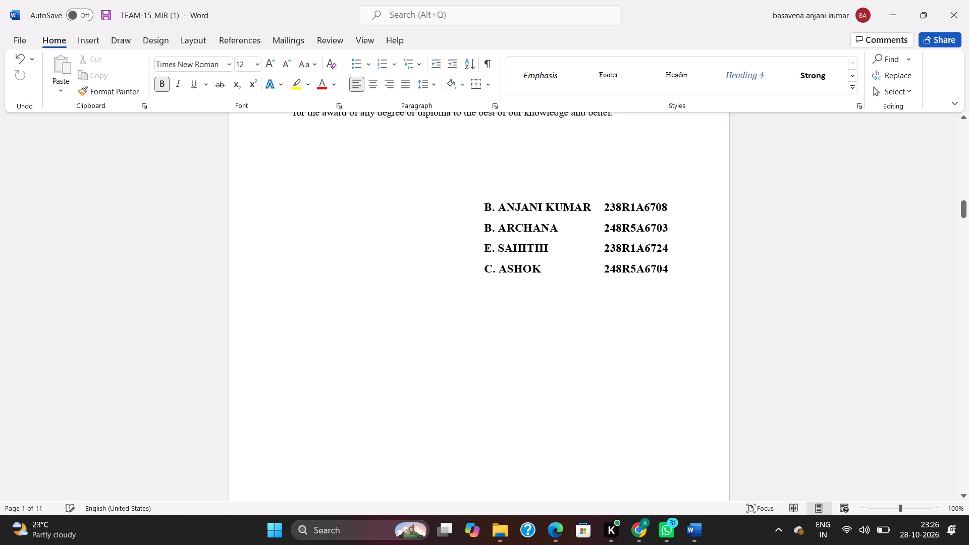
Review the Acknowledgment and Abstract pages, and check back through the Declaration and Certificate pages for leftover layout issues.
{"action": "scroll", "coordinate": [612, 319], "scroll_direction": "down", "scroll_amount": 18}
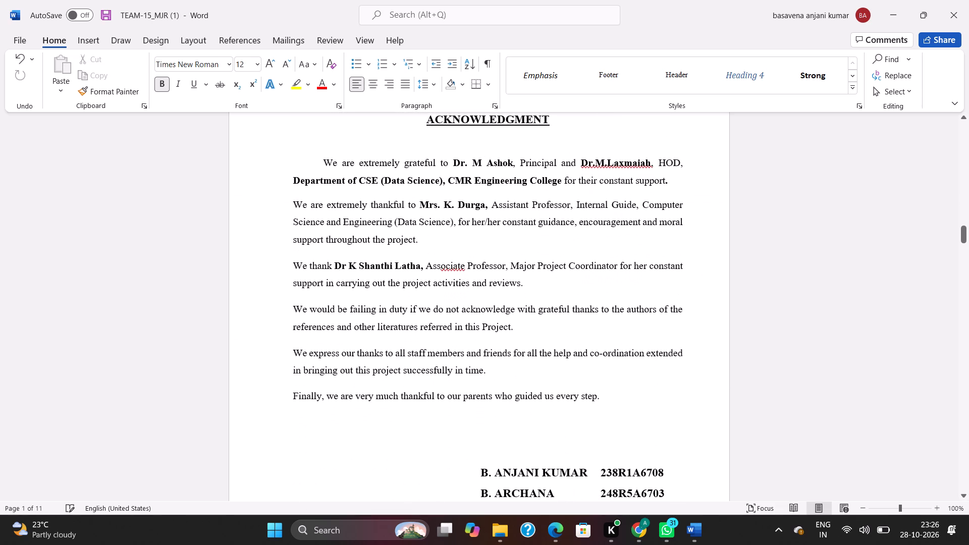
{"action": "scroll", "coordinate": [617, 324], "scroll_direction": "down", "scroll_amount": 18}
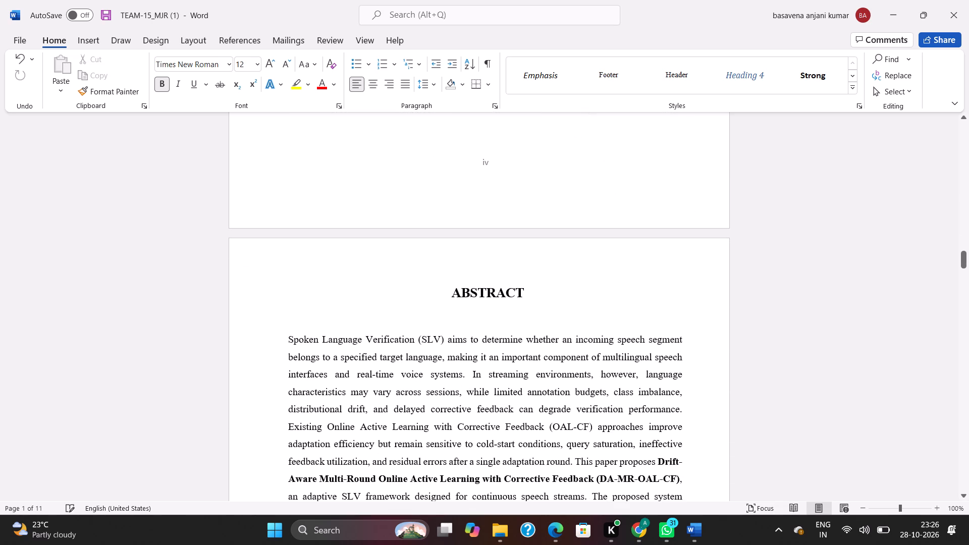
{"action": "left_click", "coordinate": [490, 319]}
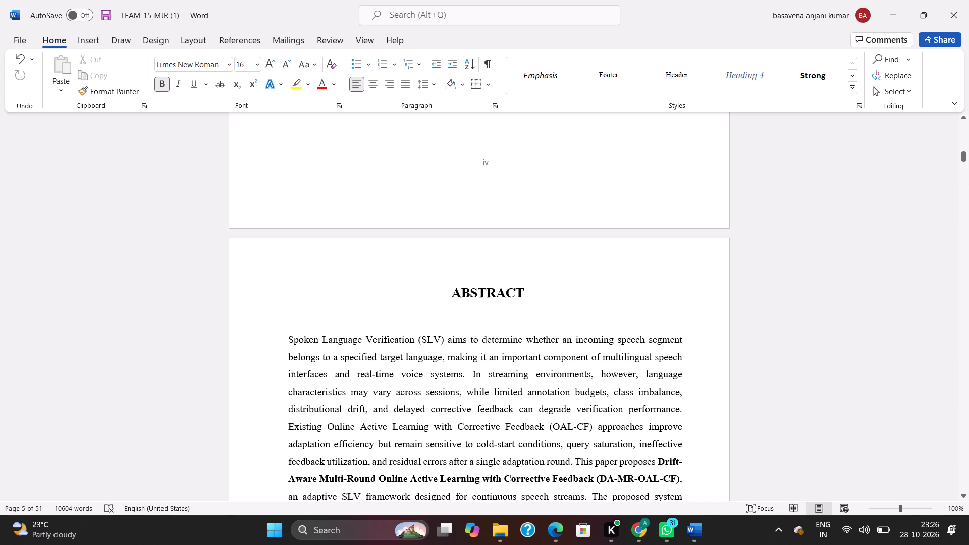
{"action": "scroll", "coordinate": [490, 320], "scroll_direction": "down", "scroll_amount": 3}
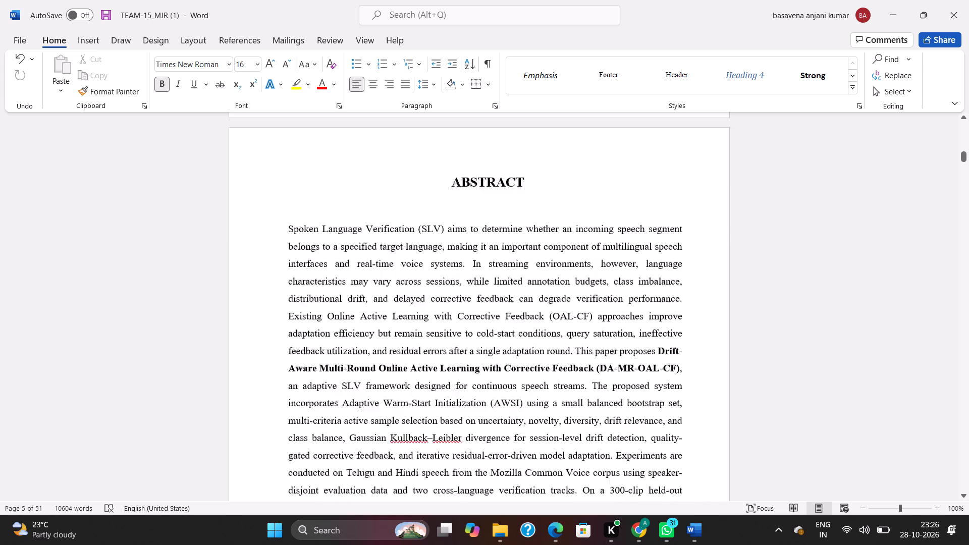
{"action": "scroll", "coordinate": [495, 327], "scroll_direction": "down", "scroll_amount": 7}
{"action": "scroll", "coordinate": [495, 326], "scroll_direction": "up", "scroll_amount": 18}
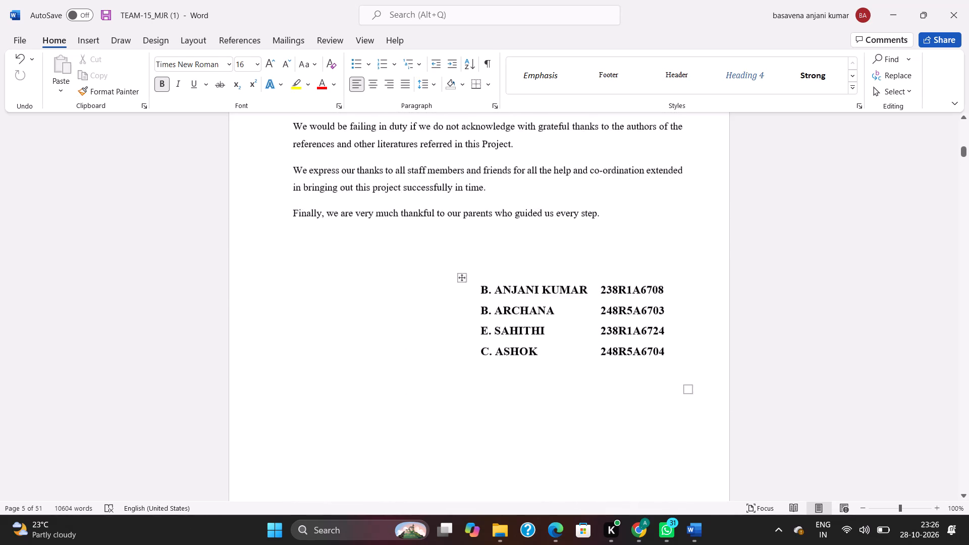
{"action": "scroll", "coordinate": [493, 323], "scroll_direction": "up", "scroll_amount": 20}
{"action": "scroll", "coordinate": [493, 323], "scroll_direction": "up", "scroll_amount": 11}
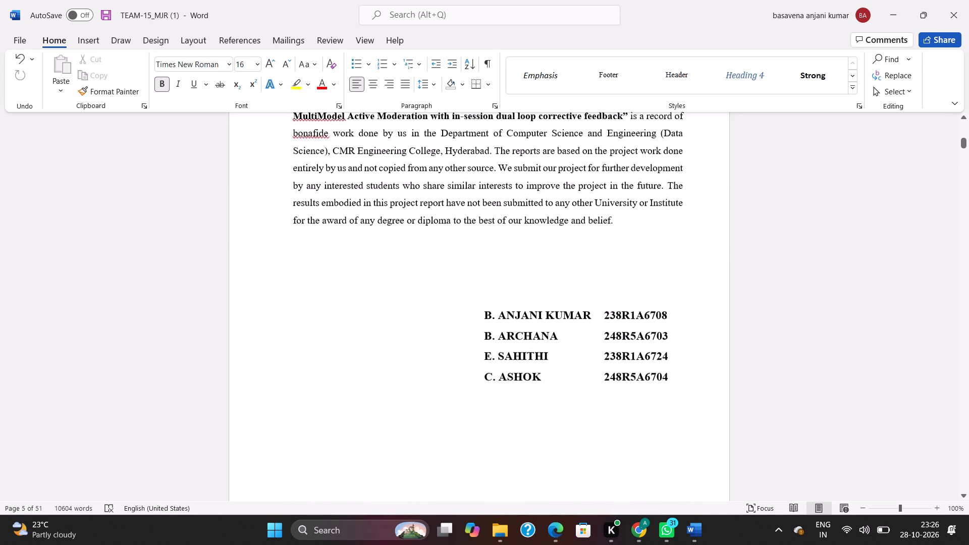
{"action": "scroll", "coordinate": [492, 323], "scroll_direction": "up", "scroll_amount": 20}
{"action": "scroll", "coordinate": [492, 323], "scroll_direction": "up", "scroll_amount": 6}
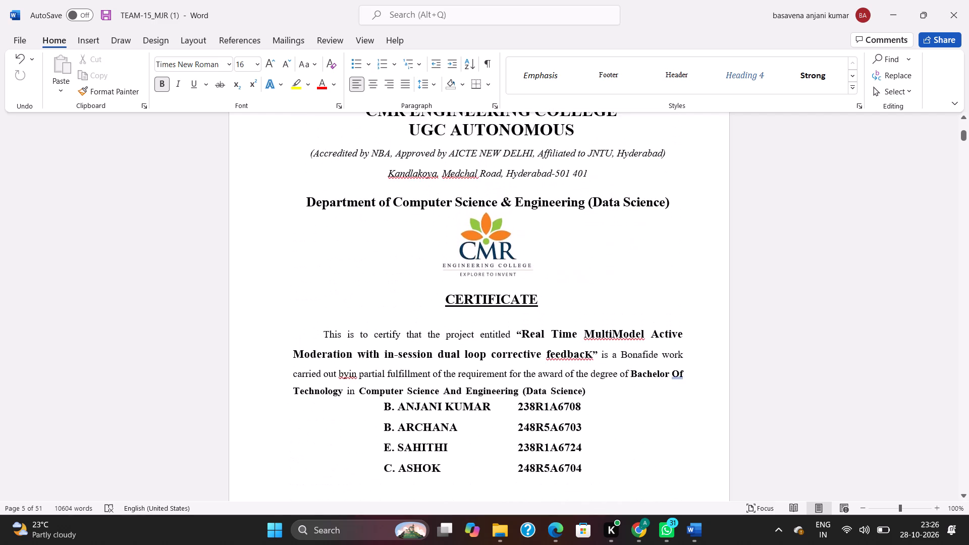
{"action": "scroll", "coordinate": [491, 324], "scroll_direction": "up", "scroll_amount": 5}
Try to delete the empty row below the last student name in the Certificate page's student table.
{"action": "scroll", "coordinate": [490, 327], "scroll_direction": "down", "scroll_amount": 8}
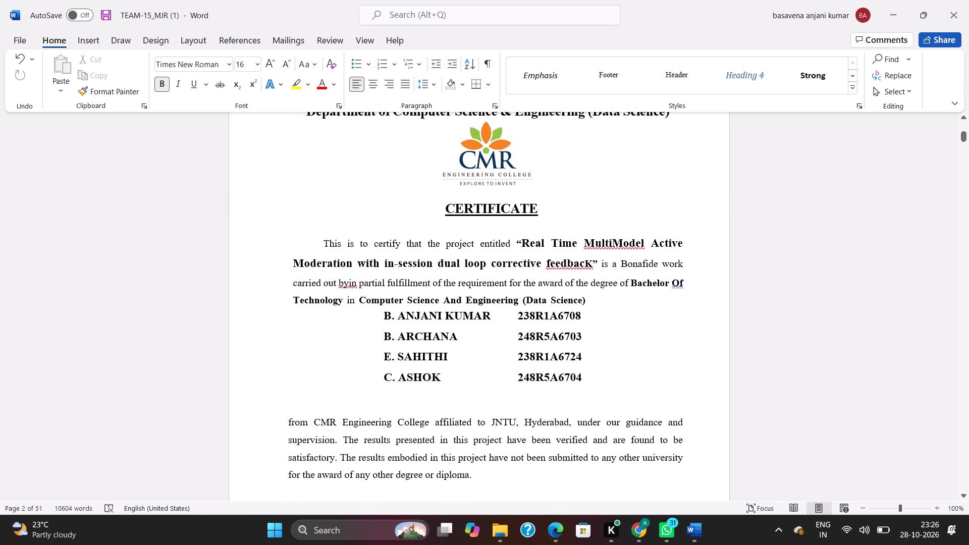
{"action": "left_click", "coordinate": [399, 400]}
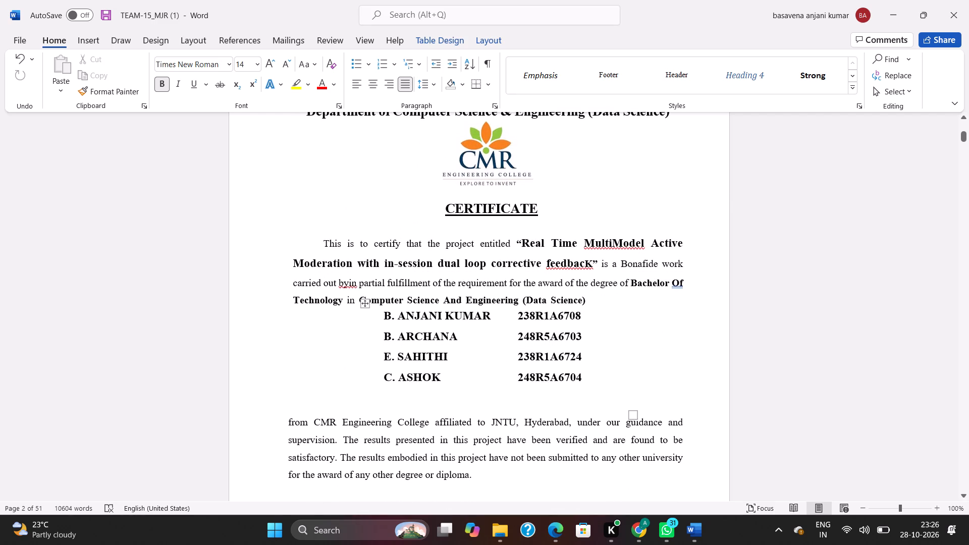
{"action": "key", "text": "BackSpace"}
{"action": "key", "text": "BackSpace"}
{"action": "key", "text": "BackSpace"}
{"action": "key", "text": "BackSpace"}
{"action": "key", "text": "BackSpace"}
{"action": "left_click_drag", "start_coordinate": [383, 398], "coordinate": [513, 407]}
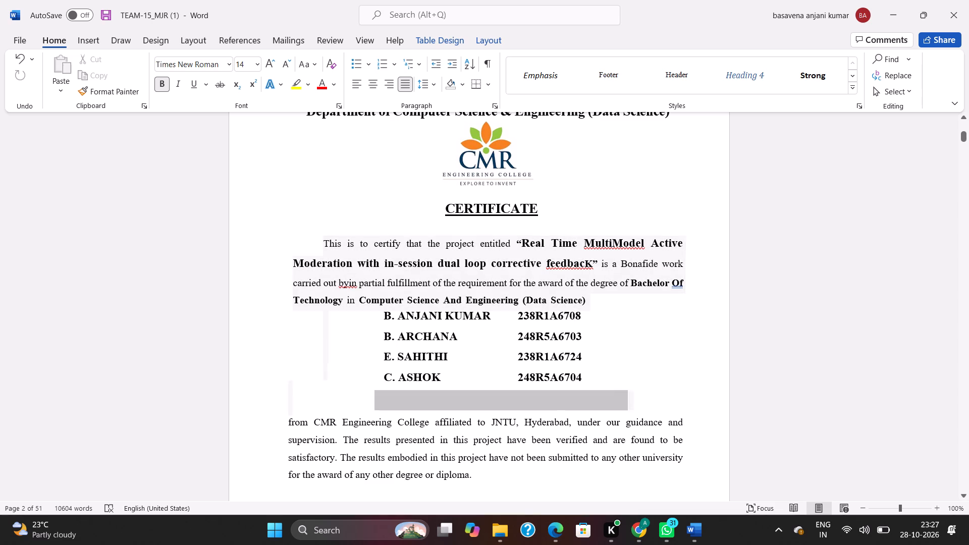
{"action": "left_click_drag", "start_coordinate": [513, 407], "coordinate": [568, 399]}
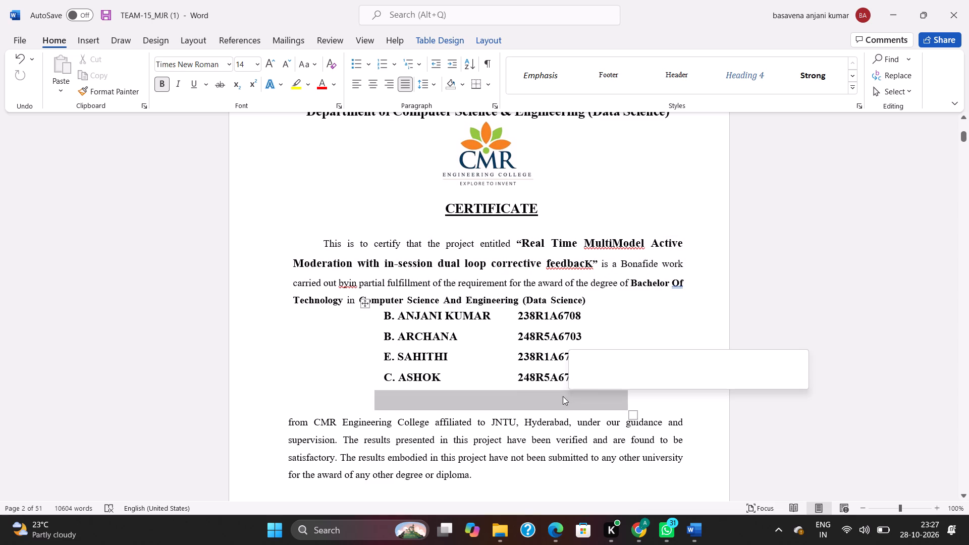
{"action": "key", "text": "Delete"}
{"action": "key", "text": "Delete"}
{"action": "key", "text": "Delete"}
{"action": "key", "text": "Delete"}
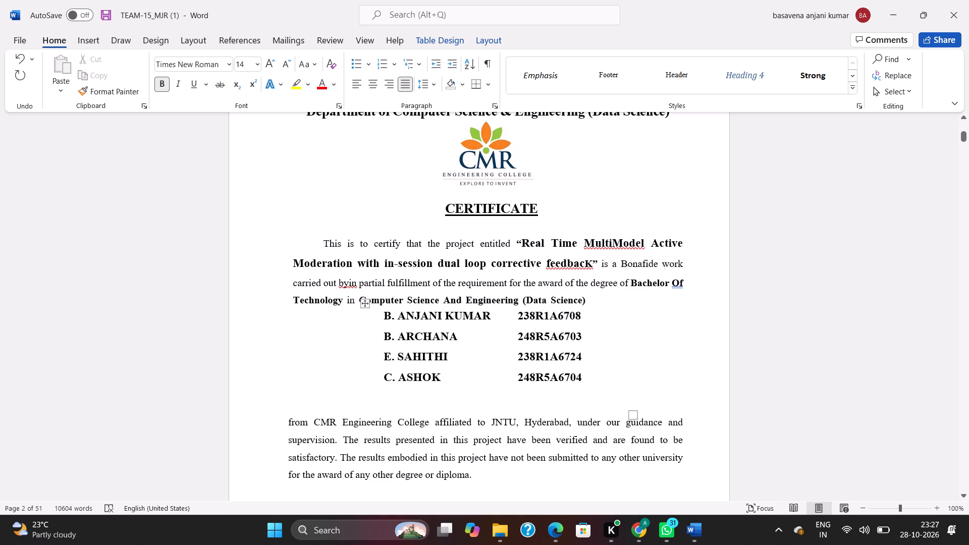
Set the line spacing of the last student row and the empty row below it to Single in the certificate's table.
{"action": "left_click_drag", "start_coordinate": [383, 378], "coordinate": [552, 419]}
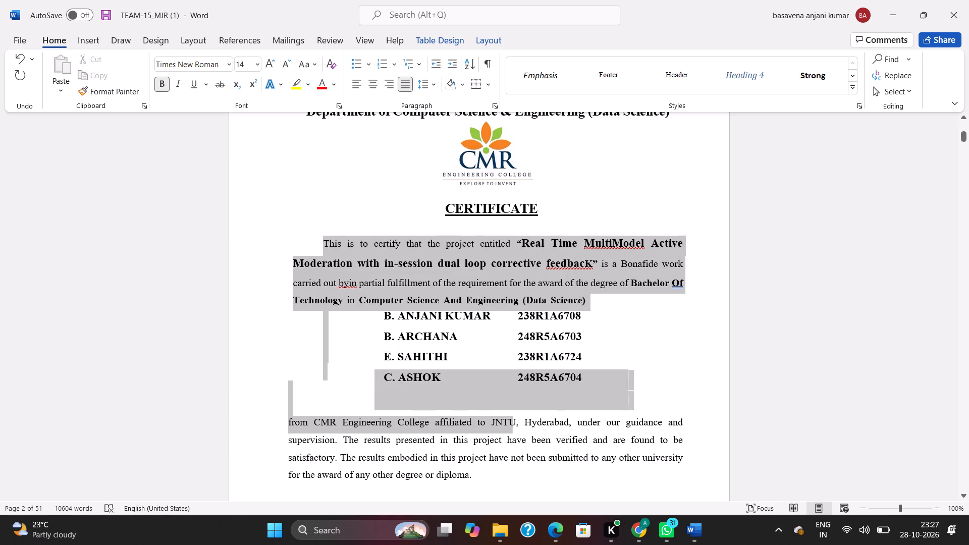
{"action": "left_click_drag", "start_coordinate": [552, 419], "coordinate": [690, 412]}
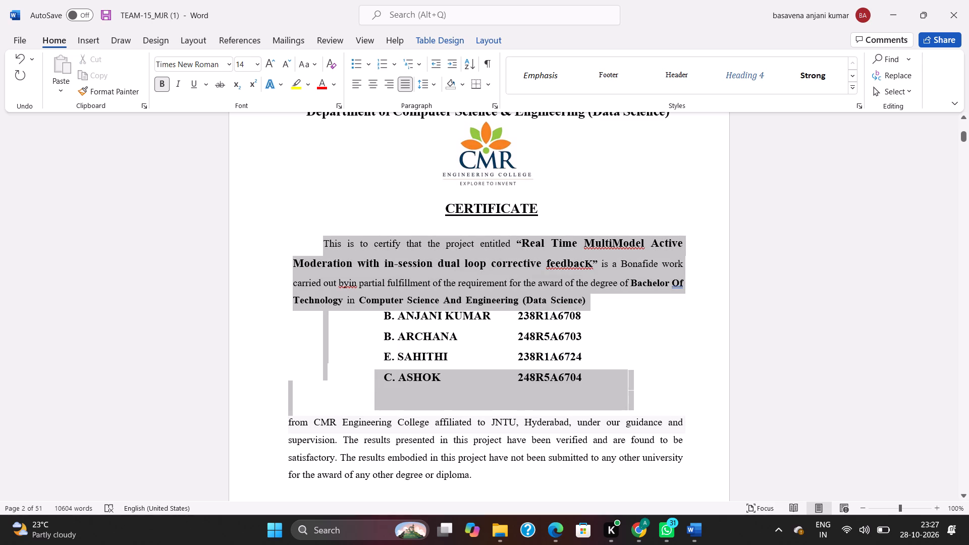
{"action": "left_click_drag", "start_coordinate": [690, 412], "coordinate": [674, 403]}
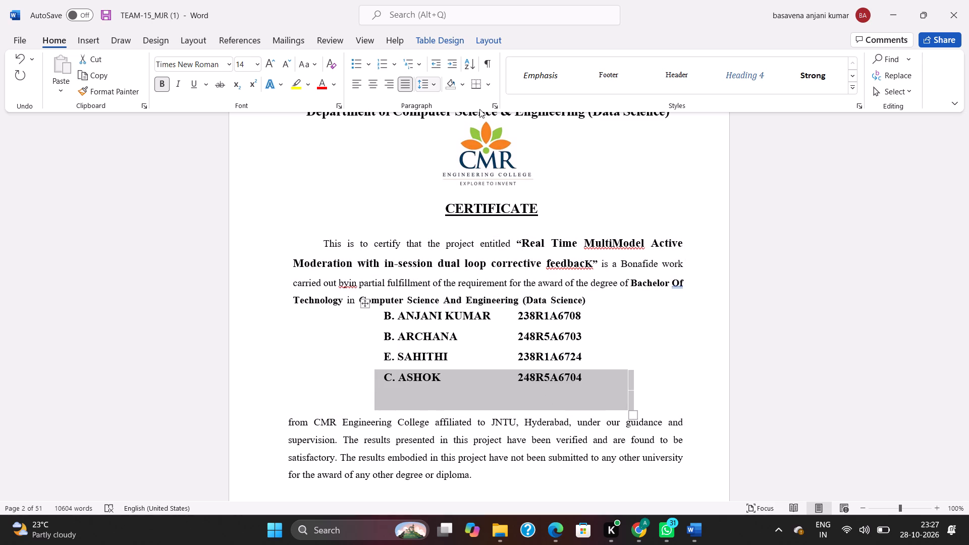
{"action": "left_click", "coordinate": [497, 106]}
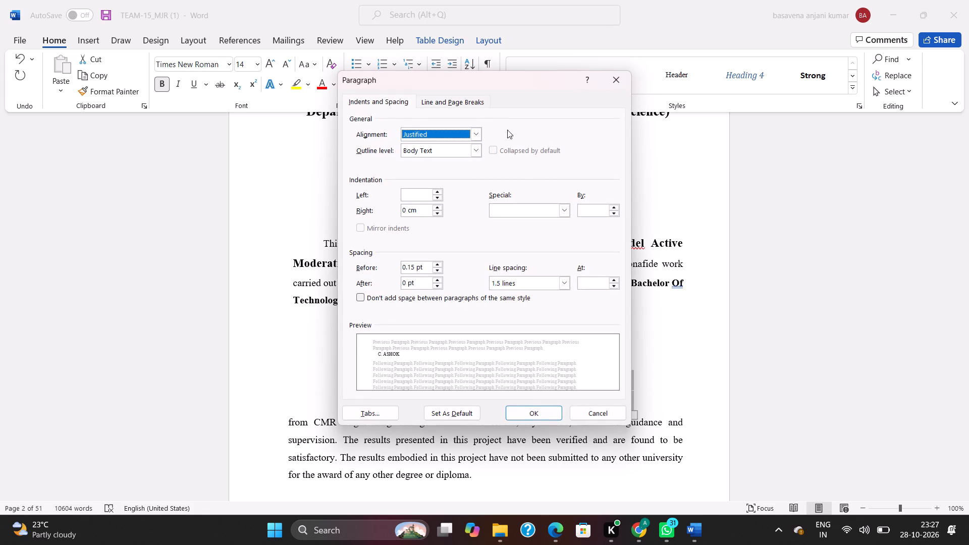
{"action": "left_click", "coordinate": [529, 284]}
{"action": "left_click", "coordinate": [524, 294]}
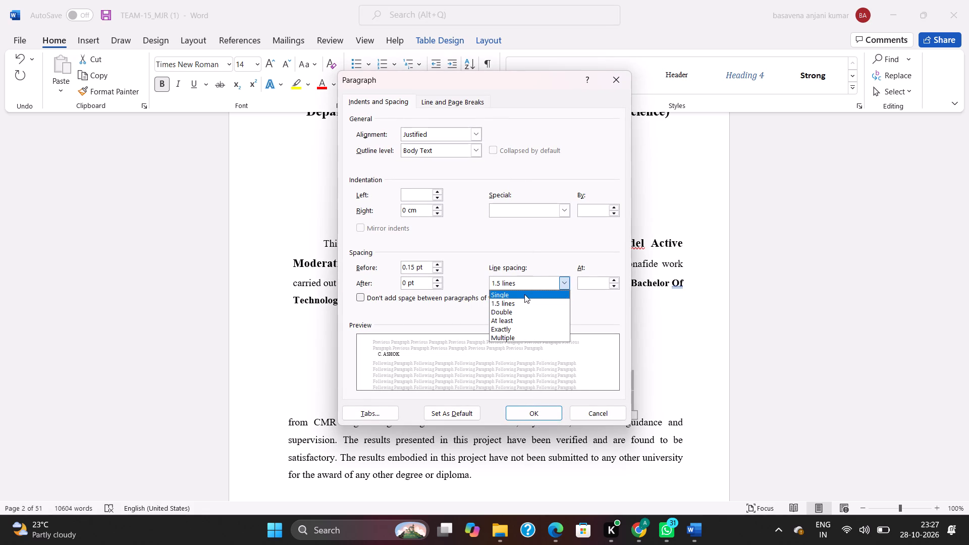
{"action": "left_click", "coordinate": [539, 408]}
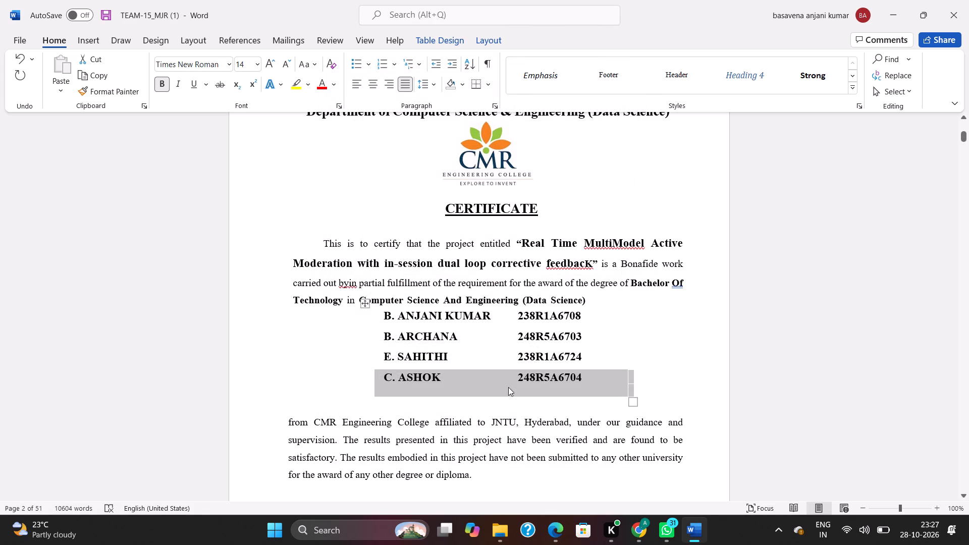
Resize the certificate's student names table from its lower corner, making it slightly wider.
{"action": "left_click_drag", "start_coordinate": [635, 400], "coordinate": [635, 399]}
{"action": "left_click_drag", "start_coordinate": [635, 399], "coordinate": [634, 394]}
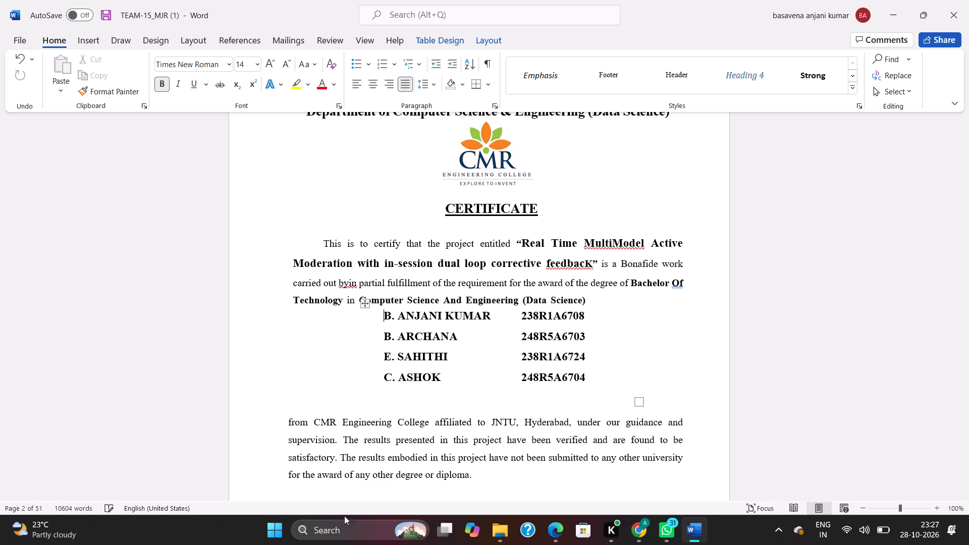
Review the signatory table, Declaration, Acknowledgment, Abstract and Contents pages, and return to the certificate to check its layout.
{"action": "scroll", "coordinate": [386, 383], "scroll_direction": "down", "scroll_amount": 15}
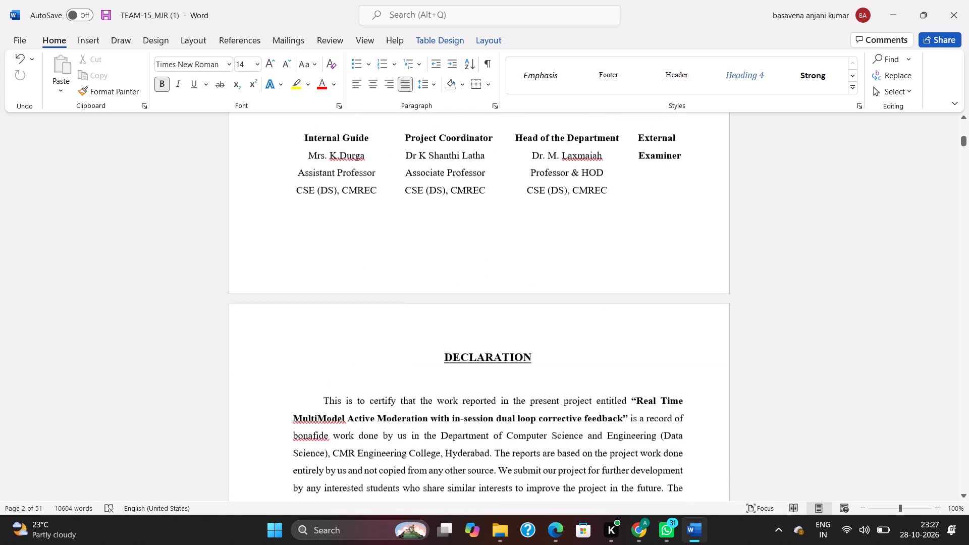
{"action": "scroll", "coordinate": [387, 382], "scroll_direction": "down", "scroll_amount": 13}
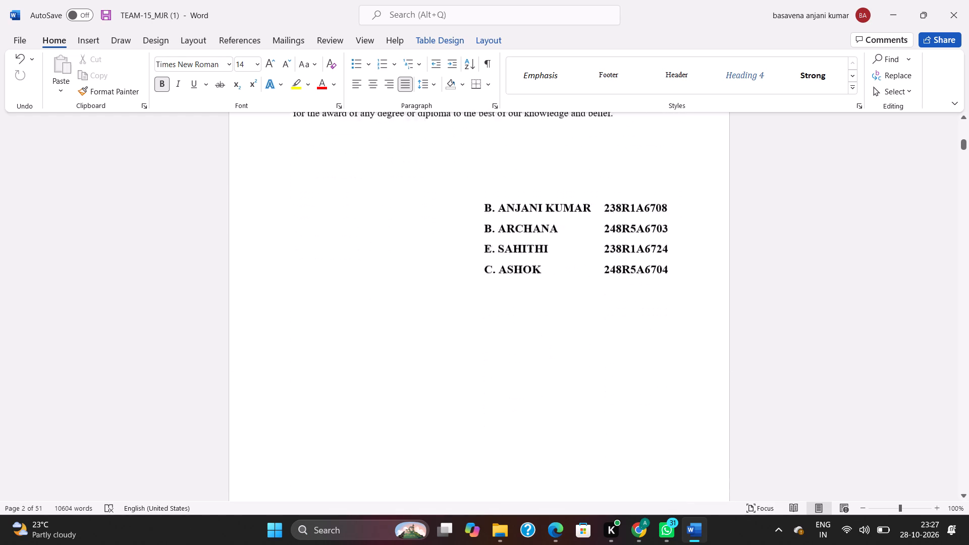
{"action": "scroll", "coordinate": [386, 380], "scroll_direction": "down", "scroll_amount": 10}
{"action": "scroll", "coordinate": [383, 375], "scroll_direction": "down", "scroll_amount": 20}
{"action": "scroll", "coordinate": [379, 370], "scroll_direction": "down", "scroll_amount": 4}
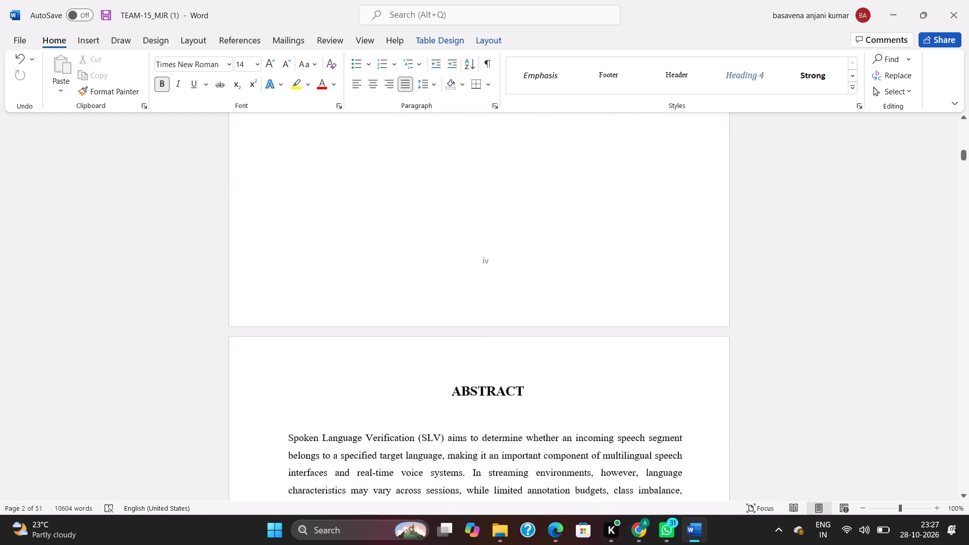
{"action": "scroll", "coordinate": [379, 370], "scroll_direction": "down", "scroll_amount": 20}
{"action": "scroll", "coordinate": [377, 367], "scroll_direction": "down", "scroll_amount": 4}
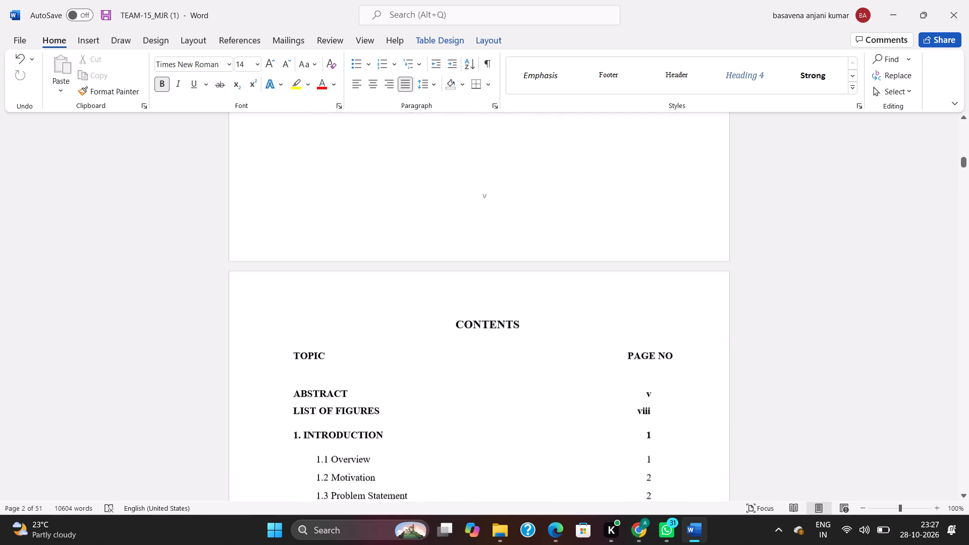
{"action": "scroll", "coordinate": [377, 366], "scroll_direction": "down", "scroll_amount": 4}
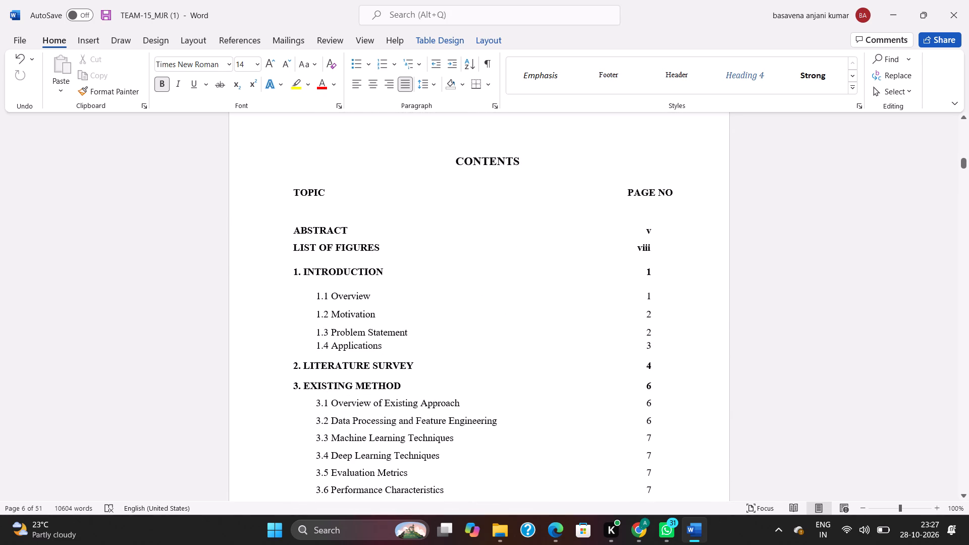
{"action": "scroll", "coordinate": [514, 299], "scroll_direction": "down", "scroll_amount": 6}
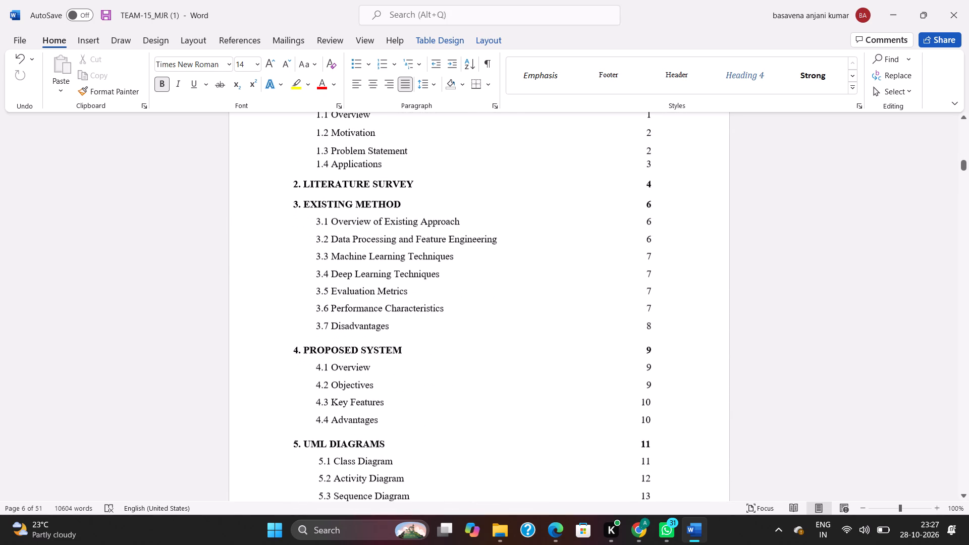
{"action": "scroll", "coordinate": [513, 294], "scroll_direction": "up", "scroll_amount": 5}
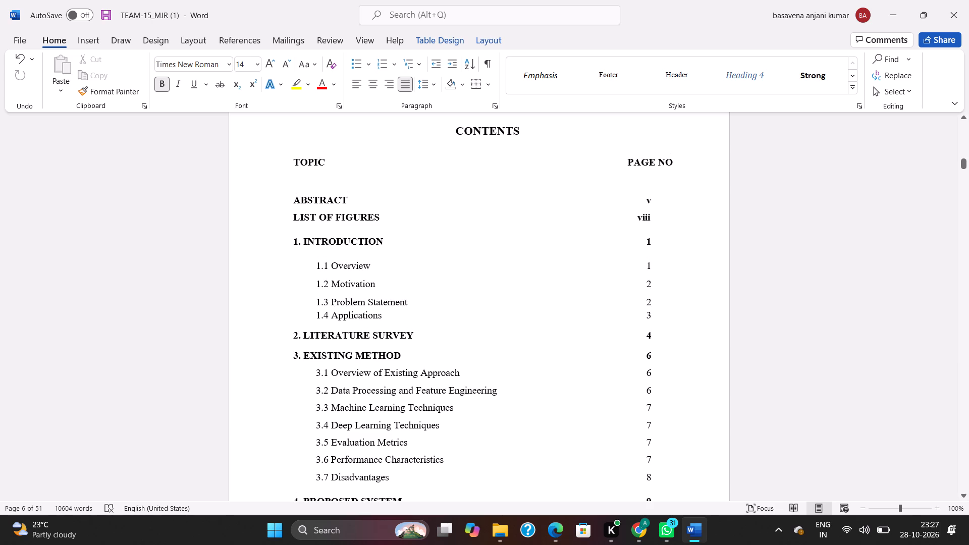
{"action": "scroll", "coordinate": [512, 293], "scroll_direction": "up", "scroll_amount": 18}
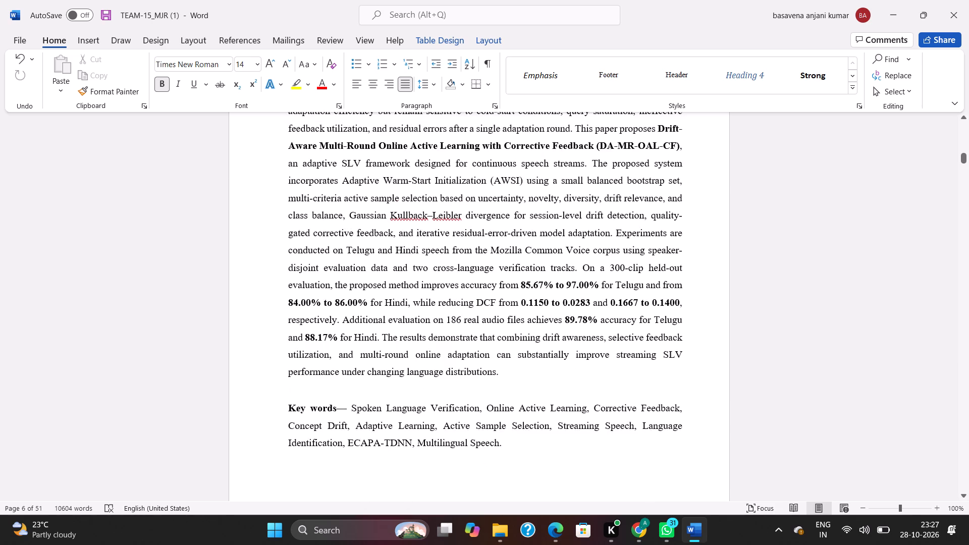
{"action": "scroll", "coordinate": [510, 290], "scroll_direction": "up", "scroll_amount": 20}
{"action": "scroll", "coordinate": [510, 290], "scroll_direction": "up", "scroll_amount": 7}
{"action": "scroll", "coordinate": [508, 289], "scroll_direction": "down", "scroll_amount": 8}
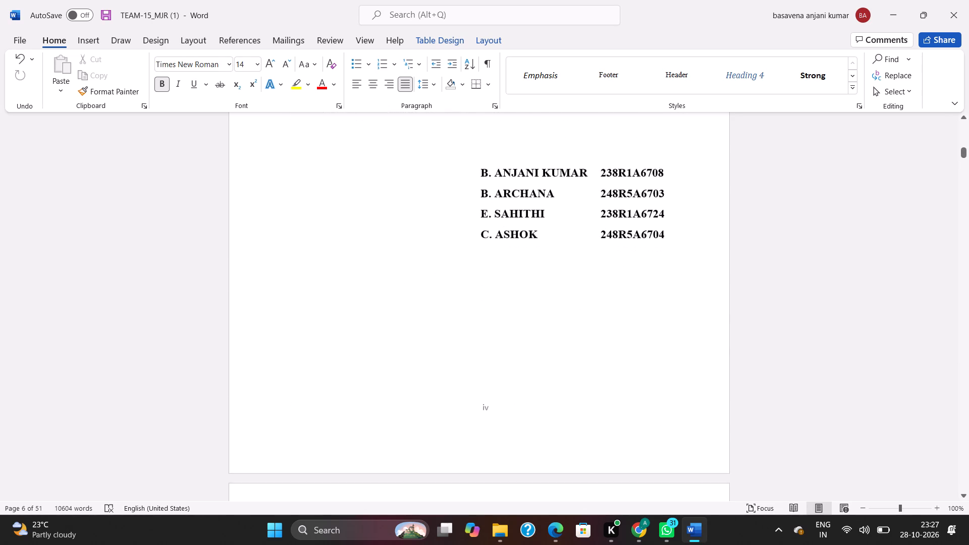
{"action": "scroll", "coordinate": [508, 288], "scroll_direction": "up", "scroll_amount": 7}
{"action": "scroll", "coordinate": [508, 288], "scroll_direction": "down", "scroll_amount": 8}
{"action": "scroll", "coordinate": [507, 288], "scroll_direction": "up", "scroll_amount": 17}
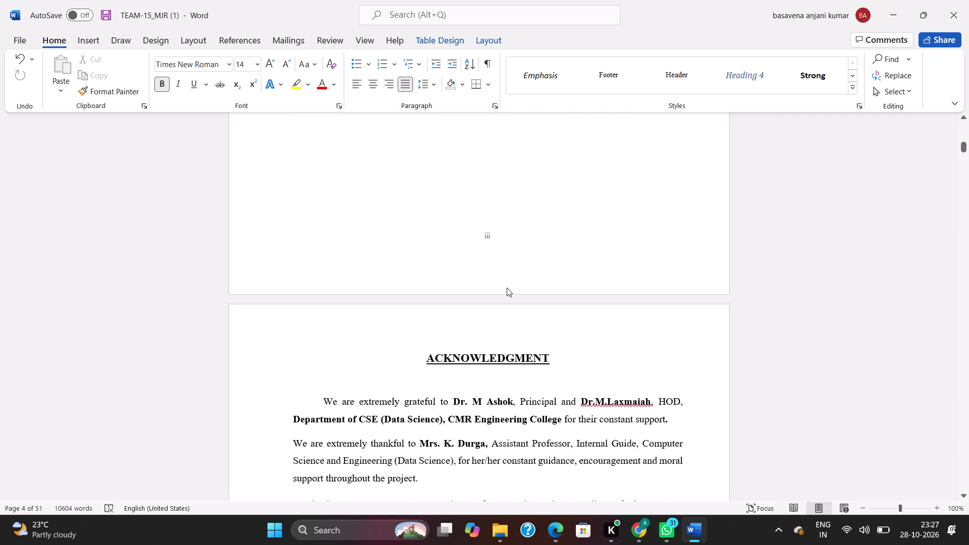
{"action": "scroll", "coordinate": [507, 288], "scroll_direction": "up", "scroll_amount": 20}
{"action": "scroll", "coordinate": [507, 287], "scroll_direction": "up", "scroll_amount": 13}
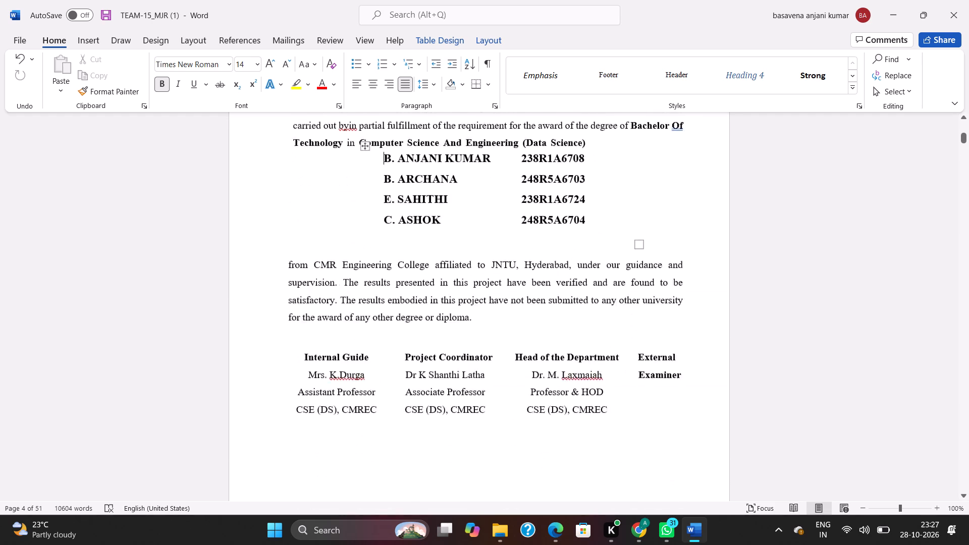
Examine the page numbering at the foot of the cover, certificate, Declaration and following front pages.
{"action": "scroll", "coordinate": [507, 287], "scroll_direction": "up", "scroll_amount": 20}
{"action": "scroll", "coordinate": [507, 287], "scroll_direction": "up", "scroll_amount": 16}
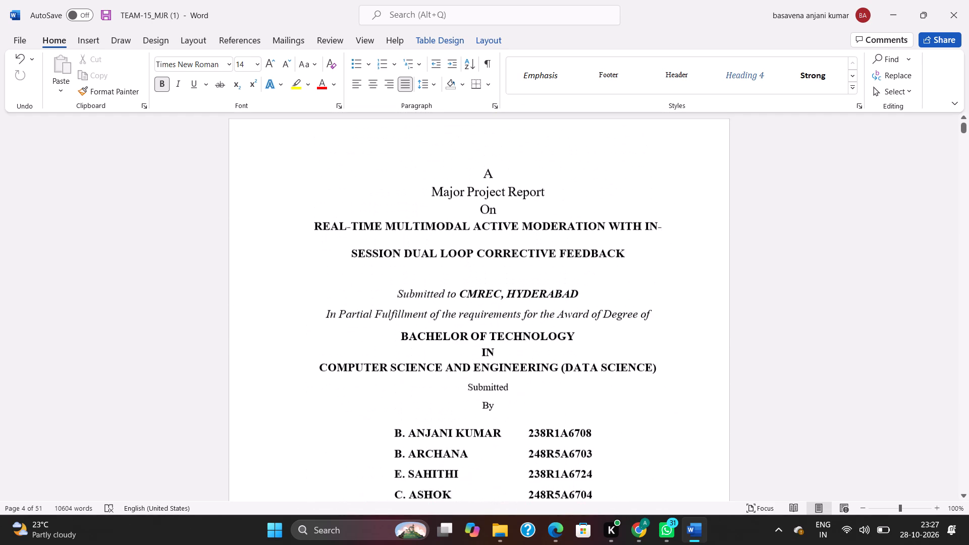
{"action": "scroll", "coordinate": [506, 287], "scroll_direction": "up", "scroll_amount": 7}
{"action": "scroll", "coordinate": [506, 286], "scroll_direction": "down", "scroll_amount": 20}
{"action": "scroll", "coordinate": [504, 282], "scroll_direction": "up", "scroll_amount": 1}
{"action": "scroll", "coordinate": [504, 282], "scroll_direction": "down", "scroll_amount": 20}
{"action": "scroll", "coordinate": [504, 282], "scroll_direction": "down", "scroll_amount": 1}
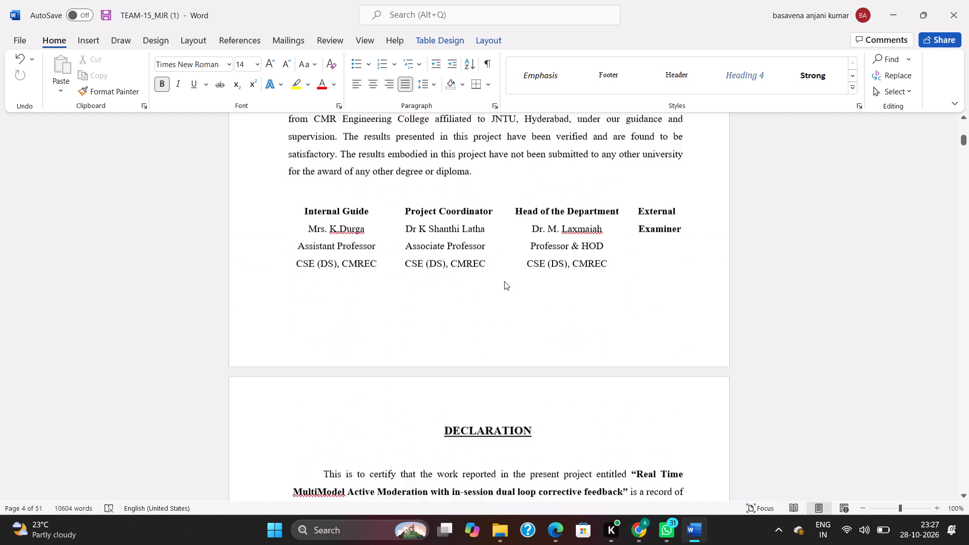
{"action": "scroll", "coordinate": [504, 281], "scroll_direction": "down", "scroll_amount": 6}
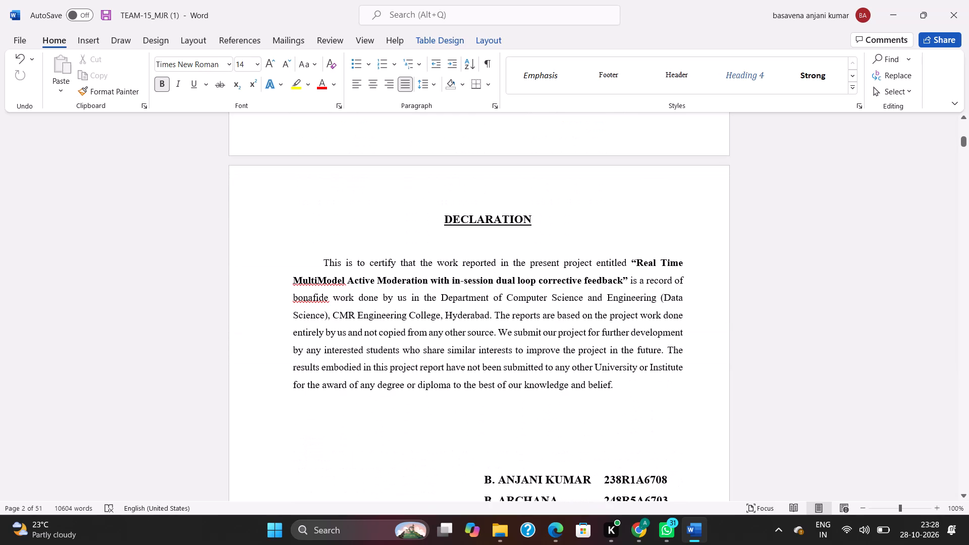
{"action": "scroll", "coordinate": [504, 281], "scroll_direction": "down", "scroll_amount": 5}
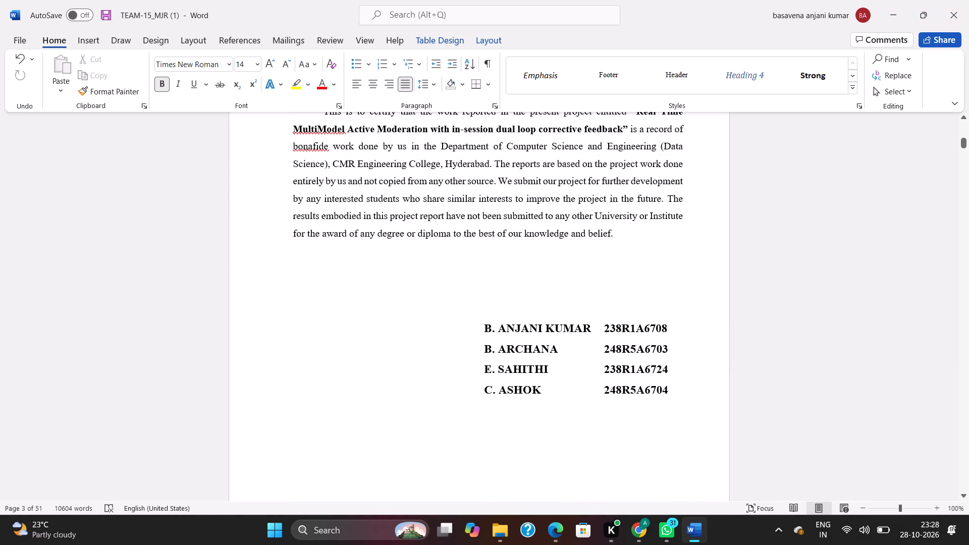
{"action": "scroll", "coordinate": [506, 278], "scroll_direction": "down", "scroll_amount": 4}
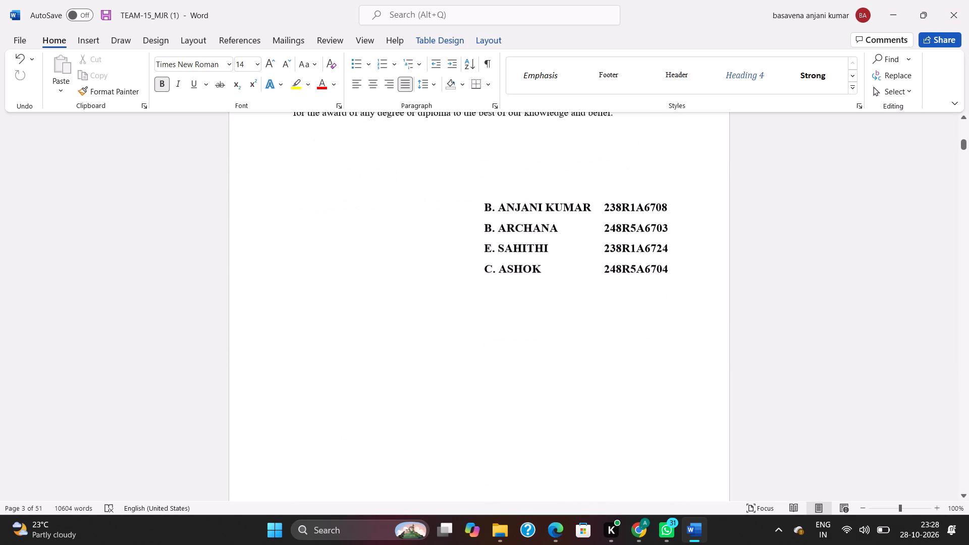
{"action": "scroll", "coordinate": [506, 278], "scroll_direction": "down", "scroll_amount": 3}
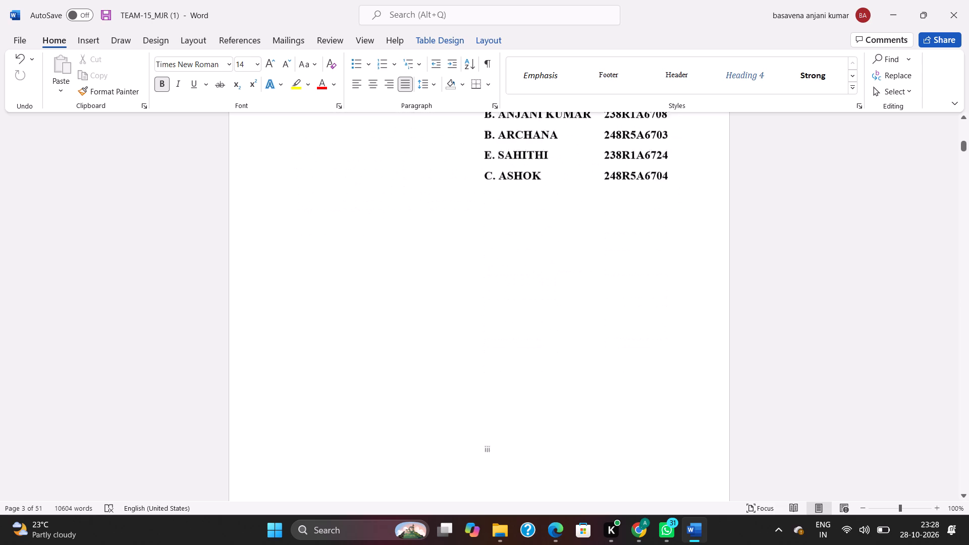
{"action": "scroll", "coordinate": [506, 278], "scroll_direction": "down", "scroll_amount": 20}
{"action": "scroll", "coordinate": [506, 278], "scroll_direction": "down", "scroll_amount": 9}
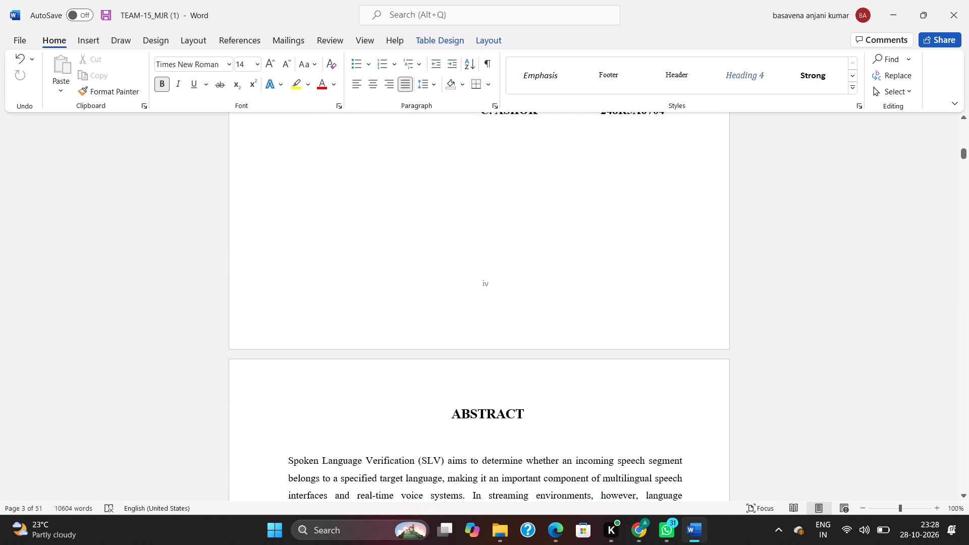
{"action": "scroll", "coordinate": [506, 277], "scroll_direction": "up", "scroll_amount": 6}
{"action": "scroll", "coordinate": [506, 277], "scroll_direction": "down", "scroll_amount": 1}
{"action": "scroll", "coordinate": [506, 277], "scroll_direction": "up", "scroll_amount": 1}
{"action": "scroll", "coordinate": [506, 277], "scroll_direction": "up", "scroll_amount": 20}
{"action": "scroll", "coordinate": [506, 277], "scroll_direction": "up", "scroll_amount": 4}
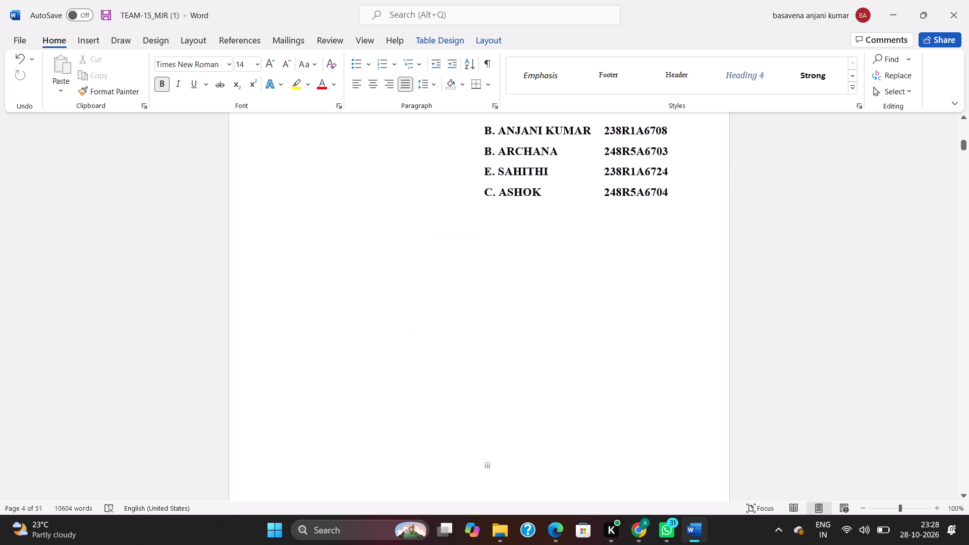
{"action": "scroll", "coordinate": [506, 277], "scroll_direction": "up", "scroll_amount": 20}
{"action": "scroll", "coordinate": [506, 277], "scroll_direction": "up", "scroll_amount": 20}
{"action": "scroll", "coordinate": [506, 277], "scroll_direction": "up", "scroll_amount": 4}
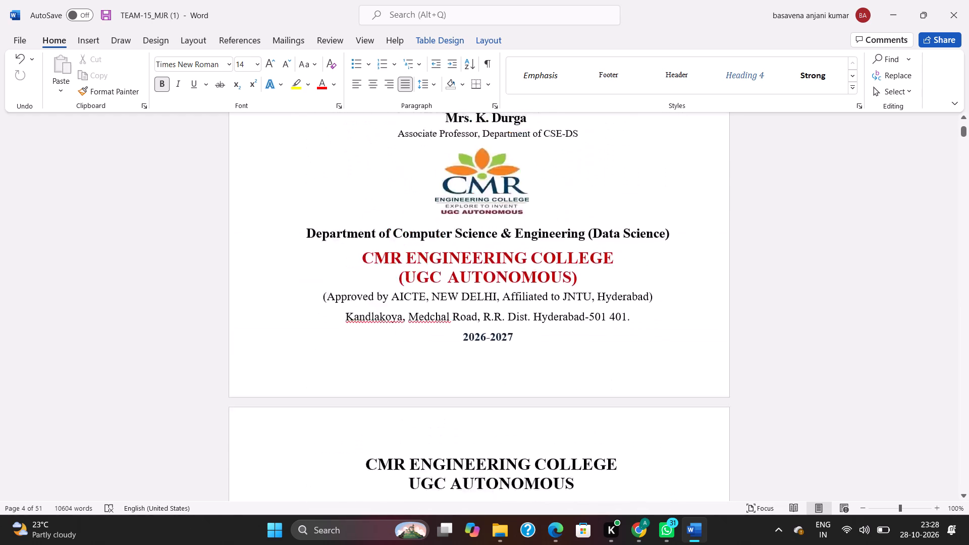
{"action": "scroll", "coordinate": [504, 277], "scroll_direction": "up", "scroll_amount": 20}
{"action": "scroll", "coordinate": [504, 277], "scroll_direction": "up", "scroll_amount": 2}
{"action": "scroll", "coordinate": [504, 277], "scroll_direction": "down", "scroll_amount": 16}
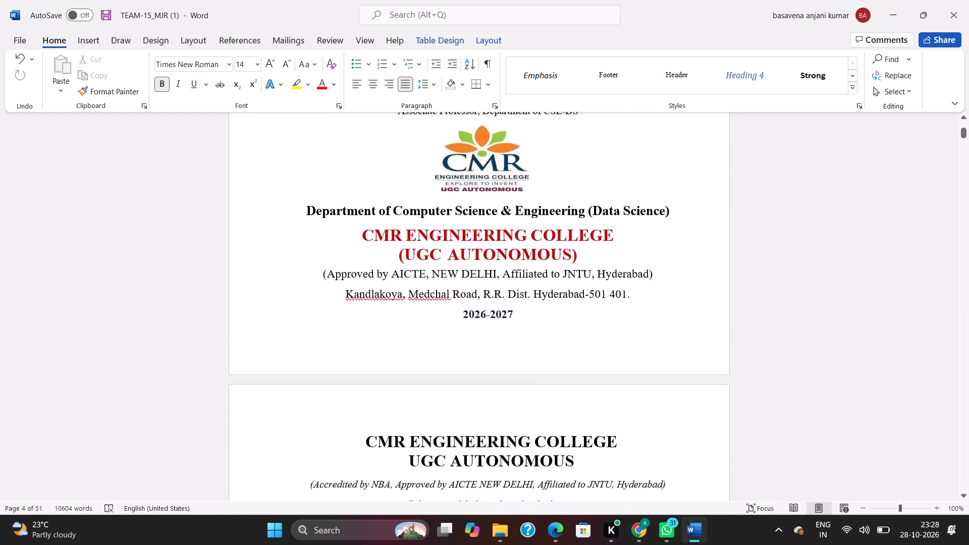
Insert a Plain Number 2 page number at the bottom of the cover page.
{"action": "scroll", "coordinate": [504, 277], "scroll_direction": "down", "scroll_amount": 1}
{"action": "double_click", "coordinate": [505, 276]}
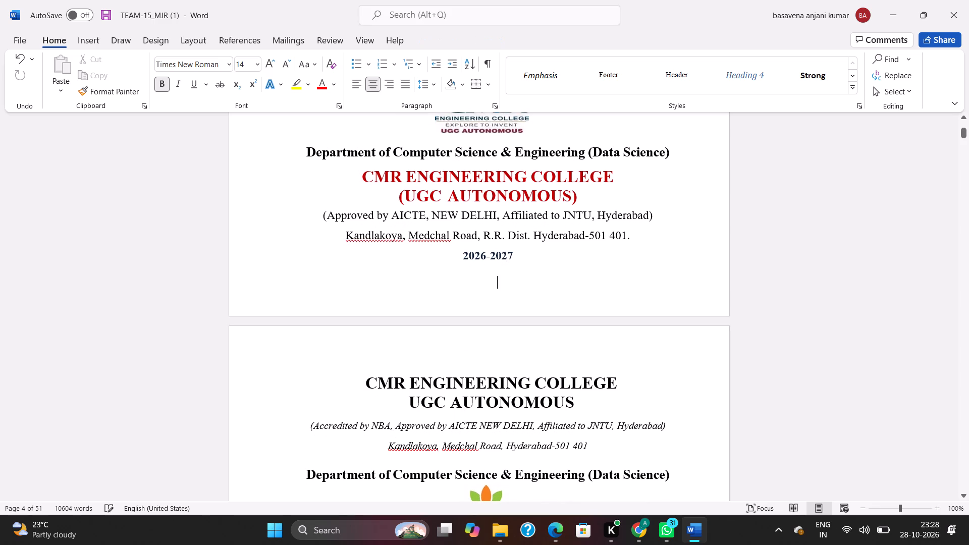
{"action": "double_click", "coordinate": [493, 280]}
{"action": "left_click", "coordinate": [93, 40]}
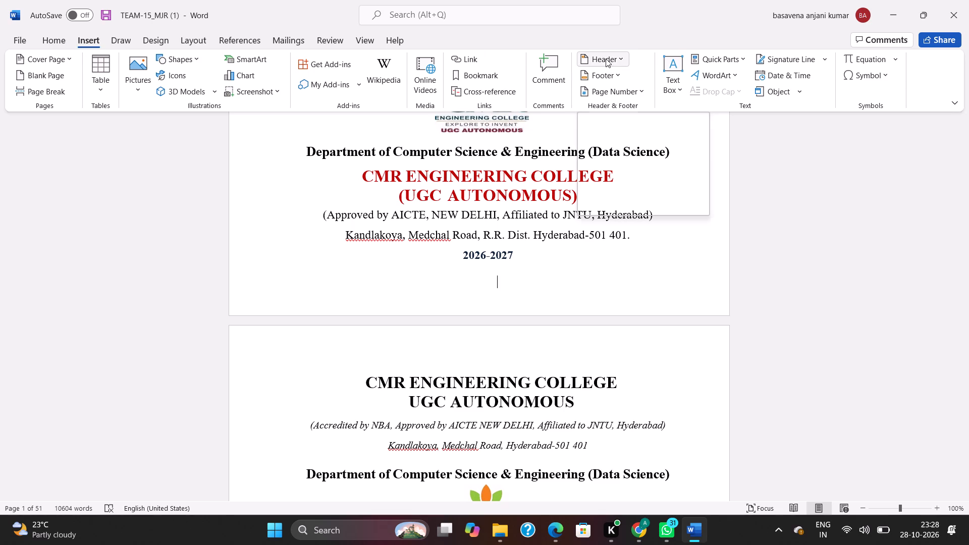
{"action": "left_click", "coordinate": [504, 280]}
{"action": "left_click_drag", "start_coordinate": [503, 281], "coordinate": [503, 281]}
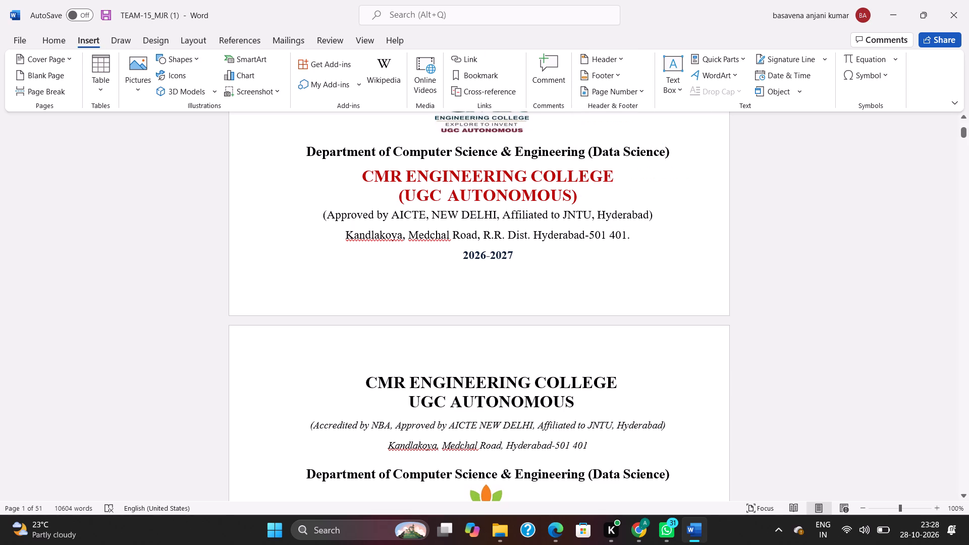
{"action": "left_click_drag", "start_coordinate": [503, 281], "coordinate": [477, 277]}
{"action": "double_click", "coordinate": [482, 285]}
{"action": "left_click", "coordinate": [162, 43]}
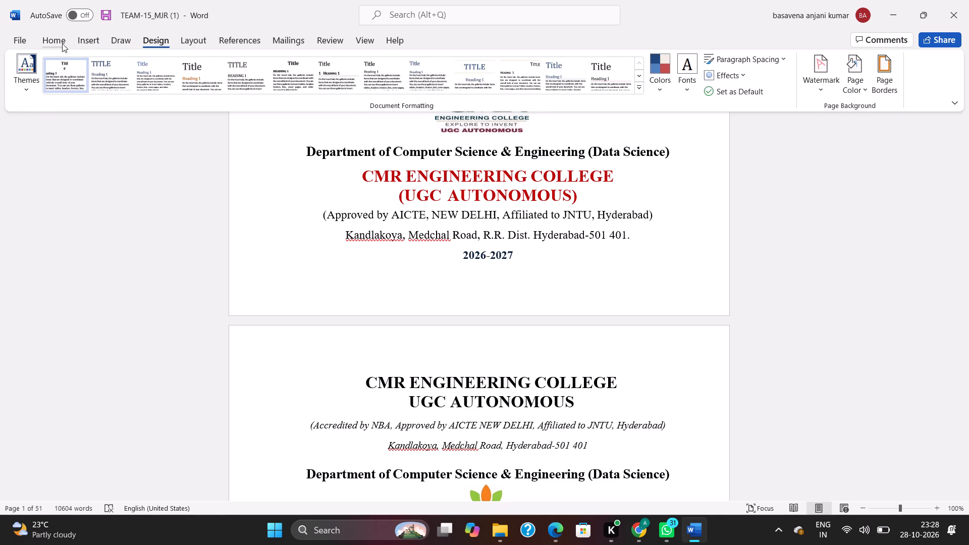
{"action": "left_click", "coordinate": [62, 43]}
{"action": "left_click", "coordinate": [98, 43]}
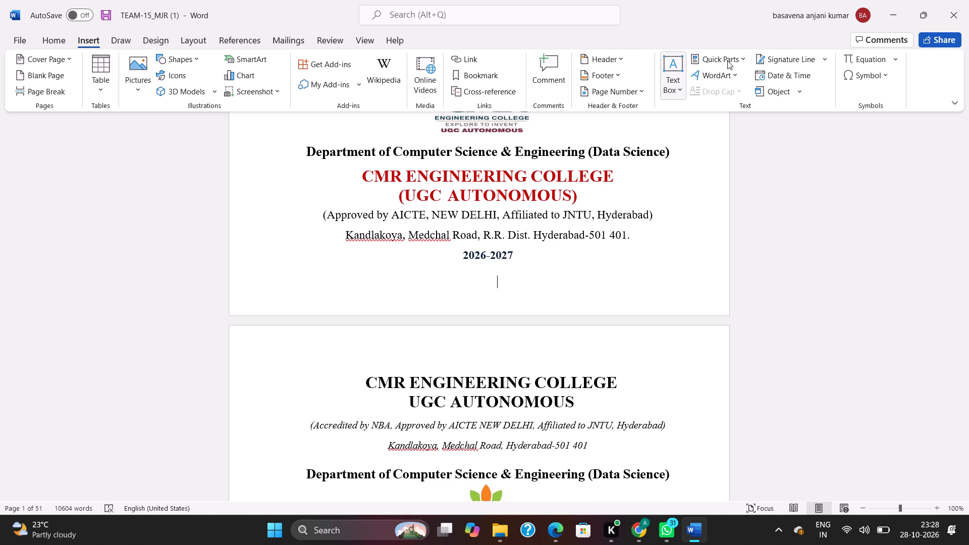
{"action": "left_click", "coordinate": [604, 91]}
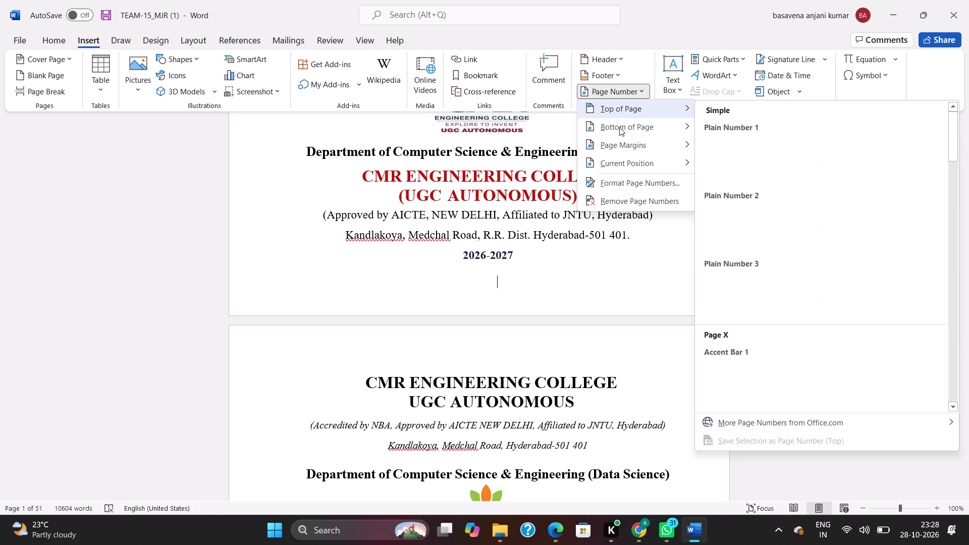
{"action": "left_click", "coordinate": [796, 237]}
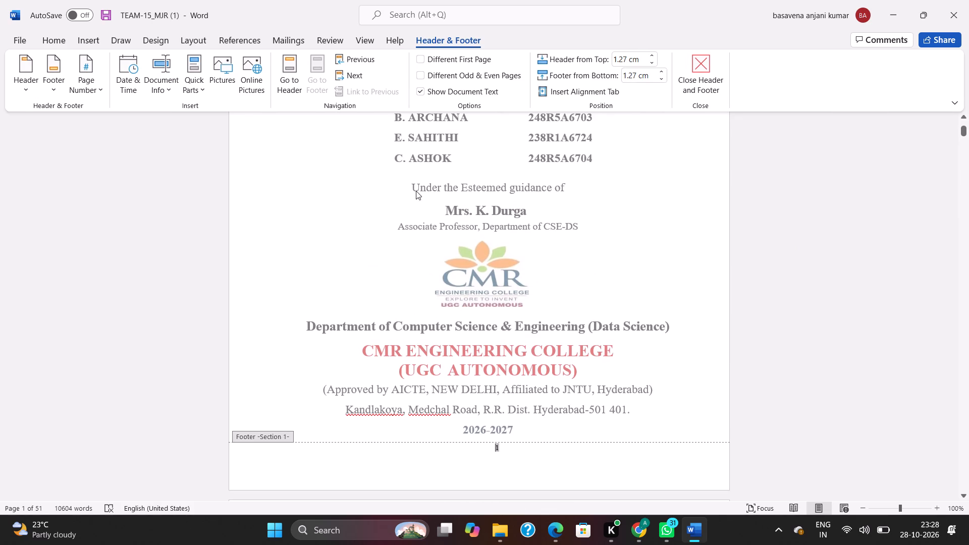
Format the cover page's number in the i, ii, iii style, with numbering starting at i.
{"action": "left_click", "coordinate": [86, 93]}
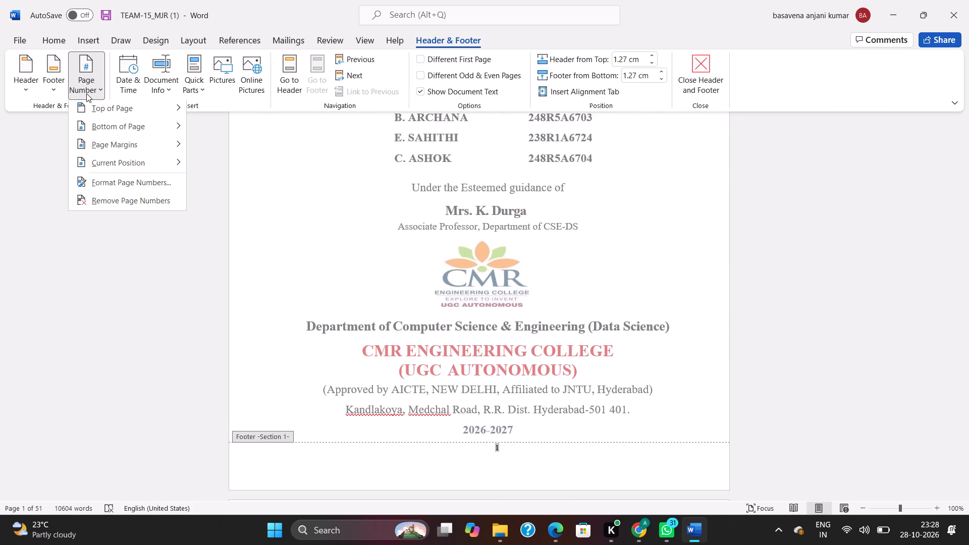
{"action": "left_click", "coordinate": [113, 180]}
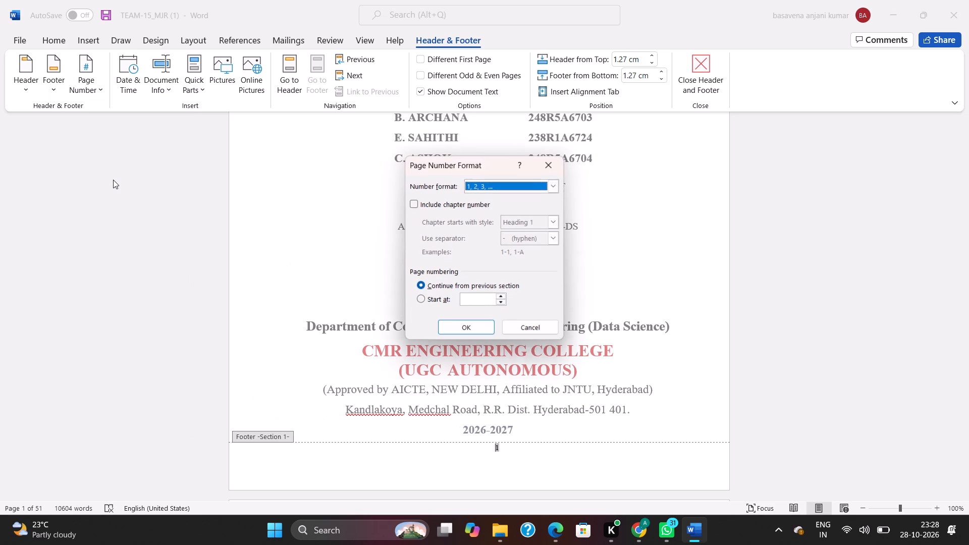
{"action": "left_click", "coordinate": [502, 184]}
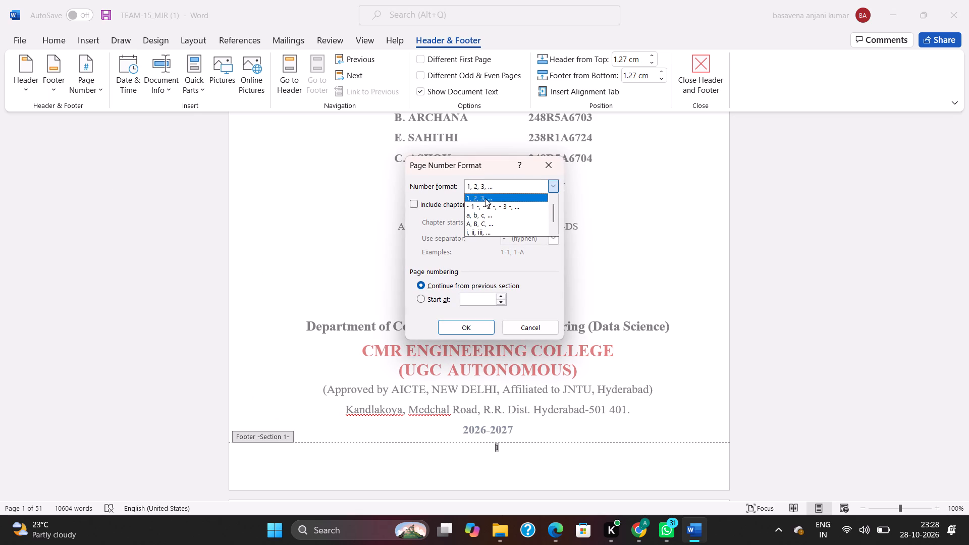
{"action": "left_click", "coordinate": [477, 236]}
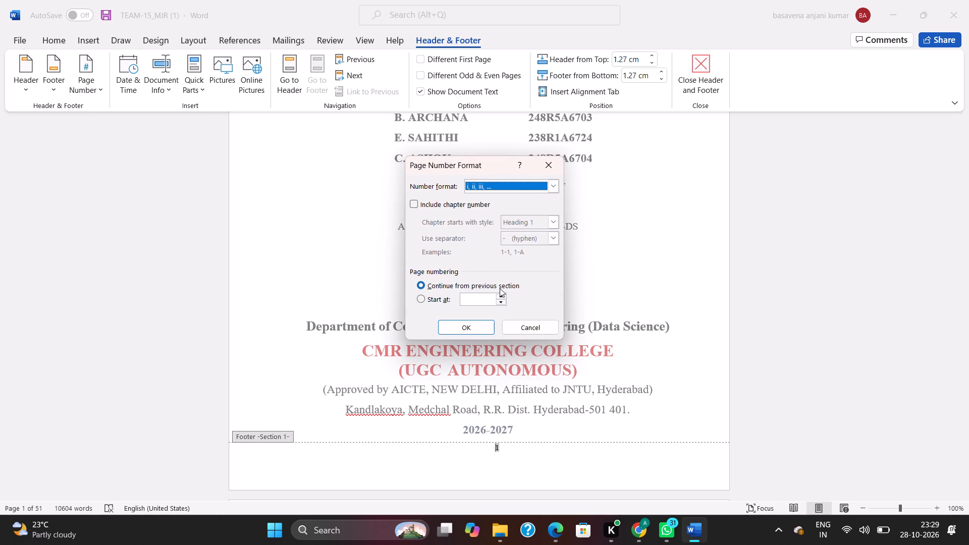
{"action": "left_click", "coordinate": [481, 302]}
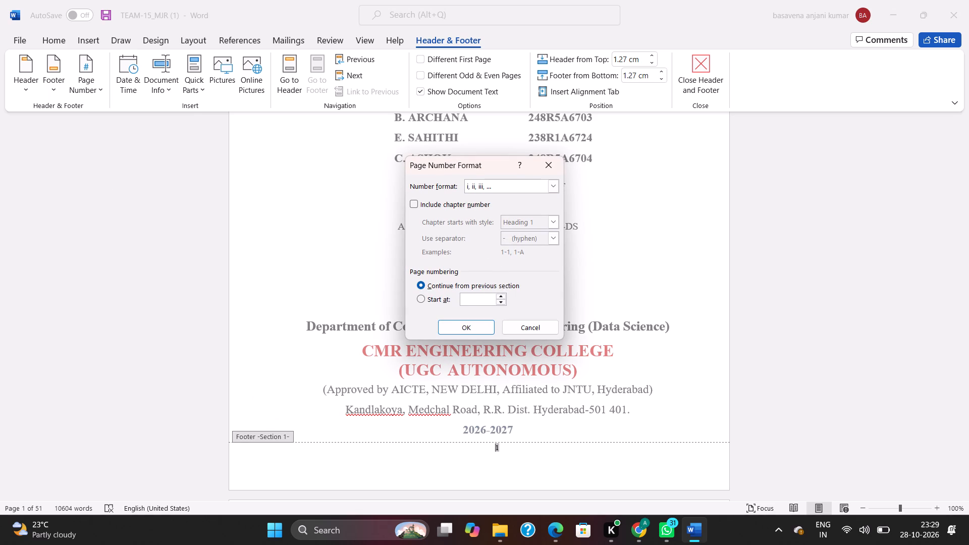
{"action": "key", "text": "i"}
{"action": "left_click", "coordinate": [471, 330]}
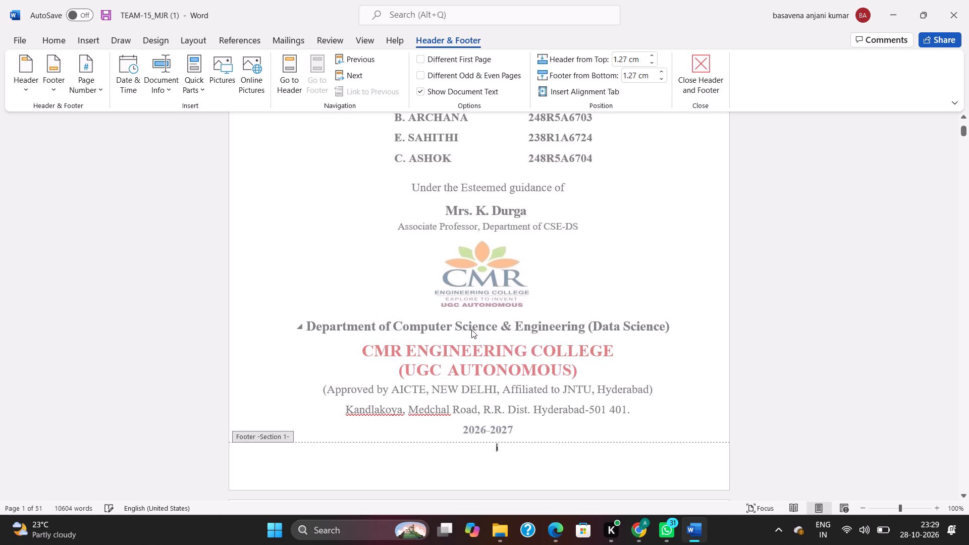
Set the page number format of the certificate page's footer section to i, ii, iii, continuing from the previous section.
{"action": "scroll", "coordinate": [472, 331], "scroll_direction": "down", "scroll_amount": 20}
{"action": "scroll", "coordinate": [472, 331], "scroll_direction": "down", "scroll_amount": 2}
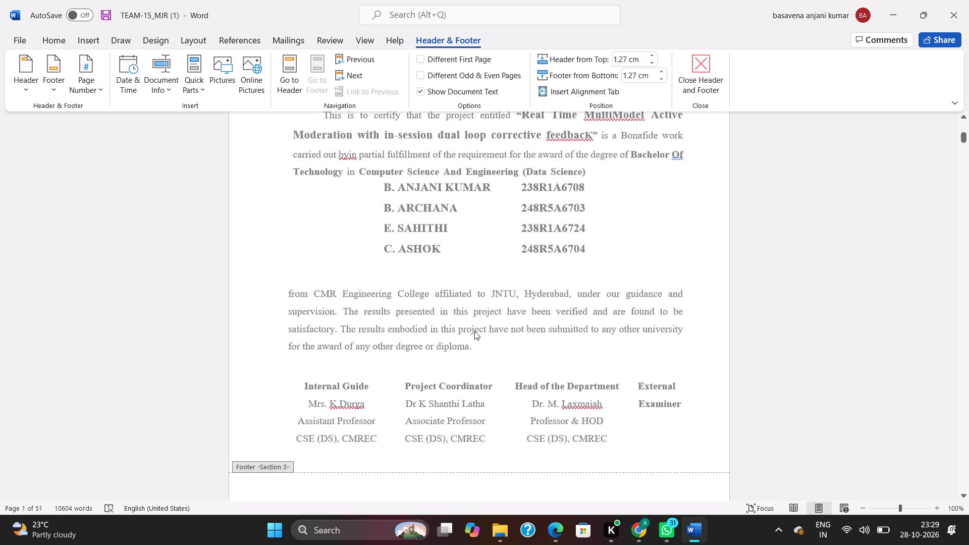
{"action": "scroll", "coordinate": [474, 331], "scroll_direction": "down", "scroll_amount": 4}
{"action": "left_click", "coordinate": [480, 364]}
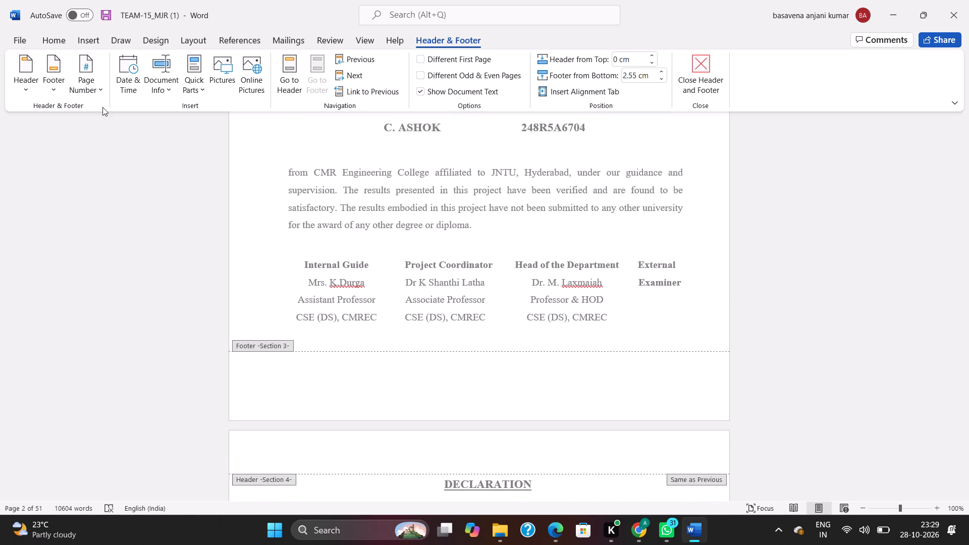
{"action": "left_click", "coordinate": [93, 94]}
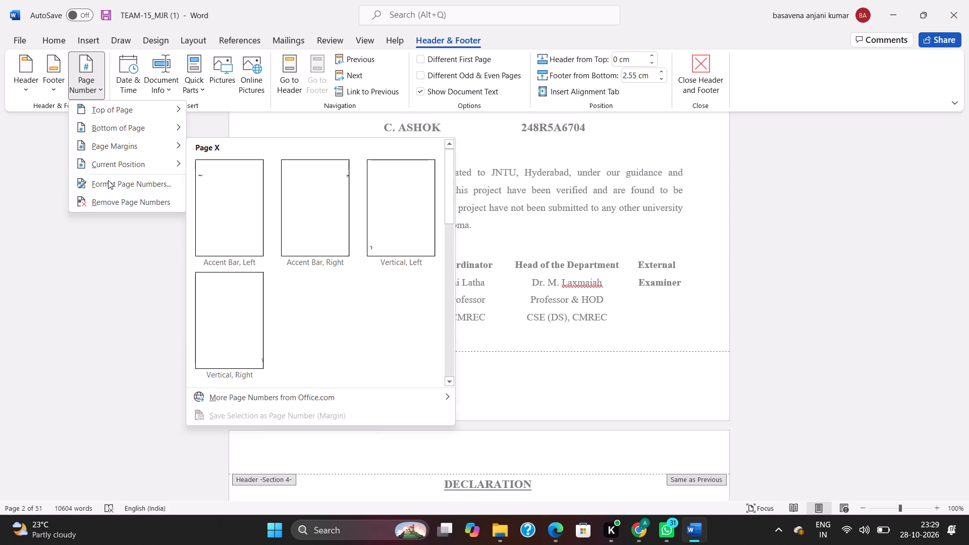
{"action": "left_click", "coordinate": [108, 180]}
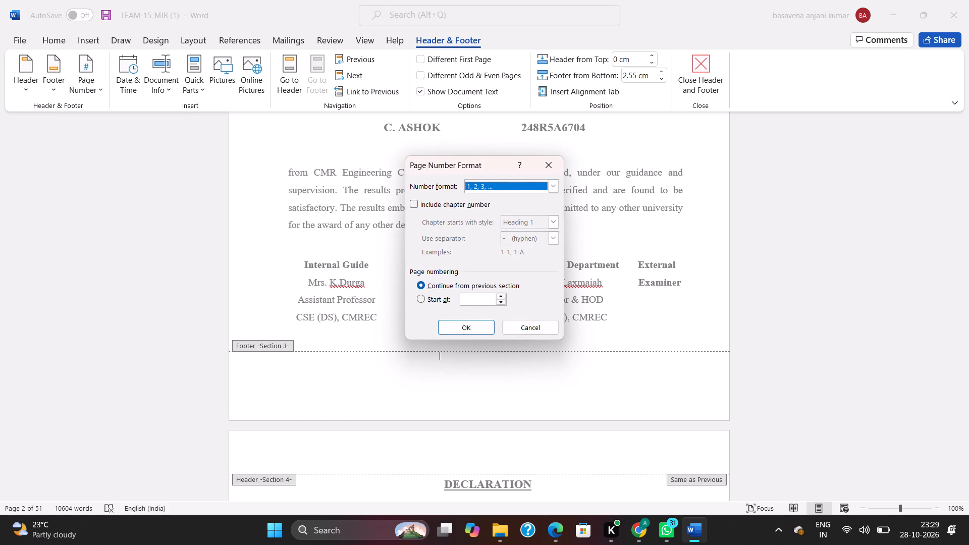
{"action": "left_click", "coordinate": [494, 185]}
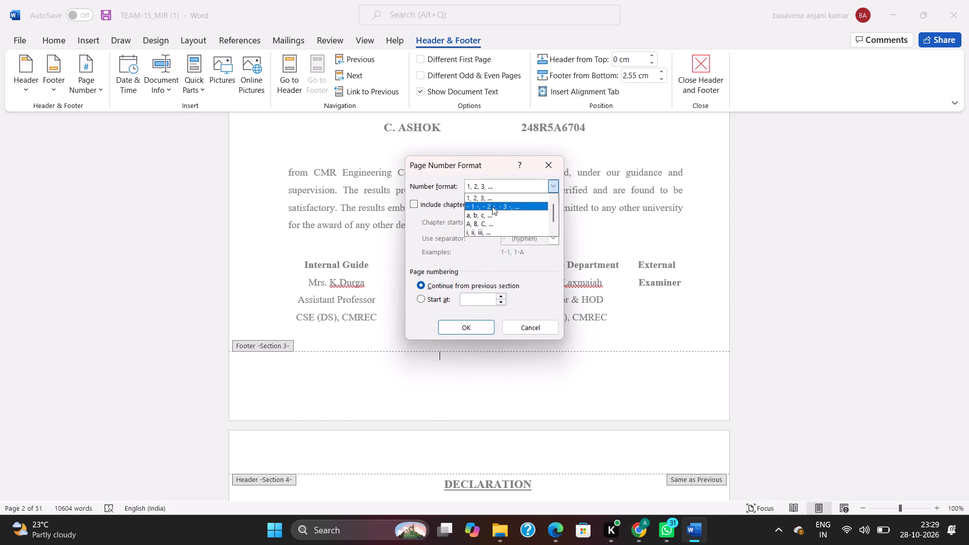
{"action": "left_click", "coordinate": [479, 230]}
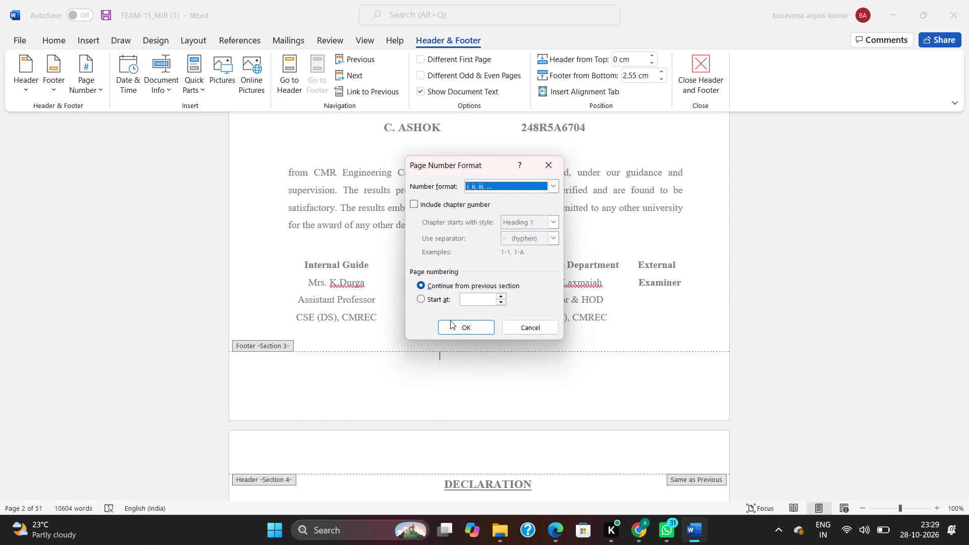
{"action": "left_click", "coordinate": [450, 321]}
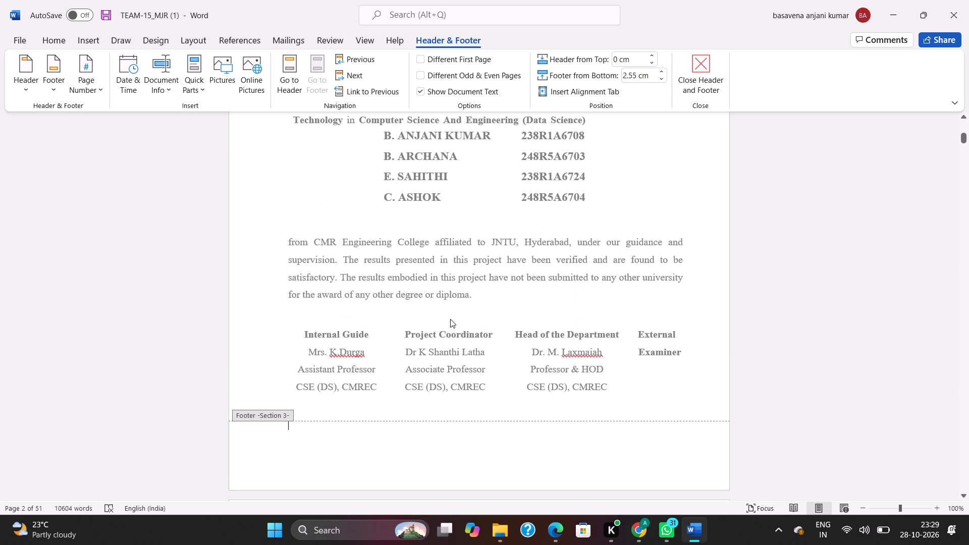
Enter "ii" as the page number in the certificate page's footer, padded with spaces to sit near the centre.
{"action": "key", "text": "space"}
{"action": "key", "text": "space"}
{"action": "key", "text": "space"}
{"action": "key", "text": "space"}
{"action": "key", "text": "space"}
{"action": "key", "text": "space"}
{"action": "key", "text": "space"}
{"action": "key", "text": "space"}
{"action": "key", "text": "space"}
{"action": "key", "text": "space"}
{"action": "key", "text": "space"}
{"action": "key", "text": "space"}
{"action": "key", "text": "space"}
{"action": "key", "text": "space"}
{"action": "key", "text": "space"}
{"action": "key", "text": "space"}
{"action": "key", "text": "space"}
{"action": "key", "text": "space"}
{"action": "key", "text": "space"}
{"action": "key", "text": "space"}
{"action": "type", "text": "ii"}
Check the page numbers in the footers from the certificate page through to the first page of the Introduction.
{"action": "scroll", "coordinate": [451, 319], "scroll_direction": "up", "scroll_amount": 16}
{"action": "scroll", "coordinate": [471, 267], "scroll_direction": "down", "scroll_amount": 8}
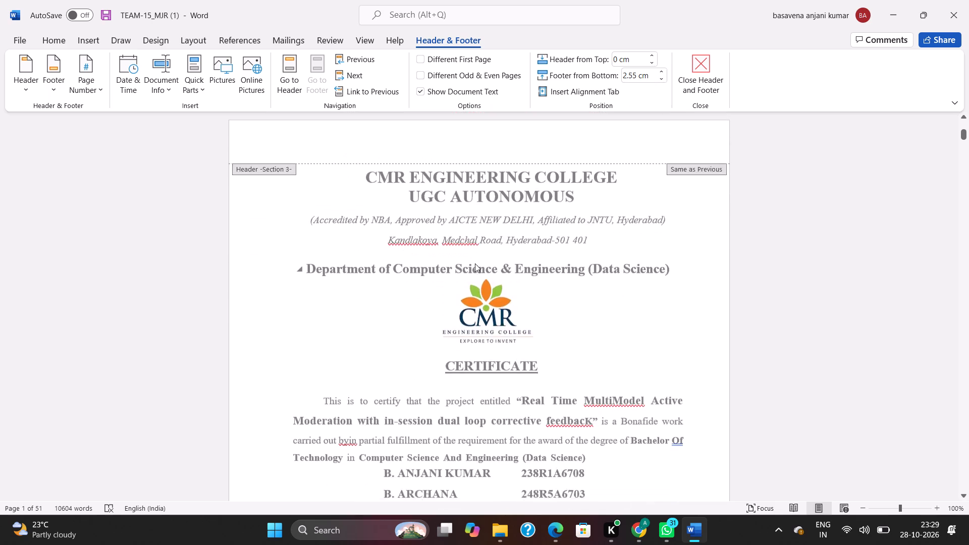
{"action": "scroll", "coordinate": [475, 263], "scroll_direction": "down", "scroll_amount": 3}
{"action": "scroll", "coordinate": [475, 262], "scroll_direction": "up", "scroll_amount": 1}
{"action": "scroll", "coordinate": [474, 262], "scroll_direction": "down", "scroll_amount": 13}
{"action": "scroll", "coordinate": [474, 261], "scroll_direction": "down", "scroll_amount": 17}
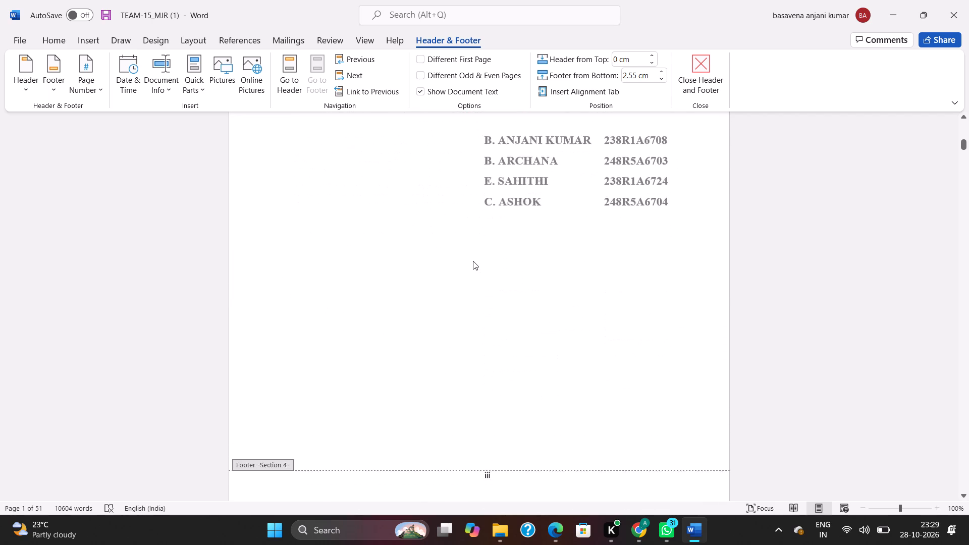
{"action": "scroll", "coordinate": [473, 261], "scroll_direction": "down", "scroll_amount": 3}
{"action": "scroll", "coordinate": [473, 261], "scroll_direction": "down", "scroll_amount": 20}
{"action": "scroll", "coordinate": [473, 261], "scroll_direction": "down", "scroll_amount": 4}
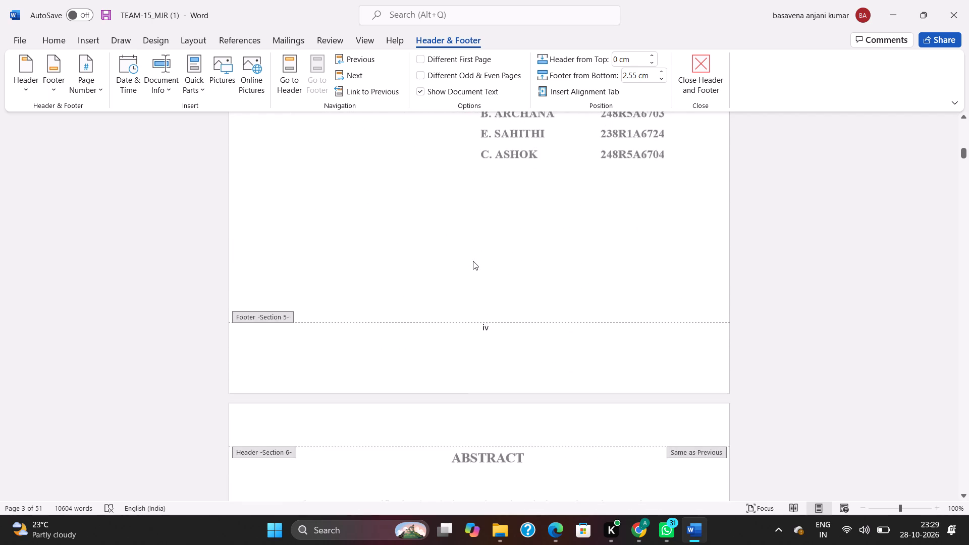
{"action": "scroll", "coordinate": [473, 261], "scroll_direction": "down", "scroll_amount": 19}
{"action": "scroll", "coordinate": [471, 259], "scroll_direction": "down", "scroll_amount": 6}
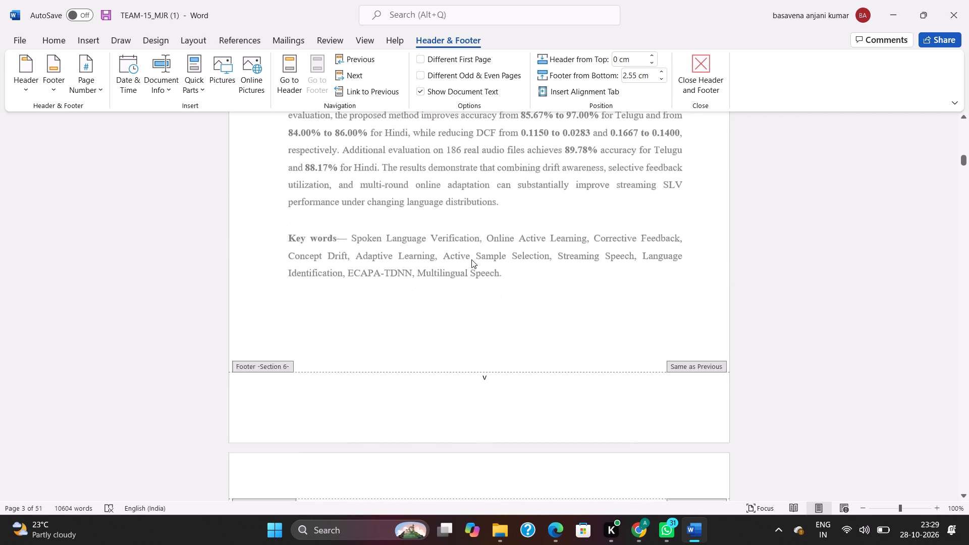
{"action": "scroll", "coordinate": [471, 259], "scroll_direction": "down", "scroll_amount": 20}
{"action": "scroll", "coordinate": [471, 259], "scroll_direction": "down", "scroll_amount": 7}
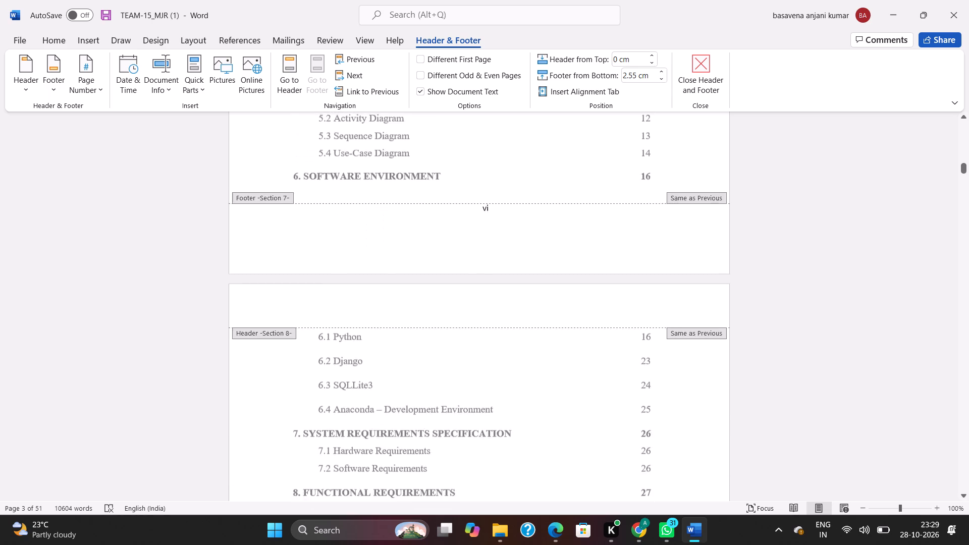
{"action": "scroll", "coordinate": [471, 259], "scroll_direction": "down", "scroll_amount": 19}
{"action": "scroll", "coordinate": [471, 259], "scroll_direction": "down", "scroll_amount": 7}
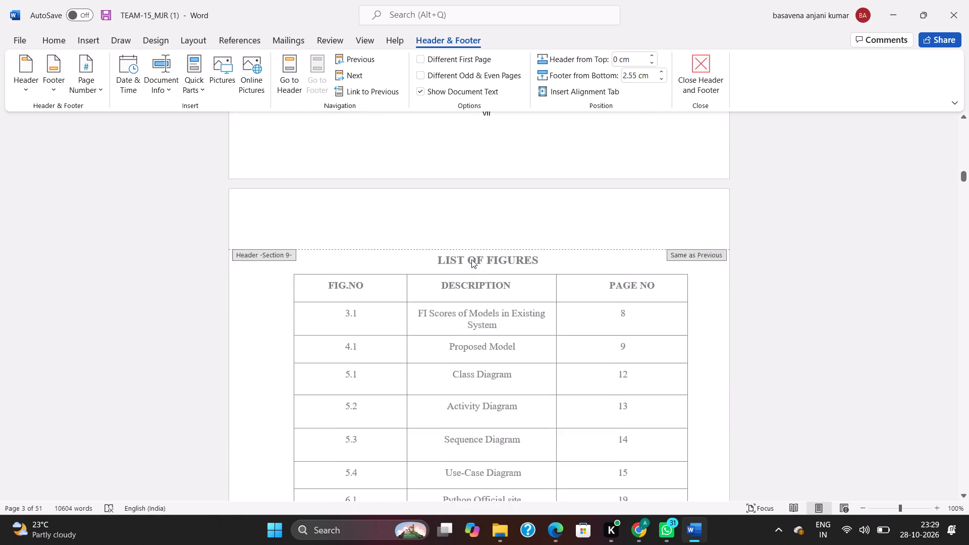
{"action": "scroll", "coordinate": [471, 259], "scroll_direction": "down", "scroll_amount": 12}
{"action": "scroll", "coordinate": [471, 259], "scroll_direction": "down", "scroll_amount": 17}
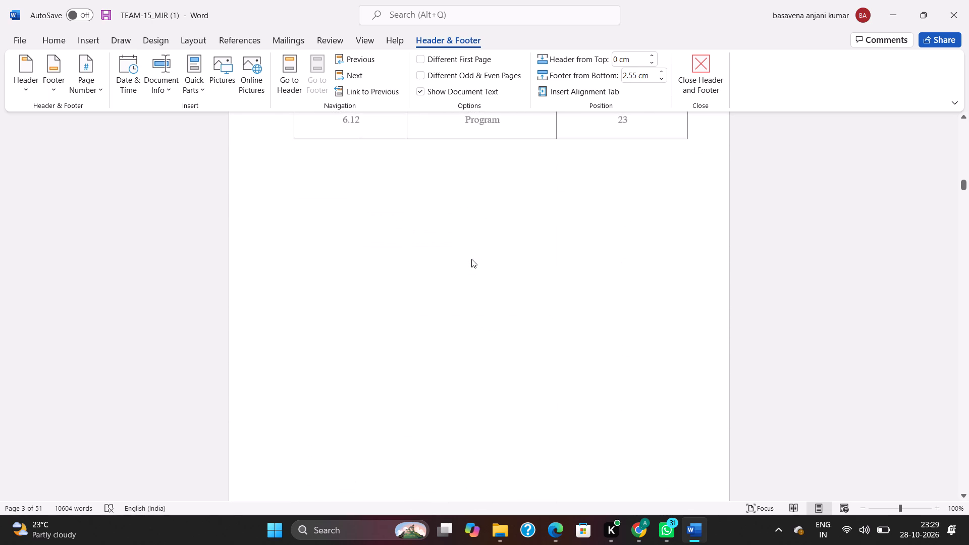
{"action": "scroll", "coordinate": [471, 259], "scroll_direction": "down", "scroll_amount": 15}
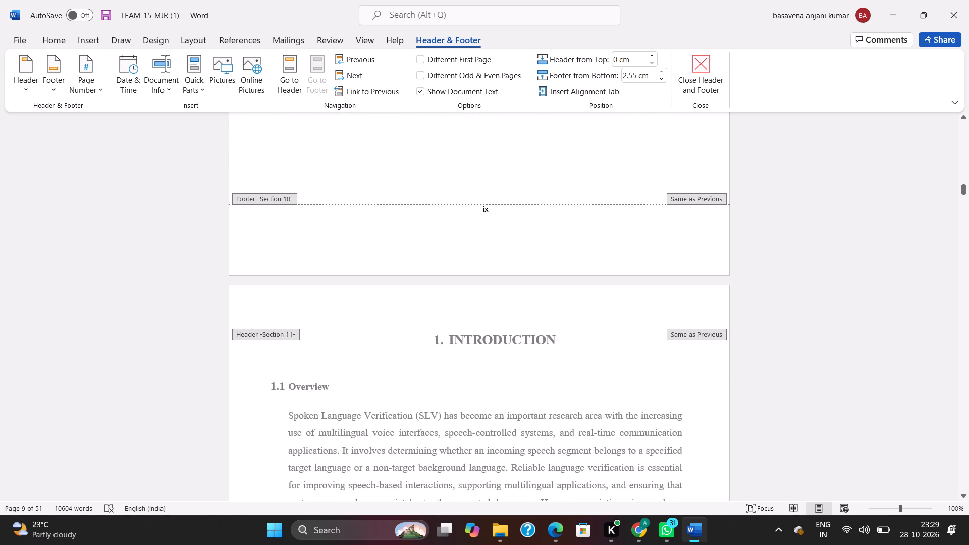
{"action": "scroll", "coordinate": [471, 259], "scroll_direction": "down", "scroll_amount": 10}
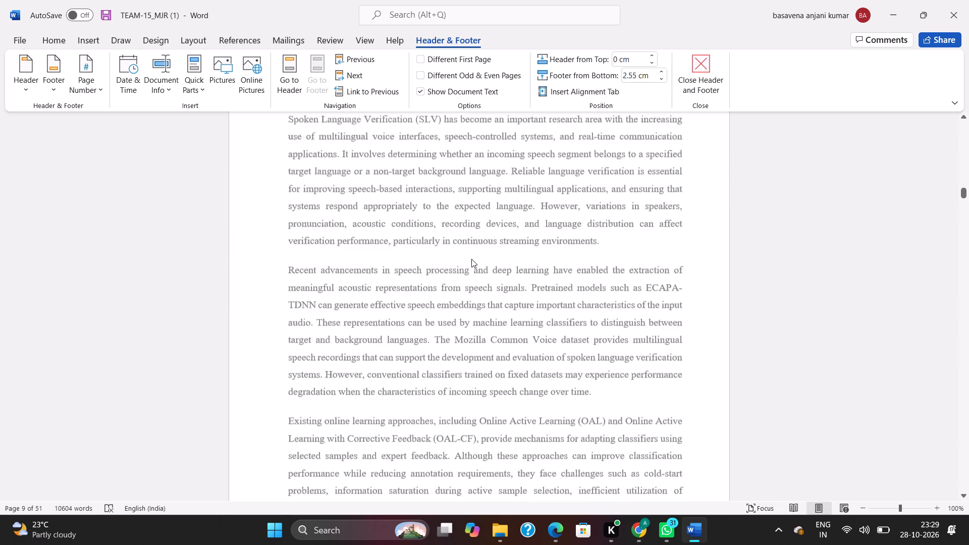
{"action": "scroll", "coordinate": [471, 259], "scroll_direction": "down", "scroll_amount": 9}
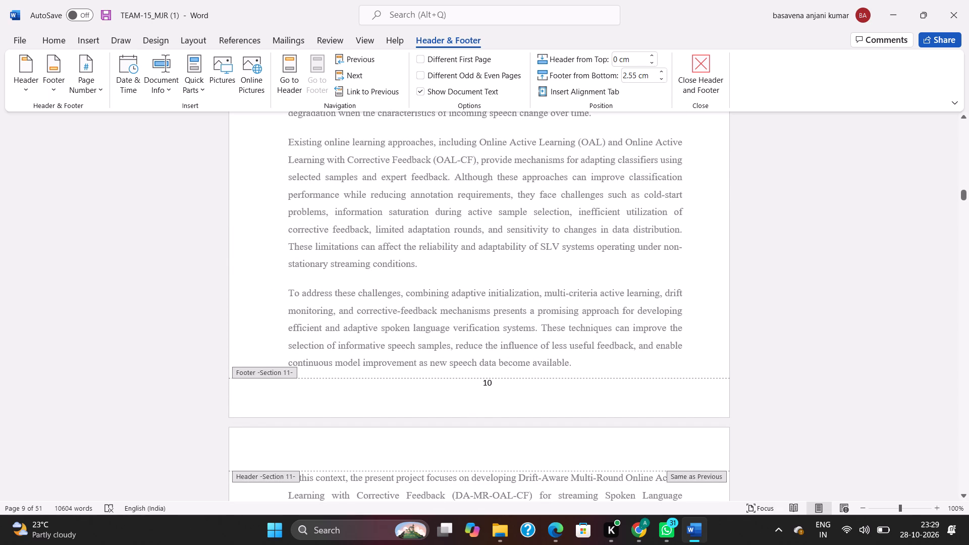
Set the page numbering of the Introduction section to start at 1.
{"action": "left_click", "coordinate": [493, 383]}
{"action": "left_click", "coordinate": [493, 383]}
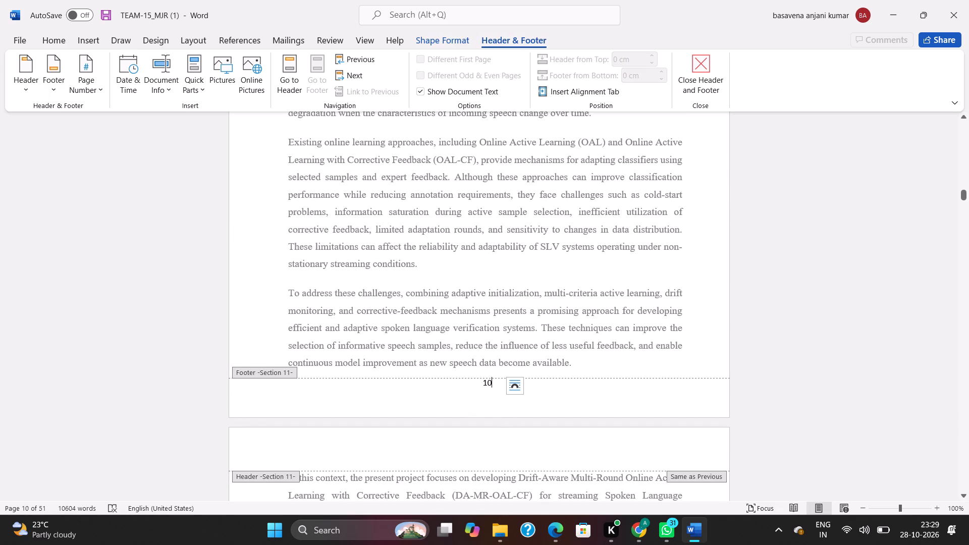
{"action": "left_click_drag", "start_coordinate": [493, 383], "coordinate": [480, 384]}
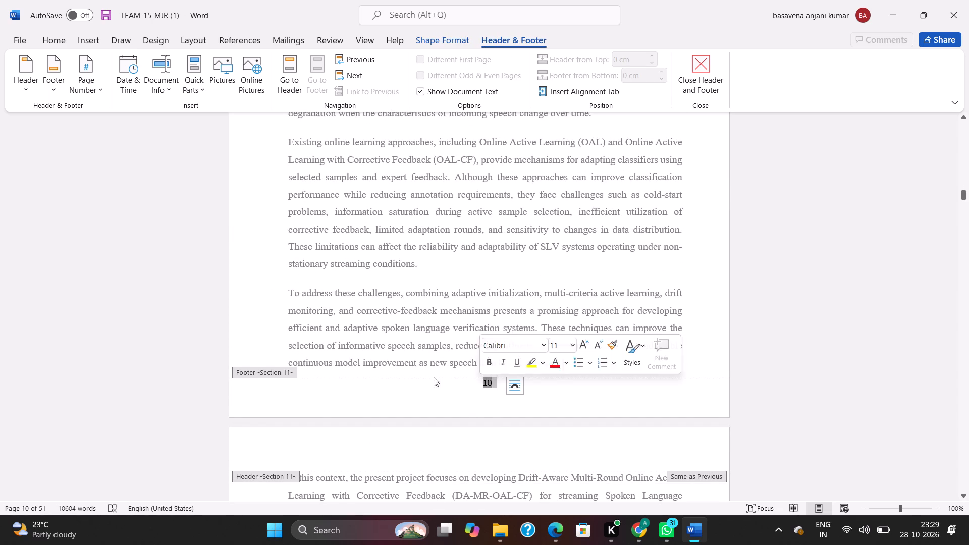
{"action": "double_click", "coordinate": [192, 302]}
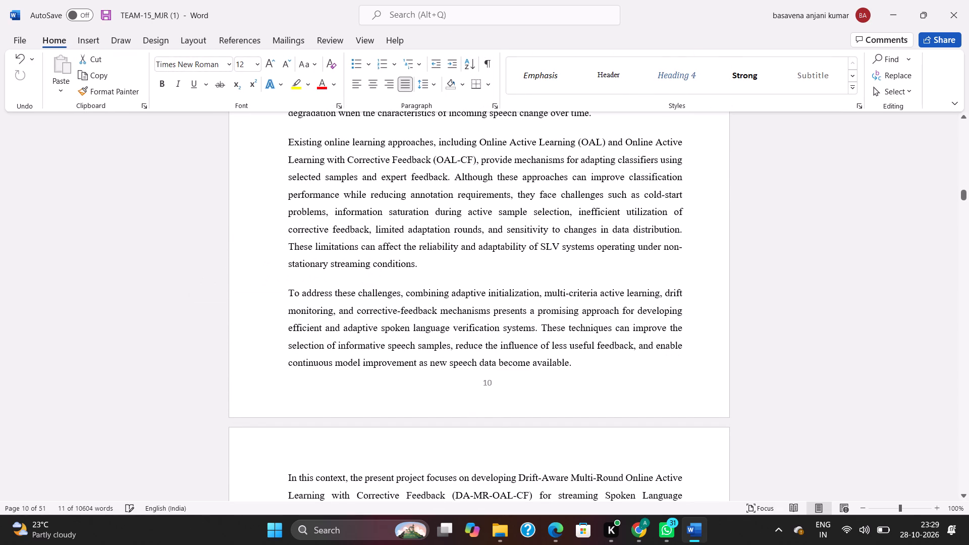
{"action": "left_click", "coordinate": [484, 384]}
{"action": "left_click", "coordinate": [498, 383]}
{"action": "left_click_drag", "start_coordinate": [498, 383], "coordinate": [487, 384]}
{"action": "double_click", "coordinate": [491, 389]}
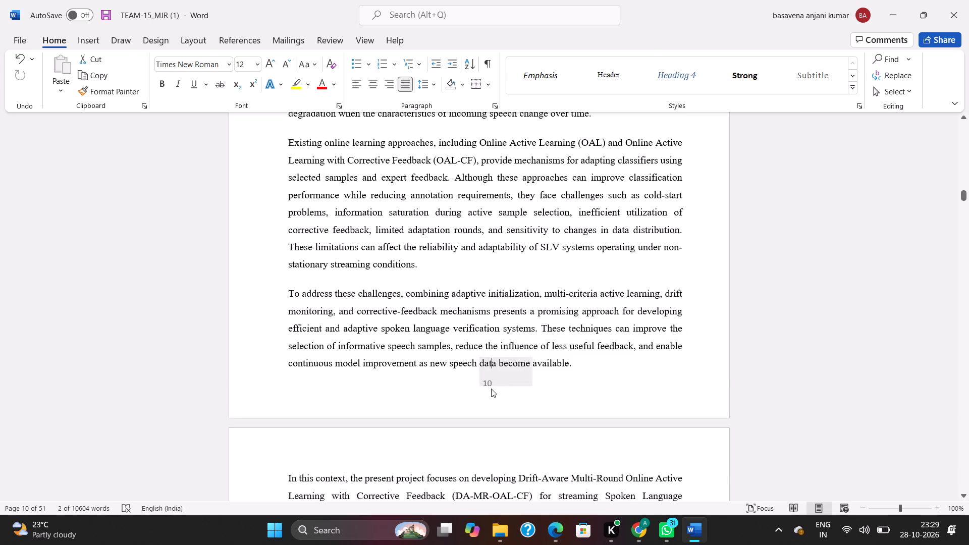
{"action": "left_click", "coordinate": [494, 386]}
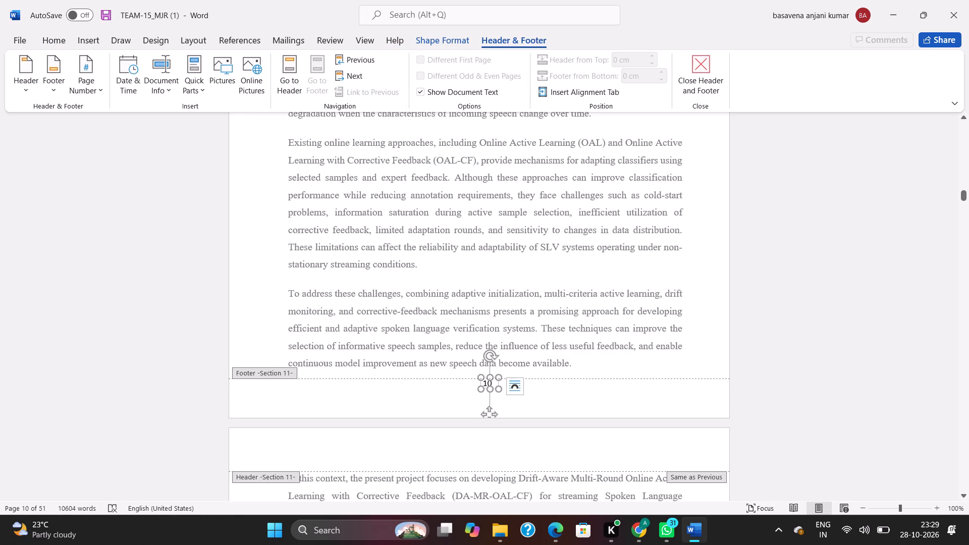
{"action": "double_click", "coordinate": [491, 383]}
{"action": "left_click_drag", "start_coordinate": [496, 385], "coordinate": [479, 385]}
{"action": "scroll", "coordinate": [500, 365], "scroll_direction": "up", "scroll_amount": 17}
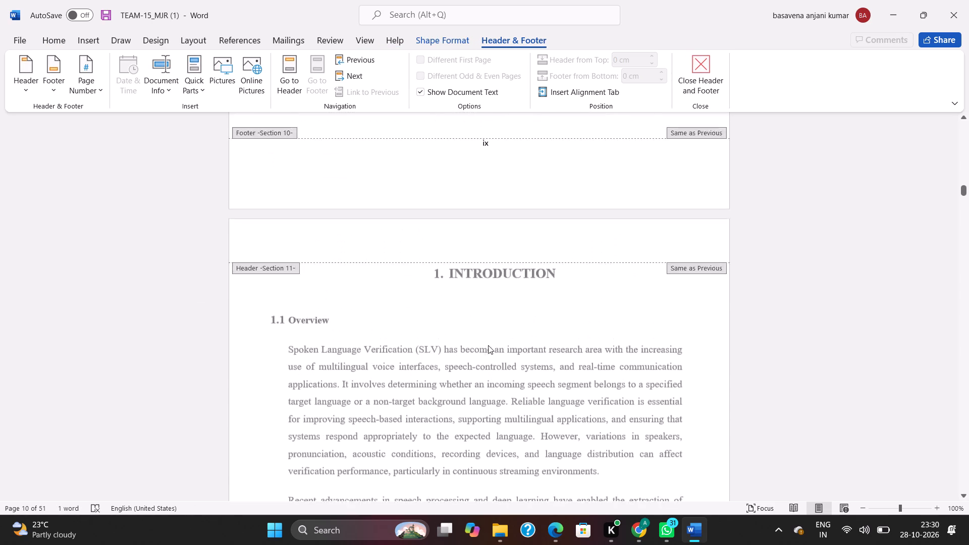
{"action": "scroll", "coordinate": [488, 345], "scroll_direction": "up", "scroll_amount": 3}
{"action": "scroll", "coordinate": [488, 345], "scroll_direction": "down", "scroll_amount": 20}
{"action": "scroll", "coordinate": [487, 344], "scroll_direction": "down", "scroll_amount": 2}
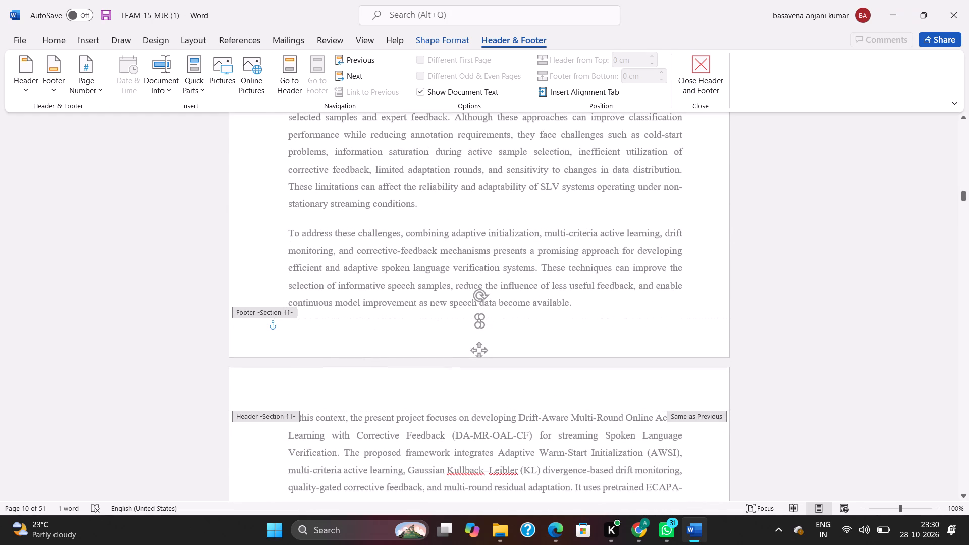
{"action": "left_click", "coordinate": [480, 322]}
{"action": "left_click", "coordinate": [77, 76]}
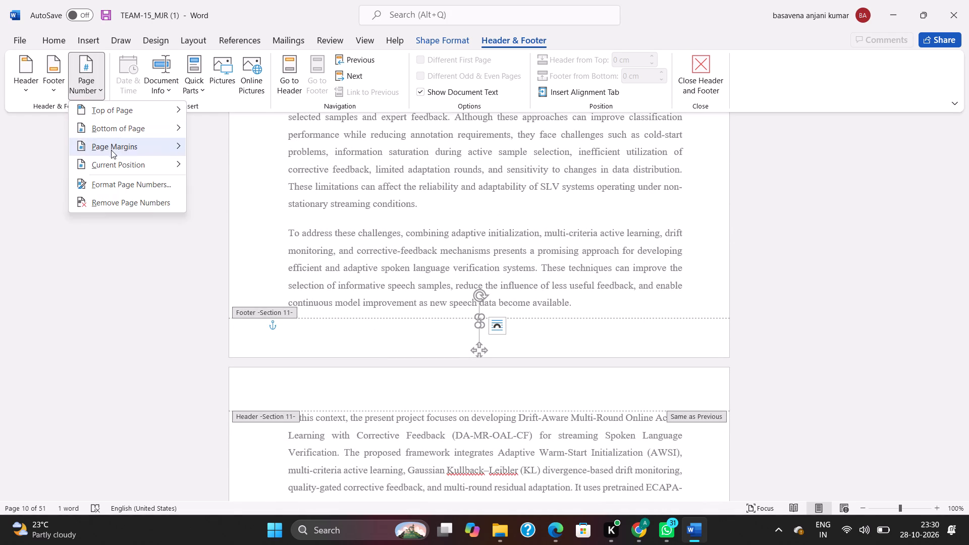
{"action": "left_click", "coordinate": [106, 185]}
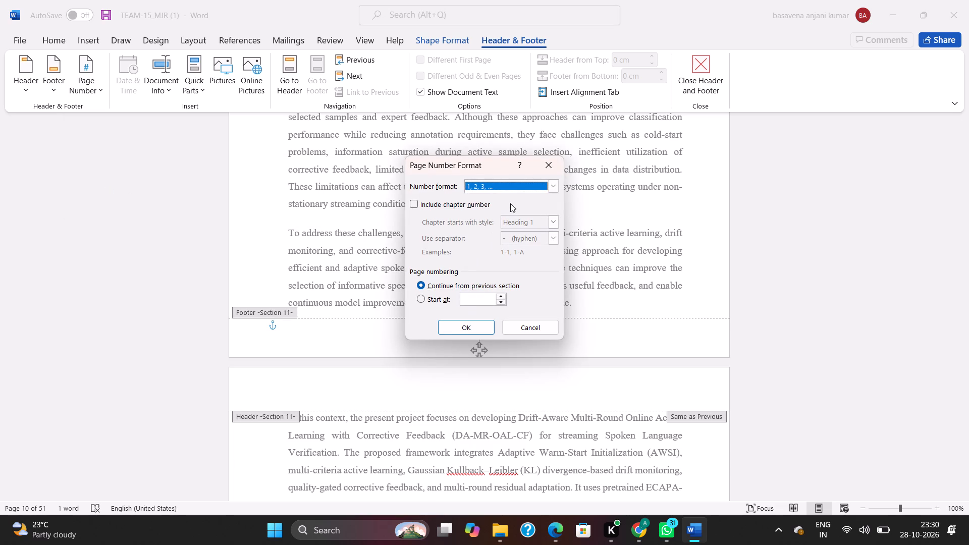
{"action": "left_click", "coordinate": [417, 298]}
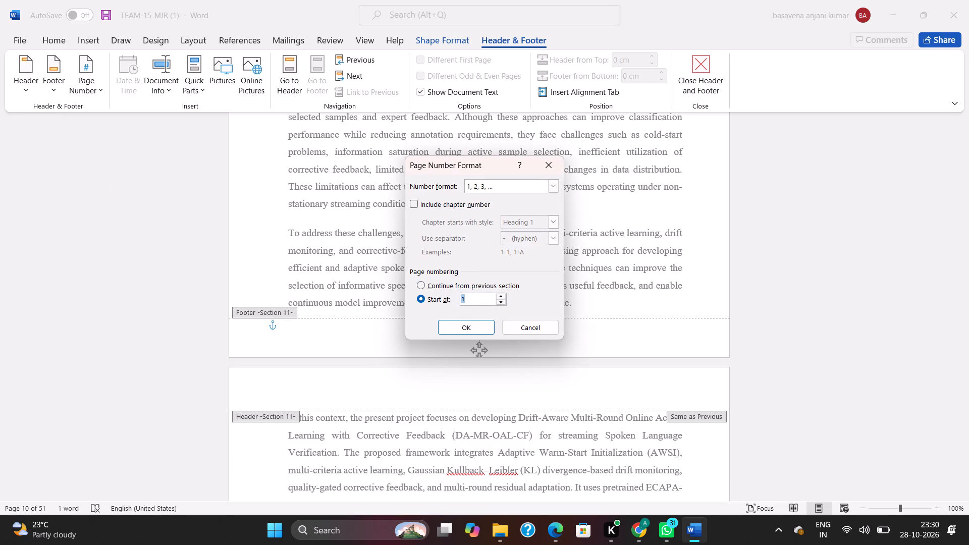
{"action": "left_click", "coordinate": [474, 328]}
Enter "1" as the page number in the first Introduction page's footer, padded with spaces to sit near the centre.
{"action": "scroll", "coordinate": [520, 424], "scroll_direction": "down", "scroll_amount": 2}
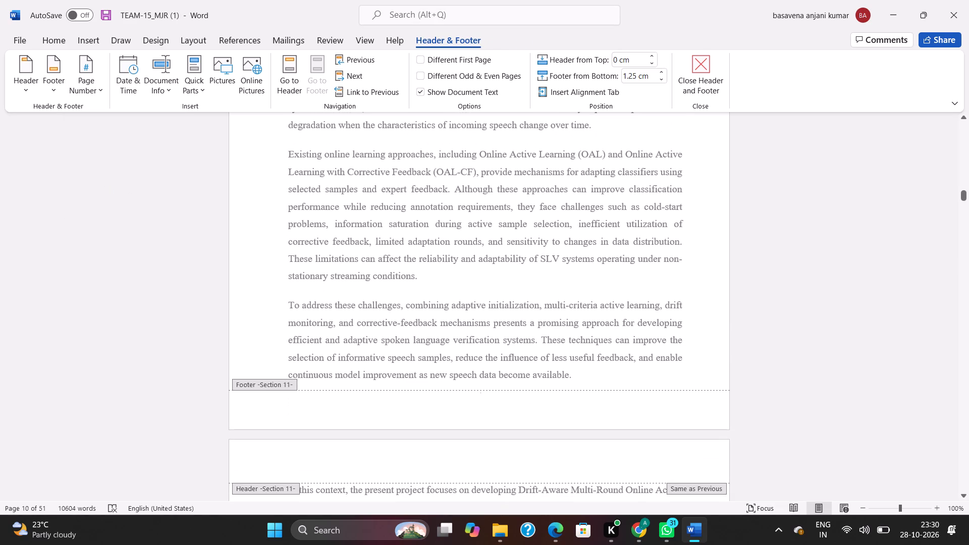
{"action": "left_click", "coordinate": [430, 402]}
{"action": "left_click", "coordinate": [458, 397]}
{"action": "key", "text": "space"}
{"action": "key", "text": "space"}
{"action": "key", "text": "space"}
{"action": "key", "text": "space"}
{"action": "key", "text": "space"}
{"action": "key", "text": "space"}
{"action": "key", "text": "space"}
{"action": "key", "text": "space"}
{"action": "key", "text": "space"}
{"action": "key", "text": "space"}
{"action": "key", "text": "space"}
{"action": "key", "text": "space"}
{"action": "key", "text": "space"}
{"action": "key", "text": "space"}
{"action": "key", "text": "space"}
{"action": "key", "text": "space"}
{"action": "key", "text": "space"}
{"action": "key", "text": "space"}
{"action": "key", "text": "space"}
{"action": "key", "text": "space"}
{"action": "key", "text": "1"}
Set the page numbering in the footer of the page containing 1.2 Motivation to continue from the previous section.
{"action": "scroll", "coordinate": [456, 398], "scroll_direction": "down", "scroll_amount": 14}
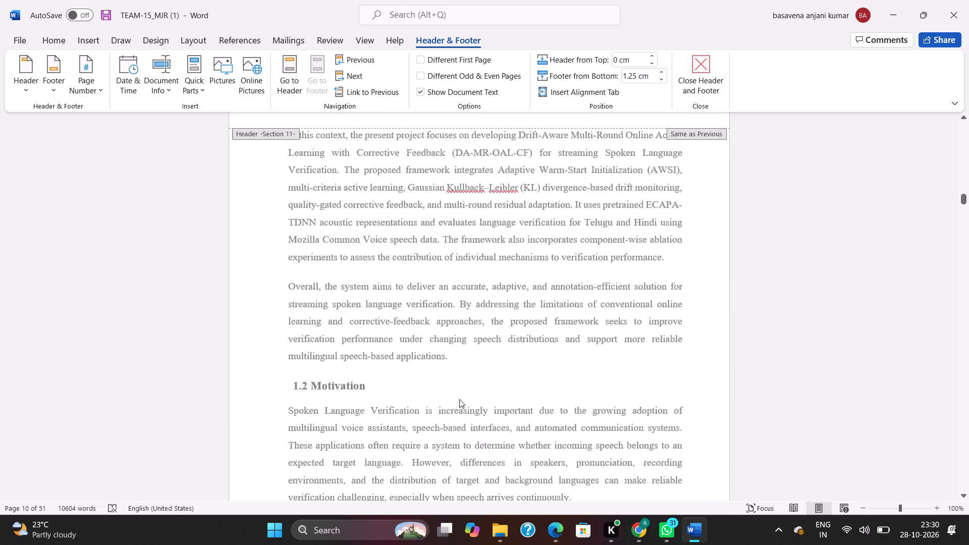
{"action": "scroll", "coordinate": [459, 399], "scroll_direction": "down", "scroll_amount": 9}
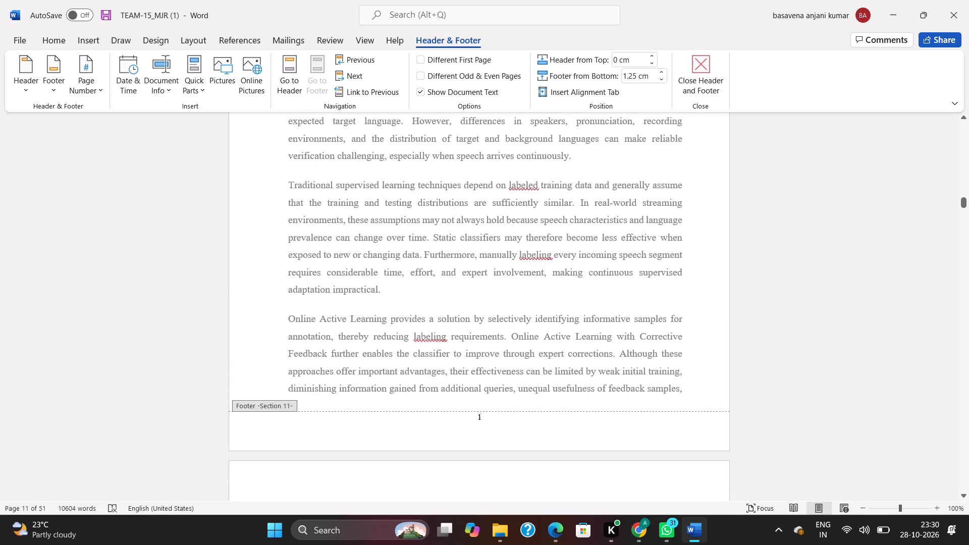
{"action": "left_click", "coordinate": [484, 414]}
{"action": "left_click_drag", "start_coordinate": [484, 414], "coordinate": [479, 421]}
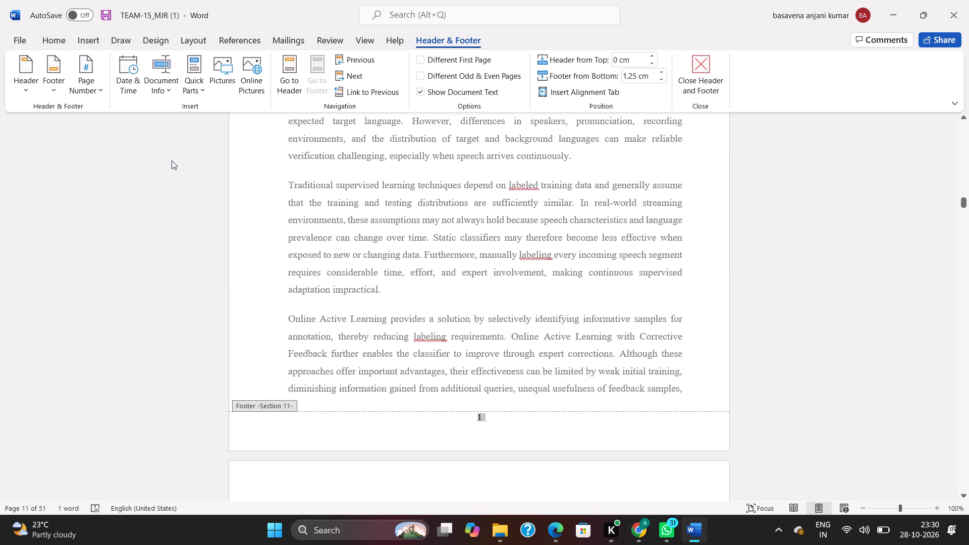
{"action": "left_click", "coordinate": [91, 97]}
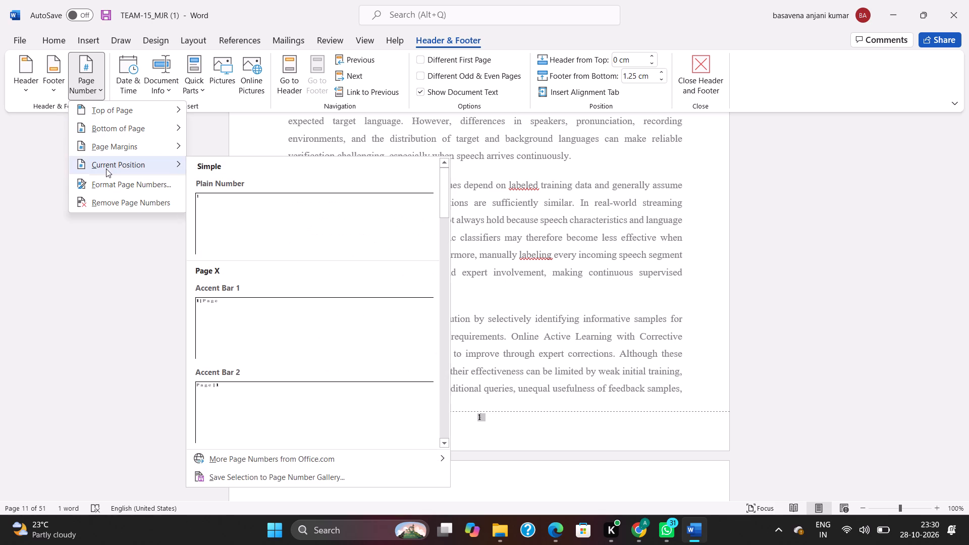
{"action": "left_click", "coordinate": [105, 183]}
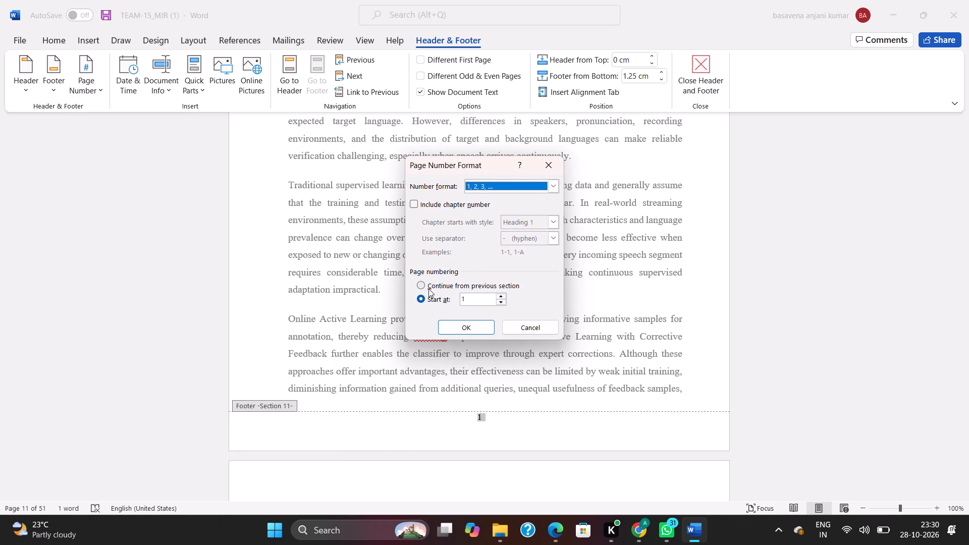
{"action": "left_click", "coordinate": [426, 285]}
{"action": "left_click", "coordinate": [473, 326]}
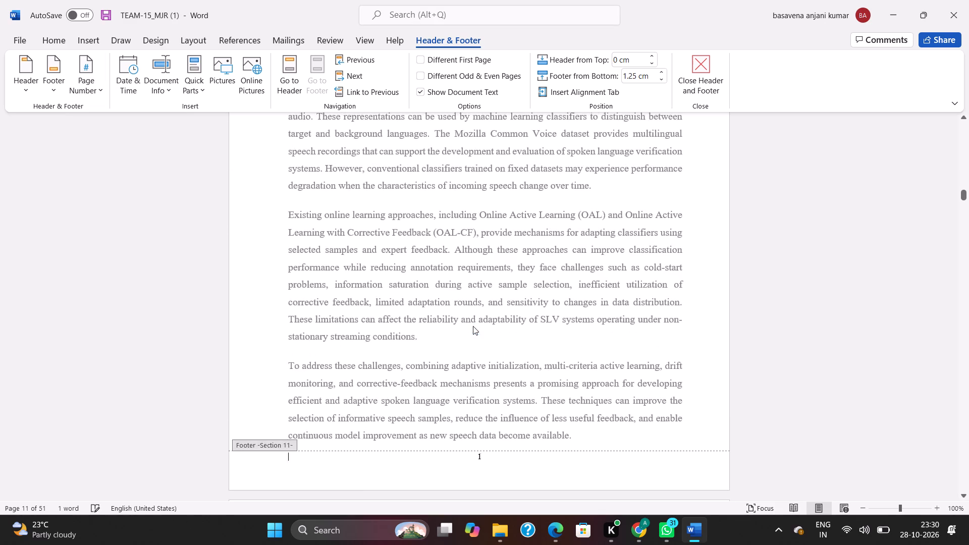
Review the page number format settings for the footer number on the page containing 1.2 Motivation.
{"action": "scroll", "coordinate": [466, 318], "scroll_direction": "down", "scroll_amount": 20}
{"action": "scroll", "coordinate": [466, 318], "scroll_direction": "down", "scroll_amount": 5}
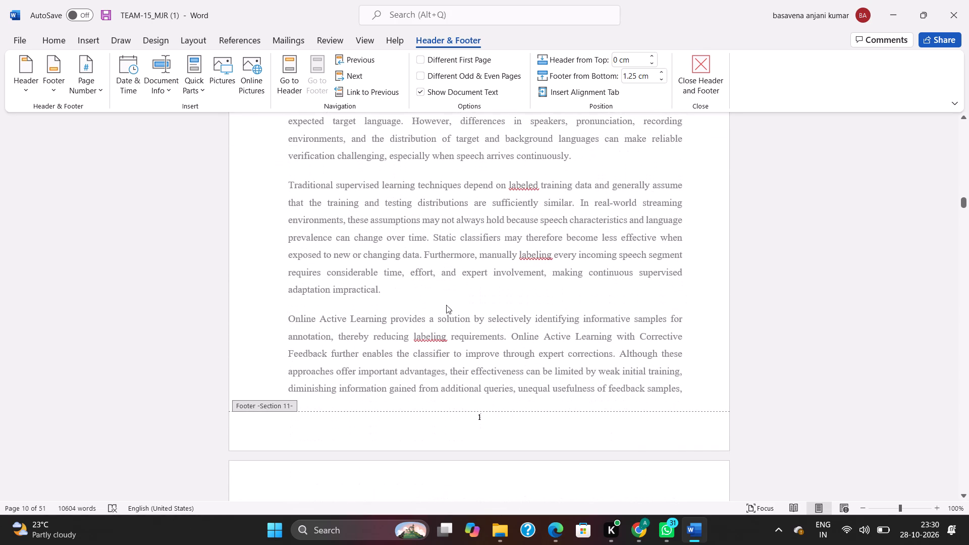
{"action": "left_click", "coordinate": [484, 415]}
{"action": "left_click_drag", "start_coordinate": [484, 415], "coordinate": [475, 415]}
{"action": "left_click_drag", "start_coordinate": [475, 415], "coordinate": [474, 415]}
{"action": "left_click", "coordinate": [99, 87]}
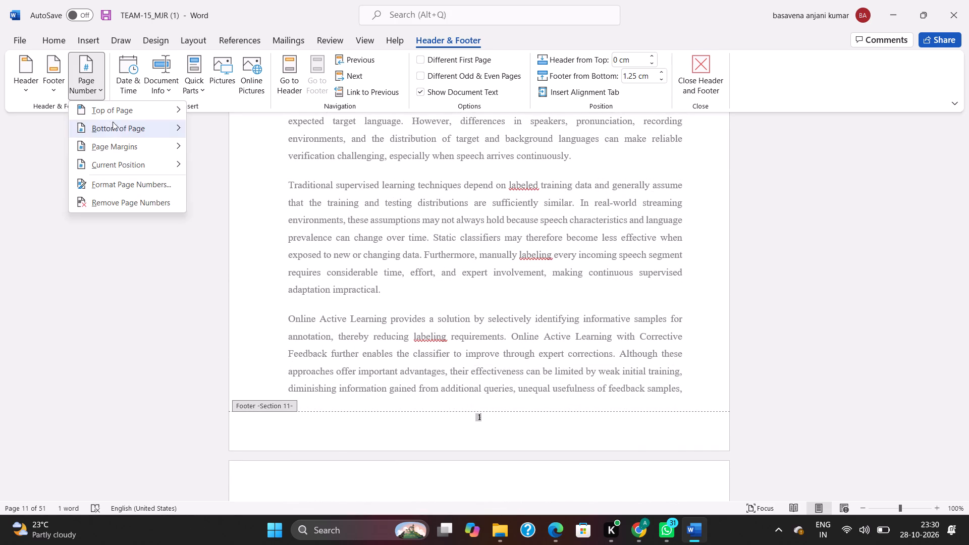
{"action": "left_click", "coordinate": [109, 181]}
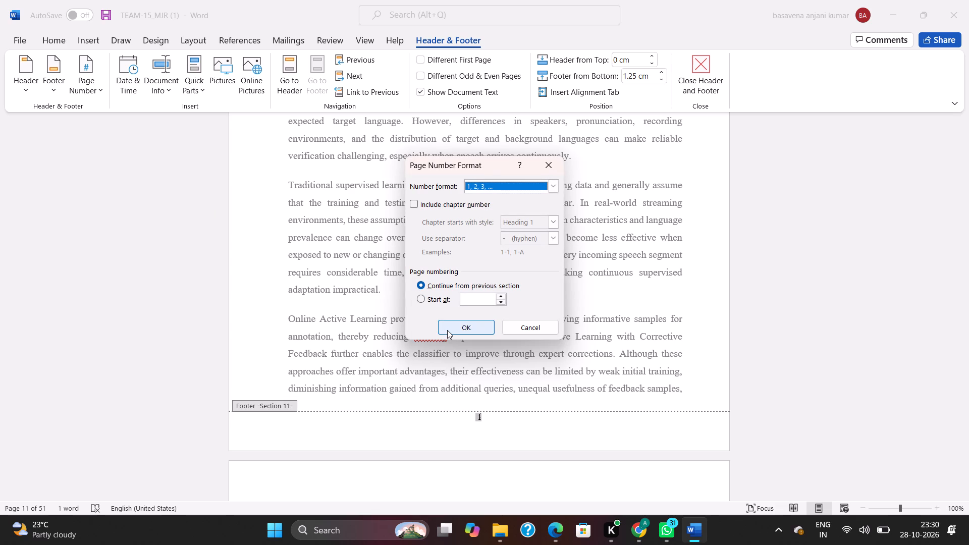
{"action": "left_click", "coordinate": [448, 330]}
{"action": "scroll", "coordinate": [449, 329], "scroll_direction": "down", "scroll_amount": 19}
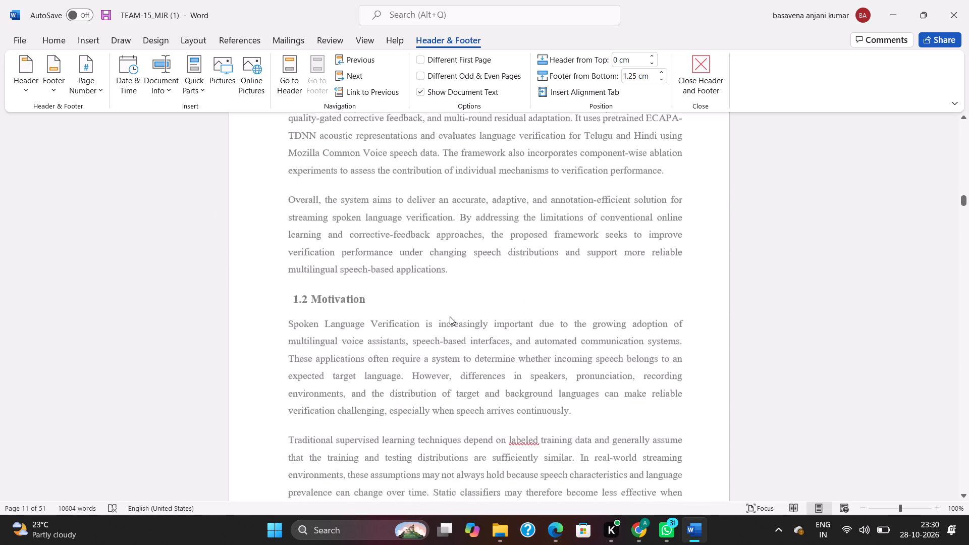
Examine the footer page numbers around 1.2 Motivation and 1.3 Problem Statement, selecting the number on the 1.2 Motivation page.
{"action": "scroll", "coordinate": [450, 316], "scroll_direction": "down", "scroll_amount": 18}
{"action": "scroll", "coordinate": [450, 313], "scroll_direction": "down", "scroll_amount": 13}
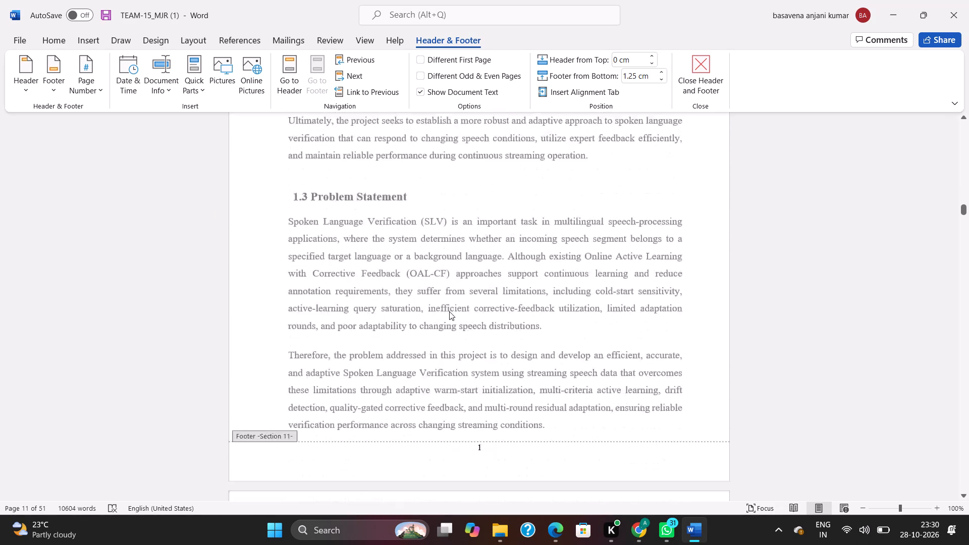
{"action": "scroll", "coordinate": [449, 311], "scroll_direction": "up", "scroll_amount": 20}
{"action": "scroll", "coordinate": [449, 311], "scroll_direction": "up", "scroll_amount": 2}
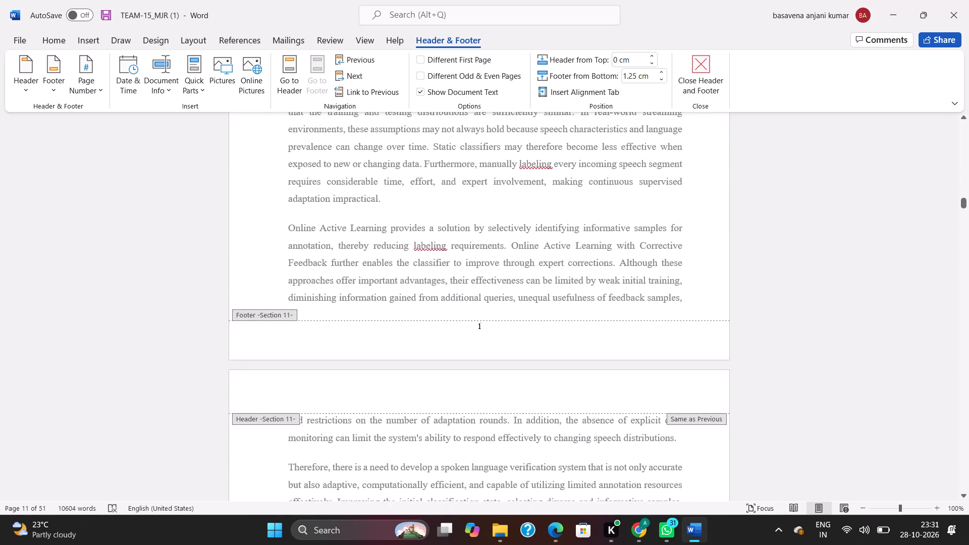
{"action": "double_click", "coordinate": [487, 328]}
{"action": "double_click", "coordinate": [484, 325]}
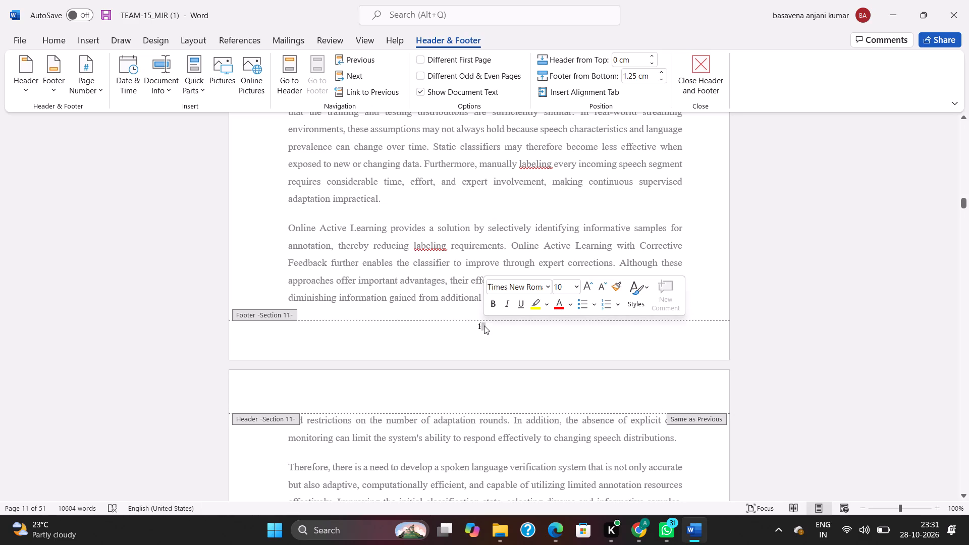
{"action": "left_click", "coordinate": [484, 325]}
{"action": "left_click_drag", "start_coordinate": [484, 325], "coordinate": [477, 323]}
{"action": "left_click", "coordinate": [486, 326]}
{"action": "left_click_drag", "start_coordinate": [486, 326], "coordinate": [477, 323]}
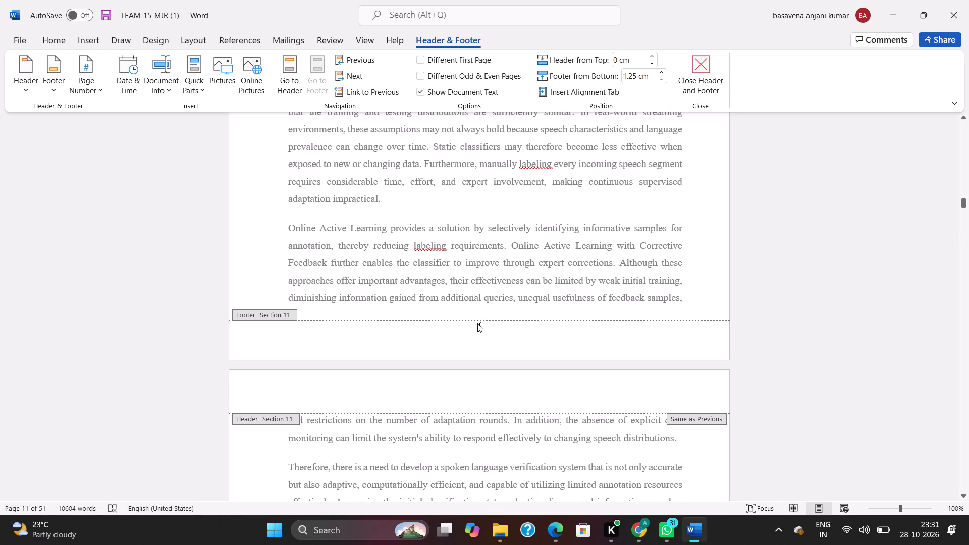
{"action": "left_click_drag", "start_coordinate": [477, 323], "coordinate": [476, 323]}
{"action": "double_click", "coordinate": [479, 324]}
{"action": "left_click", "coordinate": [479, 324]}
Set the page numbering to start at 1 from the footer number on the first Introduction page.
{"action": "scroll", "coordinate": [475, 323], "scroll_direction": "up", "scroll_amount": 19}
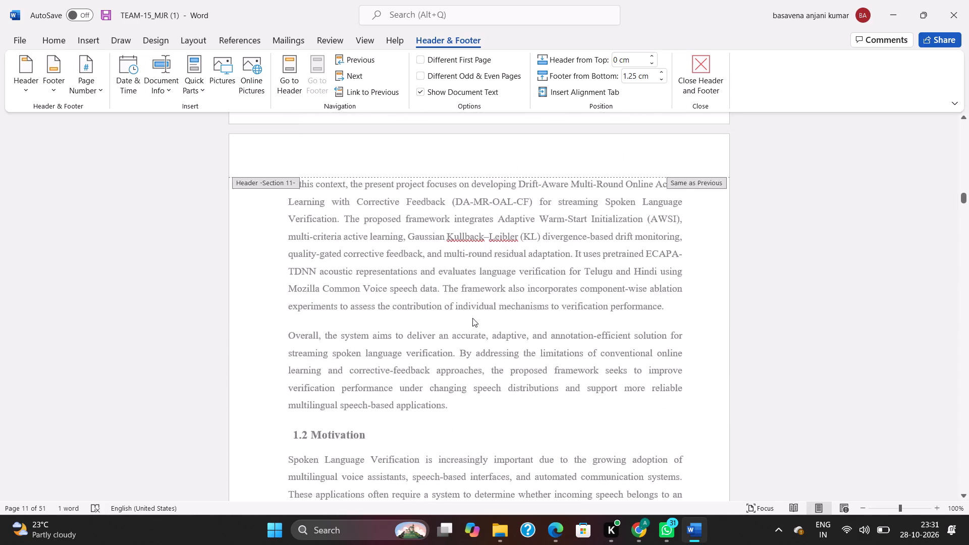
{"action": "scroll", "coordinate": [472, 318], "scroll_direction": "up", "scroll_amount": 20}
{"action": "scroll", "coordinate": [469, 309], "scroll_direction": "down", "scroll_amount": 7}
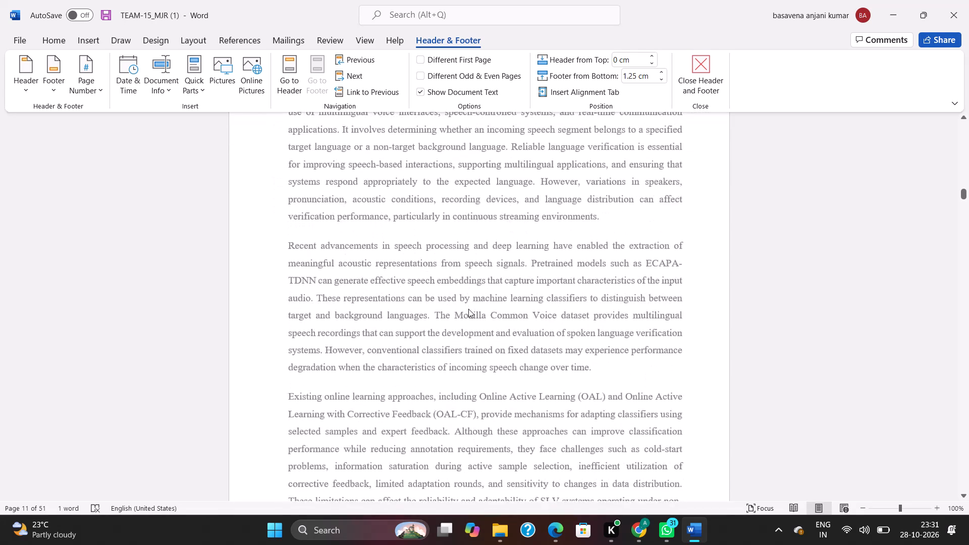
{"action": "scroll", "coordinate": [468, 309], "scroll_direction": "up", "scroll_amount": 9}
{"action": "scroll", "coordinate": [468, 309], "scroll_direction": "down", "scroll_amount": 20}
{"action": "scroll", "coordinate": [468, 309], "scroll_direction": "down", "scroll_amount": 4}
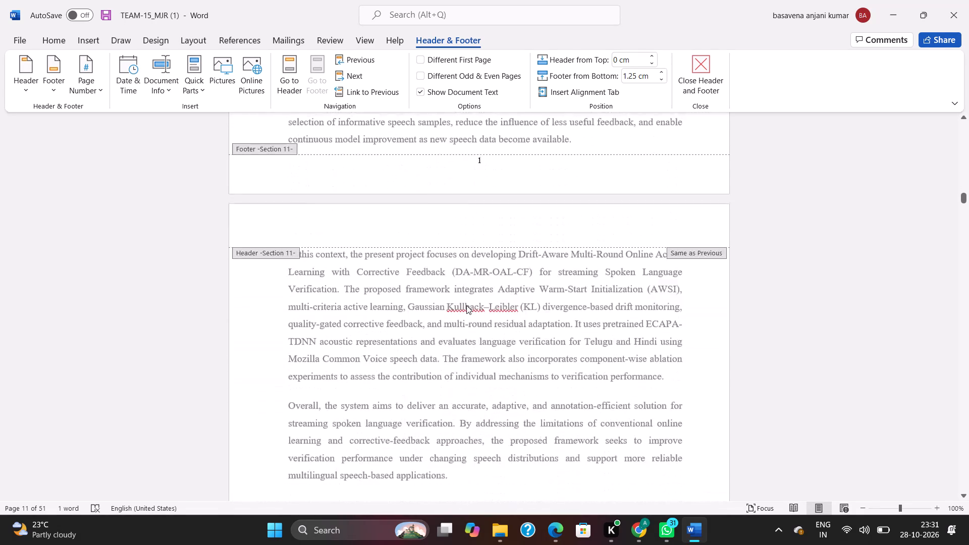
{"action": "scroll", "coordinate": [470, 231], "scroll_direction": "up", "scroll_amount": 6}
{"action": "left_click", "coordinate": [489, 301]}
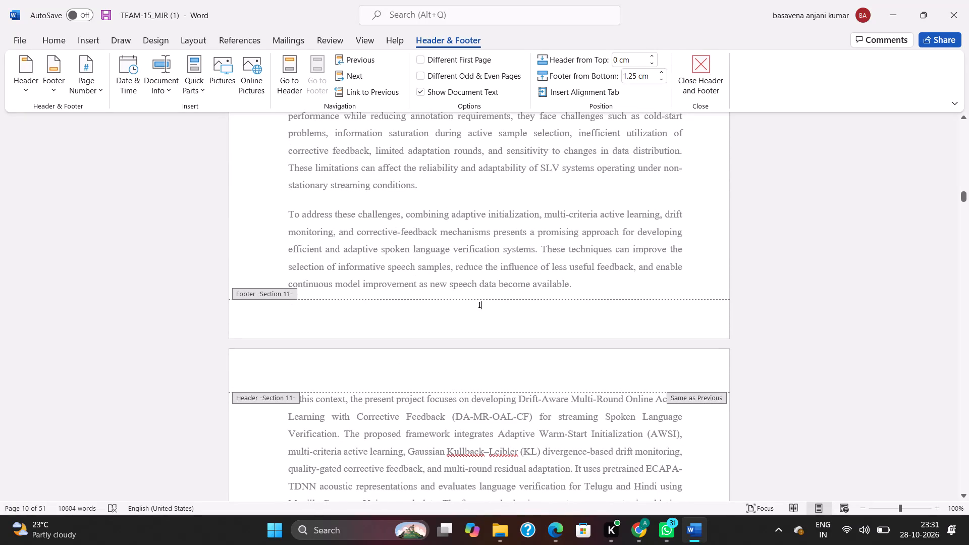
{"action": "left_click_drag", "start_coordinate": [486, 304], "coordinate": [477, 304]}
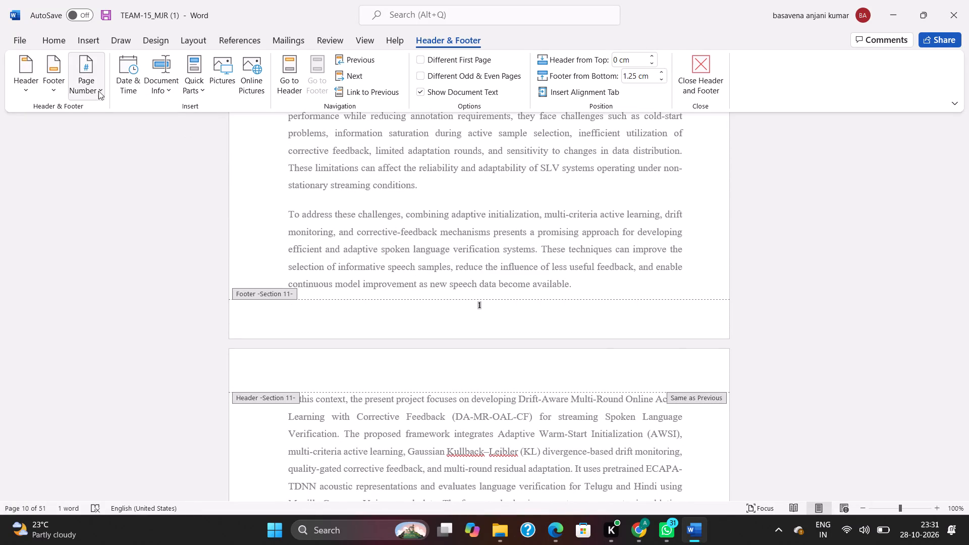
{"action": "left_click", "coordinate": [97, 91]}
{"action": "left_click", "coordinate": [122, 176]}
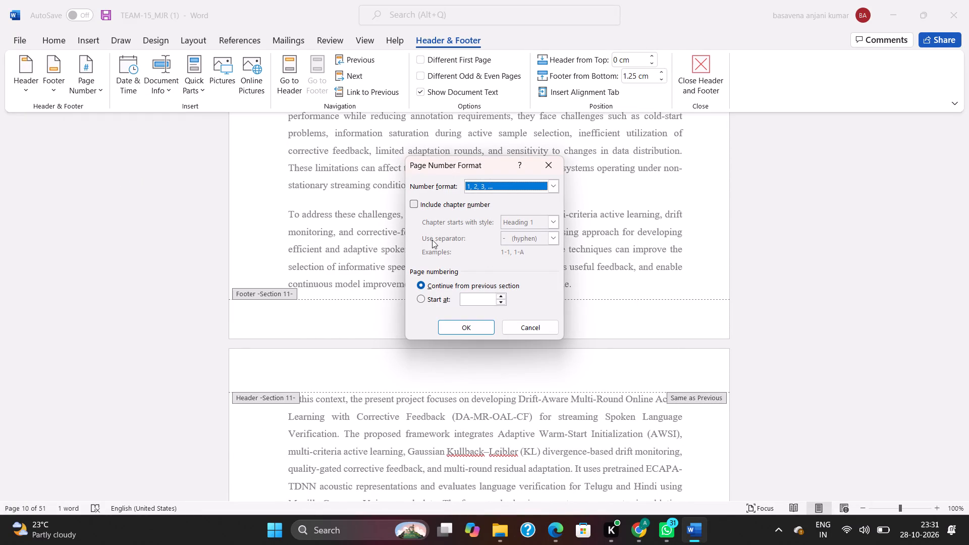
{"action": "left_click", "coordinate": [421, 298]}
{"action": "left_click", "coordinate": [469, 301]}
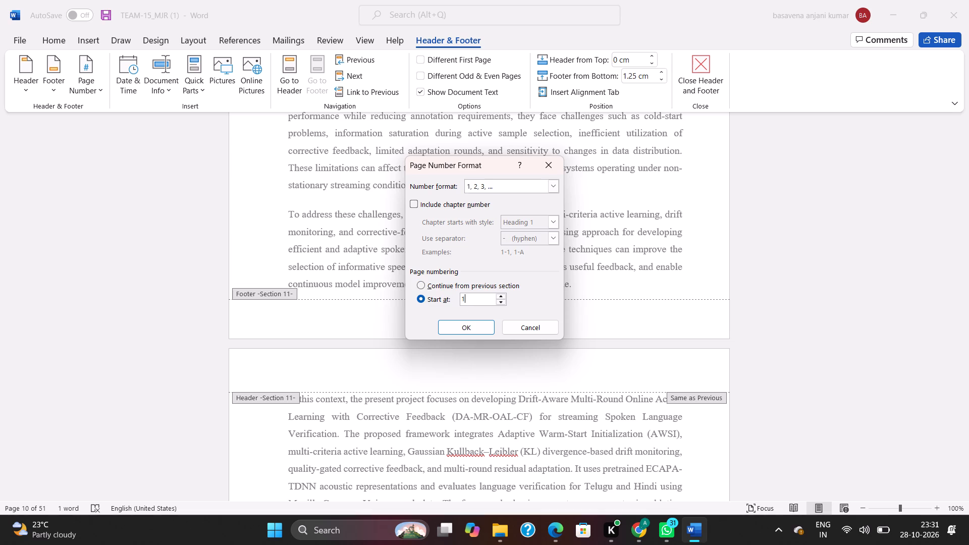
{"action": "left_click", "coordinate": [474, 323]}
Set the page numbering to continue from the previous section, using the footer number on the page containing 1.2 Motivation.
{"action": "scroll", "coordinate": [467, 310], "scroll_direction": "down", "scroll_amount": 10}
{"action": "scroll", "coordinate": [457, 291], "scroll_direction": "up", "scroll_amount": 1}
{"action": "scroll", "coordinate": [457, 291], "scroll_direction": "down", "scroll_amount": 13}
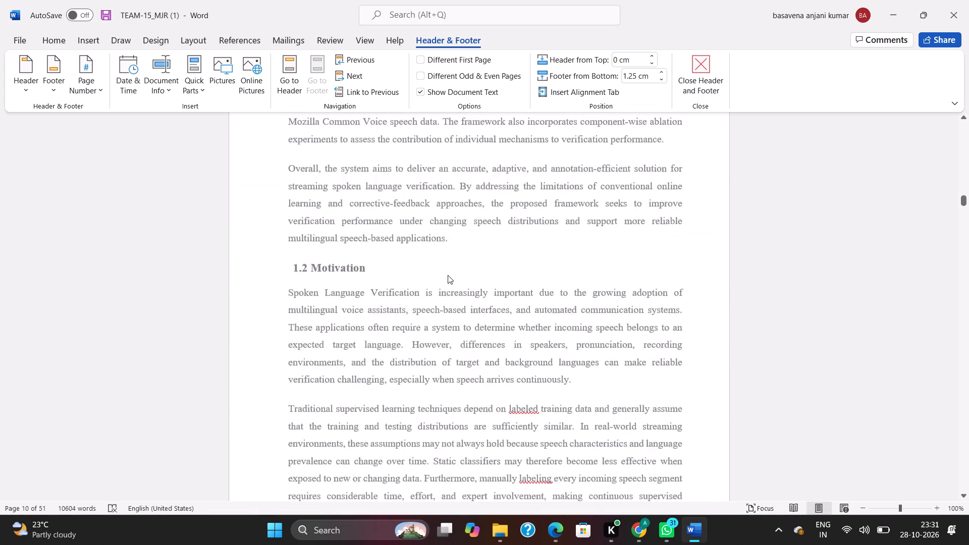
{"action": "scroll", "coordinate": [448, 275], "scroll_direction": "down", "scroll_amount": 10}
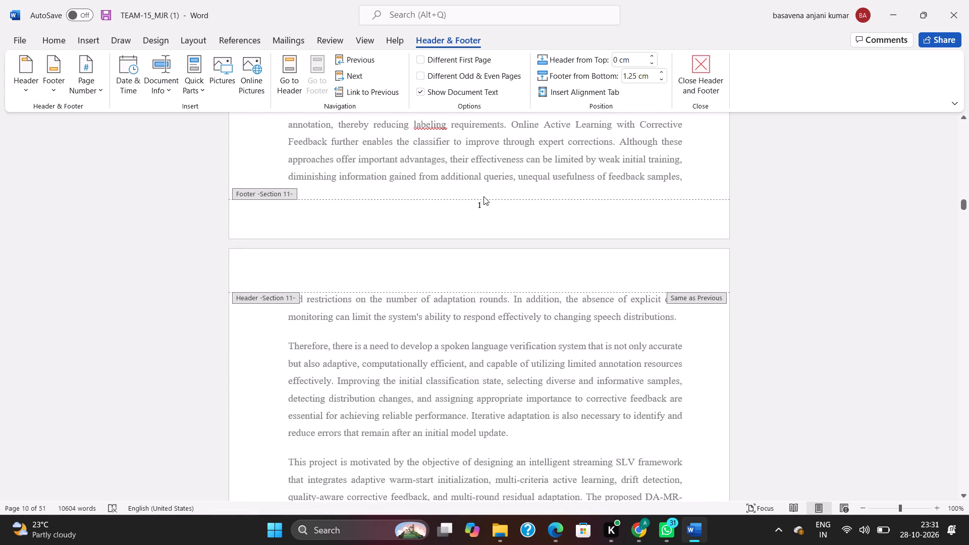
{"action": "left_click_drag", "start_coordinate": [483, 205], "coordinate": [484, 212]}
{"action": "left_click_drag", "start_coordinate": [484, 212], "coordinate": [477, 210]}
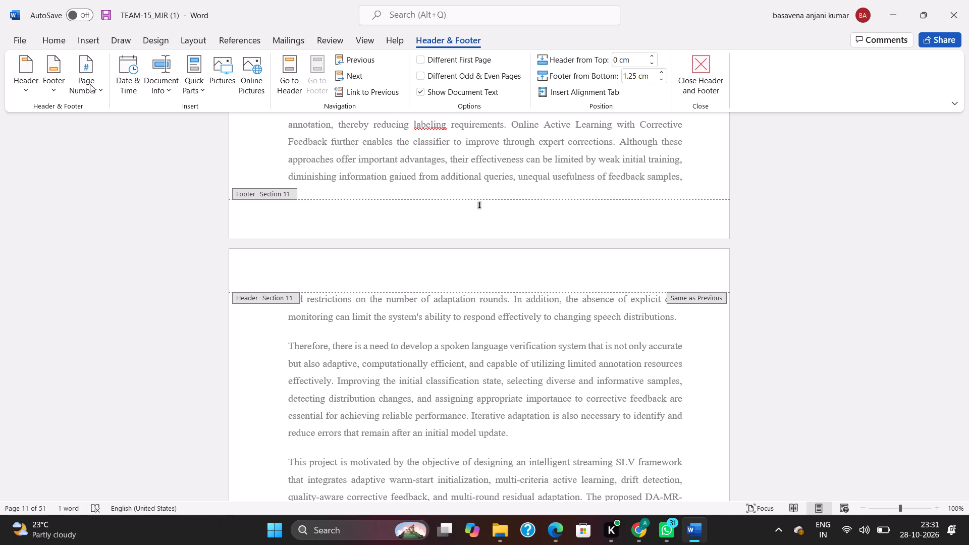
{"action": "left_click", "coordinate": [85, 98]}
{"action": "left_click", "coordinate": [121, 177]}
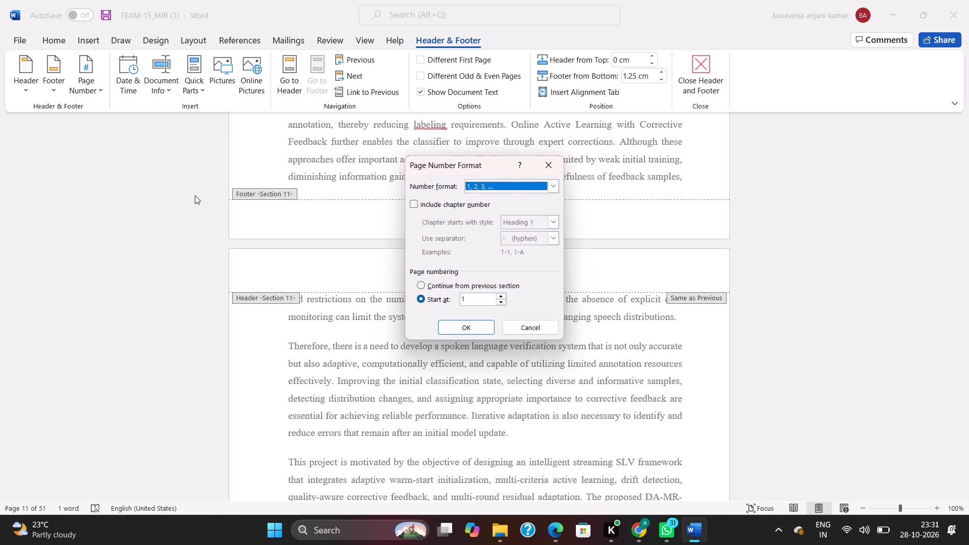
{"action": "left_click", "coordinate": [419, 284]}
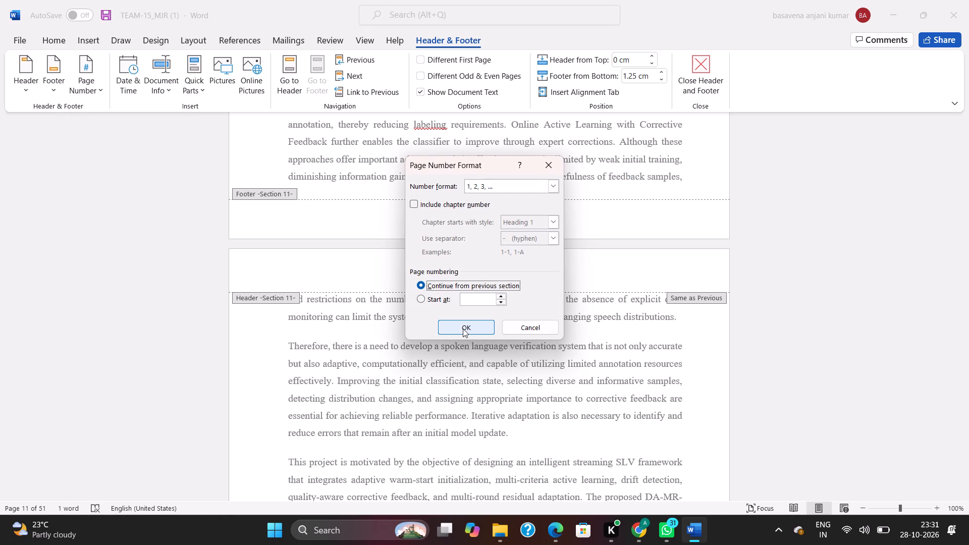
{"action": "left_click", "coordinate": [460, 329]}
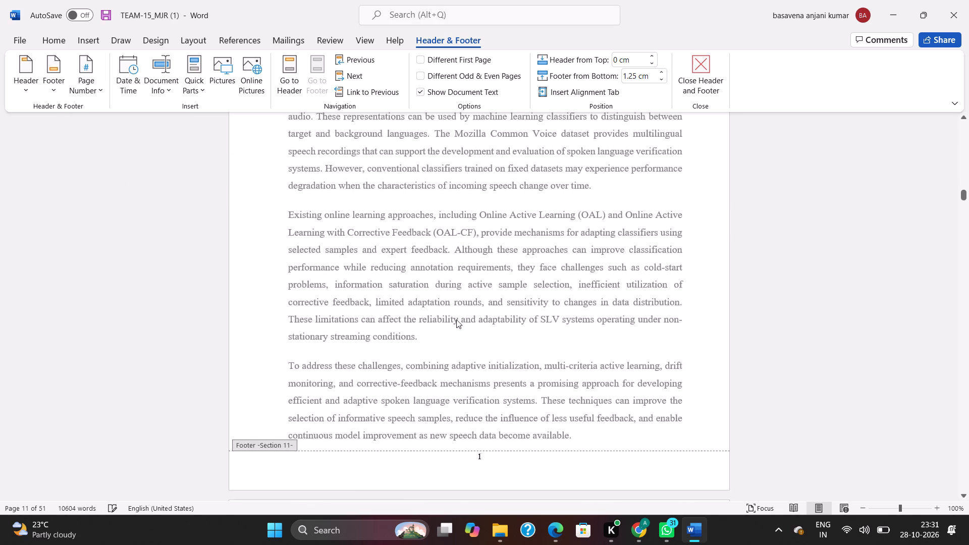
Check the footer page numbers on the first two pages of the Introduction section.
{"action": "scroll", "coordinate": [456, 319], "scroll_direction": "down", "scroll_amount": 20}
{"action": "scroll", "coordinate": [456, 319], "scroll_direction": "down", "scroll_amount": 8}
{"action": "scroll", "coordinate": [442, 286], "scroll_direction": "up", "scroll_amount": 8}
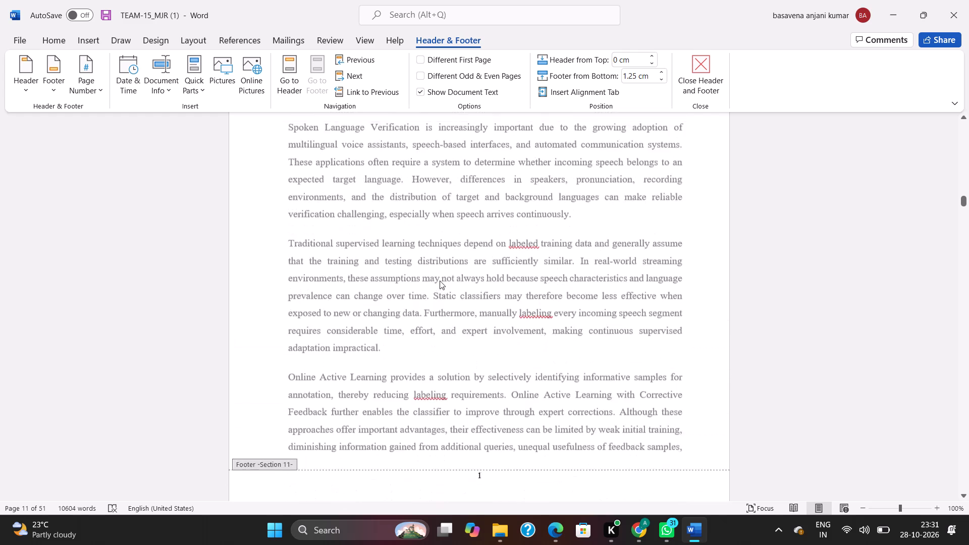
{"action": "scroll", "coordinate": [440, 281], "scroll_direction": "up", "scroll_amount": 14}
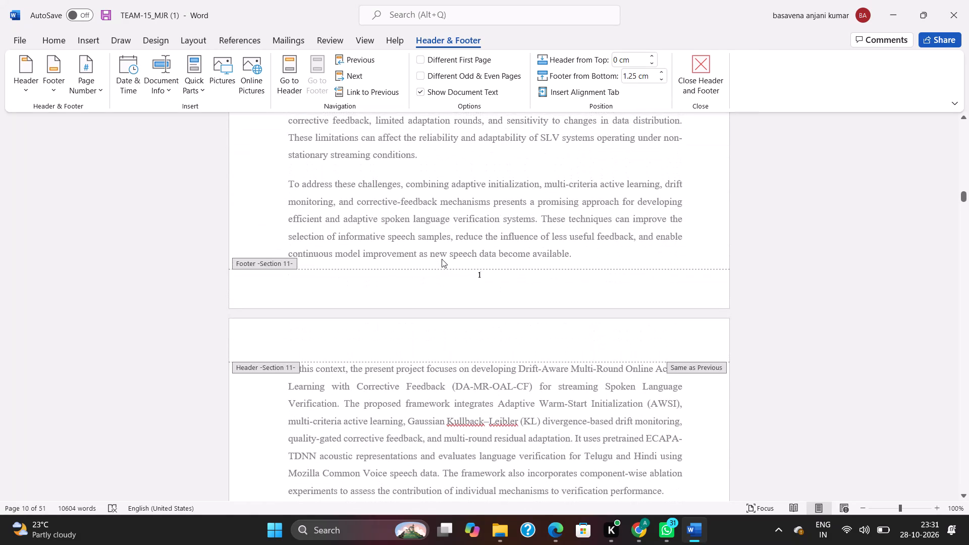
{"action": "scroll", "coordinate": [449, 261], "scroll_direction": "up", "scroll_amount": 10}
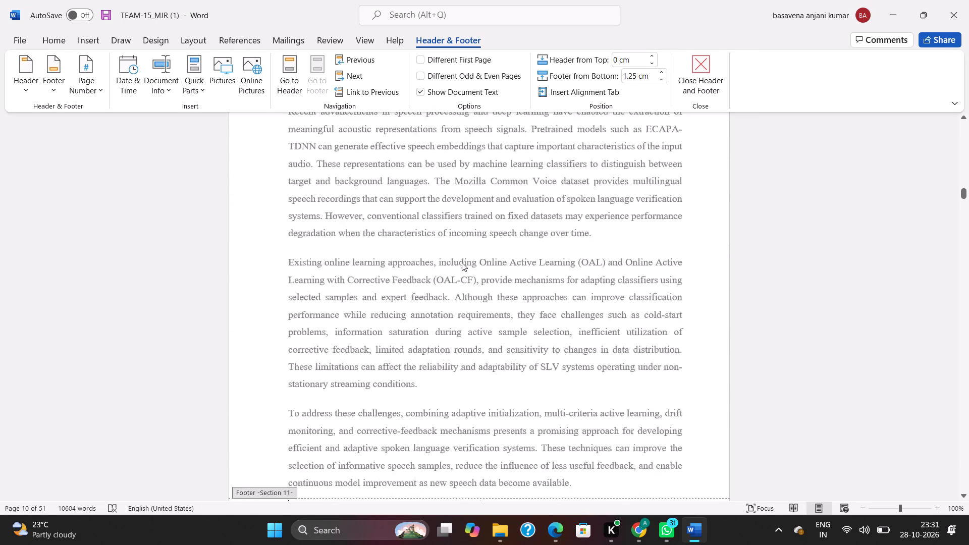
{"action": "scroll", "coordinate": [462, 262], "scroll_direction": "up", "scroll_amount": 10}
{"action": "scroll", "coordinate": [469, 268], "scroll_direction": "down", "scroll_amount": 15}
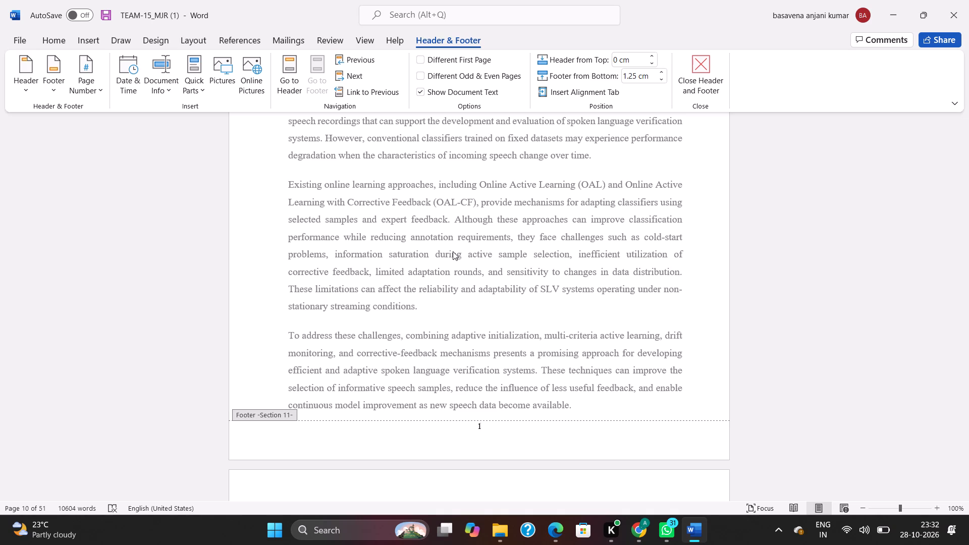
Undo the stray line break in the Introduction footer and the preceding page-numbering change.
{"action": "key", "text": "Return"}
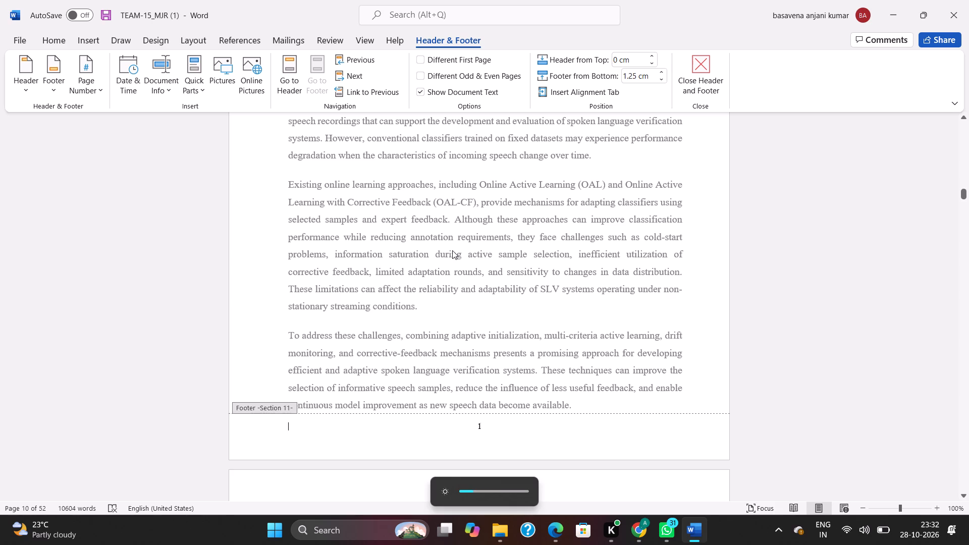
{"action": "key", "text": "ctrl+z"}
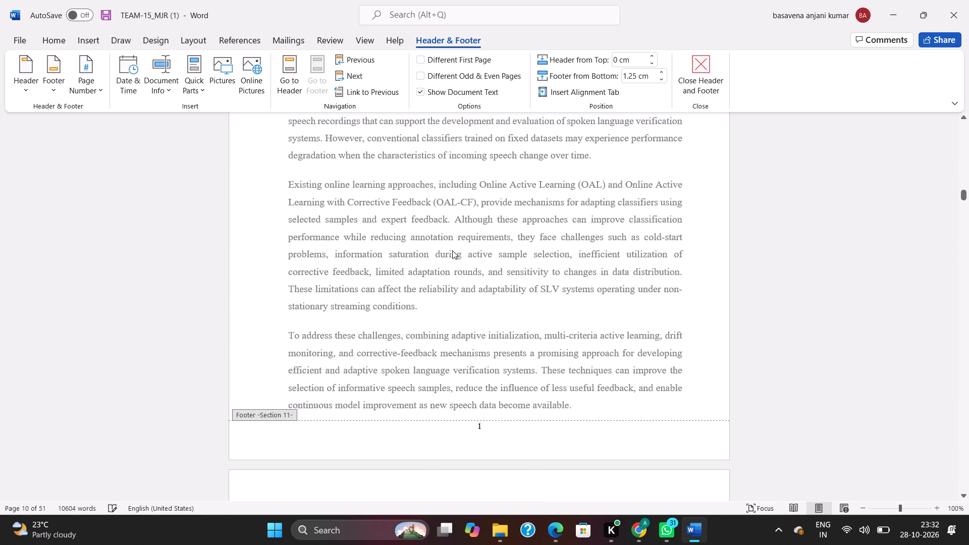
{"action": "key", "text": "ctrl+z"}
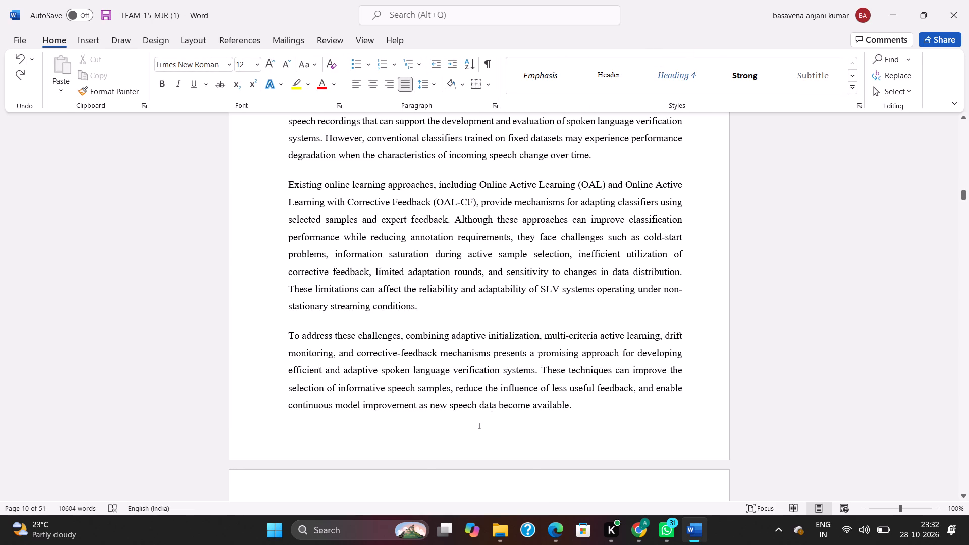
Compare the page number at the end of the front pages with the one on the first Introduction page.
{"action": "scroll", "coordinate": [416, 174], "scroll_direction": "up", "scroll_amount": 4}
{"action": "scroll", "coordinate": [413, 339], "scroll_direction": "down", "scroll_amount": 1}
{"action": "scroll", "coordinate": [414, 338], "scroll_direction": "up", "scroll_amount": 1}
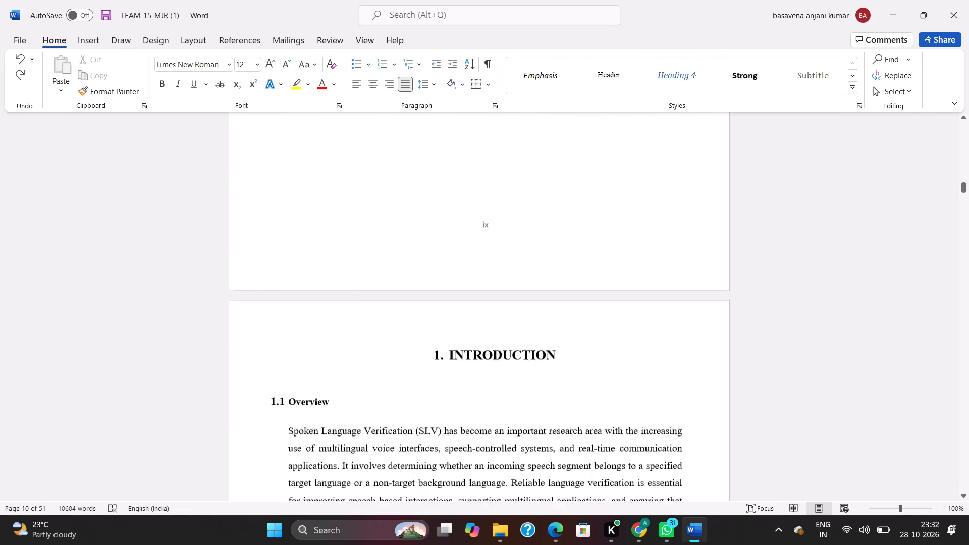
{"action": "scroll", "coordinate": [415, 338], "scroll_direction": "up", "scroll_amount": 2}
{"action": "scroll", "coordinate": [415, 338], "scroll_direction": "down", "scroll_amount": 3}
{"action": "scroll", "coordinate": [415, 338], "scroll_direction": "up", "scroll_amount": 1}
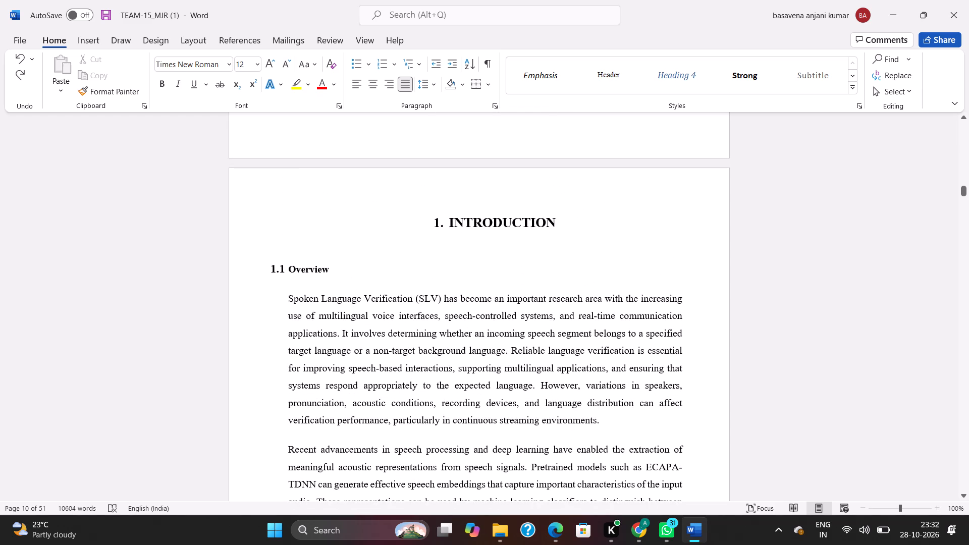
{"action": "scroll", "coordinate": [413, 338], "scroll_direction": "down", "scroll_amount": 4}
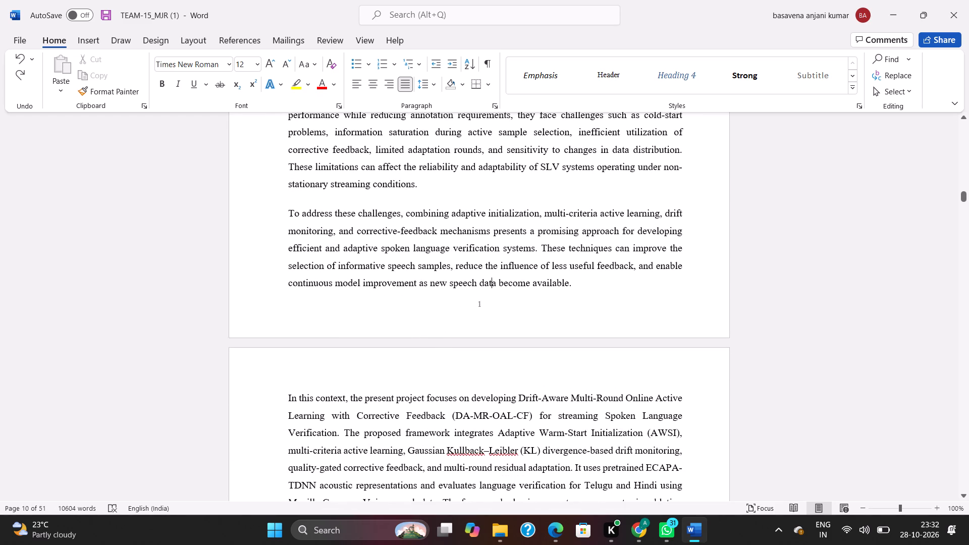
Set the page numbering to continue from the previous section in the footer of the page containing 1.2 Motivation.
{"action": "scroll", "coordinate": [496, 305], "scroll_direction": "down", "scroll_amount": 3}
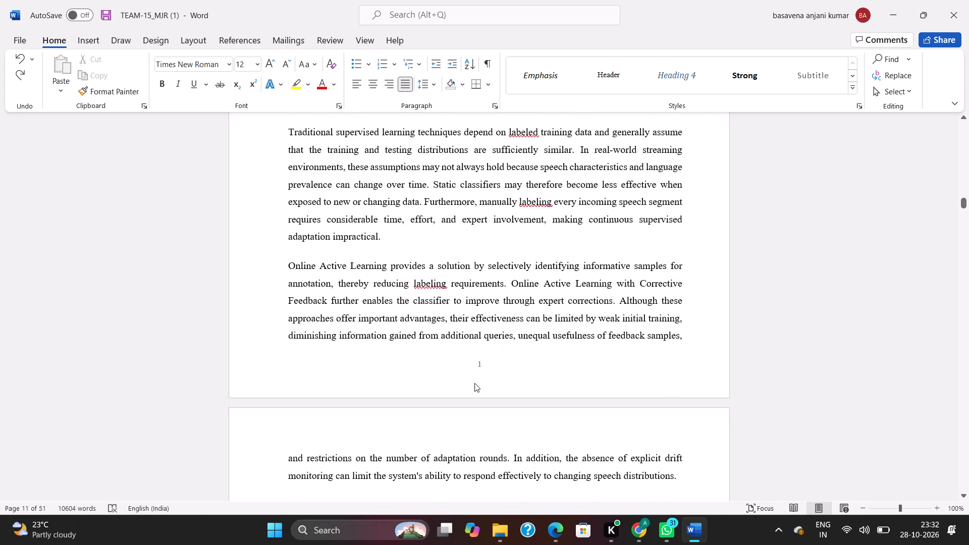
{"action": "double_click", "coordinate": [489, 362]}
{"action": "double_click", "coordinate": [489, 362]}
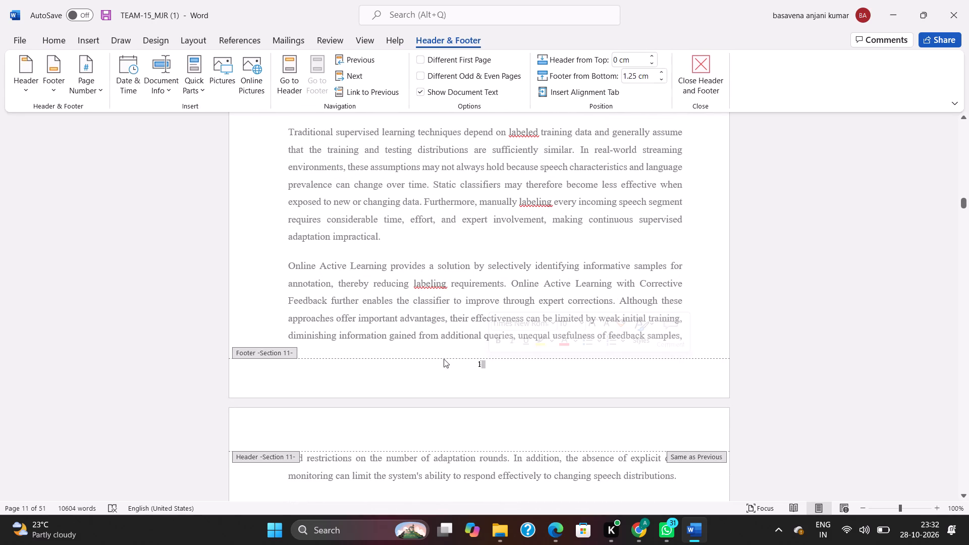
{"action": "left_click", "coordinate": [507, 358]}
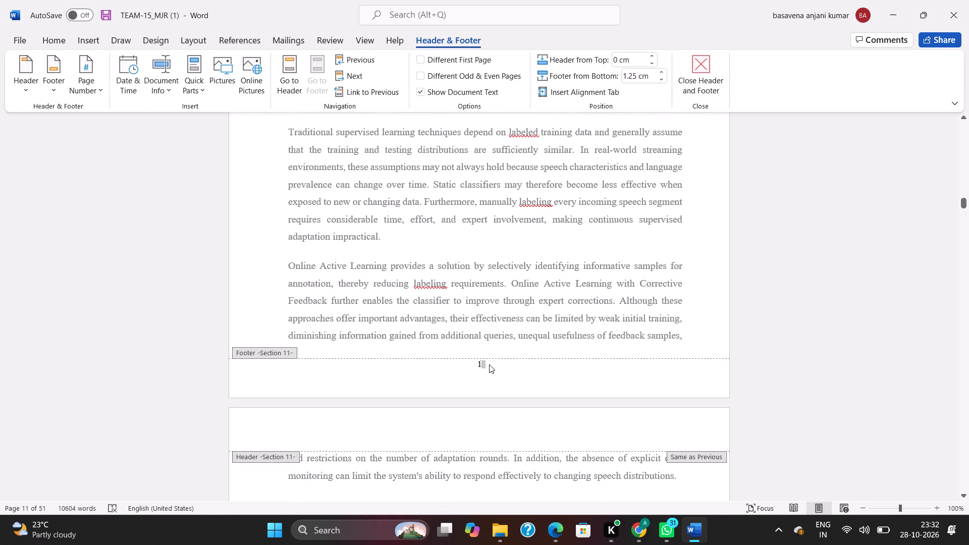
{"action": "left_click", "coordinate": [489, 364]}
{"action": "scroll", "coordinate": [130, 186], "scroll_direction": "down", "scroll_amount": 1}
{"action": "scroll", "coordinate": [105, 143], "scroll_direction": "down", "scroll_amount": 1}
{"action": "left_click", "coordinate": [86, 86]}
{"action": "scroll", "coordinate": [89, 133], "scroll_direction": "up", "scroll_amount": 1}
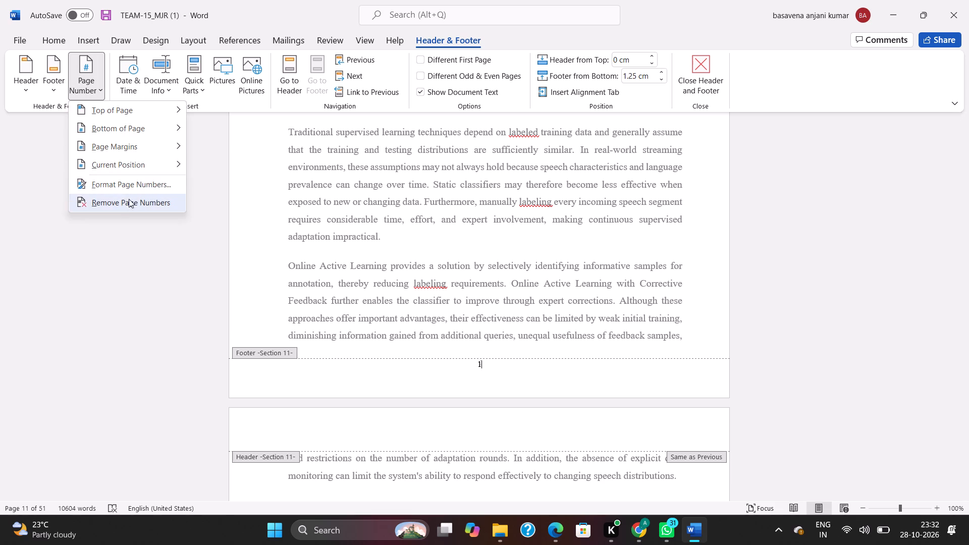
{"action": "scroll", "coordinate": [129, 199], "scroll_direction": "up", "scroll_amount": 1}
{"action": "left_click", "coordinate": [139, 187]}
{"action": "scroll", "coordinate": [307, 257], "scroll_direction": "right", "scroll_amount": 1}
{"action": "scroll", "coordinate": [506, 349], "scroll_direction": "left", "scroll_amount": 1}
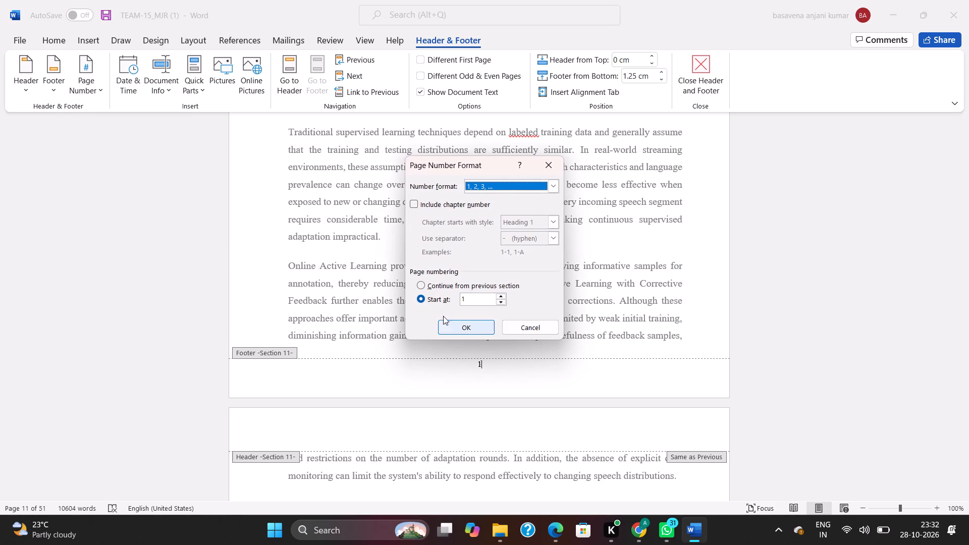
{"action": "scroll", "coordinate": [443, 316], "scroll_direction": "left", "scroll_amount": 1}
{"action": "left_click", "coordinate": [418, 285]}
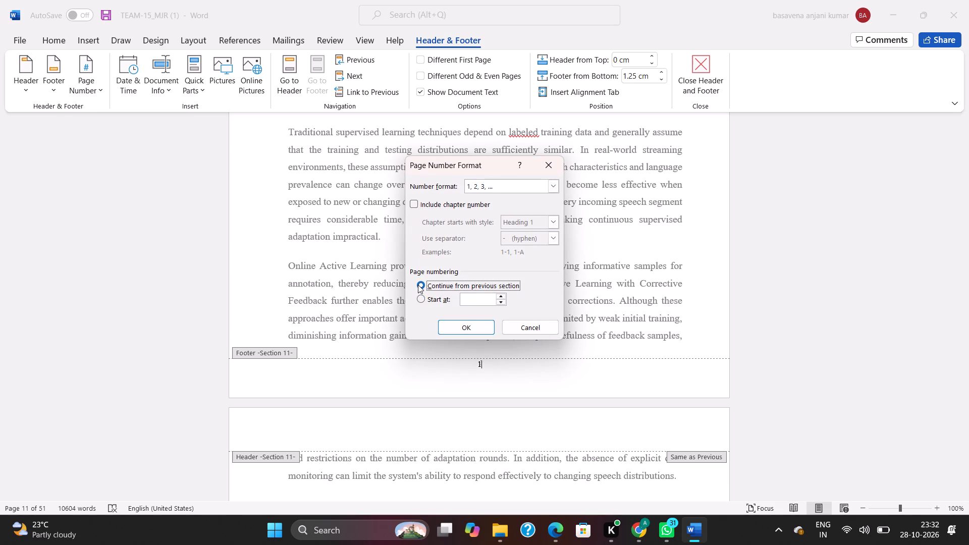
{"action": "left_click", "coordinate": [469, 331]}
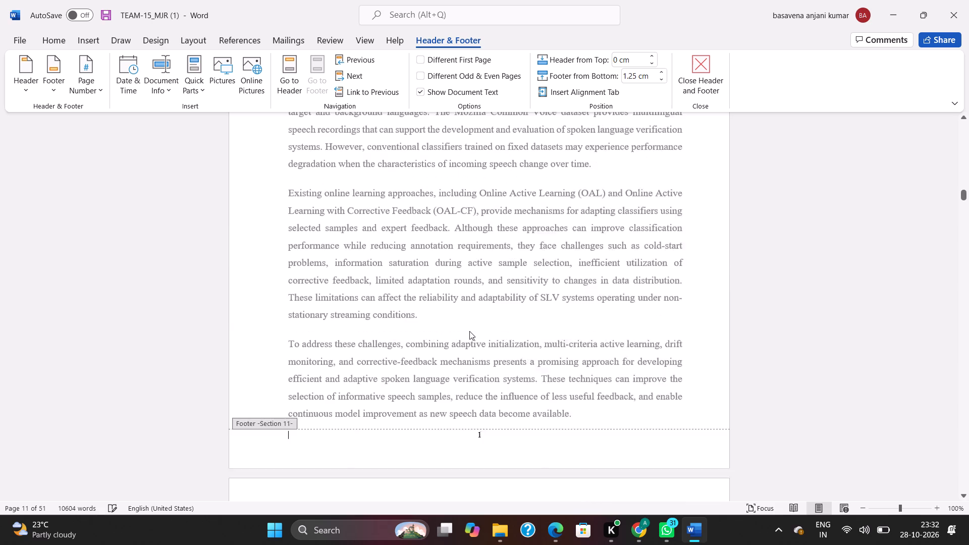
Check the footer page numbers across the first pages of the Introduction section.
{"action": "scroll", "coordinate": [469, 331], "scroll_direction": "down", "scroll_amount": 4}
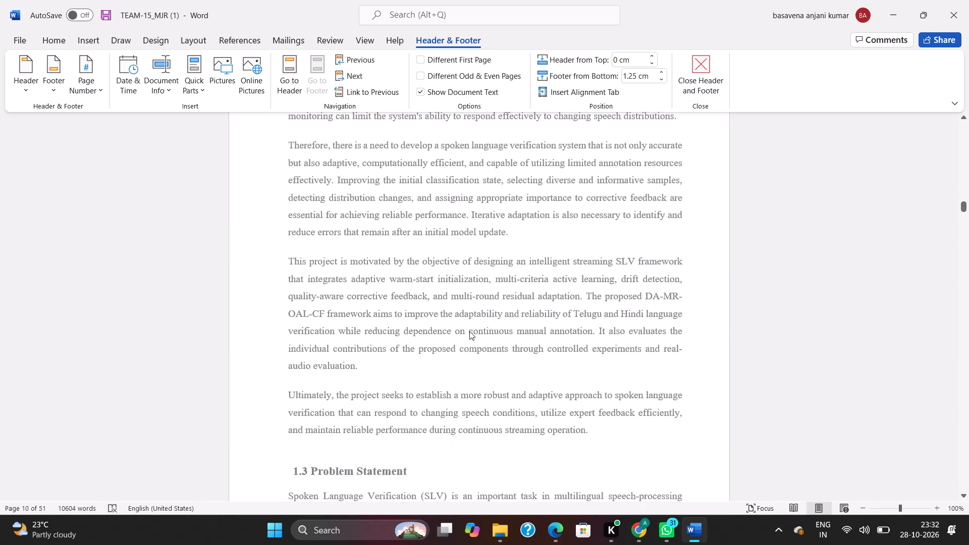
{"action": "scroll", "coordinate": [469, 331], "scroll_direction": "down", "scroll_amount": 3}
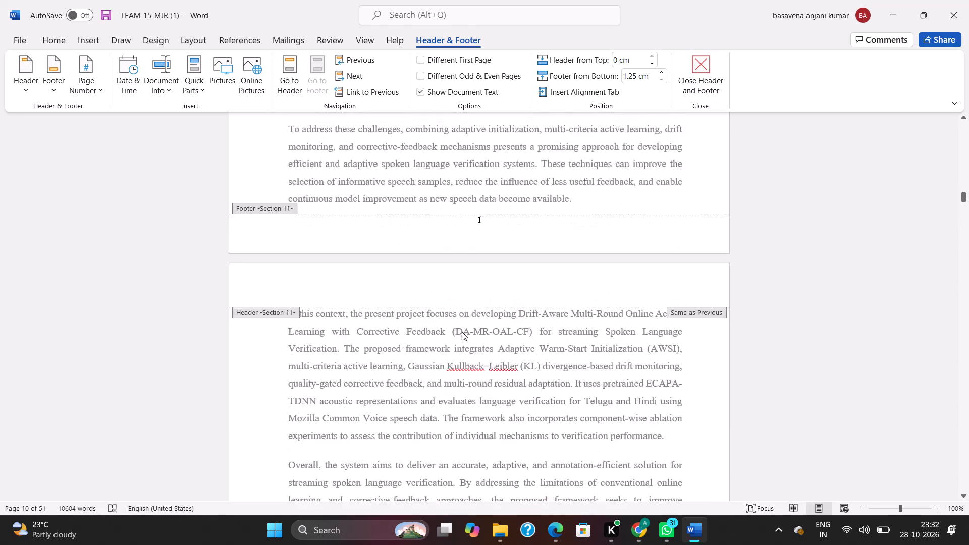
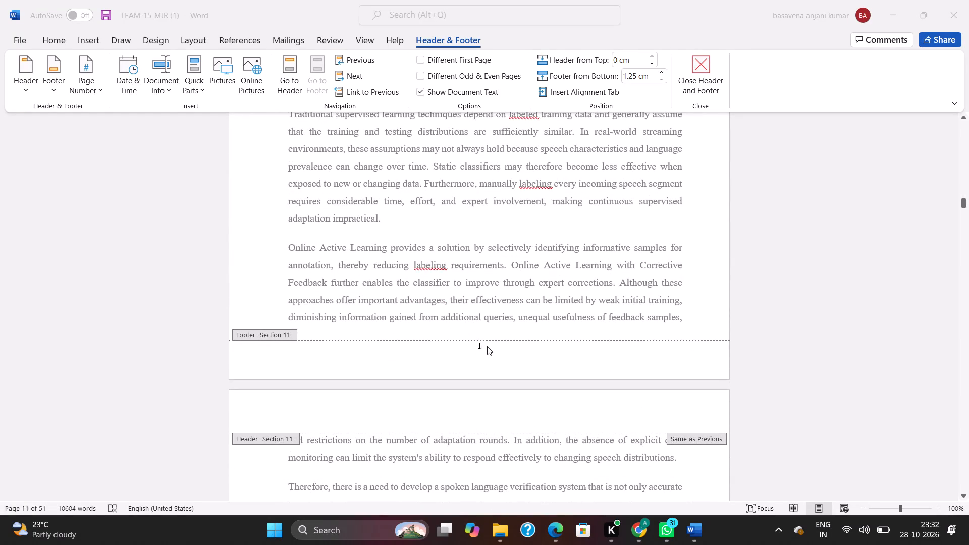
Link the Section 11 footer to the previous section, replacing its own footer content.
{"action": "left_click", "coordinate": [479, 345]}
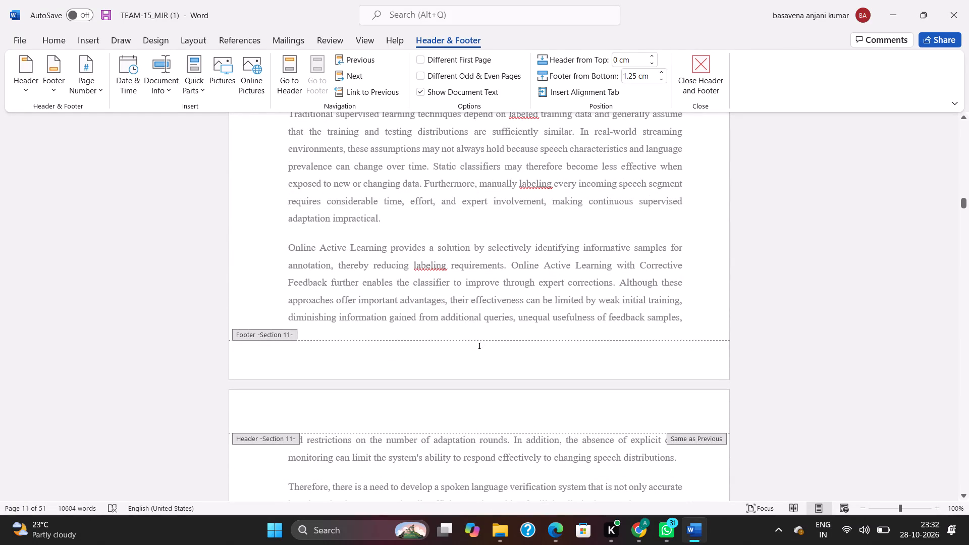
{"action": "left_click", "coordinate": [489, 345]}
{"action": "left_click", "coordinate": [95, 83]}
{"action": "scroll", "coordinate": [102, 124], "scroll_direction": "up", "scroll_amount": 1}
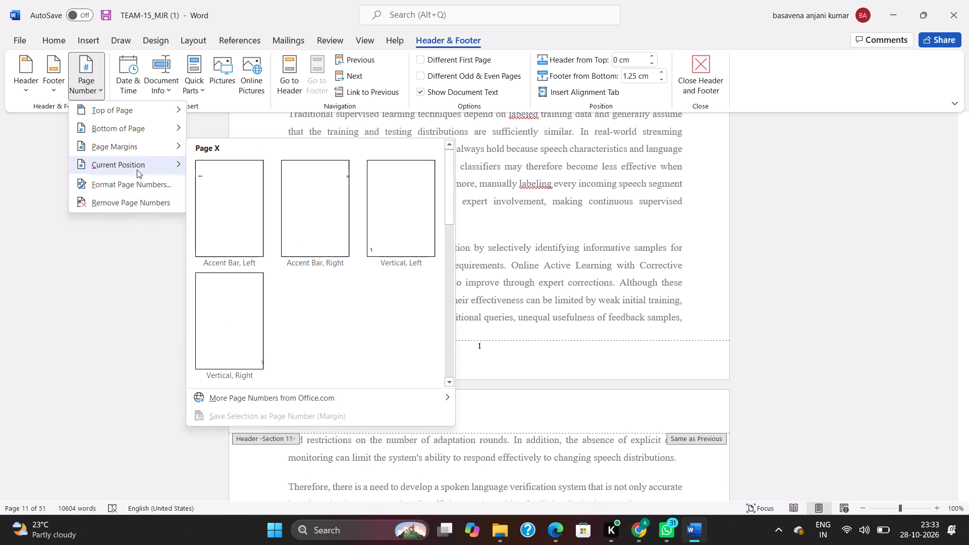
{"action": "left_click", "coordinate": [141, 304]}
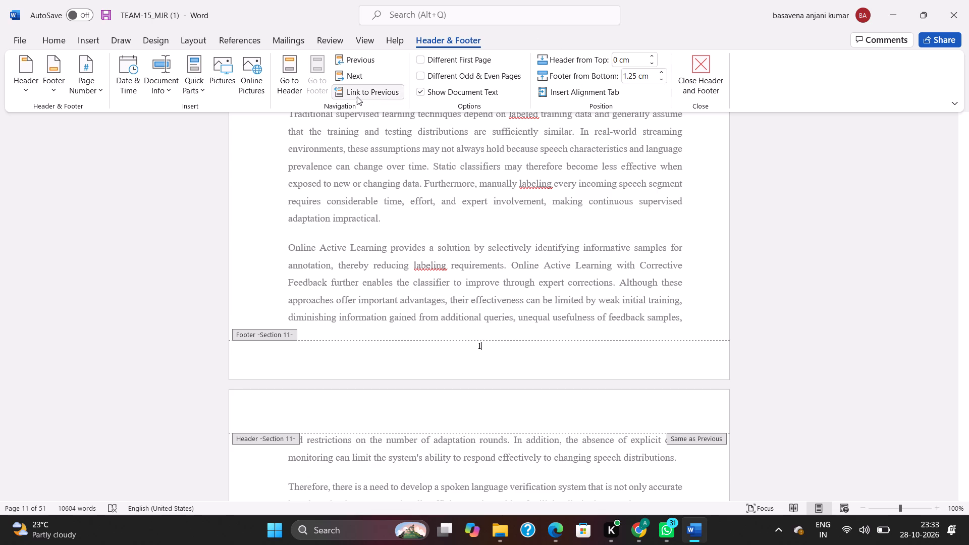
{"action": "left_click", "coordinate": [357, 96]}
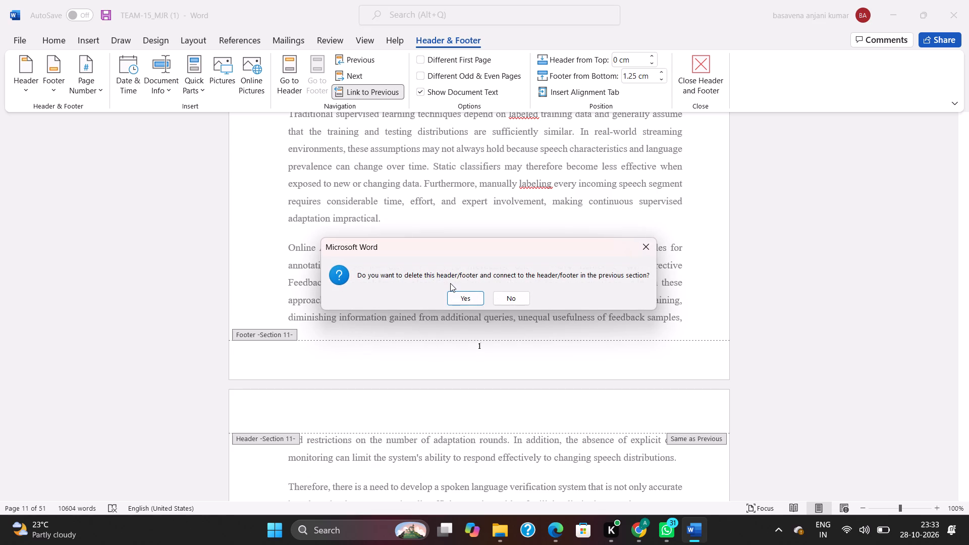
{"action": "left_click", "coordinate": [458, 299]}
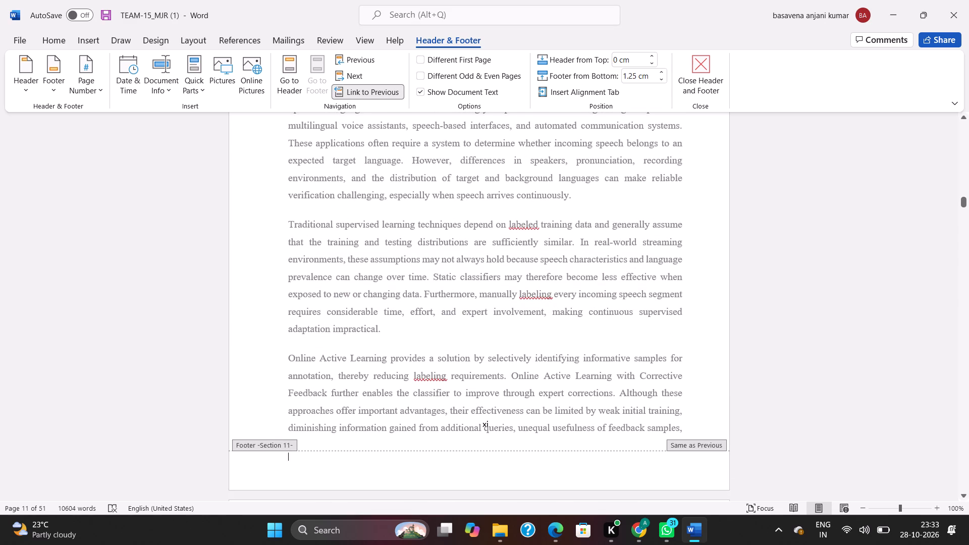
Check the footer page numbers from the end of the front pages through the later chapters.
{"action": "scroll", "coordinate": [496, 449], "scroll_direction": "up", "scroll_amount": 6}
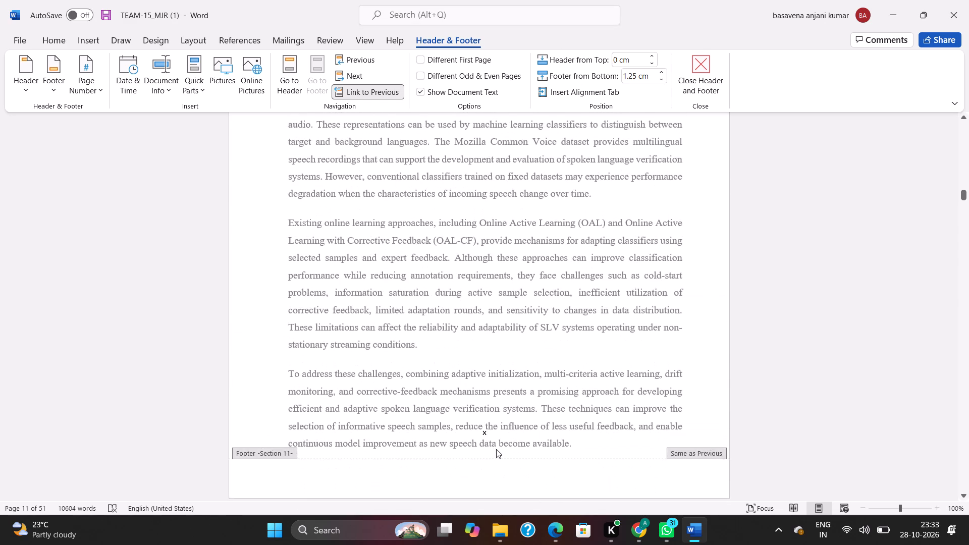
{"action": "scroll", "coordinate": [496, 449], "scroll_direction": "up", "scroll_amount": 12}
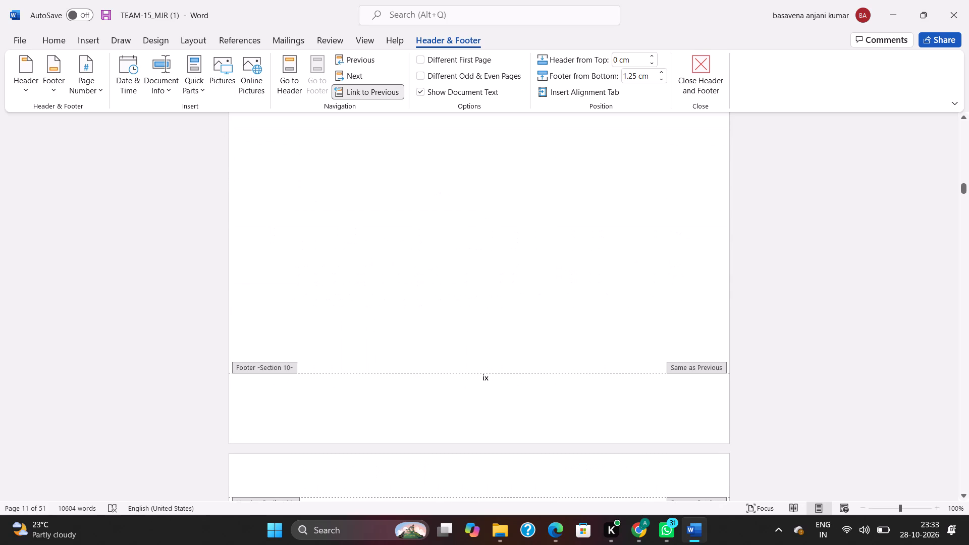
{"action": "scroll", "coordinate": [496, 449], "scroll_direction": "down", "scroll_amount": 13}
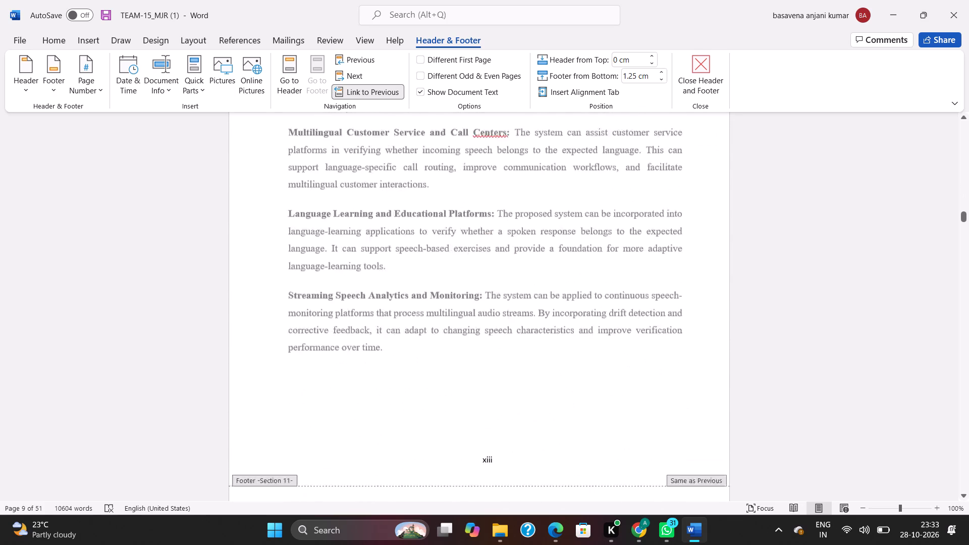
{"action": "scroll", "coordinate": [496, 449], "scroll_direction": "down", "scroll_amount": 6}
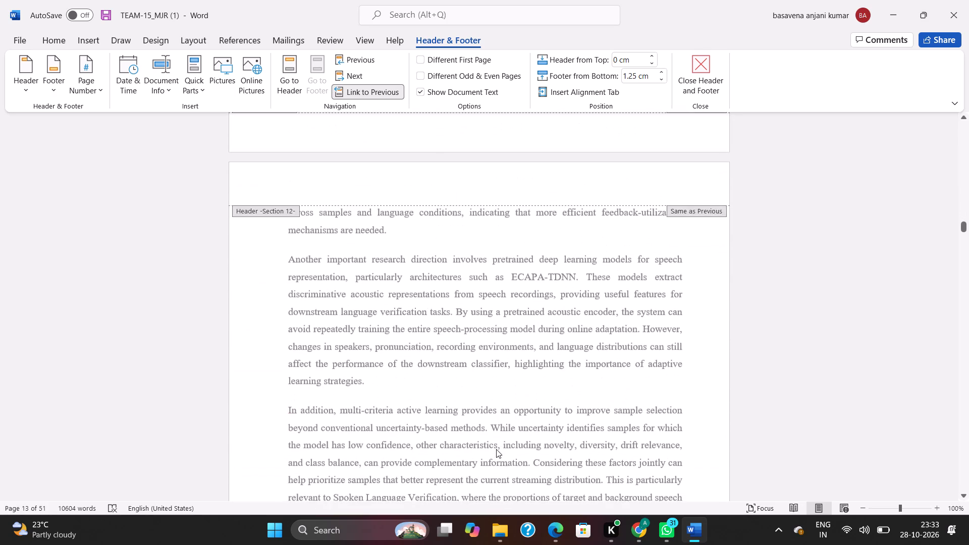
{"action": "scroll", "coordinate": [496, 449], "scroll_direction": "up", "scroll_amount": 1}
{"action": "scroll", "coordinate": [496, 449], "scroll_direction": "down", "scroll_amount": 6}
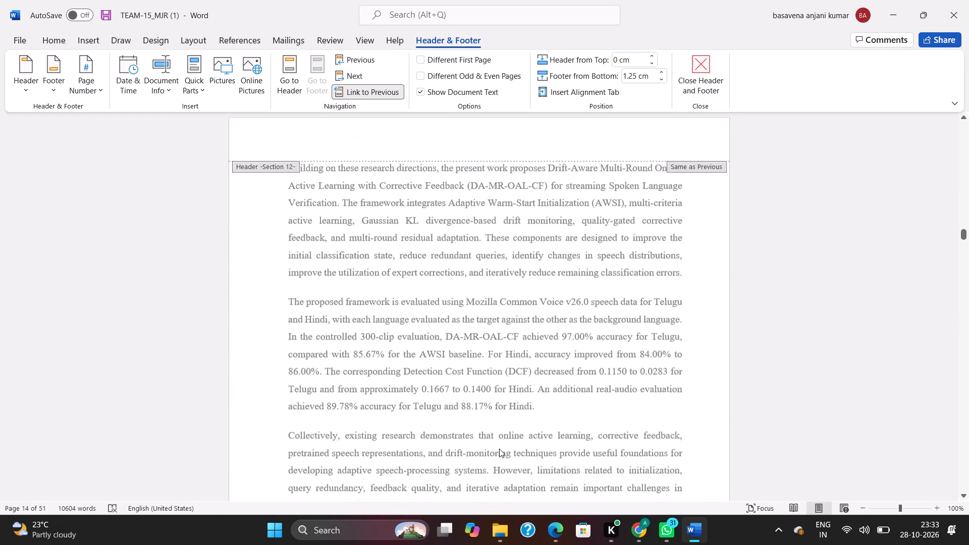
{"action": "scroll", "coordinate": [498, 449], "scroll_direction": "down", "scroll_amount": 4}
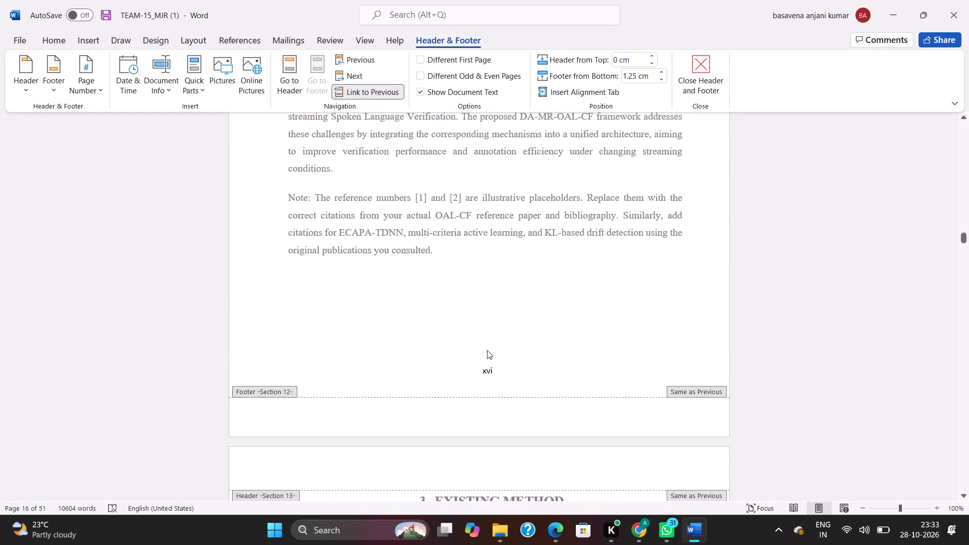
{"action": "left_click", "coordinate": [498, 371]}
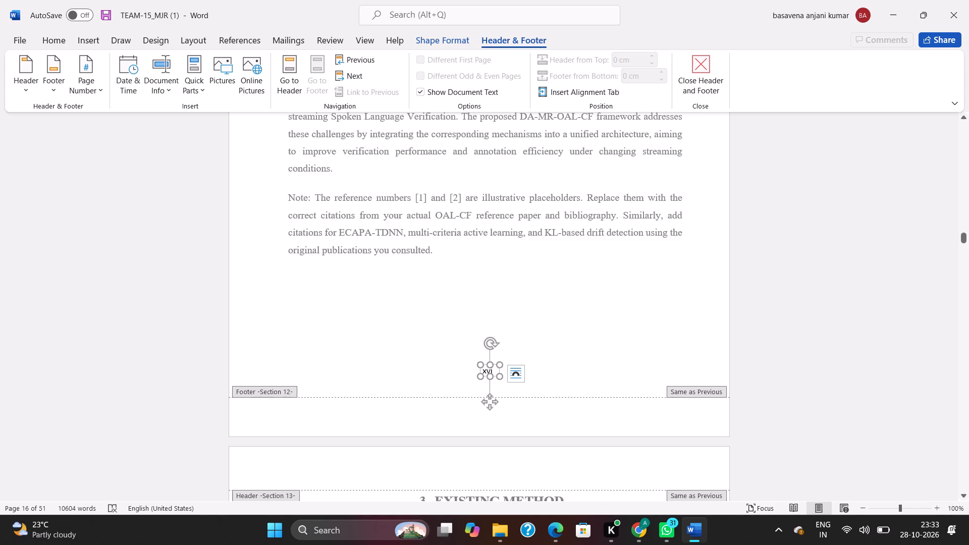
{"action": "scroll", "coordinate": [432, 448], "scroll_direction": "down", "scroll_amount": 8}
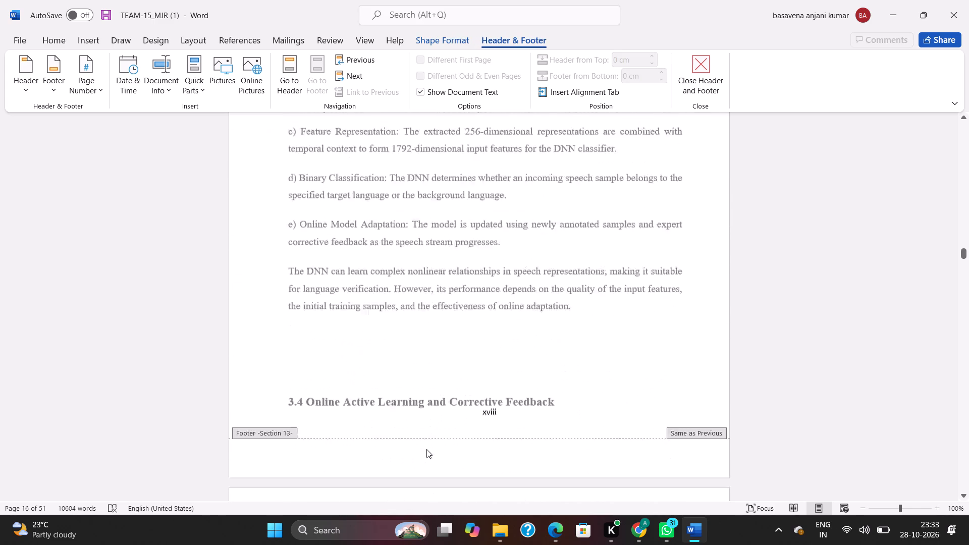
{"action": "scroll", "coordinate": [426, 449], "scroll_direction": "down", "scroll_amount": 9}
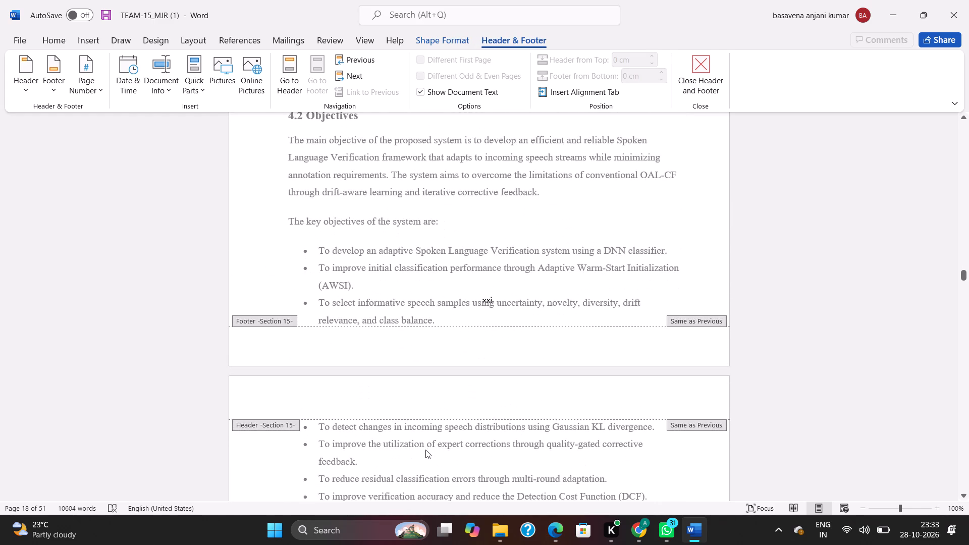
{"action": "scroll", "coordinate": [425, 450], "scroll_direction": "down", "scroll_amount": 11}
{"action": "scroll", "coordinate": [425, 450], "scroll_direction": "up", "scroll_amount": 1}
{"action": "scroll", "coordinate": [426, 450], "scroll_direction": "down", "scroll_amount": 1}
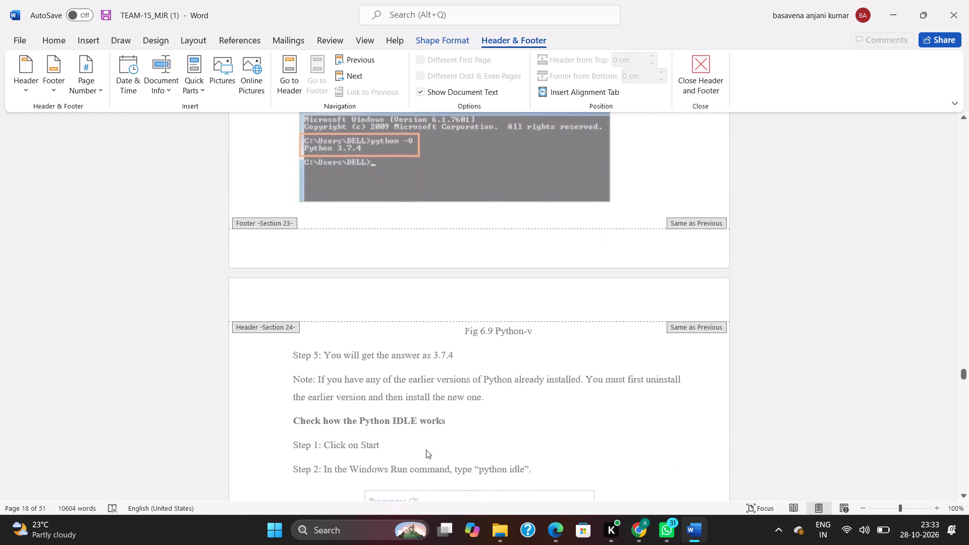
{"action": "scroll", "coordinate": [426, 450], "scroll_direction": "up", "scroll_amount": 8}
{"action": "scroll", "coordinate": [426, 450], "scroll_direction": "down", "scroll_amount": 1}
{"action": "scroll", "coordinate": [426, 450], "scroll_direction": "up", "scroll_amount": 20}
{"action": "scroll", "coordinate": [426, 450], "scroll_direction": "up", "scroll_amount": 2}
{"action": "scroll", "coordinate": [426, 450], "scroll_direction": "down", "scroll_amount": 2}
{"action": "scroll", "coordinate": [426, 450], "scroll_direction": "up", "scroll_amount": 20}
{"action": "scroll", "coordinate": [426, 450], "scroll_direction": "up", "scroll_amount": 3}
{"action": "scroll", "coordinate": [426, 450], "scroll_direction": "down", "scroll_amount": 1}
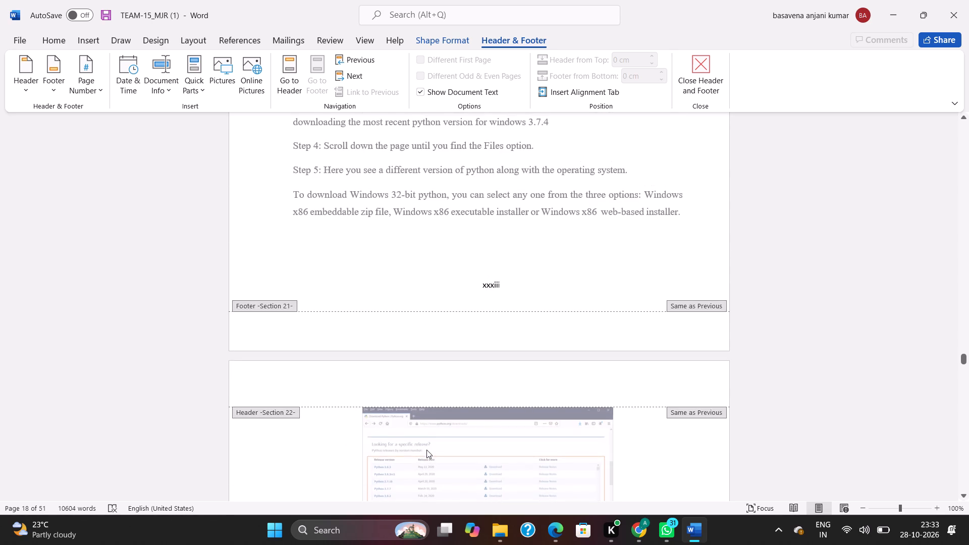
{"action": "scroll", "coordinate": [426, 450], "scroll_direction": "up", "scroll_amount": 17}
{"action": "scroll", "coordinate": [426, 450], "scroll_direction": "down", "scroll_amount": 1}
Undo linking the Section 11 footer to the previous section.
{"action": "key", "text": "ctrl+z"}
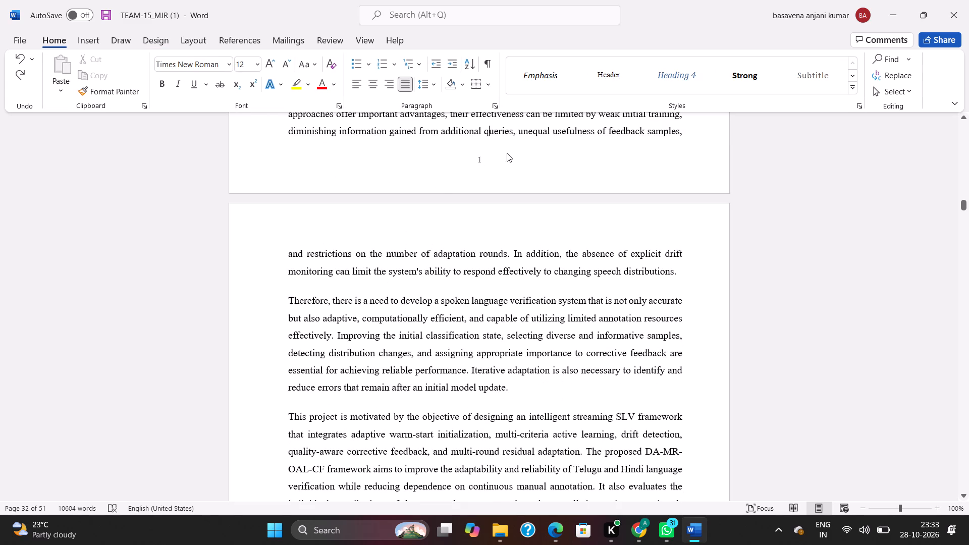
Replace the page number in the Section 11 footer with a bottom-of-page number in the Plain Number 2 style.
{"action": "left_click", "coordinate": [485, 157]}
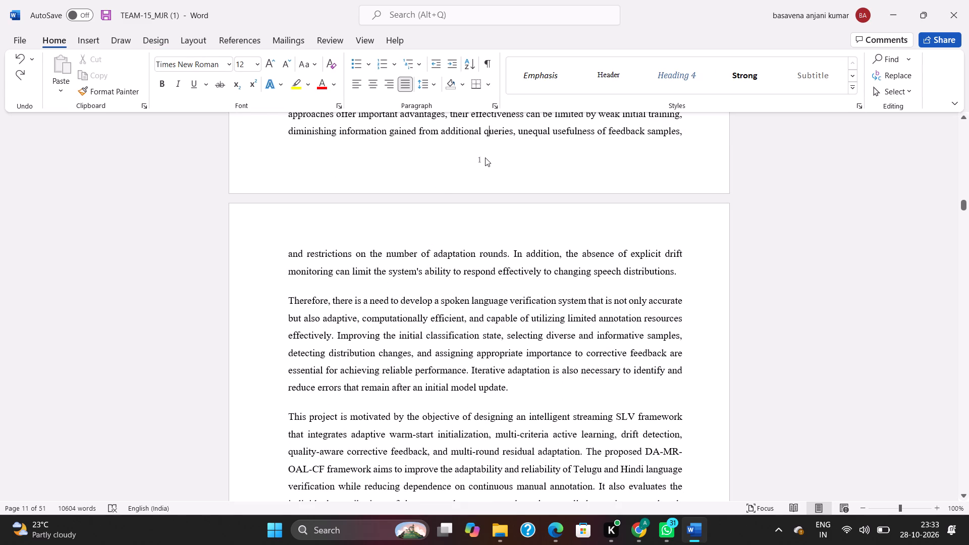
{"action": "double_click", "coordinate": [485, 157]}
{"action": "left_click", "coordinate": [485, 157]}
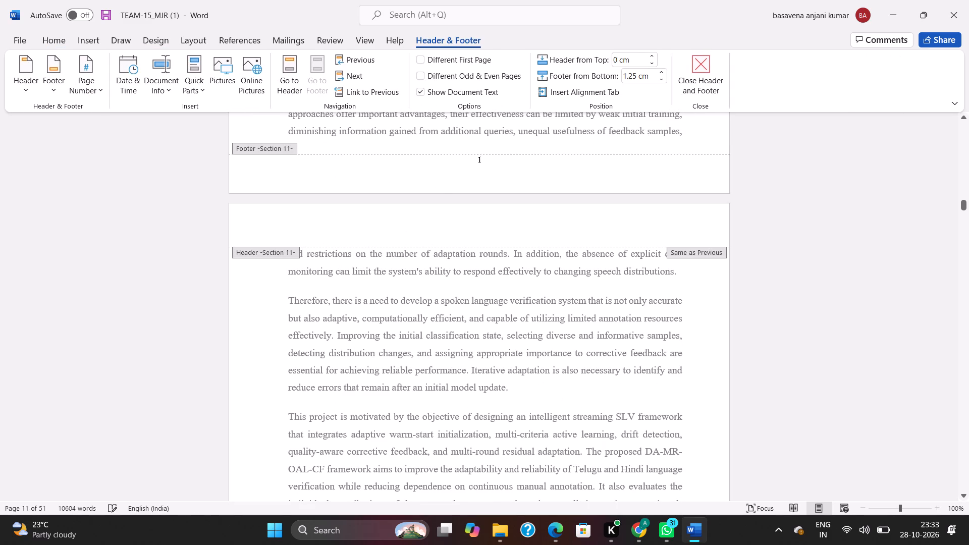
{"action": "key", "text": "BackSpace"}
{"action": "scroll", "coordinate": [0, 0], "scroll_direction": "left", "scroll_amount": 1}
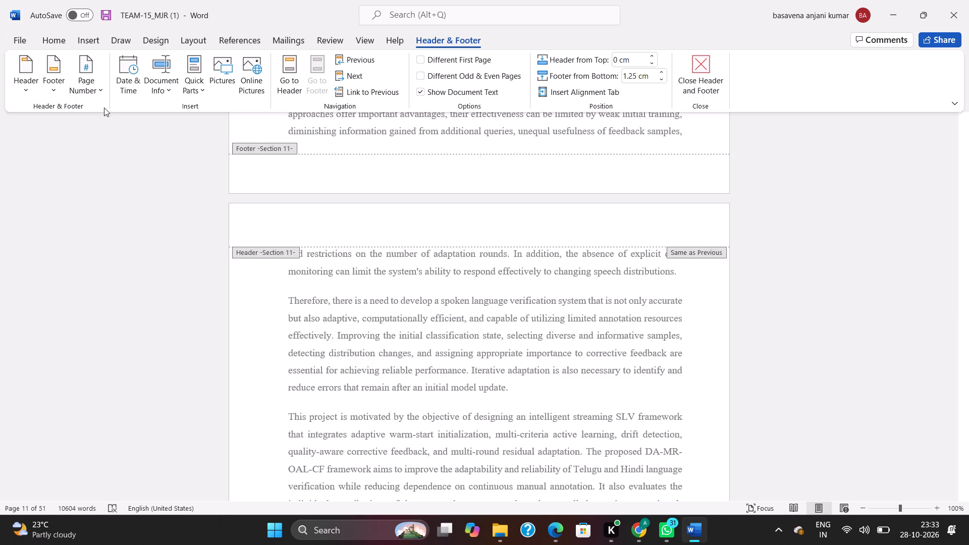
{"action": "left_click", "coordinate": [94, 88]}
{"action": "scroll", "coordinate": [98, 129], "scroll_direction": "up", "scroll_amount": 1}
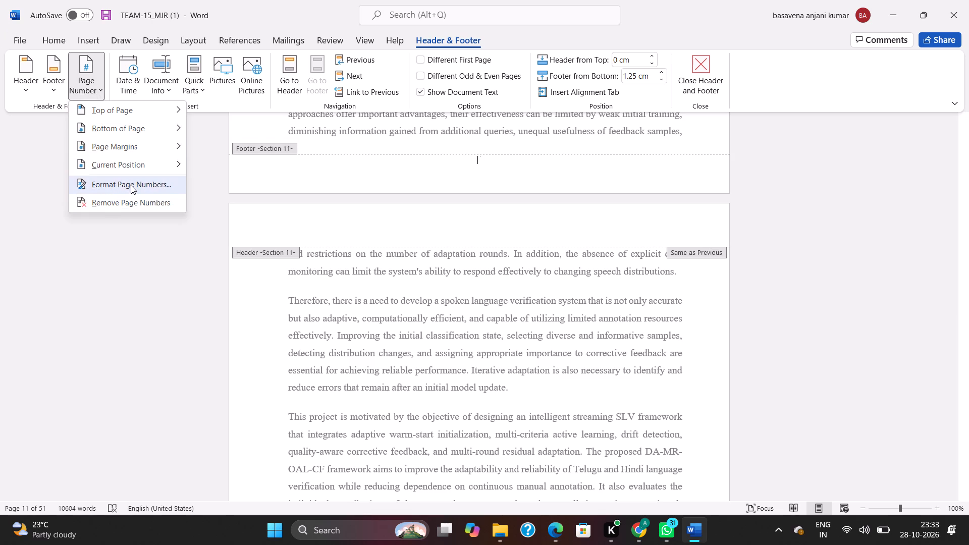
{"action": "scroll", "coordinate": [131, 185], "scroll_direction": "up", "scroll_amount": 1}
{"action": "scroll", "coordinate": [136, 152], "scroll_direction": "down", "scroll_amount": 1}
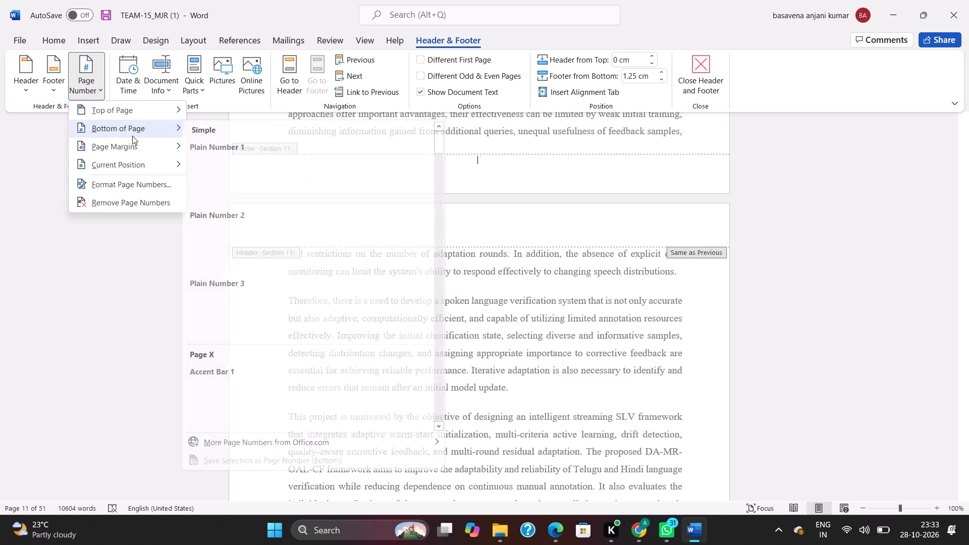
{"action": "scroll", "coordinate": [193, 159], "scroll_direction": "up", "scroll_amount": 1}
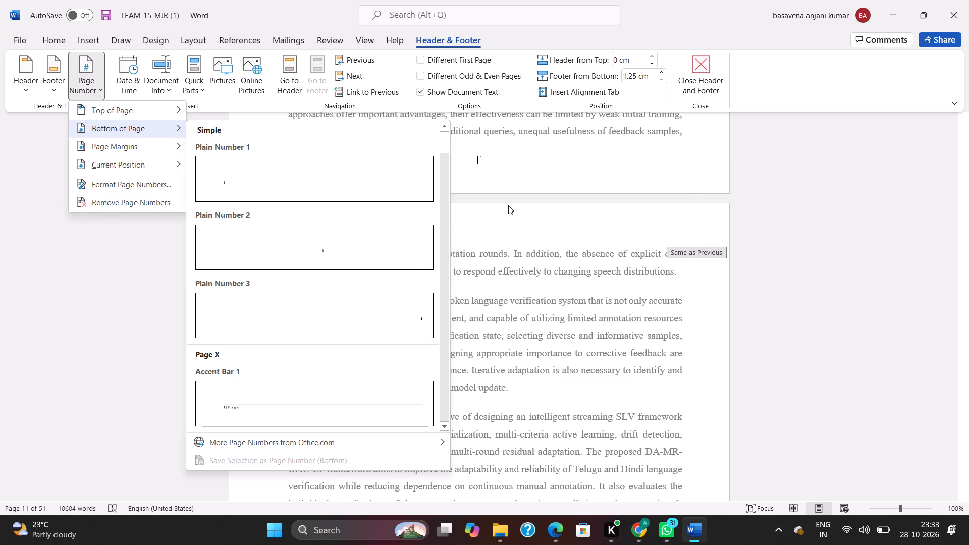
{"action": "scroll", "coordinate": [508, 205], "scroll_direction": "up", "scroll_amount": 1}
{"action": "scroll", "coordinate": [111, 185], "scroll_direction": "left", "scroll_amount": 1}
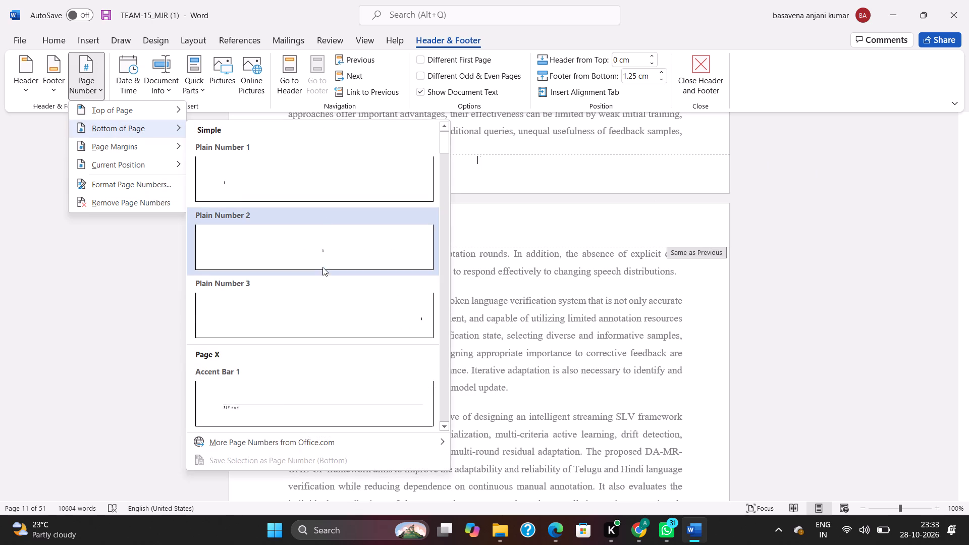
{"action": "left_click", "coordinate": [321, 249]}
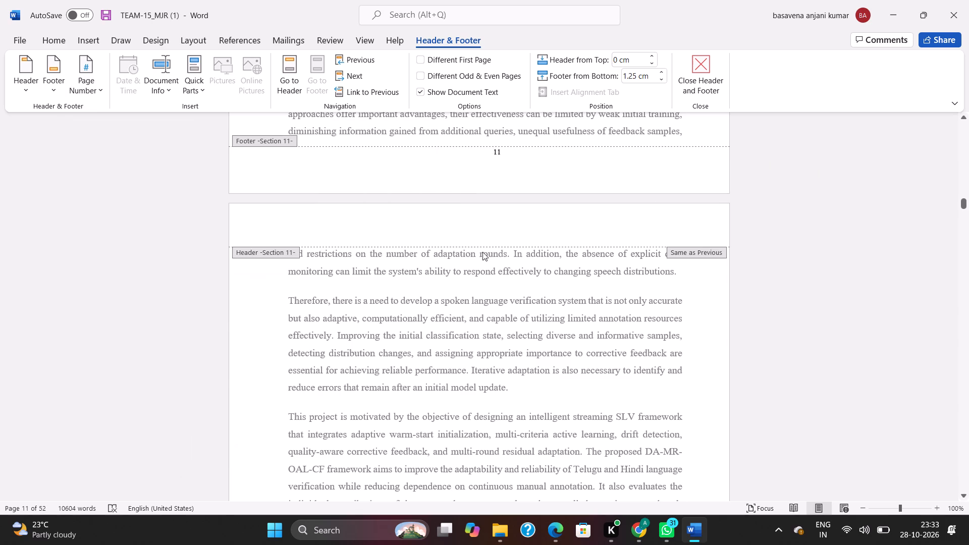
Reposition the page number in the Section 11 footer by removing its centring and inserting two spaces before it.
{"action": "scroll", "coordinate": [482, 252], "scroll_direction": "up", "scroll_amount": 2}
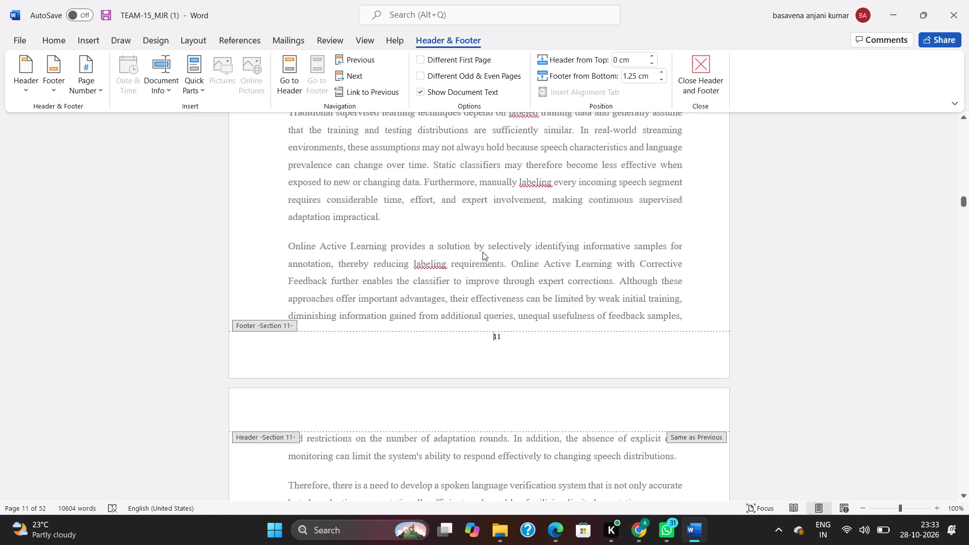
{"action": "key", "text": "BackSpace"}
{"action": "key", "text": "space"}
{"action": "key", "text": "space"}
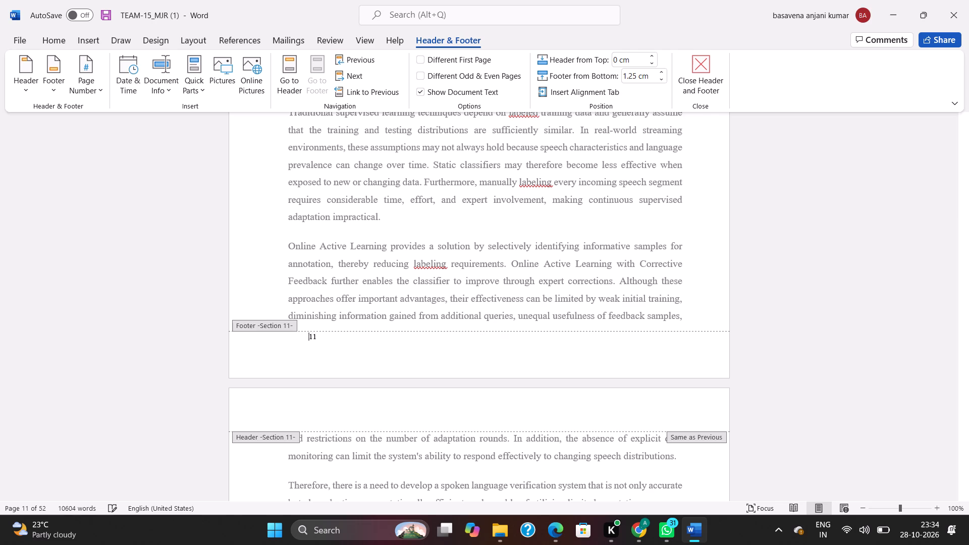
{"action": "scroll", "coordinate": [482, 334], "scroll_direction": "up", "scroll_amount": 2}
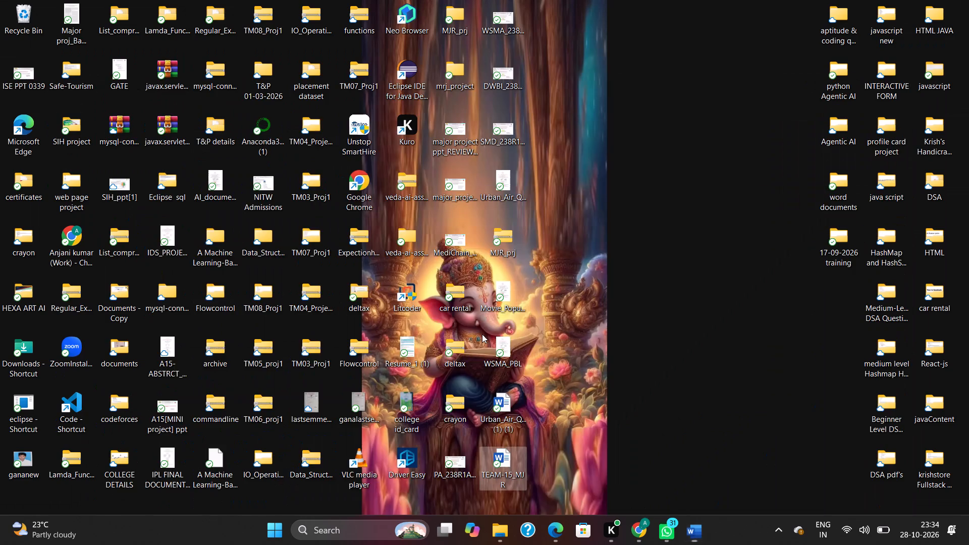
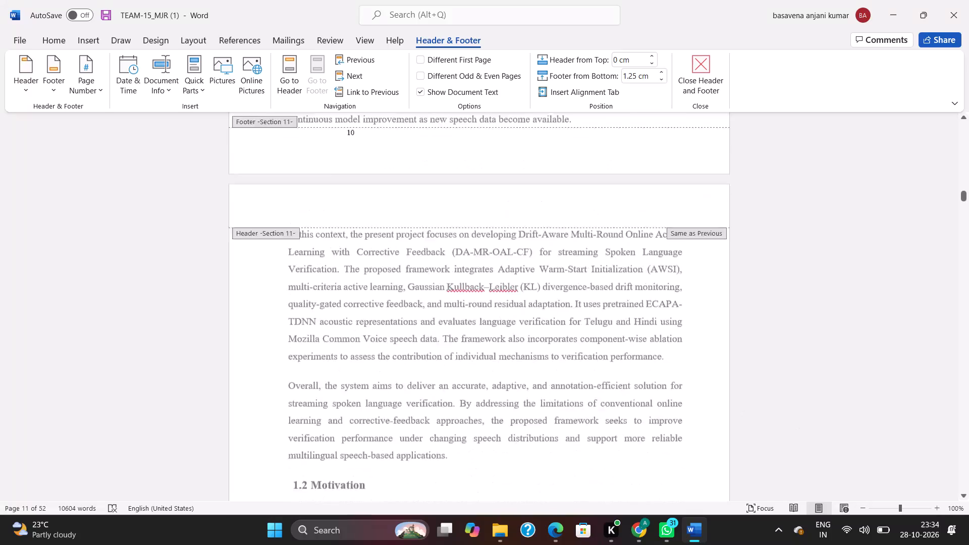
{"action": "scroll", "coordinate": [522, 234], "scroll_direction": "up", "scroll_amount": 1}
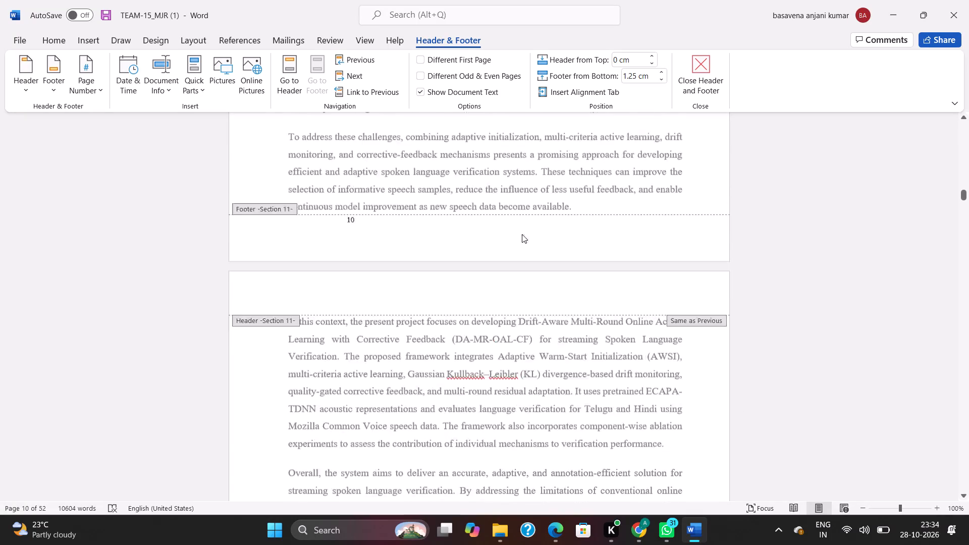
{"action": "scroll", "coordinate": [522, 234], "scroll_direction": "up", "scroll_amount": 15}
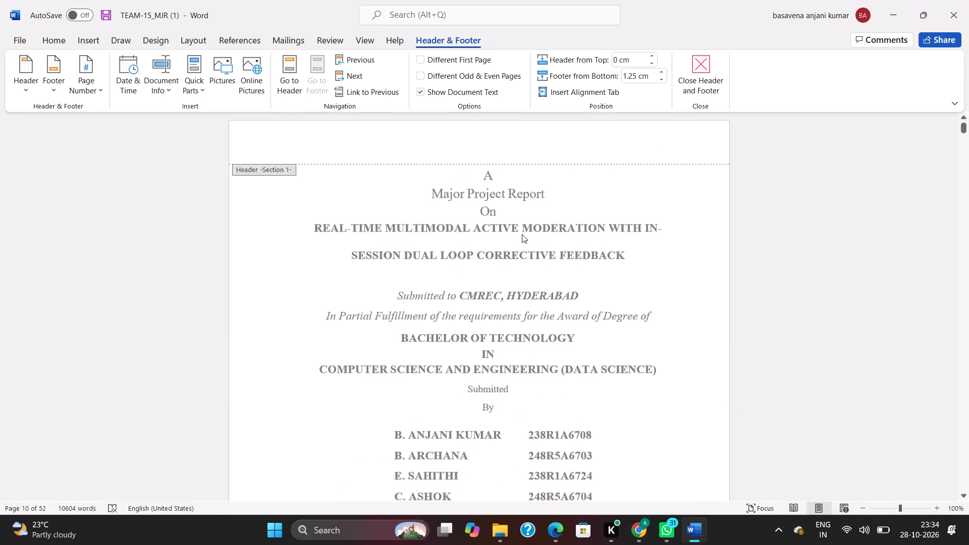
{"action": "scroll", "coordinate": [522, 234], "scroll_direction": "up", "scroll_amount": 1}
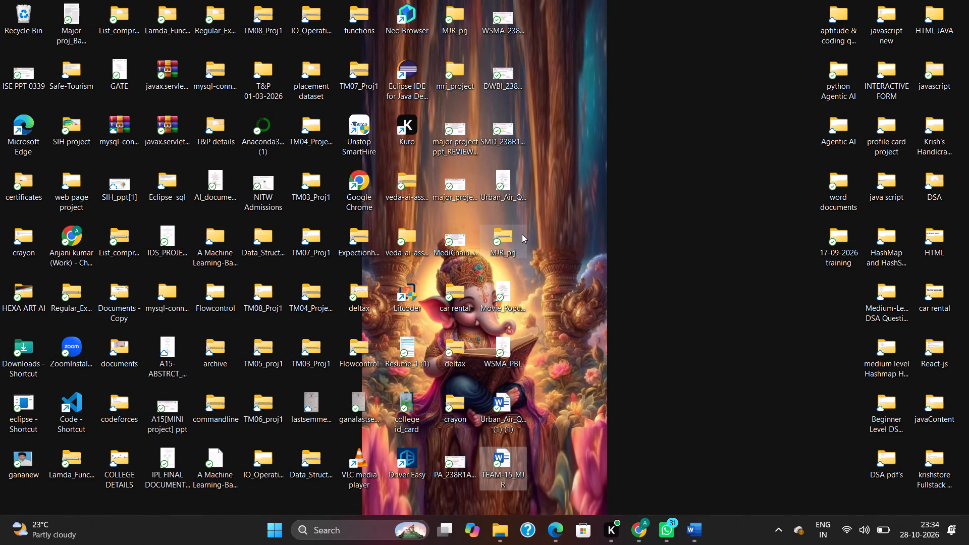
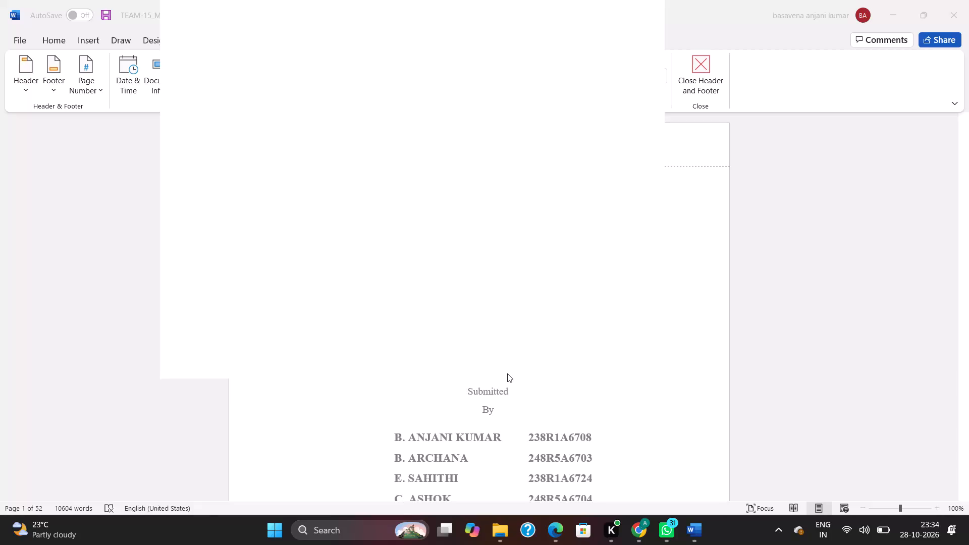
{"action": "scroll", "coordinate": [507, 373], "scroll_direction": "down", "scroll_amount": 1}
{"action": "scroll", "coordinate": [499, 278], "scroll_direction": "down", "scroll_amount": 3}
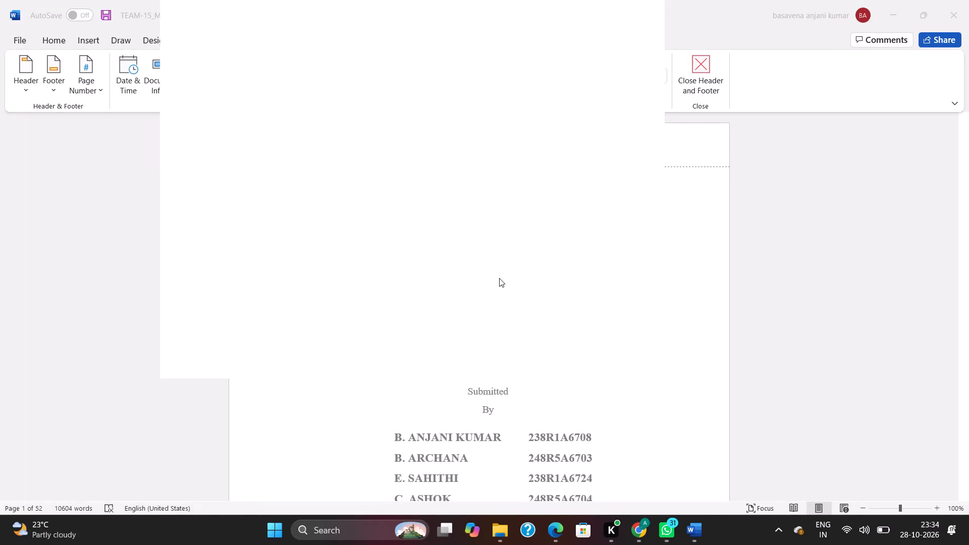
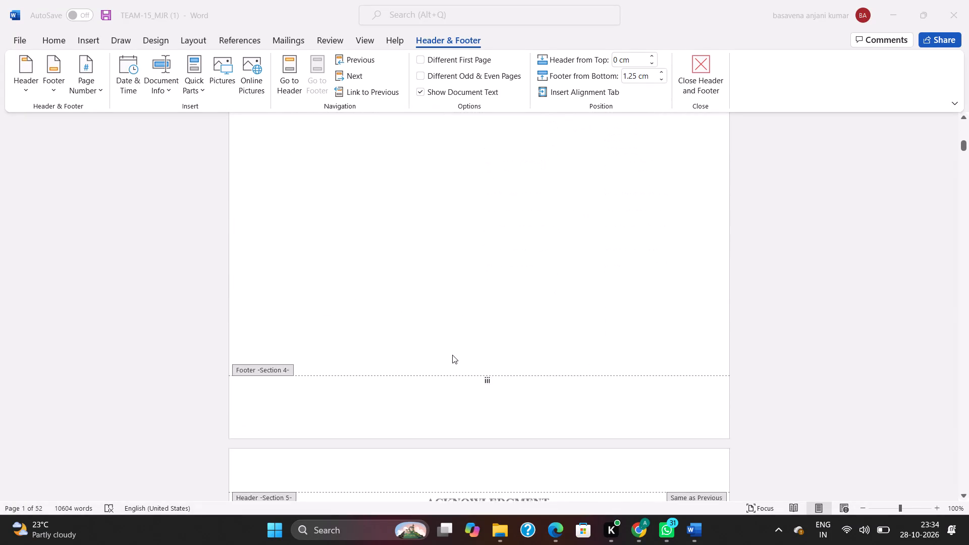
Delete the page number iv from the Acknowledgment page's footer in Section 5.
{"action": "scroll", "coordinate": [452, 355], "scroll_direction": "down", "scroll_amount": 4}
{"action": "scroll", "coordinate": [452, 355], "scroll_direction": "up", "scroll_amount": 2}
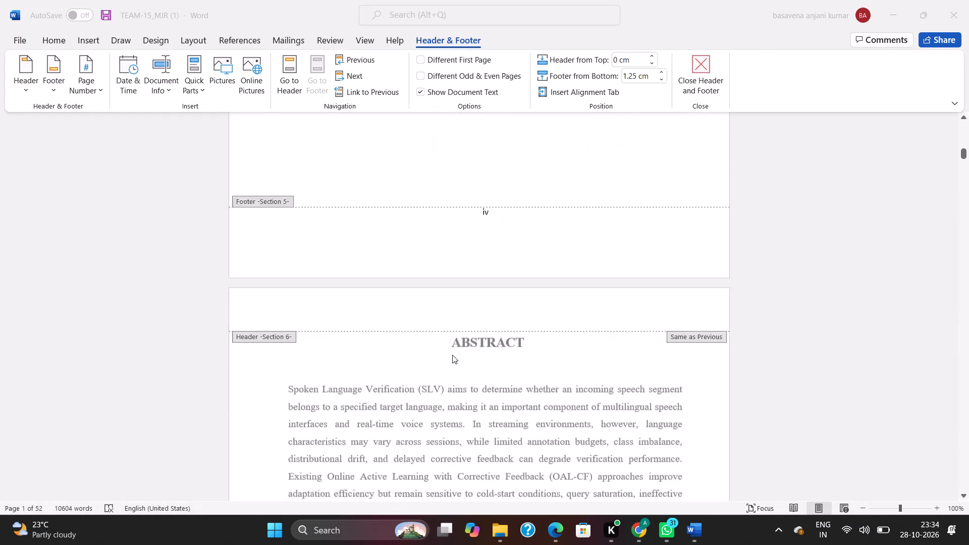
{"action": "scroll", "coordinate": [452, 355], "scroll_direction": "up", "scroll_amount": 1}
{"action": "left_click", "coordinate": [487, 231]}
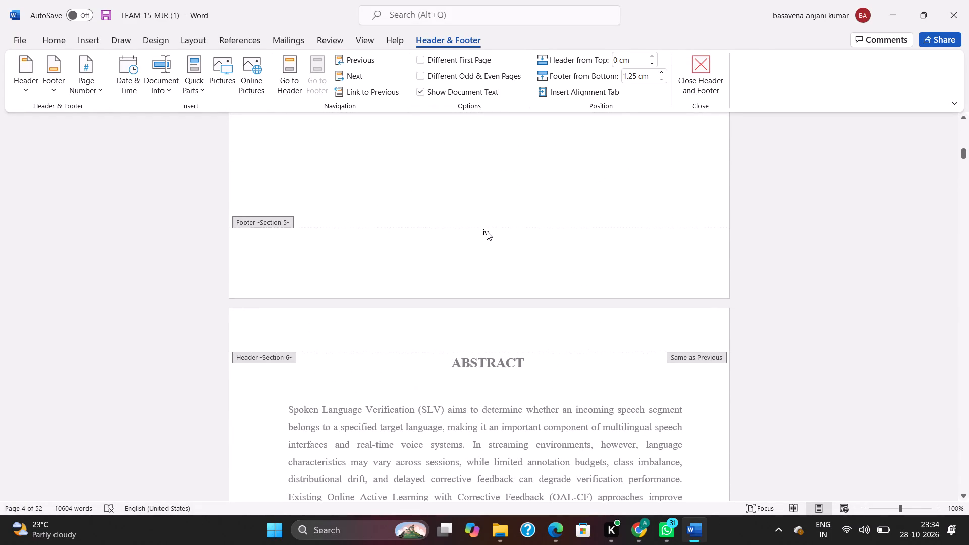
{"action": "left_click", "coordinate": [491, 235]}
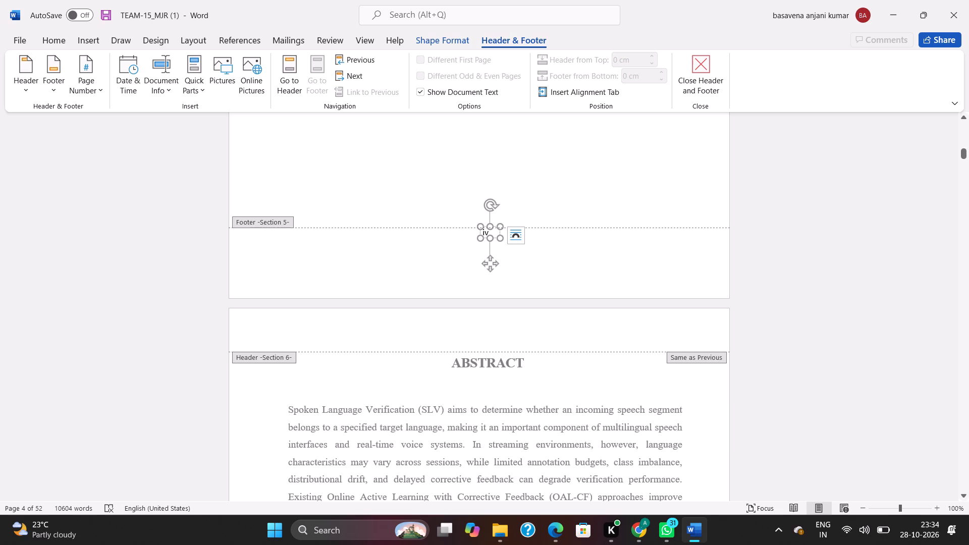
{"action": "key", "text": "BackSpace"}
{"action": "key", "text": "BackSpace"}
Delete the page number iii from the Declaration page's footer in Section 4.
{"action": "scroll", "coordinate": [449, 271], "scroll_direction": "up", "scroll_amount": 2}
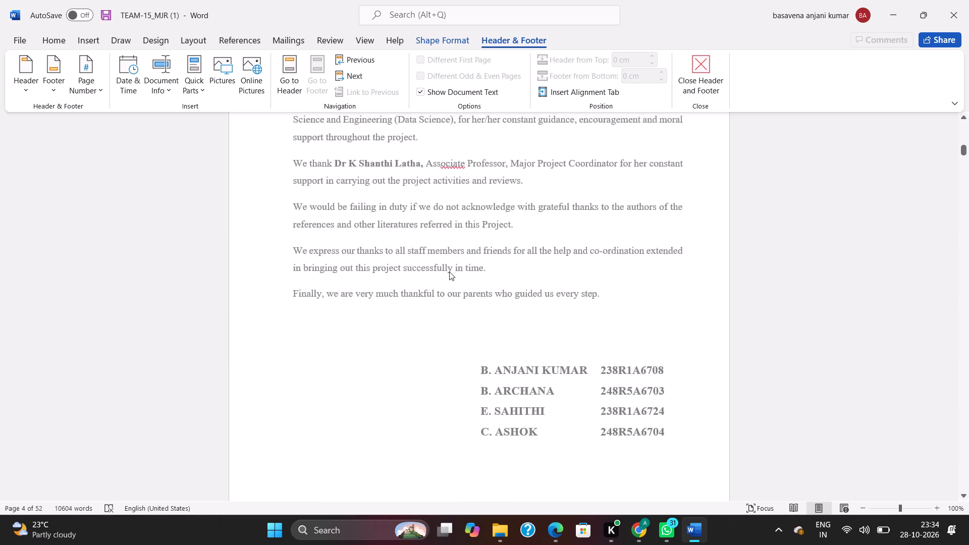
{"action": "scroll", "coordinate": [449, 271], "scroll_direction": "up", "scroll_amount": 2}
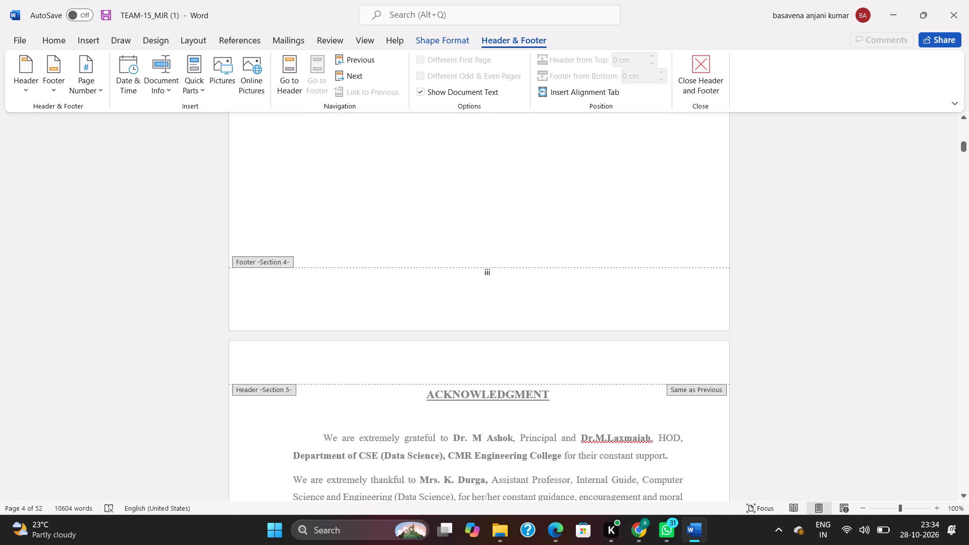
{"action": "left_click", "coordinate": [483, 273]}
{"action": "key", "text": "Right"}
{"action": "key", "text": "Right"}
{"action": "key", "text": "Right"}
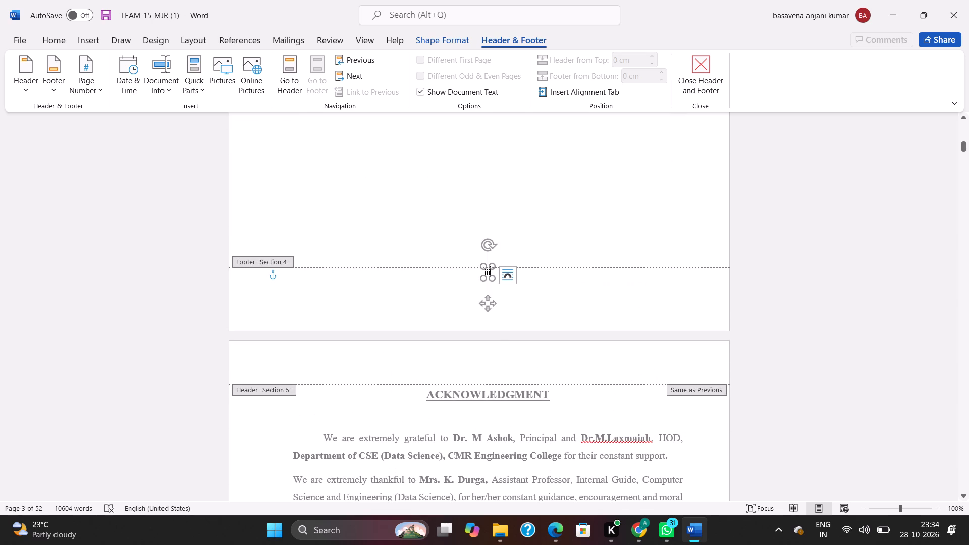
{"action": "key", "text": "Right"}
{"action": "key", "text": "BackSpace"}
{"action": "key", "text": "BackSpace"}
{"action": "key", "text": "BackSpace"}
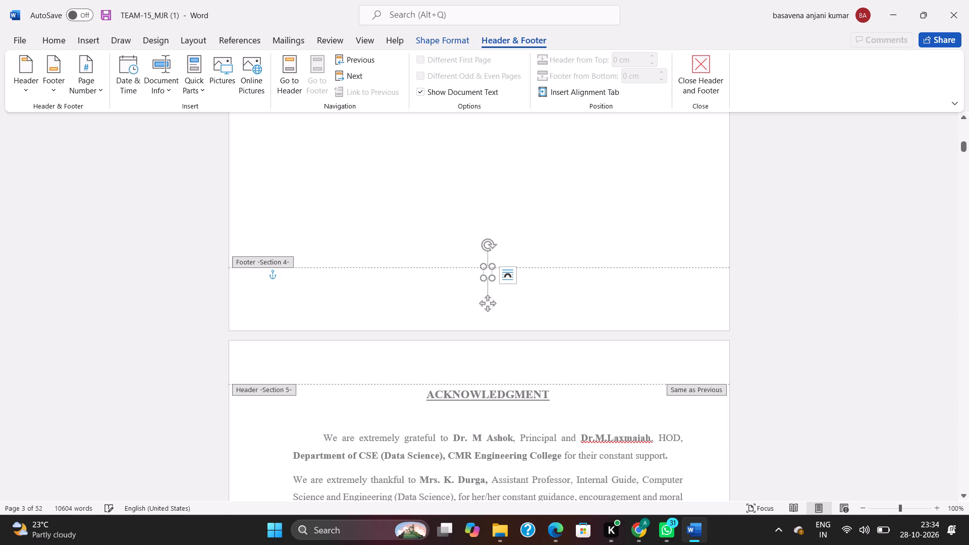
{"action": "left_click", "coordinate": [459, 293]}
Delete the page number ii from the certificate page's footer in Section 3.
{"action": "scroll", "coordinate": [459, 293], "scroll_direction": "up", "scroll_amount": 5}
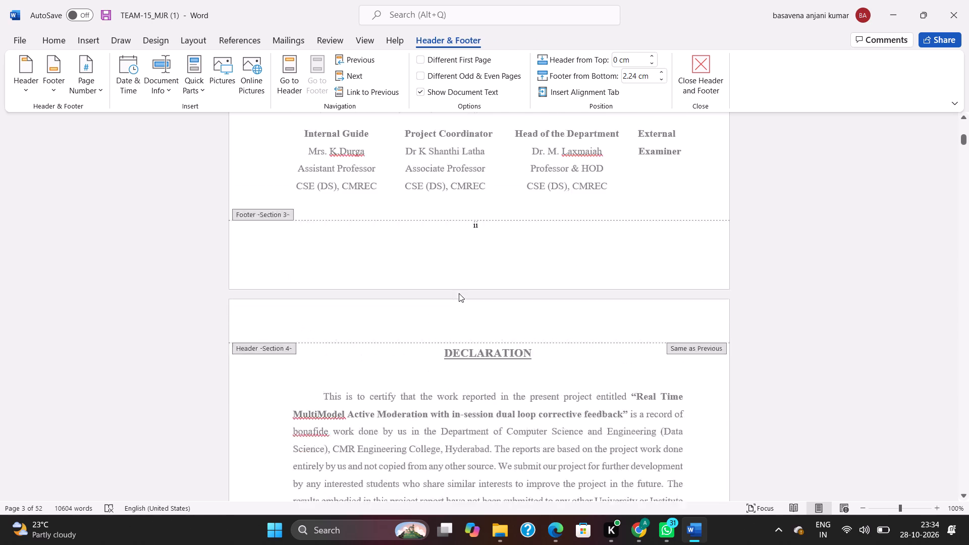
{"action": "scroll", "coordinate": [459, 293], "scroll_direction": "up", "scroll_amount": 1}
{"action": "left_click", "coordinate": [469, 301]}
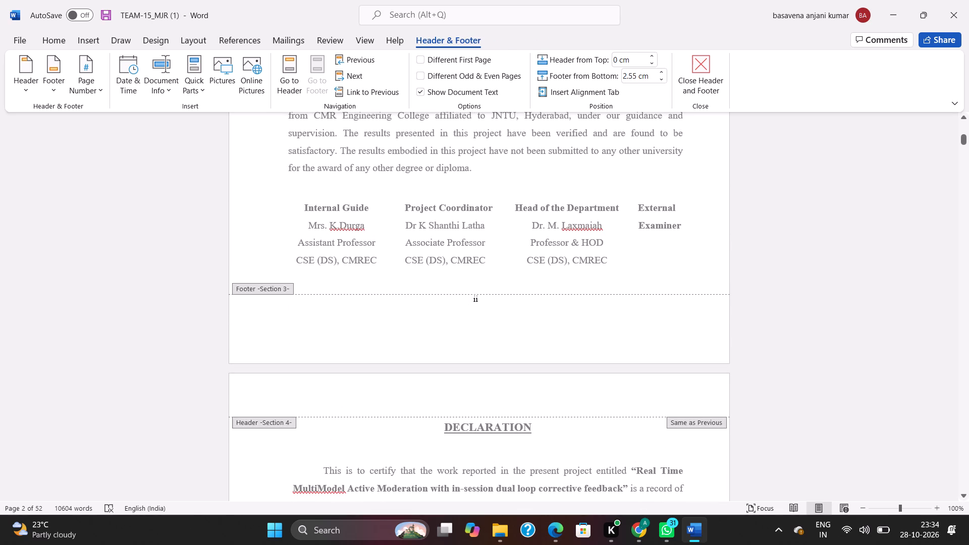
{"action": "left_click_drag", "start_coordinate": [487, 298], "coordinate": [449, 295]}
{"action": "key", "text": "BackSpace"}
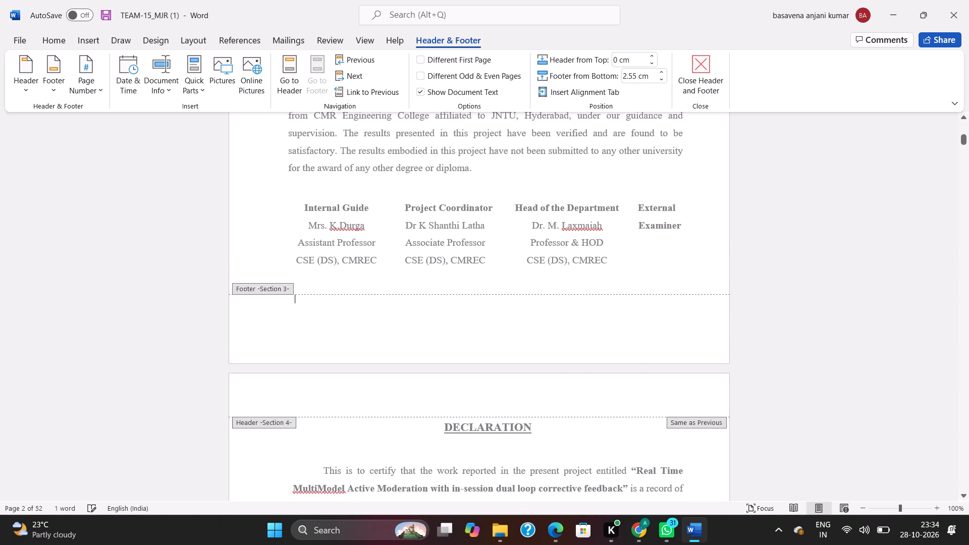
Delete the page number i from the title page's footer in Section 1, clearing any remaining footer content.
{"action": "scroll", "coordinate": [449, 295], "scroll_direction": "up", "scroll_amount": 4}
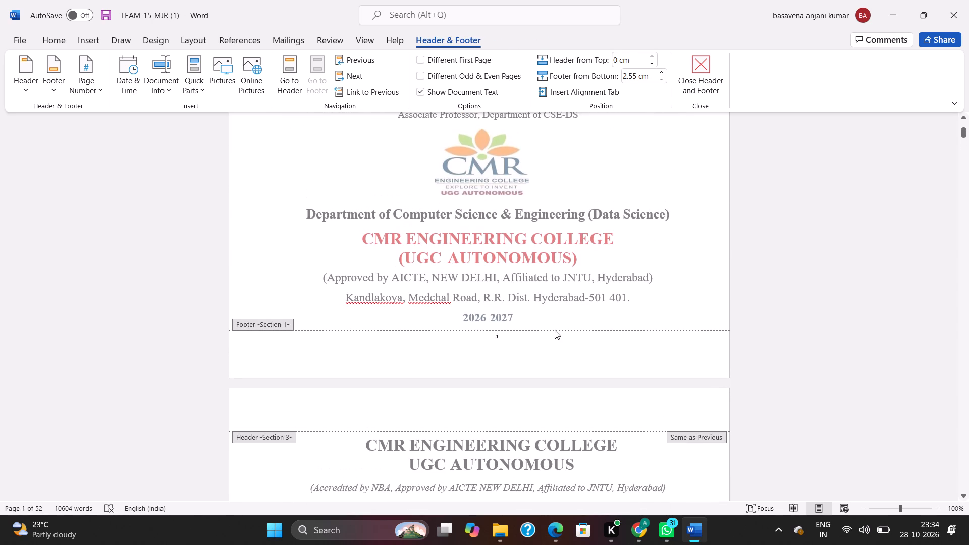
{"action": "left_click_drag", "start_coordinate": [506, 337], "coordinate": [474, 341]}
{"action": "left_click_drag", "start_coordinate": [474, 341], "coordinate": [464, 342]}
{"action": "key", "text": "BackSpace"}
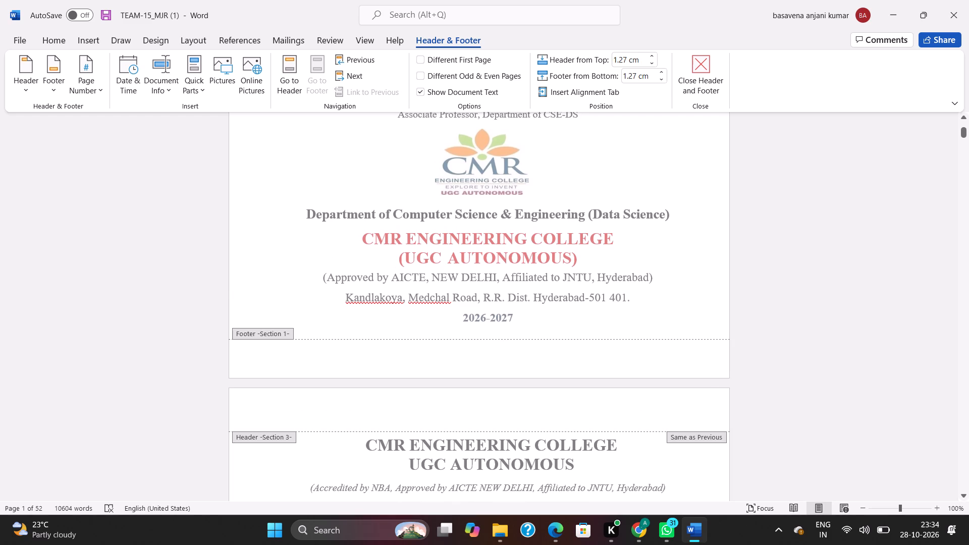
{"action": "left_click", "coordinate": [466, 366]}
{"action": "key", "text": "BackSpace"}
{"action": "key", "text": "BackSpace"}
{"action": "key", "text": "BackSpace"}
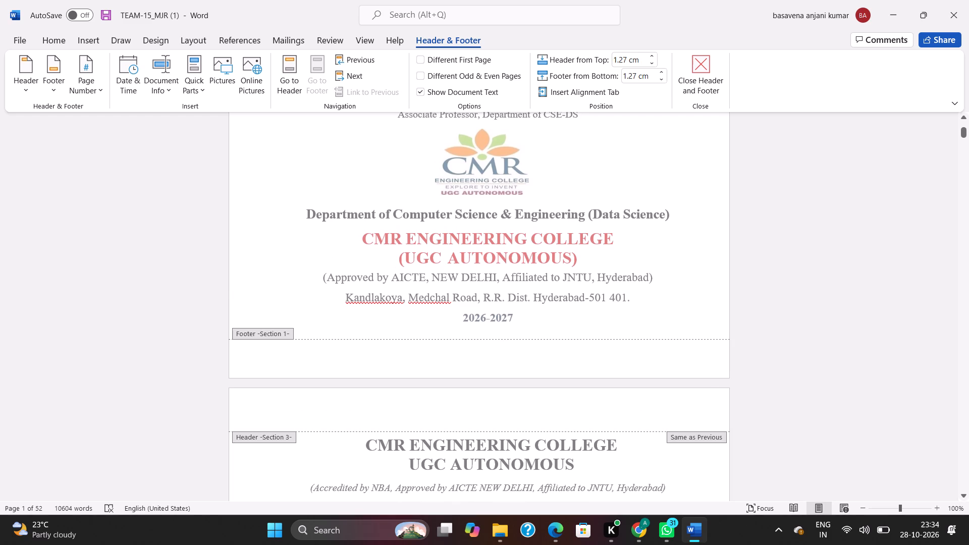
{"action": "left_click", "coordinate": [486, 357]}
Review the footers from the certificate page through the contents pages and Introduction to the Literature Survey for remaining page numbers.
{"action": "scroll", "coordinate": [486, 357], "scroll_direction": "down", "scroll_amount": 5}
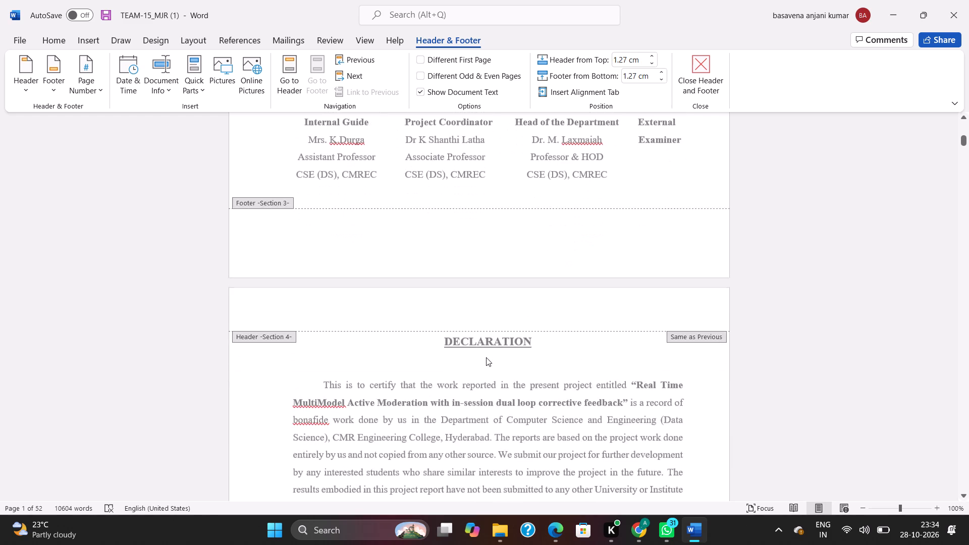
{"action": "scroll", "coordinate": [486, 357], "scroll_direction": "down", "scroll_amount": 20}
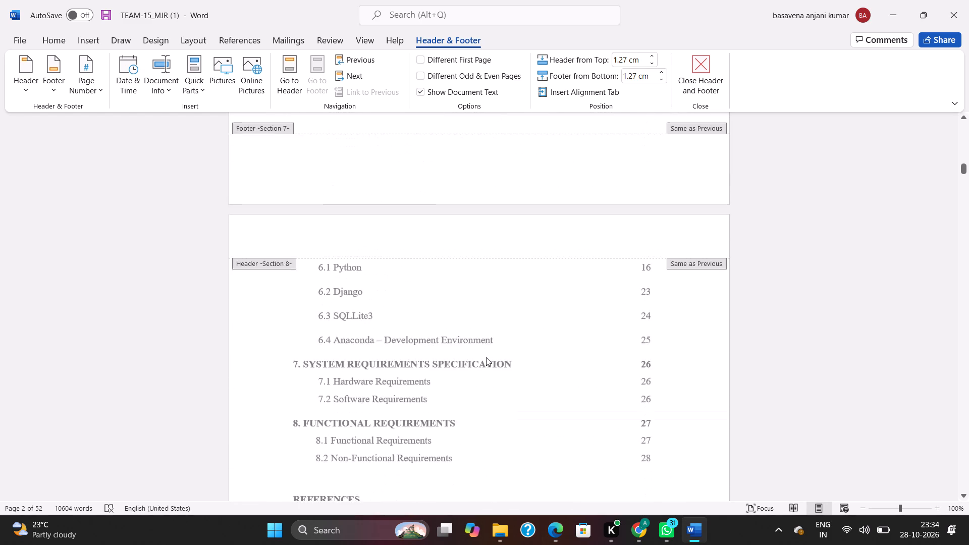
{"action": "scroll", "coordinate": [486, 357], "scroll_direction": "down", "scroll_amount": 9}
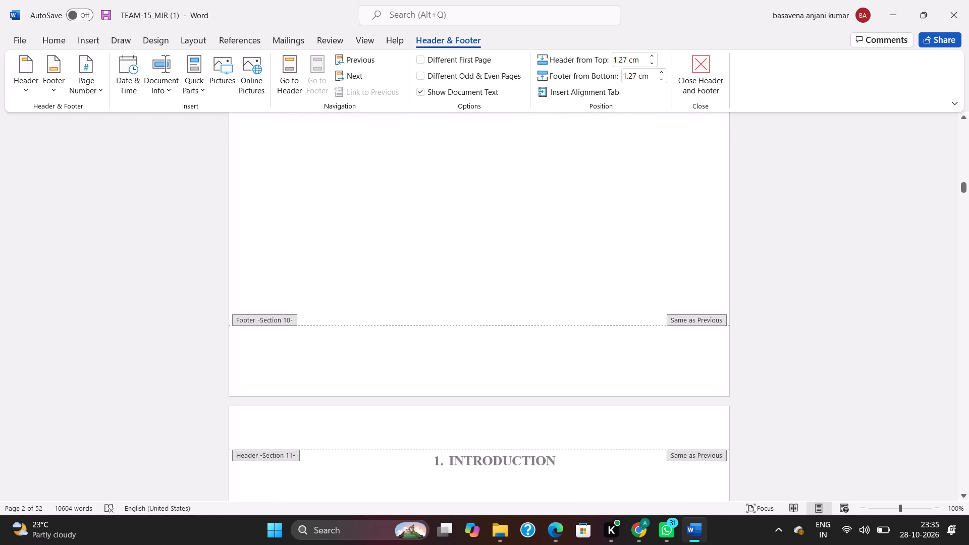
{"action": "scroll", "coordinate": [486, 357], "scroll_direction": "down", "scroll_amount": 9}
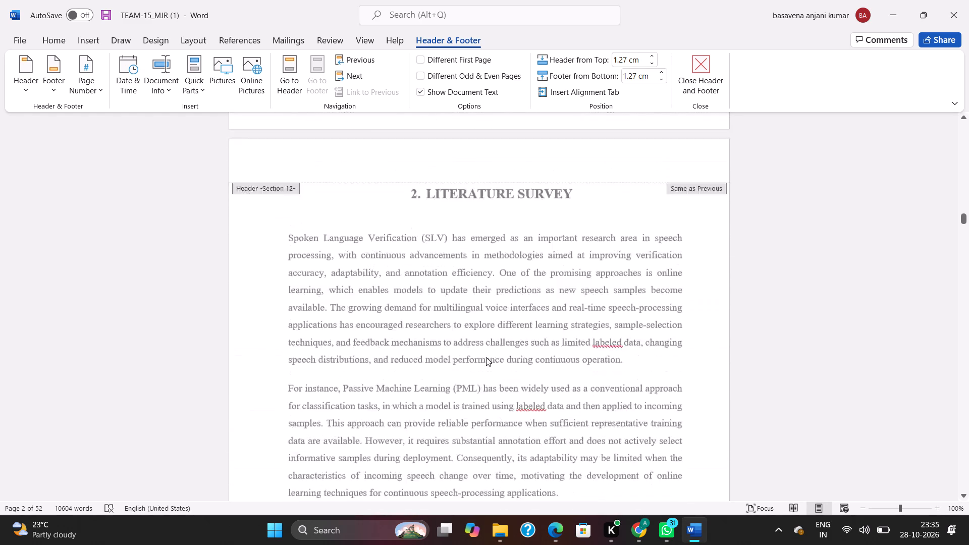
{"action": "scroll", "coordinate": [486, 357], "scroll_direction": "down", "scroll_amount": 1}
{"action": "scroll", "coordinate": [486, 357], "scroll_direction": "up", "scroll_amount": 6}
{"action": "scroll", "coordinate": [486, 357], "scroll_direction": "down", "scroll_amount": 1}
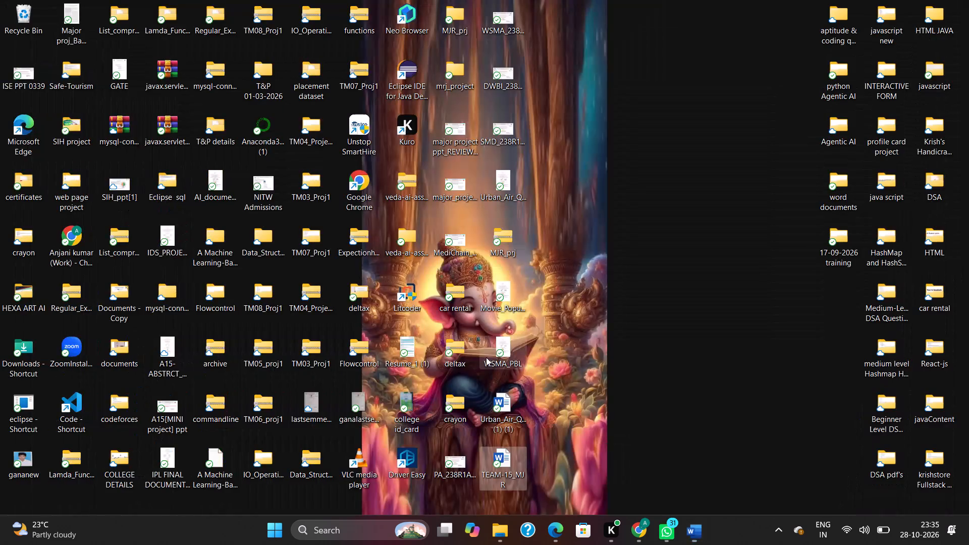
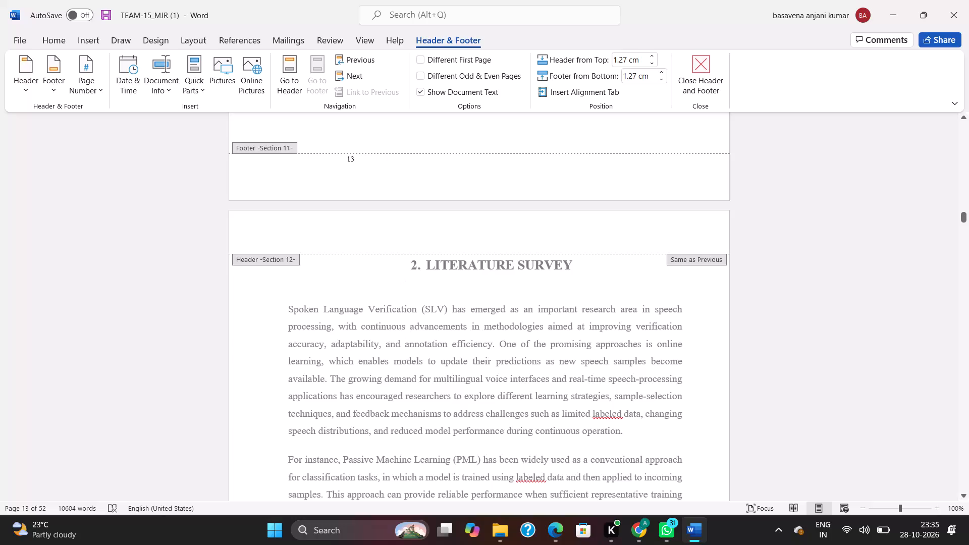
Delete the page number 13 from the Section 11 footer on the page just before the Literature Survey.
{"action": "left_click", "coordinate": [357, 158]}
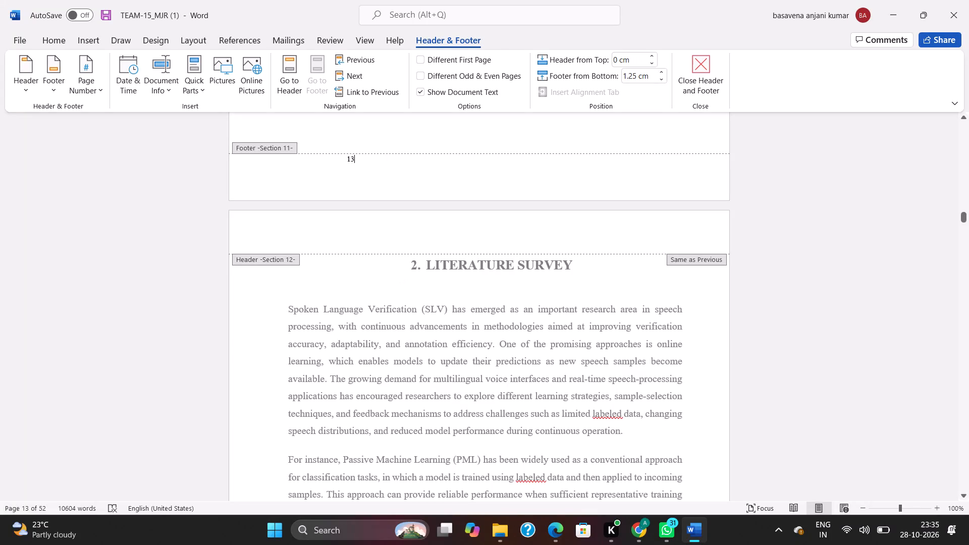
{"action": "key", "text": "BackSpace"}
{"action": "key", "text": "BackSpace"}
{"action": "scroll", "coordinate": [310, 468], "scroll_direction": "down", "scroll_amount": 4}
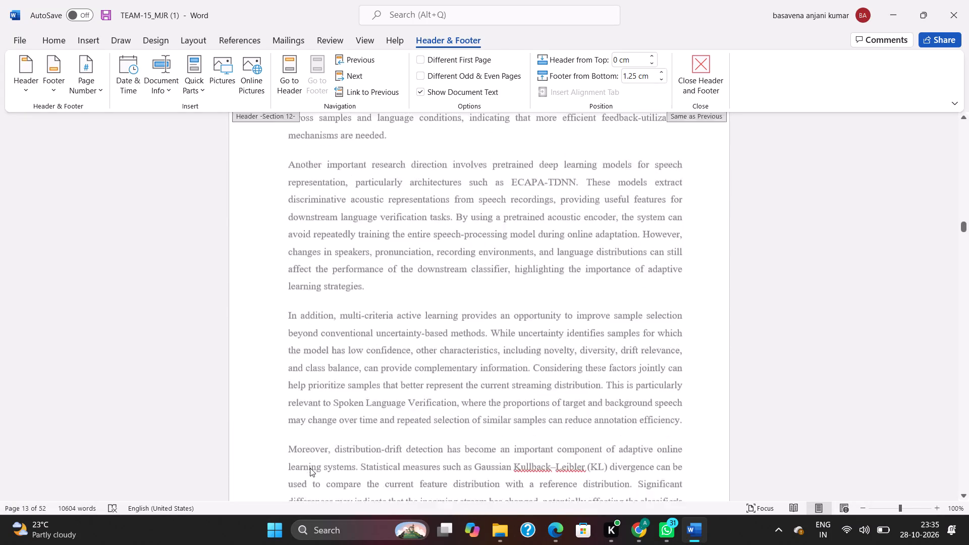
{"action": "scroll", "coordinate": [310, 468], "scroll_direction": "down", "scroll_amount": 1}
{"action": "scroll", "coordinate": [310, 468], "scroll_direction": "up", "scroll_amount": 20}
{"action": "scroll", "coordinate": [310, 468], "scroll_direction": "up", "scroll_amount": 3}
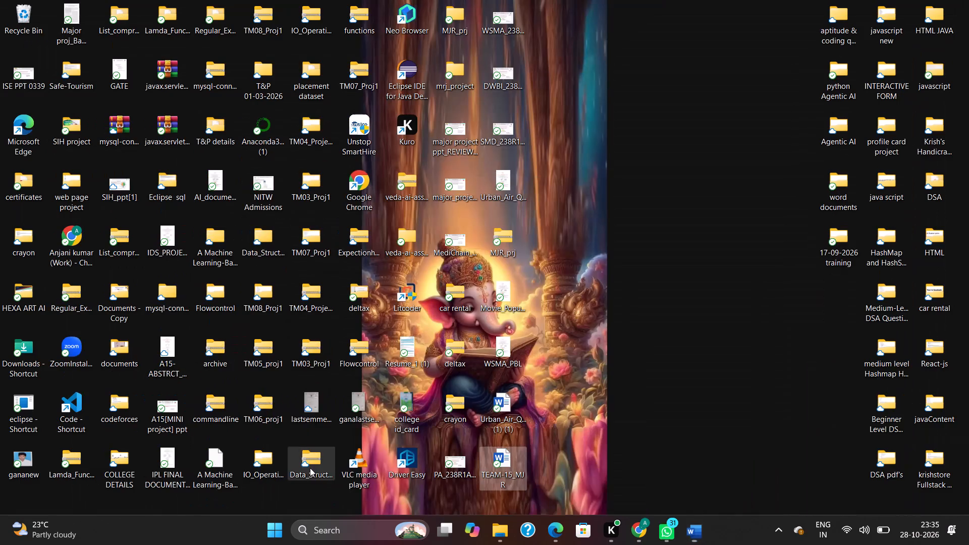
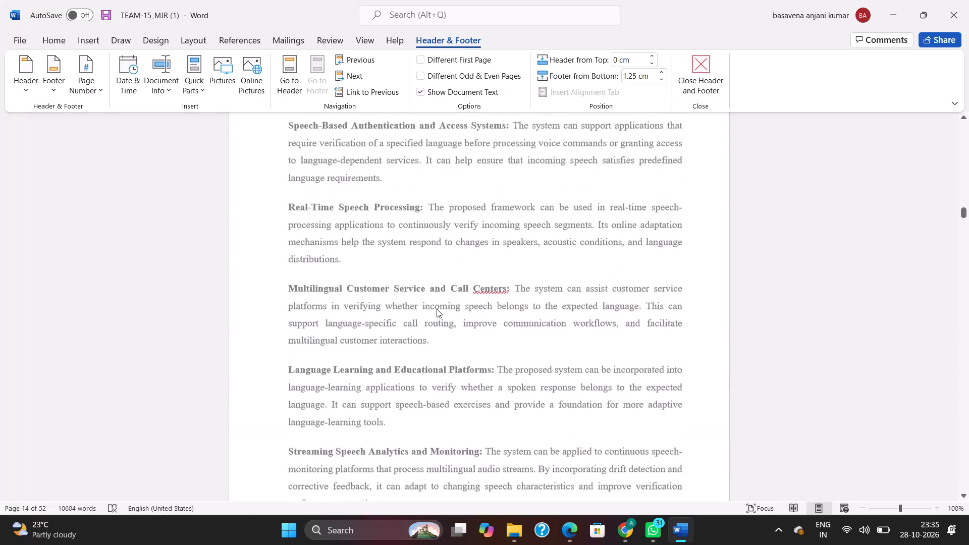
Insert a centred Plain Number 2 page number at the bottom of the title page, in the Section 1 footer.
{"action": "scroll", "coordinate": [437, 309], "scroll_direction": "up", "scroll_amount": 6}
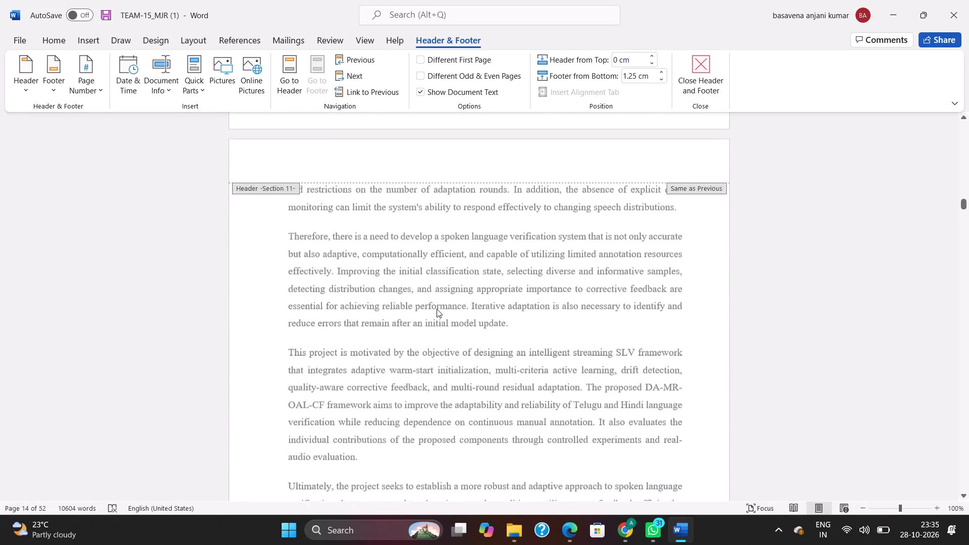
{"action": "scroll", "coordinate": [437, 309], "scroll_direction": "up", "scroll_amount": 20}
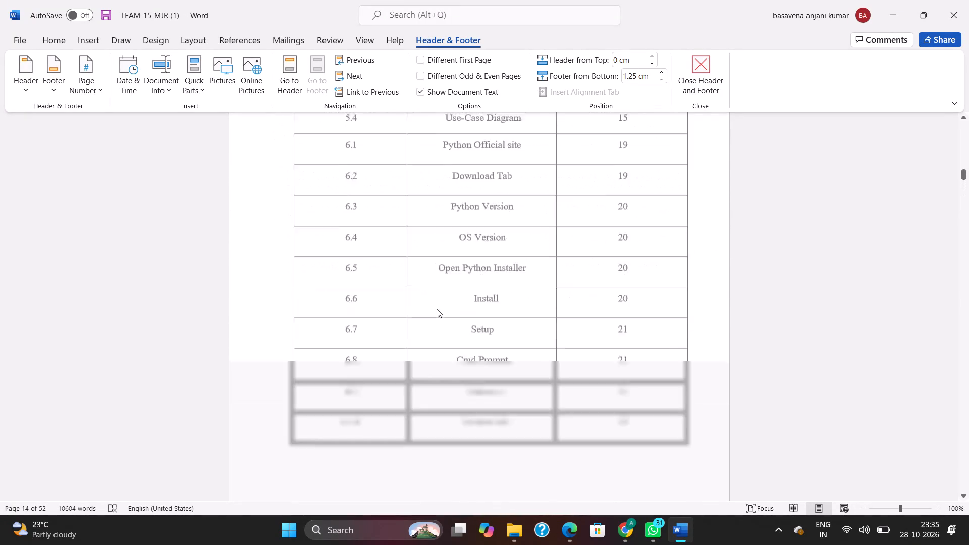
{"action": "scroll", "coordinate": [437, 309], "scroll_direction": "up", "scroll_amount": 13}
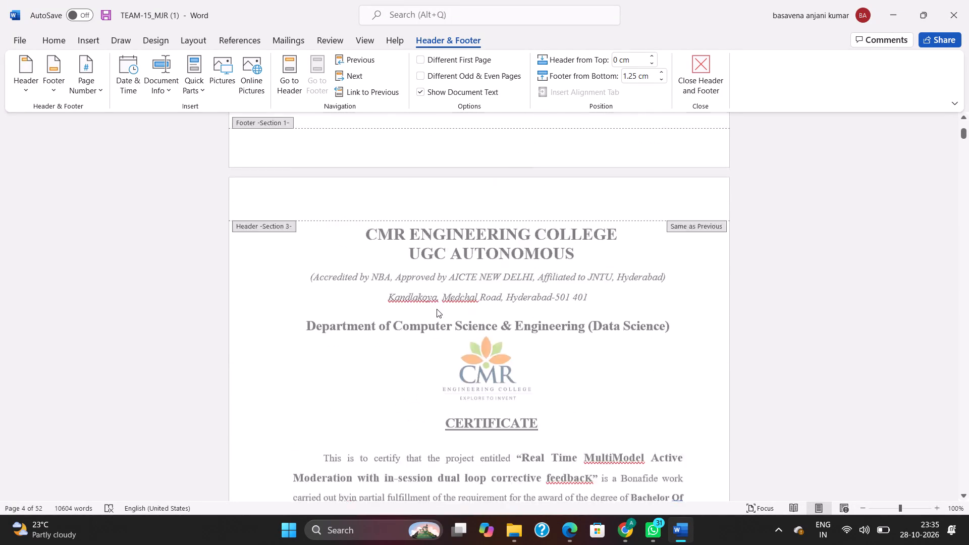
{"action": "scroll", "coordinate": [437, 309], "scroll_direction": "up", "scroll_amount": 6}
{"action": "scroll", "coordinate": [437, 309], "scroll_direction": "down", "scroll_amount": 3}
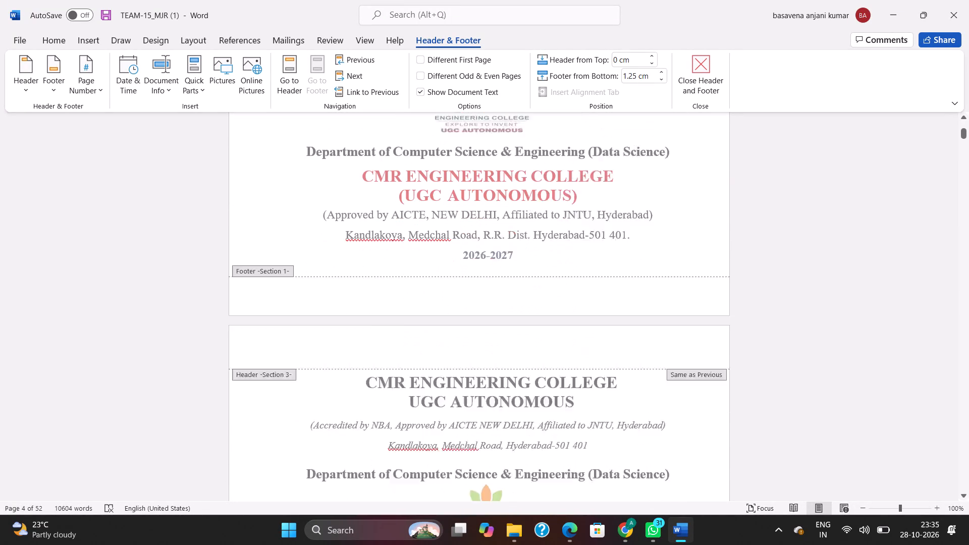
{"action": "scroll", "coordinate": [437, 309], "scroll_direction": "down", "scroll_amount": 1}
{"action": "left_click", "coordinate": [473, 236]}
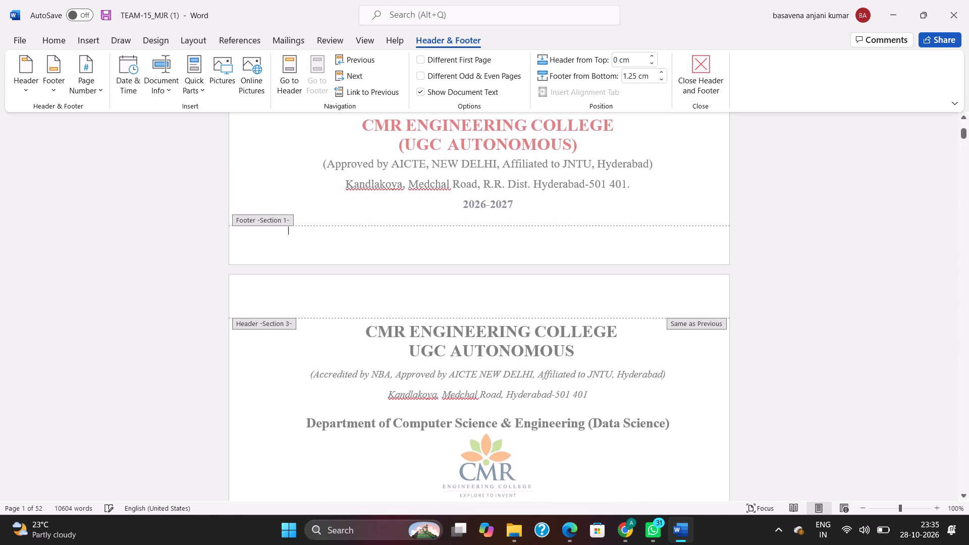
{"action": "left_click", "coordinate": [473, 236]}
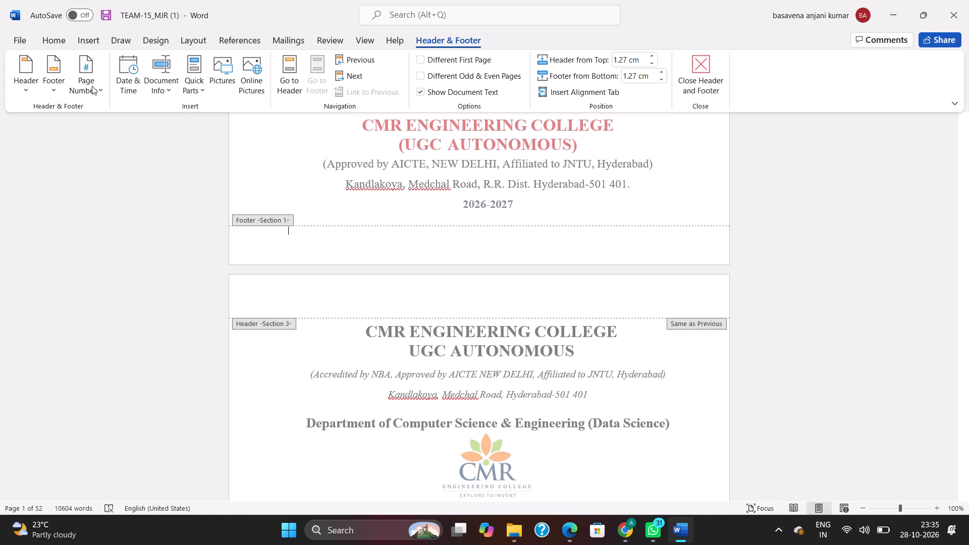
{"action": "left_click", "coordinate": [103, 89]}
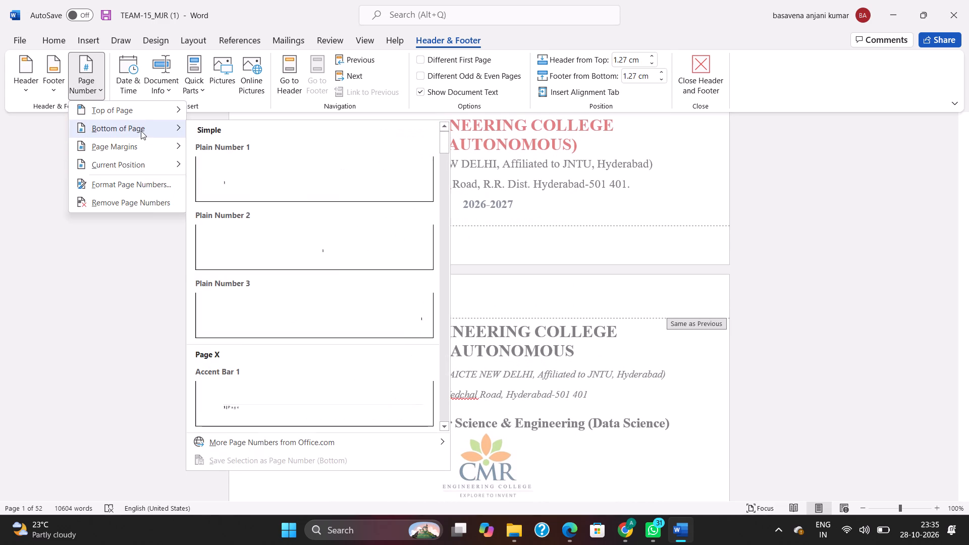
{"action": "left_click", "coordinate": [326, 256]}
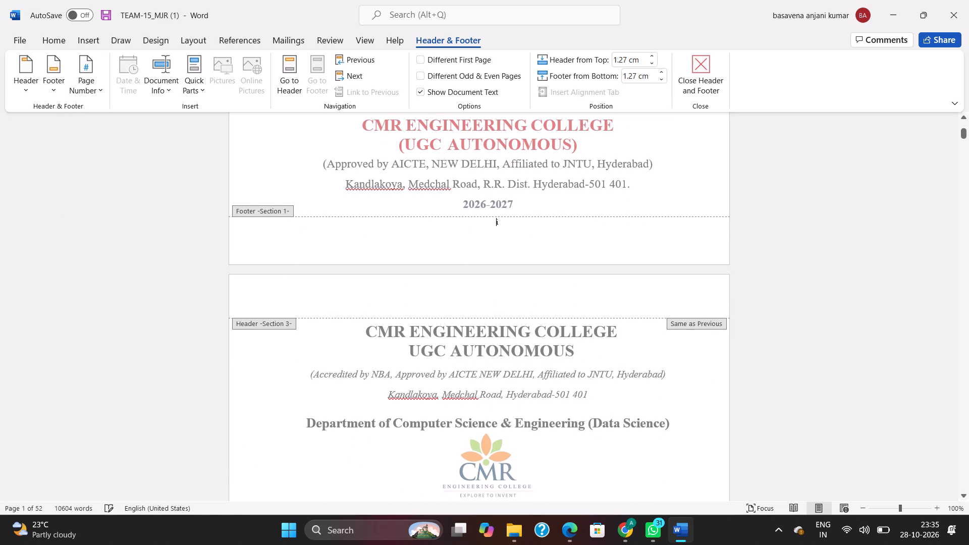
Link the Certificate page's Section 3 footer to the previous section, replacing its own footer content.
{"action": "scroll", "coordinate": [450, 256], "scroll_direction": "down", "scroll_amount": 2}
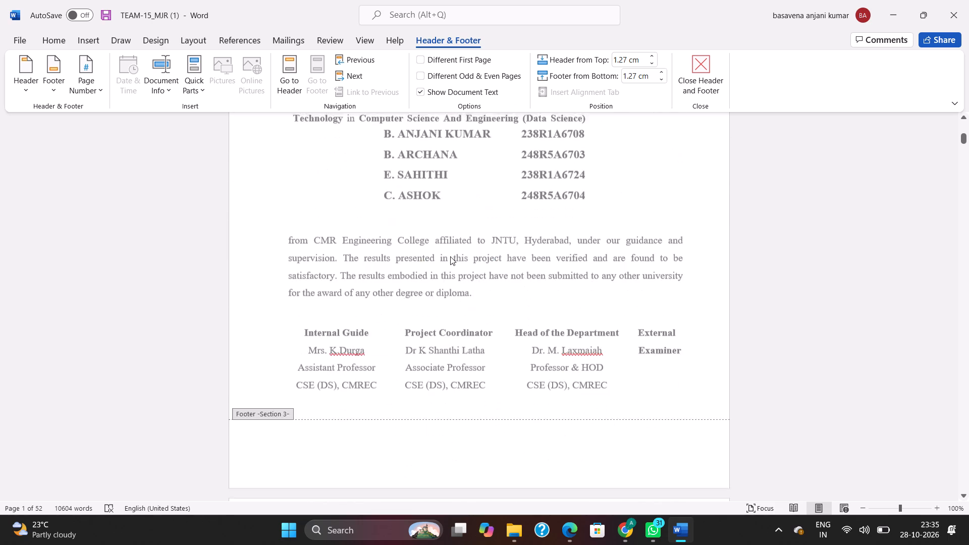
{"action": "scroll", "coordinate": [450, 256], "scroll_direction": "down", "scroll_amount": 2}
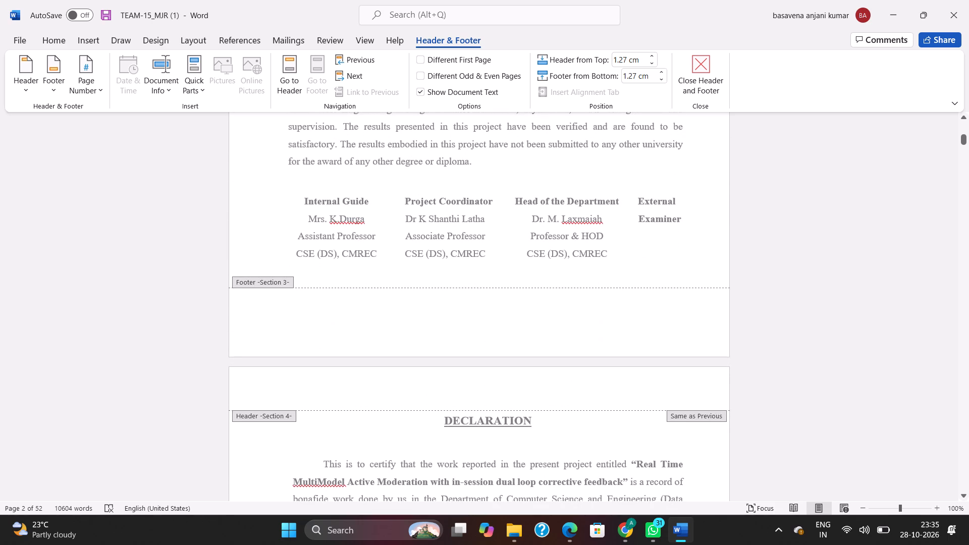
{"action": "left_click", "coordinate": [458, 300]}
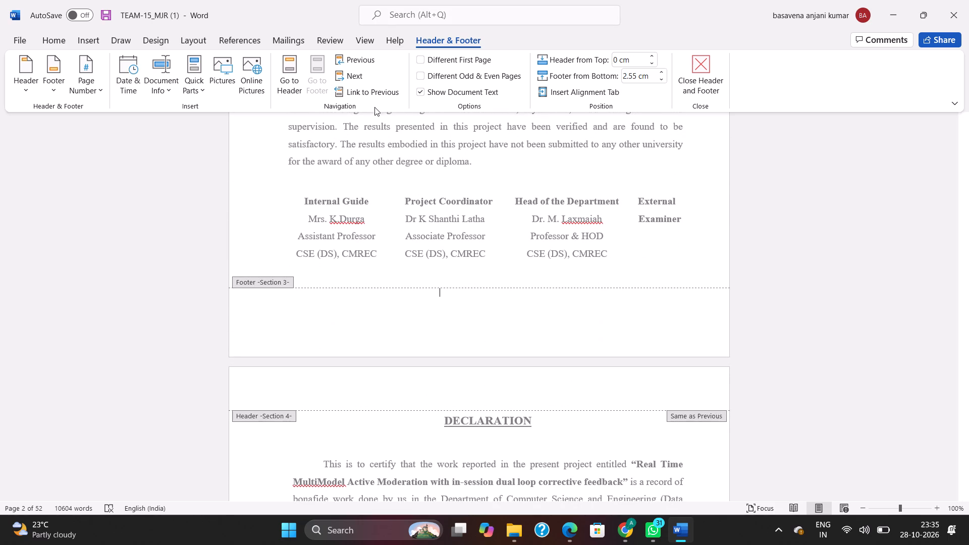
{"action": "left_click", "coordinate": [373, 92]}
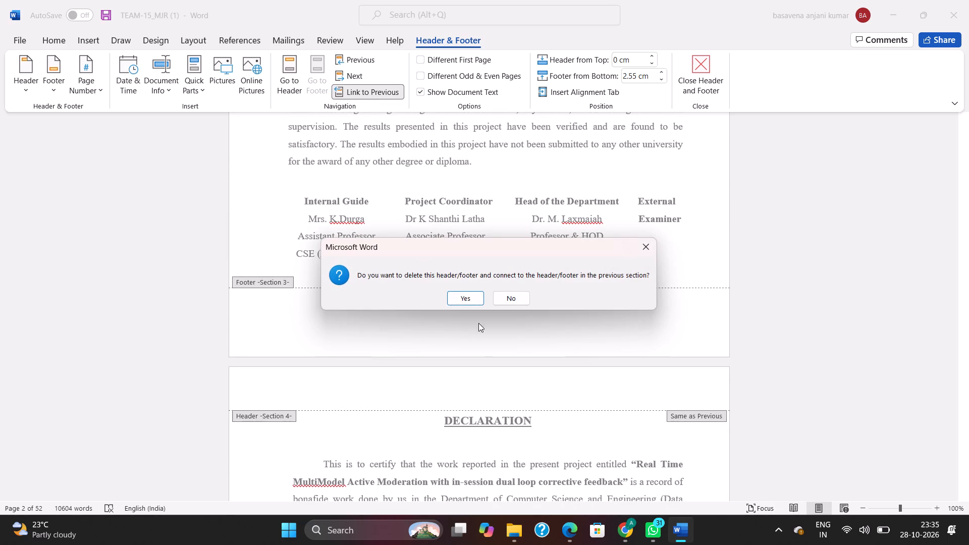
{"action": "left_click", "coordinate": [465, 295]}
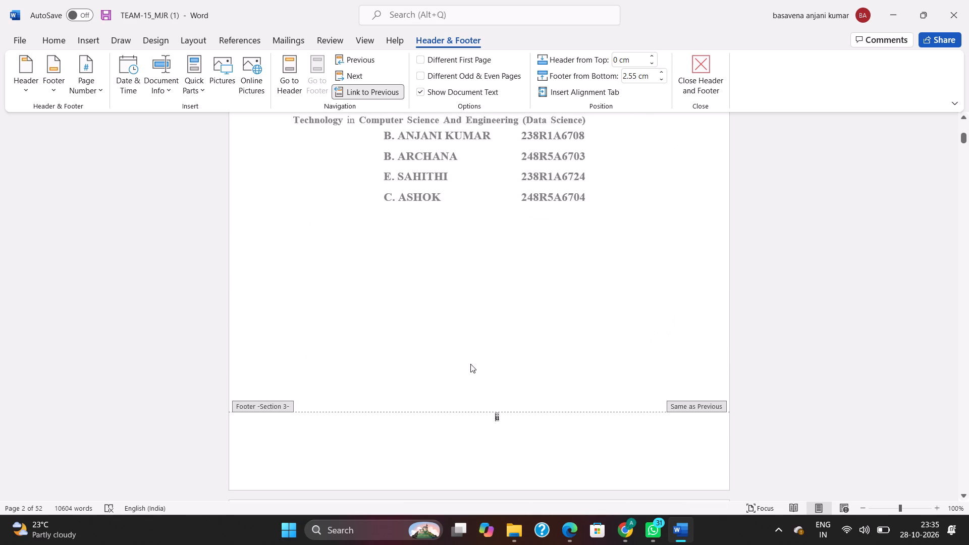
{"action": "left_click", "coordinate": [481, 467]}
{"action": "scroll", "coordinate": [481, 467], "scroll_direction": "up", "scroll_amount": 2}
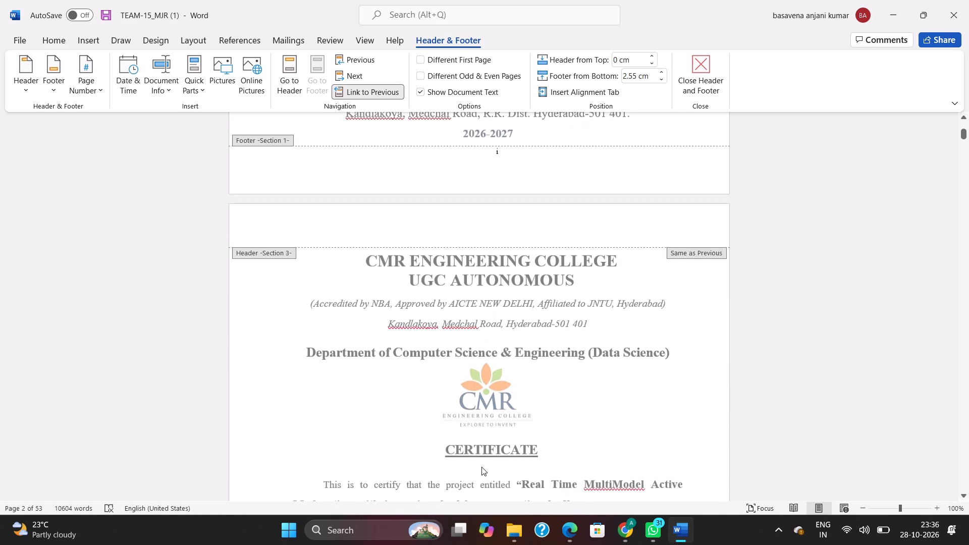
{"action": "scroll", "coordinate": [481, 467], "scroll_direction": "up", "scroll_amount": 1}
Link the Declaration page's Section 4 footer to the previous section, replacing its own footer content.
{"action": "scroll", "coordinate": [481, 467], "scroll_direction": "down", "scroll_amount": 6}
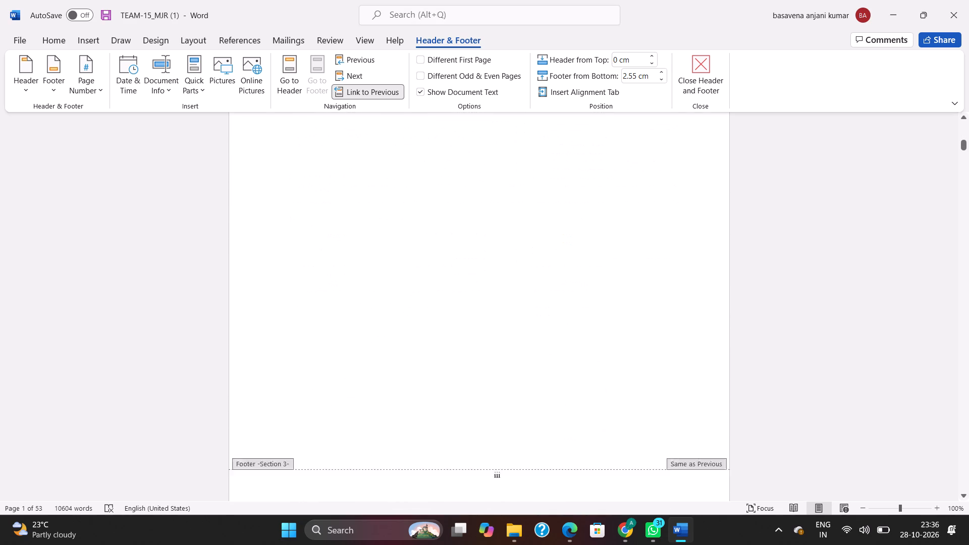
{"action": "scroll", "coordinate": [481, 467], "scroll_direction": "down", "scroll_amount": 6}
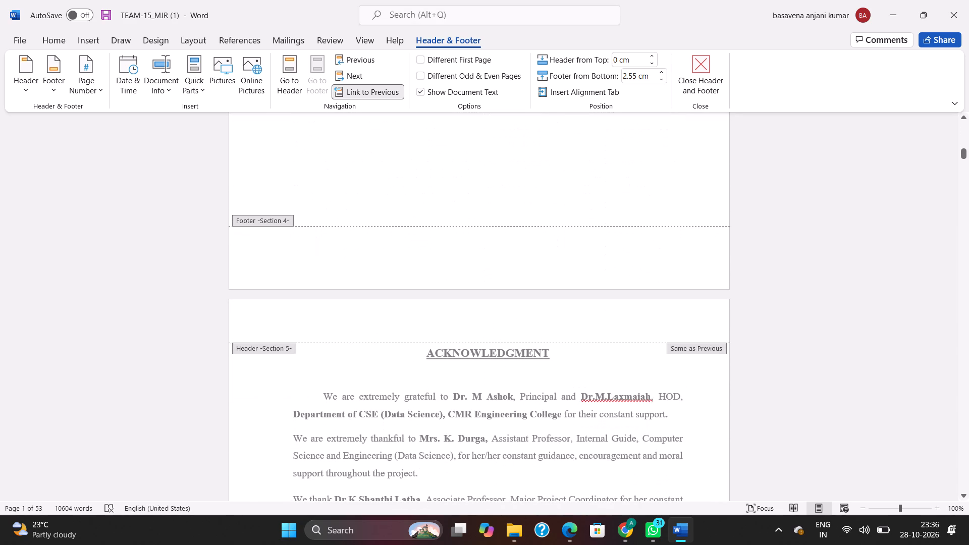
{"action": "left_click", "coordinate": [480, 246]}
{"action": "left_click", "coordinate": [362, 92]}
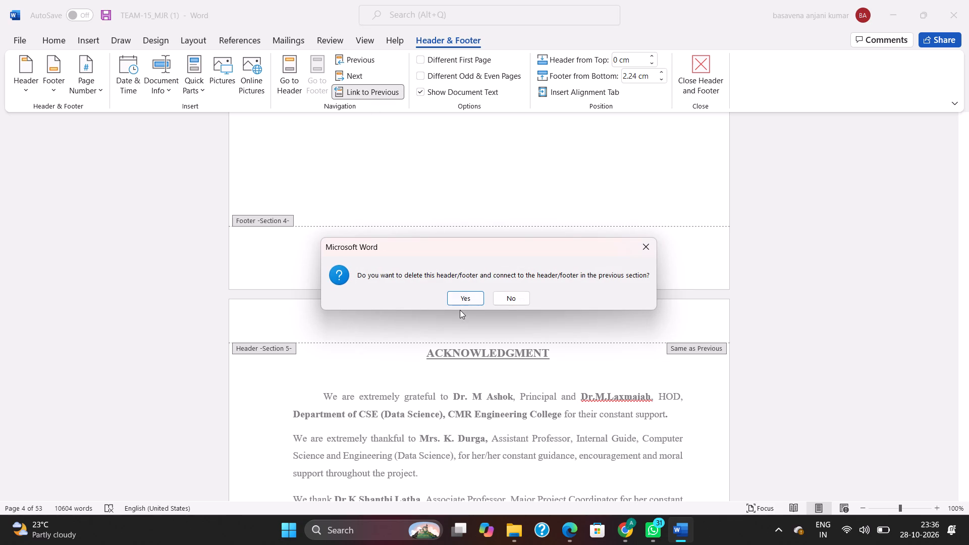
{"action": "left_click", "coordinate": [465, 300]}
{"action": "left_click", "coordinate": [482, 441]}
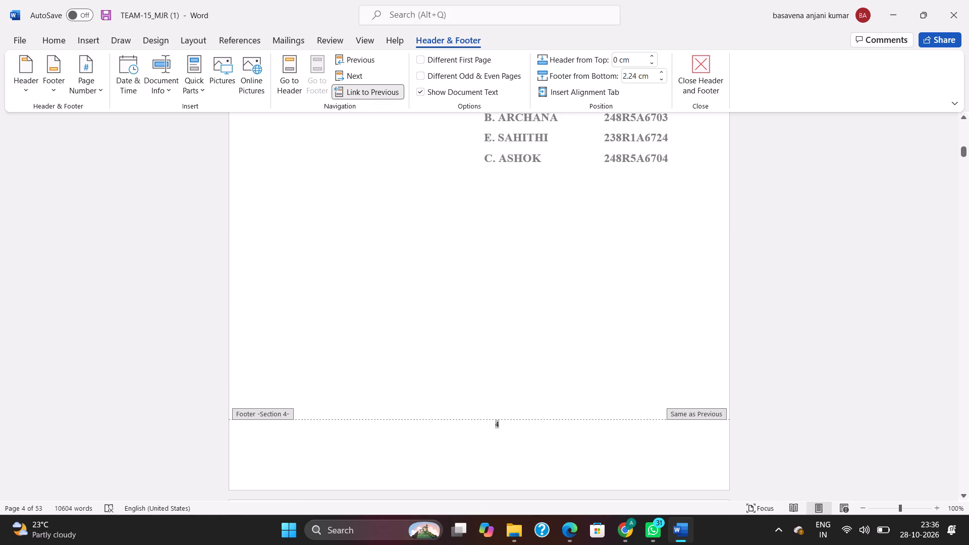
{"action": "left_click", "coordinate": [502, 422]}
Set the Section 4 page number format on the Declaration page to i, ii, iii, continuing from the previous section.
{"action": "scroll", "coordinate": [502, 422], "scroll_direction": "up", "scroll_amount": 3}
{"action": "scroll", "coordinate": [502, 422], "scroll_direction": "down", "scroll_amount": 2}
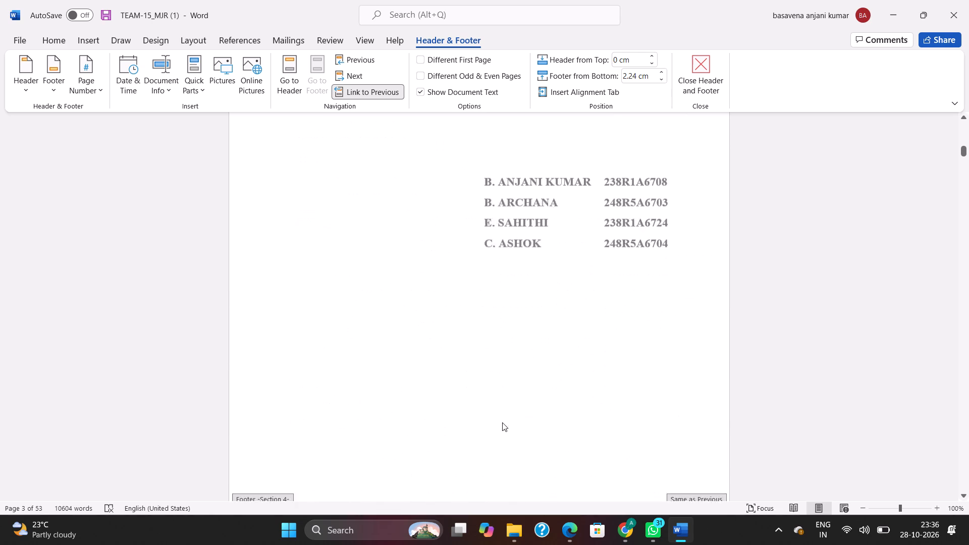
{"action": "scroll", "coordinate": [502, 422], "scroll_direction": "down", "scroll_amount": 2}
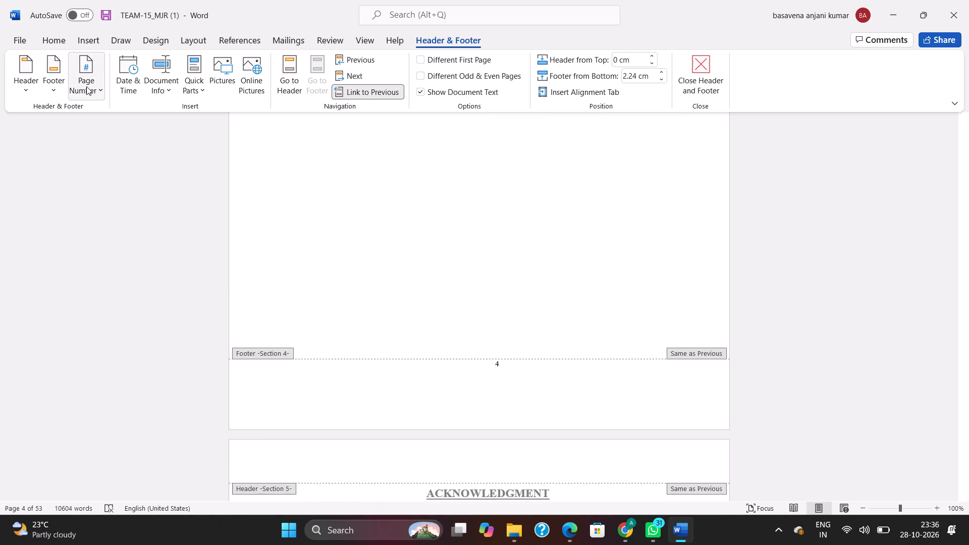
{"action": "left_click", "coordinate": [88, 86]}
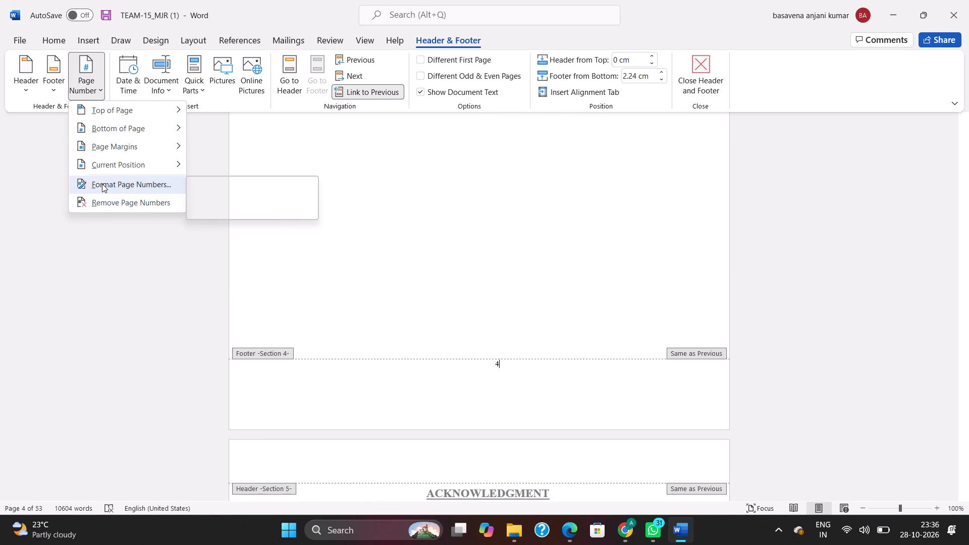
{"action": "left_click", "coordinate": [102, 184]}
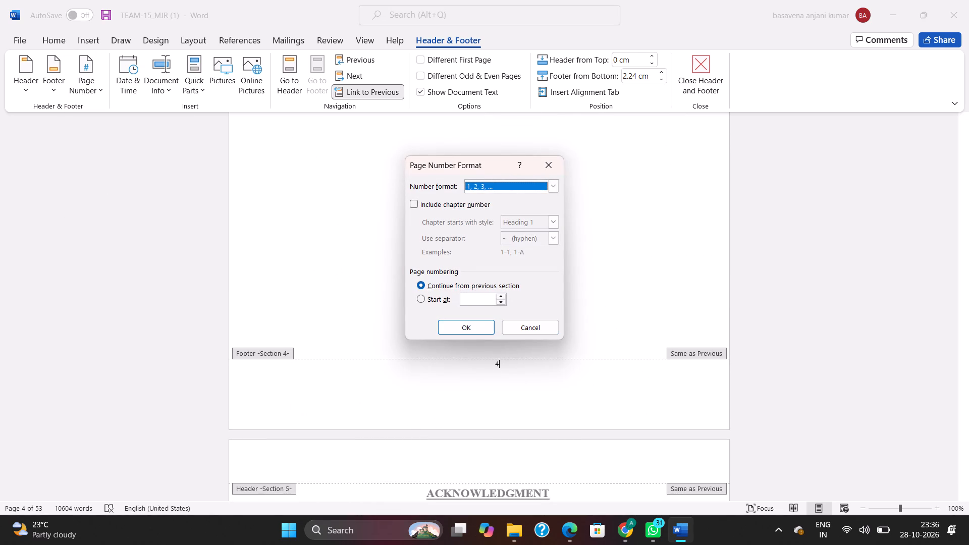
{"action": "left_click", "coordinate": [551, 188]}
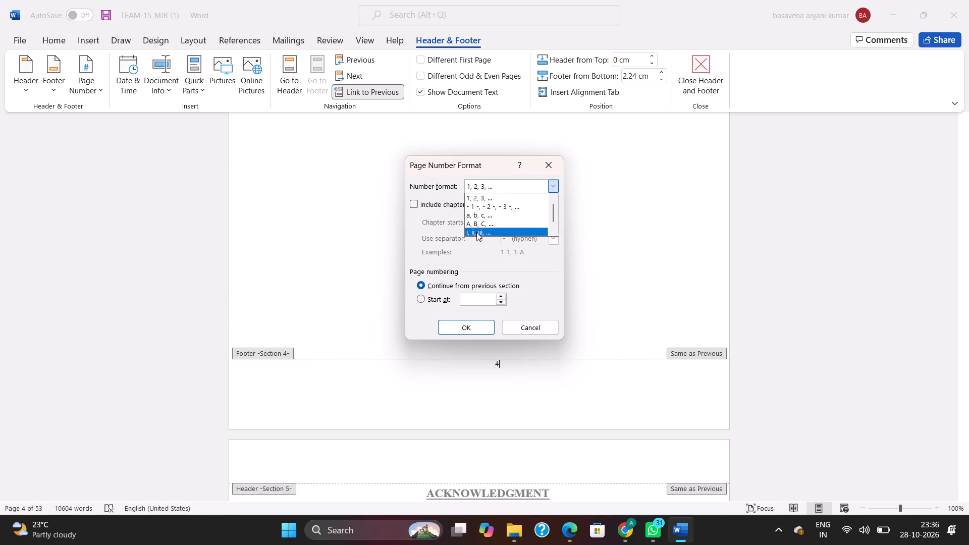
{"action": "left_click", "coordinate": [476, 232]}
{"action": "left_click", "coordinate": [470, 329]}
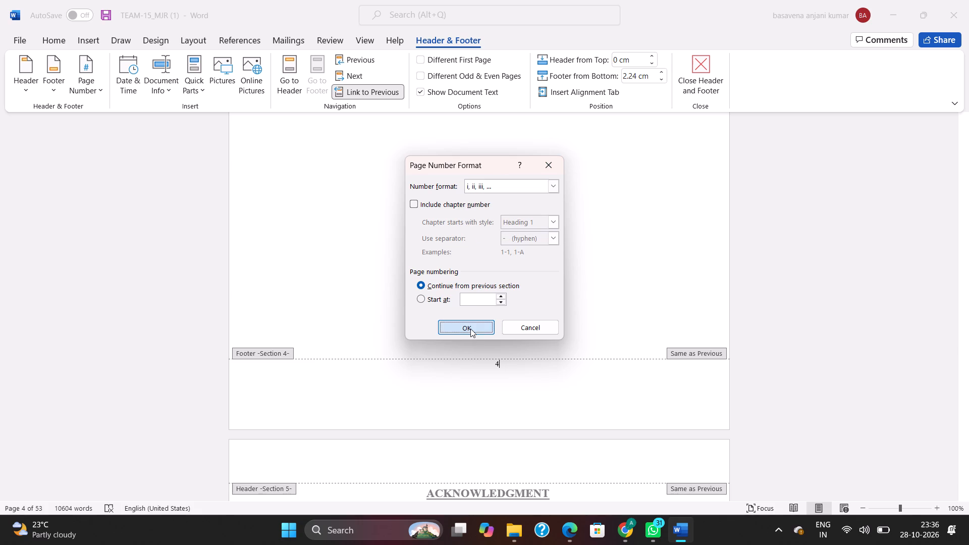
{"action": "left_click", "coordinate": [470, 445]}
Link the Acknowledgment page's Section 5 footer to the previous section, replacing its own footer content.
{"action": "scroll", "coordinate": [470, 445], "scroll_direction": "down", "scroll_amount": 2}
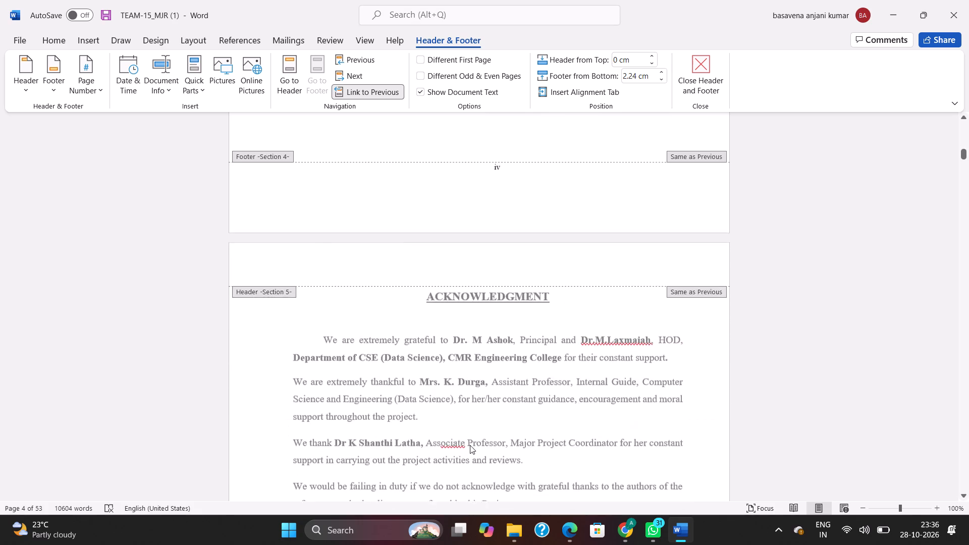
{"action": "scroll", "coordinate": [470, 445], "scroll_direction": "down", "scroll_amount": 3}
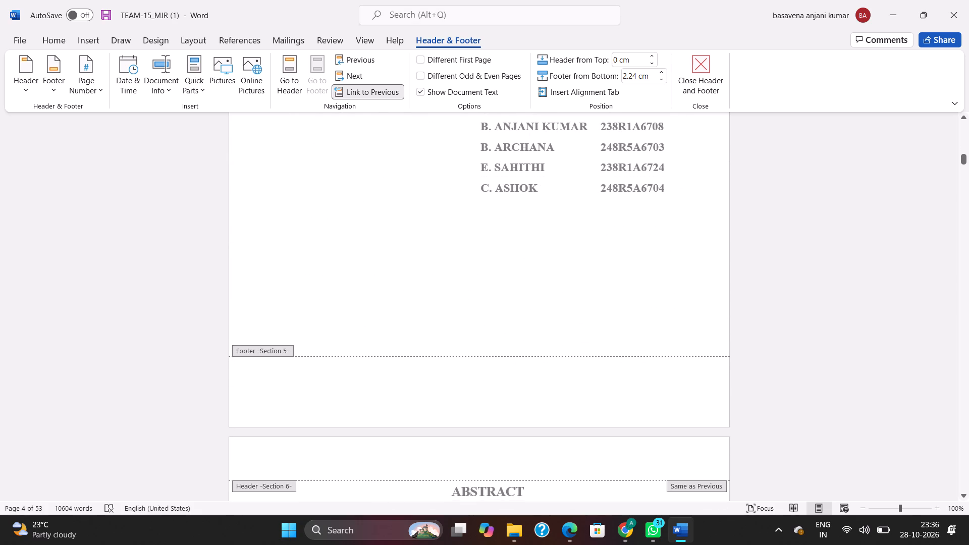
{"action": "left_click", "coordinate": [474, 371]}
{"action": "left_click", "coordinate": [368, 95]}
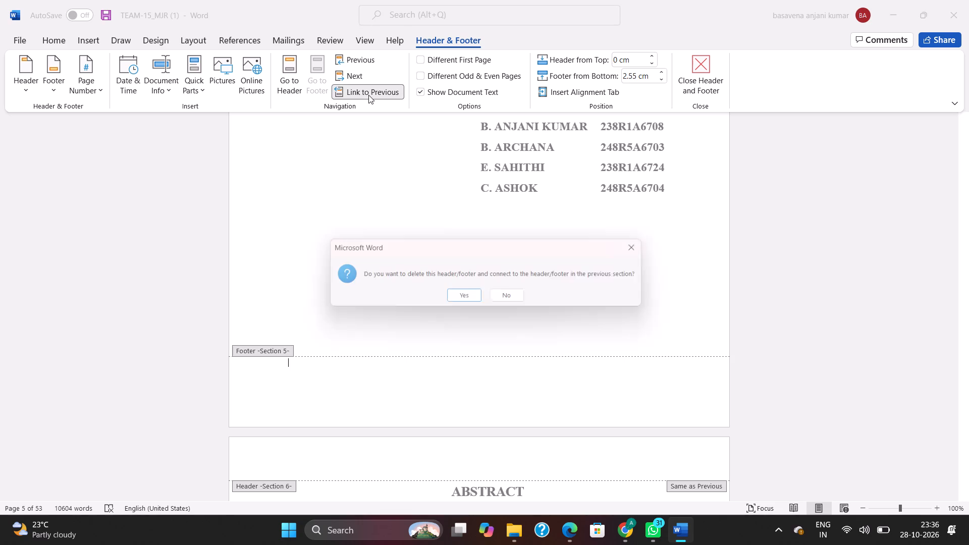
{"action": "left_click", "coordinate": [455, 297]}
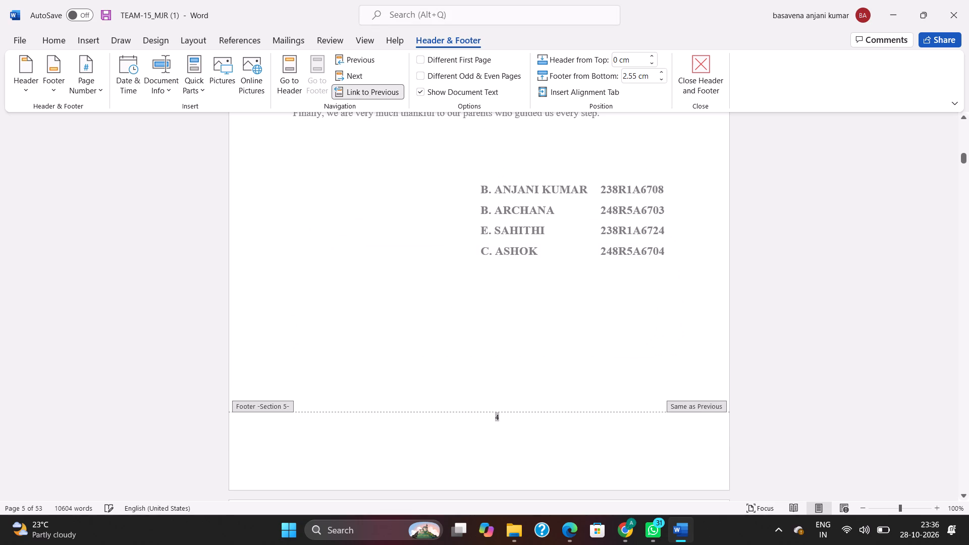
Set the Section 5 page number format on the Acknowledgment page to i, ii, iii, continuing from the previous section.
{"action": "scroll", "coordinate": [507, 424], "scroll_direction": "up", "scroll_amount": 2}
{"action": "scroll", "coordinate": [507, 424], "scroll_direction": "down", "scroll_amount": 1}
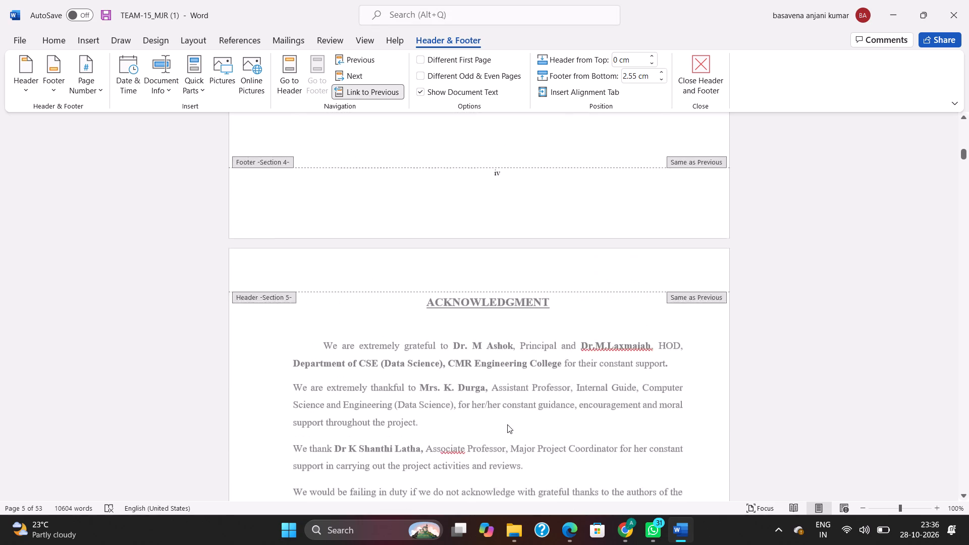
{"action": "scroll", "coordinate": [507, 424], "scroll_direction": "down", "scroll_amount": 2}
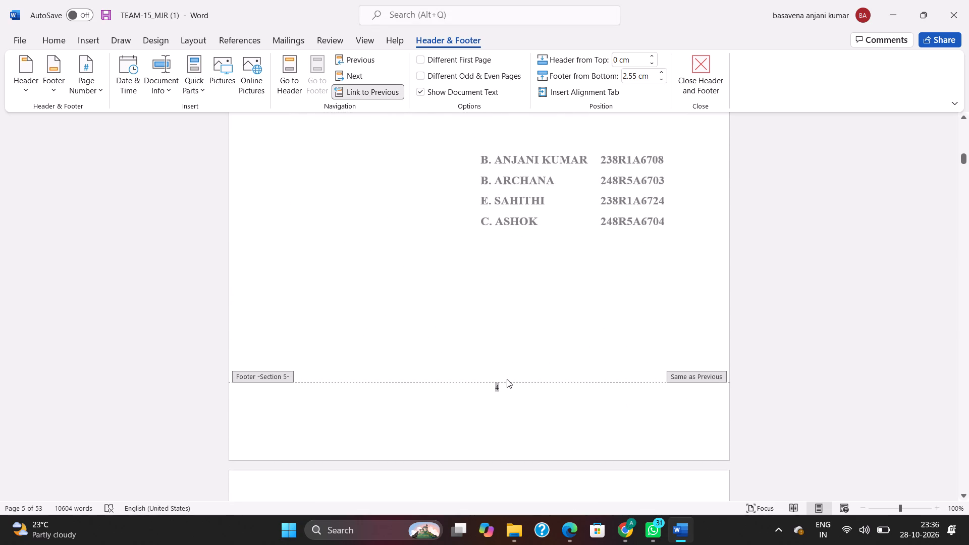
{"action": "left_click", "coordinate": [504, 388]}
{"action": "left_click", "coordinate": [89, 78]}
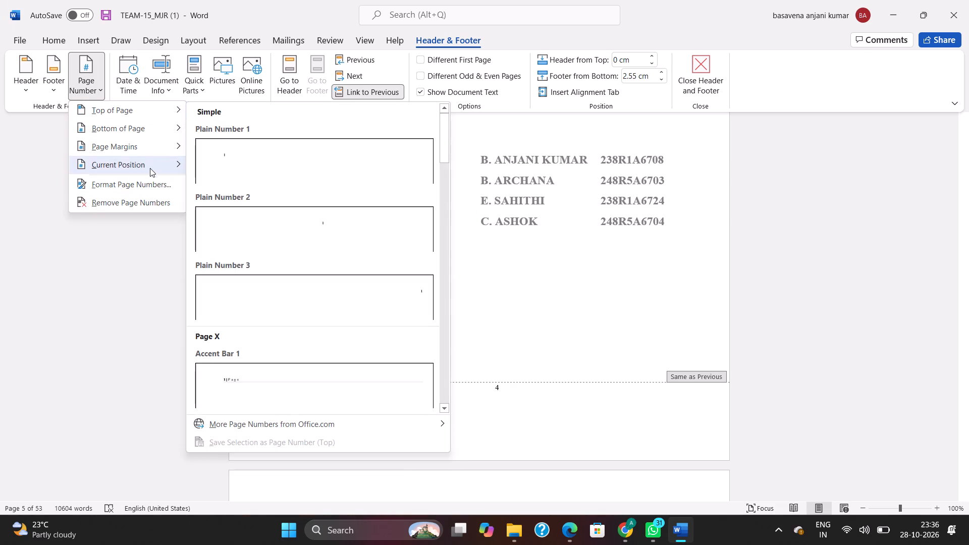
{"action": "left_click", "coordinate": [150, 184]}
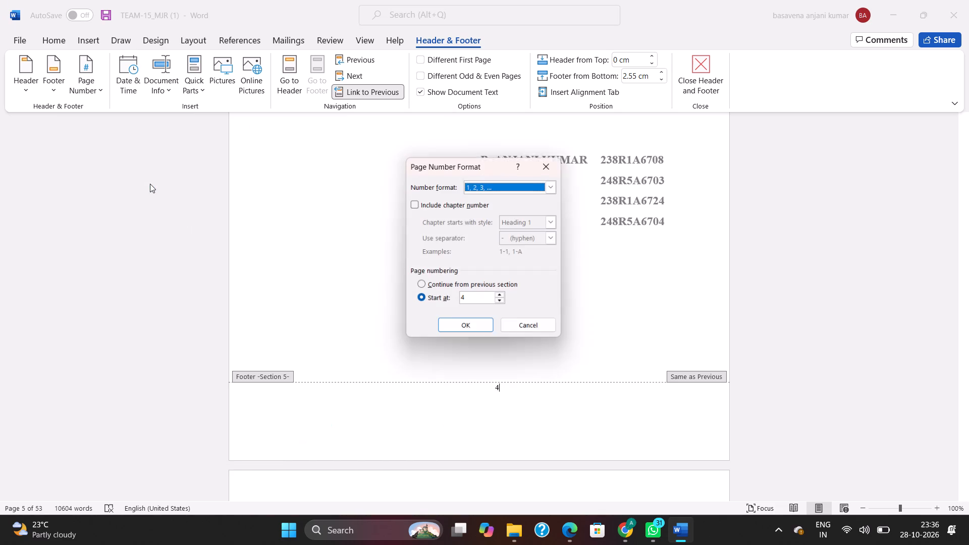
{"action": "left_click", "coordinate": [554, 185]}
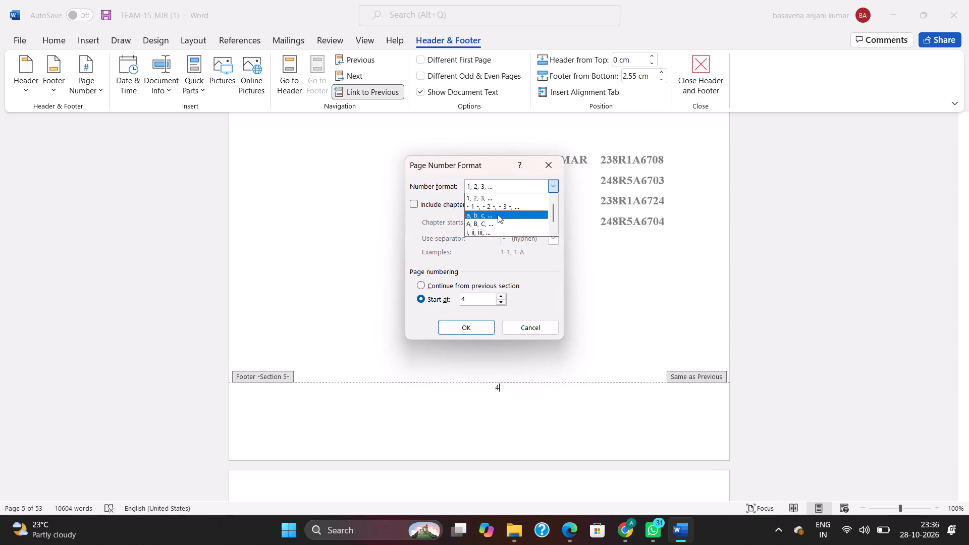
{"action": "left_click", "coordinate": [496, 233]}
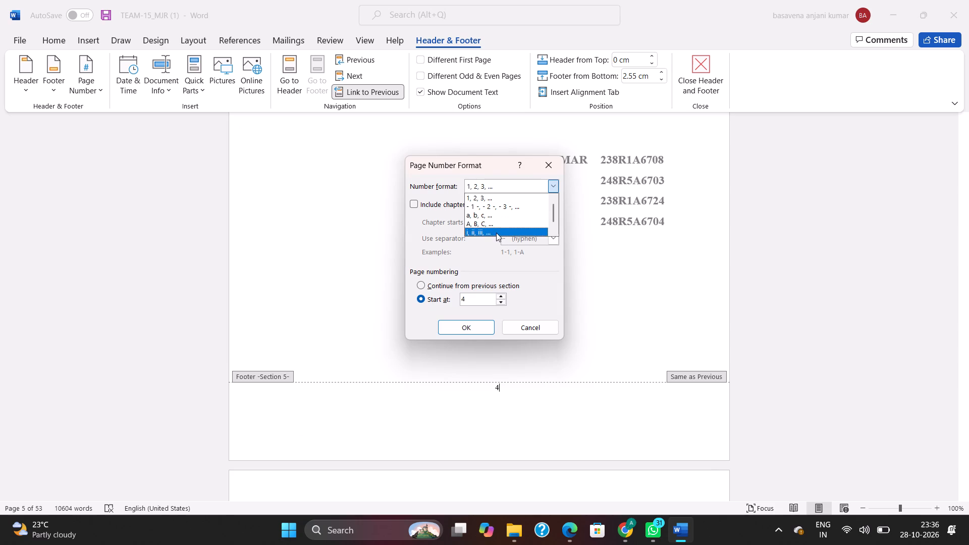
{"action": "left_click", "coordinate": [420, 284]}
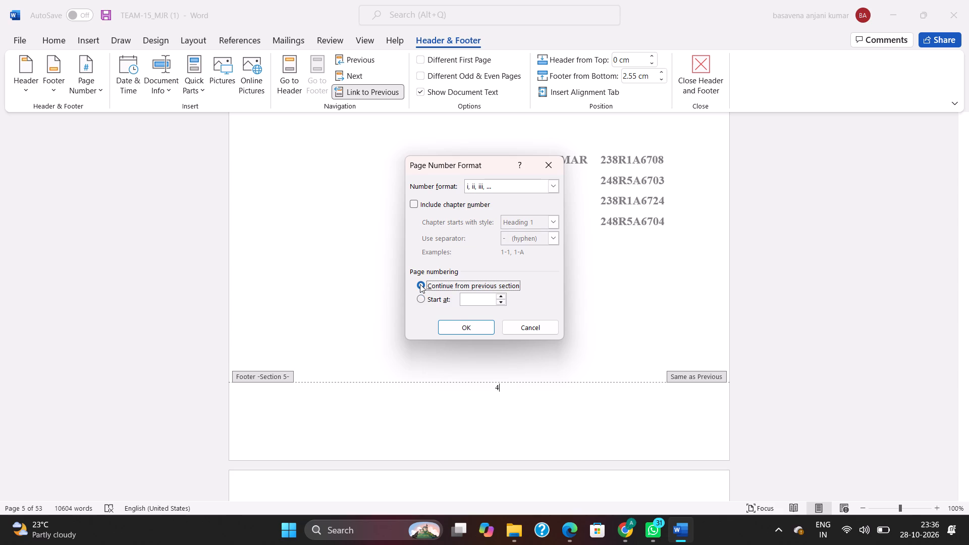
{"action": "left_click", "coordinate": [457, 331]}
{"action": "left_click", "coordinate": [458, 408]}
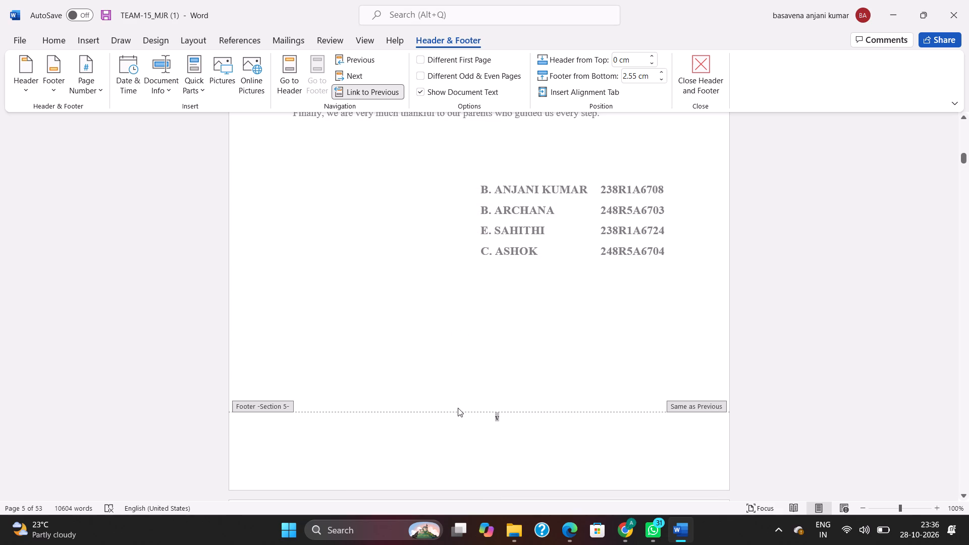
{"action": "left_click", "coordinate": [456, 441]}
Set the Section 6 page number format on the Abstract page to i, ii, iii.
{"action": "scroll", "coordinate": [456, 441], "scroll_direction": "down", "scroll_amount": 2}
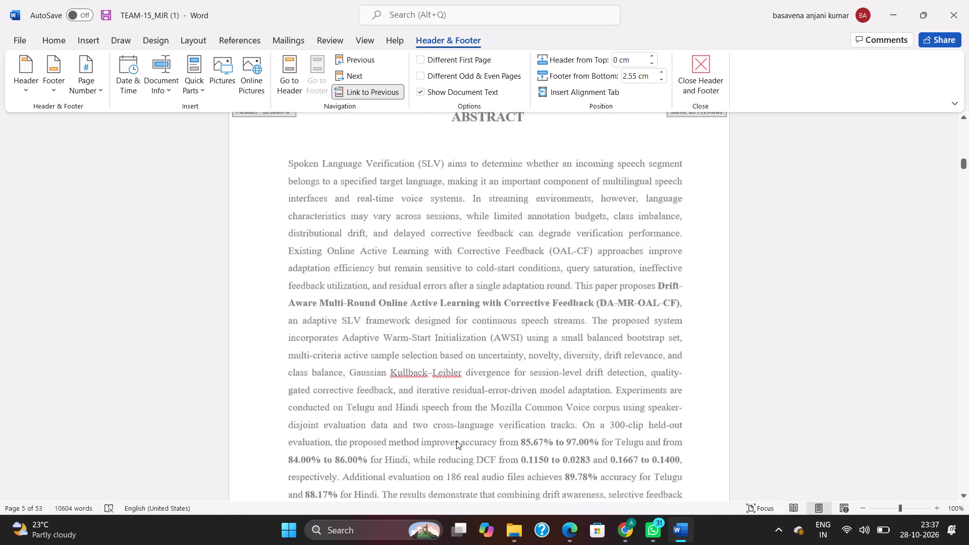
{"action": "scroll", "coordinate": [456, 441], "scroll_direction": "down", "scroll_amount": 2}
{"action": "scroll", "coordinate": [456, 441], "scroll_direction": "up", "scroll_amount": 2}
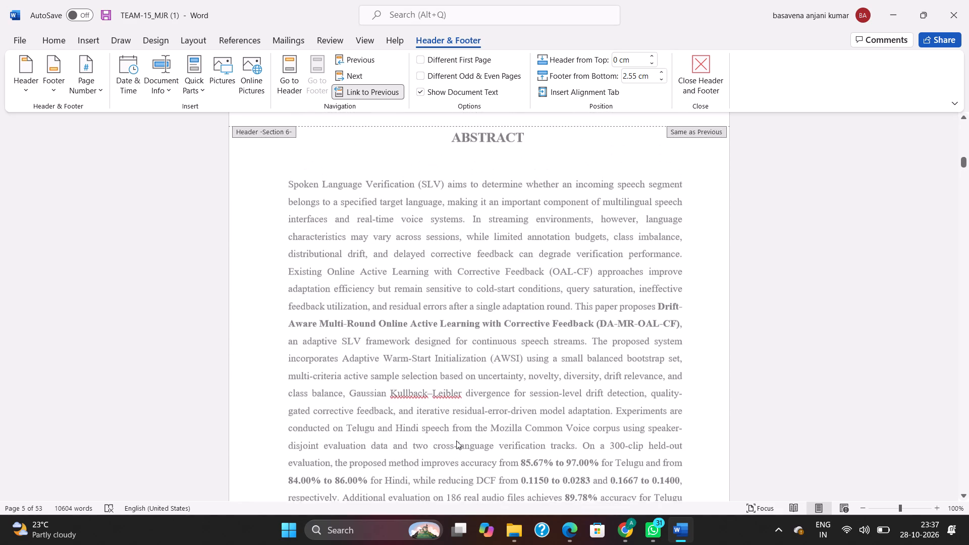
{"action": "scroll", "coordinate": [456, 441], "scroll_direction": "up", "scroll_amount": 1}
{"action": "scroll", "coordinate": [456, 441], "scroll_direction": "down", "scroll_amount": 4}
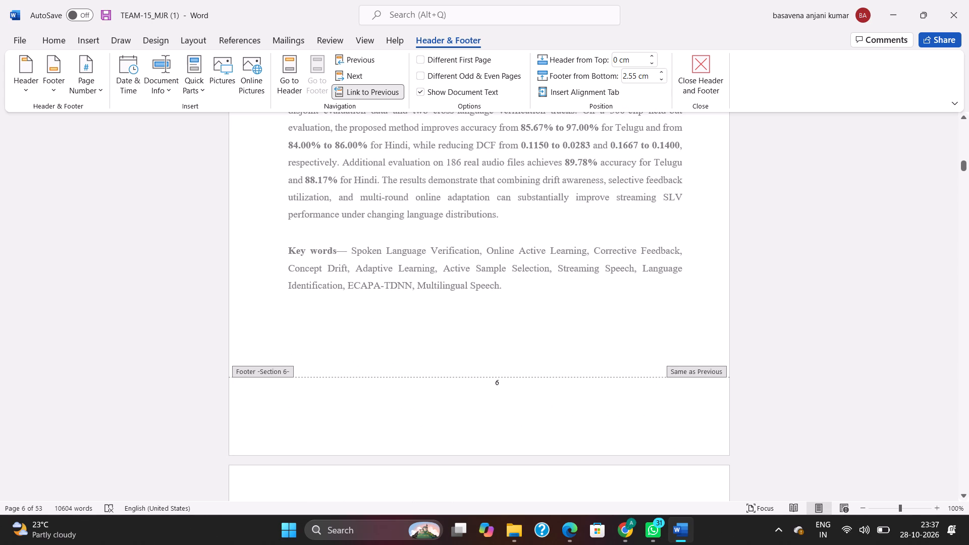
{"action": "left_click", "coordinate": [507, 381]}
{"action": "left_click", "coordinate": [86, 87]}
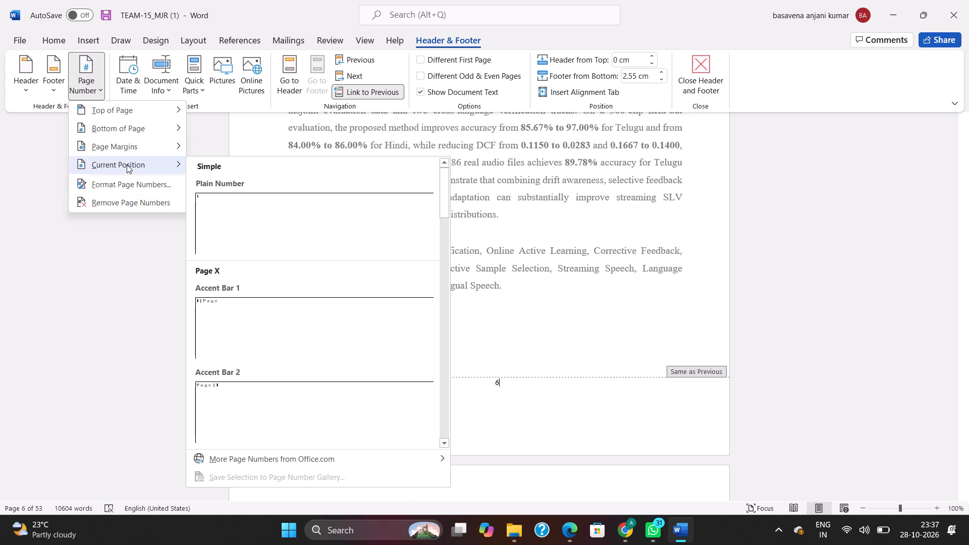
{"action": "left_click", "coordinate": [126, 190]}
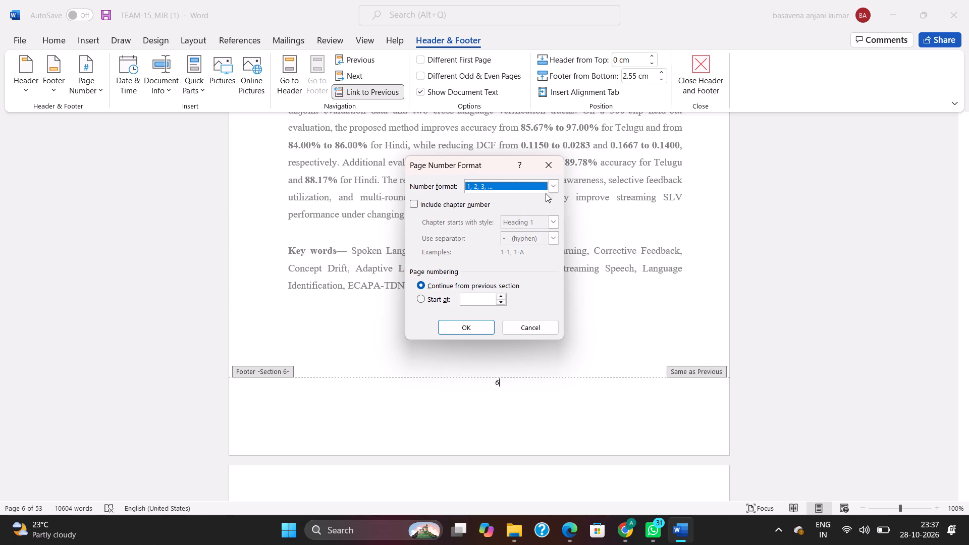
{"action": "left_click", "coordinate": [552, 188]}
{"action": "left_click", "coordinate": [497, 231]}
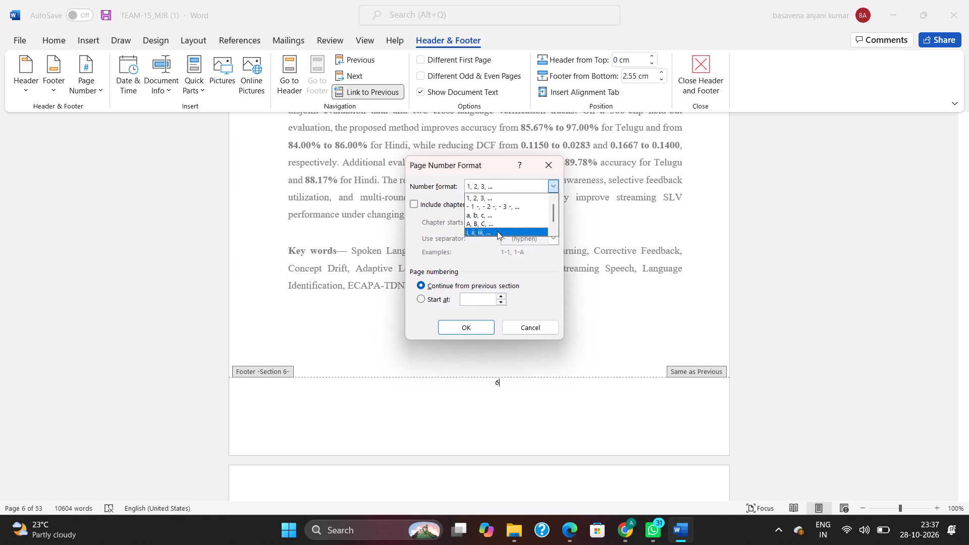
{"action": "left_click", "coordinate": [465, 325]}
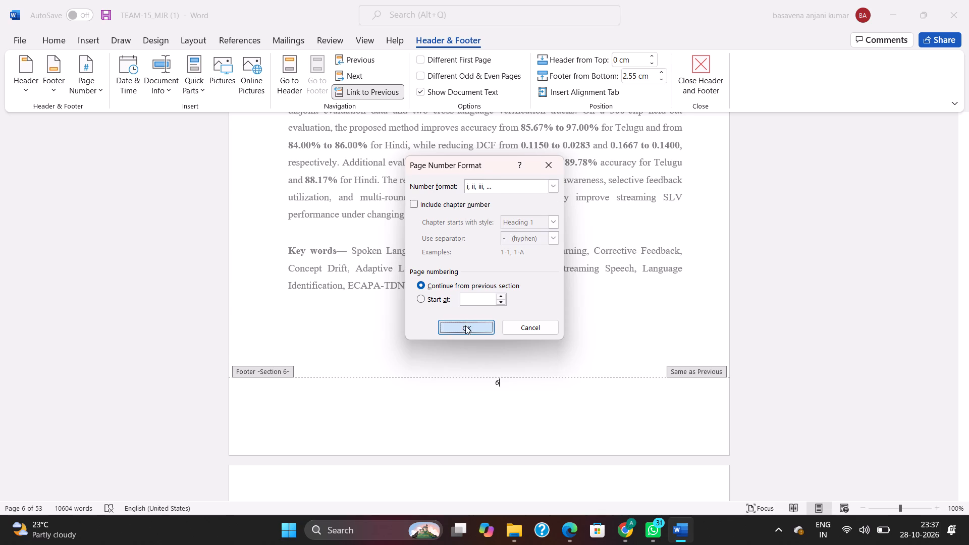
{"action": "left_click", "coordinate": [449, 460]}
Set the Section 7 page number format on the first table of contents page to i, ii, iii.
{"action": "scroll", "coordinate": [449, 460], "scroll_direction": "down", "scroll_amount": 2}
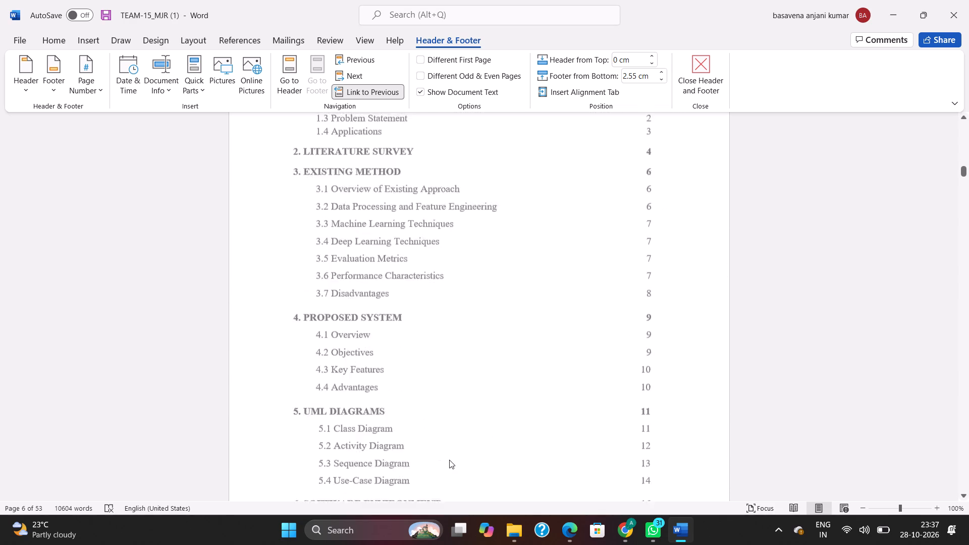
{"action": "scroll", "coordinate": [449, 460], "scroll_direction": "down", "scroll_amount": 2}
{"action": "left_click", "coordinate": [509, 375]}
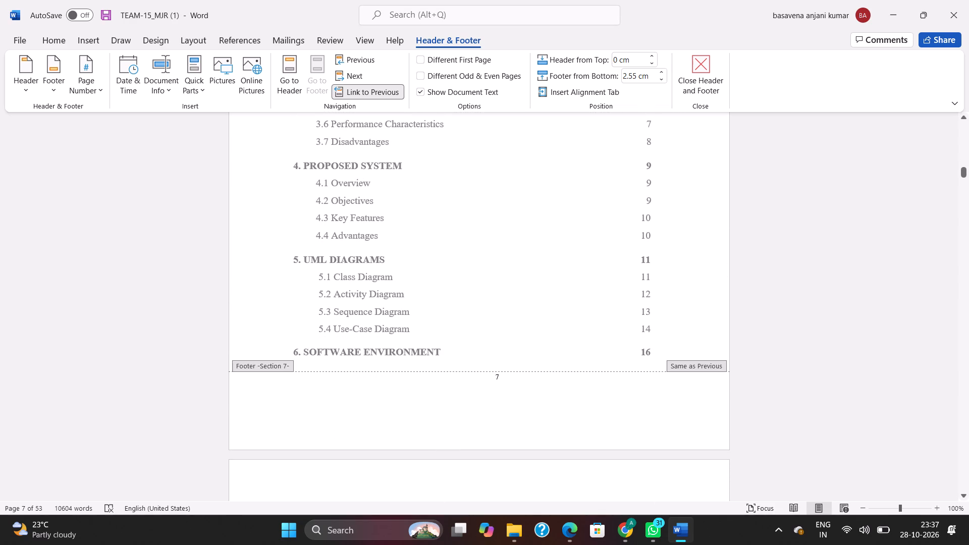
{"action": "left_click", "coordinate": [90, 75]}
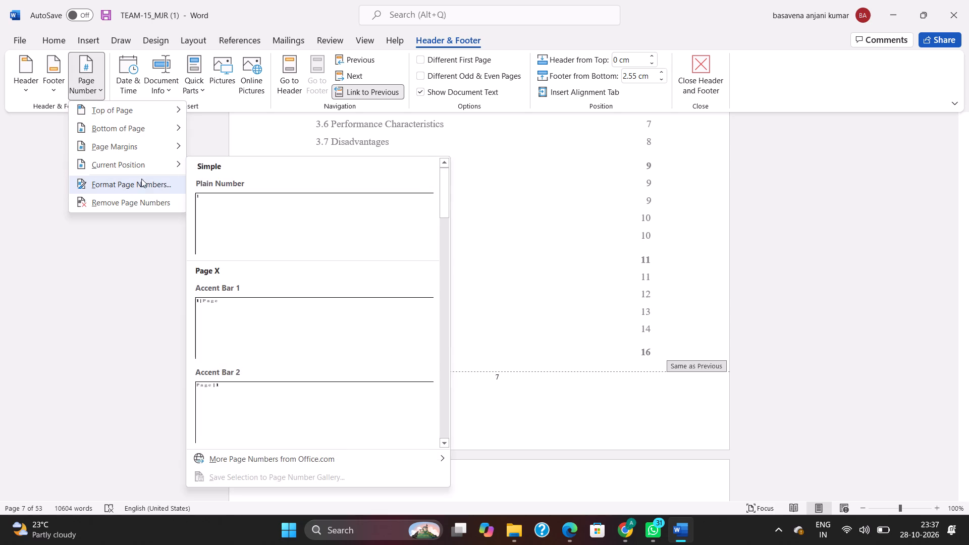
{"action": "left_click", "coordinate": [170, 189]}
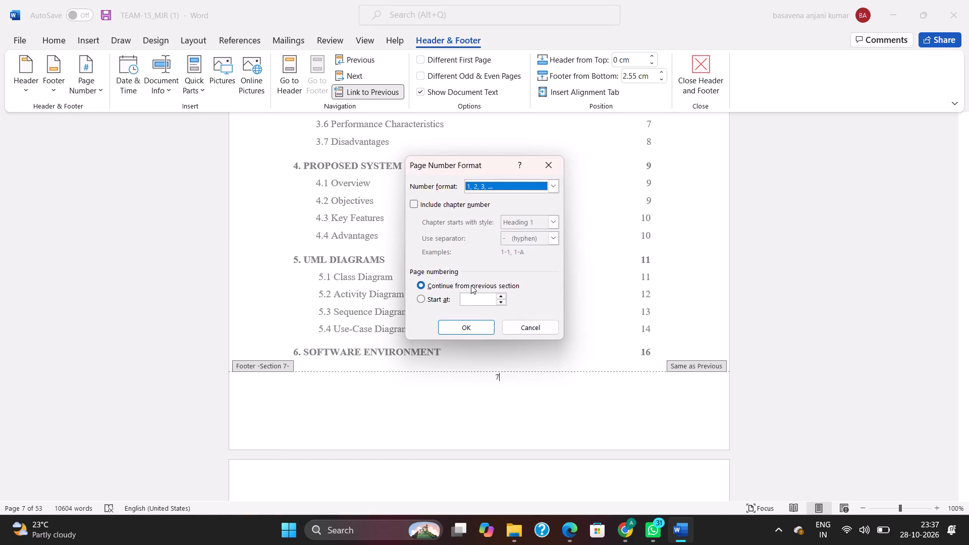
{"action": "left_click", "coordinate": [553, 185]}
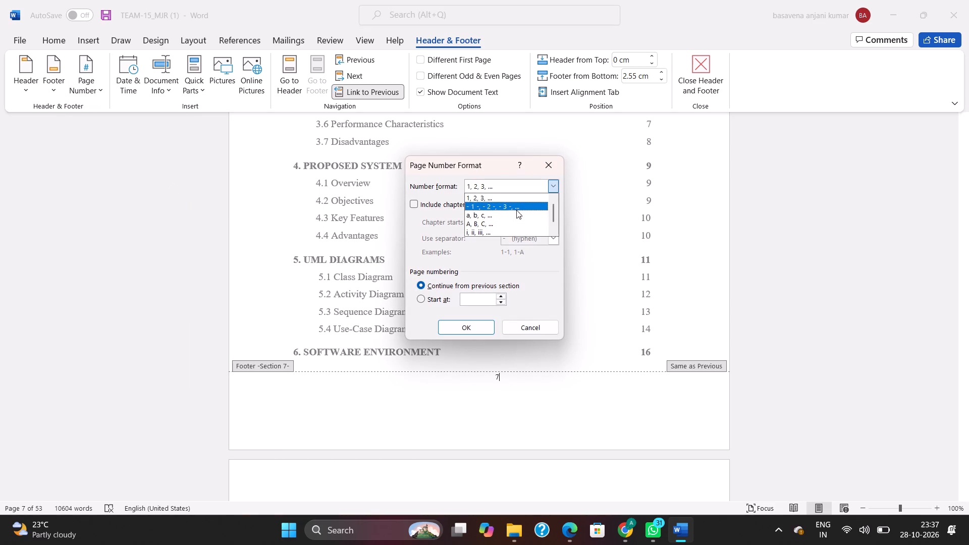
{"action": "left_click", "coordinate": [494, 233]}
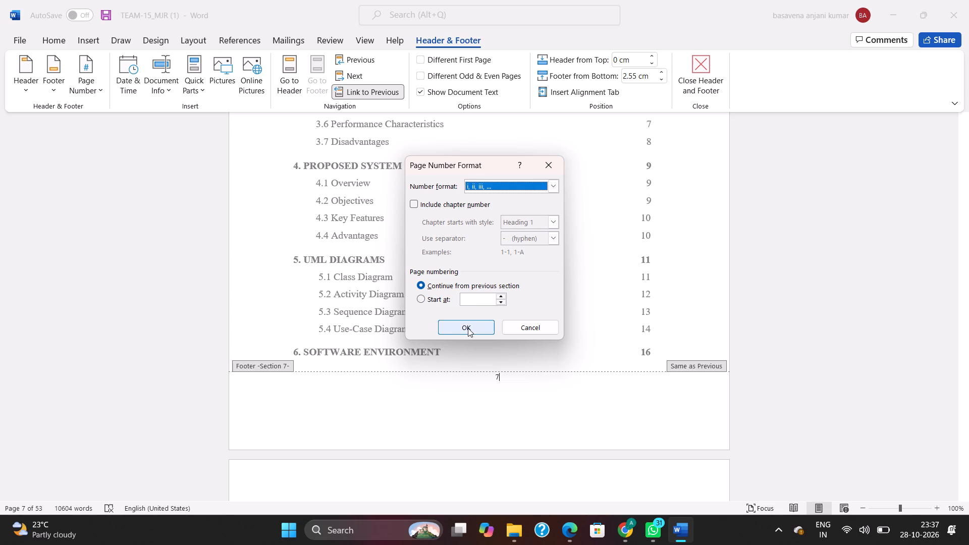
{"action": "left_click", "coordinate": [468, 328]}
{"action": "left_click", "coordinate": [468, 445]}
Set the Section 8 page number format on the second table of contents page to i, ii, iii.
{"action": "scroll", "coordinate": [468, 445], "scroll_direction": "down", "scroll_amount": 2}
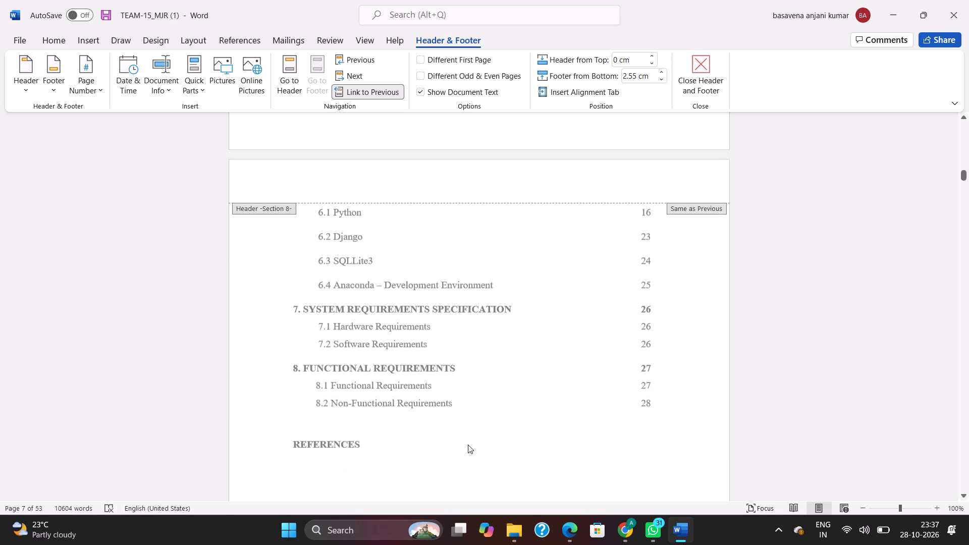
{"action": "scroll", "coordinate": [468, 445], "scroll_direction": "down", "scroll_amount": 3}
{"action": "left_click", "coordinate": [505, 367]}
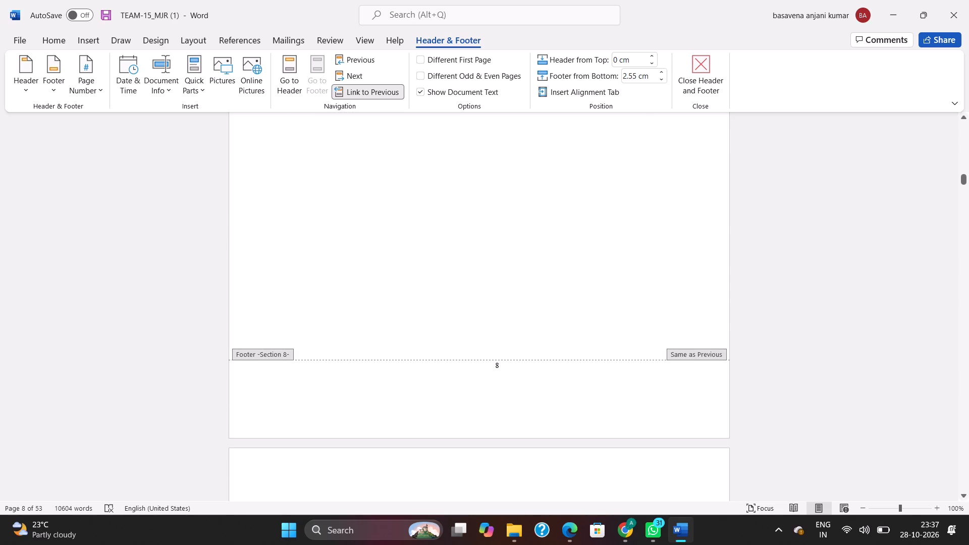
{"action": "left_click", "coordinate": [89, 88]}
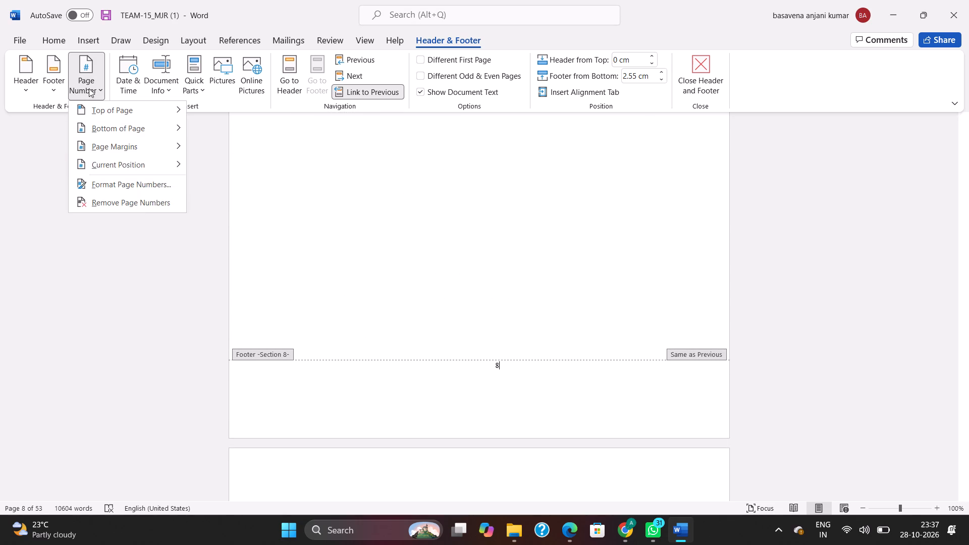
{"action": "left_click", "coordinate": [154, 187]}
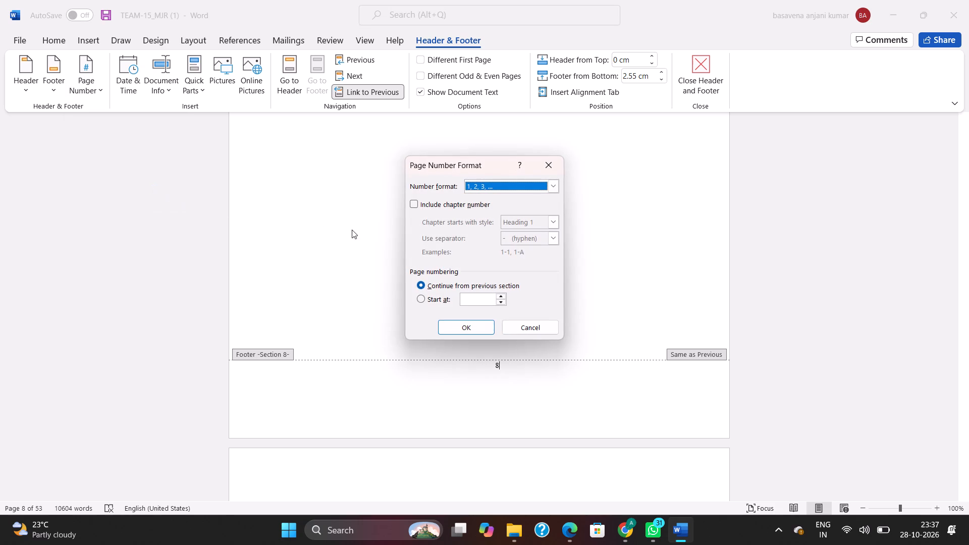
{"action": "left_click", "coordinate": [551, 185]}
{"action": "left_click", "coordinate": [495, 241]}
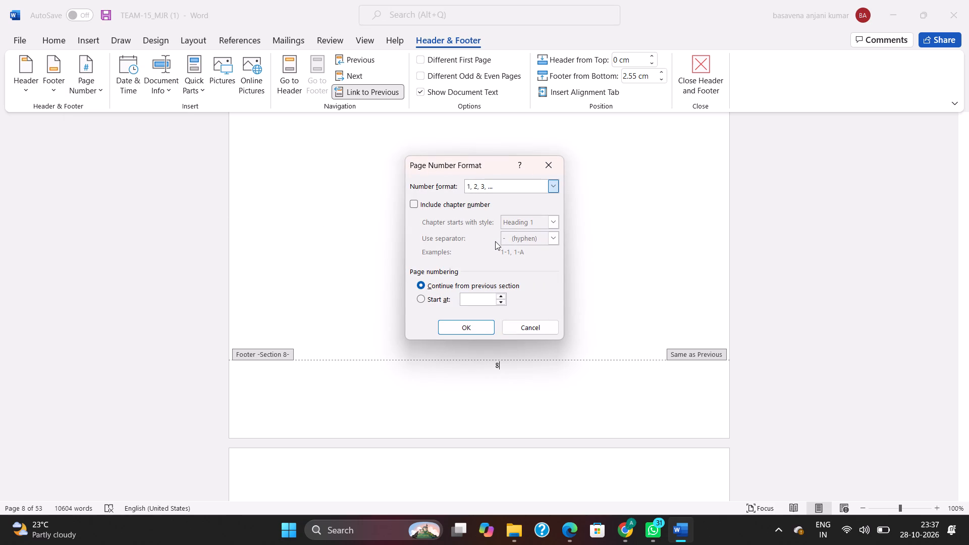
{"action": "left_click_drag", "start_coordinate": [553, 188], "coordinate": [504, 230]}
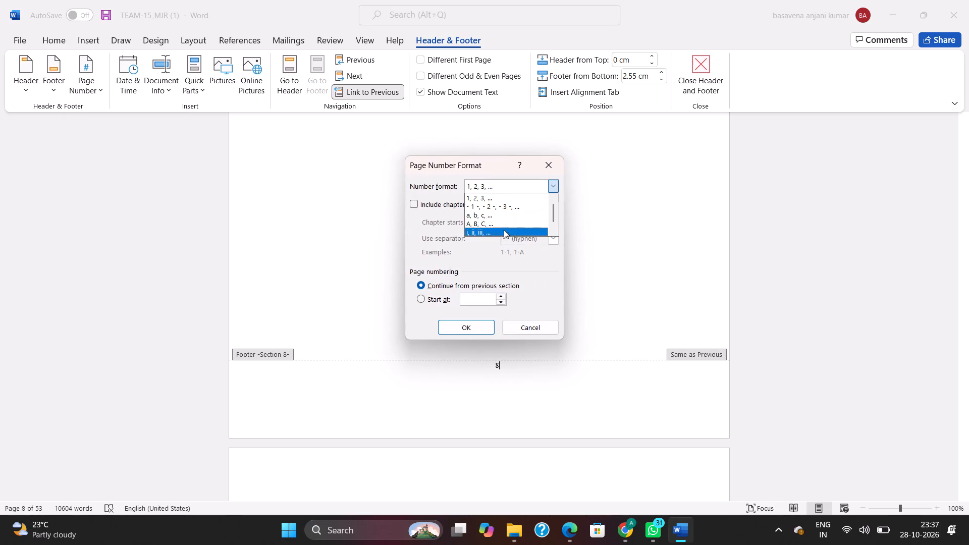
{"action": "left_click_drag", "start_coordinate": [504, 230], "coordinate": [495, 237]}
{"action": "left_click", "coordinate": [495, 237]}
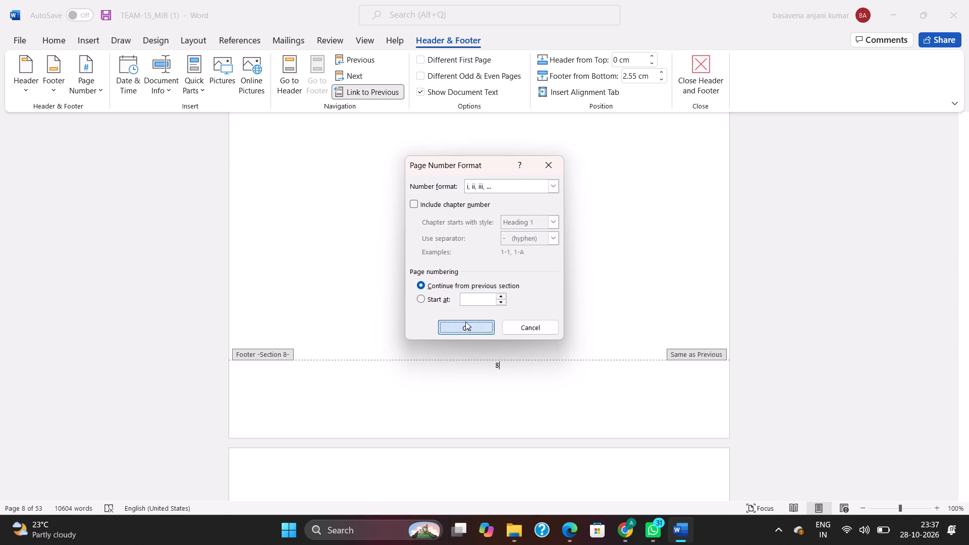
{"action": "left_click", "coordinate": [465, 321]}
{"action": "left_click", "coordinate": [444, 434]}
Set the Section 9 page number format on the list of figures page to i, ii, iii, continuing from the previous section.
{"action": "scroll", "coordinate": [444, 434], "scroll_direction": "down", "scroll_amount": 3}
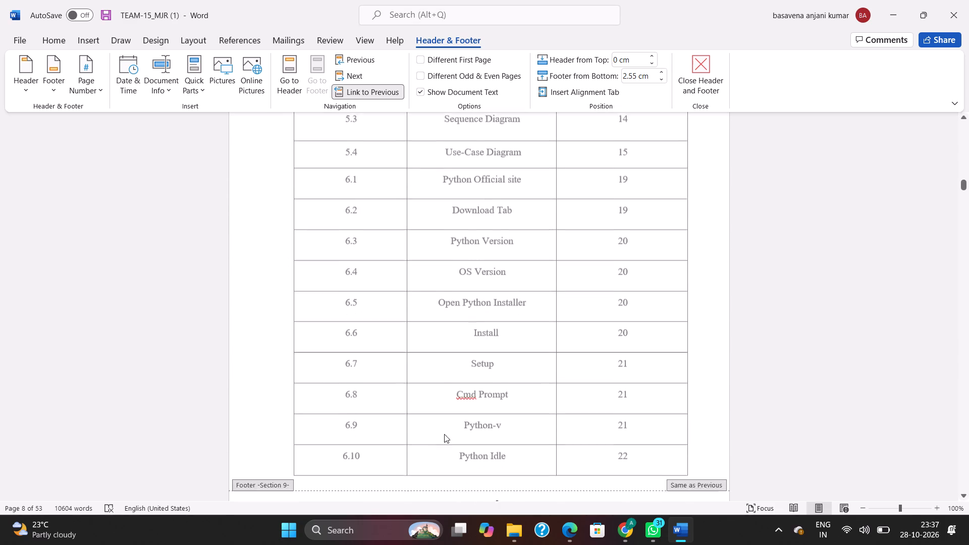
{"action": "scroll", "coordinate": [444, 434], "scroll_direction": "down", "scroll_amount": 2}
{"action": "left_click", "coordinate": [508, 349]}
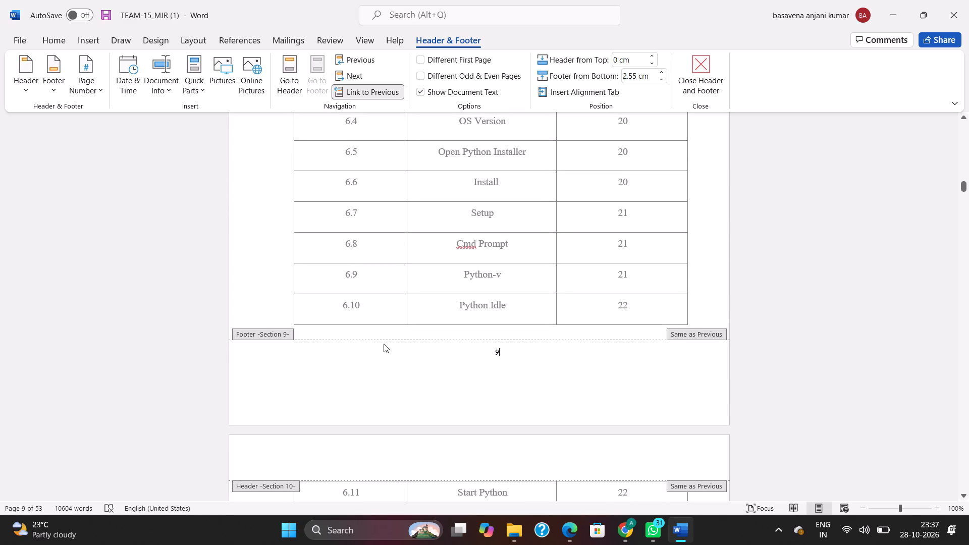
{"action": "left_click", "coordinate": [74, 95]}
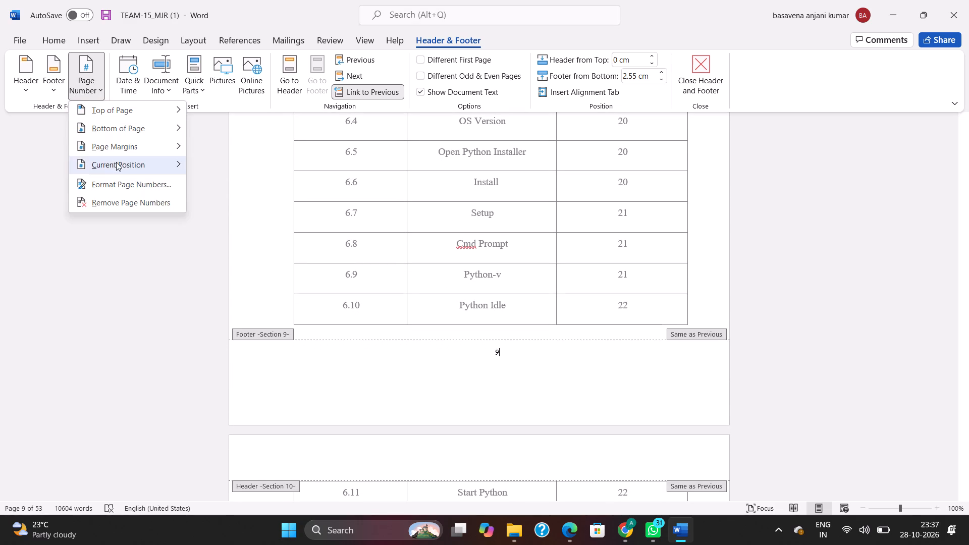
{"action": "left_click", "coordinate": [125, 184]}
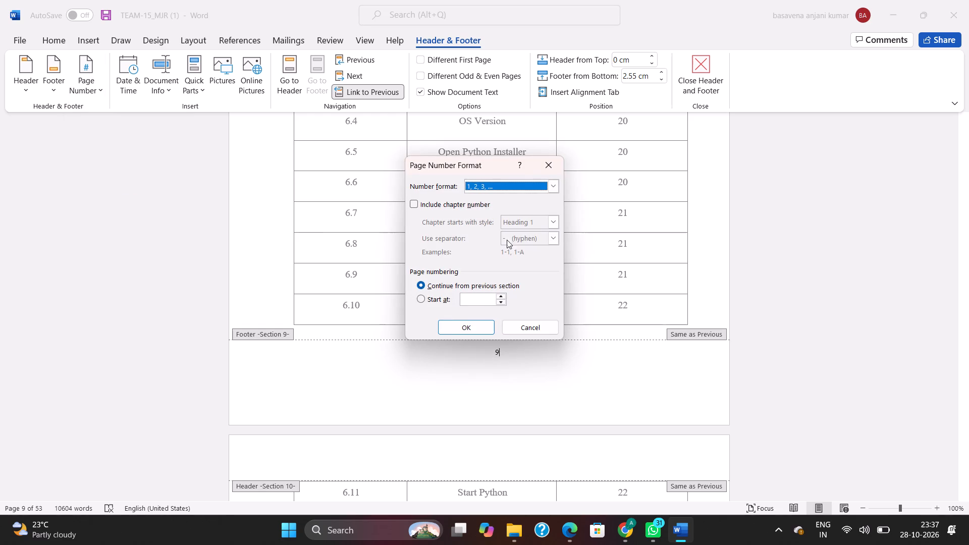
{"action": "left_click", "coordinate": [547, 190]}
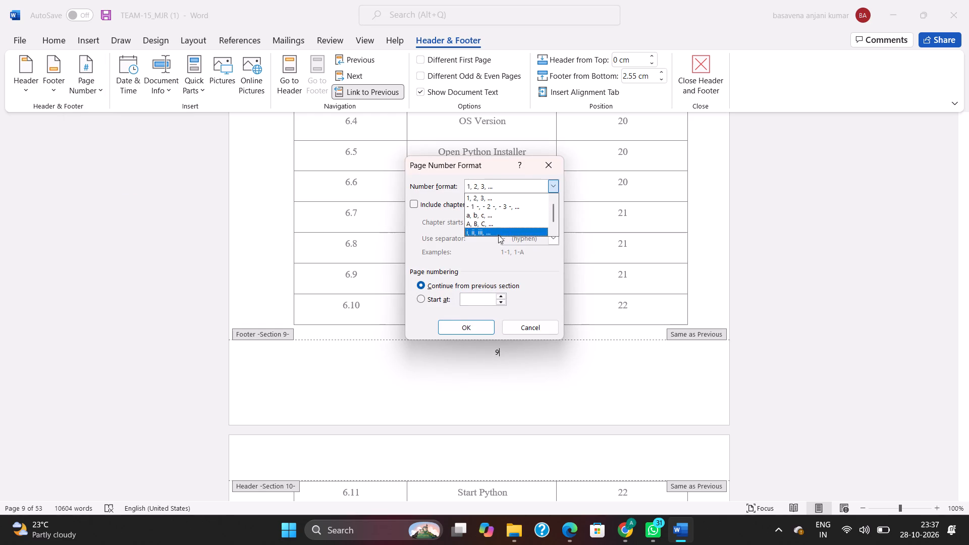
{"action": "left_click", "coordinate": [498, 235]}
{"action": "left_click", "coordinate": [479, 322]}
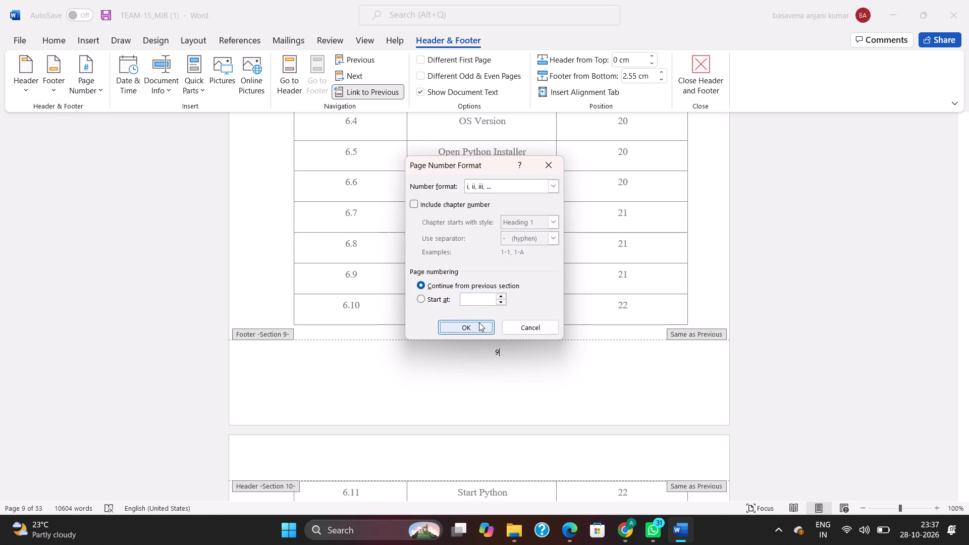
Set the Section 10 page number format on the page before the Introduction to i, ii, iii, continuing from the previous section.
{"action": "scroll", "coordinate": [446, 413], "scroll_direction": "down", "scroll_amount": 4}
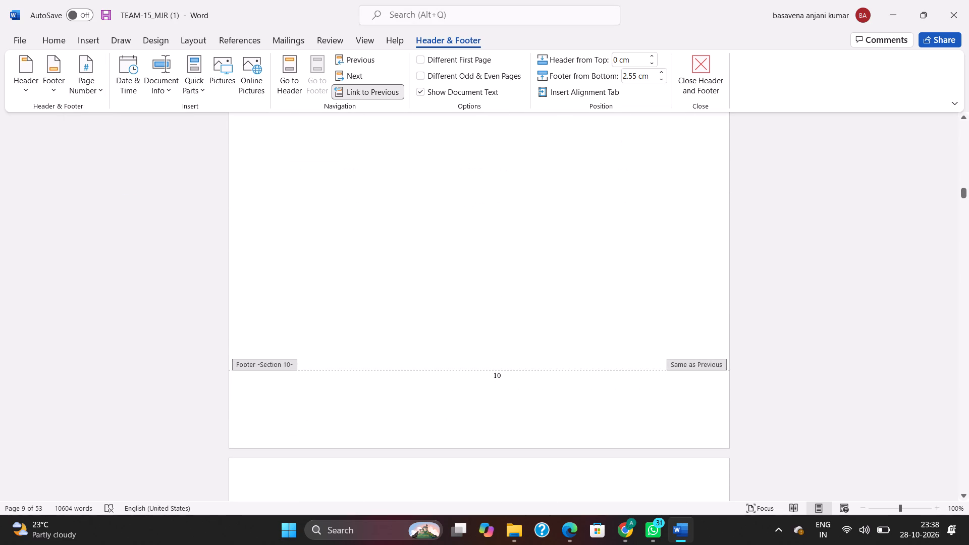
{"action": "left_click", "coordinate": [515, 373]}
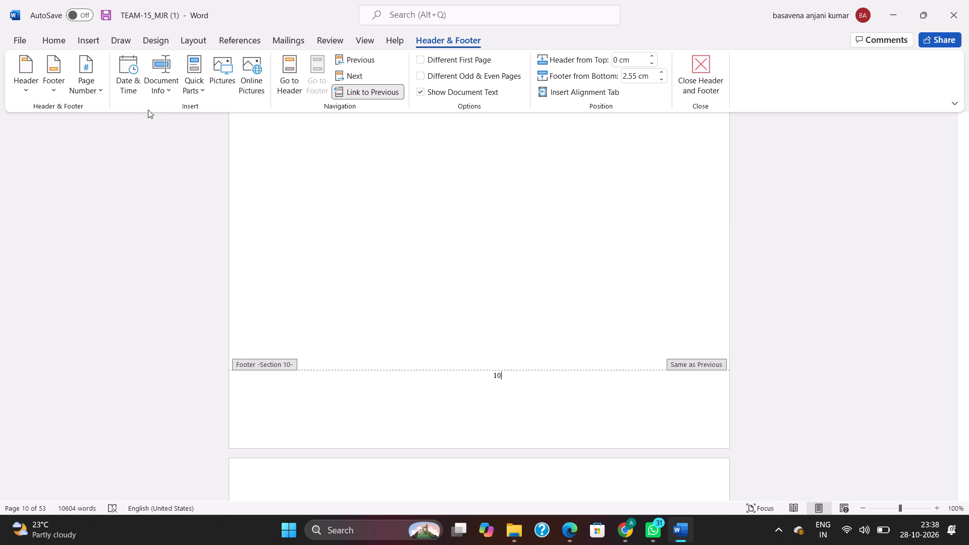
{"action": "left_click", "coordinate": [95, 92]}
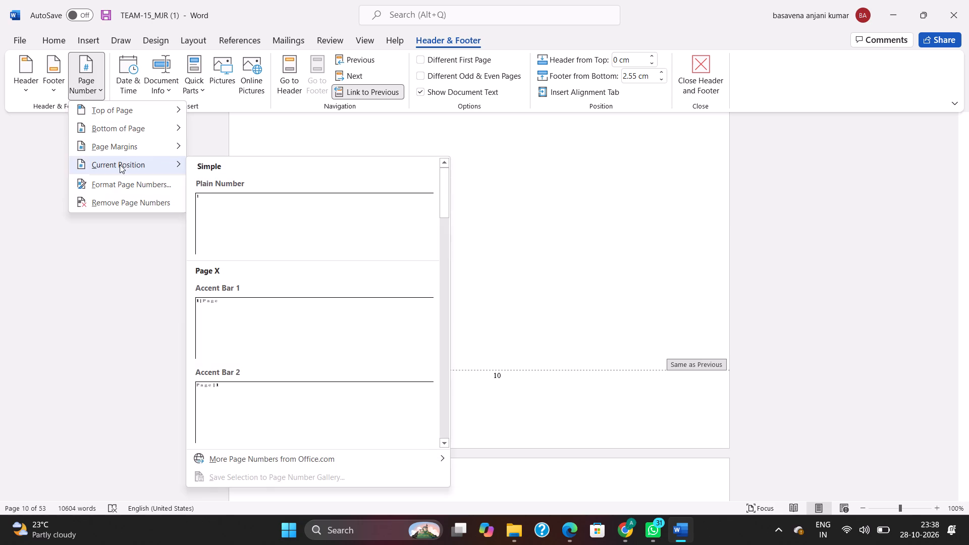
{"action": "left_click", "coordinate": [120, 180]}
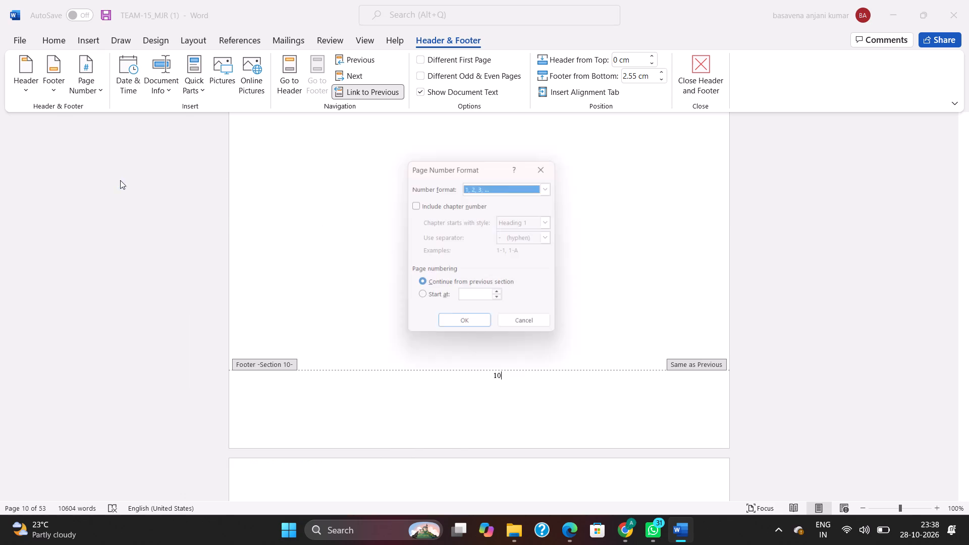
{"action": "left_click", "coordinate": [548, 185]}
{"action": "left_click", "coordinate": [507, 243]}
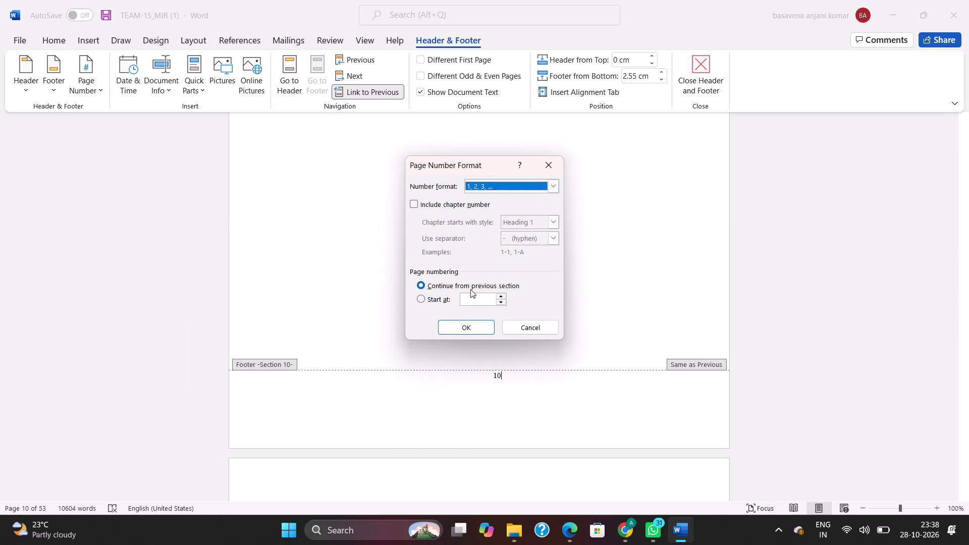
{"action": "left_click_drag", "start_coordinate": [546, 195], "coordinate": [555, 186]}
{"action": "left_click", "coordinate": [555, 186]}
{"action": "left_click", "coordinate": [491, 237]}
{"action": "left_click", "coordinate": [547, 191]}
{"action": "left_click", "coordinate": [490, 231]}
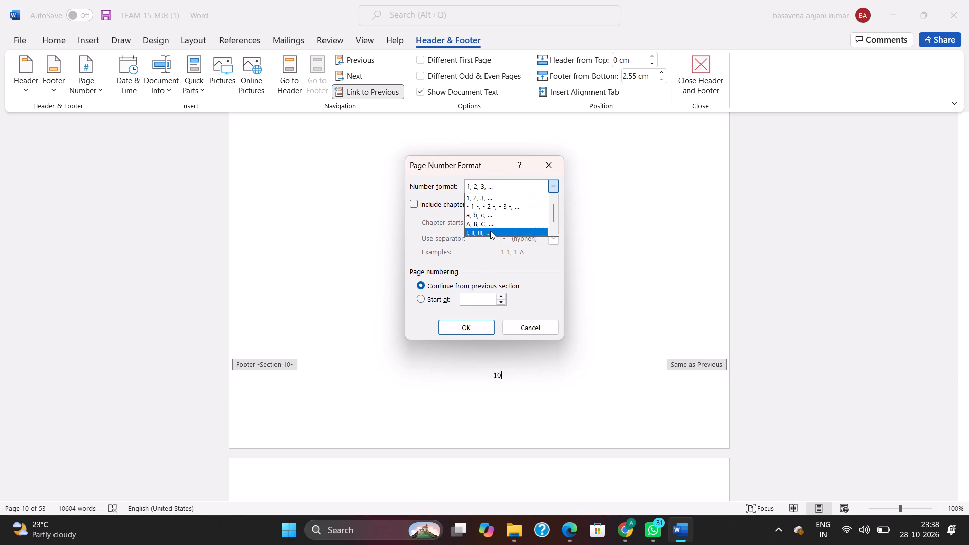
{"action": "left_click", "coordinate": [464, 329]}
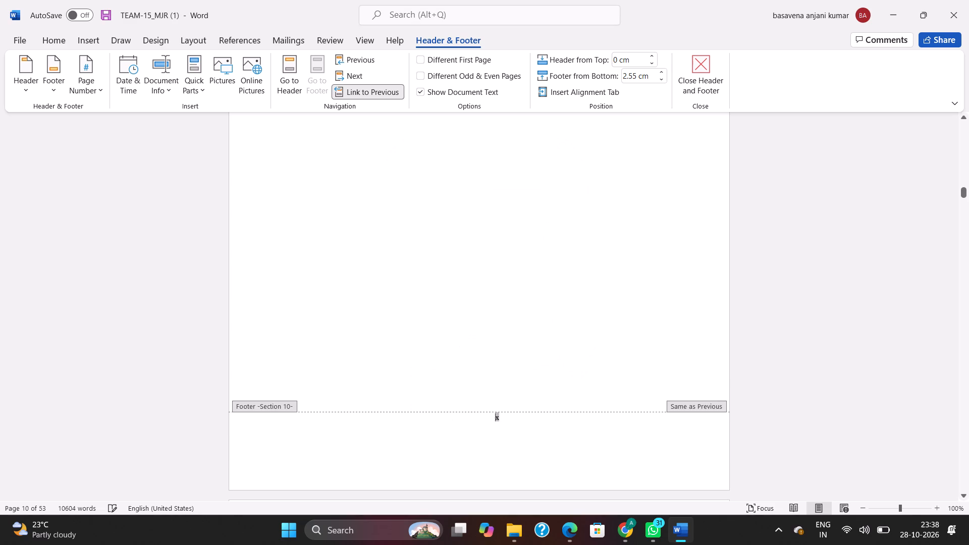
{"action": "left_click", "coordinate": [440, 443]}
Insert a Plain Number 2 page number at the bottom of the page in the Section 11 Introduction footer.
{"action": "scroll", "coordinate": [440, 443], "scroll_direction": "down", "scroll_amount": 5}
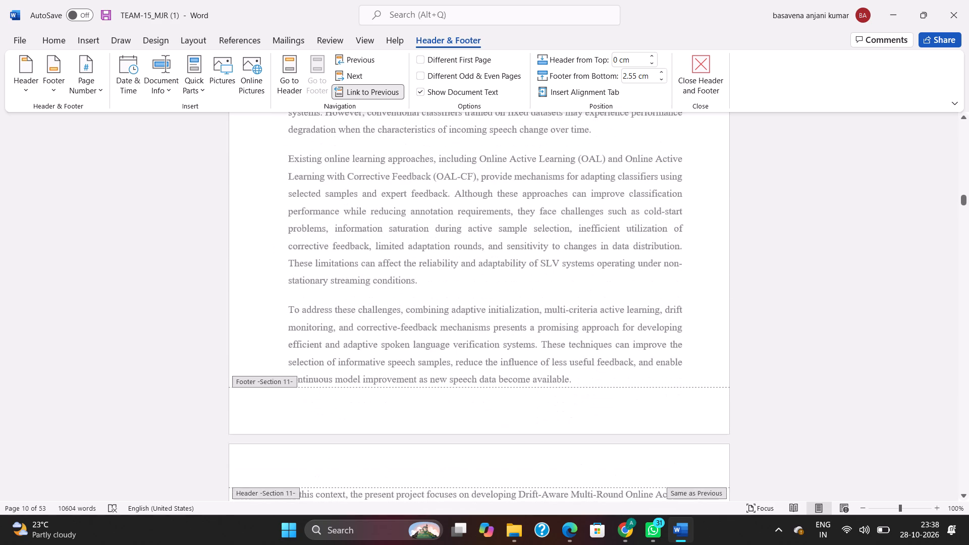
{"action": "scroll", "coordinate": [440, 443], "scroll_direction": "down", "scroll_amount": 1}
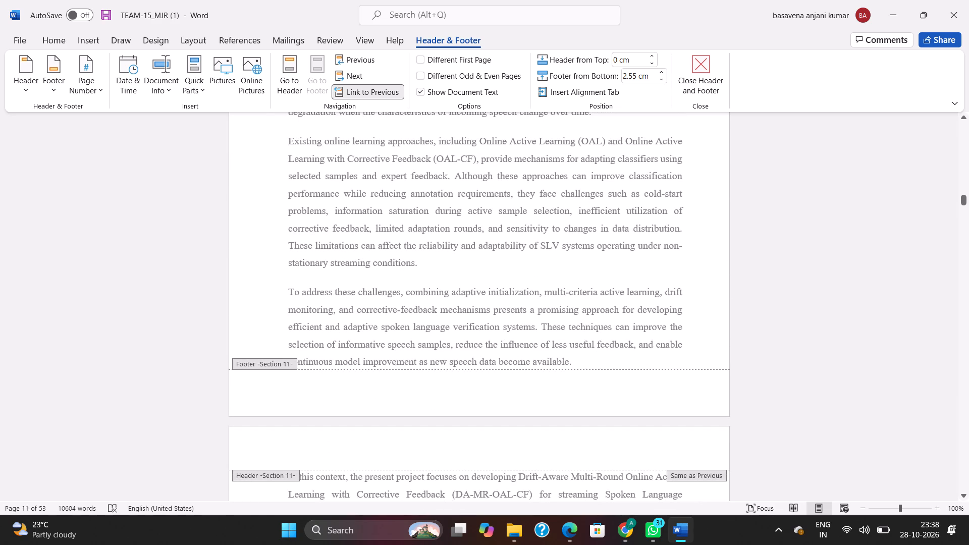
{"action": "left_click", "coordinate": [478, 381]}
{"action": "left_click", "coordinate": [93, 80]}
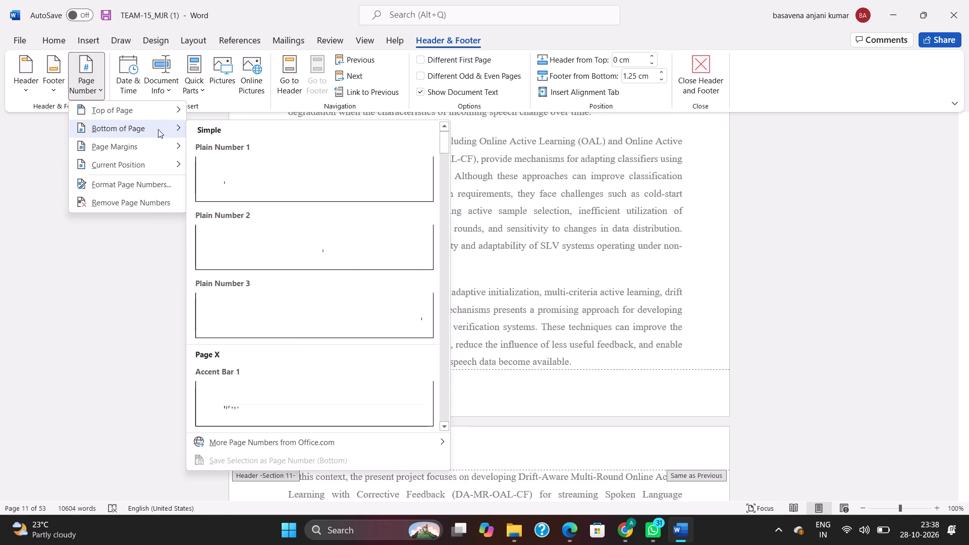
{"action": "left_click", "coordinate": [308, 261]}
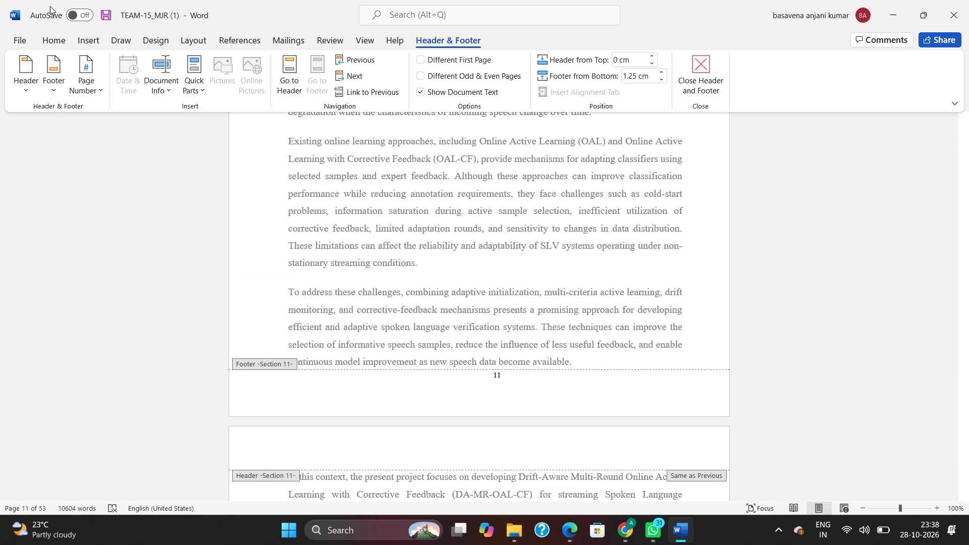
Set the Section 11 page numbering to start at 1 in 1, 2, 3 format.
{"action": "left_click", "coordinate": [98, 95]}
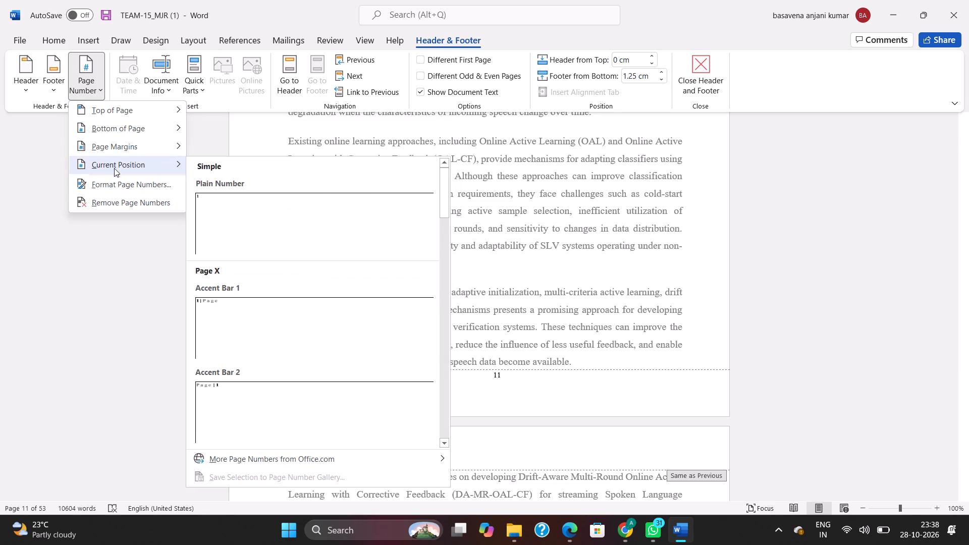
{"action": "left_click", "coordinate": [115, 185]}
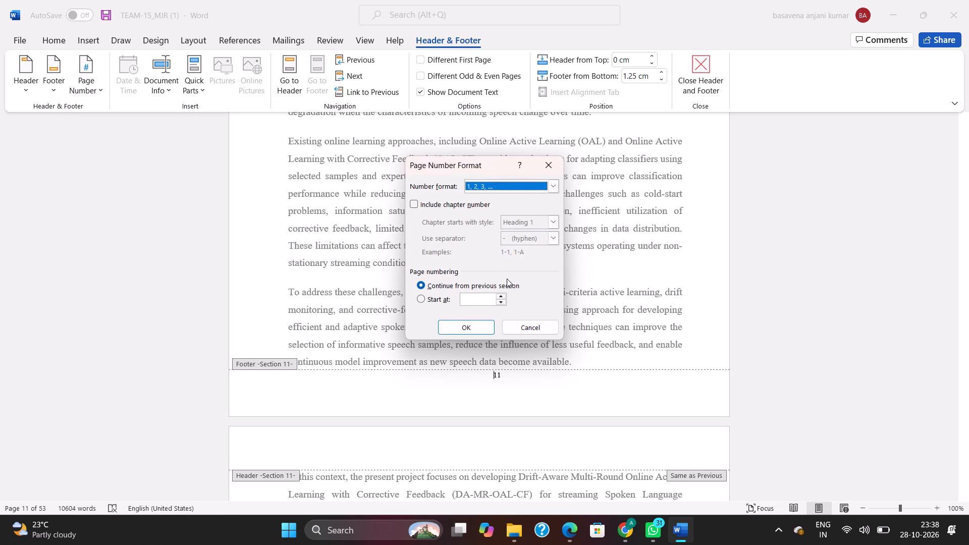
{"action": "left_click", "coordinate": [420, 298]}
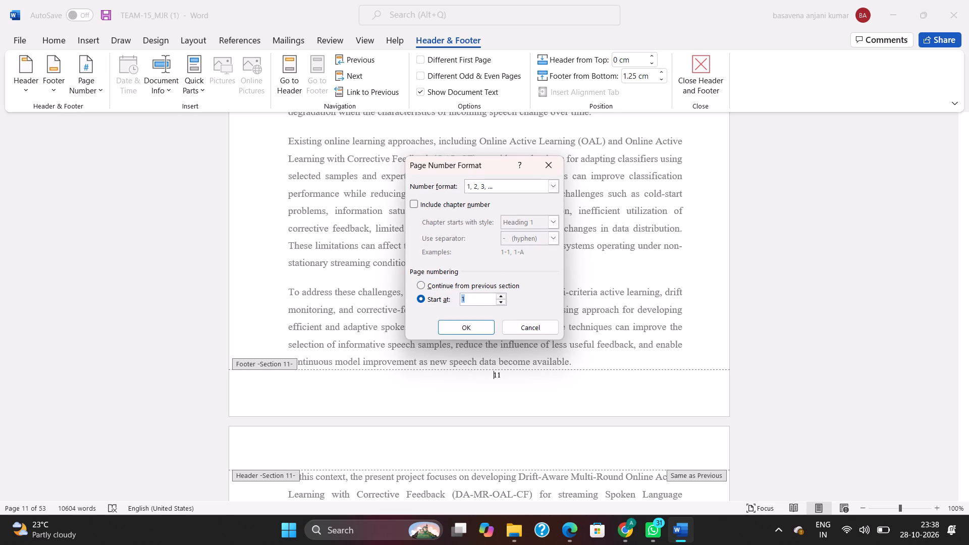
{"action": "left_click", "coordinate": [472, 299]}
{"action": "left_click", "coordinate": [466, 325]}
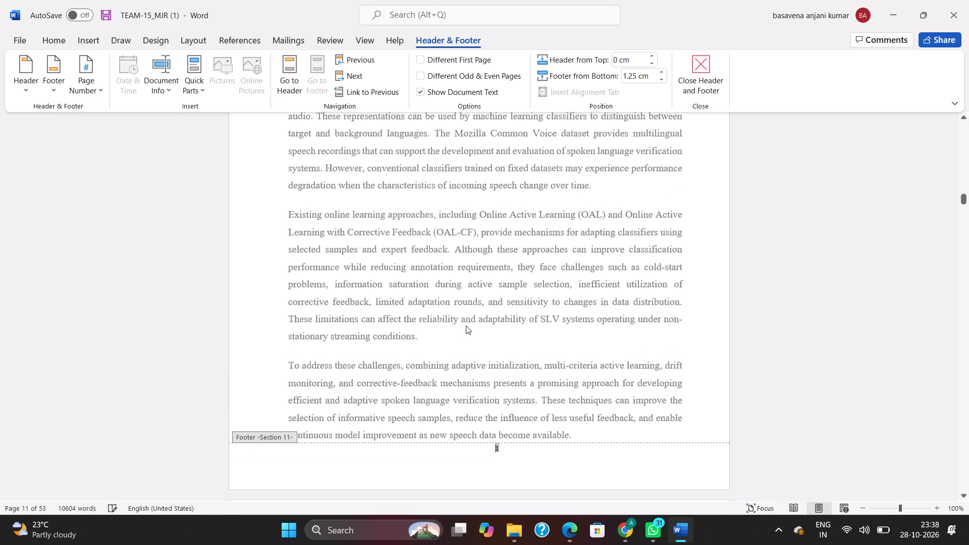
{"action": "left_click", "coordinate": [442, 458]}
Check the footer page numbering from the Section 11 Introduction through to the last references page in Section 28.
{"action": "scroll", "coordinate": [442, 458], "scroll_direction": "up", "scroll_amount": 3}
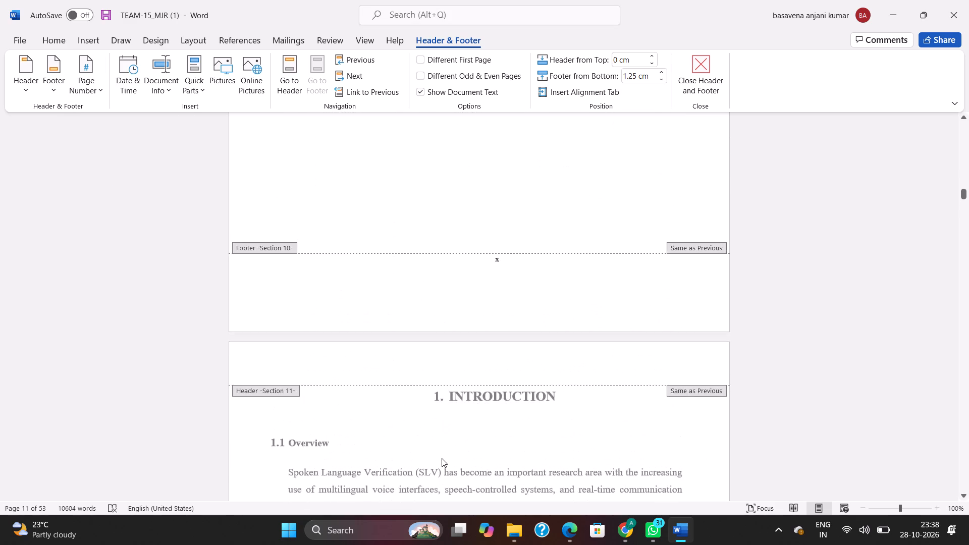
{"action": "scroll", "coordinate": [442, 458], "scroll_direction": "down", "scroll_amount": 10}
{"action": "scroll", "coordinate": [442, 458], "scroll_direction": "up", "scroll_amount": 1}
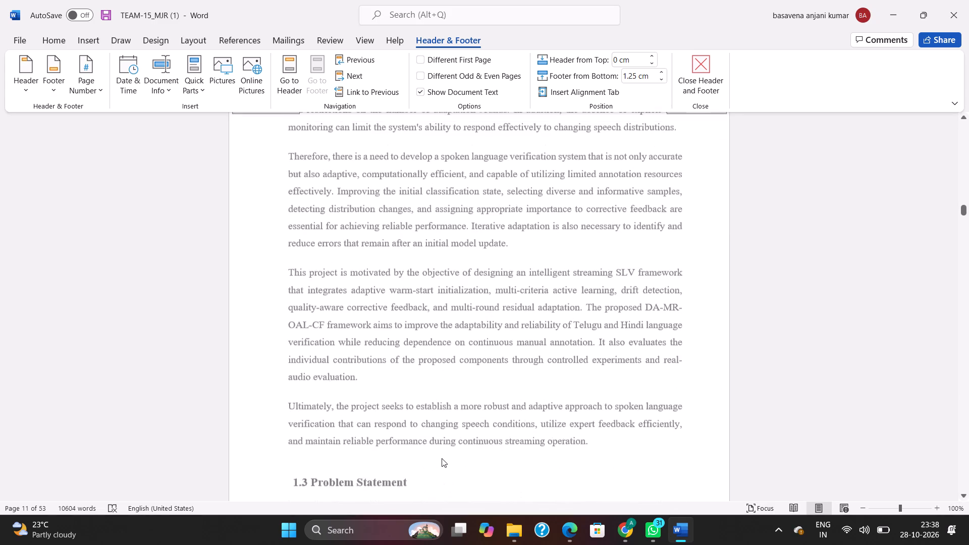
{"action": "scroll", "coordinate": [442, 458], "scroll_direction": "up", "scroll_amount": 1}
{"action": "scroll", "coordinate": [442, 458], "scroll_direction": "down", "scroll_amount": 6}
{"action": "scroll", "coordinate": [442, 458], "scroll_direction": "up", "scroll_amount": 1}
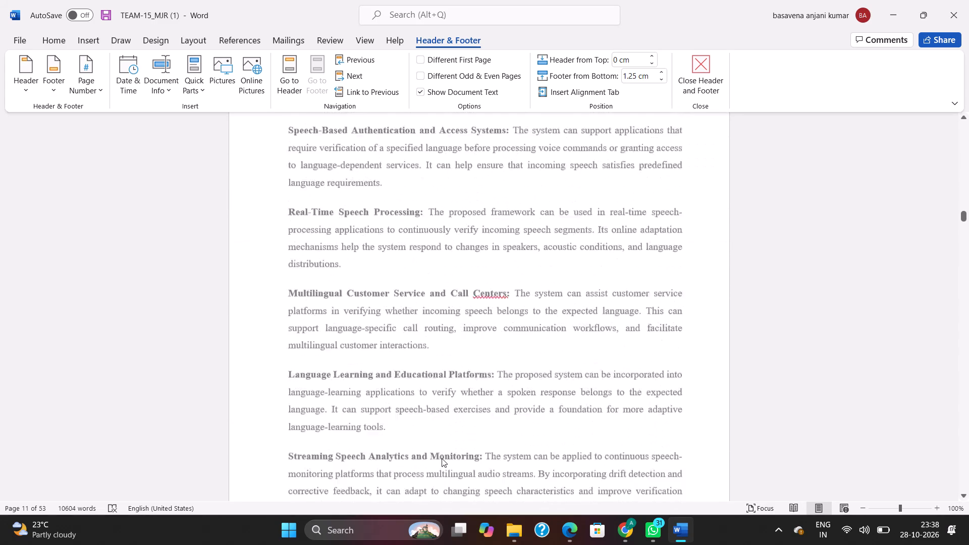
{"action": "scroll", "coordinate": [442, 458], "scroll_direction": "up", "scroll_amount": 1}
{"action": "scroll", "coordinate": [442, 458], "scroll_direction": "down", "scroll_amount": 2}
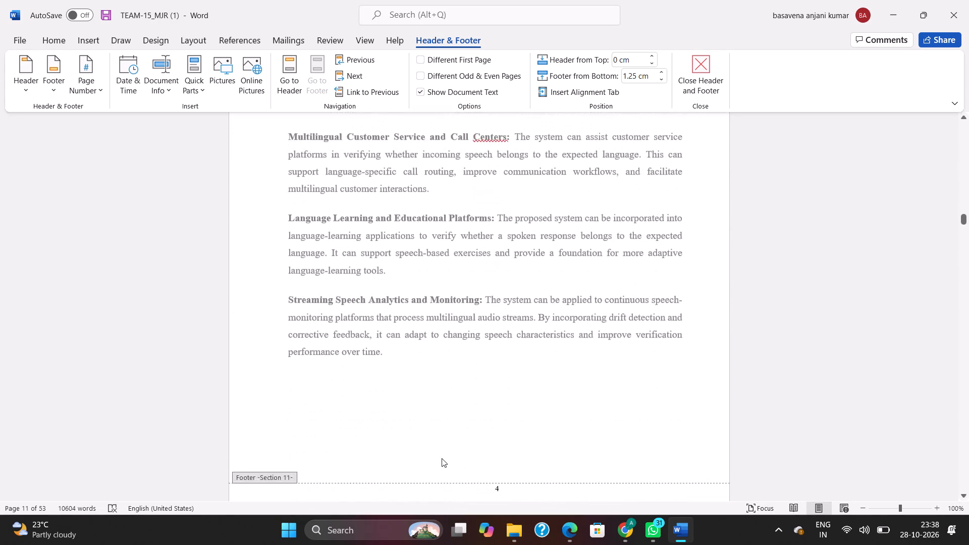
{"action": "scroll", "coordinate": [442, 458], "scroll_direction": "down", "scroll_amount": 6}
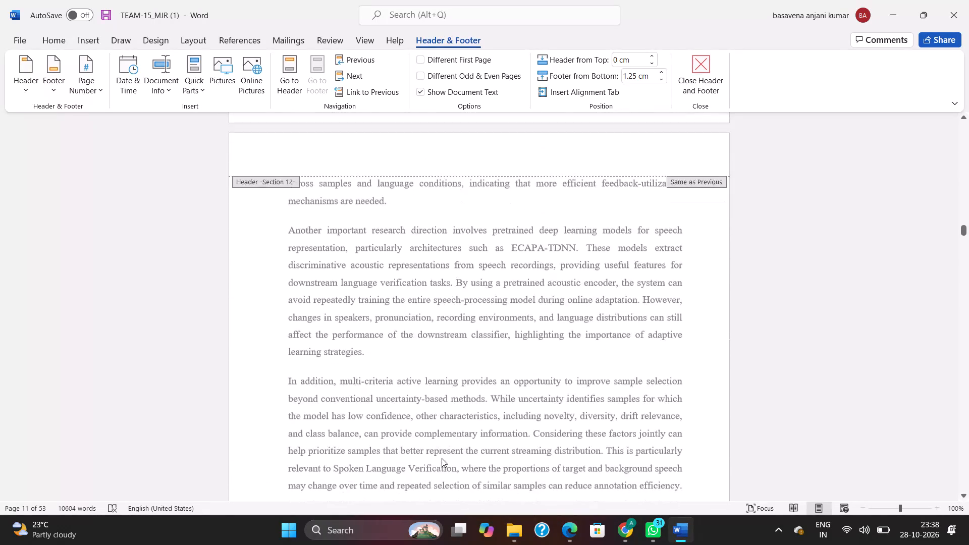
{"action": "scroll", "coordinate": [442, 458], "scroll_direction": "down", "scroll_amount": 5}
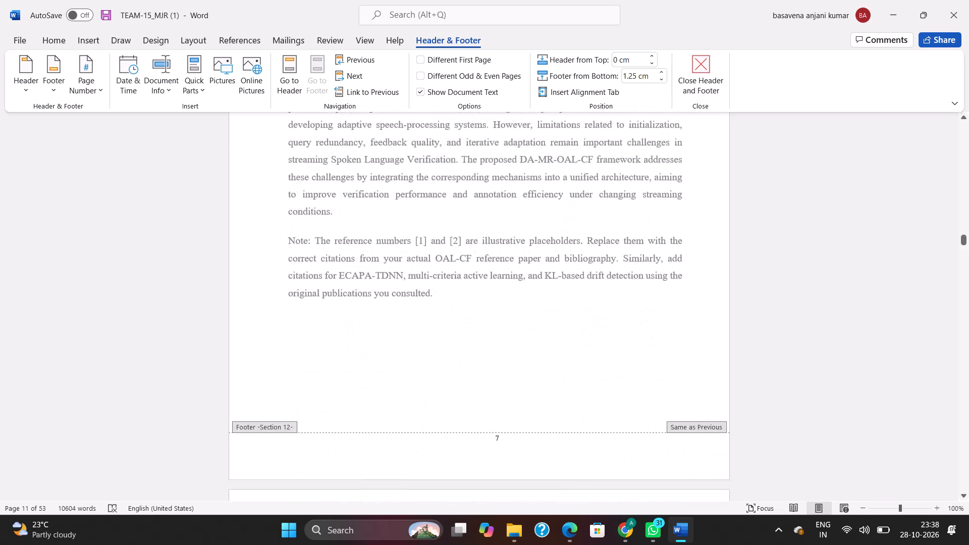
{"action": "scroll", "coordinate": [442, 458], "scroll_direction": "down", "scroll_amount": 9}
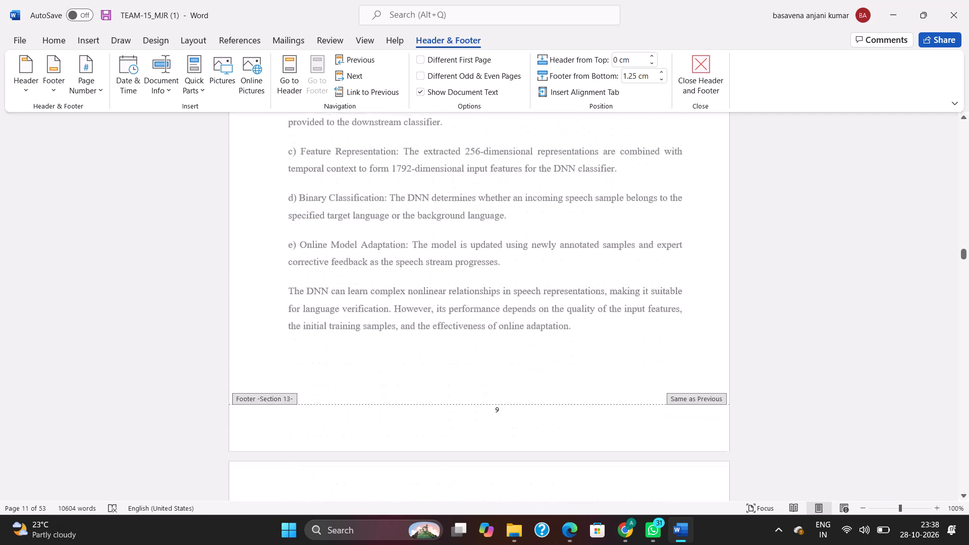
{"action": "scroll", "coordinate": [442, 458], "scroll_direction": "down", "scroll_amount": 8}
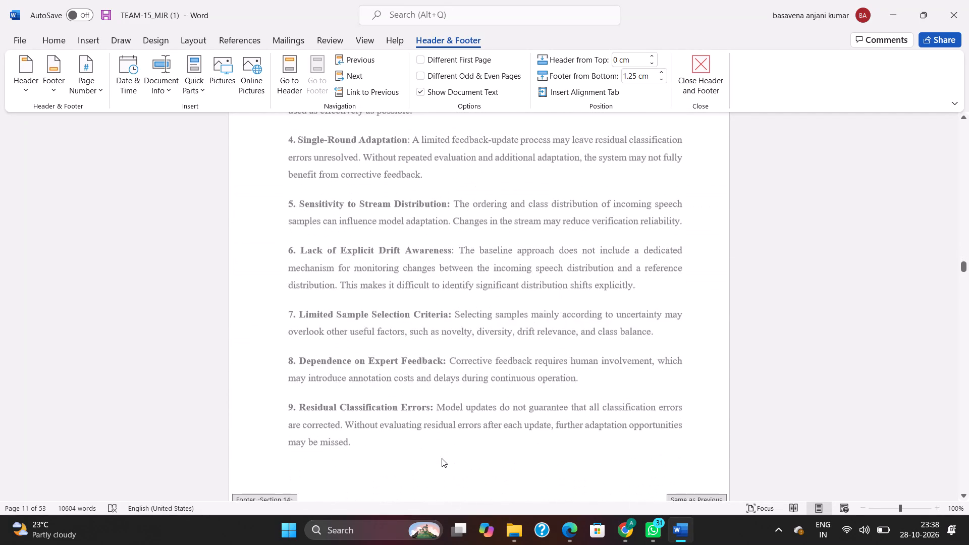
{"action": "scroll", "coordinate": [442, 458], "scroll_direction": "down", "scroll_amount": 7}
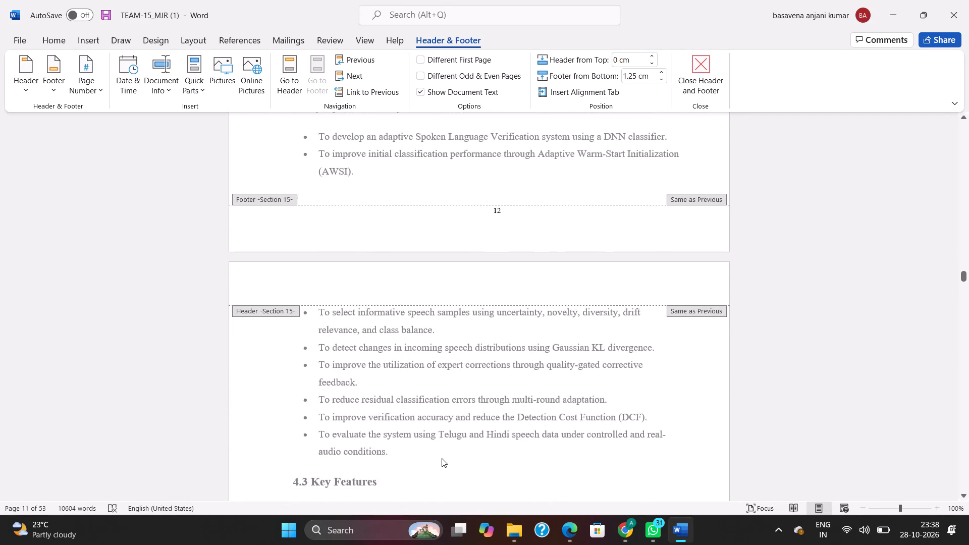
{"action": "scroll", "coordinate": [442, 458], "scroll_direction": "down", "scroll_amount": 6}
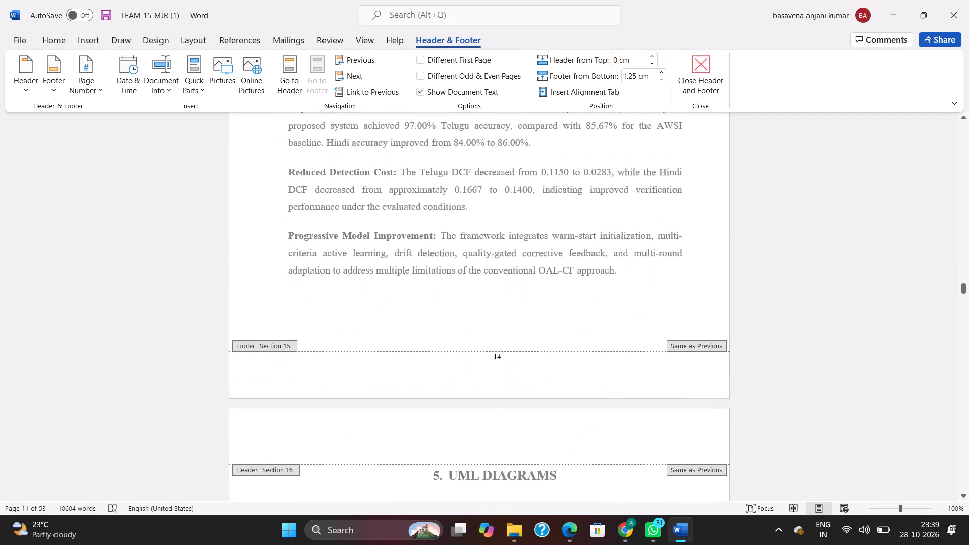
{"action": "scroll", "coordinate": [442, 458], "scroll_direction": "down", "scroll_amount": 5}
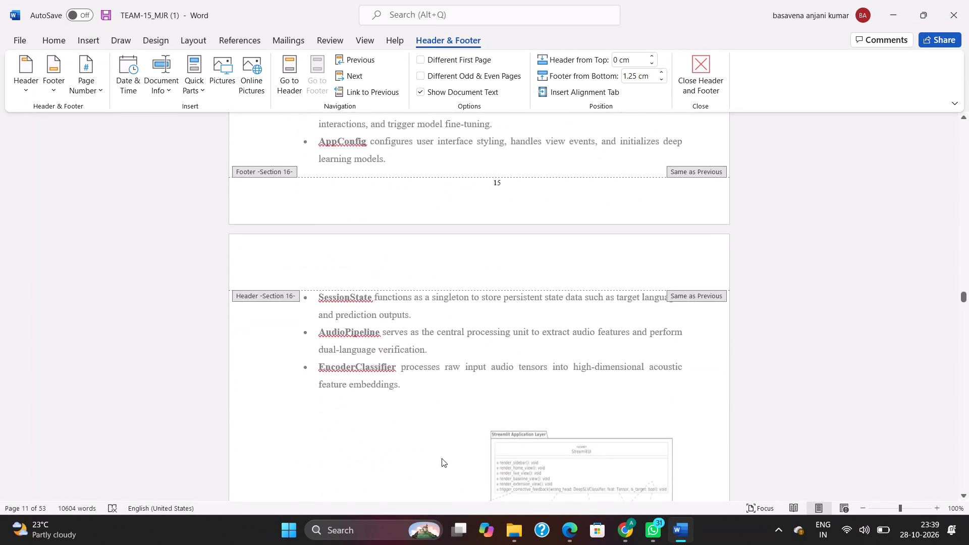
{"action": "scroll", "coordinate": [442, 458], "scroll_direction": "down", "scroll_amount": 7}
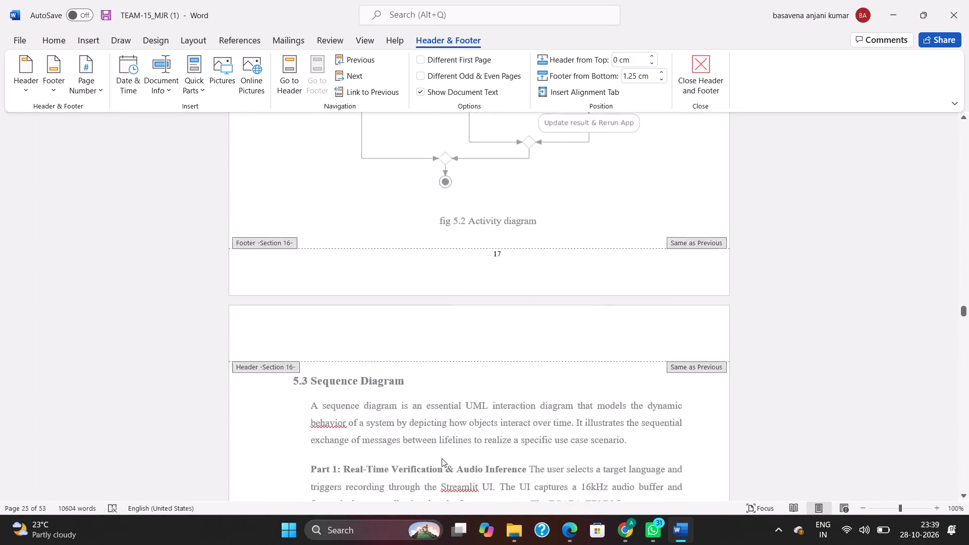
{"action": "scroll", "coordinate": [442, 458], "scroll_direction": "down", "scroll_amount": 8}
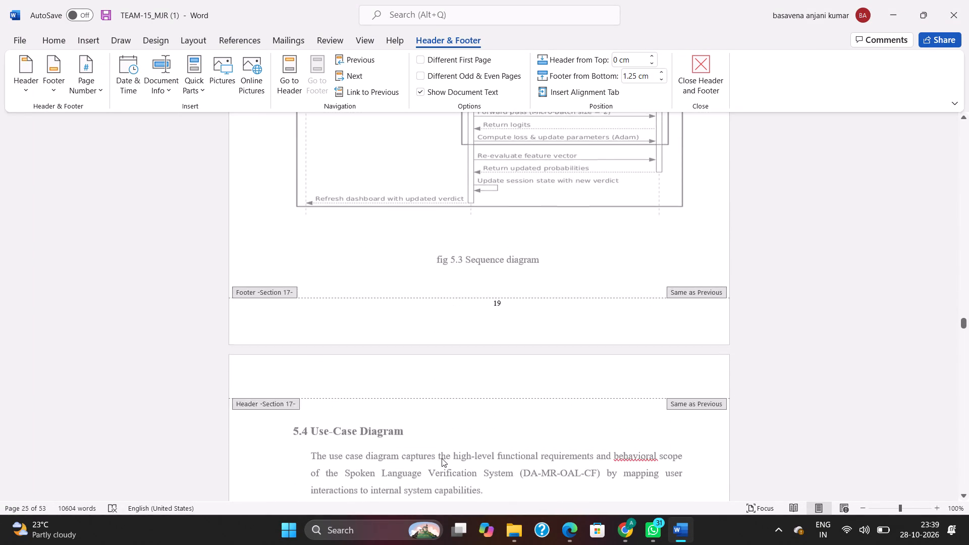
{"action": "scroll", "coordinate": [442, 458], "scroll_direction": "down", "scroll_amount": 8}
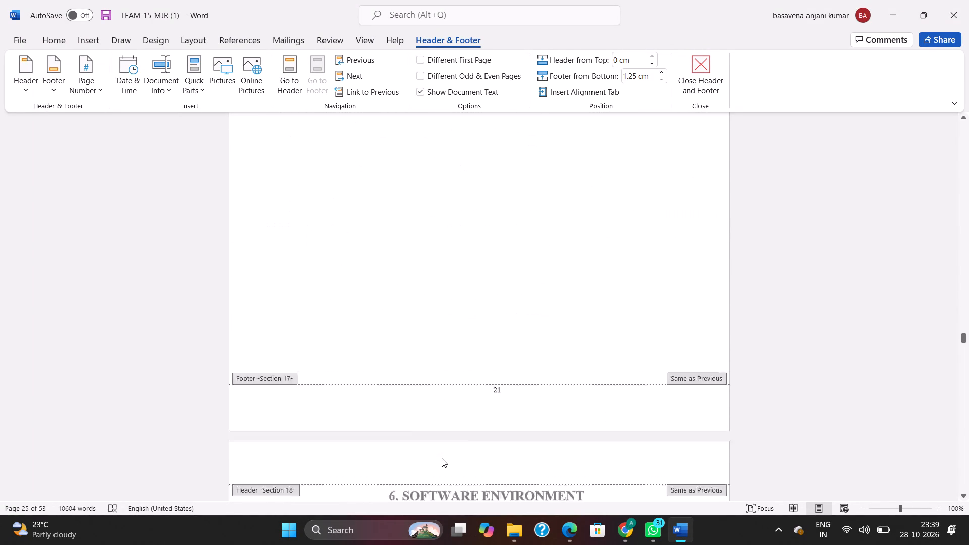
{"action": "scroll", "coordinate": [442, 458], "scroll_direction": "down", "scroll_amount": 9}
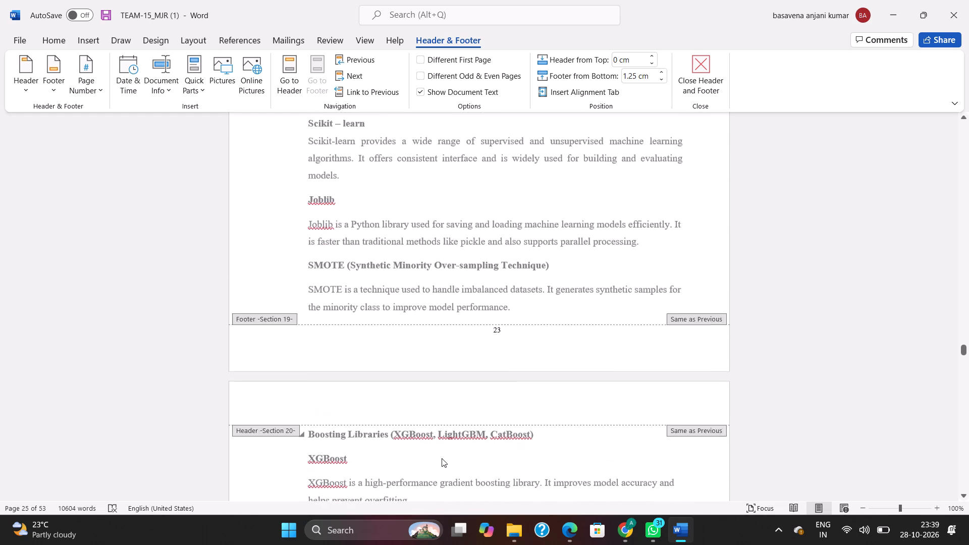
{"action": "scroll", "coordinate": [442, 458], "scroll_direction": "down", "scroll_amount": 8}
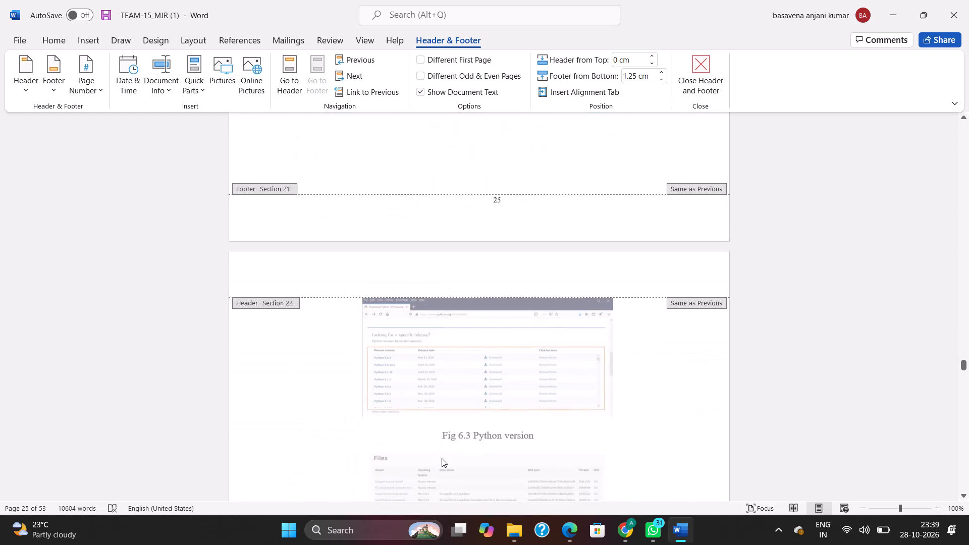
{"action": "scroll", "coordinate": [442, 458], "scroll_direction": "down", "scroll_amount": 8}
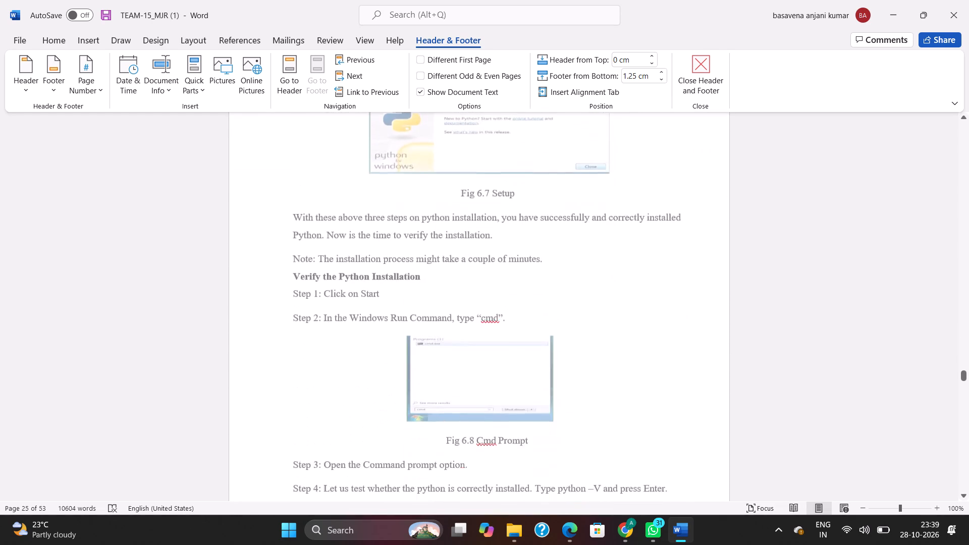
{"action": "scroll", "coordinate": [442, 458], "scroll_direction": "down", "scroll_amount": 8}
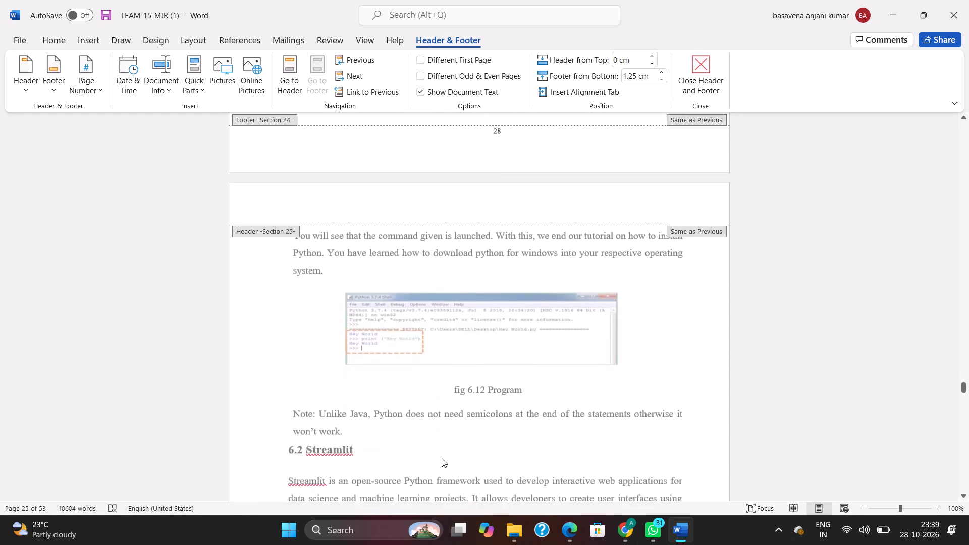
{"action": "scroll", "coordinate": [442, 458], "scroll_direction": "down", "scroll_amount": 9}
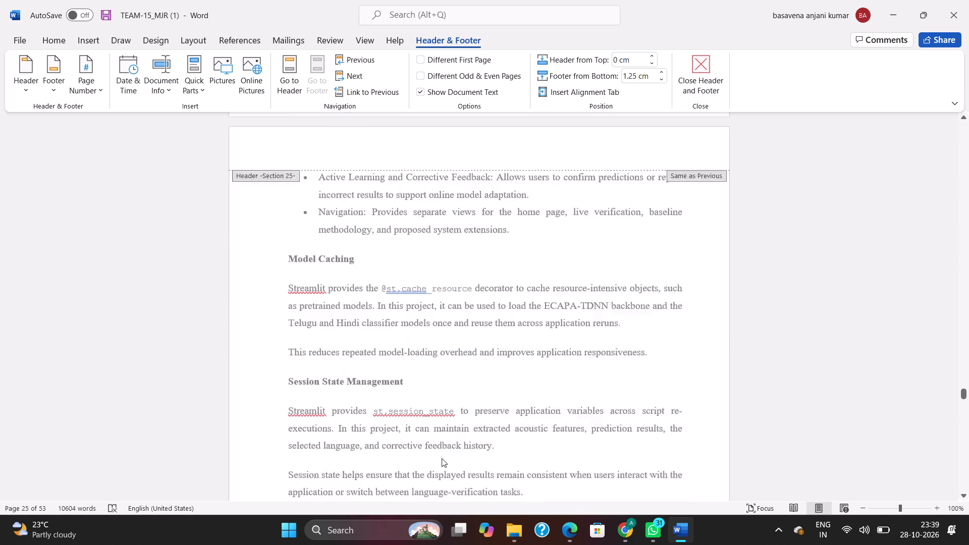
{"action": "scroll", "coordinate": [442, 458], "scroll_direction": "down", "scroll_amount": 9}
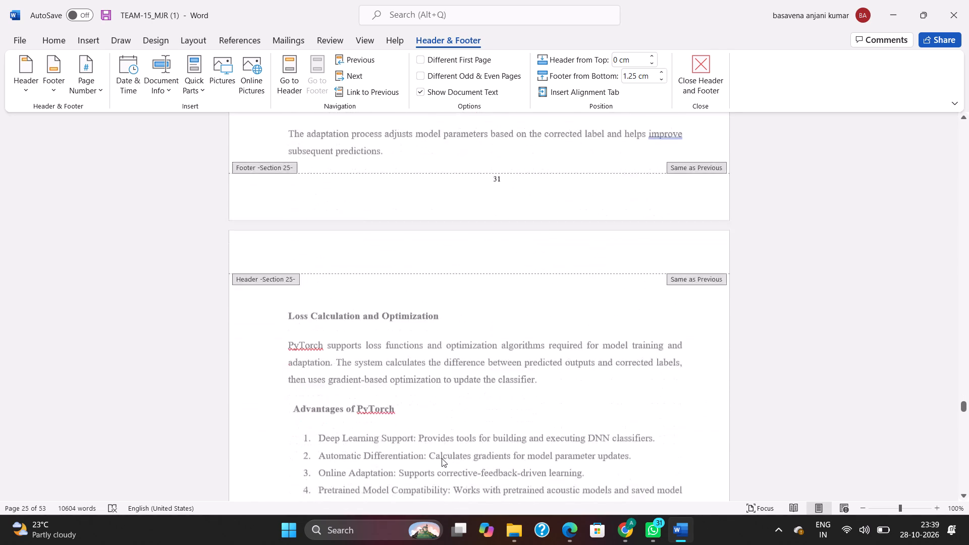
{"action": "scroll", "coordinate": [442, 458], "scroll_direction": "down", "scroll_amount": 8}
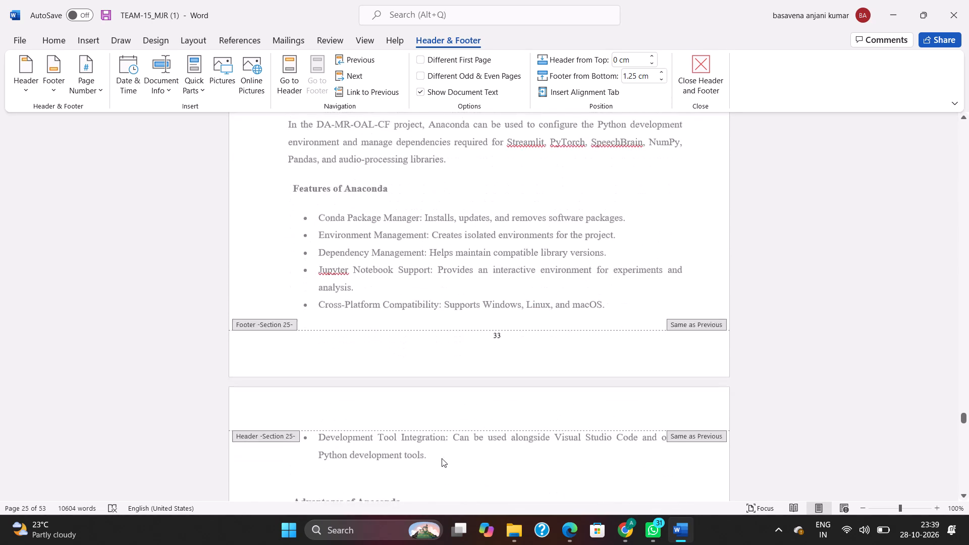
{"action": "scroll", "coordinate": [442, 458], "scroll_direction": "down", "scroll_amount": 8}
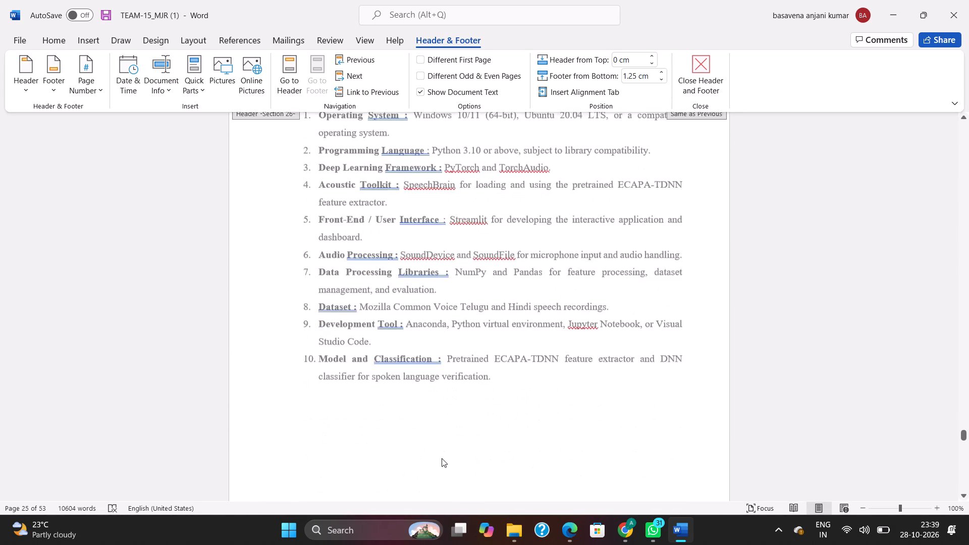
{"action": "scroll", "coordinate": [442, 458], "scroll_direction": "down", "scroll_amount": 4}
{"action": "scroll", "coordinate": [442, 458], "scroll_direction": "up", "scroll_amount": 6}
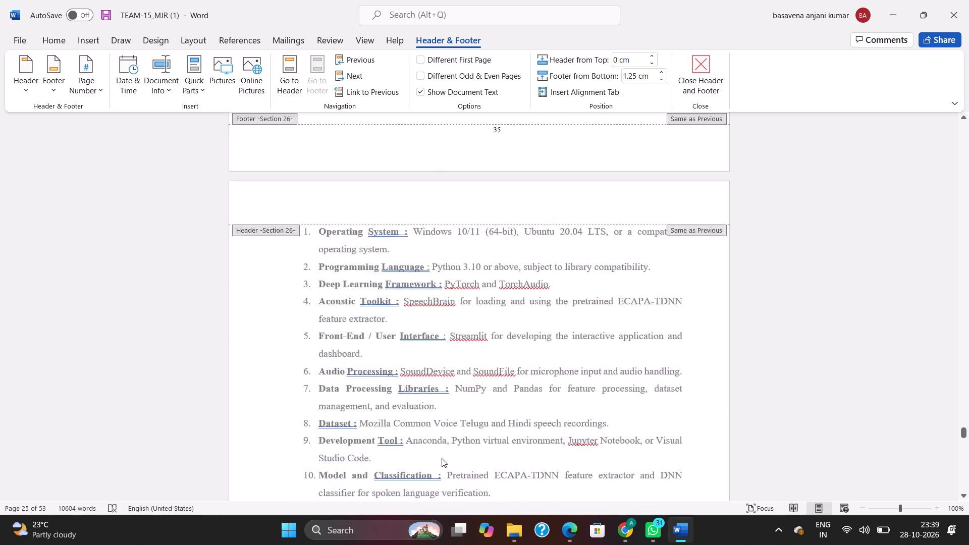
{"action": "scroll", "coordinate": [442, 458], "scroll_direction": "up", "scroll_amount": 2}
{"action": "scroll", "coordinate": [442, 458], "scroll_direction": "down", "scroll_amount": 5}
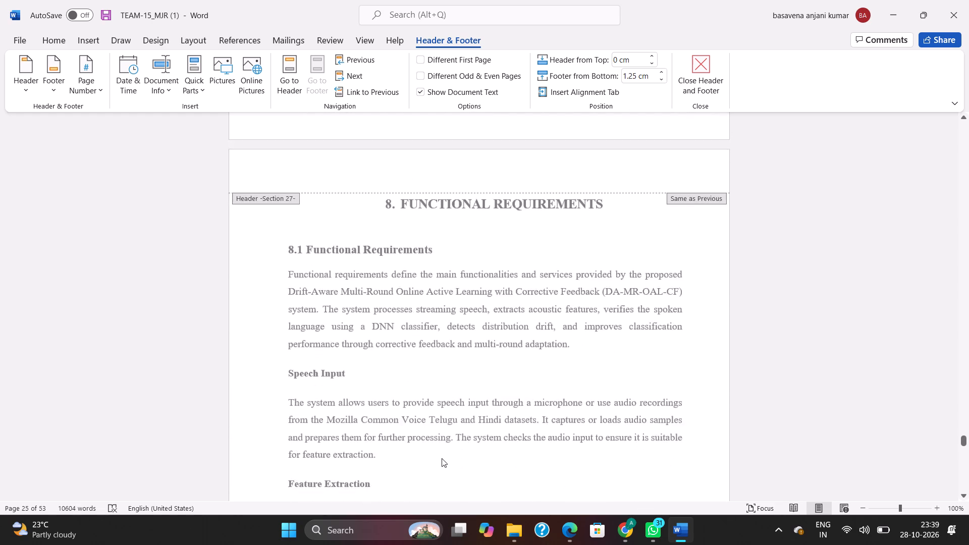
{"action": "scroll", "coordinate": [442, 458], "scroll_direction": "down", "scroll_amount": 6}
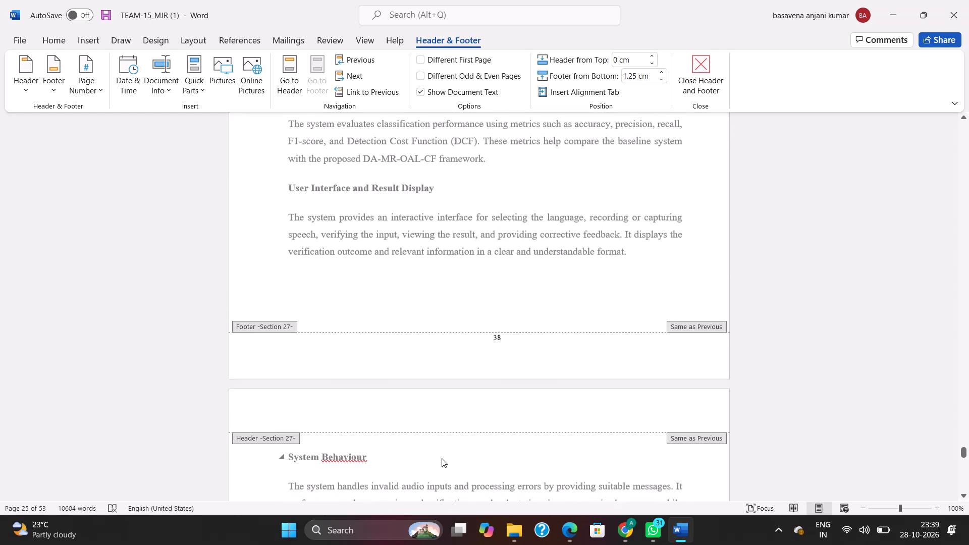
{"action": "scroll", "coordinate": [442, 458], "scroll_direction": "down", "scroll_amount": 7}
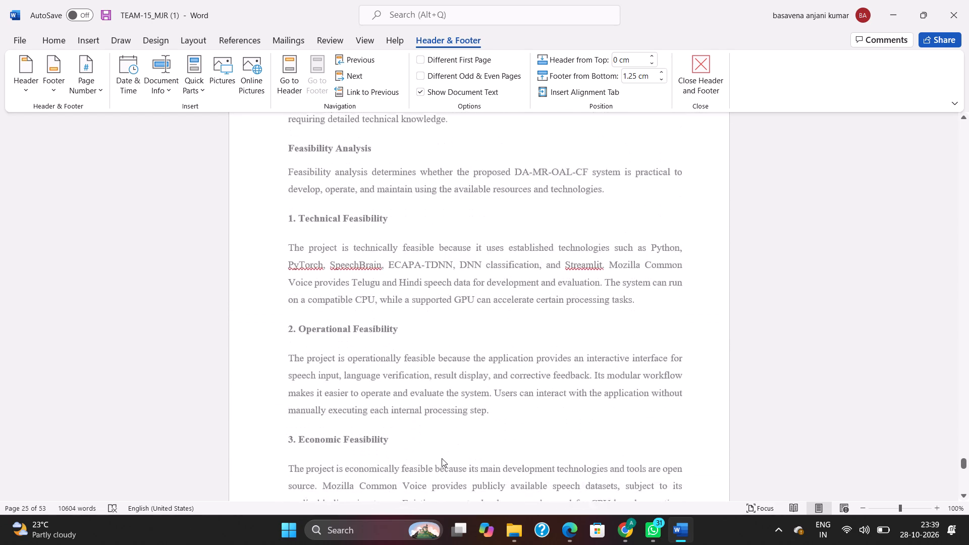
{"action": "scroll", "coordinate": [442, 458], "scroll_direction": "down", "scroll_amount": 6}
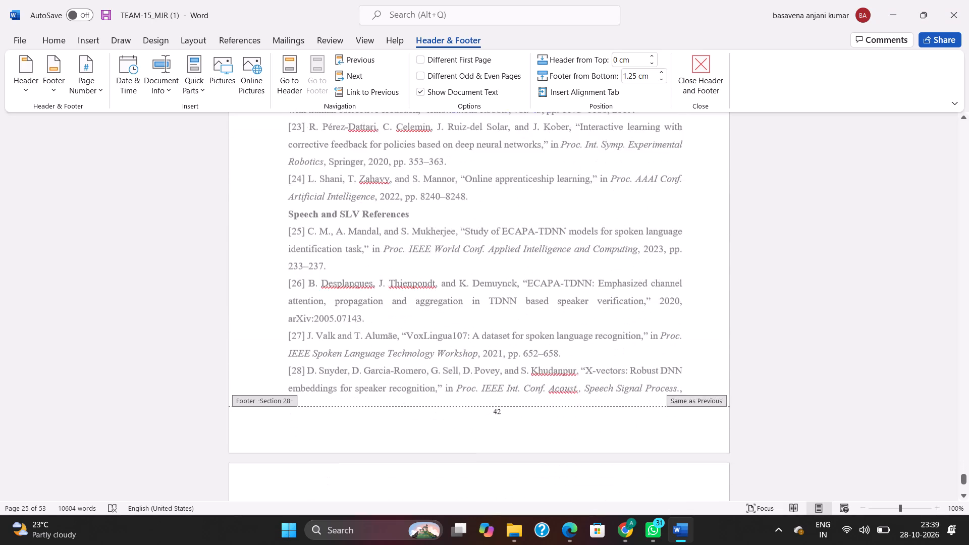
{"action": "scroll", "coordinate": [442, 458], "scroll_direction": "down", "scroll_amount": 3}
{"action": "scroll", "coordinate": [442, 458], "scroll_direction": "up", "scroll_amount": 2}
{"action": "scroll", "coordinate": [442, 458], "scroll_direction": "down", "scroll_amount": 3}
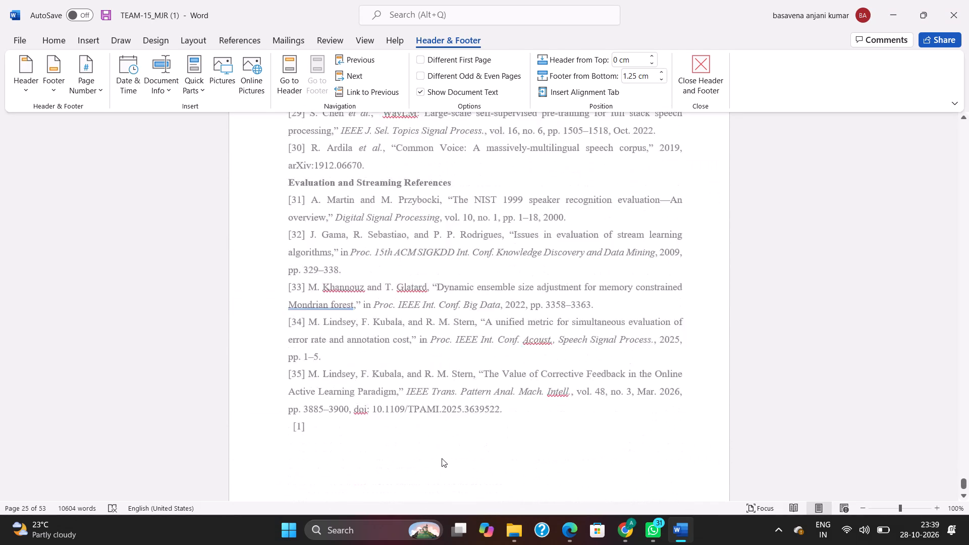
{"action": "scroll", "coordinate": [442, 458], "scroll_direction": "down", "scroll_amount": 1}
{"action": "scroll", "coordinate": [442, 458], "scroll_direction": "up", "scroll_amount": 3}
{"action": "scroll", "coordinate": [442, 458], "scroll_direction": "down", "scroll_amount": 5}
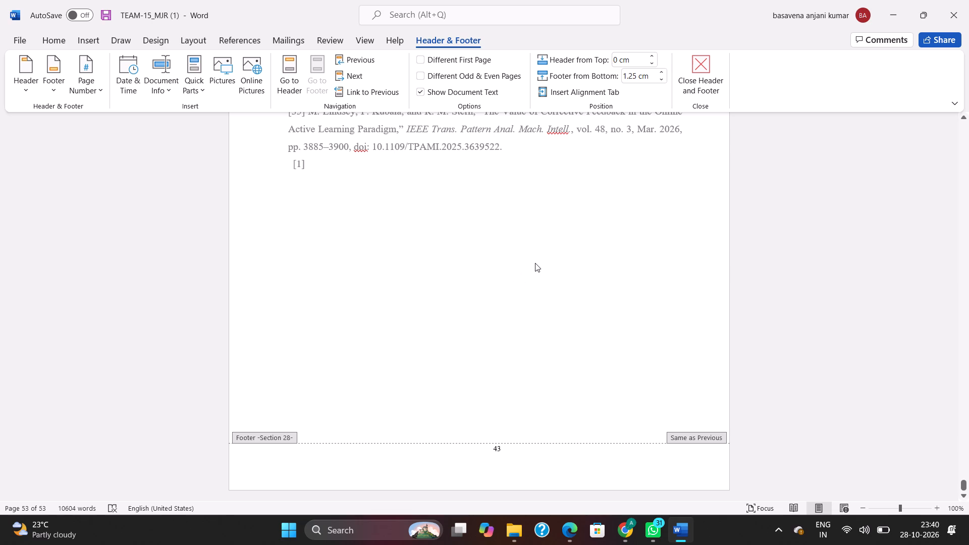
Leave footer editing and return to the document body on the last references page.
{"action": "double_click", "coordinate": [879, 244]}
Review the page numbers and layout backward from the last references page to the Streamlit section before 6.3 PyTorch.
{"action": "scroll", "coordinate": [732, 308], "scroll_direction": "up", "scroll_amount": 8}
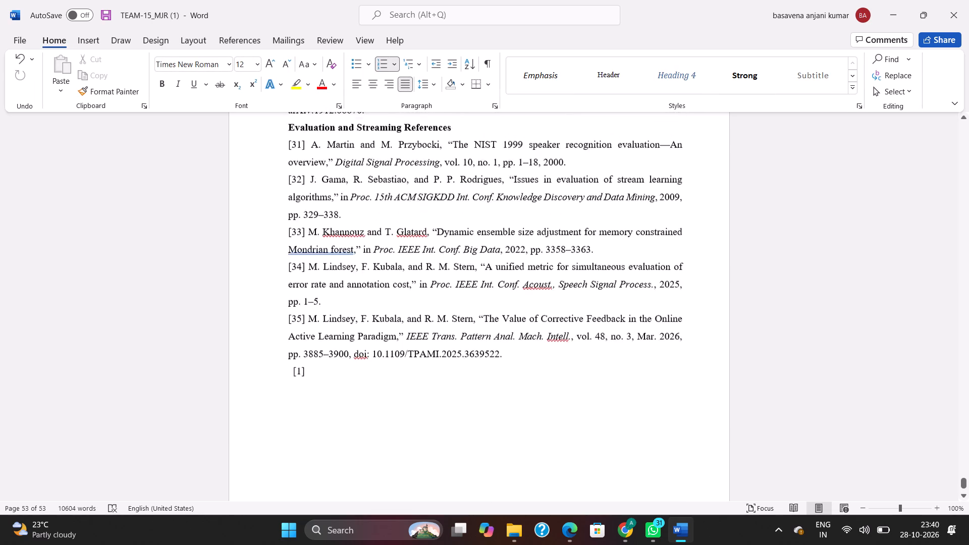
{"action": "scroll", "coordinate": [732, 308], "scroll_direction": "up", "scroll_amount": 2}
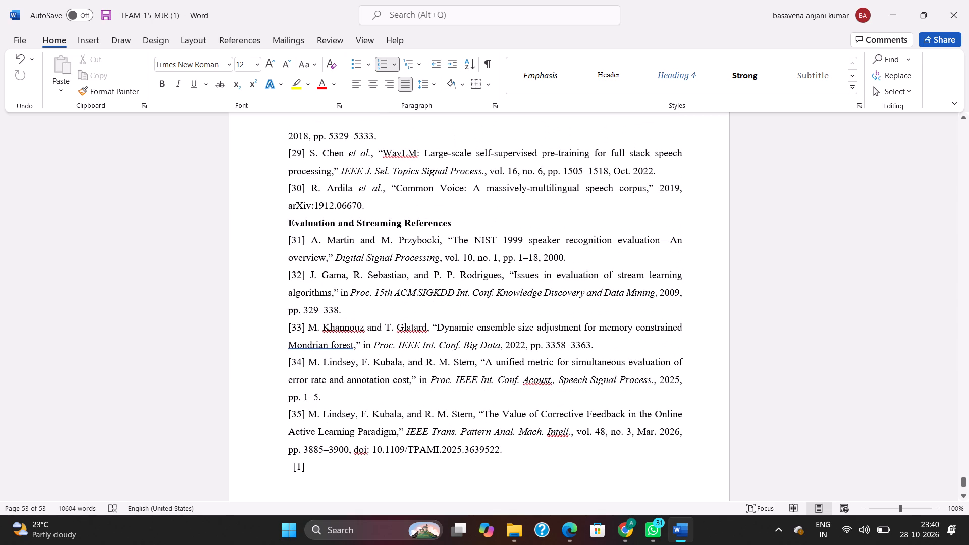
{"action": "scroll", "coordinate": [697, 319], "scroll_direction": "up", "scroll_amount": 4}
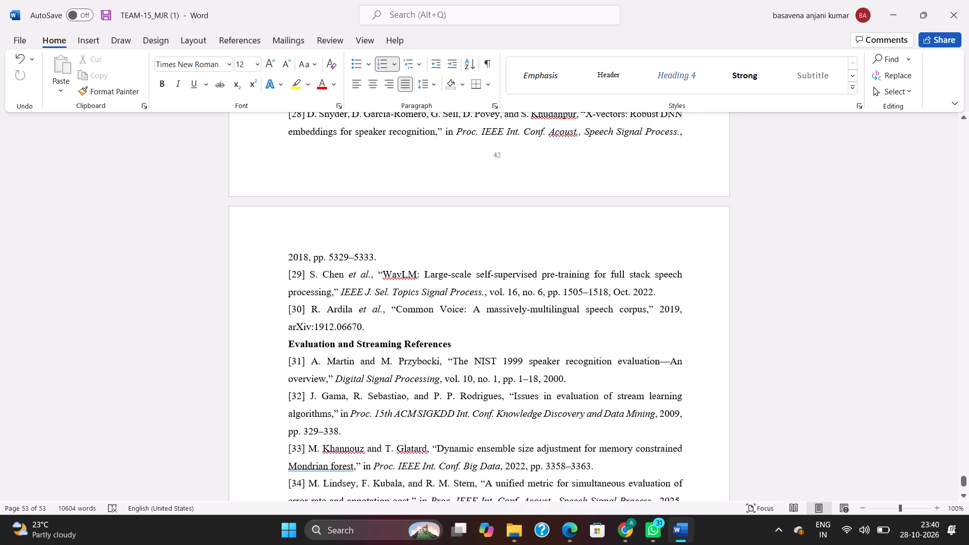
{"action": "scroll", "coordinate": [643, 320], "scroll_direction": "up", "scroll_amount": 20}
{"action": "scroll", "coordinate": [643, 320], "scroll_direction": "up", "scroll_amount": 6}
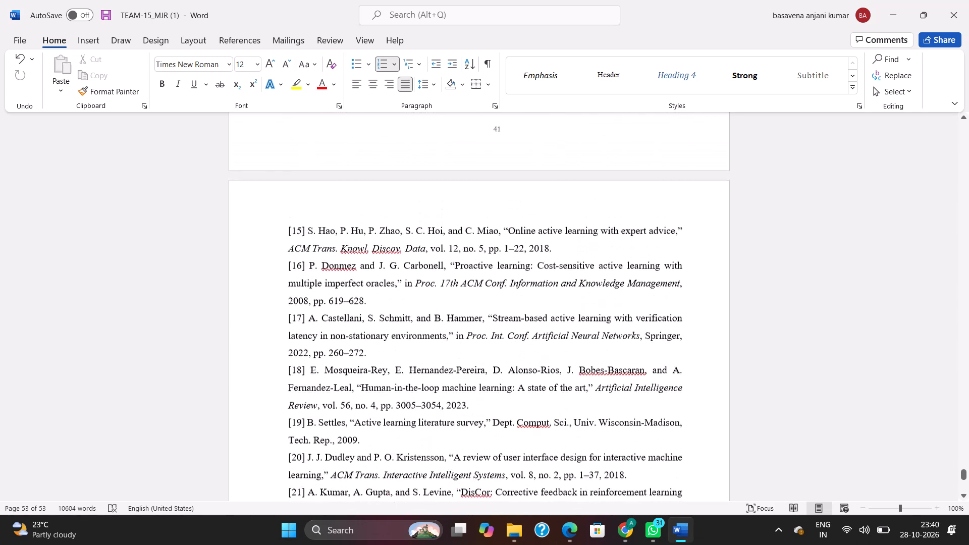
{"action": "scroll", "coordinate": [642, 319], "scroll_direction": "up", "scroll_amount": 20}
{"action": "scroll", "coordinate": [642, 319], "scroll_direction": "up", "scroll_amount": 11}
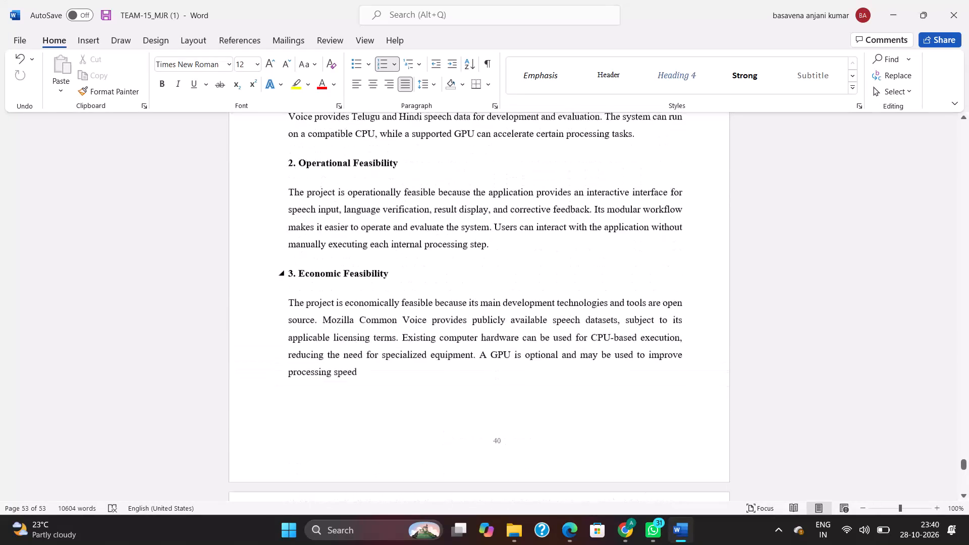
{"action": "scroll", "coordinate": [642, 317], "scroll_direction": "up", "scroll_amount": 15}
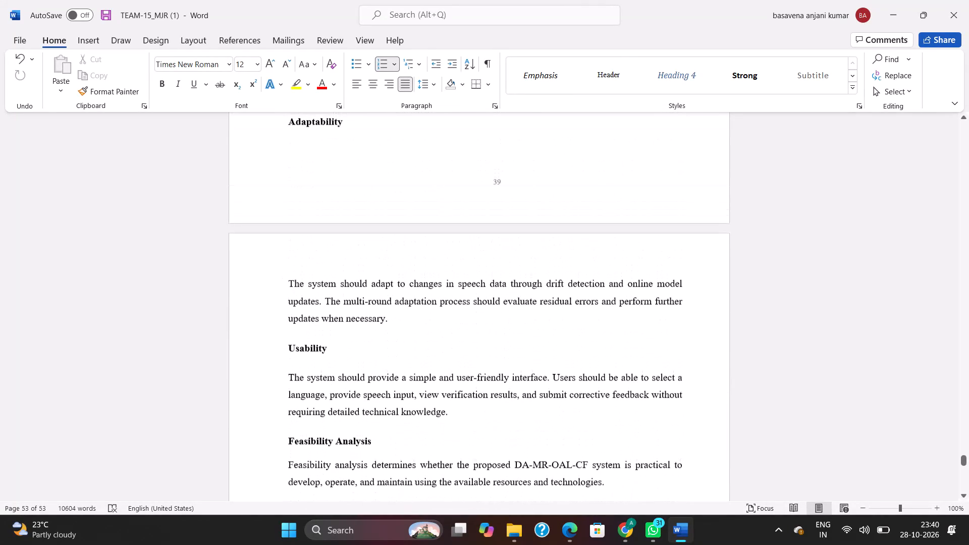
{"action": "scroll", "coordinate": [642, 317], "scroll_direction": "up", "scroll_amount": 4}
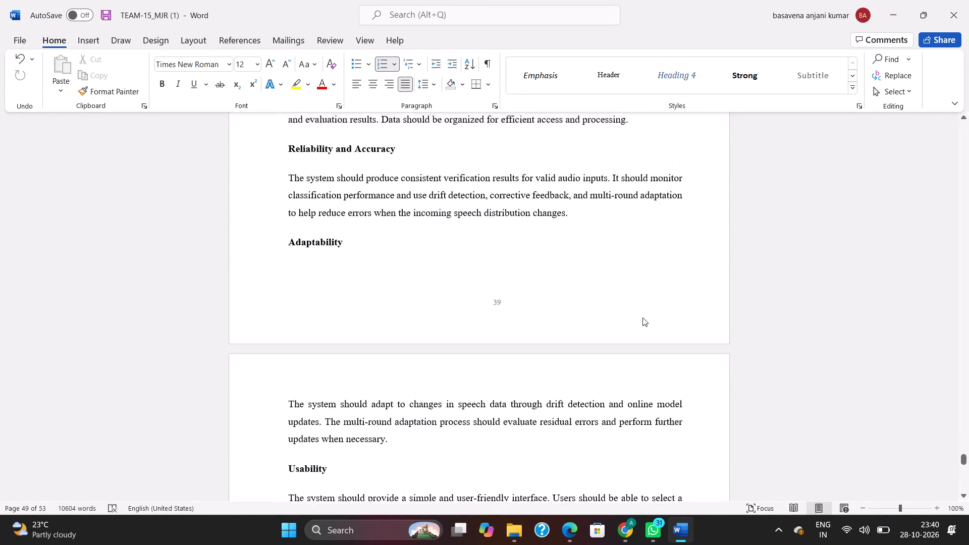
{"action": "scroll", "coordinate": [642, 317], "scroll_direction": "up", "scroll_amount": 4}
{"action": "scroll", "coordinate": [642, 317], "scroll_direction": "down", "scroll_amount": 5}
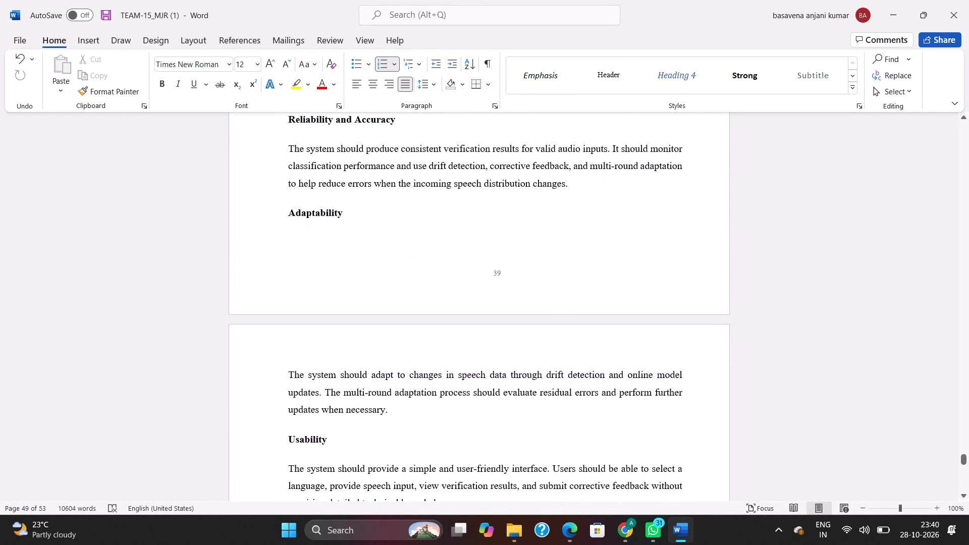
{"action": "scroll", "coordinate": [642, 317], "scroll_direction": "up", "scroll_amount": 19}
{"action": "scroll", "coordinate": [642, 316], "scroll_direction": "up", "scroll_amount": 3}
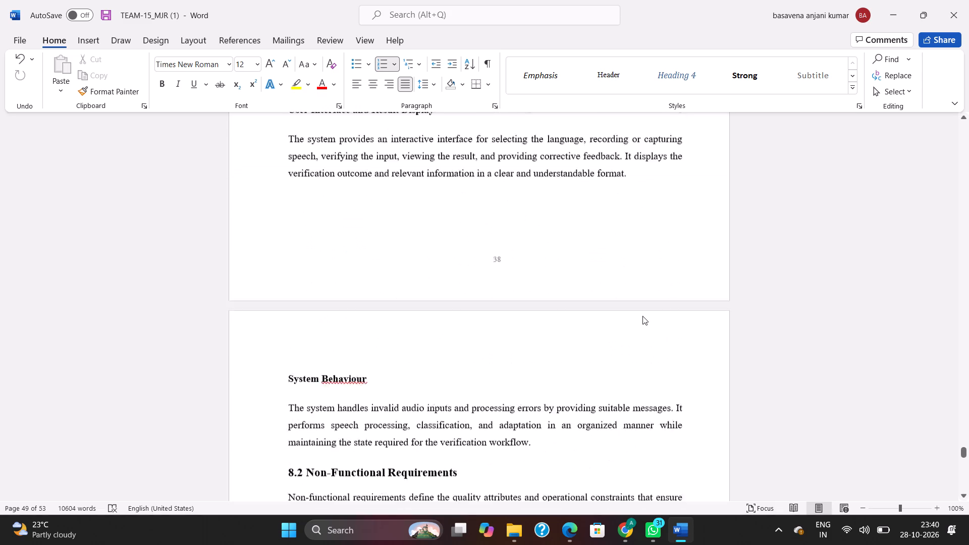
{"action": "scroll", "coordinate": [642, 316], "scroll_direction": "up", "scroll_amount": 20}
{"action": "scroll", "coordinate": [642, 316], "scroll_direction": "up", "scroll_amount": 6}
{"action": "scroll", "coordinate": [642, 316], "scroll_direction": "up", "scroll_amount": 16}
{"action": "scroll", "coordinate": [642, 316], "scroll_direction": "up", "scroll_amount": 5}
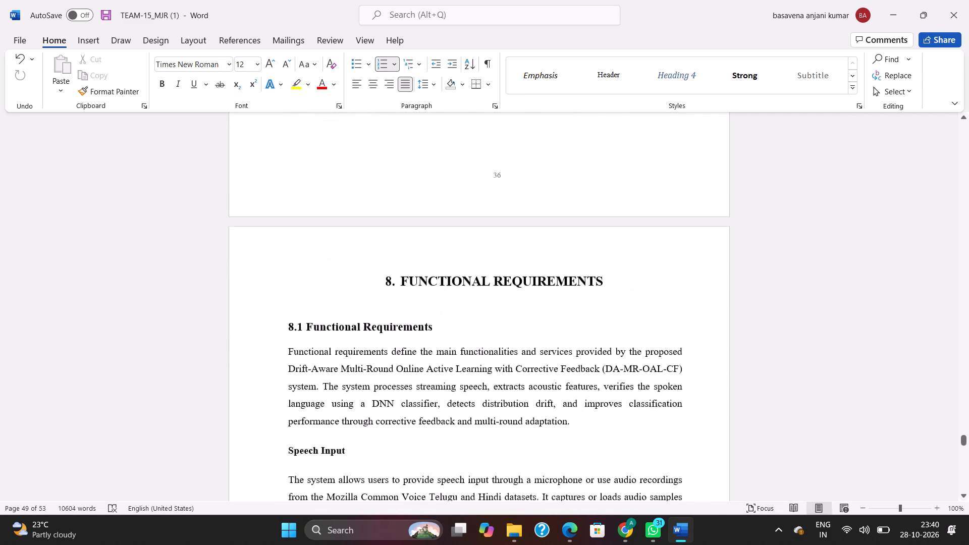
{"action": "scroll", "coordinate": [642, 316], "scroll_direction": "up", "scroll_amount": 20}
{"action": "scroll", "coordinate": [642, 315], "scroll_direction": "up", "scroll_amount": 3}
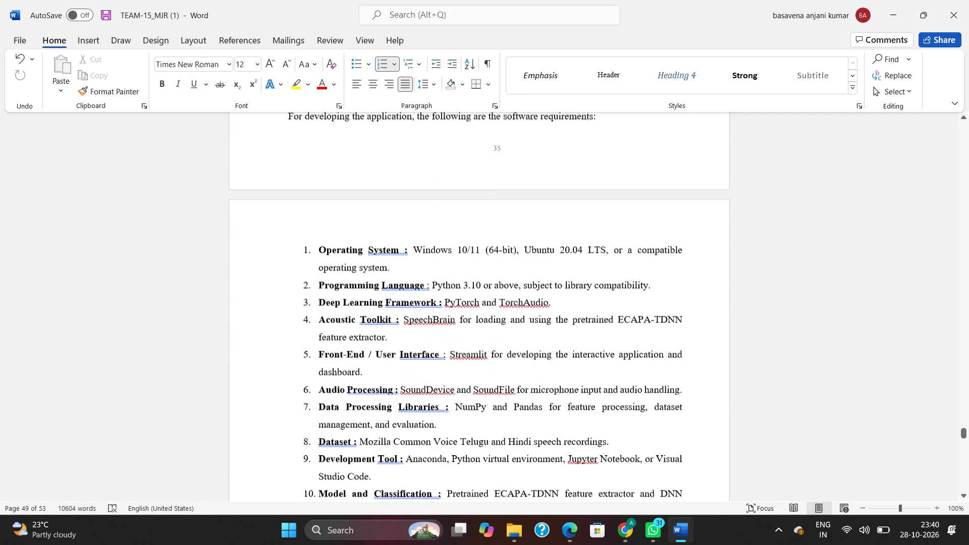
{"action": "scroll", "coordinate": [642, 315], "scroll_direction": "up", "scroll_amount": 5}
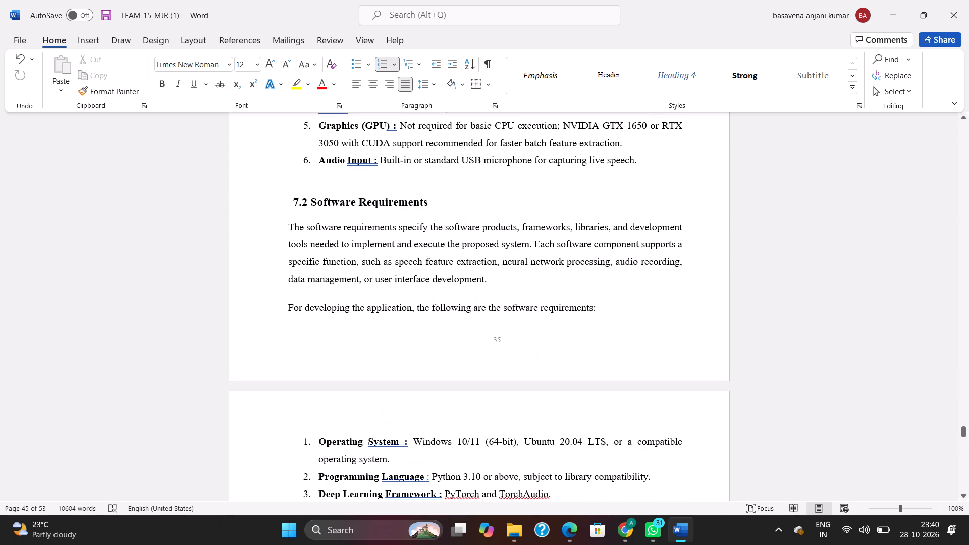
{"action": "scroll", "coordinate": [629, 312], "scroll_direction": "up", "scroll_amount": 12}
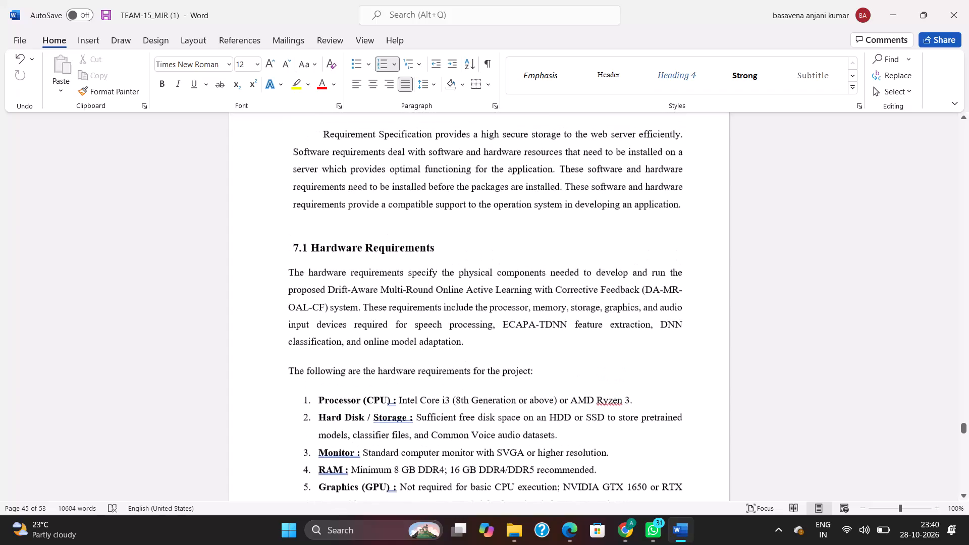
{"action": "scroll", "coordinate": [629, 312], "scroll_direction": "up", "scroll_amount": 20}
{"action": "scroll", "coordinate": [629, 312], "scroll_direction": "up", "scroll_amount": 7}
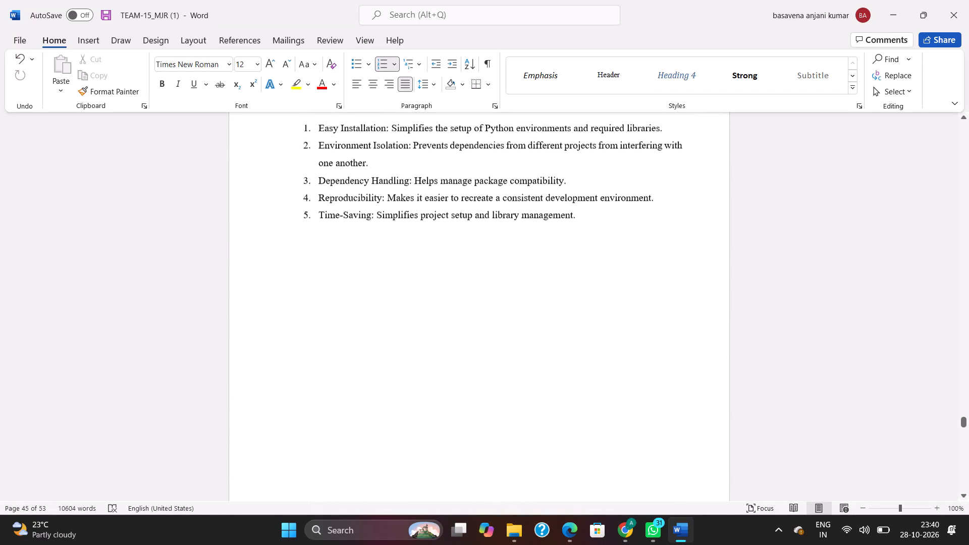
{"action": "scroll", "coordinate": [629, 314], "scroll_direction": "up", "scroll_amount": 20}
{"action": "scroll", "coordinate": [629, 314], "scroll_direction": "up", "scroll_amount": 7}
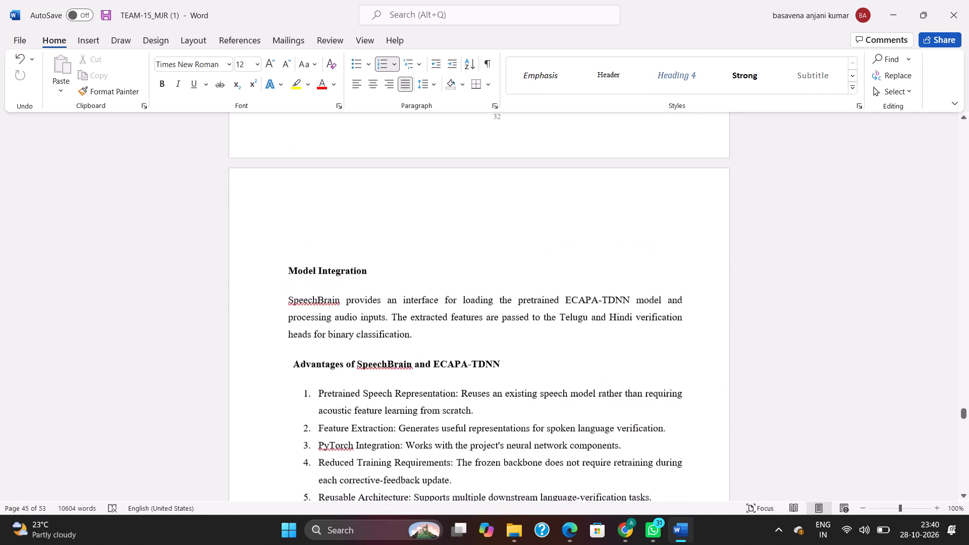
{"action": "scroll", "coordinate": [629, 314], "scroll_direction": "up", "scroll_amount": 14}
{"action": "scroll", "coordinate": [629, 314], "scroll_direction": "up", "scroll_amount": 8}
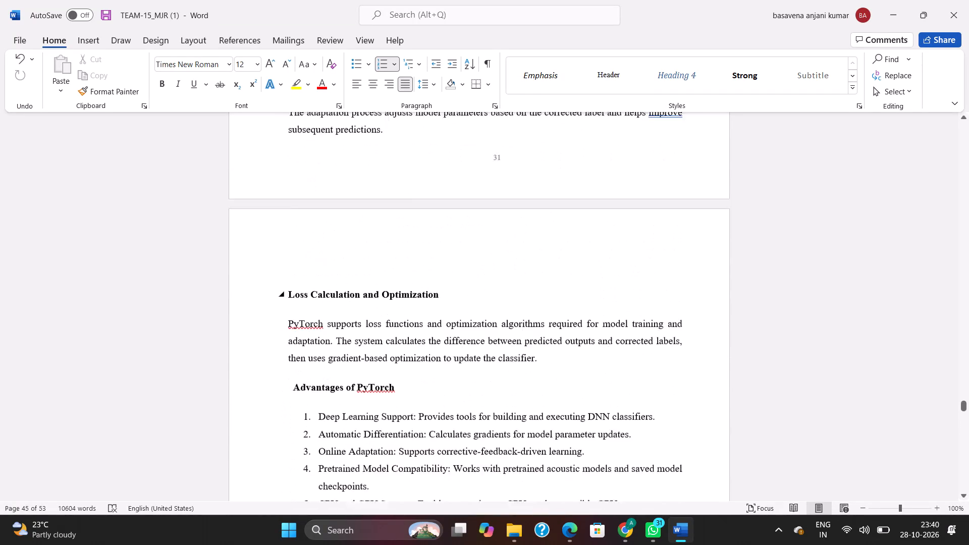
{"action": "scroll", "coordinate": [631, 302], "scroll_direction": "up", "scroll_amount": 5}
{"action": "scroll", "coordinate": [474, 392], "scroll_direction": "up", "scroll_amount": 12}
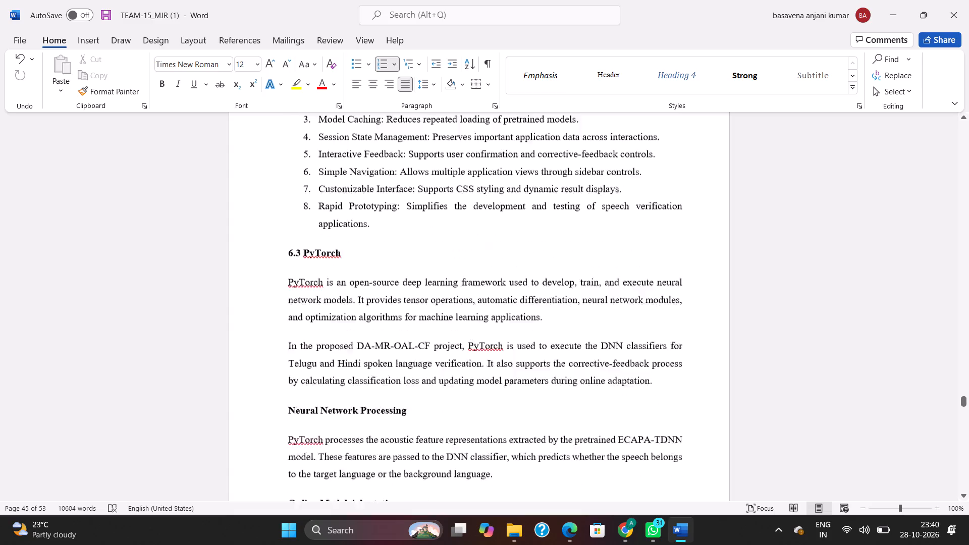
{"action": "scroll", "coordinate": [491, 359], "scroll_direction": "up", "scroll_amount": 14}
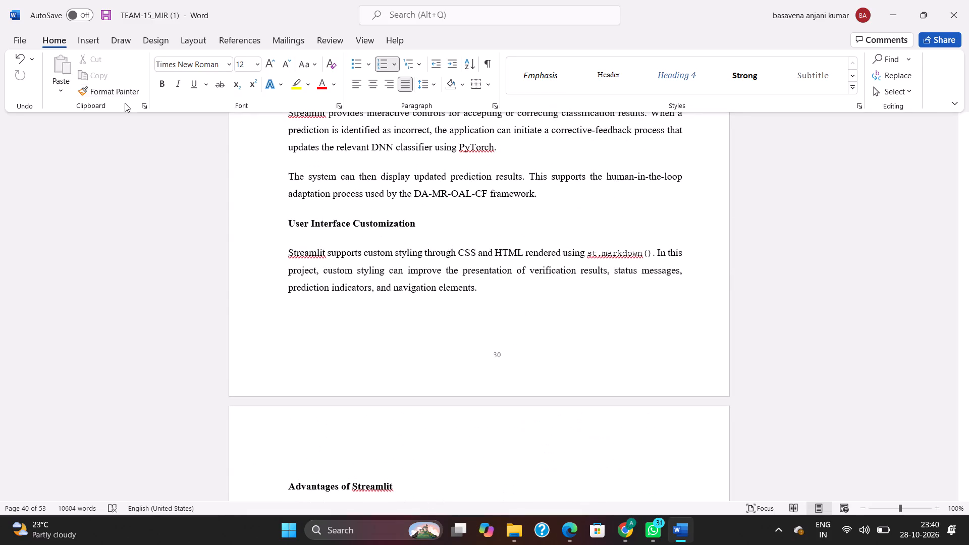
Bring up the Save As locations on This PC for the report.
{"action": "left_click", "coordinate": [15, 38]}
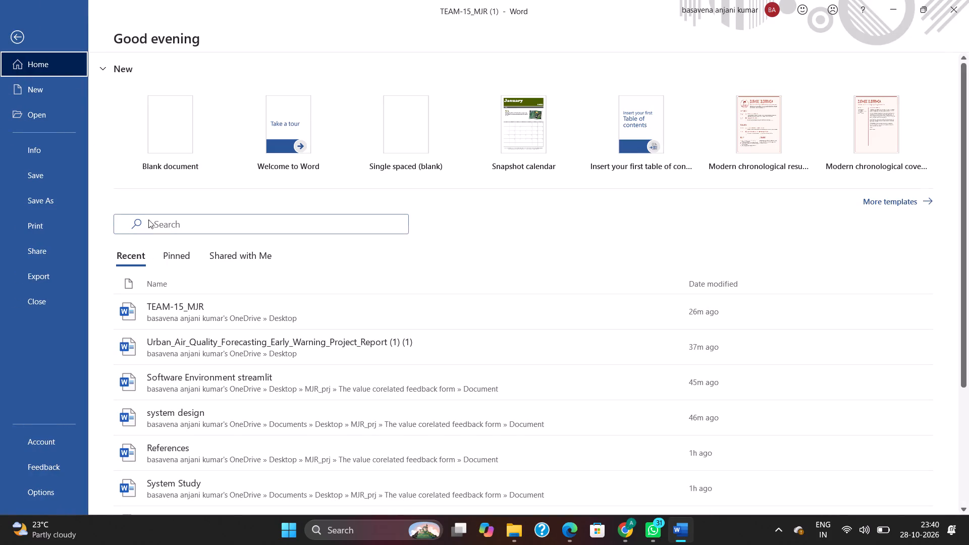
{"action": "left_click", "coordinate": [57, 198]}
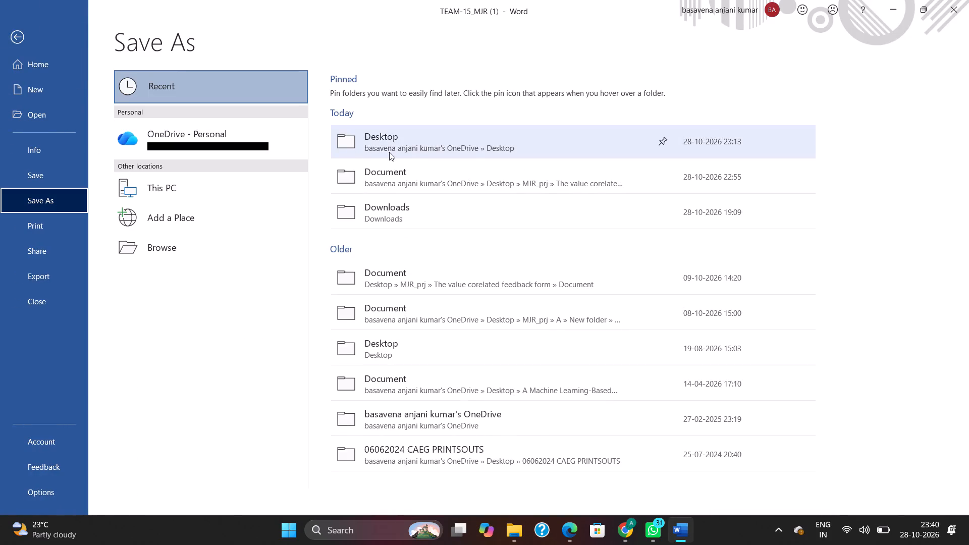
{"action": "left_click", "coordinate": [398, 144]}
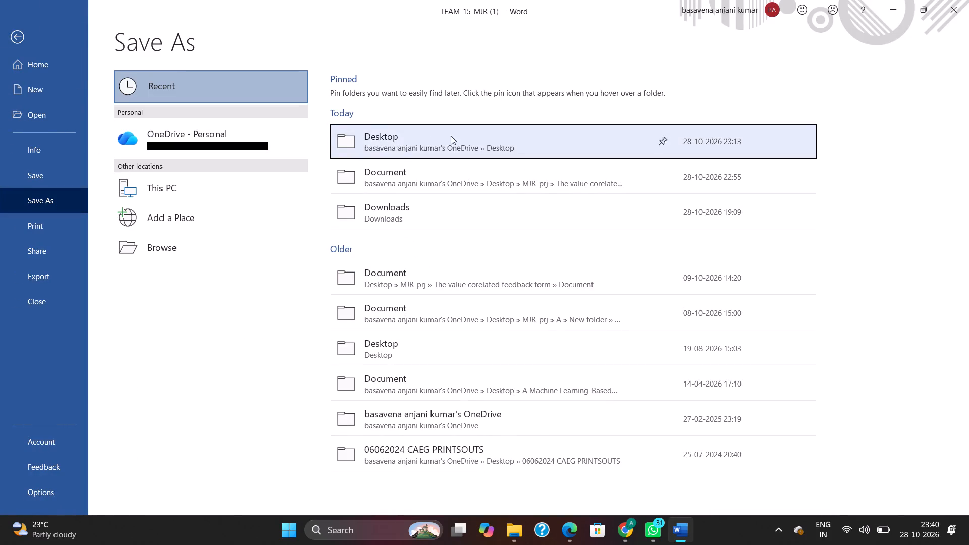
{"action": "double_click", "coordinate": [401, 143]}
{"action": "left_click", "coordinate": [250, 195]}
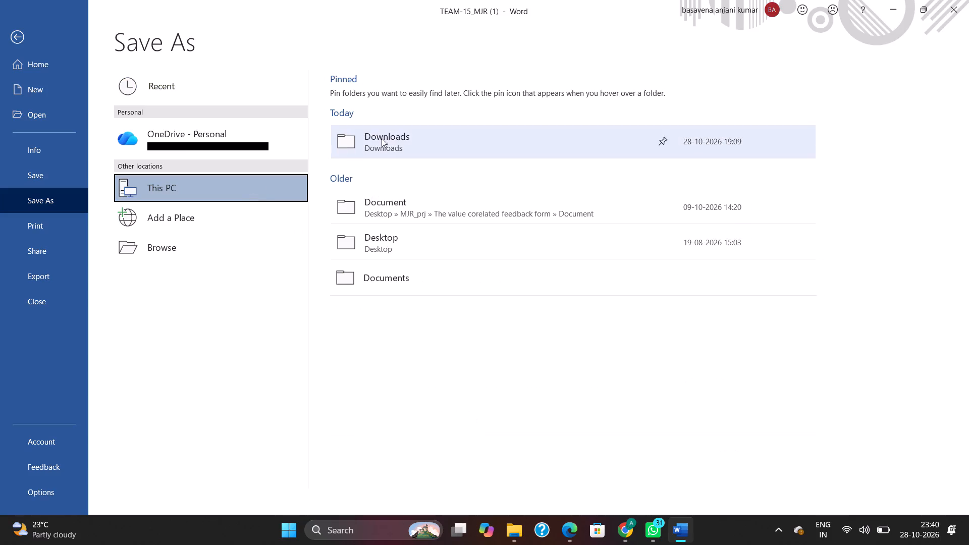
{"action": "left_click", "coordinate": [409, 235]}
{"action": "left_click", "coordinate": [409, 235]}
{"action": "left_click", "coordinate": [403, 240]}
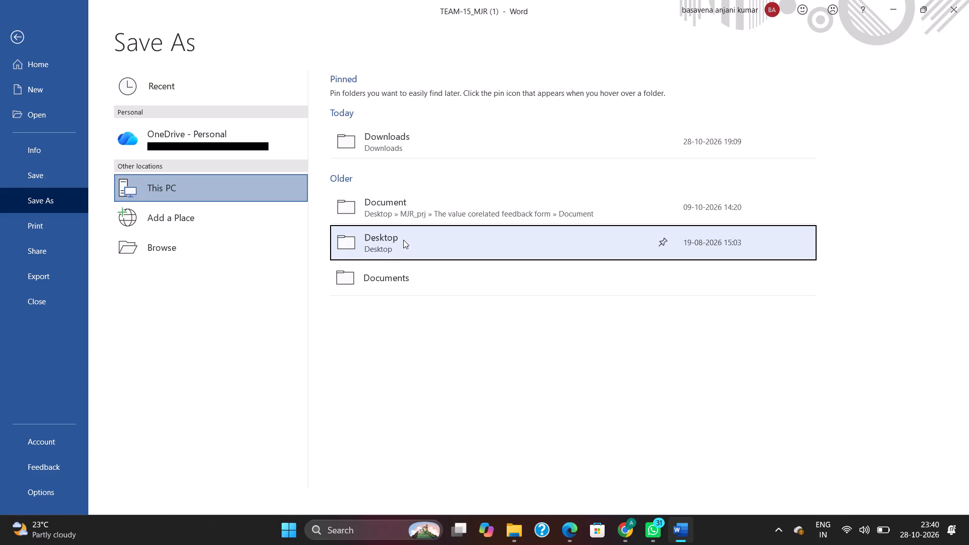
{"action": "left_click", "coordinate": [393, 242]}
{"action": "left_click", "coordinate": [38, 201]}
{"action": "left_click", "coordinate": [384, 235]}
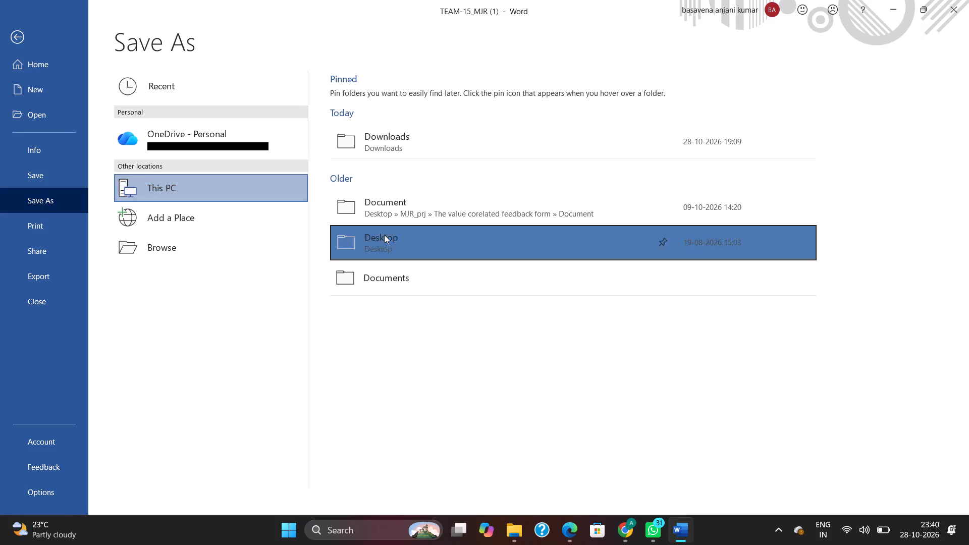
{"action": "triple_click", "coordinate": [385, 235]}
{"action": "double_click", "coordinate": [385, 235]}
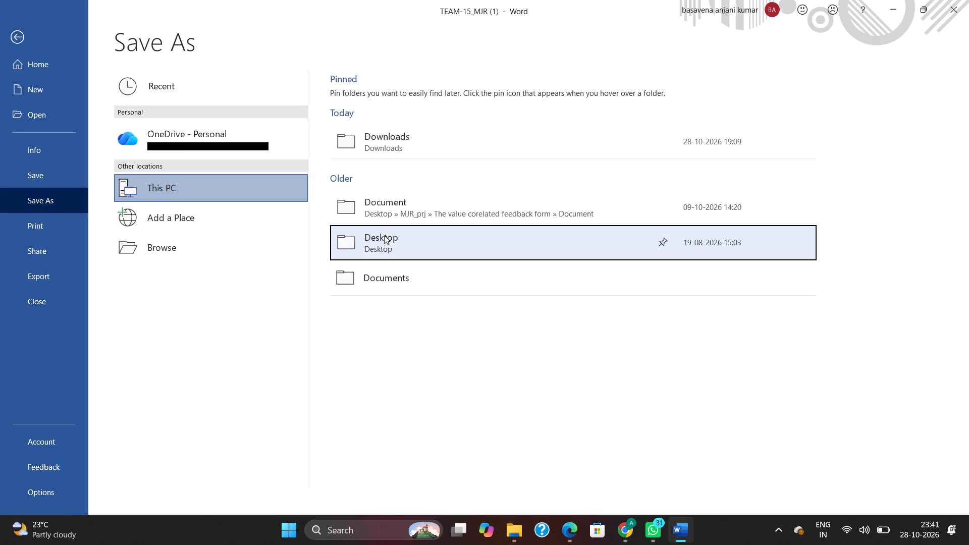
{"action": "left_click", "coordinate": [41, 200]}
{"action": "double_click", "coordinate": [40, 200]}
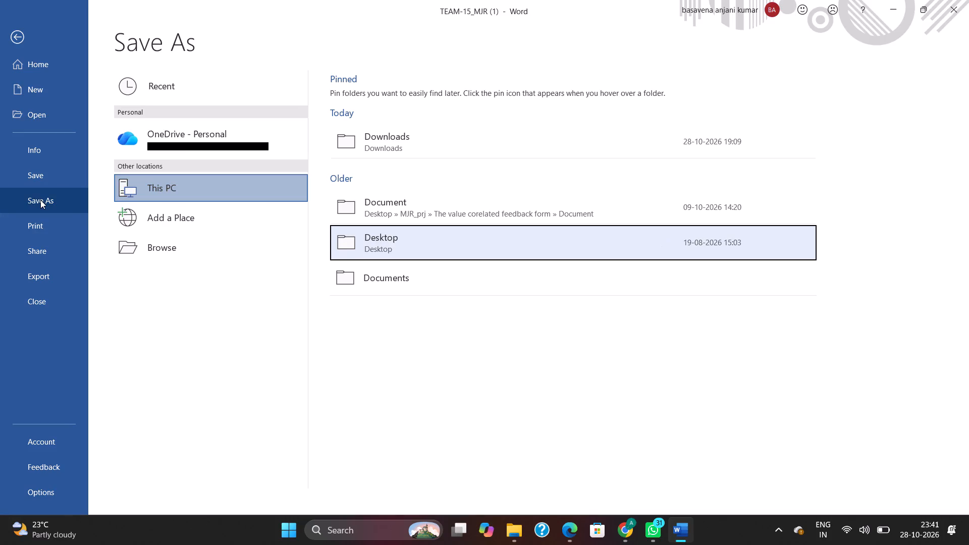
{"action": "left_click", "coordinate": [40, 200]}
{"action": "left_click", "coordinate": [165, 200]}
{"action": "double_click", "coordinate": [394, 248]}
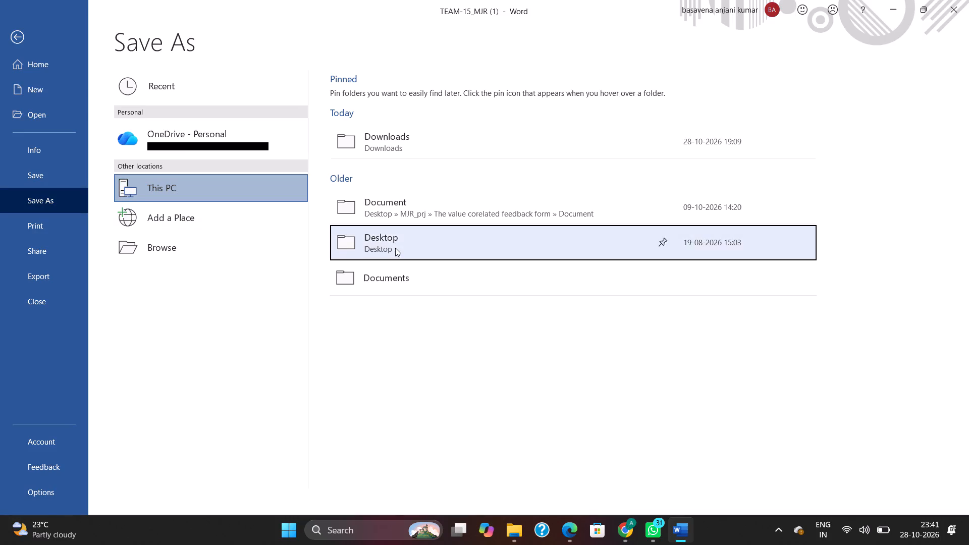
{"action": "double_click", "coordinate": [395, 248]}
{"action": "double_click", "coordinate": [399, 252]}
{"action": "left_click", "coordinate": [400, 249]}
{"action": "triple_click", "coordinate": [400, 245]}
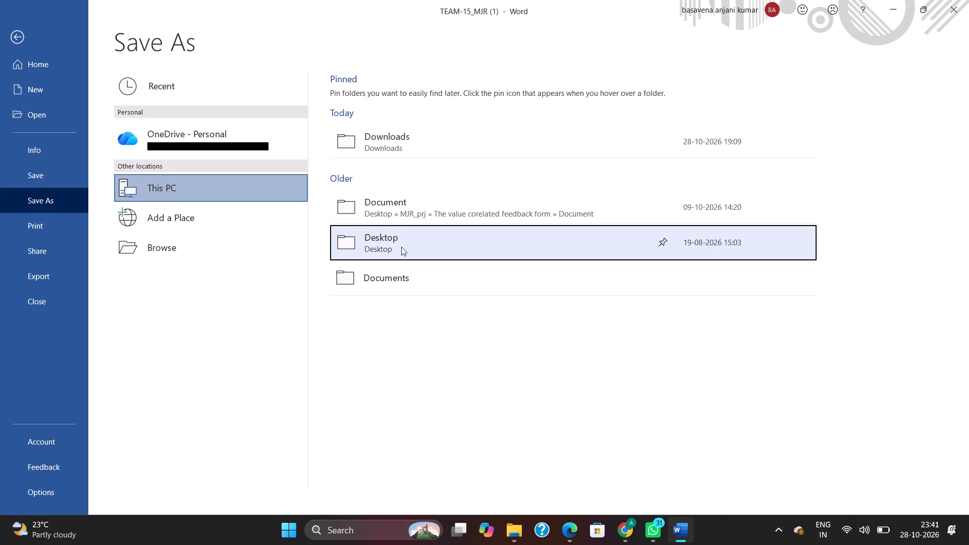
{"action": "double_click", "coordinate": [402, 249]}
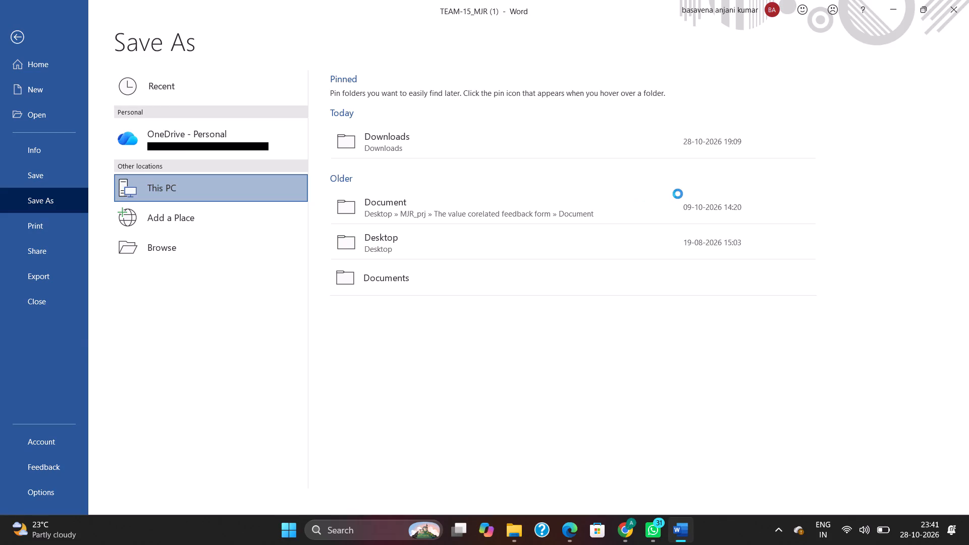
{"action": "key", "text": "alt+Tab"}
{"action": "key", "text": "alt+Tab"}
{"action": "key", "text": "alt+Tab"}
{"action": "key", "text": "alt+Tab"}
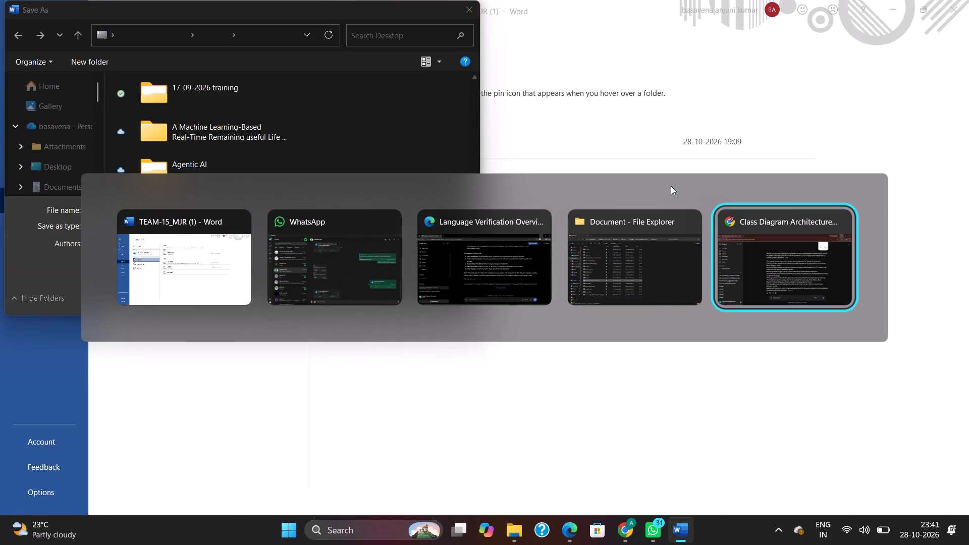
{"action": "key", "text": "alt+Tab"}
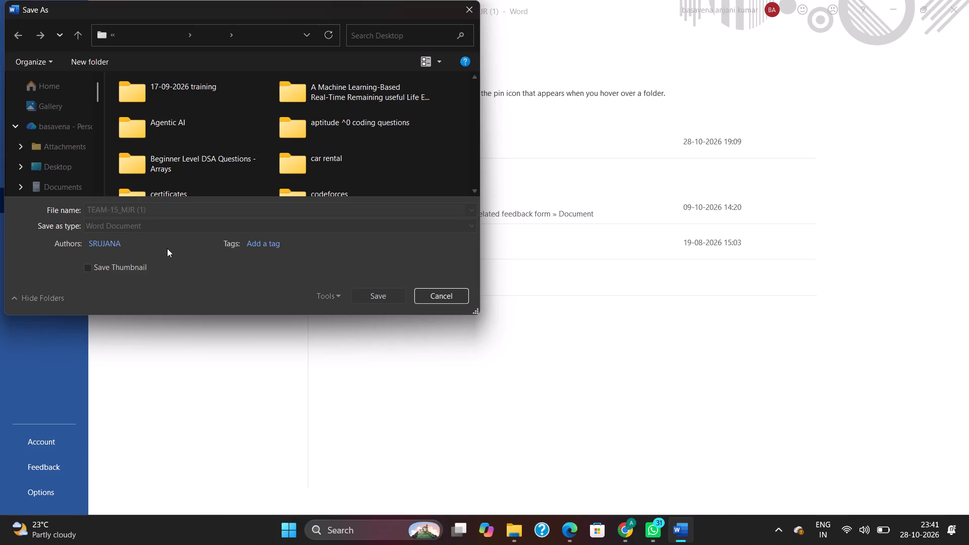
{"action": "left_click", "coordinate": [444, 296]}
Save the report as a Word Document named TEAM-15_MJR in the OneDrive Desktop folder.
{"action": "left_click", "coordinate": [392, 246]}
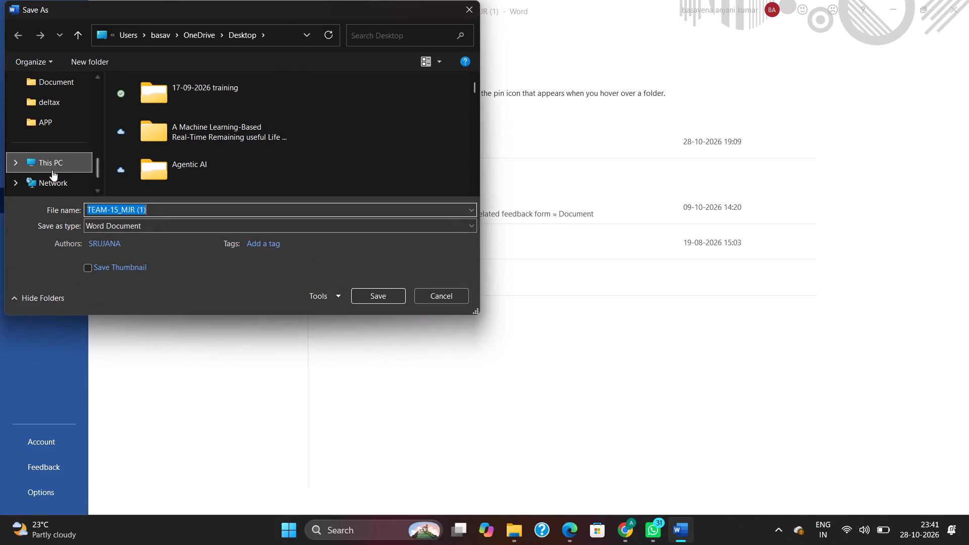
{"action": "scroll", "coordinate": [52, 170], "scroll_direction": "up", "scroll_amount": 6}
{"action": "left_click", "coordinate": [53, 144]}
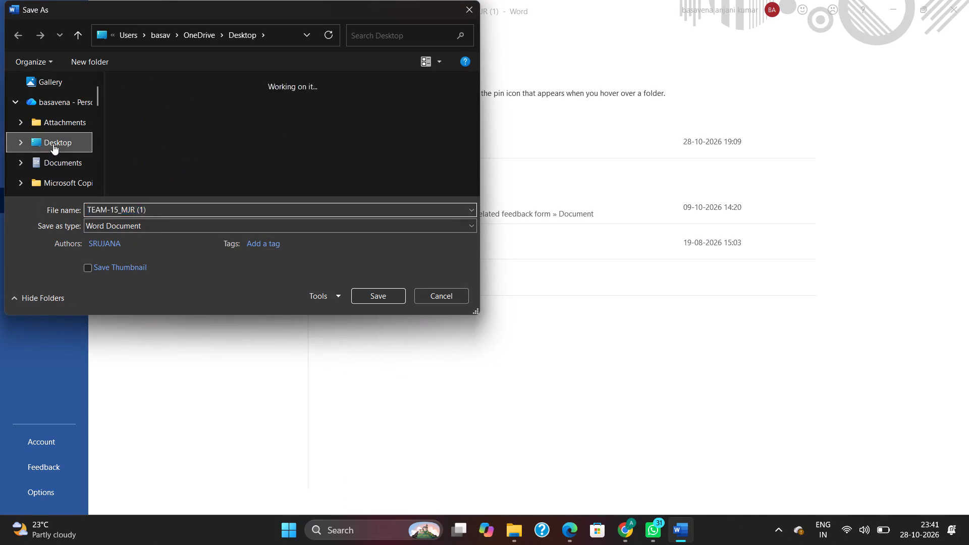
{"action": "left_click", "coordinate": [159, 209]}
{"action": "left_click", "coordinate": [159, 209]}
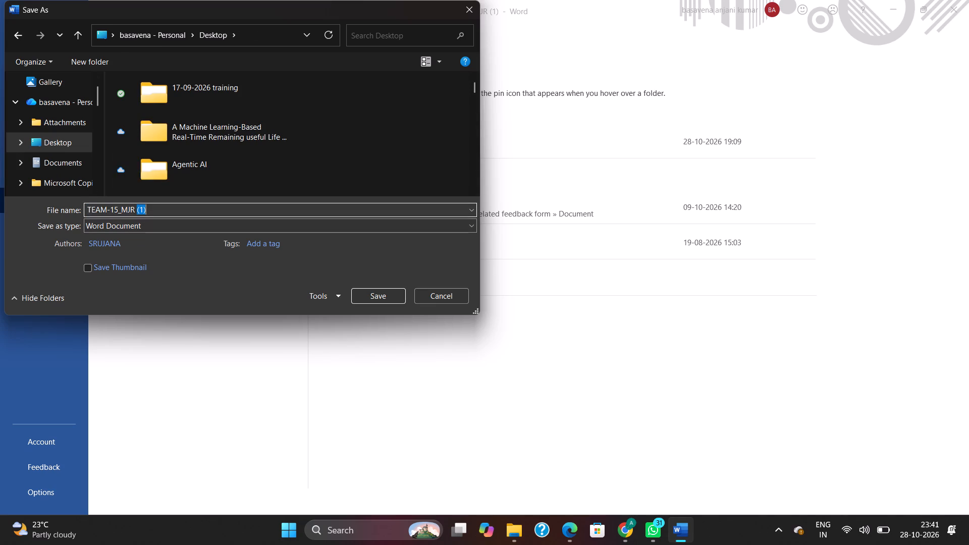
{"action": "left_click", "coordinate": [159, 209]}
{"action": "left_click", "coordinate": [189, 207]}
{"action": "key", "text": "BackSpace"}
{"action": "key", "text": "BackSpace"}
{"action": "key", "text": "BackSpace"}
{"action": "left_click", "coordinate": [378, 293]}
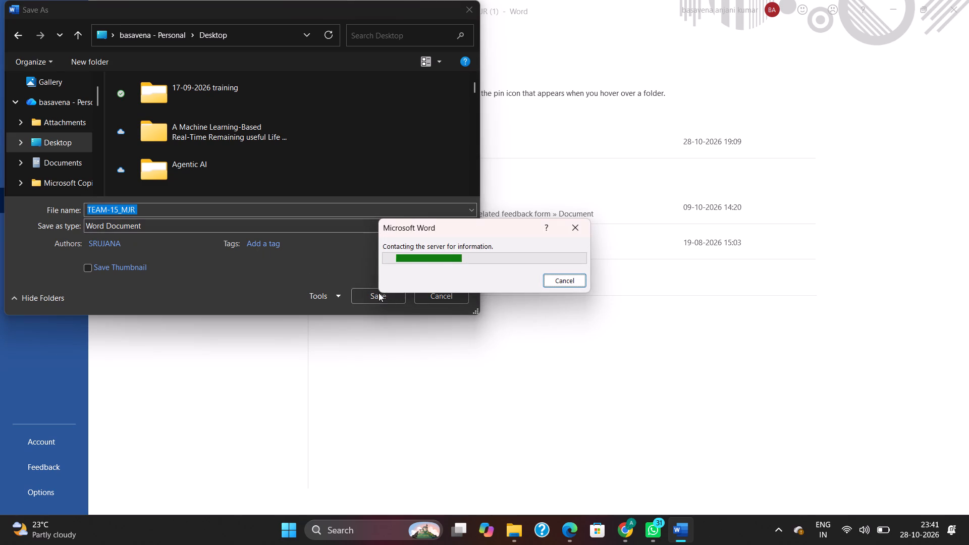
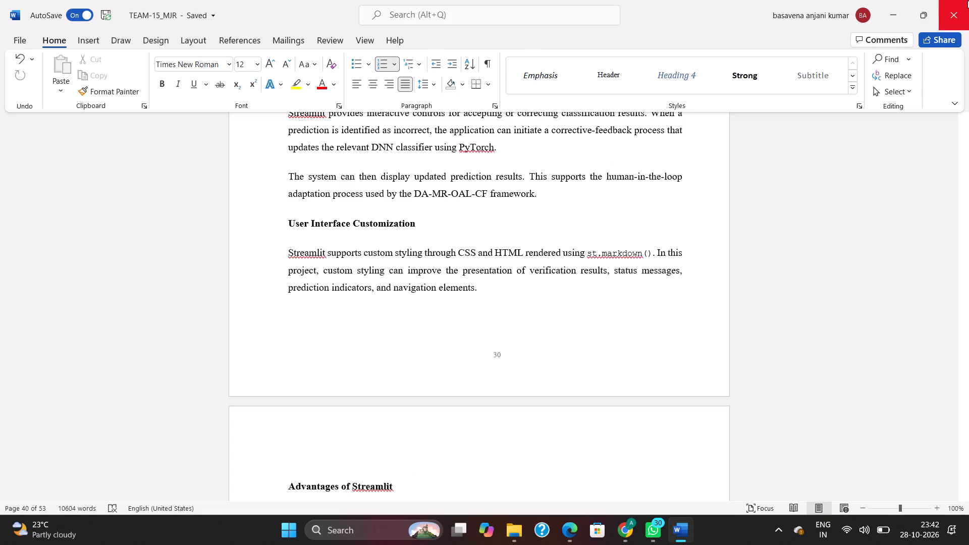
Close the saved TEAM-15_MJR report.
{"action": "left_click", "coordinate": [967, 0]}
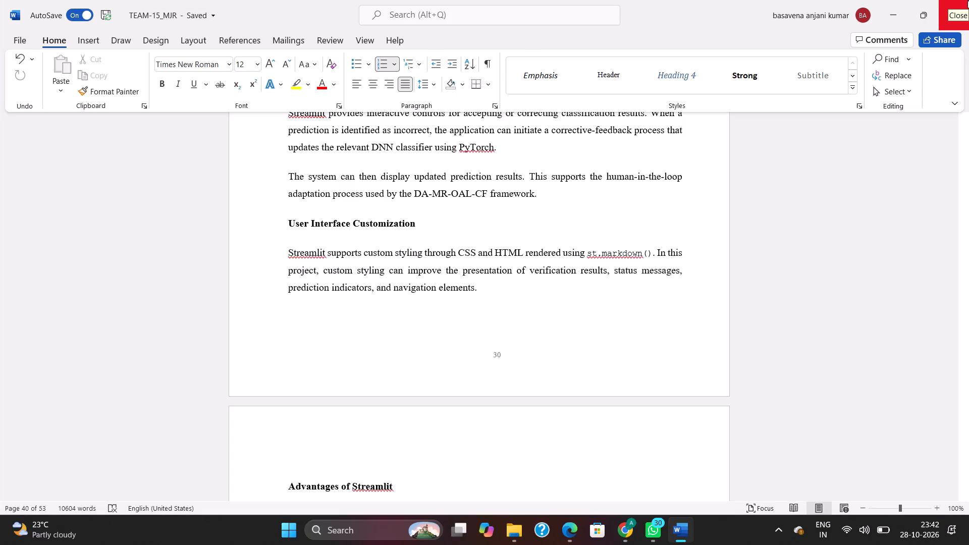
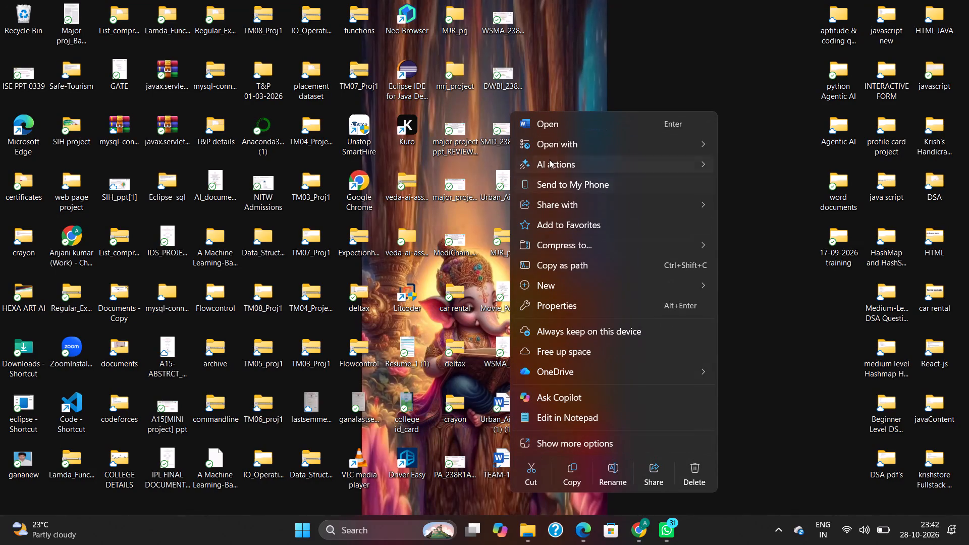
Copy the TEAM-15_MJR Word file on the desktop to the clipboard.
{"action": "left_click", "coordinate": [576, 480]}
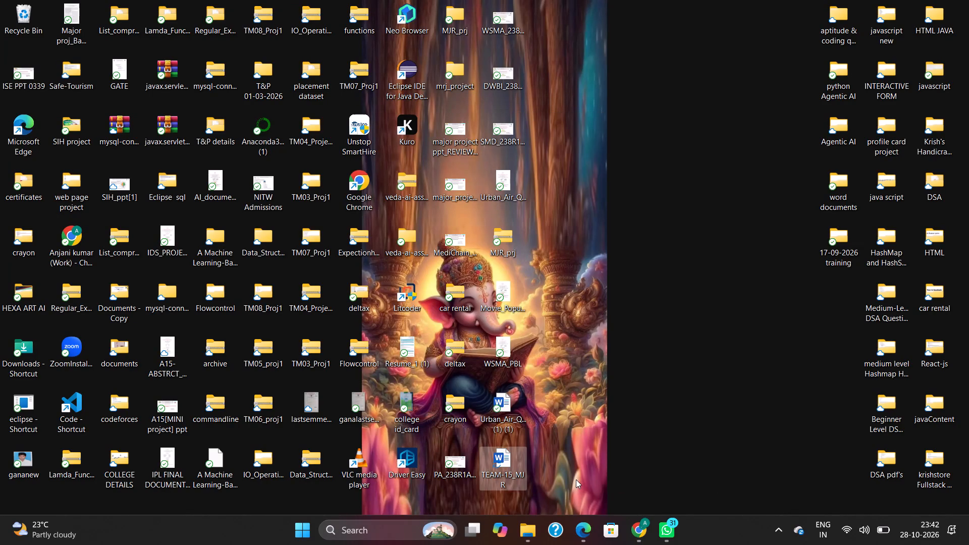
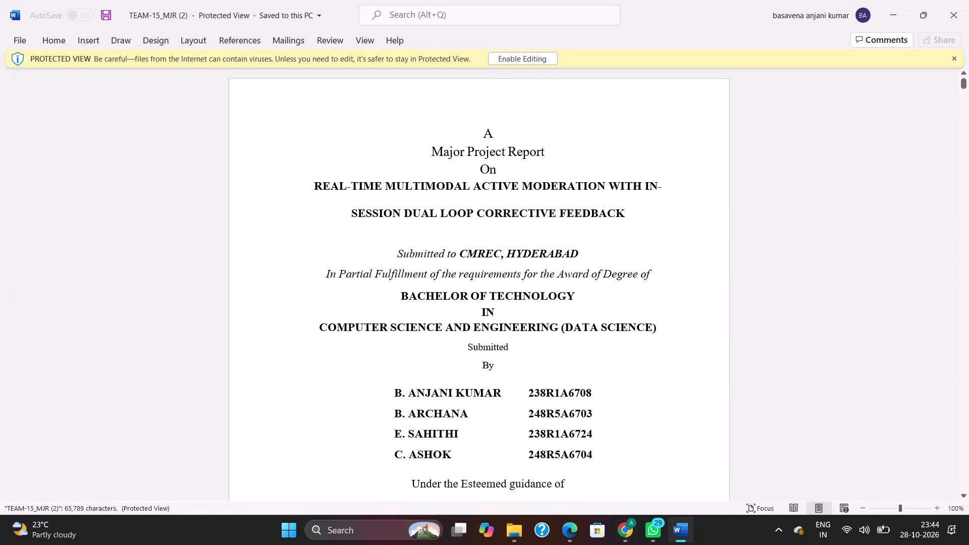
Enable editing of the protected TEAM-15_MJR (2) document.
{"action": "left_click", "coordinate": [514, 68]}
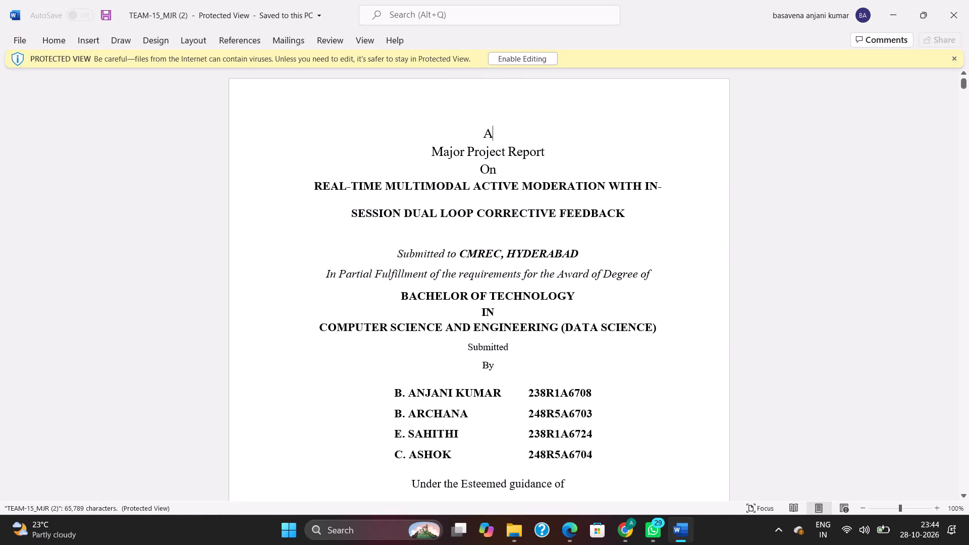
{"action": "left_click", "coordinate": [518, 62]}
Examine the layout of the cover and Certificate pages, including where the certificate text breaks across pages.
{"action": "scroll", "coordinate": [532, 122], "scroll_direction": "down", "scroll_amount": 11}
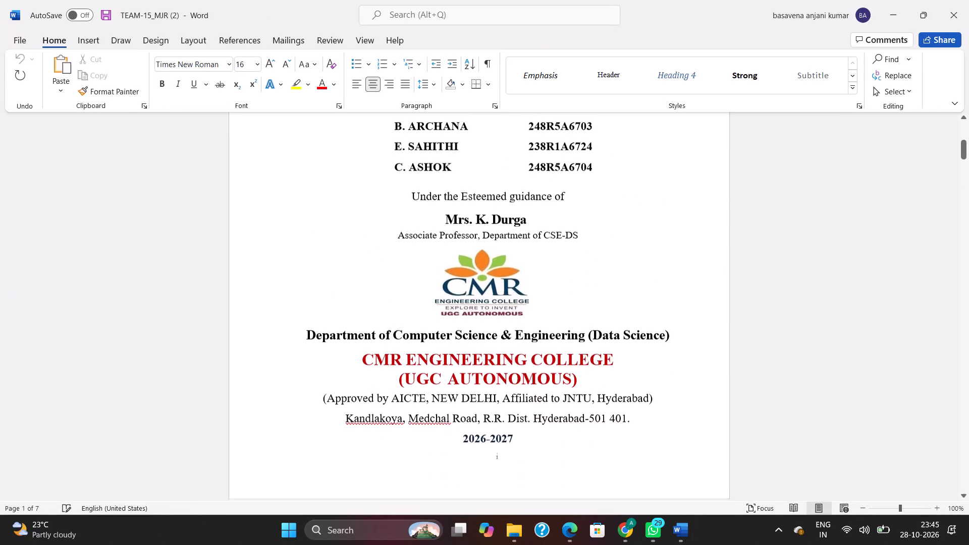
{"action": "scroll", "coordinate": [538, 151], "scroll_direction": "down", "scroll_amount": 20}
{"action": "scroll", "coordinate": [538, 151], "scroll_direction": "down", "scroll_amount": 11}
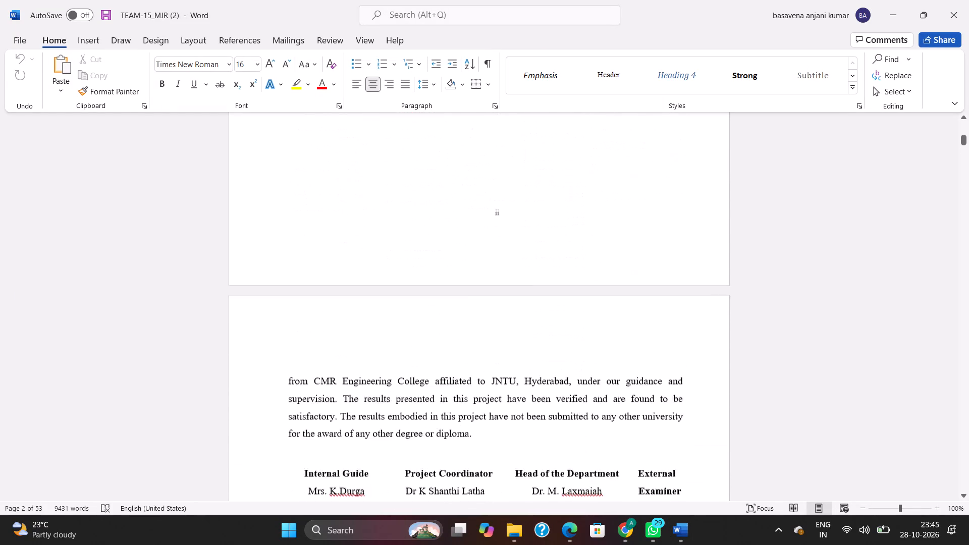
{"action": "scroll", "coordinate": [533, 146], "scroll_direction": "down", "scroll_amount": 19}
{"action": "scroll", "coordinate": [533, 145], "scroll_direction": "up", "scroll_amount": 1}
{"action": "scroll", "coordinate": [533, 145], "scroll_direction": "down", "scroll_amount": 1}
{"action": "scroll", "coordinate": [533, 145], "scroll_direction": "up", "scroll_amount": 13}
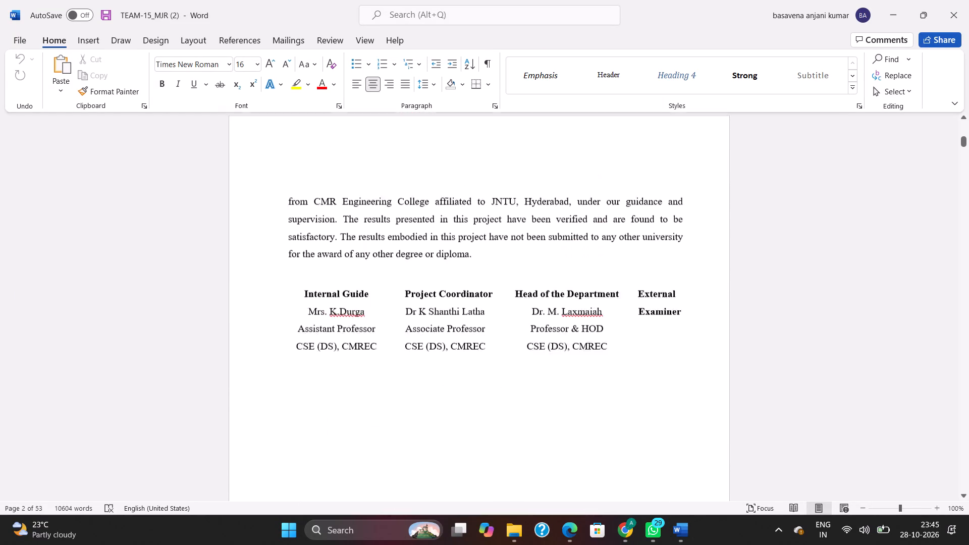
{"action": "scroll", "coordinate": [532, 144], "scroll_direction": "up", "scroll_amount": 18}
{"action": "scroll", "coordinate": [531, 144], "scroll_direction": "down", "scroll_amount": 10}
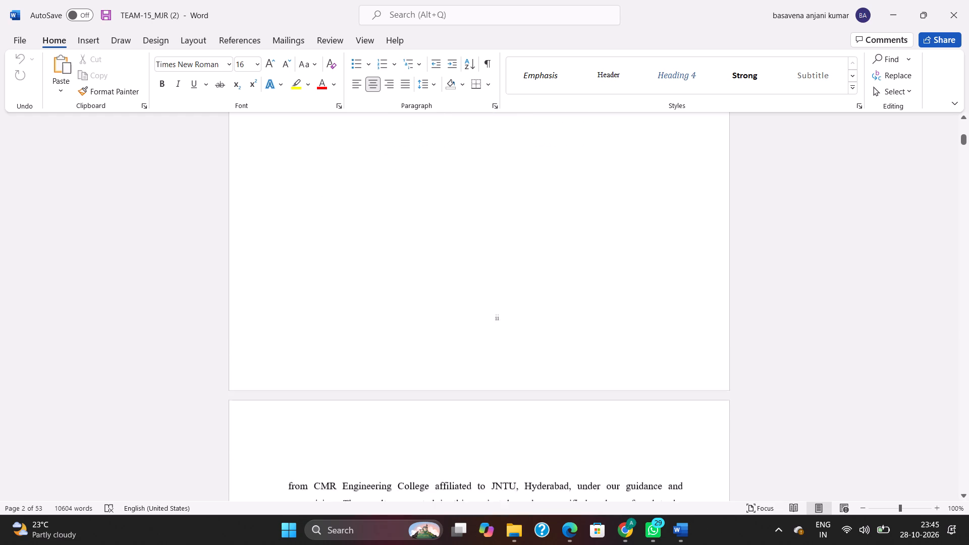
Make the table of student names and roll numbers on the Certificate page slightly narrower.
{"action": "left_click", "coordinate": [488, 149]}
{"action": "scroll", "coordinate": [488, 156], "scroll_direction": "up", "scroll_amount": 3}
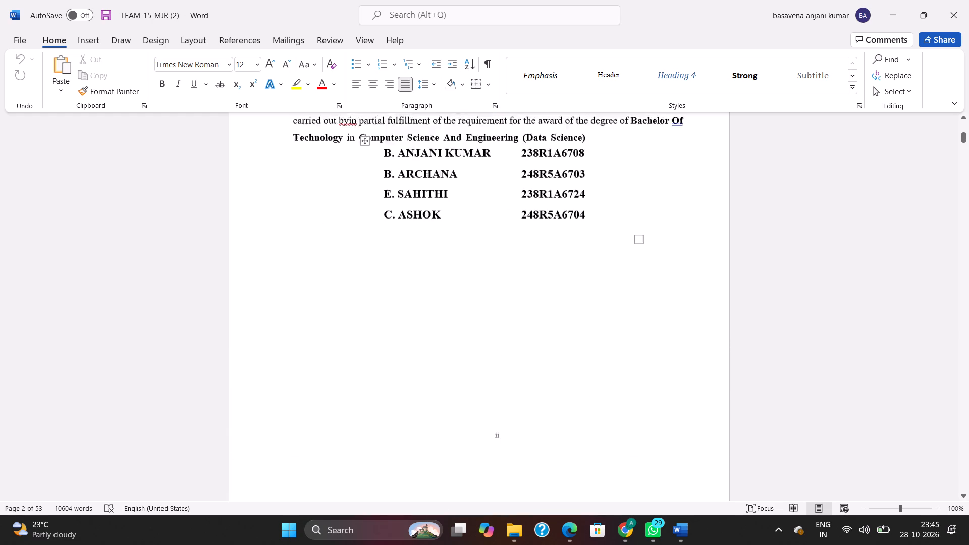
{"action": "scroll", "coordinate": [488, 156], "scroll_direction": "up", "scroll_amount": 1}
{"action": "left_click", "coordinate": [379, 322]}
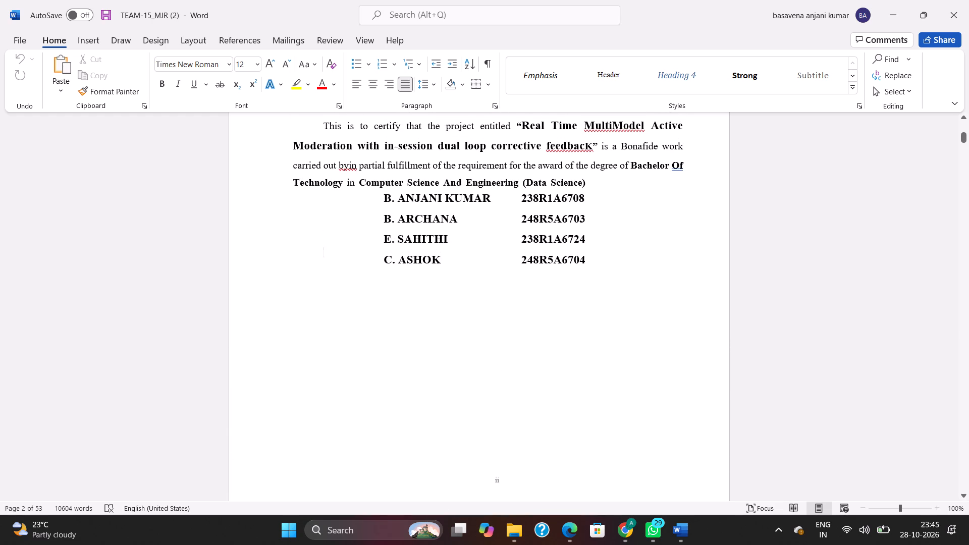
{"action": "scroll", "coordinate": [354, 326], "scroll_direction": "down", "scroll_amount": 5}
{"action": "left_click", "coordinate": [344, 314]}
{"action": "scroll", "coordinate": [338, 306], "scroll_direction": "up", "scroll_amount": 5}
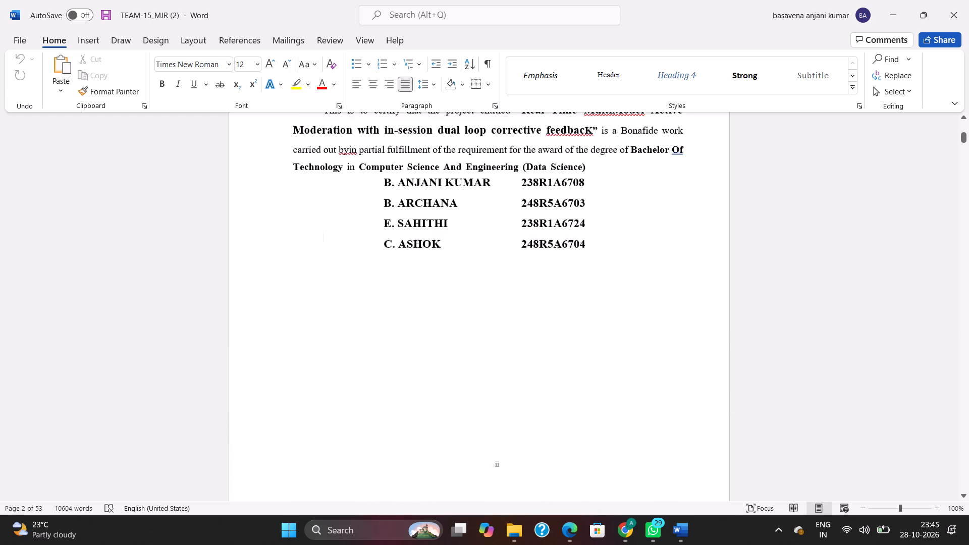
{"action": "left_click", "coordinate": [339, 304]}
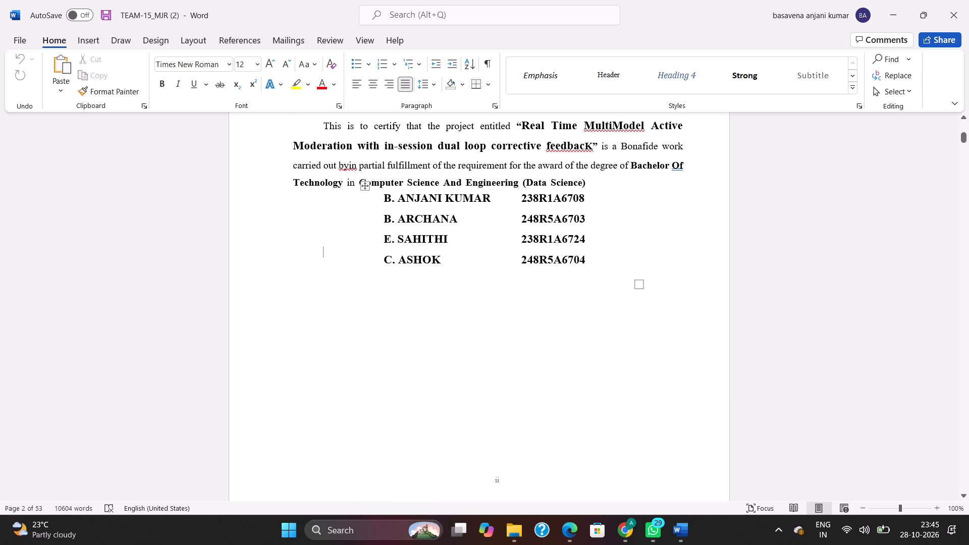
{"action": "left_click", "coordinate": [590, 267]}
{"action": "left_click_drag", "start_coordinate": [643, 288], "coordinate": [637, 280]}
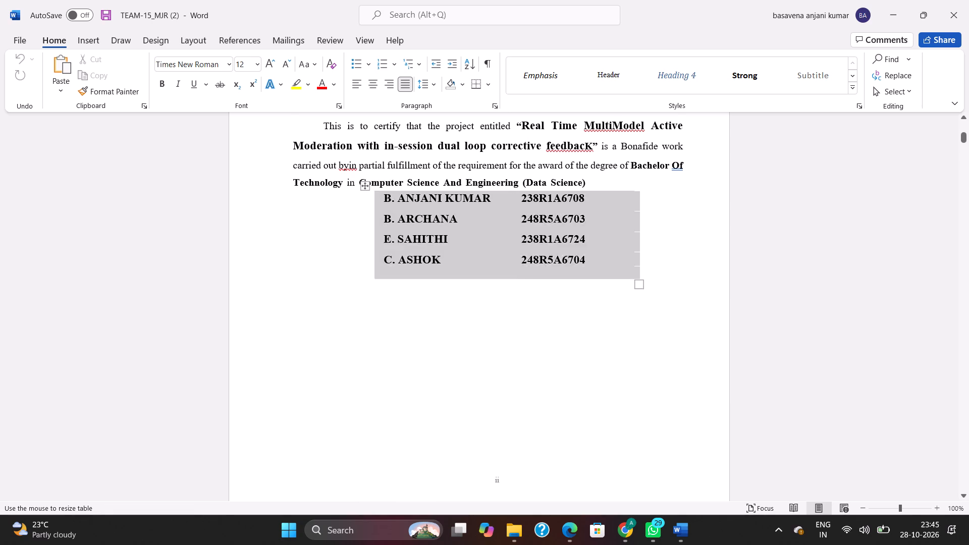
{"action": "left_click_drag", "start_coordinate": [637, 280], "coordinate": [628, 268]}
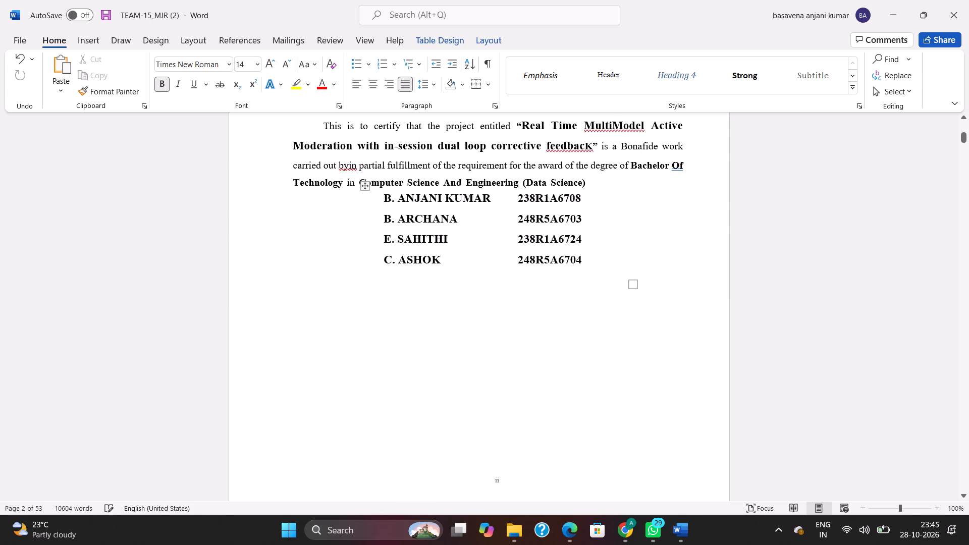
Delete the blank lines around the student table so the rest of the certificate text moves up onto the same page.
{"action": "left_click", "coordinate": [460, 324]}
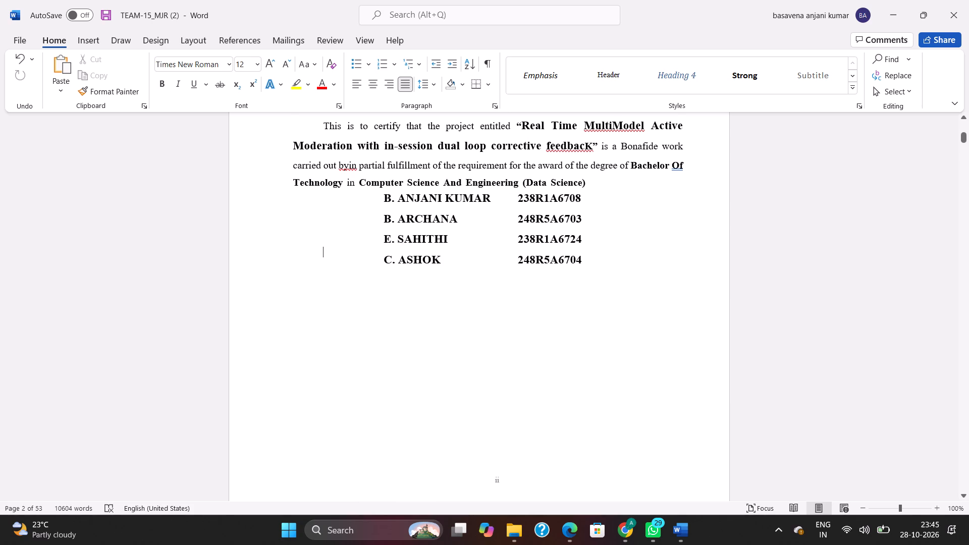
{"action": "key", "text": "BackSpace"}
{"action": "key", "text": "BackSpace"}
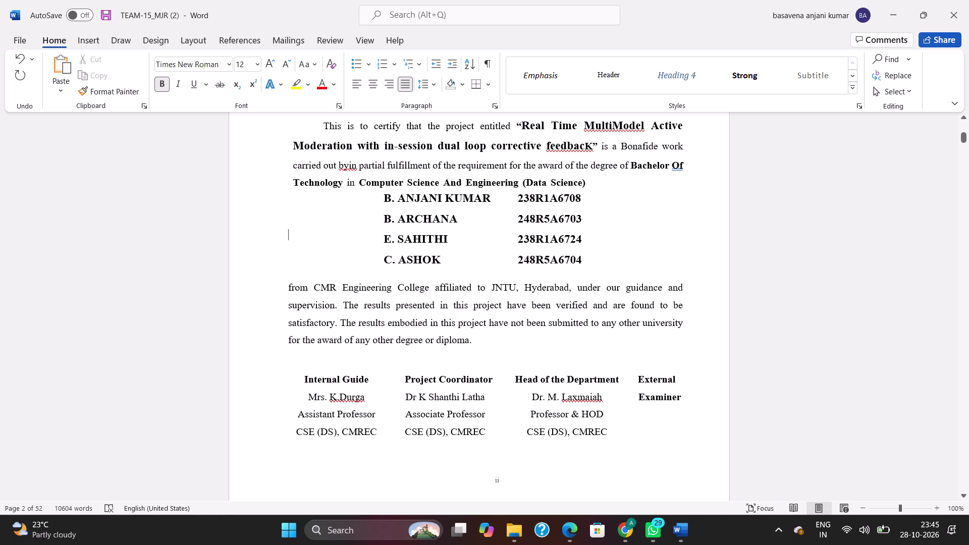
{"action": "key", "text": "Return"}
{"action": "key", "text": "BackSpace"}
Add blank space below the certificate's signature block, and delete the extra line that makes a blank page before the Declaration.
{"action": "left_click", "coordinate": [321, 354]}
{"action": "key", "text": "Return"}
{"action": "key", "text": "Return"}
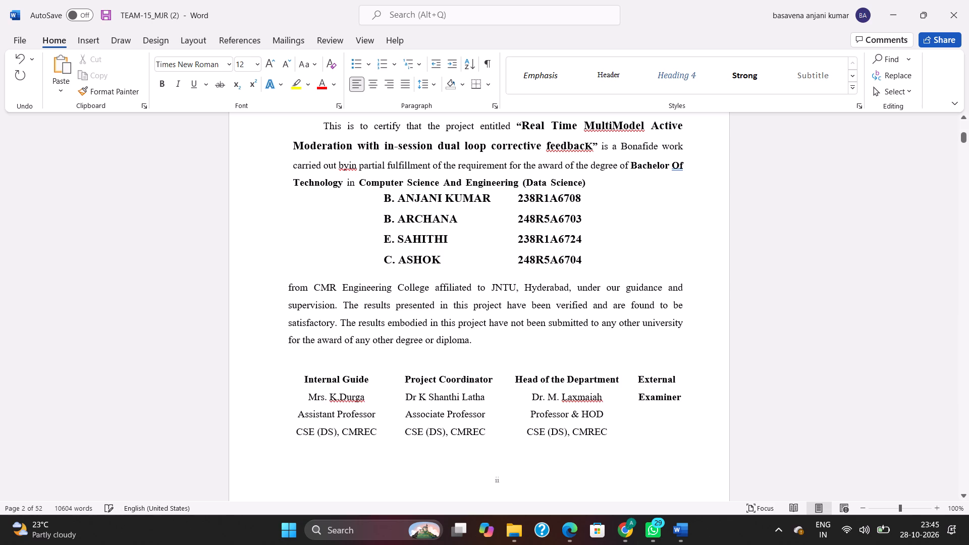
{"action": "scroll", "coordinate": [320, 354], "scroll_direction": "up", "scroll_amount": 1}
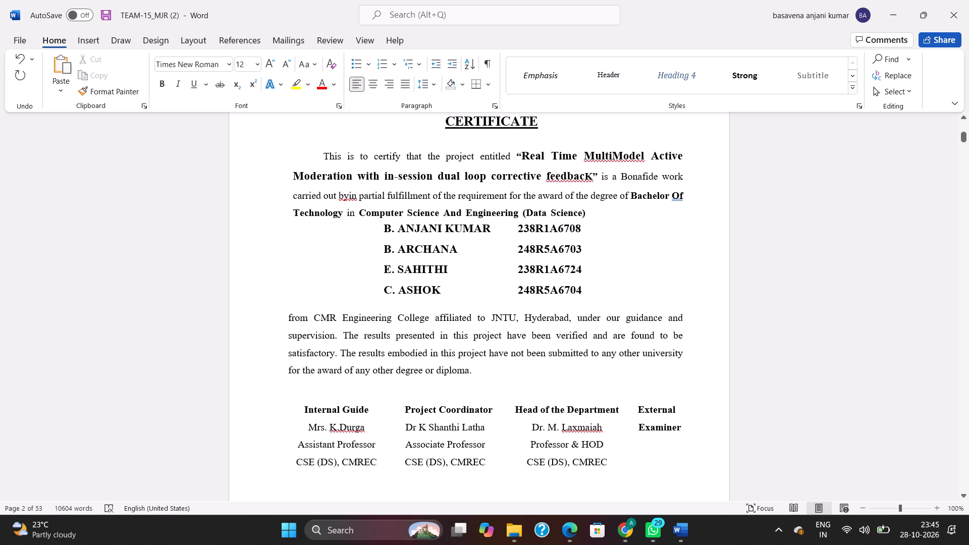
{"action": "scroll", "coordinate": [485, 326], "scroll_direction": "up", "scroll_amount": 3}
{"action": "scroll", "coordinate": [485, 326], "scroll_direction": "down", "scroll_amount": 8}
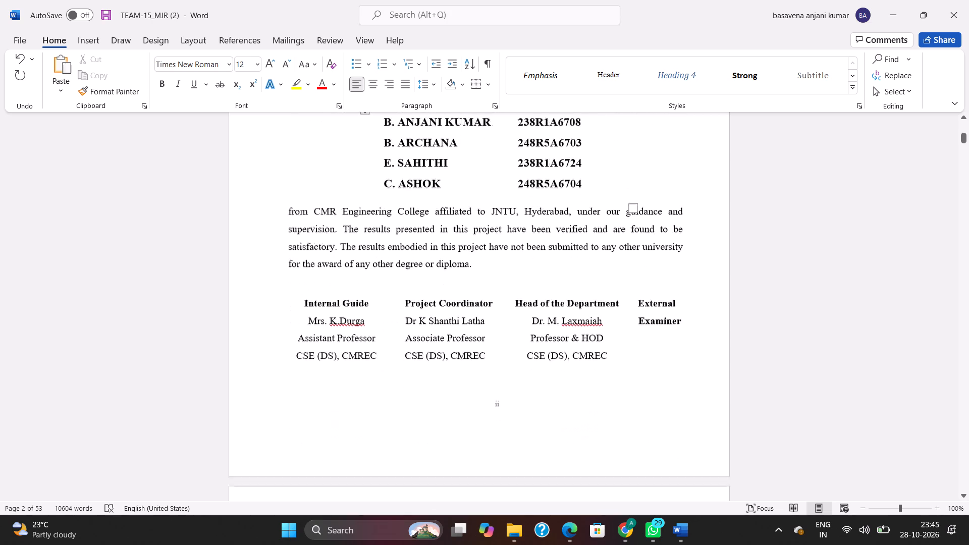
{"action": "scroll", "coordinate": [483, 325], "scroll_direction": "down", "scroll_amount": 18}
{"action": "scroll", "coordinate": [482, 325], "scroll_direction": "down", "scroll_amount": 9}
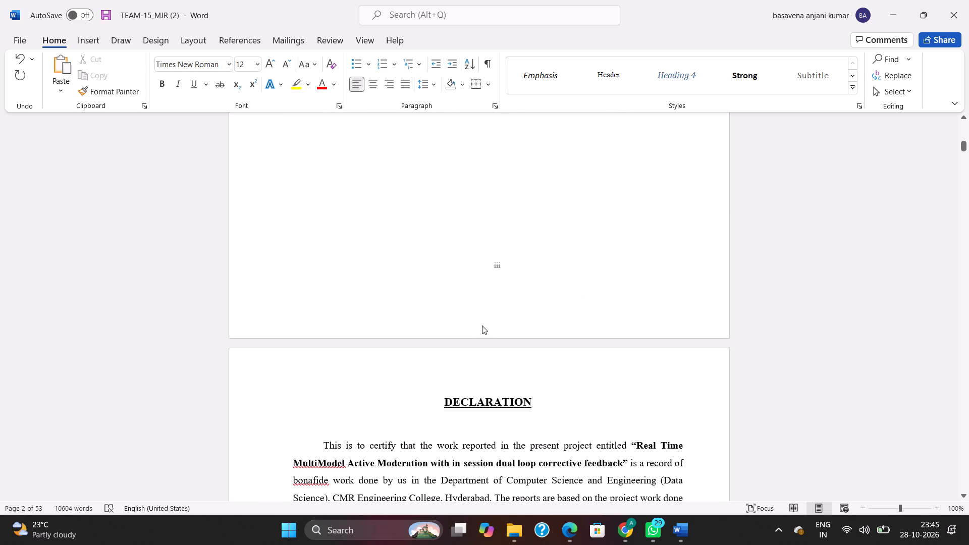
{"action": "scroll", "coordinate": [482, 325], "scroll_direction": "up", "scroll_amount": 17}
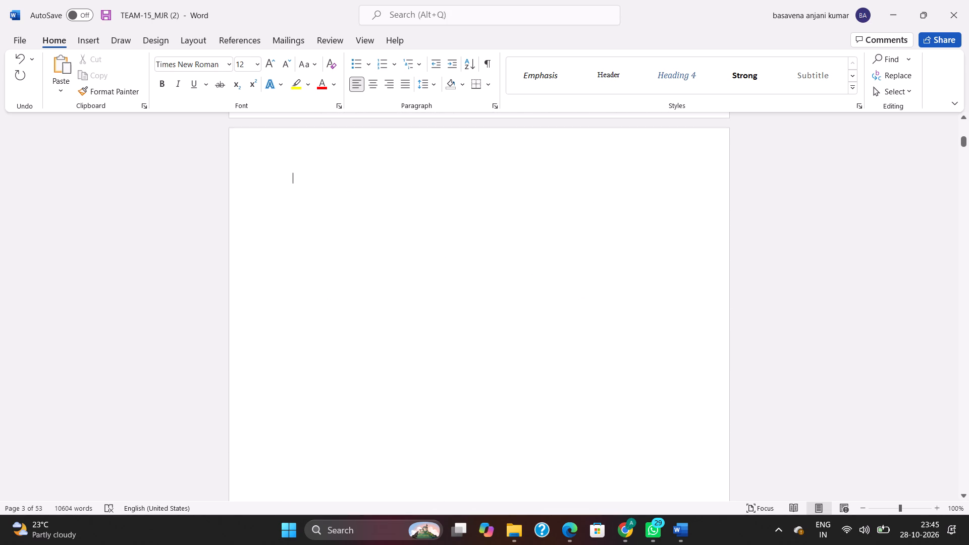
{"action": "key", "text": "BackSpace"}
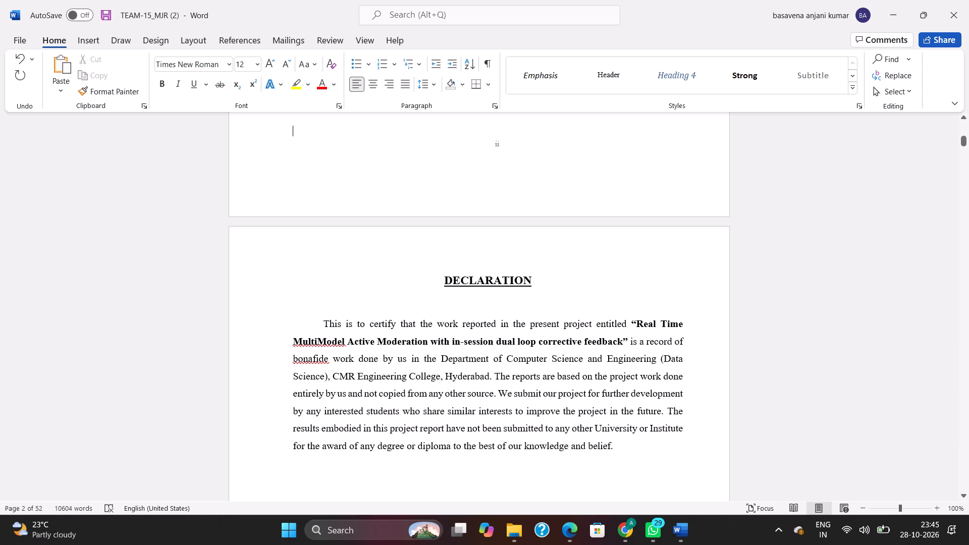
Check the front pages from the Declaration through the table of contents to the List of Figures.
{"action": "scroll", "coordinate": [480, 322], "scroll_direction": "down", "scroll_amount": 20}
{"action": "scroll", "coordinate": [480, 322], "scroll_direction": "down", "scroll_amount": 14}
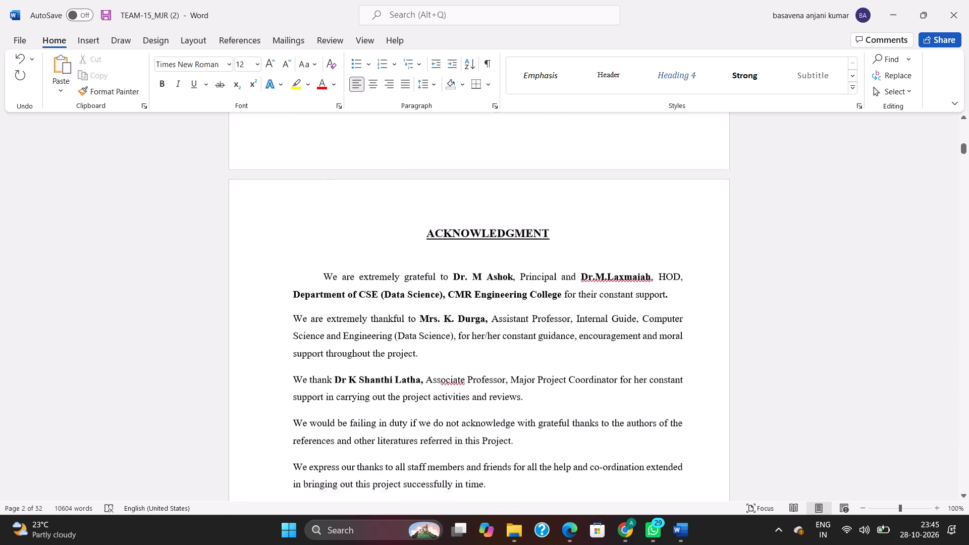
{"action": "scroll", "coordinate": [481, 324], "scroll_direction": "down", "scroll_amount": 20}
{"action": "scroll", "coordinate": [481, 324], "scroll_direction": "down", "scroll_amount": 20}
{"action": "scroll", "coordinate": [481, 324], "scroll_direction": "down", "scroll_amount": 7}
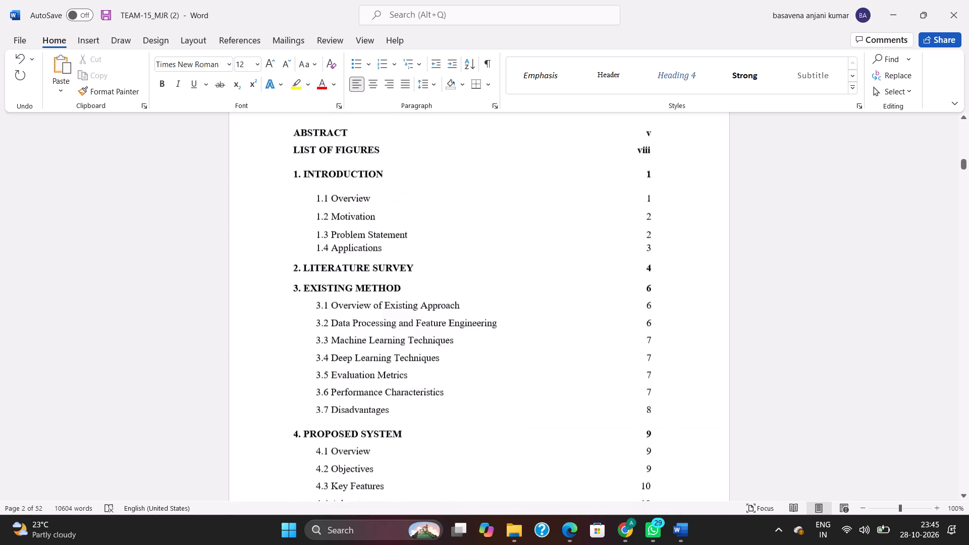
{"action": "scroll", "coordinate": [480, 325], "scroll_direction": "down", "scroll_amount": 16}
{"action": "scroll", "coordinate": [280, 312], "scroll_direction": "down", "scroll_amount": 1}
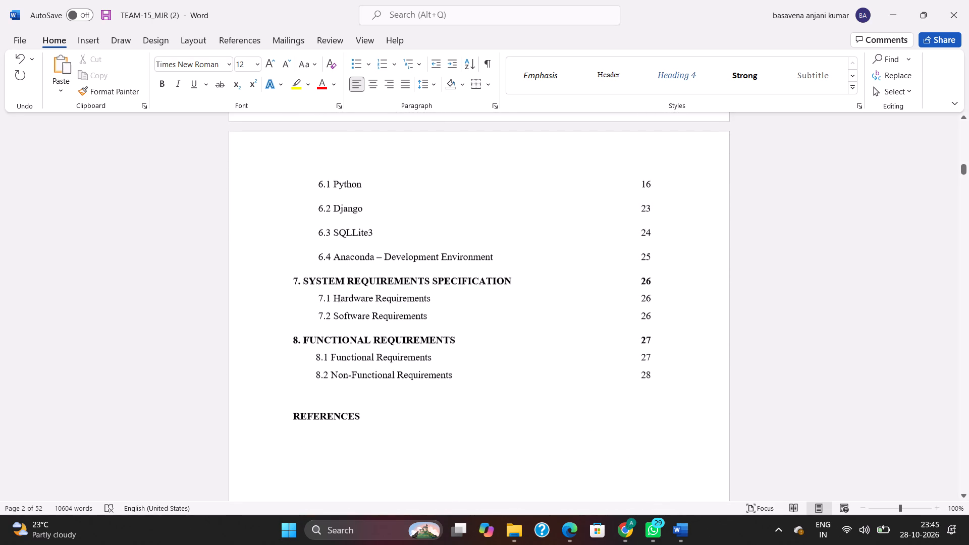
{"action": "scroll", "coordinate": [442, 374], "scroll_direction": "down", "scroll_amount": 20}
{"action": "scroll", "coordinate": [432, 364], "scroll_direction": "up", "scroll_amount": 1}
{"action": "scroll", "coordinate": [432, 364], "scroll_direction": "down", "scroll_amount": 2}
{"action": "scroll", "coordinate": [432, 364], "scroll_direction": "up", "scroll_amount": 1}
{"action": "scroll", "coordinate": [432, 364], "scroll_direction": "down", "scroll_amount": 2}
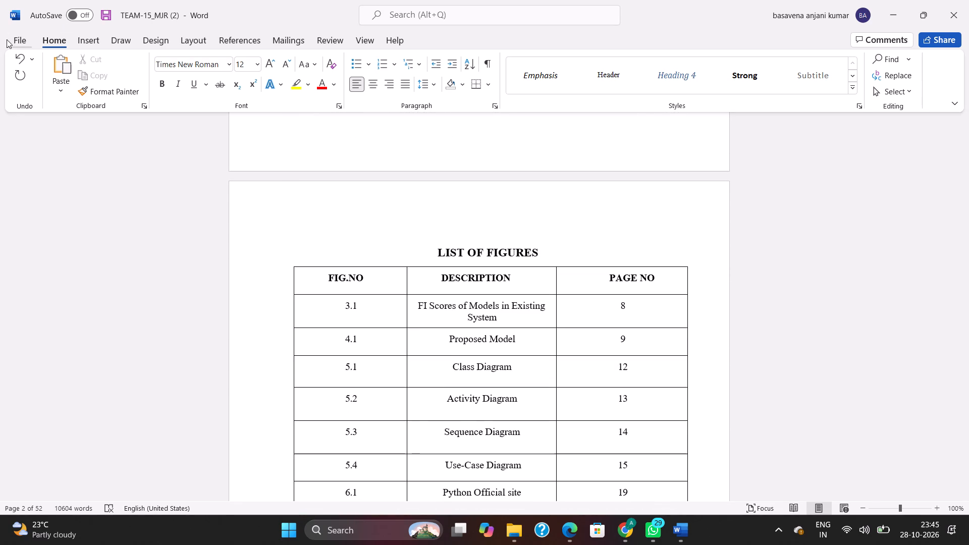
Save the document as a Word Document named TEAM-15_MJR in the Desktop folder.
{"action": "left_click", "coordinate": [17, 40]}
{"action": "left_click", "coordinate": [40, 197]}
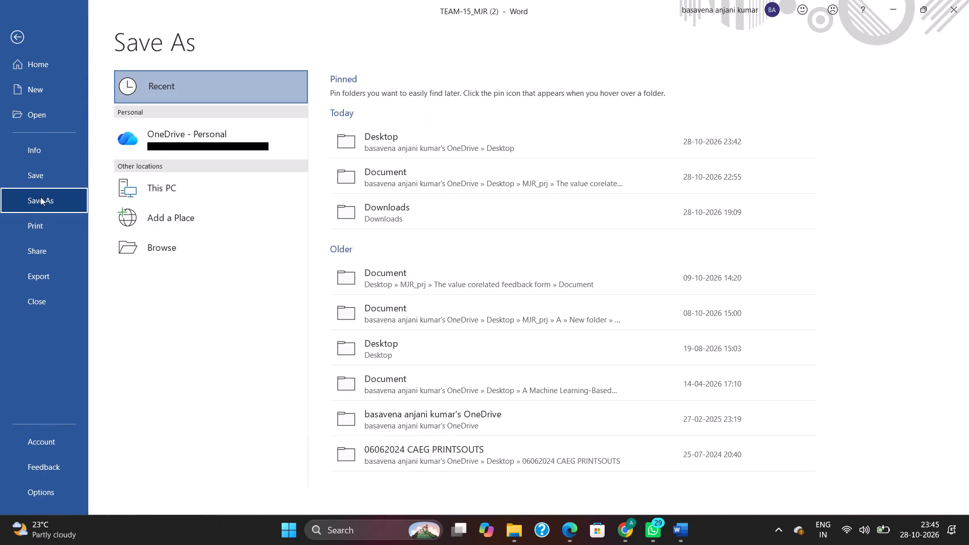
{"action": "left_click", "coordinate": [206, 183]}
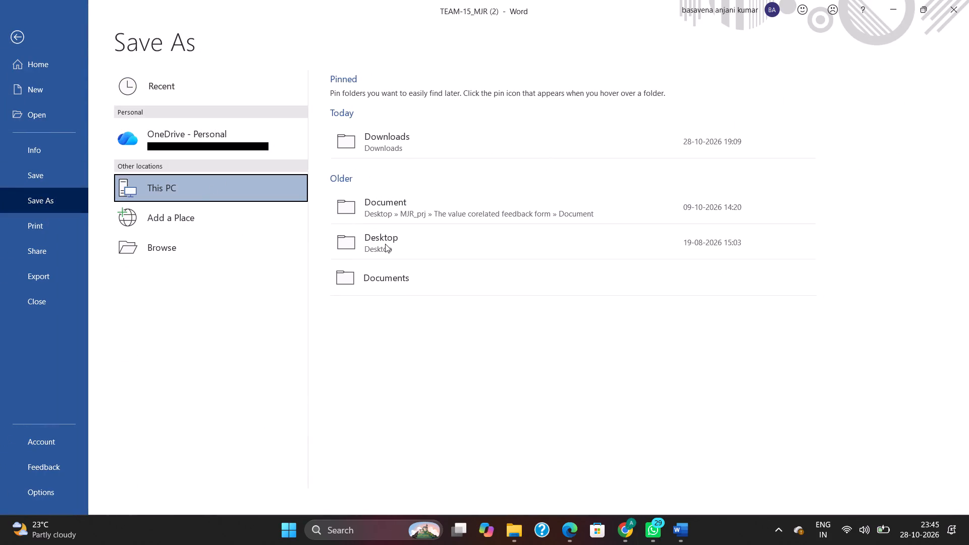
{"action": "left_click", "coordinate": [390, 244]}
{"action": "left_click", "coordinate": [155, 216]}
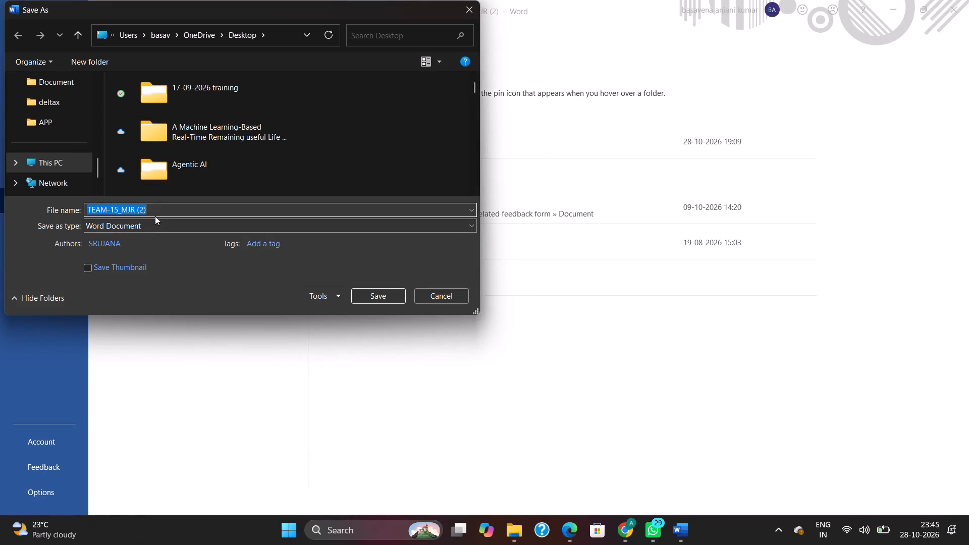
{"action": "left_click", "coordinate": [155, 211]}
{"action": "key", "text": "BackSpace"}
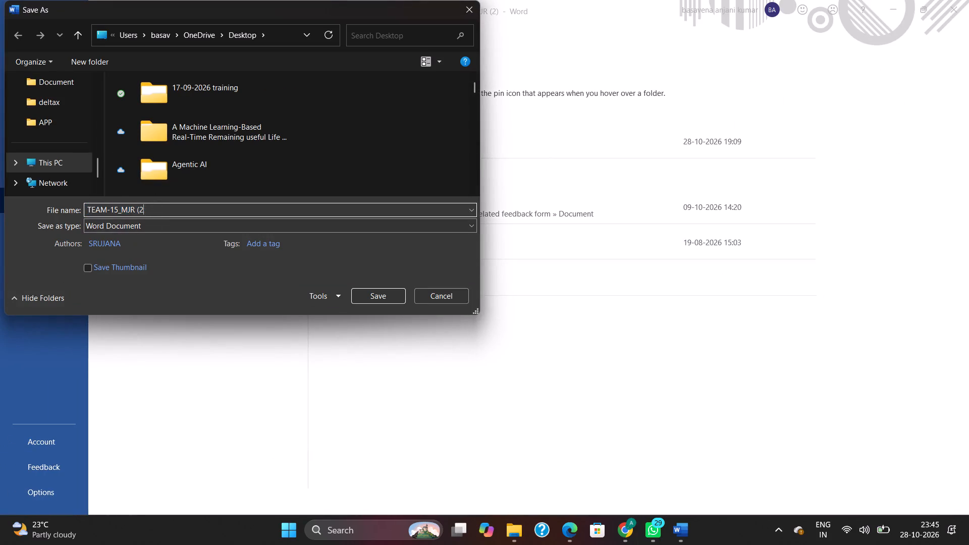
{"action": "key", "text": "BackSpace"}
{"action": "key", "text": "BackSpace"}
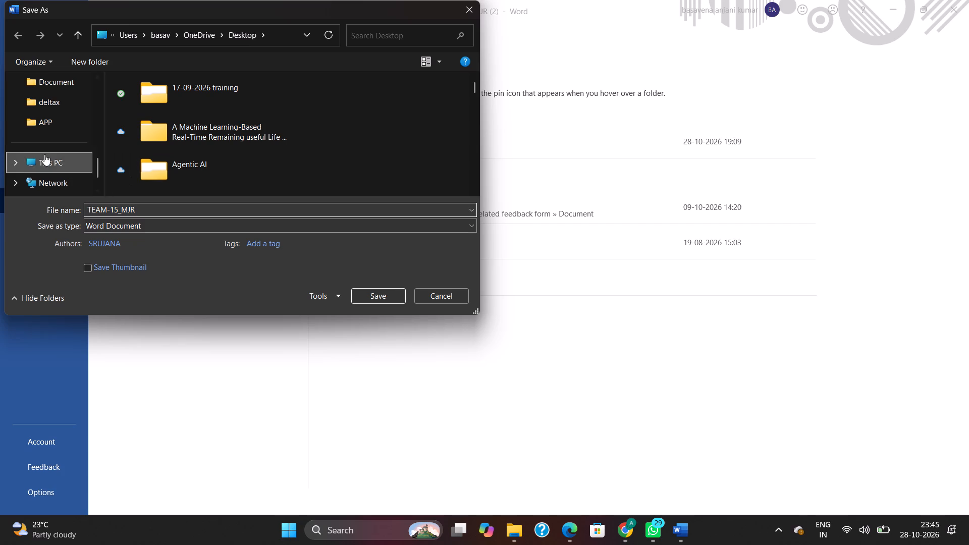
{"action": "scroll", "coordinate": [44, 153], "scroll_direction": "up", "scroll_amount": 3}
{"action": "left_click", "coordinate": [49, 118]}
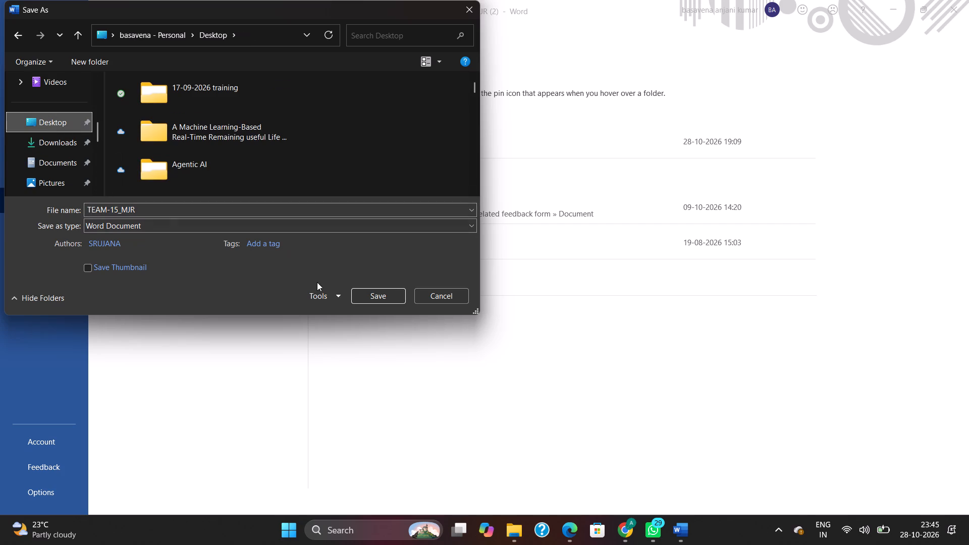
Complete the save as TEAM-15_MJR on the Desktop, replacing the existing file of that name.
{"action": "left_click", "coordinate": [380, 291]}
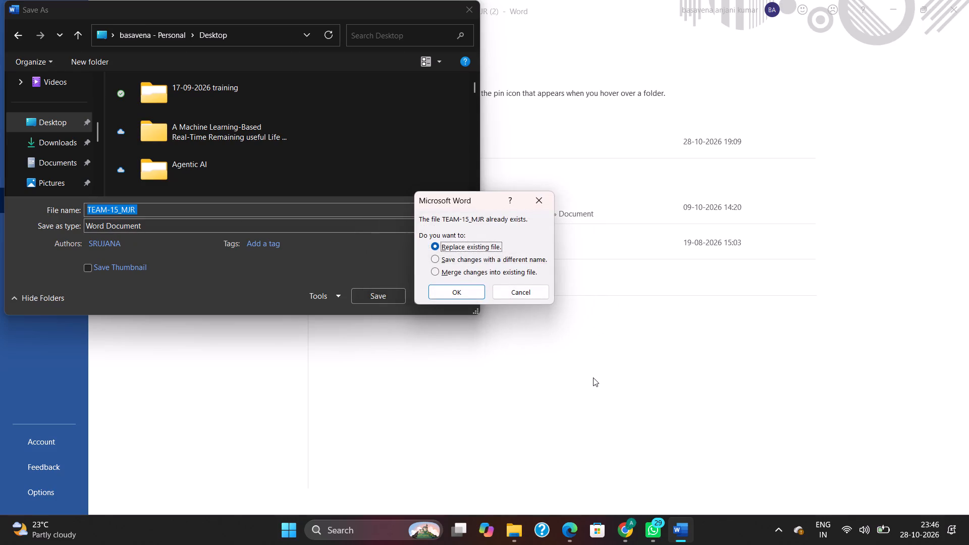
{"action": "left_click", "coordinate": [467, 300]}
{"action": "left_click", "coordinate": [461, 296]}
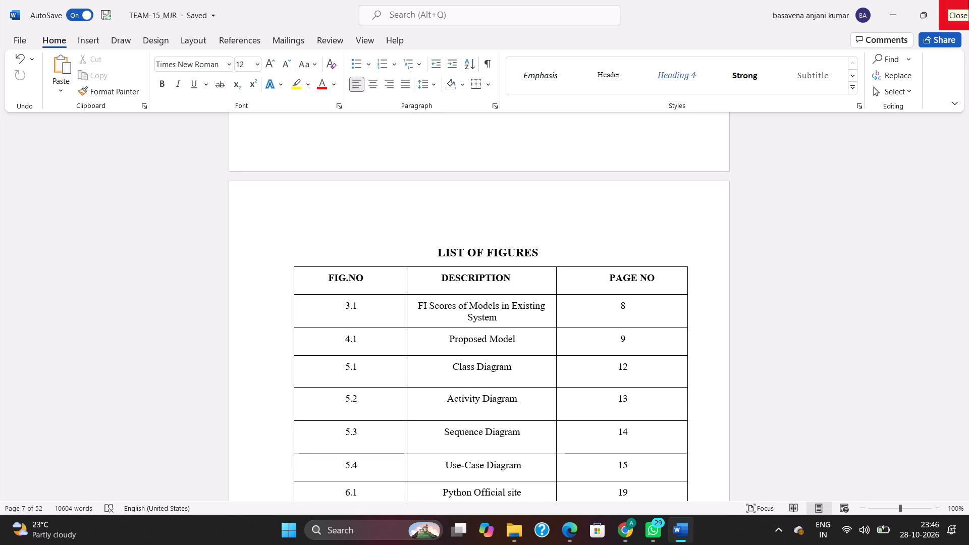
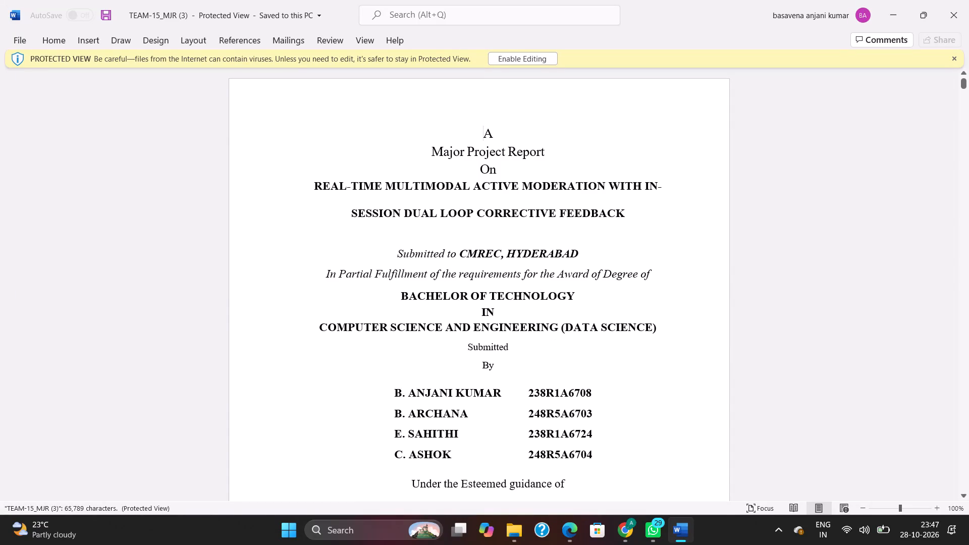
Enable editing in the TEAM-15_MJR (3) copy and check its front pages from the title page and certificate through to the contents.
{"action": "left_click", "coordinate": [533, 60]}
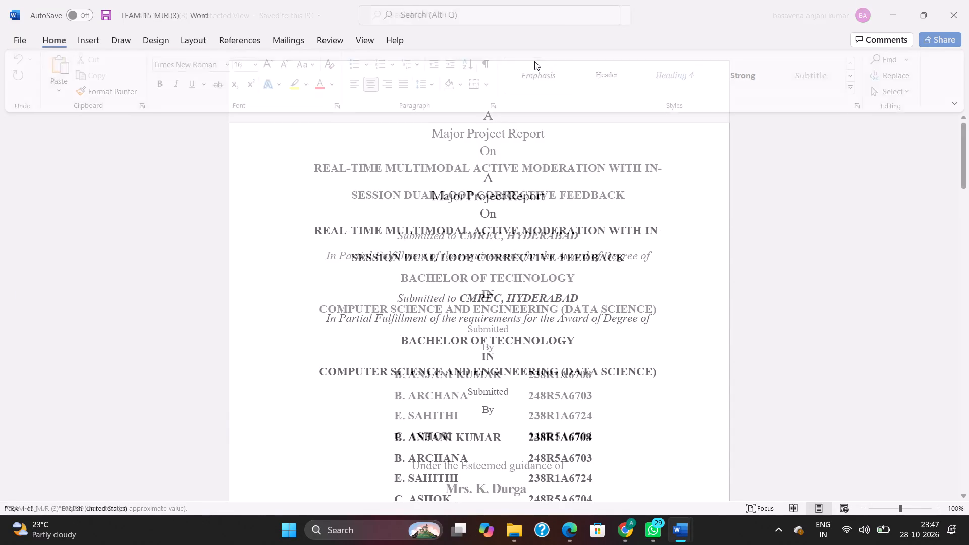
{"action": "scroll", "coordinate": [534, 175], "scroll_direction": "down", "scroll_amount": 20}
{"action": "scroll", "coordinate": [534, 175], "scroll_direction": "down", "scroll_amount": 2}
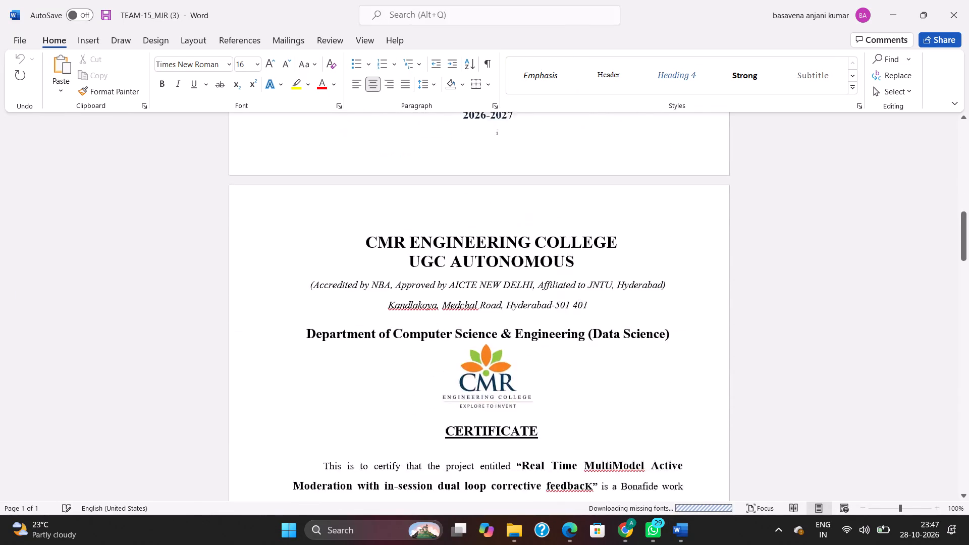
{"action": "scroll", "coordinate": [533, 171], "scroll_direction": "down", "scroll_amount": 9}
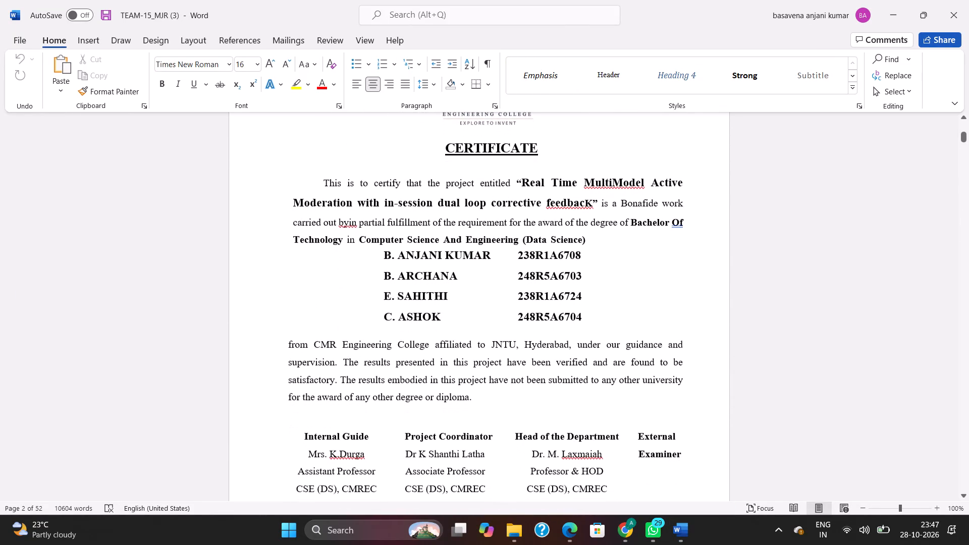
{"action": "scroll", "coordinate": [533, 168], "scroll_direction": "down", "scroll_amount": 11}
{"action": "scroll", "coordinate": [533, 168], "scroll_direction": "down", "scroll_amount": 11}
{"action": "scroll", "coordinate": [532, 166], "scroll_direction": "up", "scroll_amount": 1}
{"action": "scroll", "coordinate": [532, 166], "scroll_direction": "down", "scroll_amount": 20}
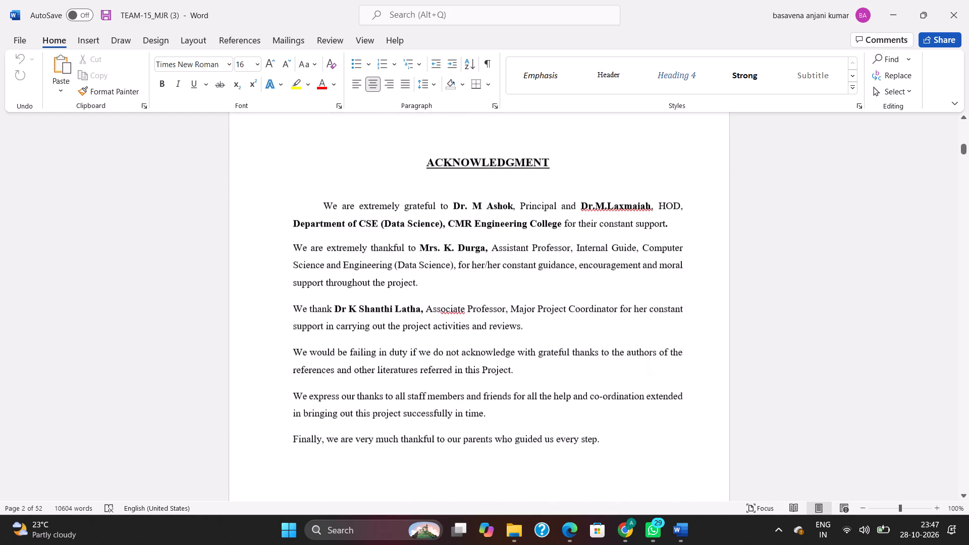
{"action": "scroll", "coordinate": [532, 159], "scroll_direction": "down", "scroll_amount": 20}
{"action": "scroll", "coordinate": [532, 159], "scroll_direction": "down", "scroll_amount": 8}
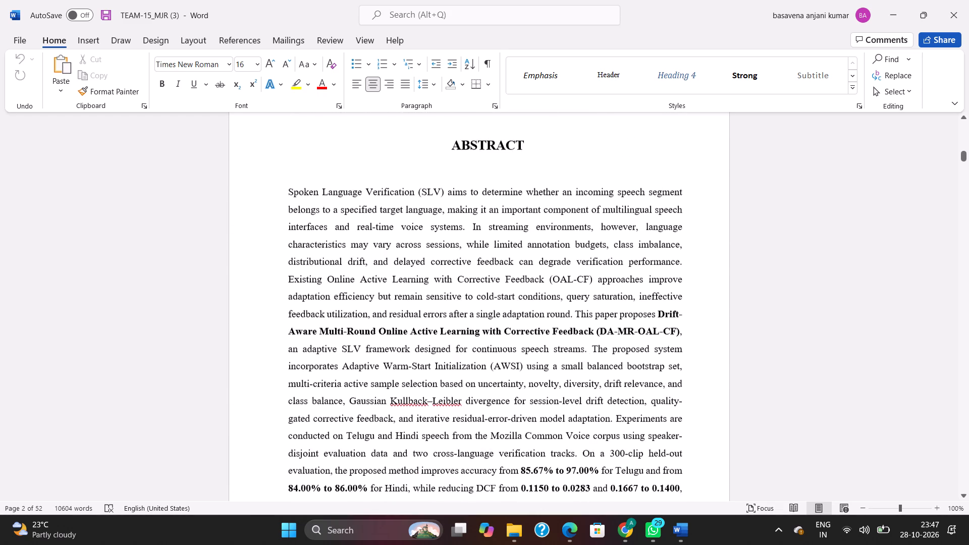
{"action": "scroll", "coordinate": [532, 159], "scroll_direction": "down", "scroll_amount": 15}
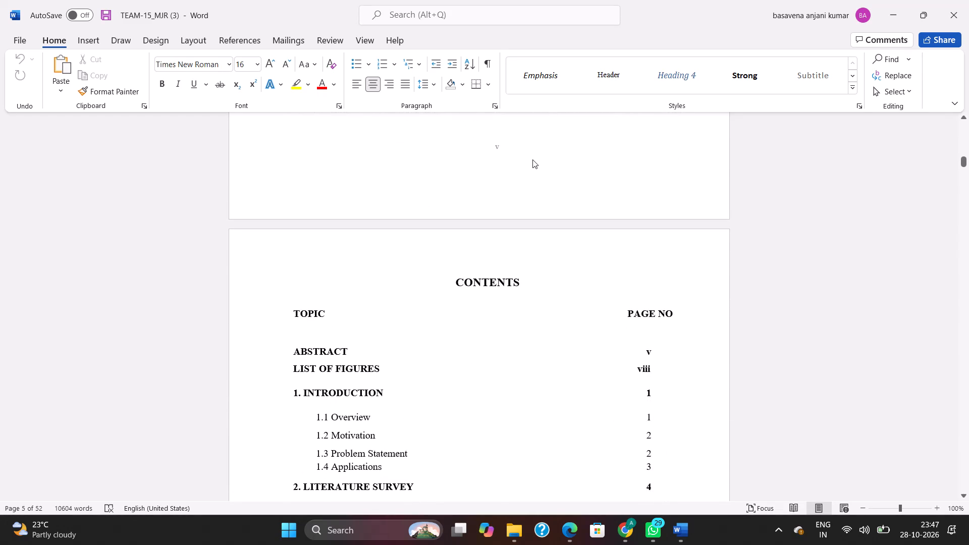
Check the pages from the Abstract through the table of contents to the start of the List of Figures.
{"action": "scroll", "coordinate": [532, 159], "scroll_direction": "down", "scroll_amount": 1}
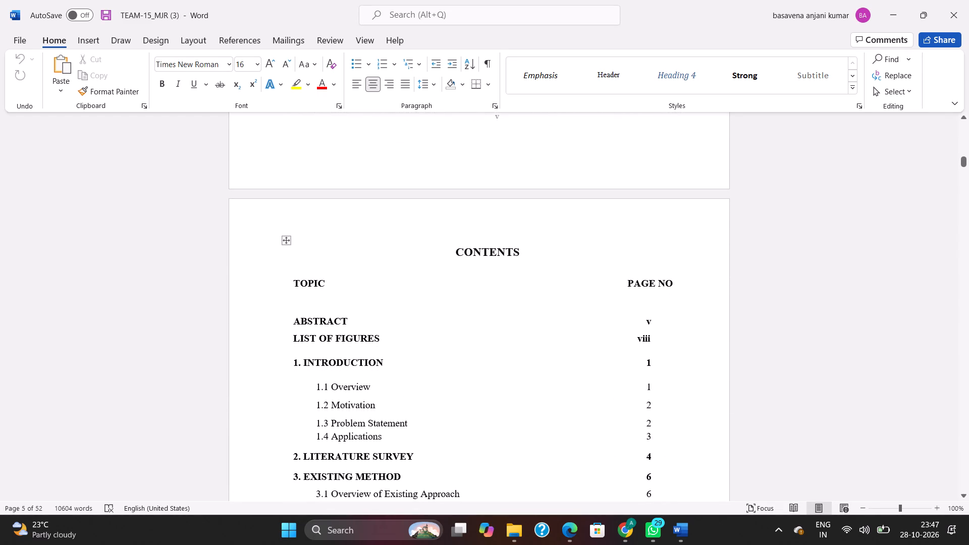
{"action": "scroll", "coordinate": [495, 372], "scroll_direction": "up", "scroll_amount": 3}
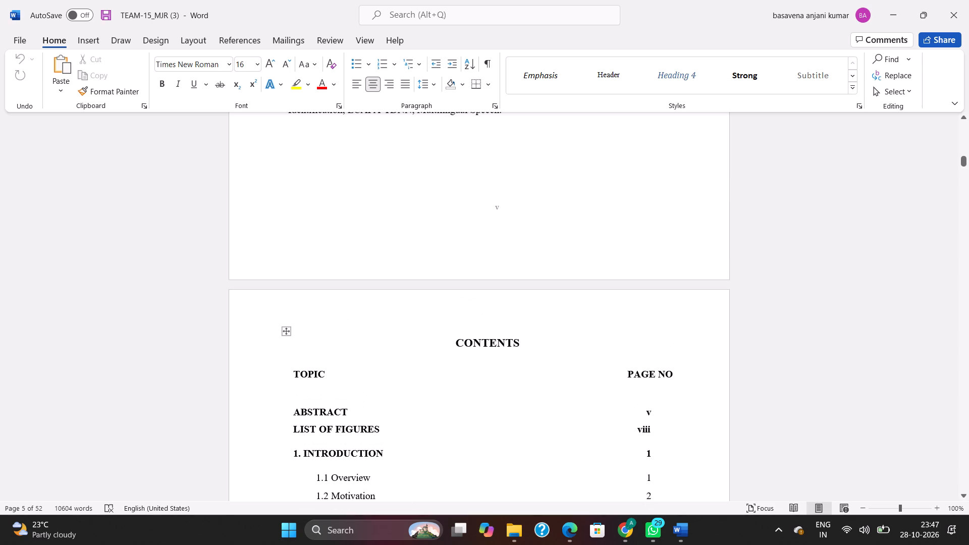
{"action": "scroll", "coordinate": [615, 356], "scroll_direction": "up", "scroll_amount": 18}
{"action": "scroll", "coordinate": [612, 343], "scroll_direction": "down", "scroll_amount": 5}
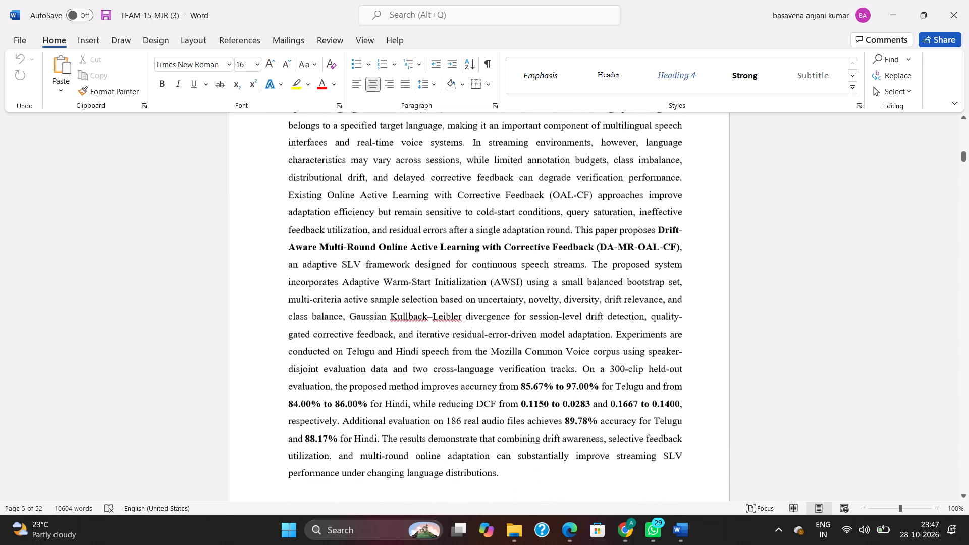
{"action": "scroll", "coordinate": [611, 343], "scroll_direction": "down", "scroll_amount": 16}
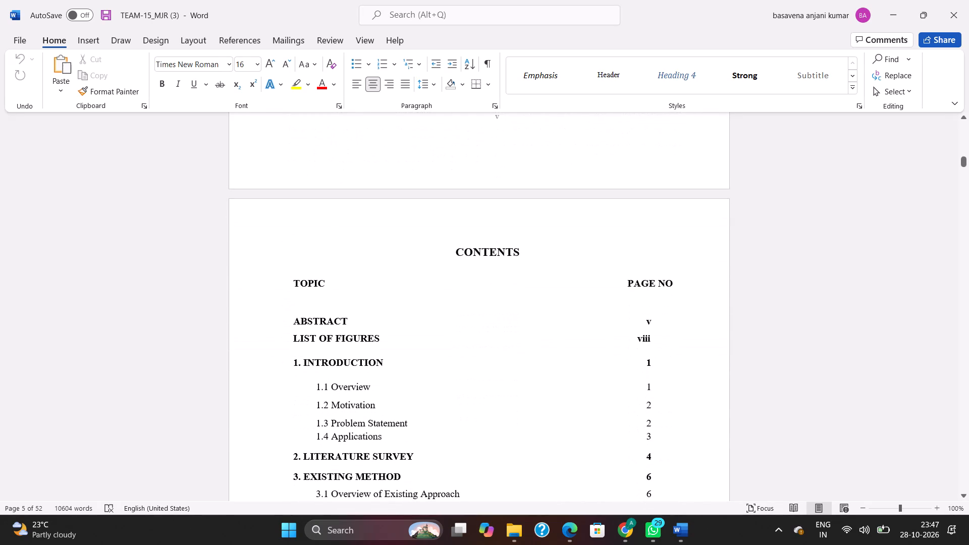
{"action": "scroll", "coordinate": [659, 339], "scroll_direction": "down", "scroll_amount": 4}
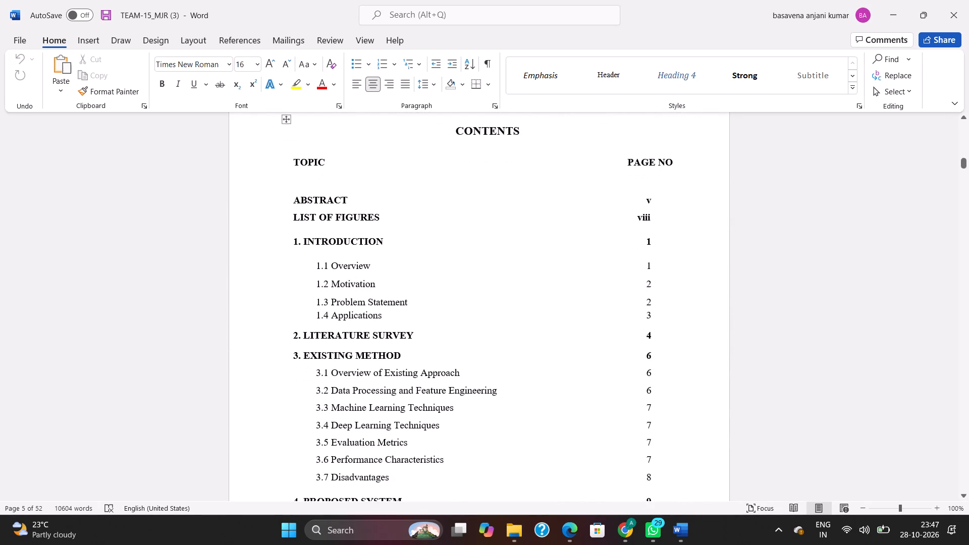
{"action": "scroll", "coordinate": [659, 339], "scroll_direction": "down", "scroll_amount": 17}
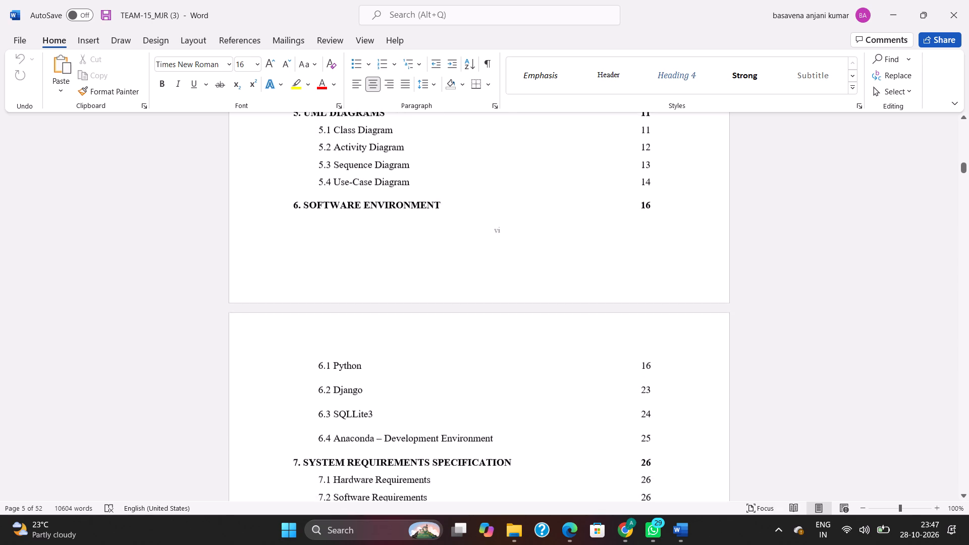
{"action": "scroll", "coordinate": [659, 339], "scroll_direction": "down", "scroll_amount": 20}
{"action": "scroll", "coordinate": [659, 339], "scroll_direction": "down", "scroll_amount": 2}
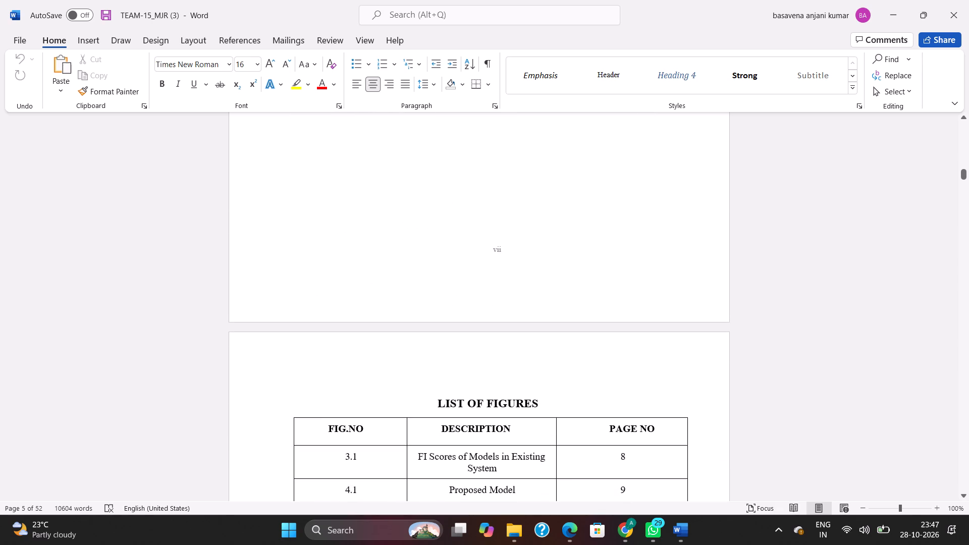
{"action": "scroll", "coordinate": [659, 338], "scroll_direction": "down", "scroll_amount": 18}
{"action": "scroll", "coordinate": [659, 338], "scroll_direction": "up", "scroll_amount": 20}
{"action": "scroll", "coordinate": [659, 338], "scroll_direction": "up", "scroll_amount": 7}
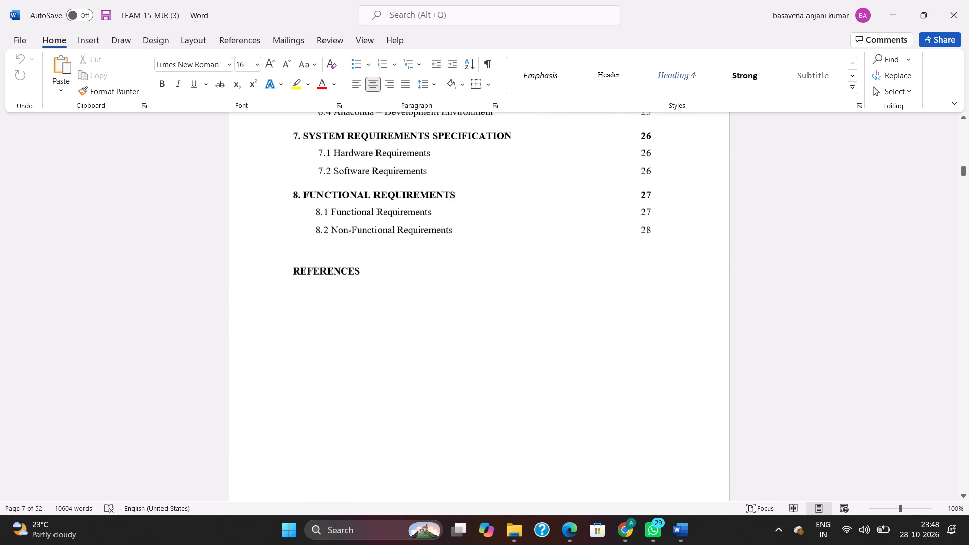
{"action": "scroll", "coordinate": [659, 335], "scroll_direction": "up", "scroll_amount": 20}
{"action": "scroll", "coordinate": [659, 335], "scroll_direction": "up", "scroll_amount": 7}
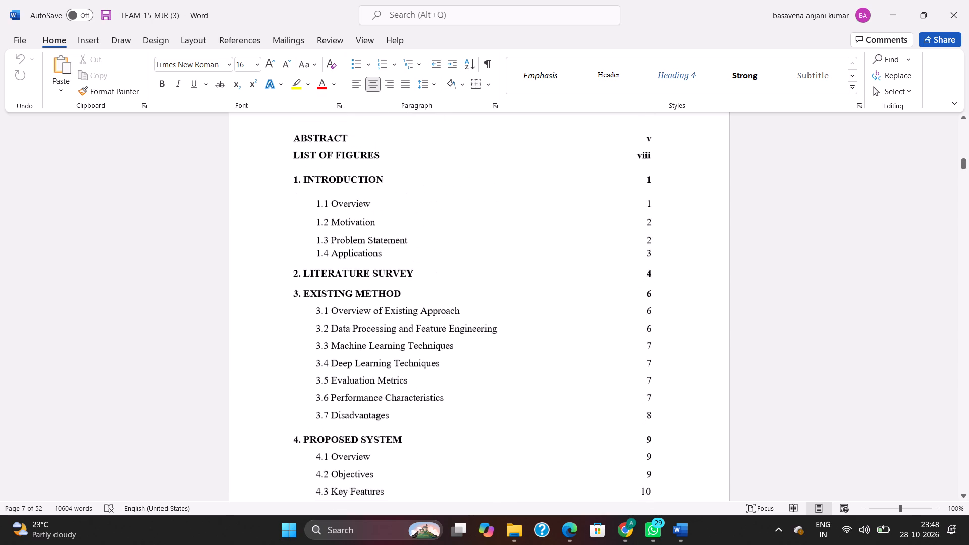
{"action": "scroll", "coordinate": [659, 335], "scroll_direction": "up", "scroll_amount": 4}
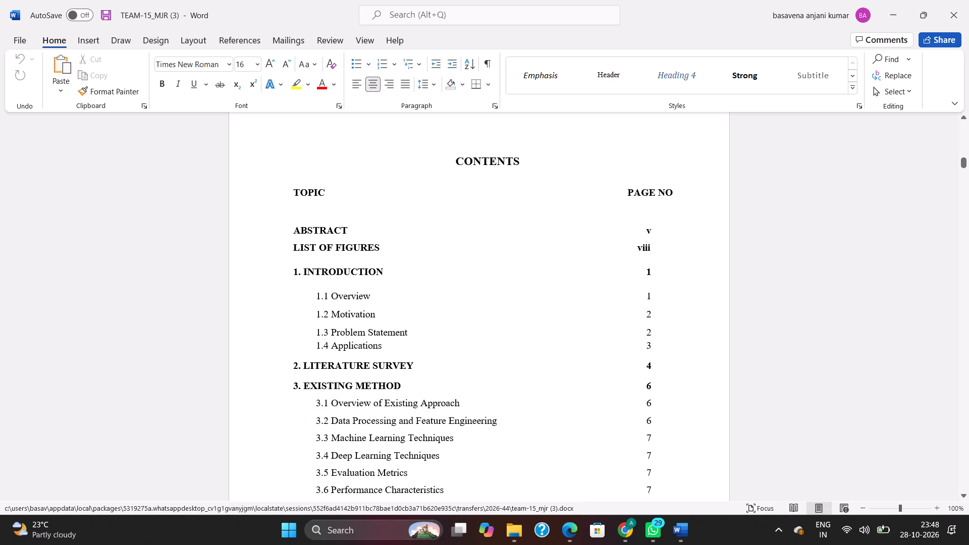
In the table of contents, set the page numbers to 3 for 1.3 Problem Statement, 4 for 1.4 Applications and 5 for Literature Survey.
{"action": "scroll", "coordinate": [651, 344], "scroll_direction": "down", "scroll_amount": 1}
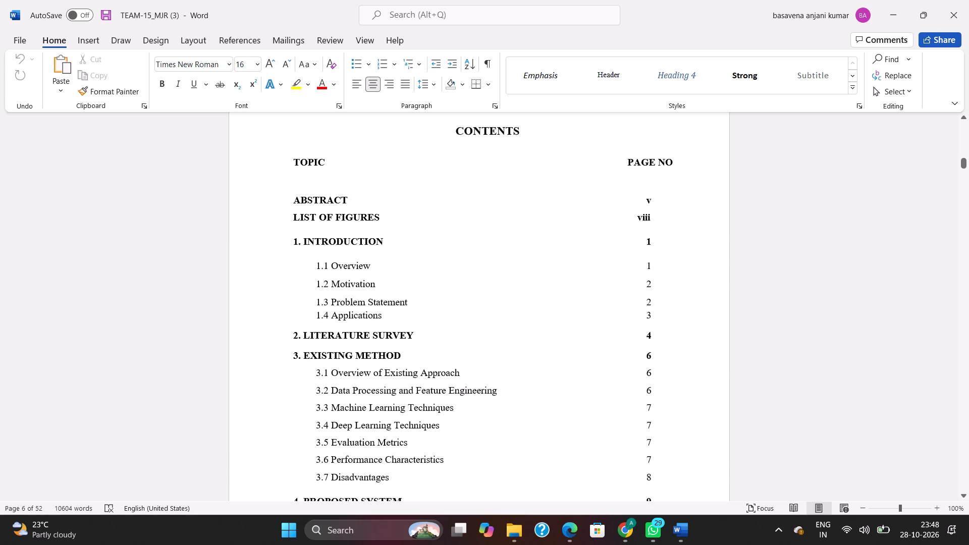
{"action": "left_click", "coordinate": [653, 301]}
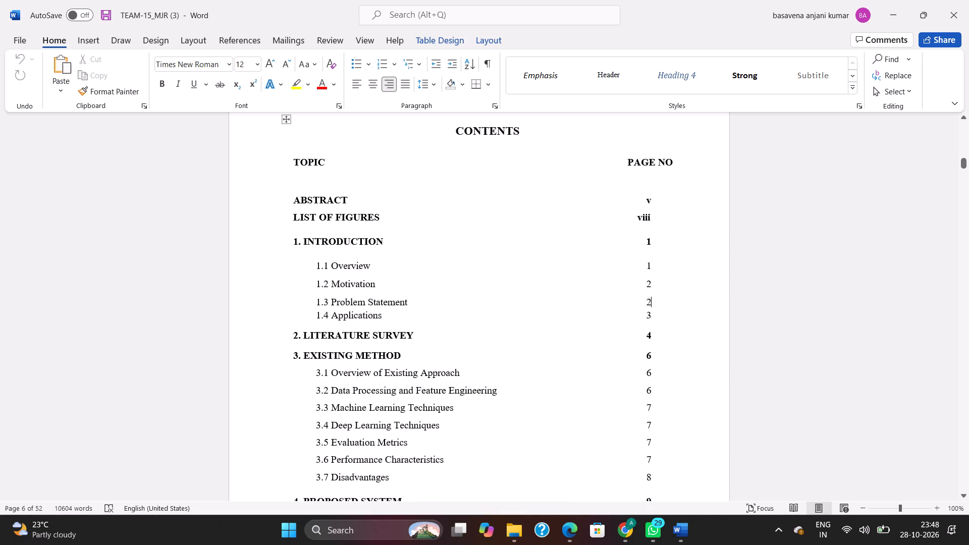
{"action": "key", "text": "BackSpace"}
{"action": "key", "text": "3"}
{"action": "left_click", "coordinate": [652, 316]}
{"action": "key", "text": "BackSpace"}
{"action": "key", "text": "4"}
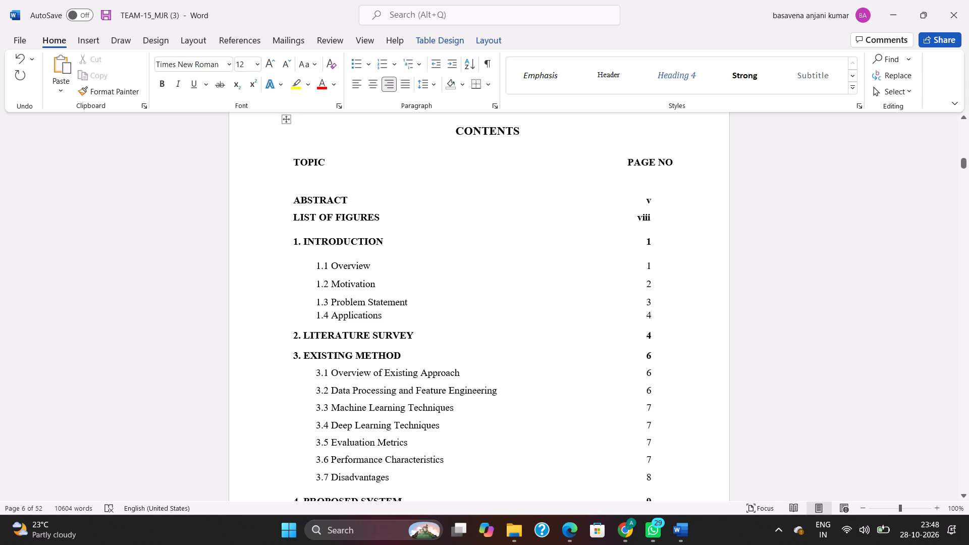
{"action": "left_click", "coordinate": [653, 336]}
{"action": "key", "text": "BackSpace"}
{"action": "key", "text": "5"}
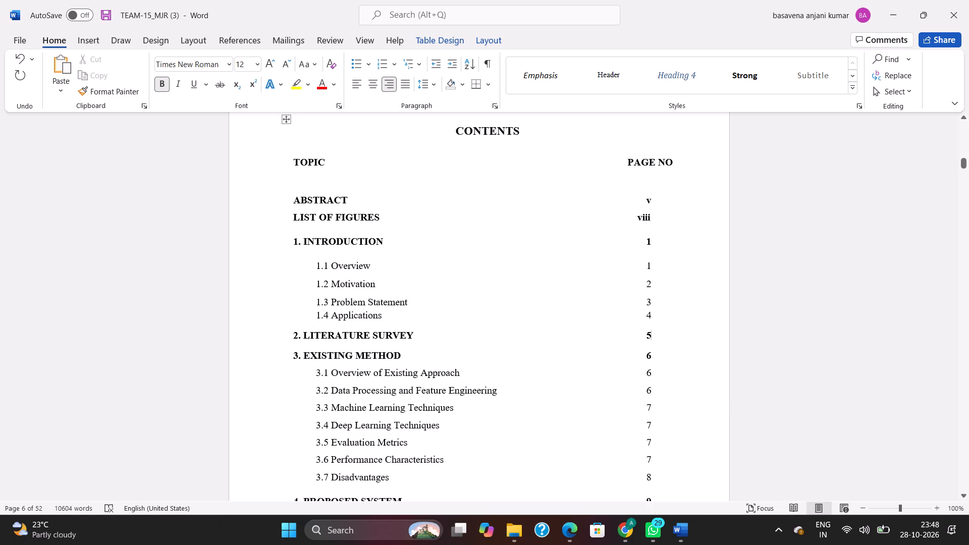
Set the contents page number to 8 for Existing Method, 3.1 Overview of Existing Approach and 3.2 Data Processing and Feature Engineering.
{"action": "scroll", "coordinate": [660, 354], "scroll_direction": "down", "scroll_amount": 1}
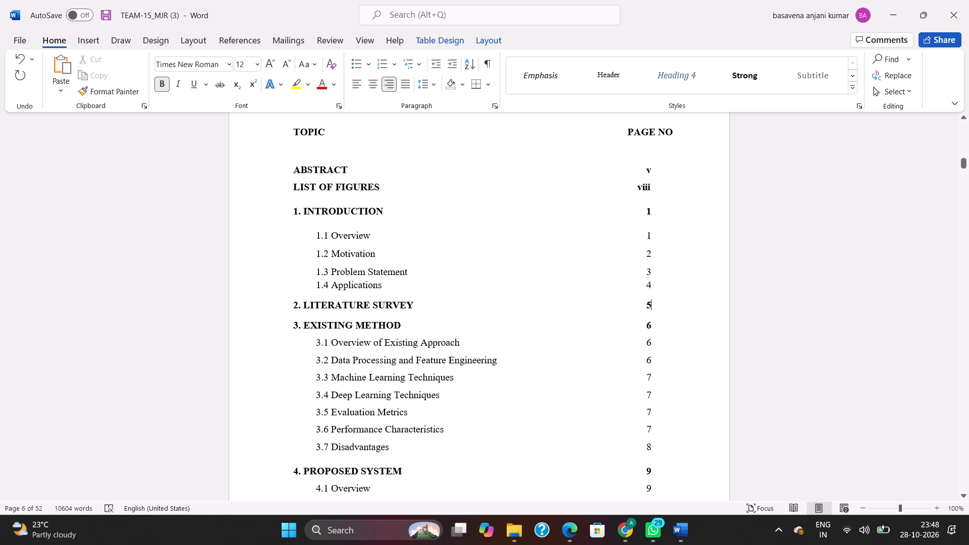
{"action": "scroll", "coordinate": [652, 329], "scroll_direction": "down", "scroll_amount": 1}
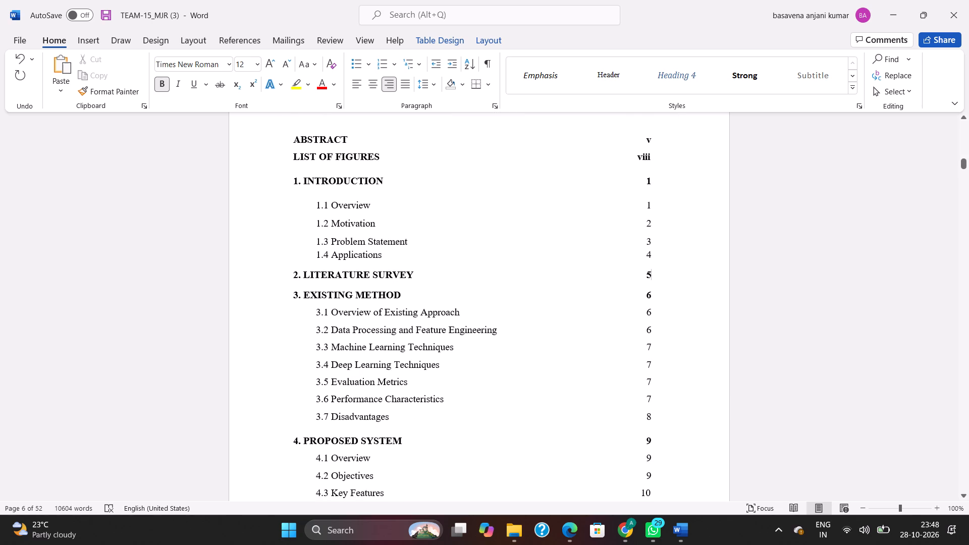
{"action": "left_click", "coordinate": [650, 293]}
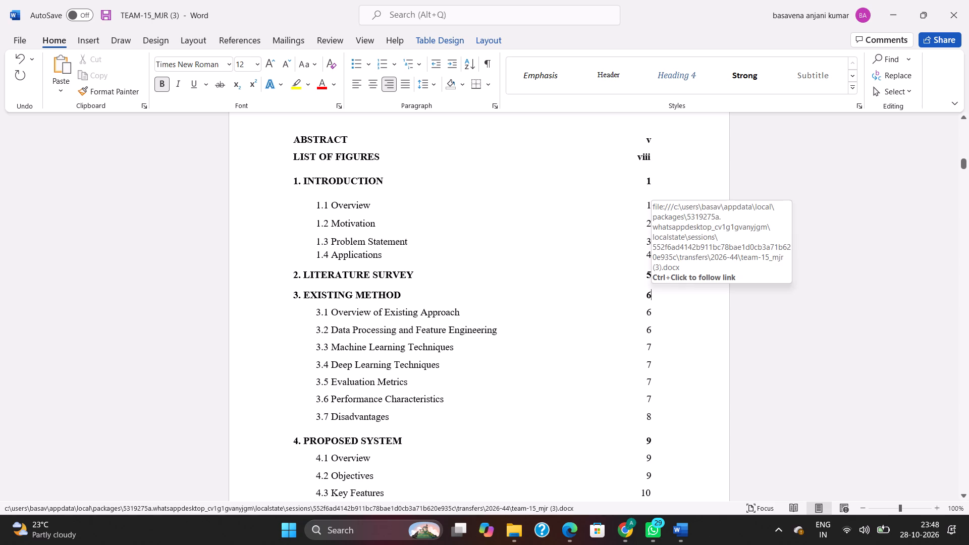
{"action": "key", "text": "BackSpace"}
{"action": "key", "text": "8"}
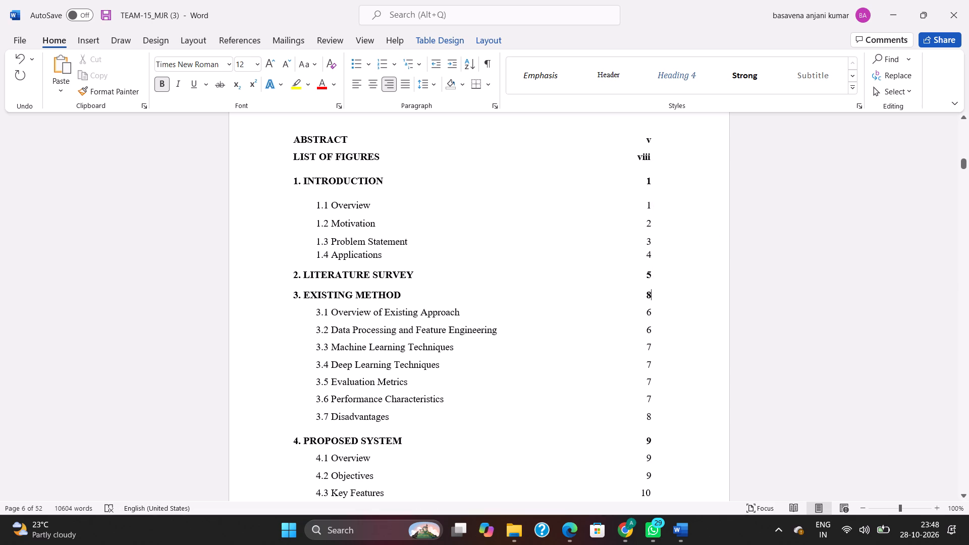
{"action": "left_click", "coordinate": [652, 312]}
{"action": "key", "text": "BackSpace"}
{"action": "key", "text": "8"}
{"action": "left_click", "coordinate": [652, 328]}
{"action": "key", "text": "BackSpace"}
{"action": "key", "text": "8"}
Change contents entry 3.3 to read Deep Learning Techniques and set its page number to 9.
{"action": "left_click", "coordinate": [457, 345]}
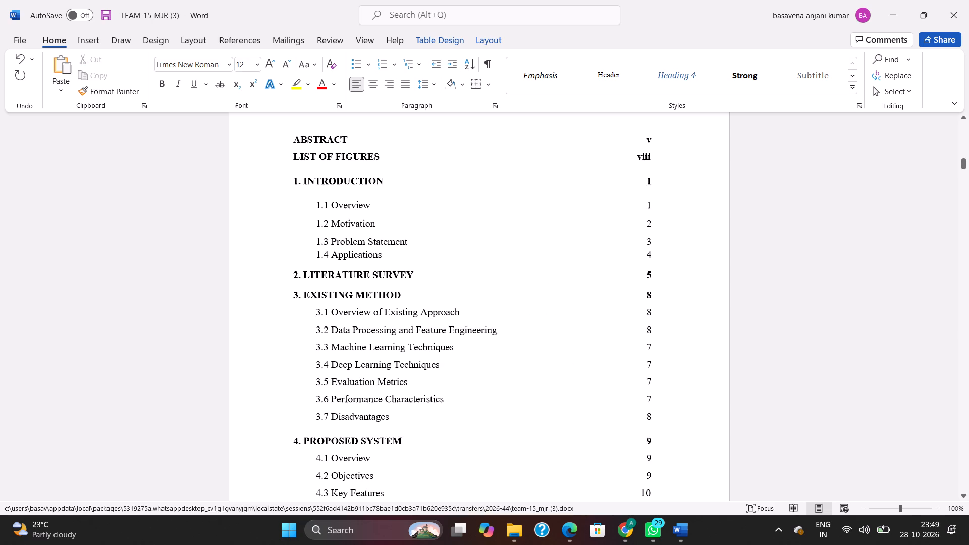
{"action": "left_click", "coordinate": [366, 346]}
{"action": "key", "text": "BackSpace"}
{"action": "key", "text": "BackSpace"}
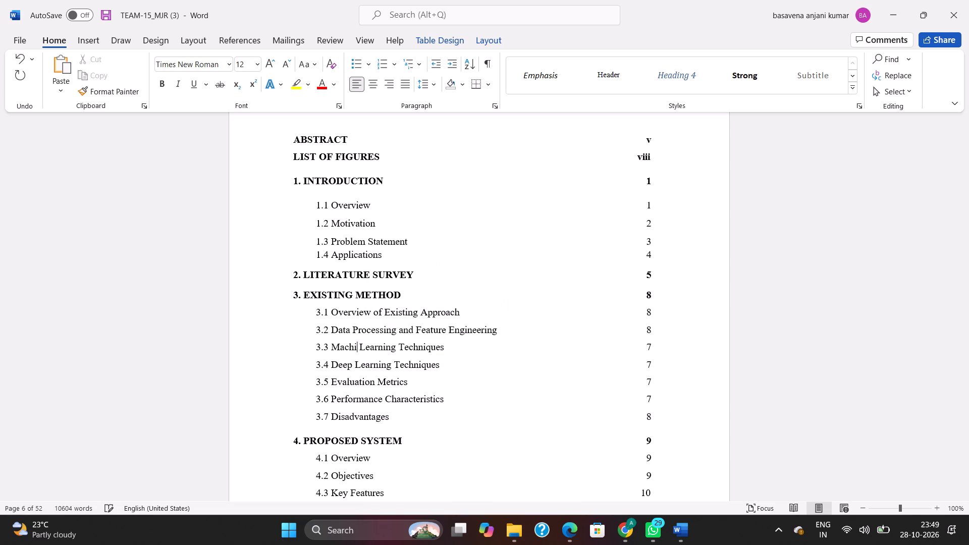
{"action": "key", "text": "BackSpace"}
{"action": "key", "text": "BackSpace"}
{"action": "key", "text": "BackSpace"}
{"action": "key", "text": "BackSpace"}
{"action": "key", "text": "BackSpace"}
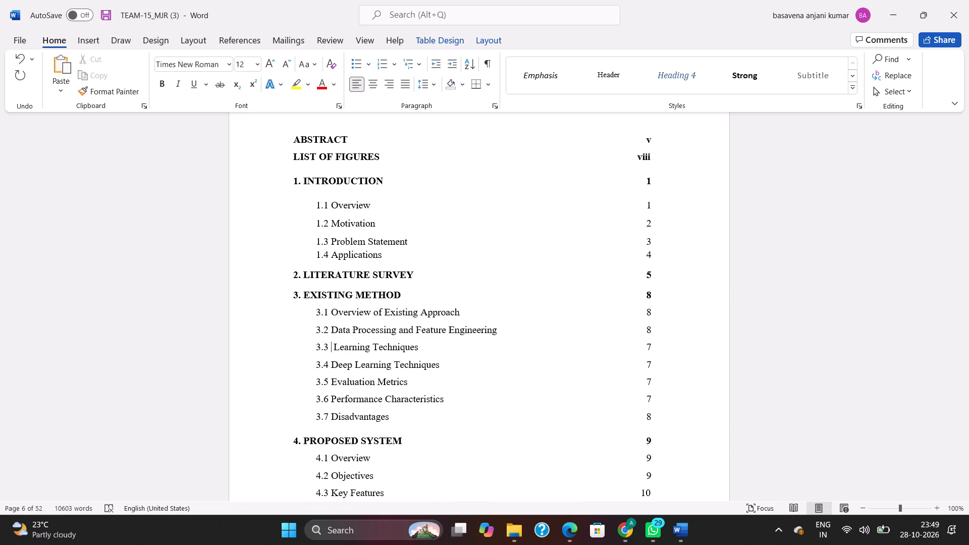
{"action": "type", "text": "Deep"}
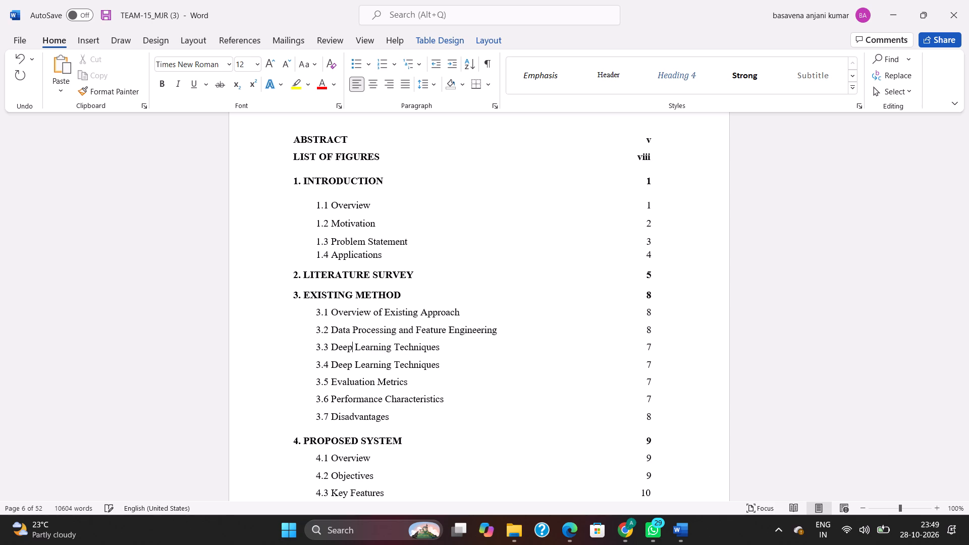
{"action": "left_click", "coordinate": [651, 346]}
{"action": "key", "text": "BackSpace"}
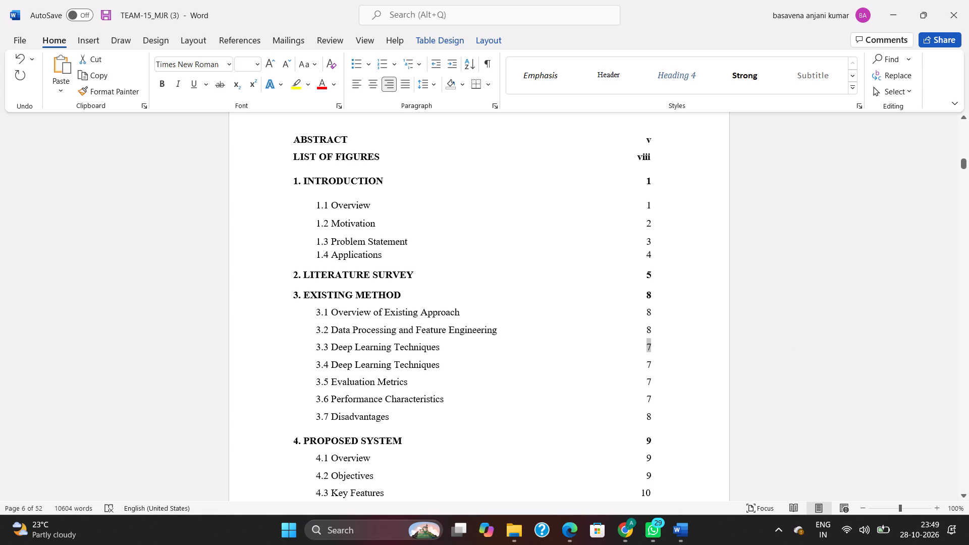
{"action": "key", "text": "9"}
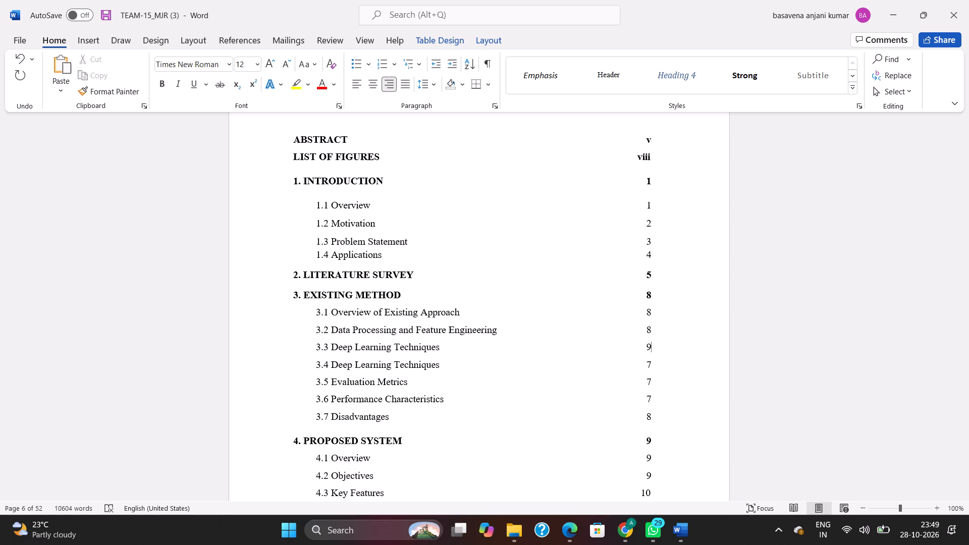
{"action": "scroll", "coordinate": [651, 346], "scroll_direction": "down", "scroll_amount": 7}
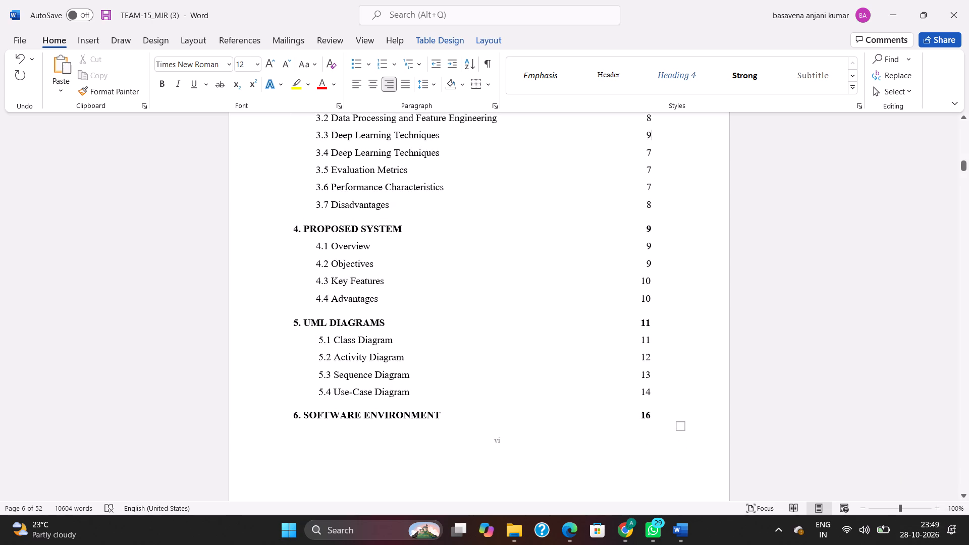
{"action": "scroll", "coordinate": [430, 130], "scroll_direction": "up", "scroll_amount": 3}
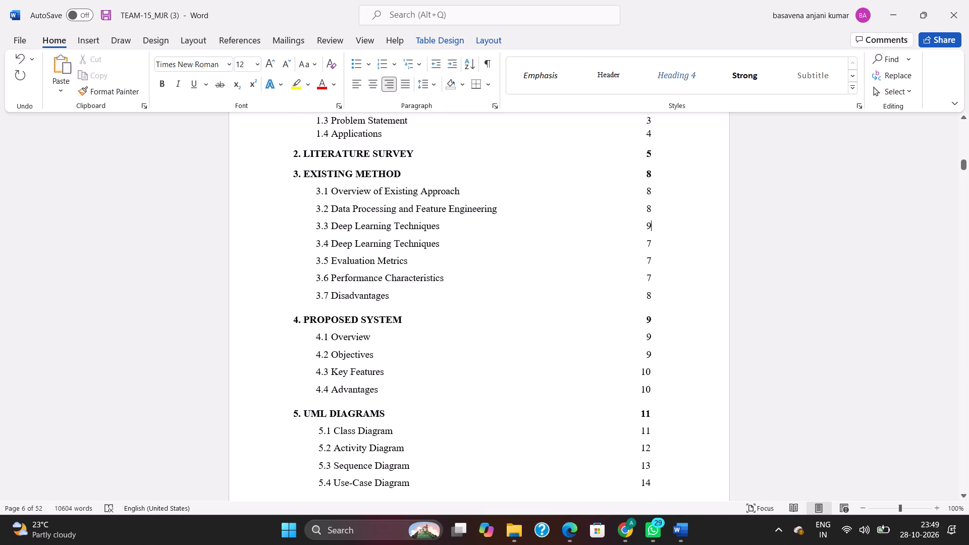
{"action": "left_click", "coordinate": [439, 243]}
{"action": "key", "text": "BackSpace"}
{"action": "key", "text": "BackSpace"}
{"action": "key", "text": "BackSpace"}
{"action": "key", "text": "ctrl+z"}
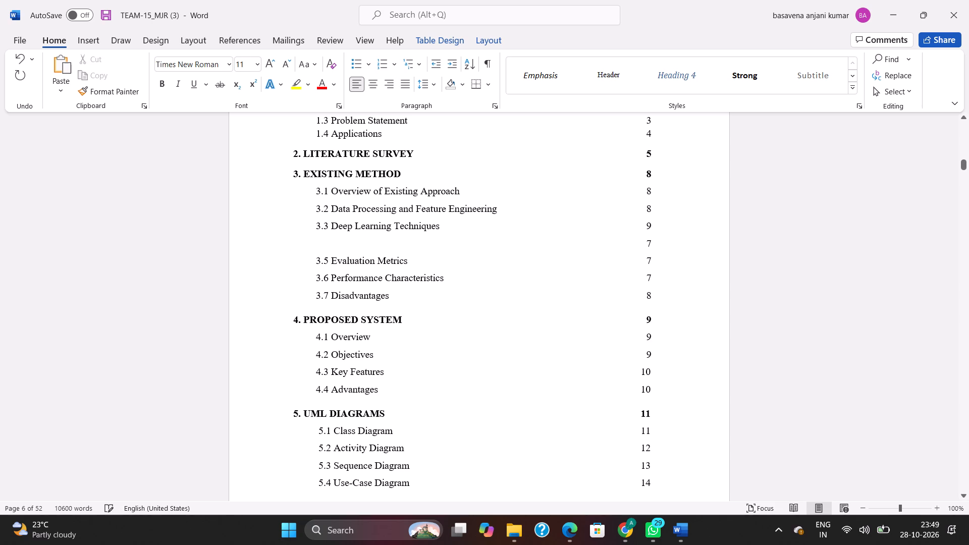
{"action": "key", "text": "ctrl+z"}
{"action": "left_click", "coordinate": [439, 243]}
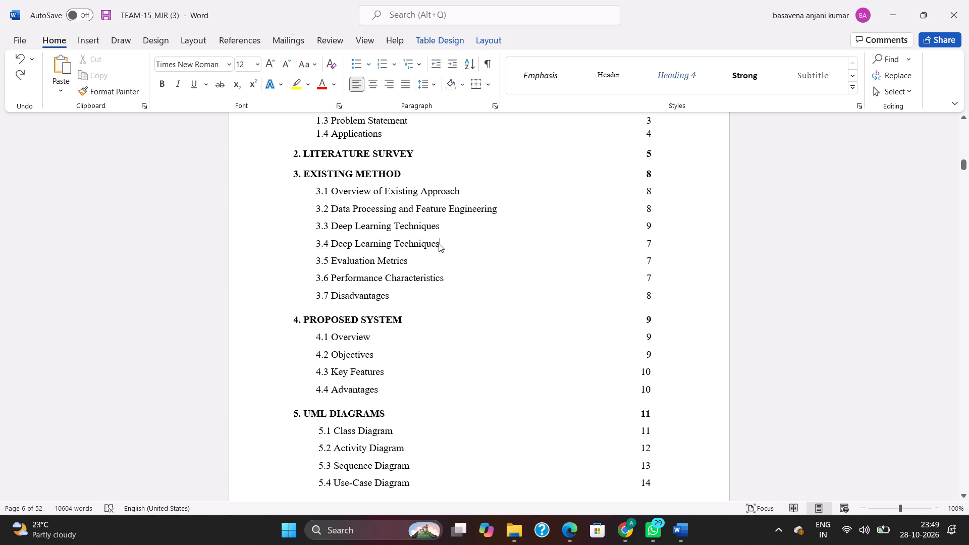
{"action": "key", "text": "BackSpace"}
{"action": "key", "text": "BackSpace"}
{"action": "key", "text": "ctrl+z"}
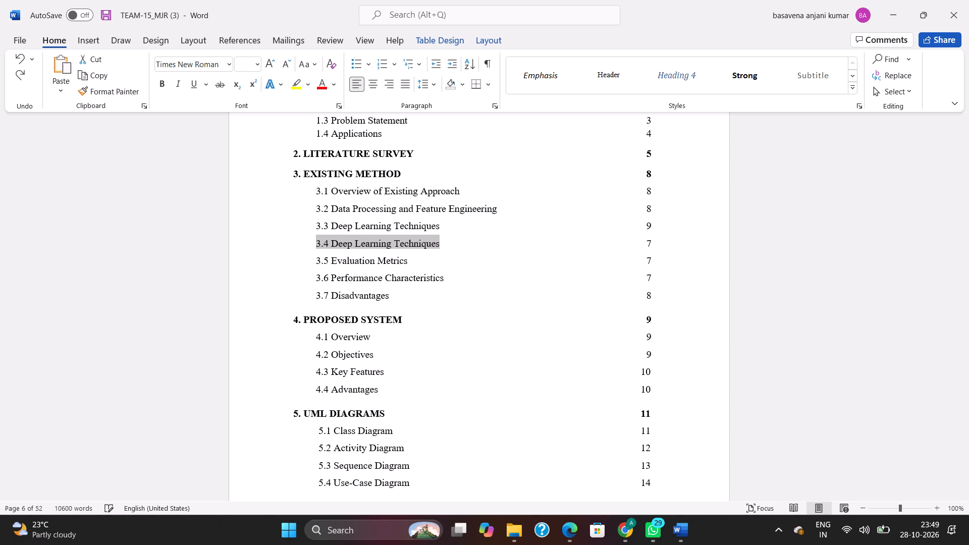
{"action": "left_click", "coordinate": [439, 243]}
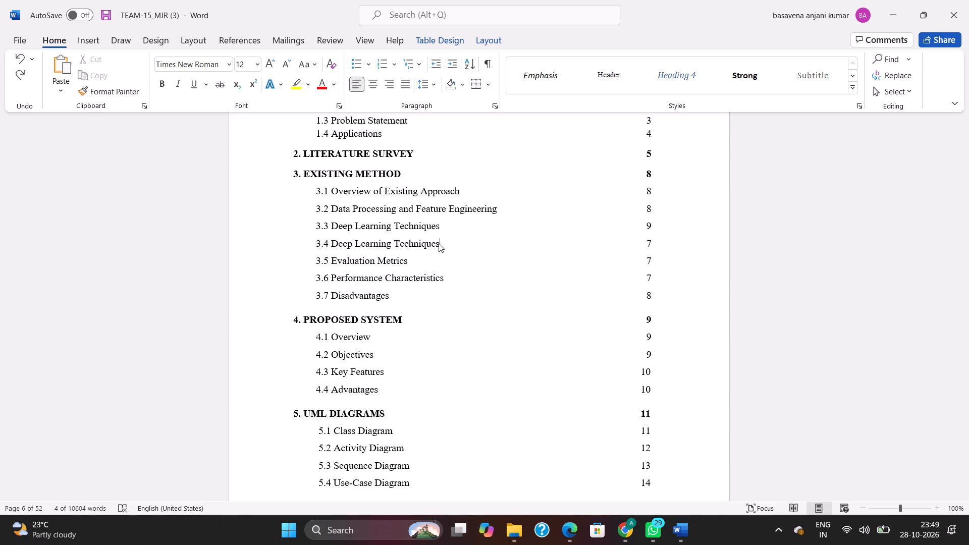
Change the title of contents entry 3.4 to "Online Active Learning and corrective feedback".
{"action": "left_click_drag", "start_coordinate": [329, 242], "coordinate": [427, 243]}
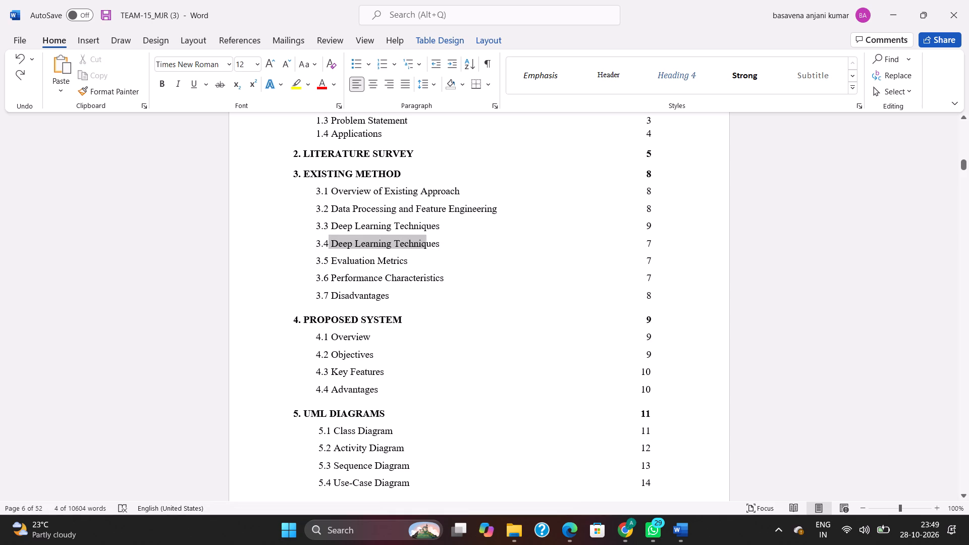
{"action": "left_click_drag", "start_coordinate": [427, 243], "coordinate": [449, 243]}
{"action": "key", "text": "BackSpace"}
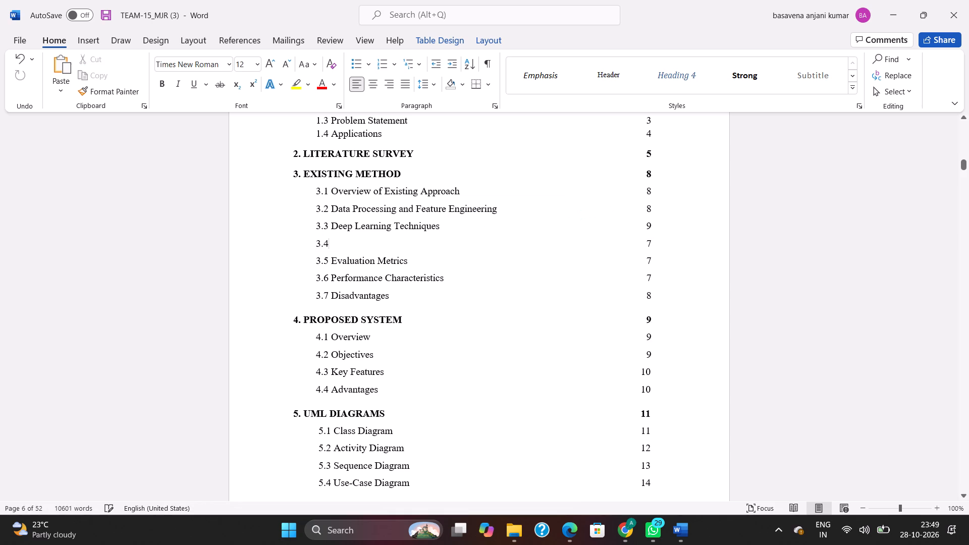
{"action": "key", "text": "space"}
{"action": "key", "text": "shift+o"}
{"action": "type", "text": "nline Active"}
{"action": "key", "text": "space"}
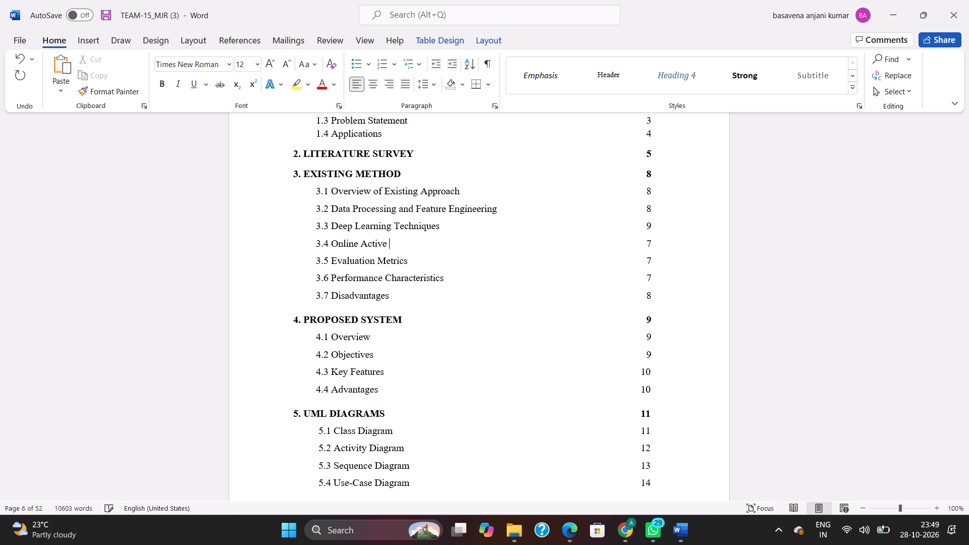
{"action": "type", "text": "Learning"}
{"action": "key", "text": "space"}
{"action": "type", "text": "and"}
{"action": "key", "text": "space"}
{"action": "type", "text": "correct"}
{"action": "type", "text": "ive feedback"}
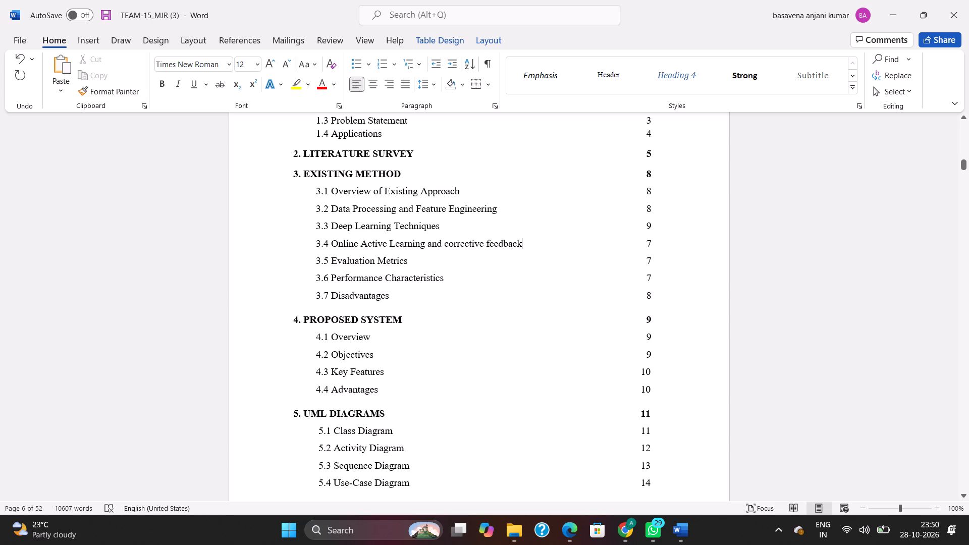
Set the page number of contents entry 3.4 to 10.
{"action": "left_click", "coordinate": [652, 239]}
{"action": "key", "text": "BackSpace"}
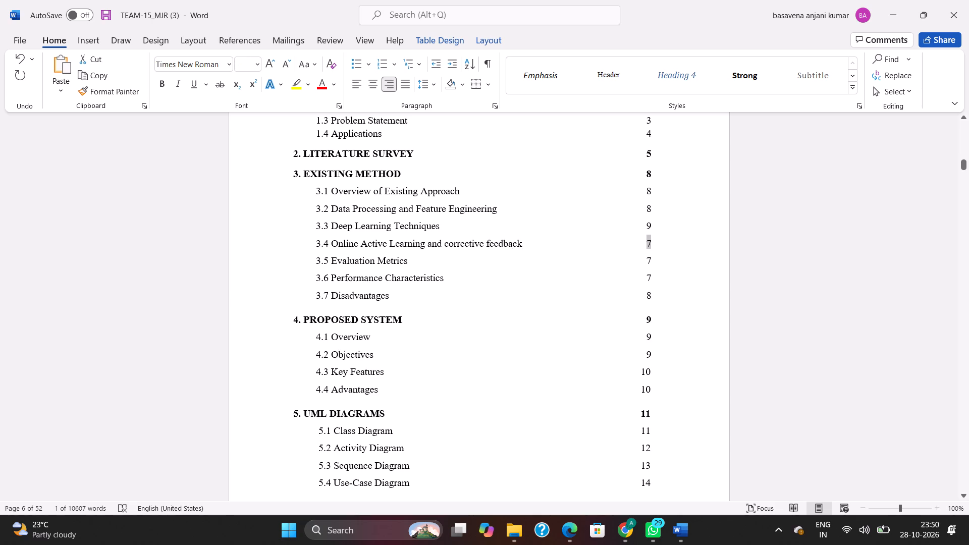
{"action": "key", "text": "BackSpace"}
{"action": "type", "text": "10"}
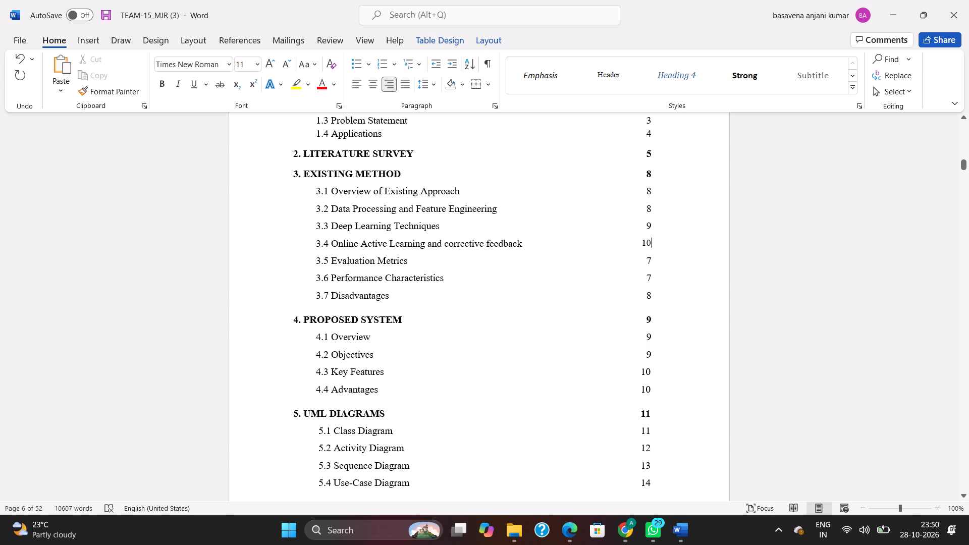
Look through the pages from the table of contents to the start of the Existing Method chapter.
{"action": "scroll", "coordinate": [926, 194], "scroll_direction": "down", "scroll_amount": 6}
{"action": "scroll", "coordinate": [926, 200], "scroll_direction": "down", "scroll_amount": 20}
{"action": "scroll", "coordinate": [926, 200], "scroll_direction": "down", "scroll_amount": 20}
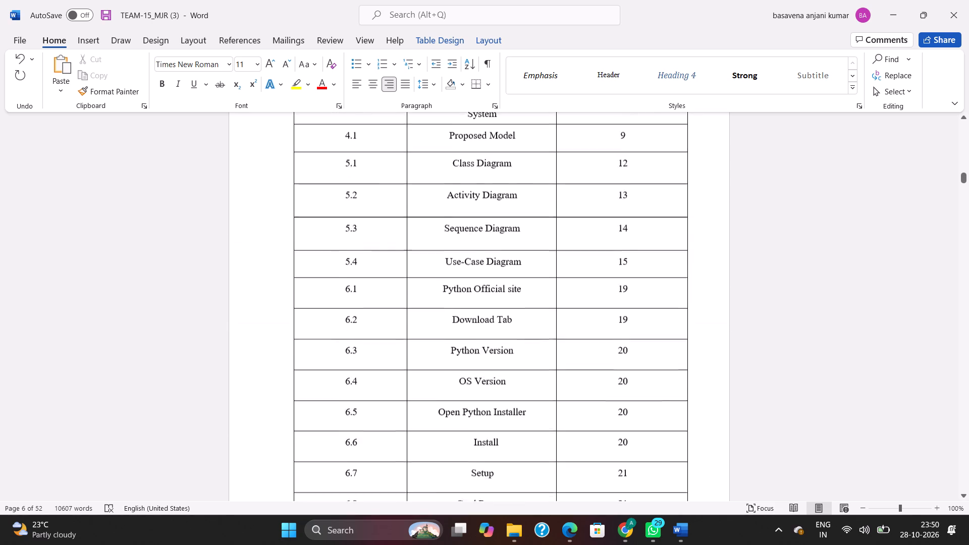
{"action": "scroll", "coordinate": [918, 185], "scroll_direction": "down", "scroll_amount": 19}
{"action": "scroll", "coordinate": [920, 198], "scroll_direction": "up", "scroll_amount": 3}
{"action": "scroll", "coordinate": [920, 198], "scroll_direction": "down", "scroll_amount": 20}
{"action": "scroll", "coordinate": [920, 198], "scroll_direction": "down", "scroll_amount": 8}
{"action": "scroll", "coordinate": [918, 193], "scroll_direction": "up", "scroll_amount": 1}
{"action": "scroll", "coordinate": [918, 193], "scroll_direction": "down", "scroll_amount": 7}
{"action": "scroll", "coordinate": [918, 193], "scroll_direction": "up", "scroll_amount": 2}
{"action": "scroll", "coordinate": [918, 193], "scroll_direction": "down", "scroll_amount": 6}
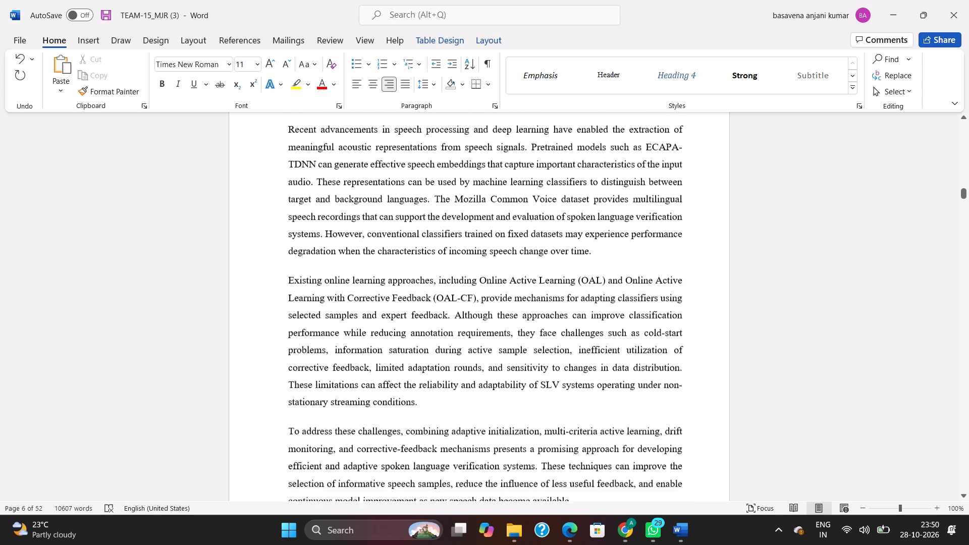
{"action": "scroll", "coordinate": [918, 193], "scroll_direction": "down", "scroll_amount": 9}
{"action": "scroll", "coordinate": [918, 192], "scroll_direction": "down", "scroll_amount": 20}
{"action": "scroll", "coordinate": [918, 192], "scroll_direction": "down", "scroll_amount": 12}
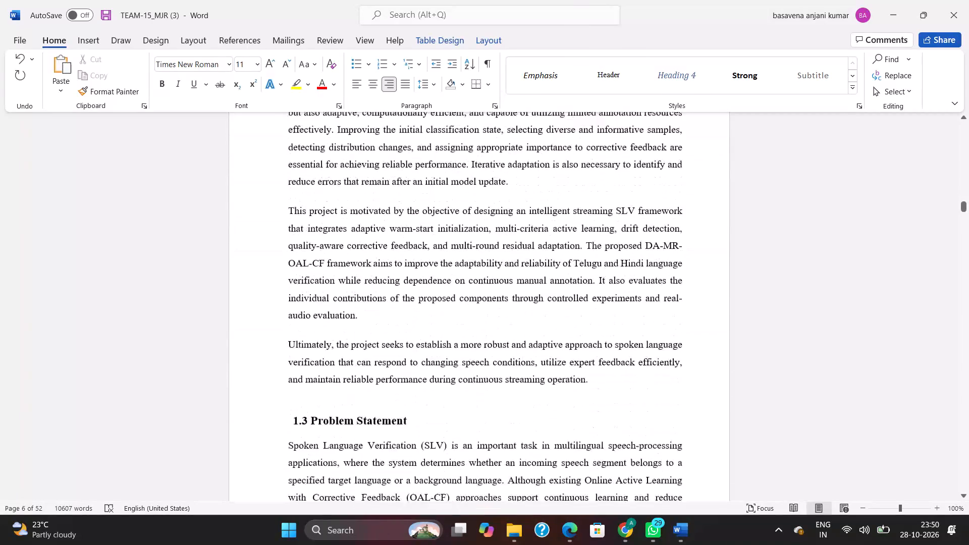
{"action": "scroll", "coordinate": [918, 190], "scroll_direction": "down", "scroll_amount": 5}
{"action": "scroll", "coordinate": [918, 190], "scroll_direction": "up", "scroll_amount": 1}
{"action": "scroll", "coordinate": [918, 190], "scroll_direction": "down", "scroll_amount": 10}
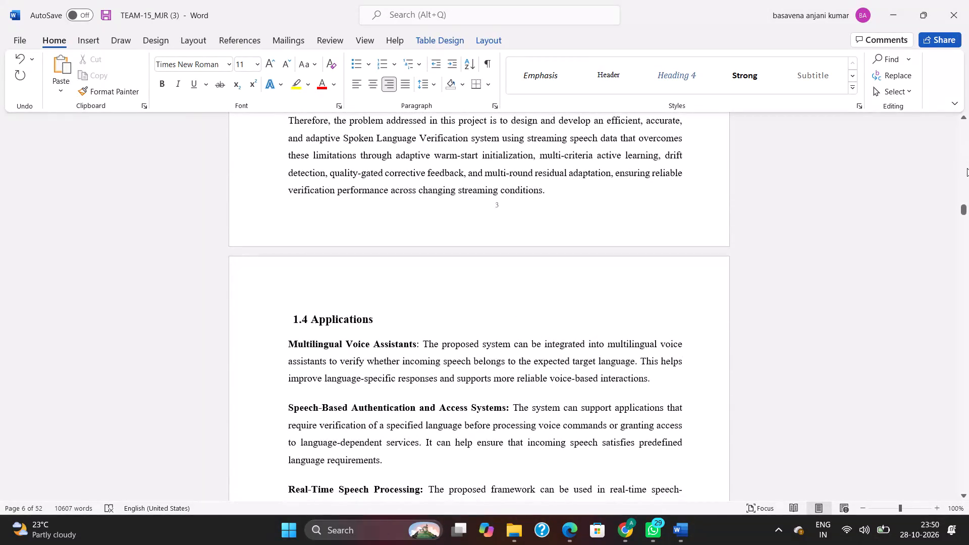
{"action": "left_click_drag", "start_coordinate": [964, 210], "coordinate": [968, 230]}
{"action": "scroll", "coordinate": [670, 279], "scroll_direction": "down", "scroll_amount": 20}
{"action": "scroll", "coordinate": [670, 279], "scroll_direction": "down", "scroll_amount": 7}
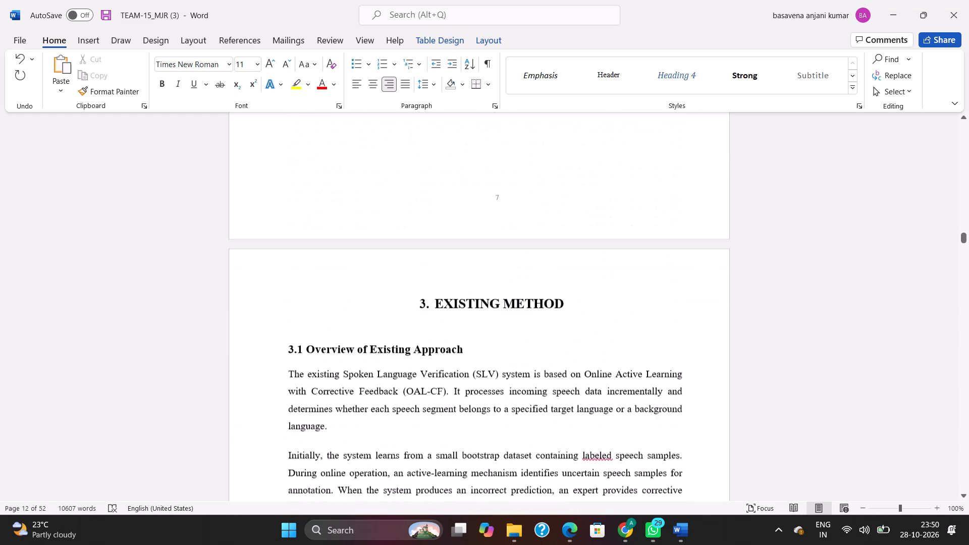
Check the headings and footer page numbers of sections 3.1 to 3.3 in the Existing Method chapter.
{"action": "scroll", "coordinate": [669, 254], "scroll_direction": "down", "scroll_amount": 20}
{"action": "scroll", "coordinate": [672, 241], "scroll_direction": "down", "scroll_amount": 6}
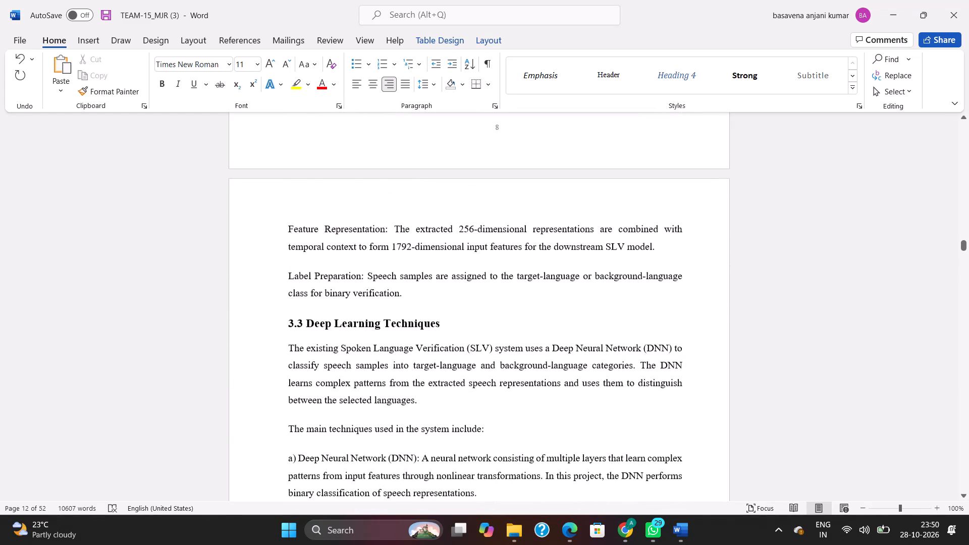
{"action": "scroll", "coordinate": [673, 238], "scroll_direction": "down", "scroll_amount": 11}
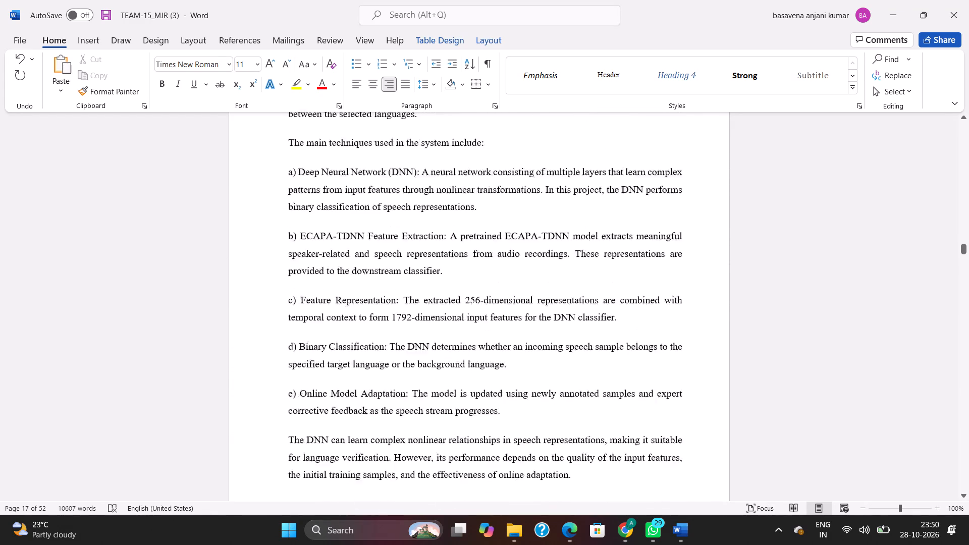
{"action": "scroll", "coordinate": [672, 236], "scroll_direction": "down", "scroll_amount": 10}
{"action": "scroll", "coordinate": [672, 233], "scroll_direction": "up", "scroll_amount": 14}
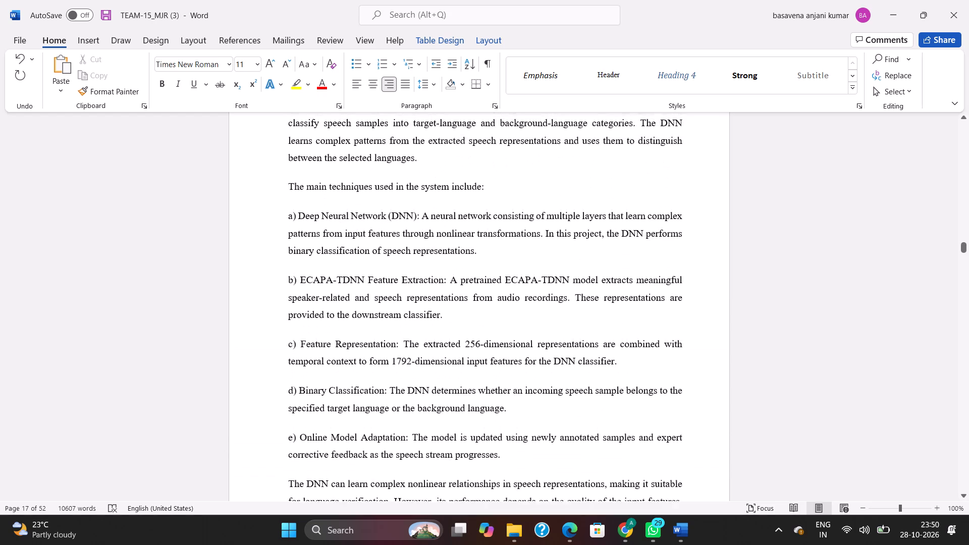
{"action": "scroll", "coordinate": [672, 233], "scroll_direction": "up", "scroll_amount": 5}
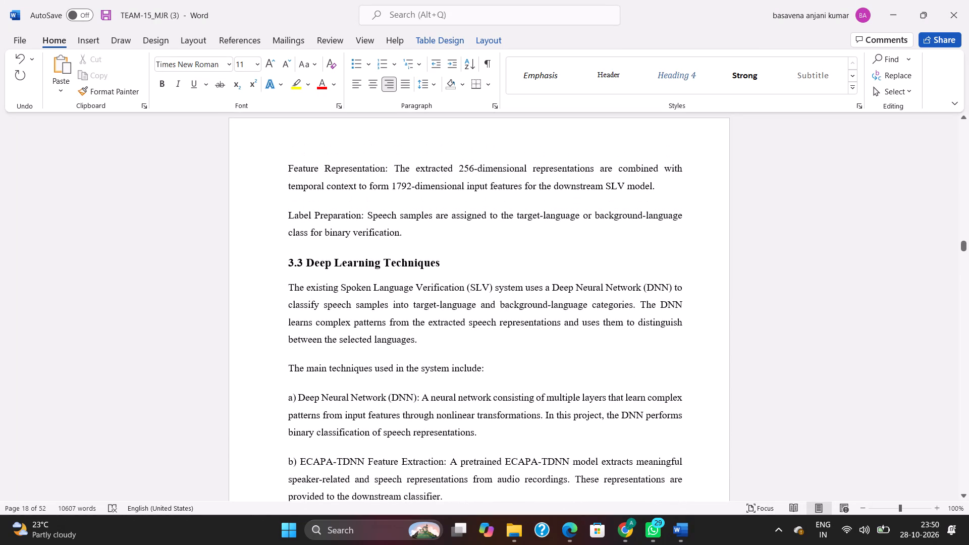
{"action": "scroll", "coordinate": [674, 231], "scroll_direction": "up", "scroll_amount": 1}
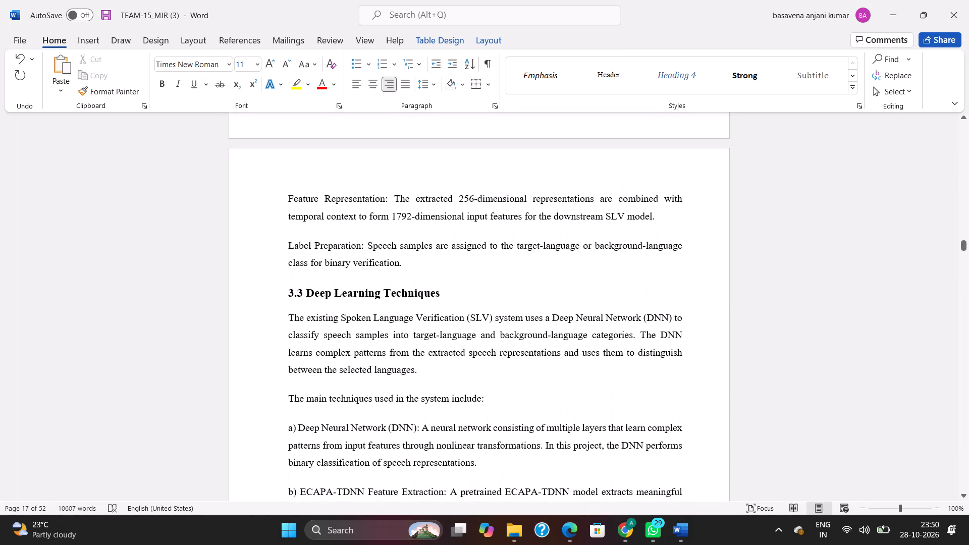
{"action": "scroll", "coordinate": [674, 230], "scroll_direction": "up", "scroll_amount": 11}
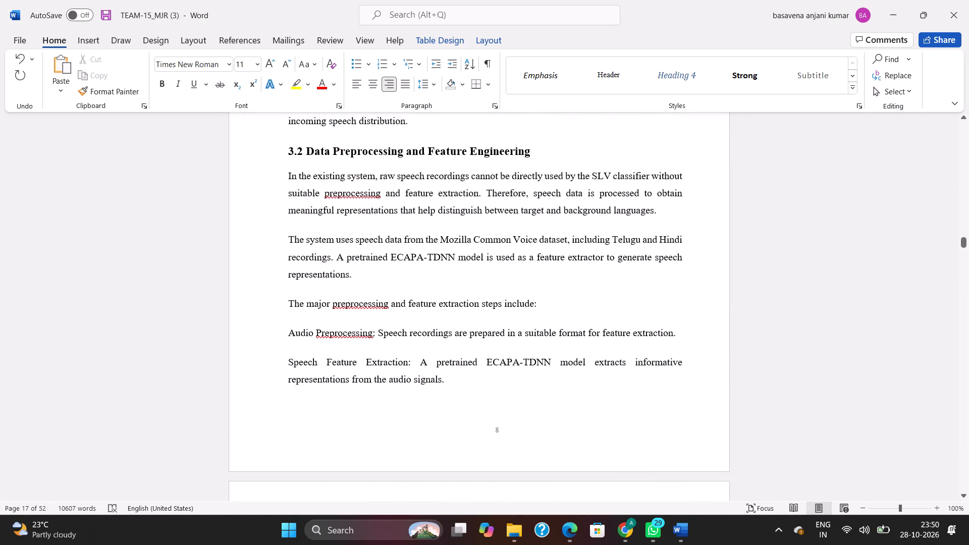
{"action": "scroll", "coordinate": [677, 224], "scroll_direction": "up", "scroll_amount": 1}
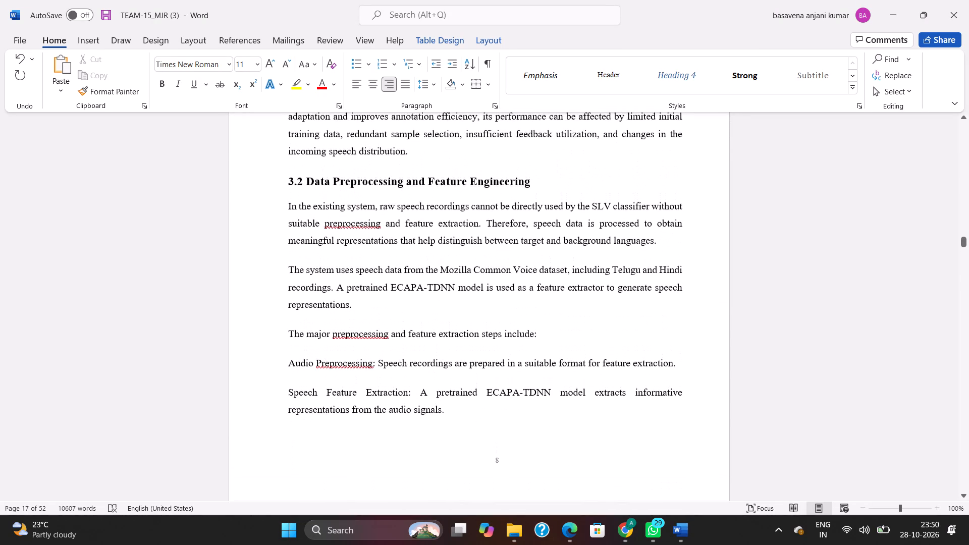
{"action": "scroll", "coordinate": [679, 224], "scroll_direction": "up", "scroll_amount": 11}
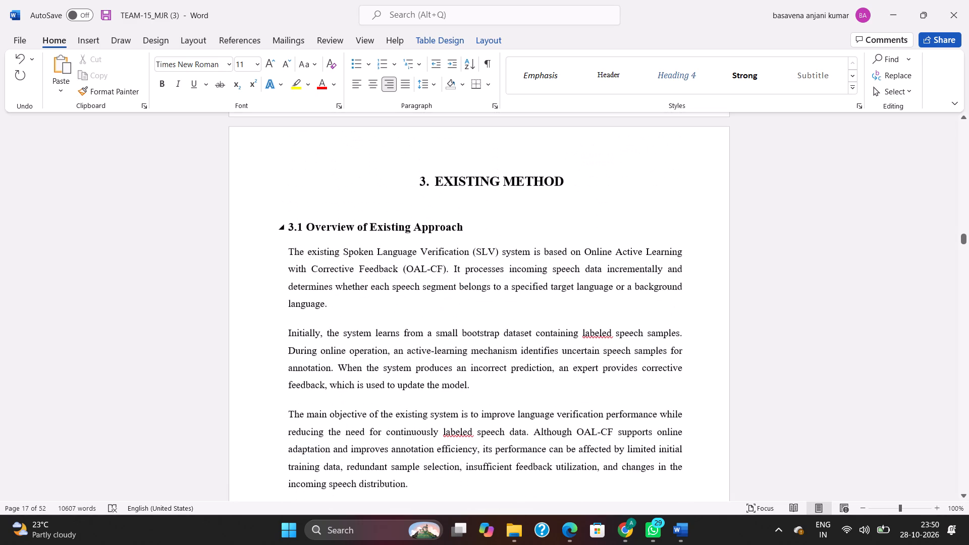
Check the headings and page numbers of the Online Active Learning and Disadvantages sections, up to the start of Proposed System.
{"action": "scroll", "coordinate": [679, 224], "scroll_direction": "down", "scroll_amount": 20}
{"action": "scroll", "coordinate": [679, 224], "scroll_direction": "down", "scroll_amount": 18}
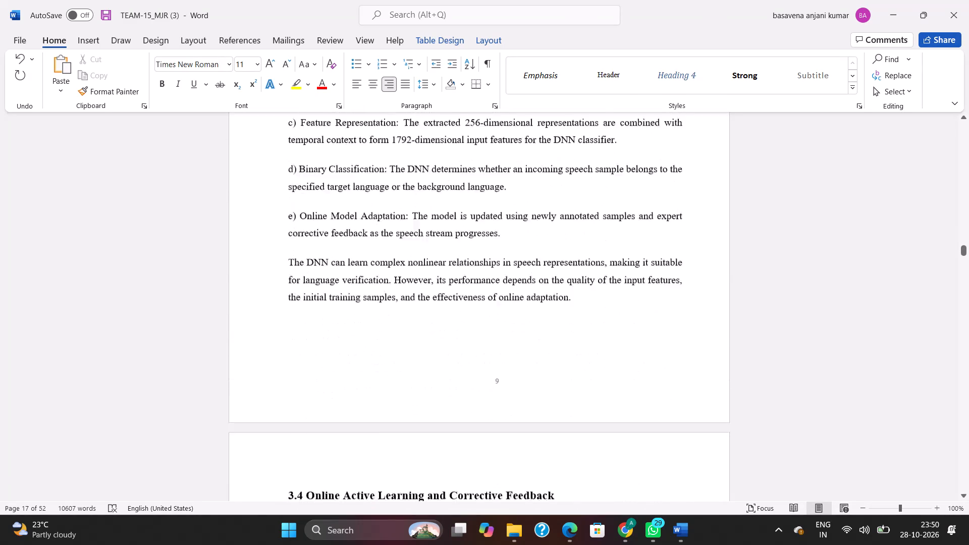
{"action": "scroll", "coordinate": [680, 222], "scroll_direction": "down", "scroll_amount": 13}
{"action": "scroll", "coordinate": [680, 221], "scroll_direction": "down", "scroll_amount": 13}
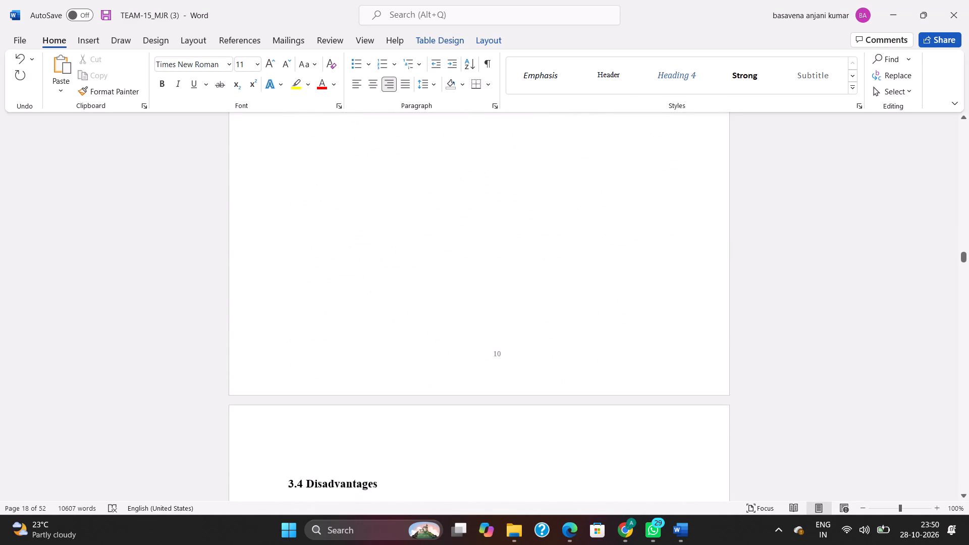
{"action": "scroll", "coordinate": [680, 221], "scroll_direction": "down", "scroll_amount": 9}
{"action": "scroll", "coordinate": [680, 221], "scroll_direction": "up", "scroll_amount": 5}
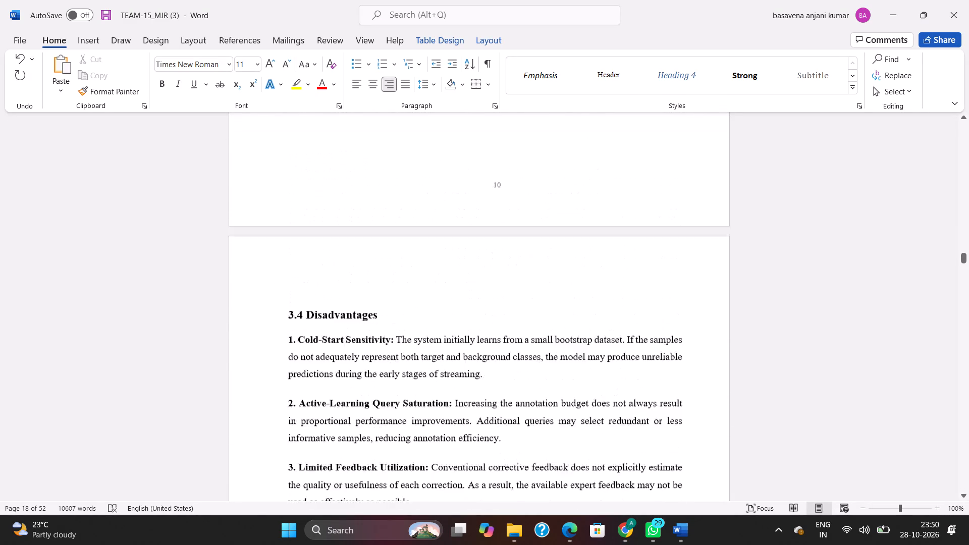
{"action": "scroll", "coordinate": [680, 221], "scroll_direction": "up", "scroll_amount": 19}
{"action": "scroll", "coordinate": [680, 220], "scroll_direction": "up", "scroll_amount": 5}
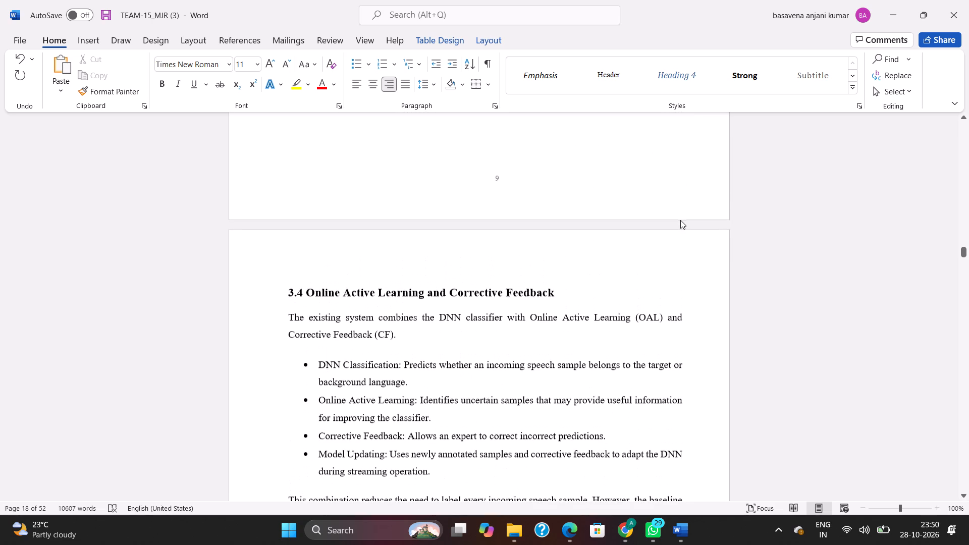
{"action": "scroll", "coordinate": [680, 220], "scroll_direction": "down", "scroll_amount": 20}
{"action": "scroll", "coordinate": [680, 220], "scroll_direction": "down", "scroll_amount": 5}
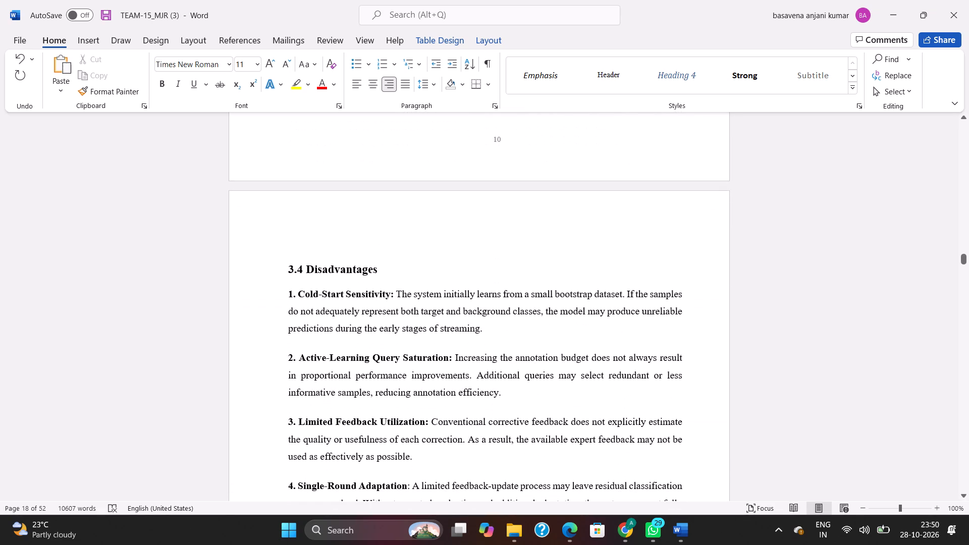
{"action": "scroll", "coordinate": [681, 219], "scroll_direction": "down", "scroll_amount": 17}
{"action": "scroll", "coordinate": [681, 217], "scroll_direction": "up", "scroll_amount": 2}
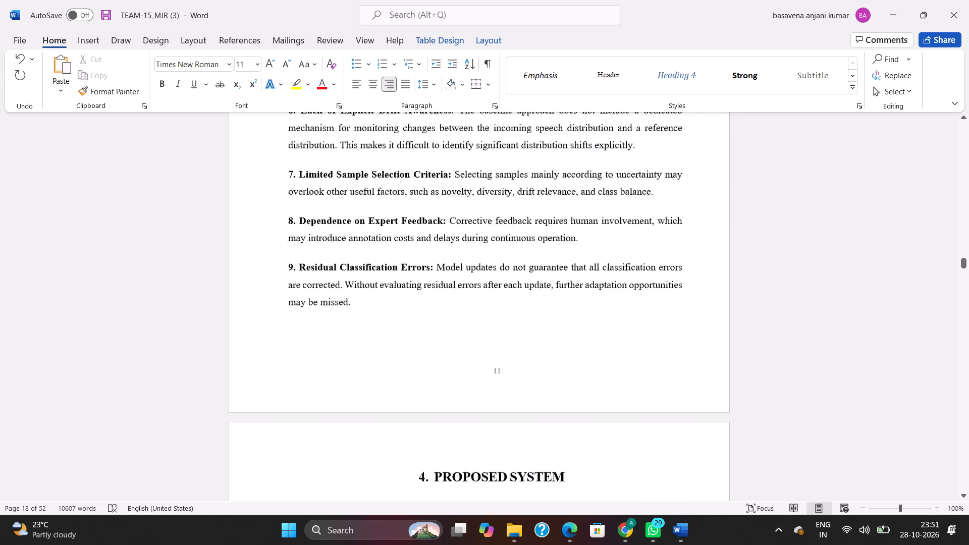
Compare the Disadvantages and Proposed System pages with the contents entries for chapters 3 and 4.
{"action": "scroll", "coordinate": [681, 217], "scroll_direction": "up", "scroll_amount": 20}
{"action": "scroll", "coordinate": [681, 217], "scroll_direction": "up", "scroll_amount": 10}
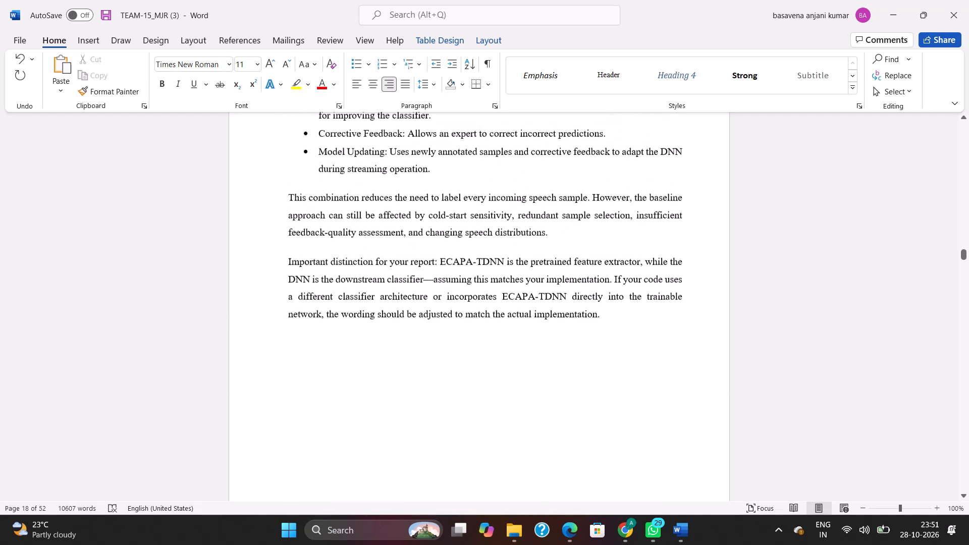
{"action": "scroll", "coordinate": [684, 213], "scroll_direction": "up", "scroll_amount": 6}
{"action": "scroll", "coordinate": [684, 213], "scroll_direction": "down", "scroll_amount": 20}
{"action": "scroll", "coordinate": [684, 213], "scroll_direction": "down", "scroll_amount": 20}
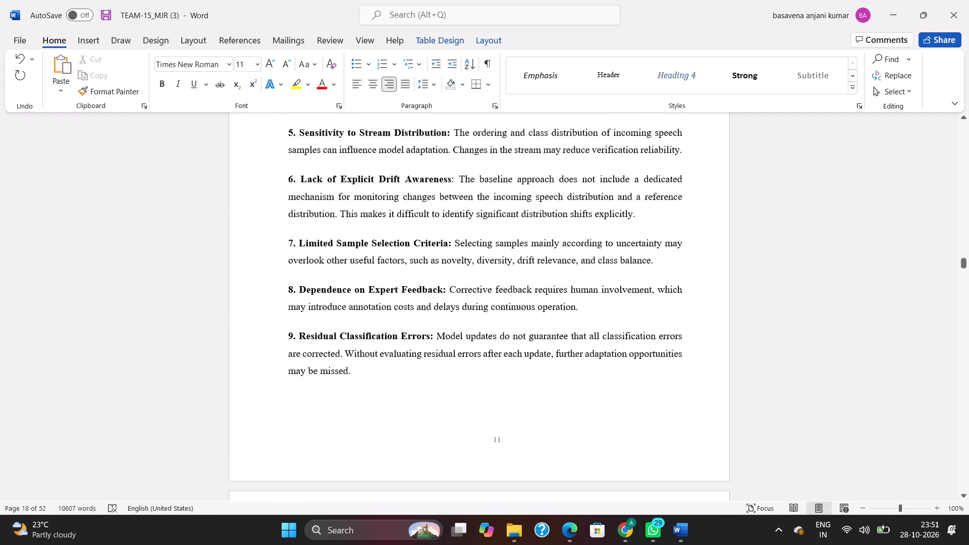
{"action": "scroll", "coordinate": [685, 212], "scroll_direction": "down", "scroll_amount": 3}
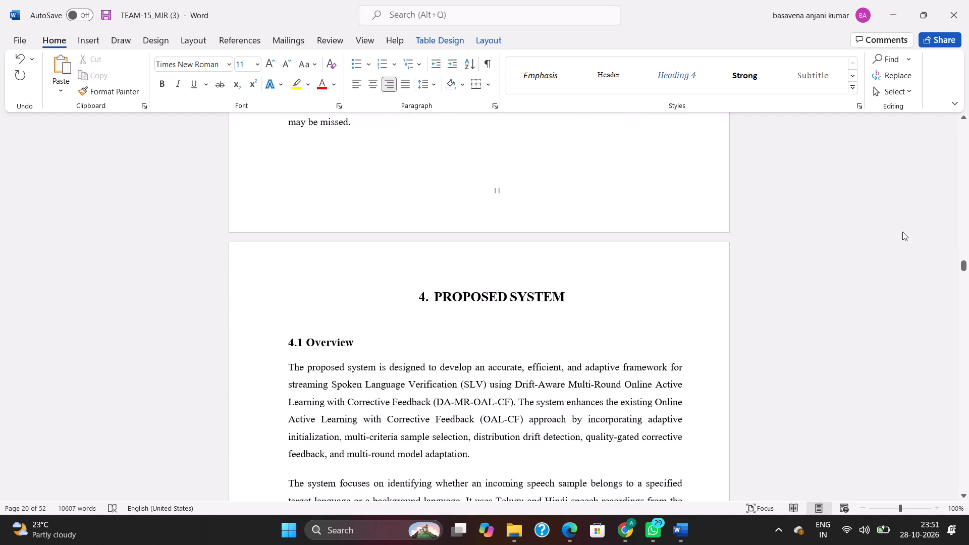
{"action": "left_click_drag", "start_coordinate": [962, 264], "coordinate": [968, 222]}
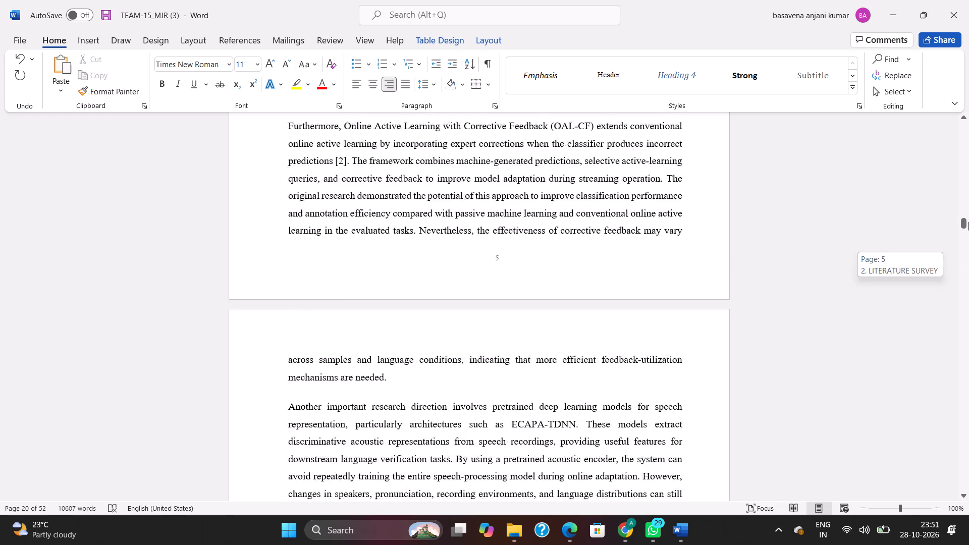
{"action": "left_click_drag", "start_coordinate": [968, 222], "coordinate": [968, 185]}
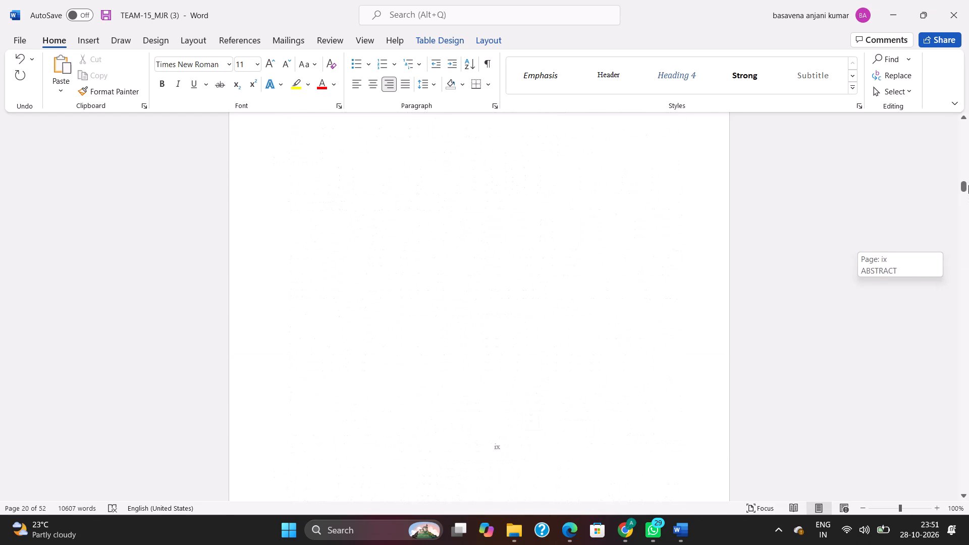
{"action": "left_click_drag", "start_coordinate": [968, 185], "coordinate": [956, 146]}
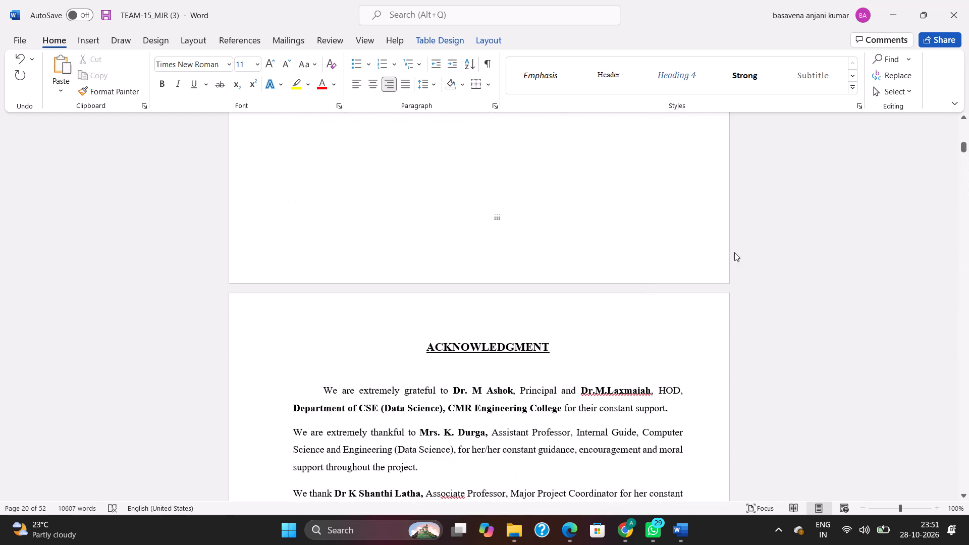
{"action": "scroll", "coordinate": [635, 275], "scroll_direction": "down", "scroll_amount": 20}
{"action": "scroll", "coordinate": [635, 275], "scroll_direction": "down", "scroll_amount": 1}
{"action": "scroll", "coordinate": [156, 415], "scroll_direction": "down", "scroll_amount": 7}
{"action": "scroll", "coordinate": [368, 369], "scroll_direction": "down", "scroll_amount": 3}
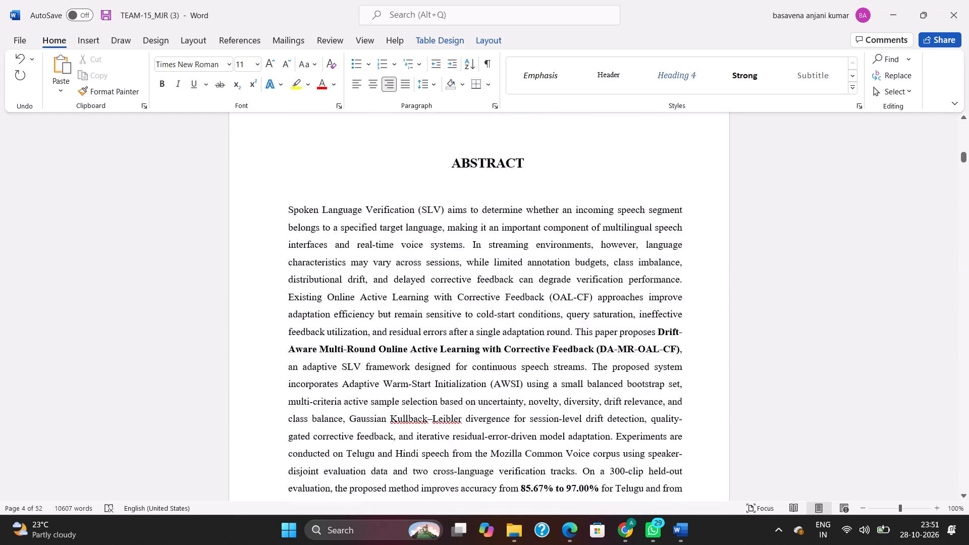
{"action": "scroll", "coordinate": [368, 368], "scroll_direction": "down", "scroll_amount": 20}
{"action": "scroll", "coordinate": [368, 368], "scroll_direction": "down", "scroll_amount": 4}
{"action": "scroll", "coordinate": [478, 337], "scroll_direction": "down", "scroll_amount": 1}
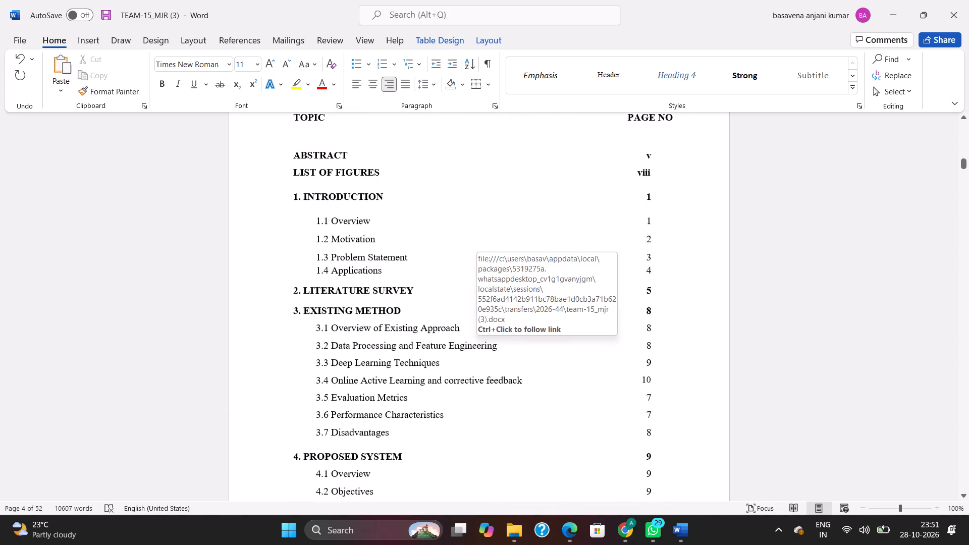
{"action": "scroll", "coordinate": [477, 338], "scroll_direction": "down", "scroll_amount": 1}
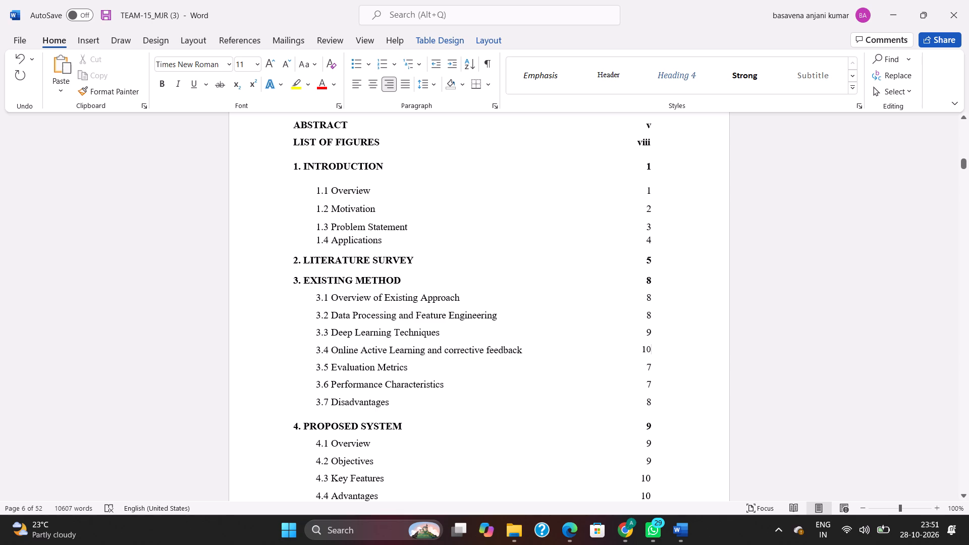
{"action": "scroll", "coordinate": [361, 340], "scroll_direction": "down", "scroll_amount": 4}
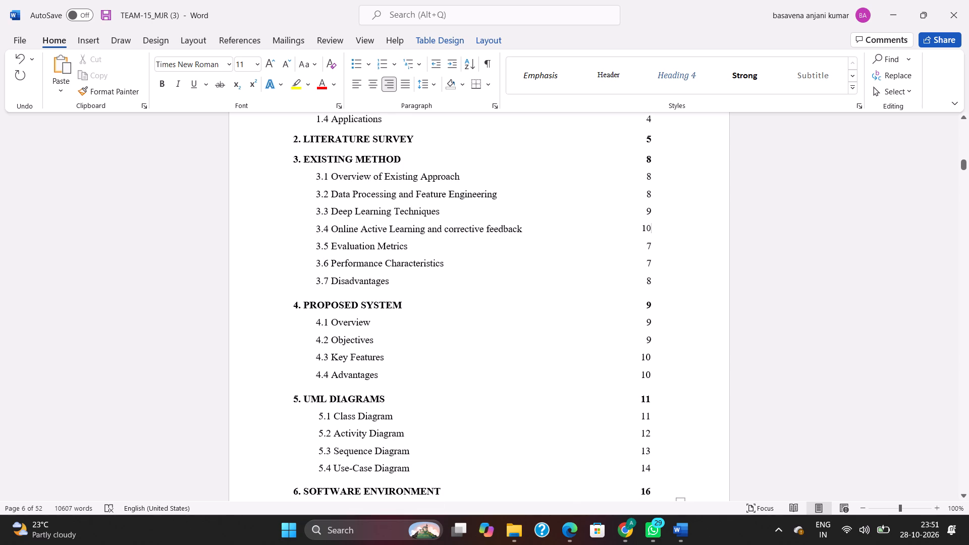
{"action": "scroll", "coordinate": [348, 279], "scroll_direction": "down", "scroll_amount": 8}
{"action": "scroll", "coordinate": [348, 281], "scroll_direction": "down", "scroll_amount": 20}
{"action": "scroll", "coordinate": [348, 281], "scroll_direction": "down", "scroll_amount": 1}
{"action": "scroll", "coordinate": [346, 281], "scroll_direction": "up", "scroll_amount": 1}
{"action": "scroll", "coordinate": [346, 281], "scroll_direction": "down", "scroll_amount": 20}
{"action": "scroll", "coordinate": [346, 281], "scroll_direction": "down", "scroll_amount": 8}
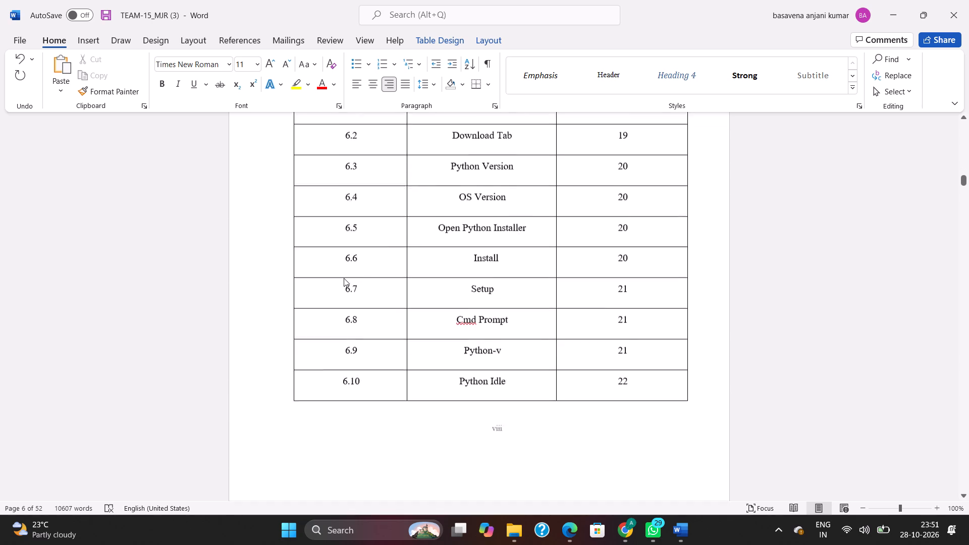
{"action": "scroll", "coordinate": [344, 278], "scroll_direction": "down", "scroll_amount": 20}
{"action": "scroll", "coordinate": [344, 278], "scroll_direction": "down", "scroll_amount": 20}
{"action": "scroll", "coordinate": [344, 278], "scroll_direction": "down", "scroll_amount": 20}
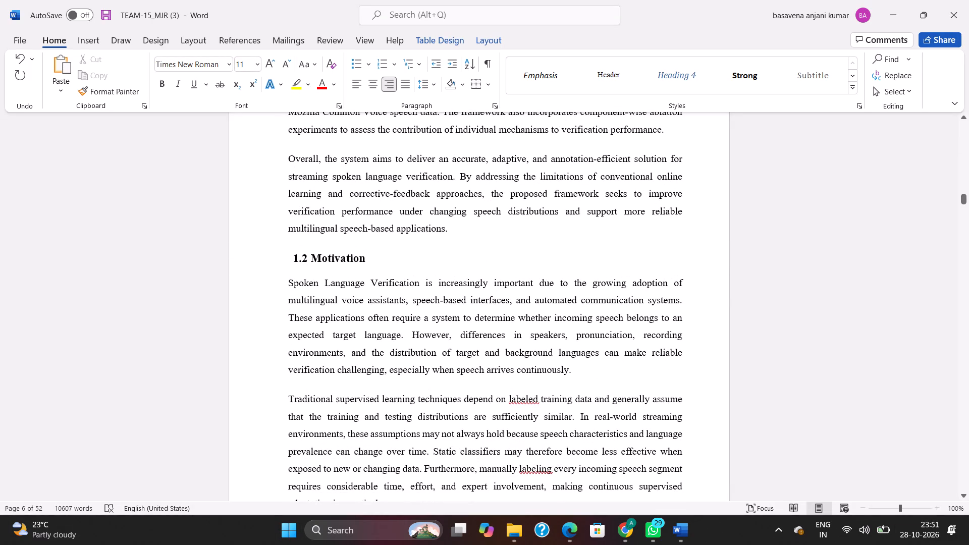
Replace the automatic section number of the Disadvantages heading in the Existing Method chapter with 3.5.
{"action": "left_click_drag", "start_coordinate": [962, 196], "coordinate": [965, 221]}
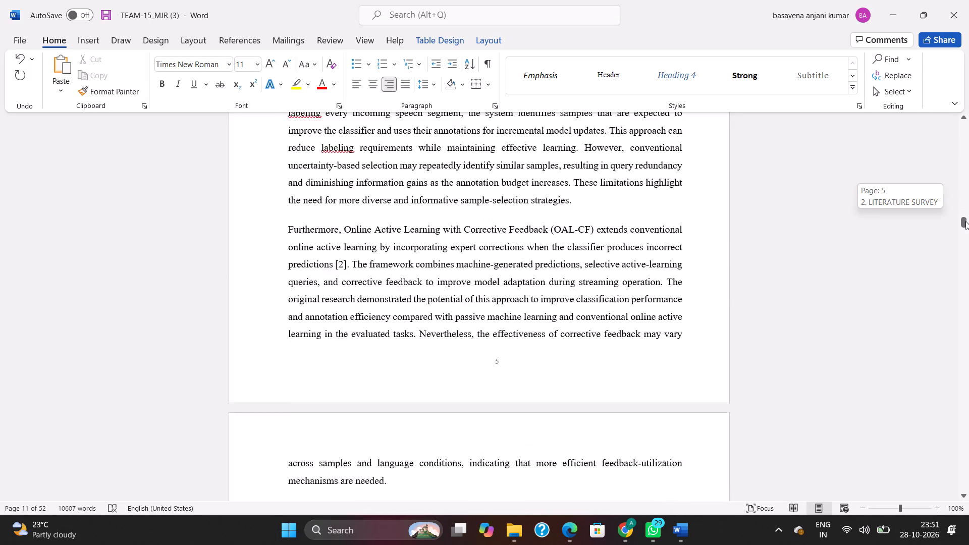
{"action": "left_click_drag", "start_coordinate": [965, 221], "coordinate": [968, 247]}
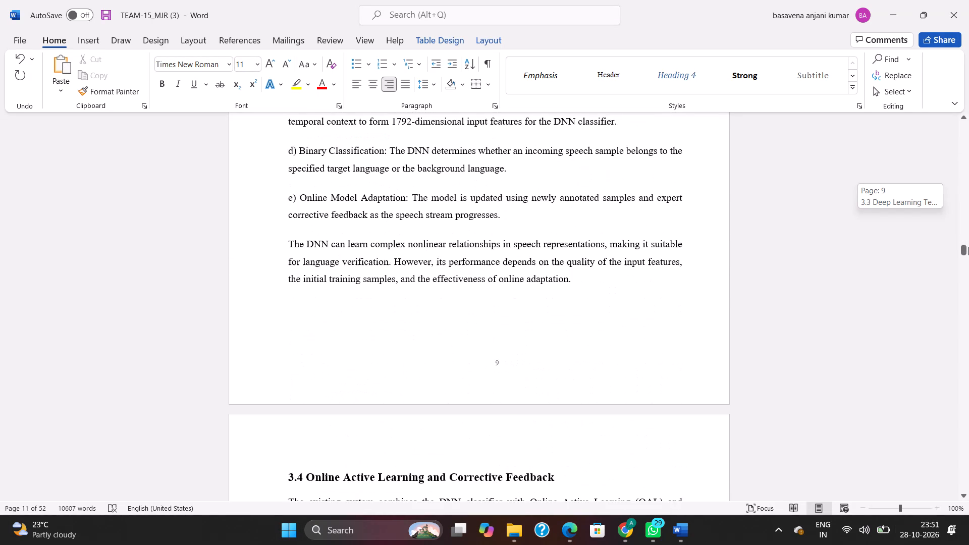
{"action": "left_click_drag", "start_coordinate": [968, 247], "coordinate": [968, 269]}
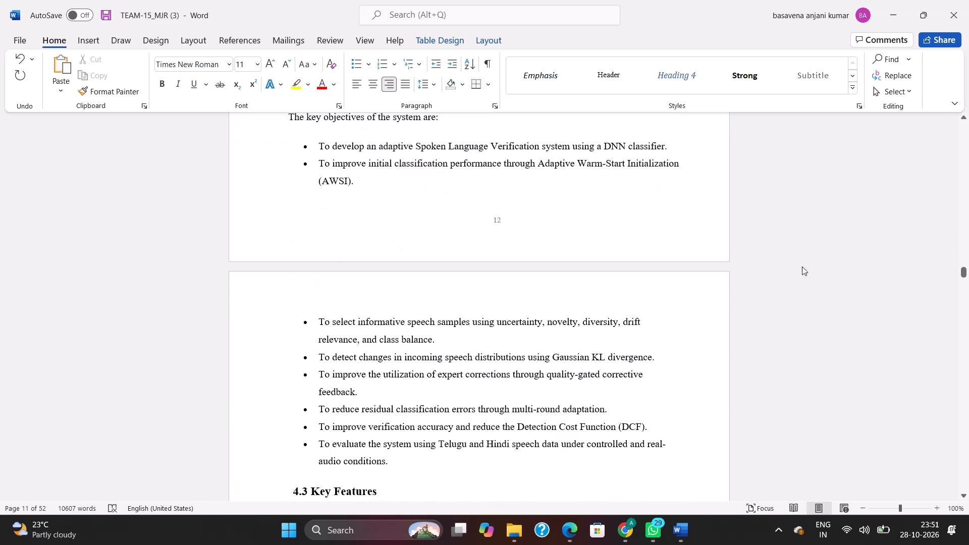
{"action": "scroll", "coordinate": [733, 250], "scroll_direction": "up", "scroll_amount": 13}
{"action": "scroll", "coordinate": [732, 246], "scroll_direction": "up", "scroll_amount": 10}
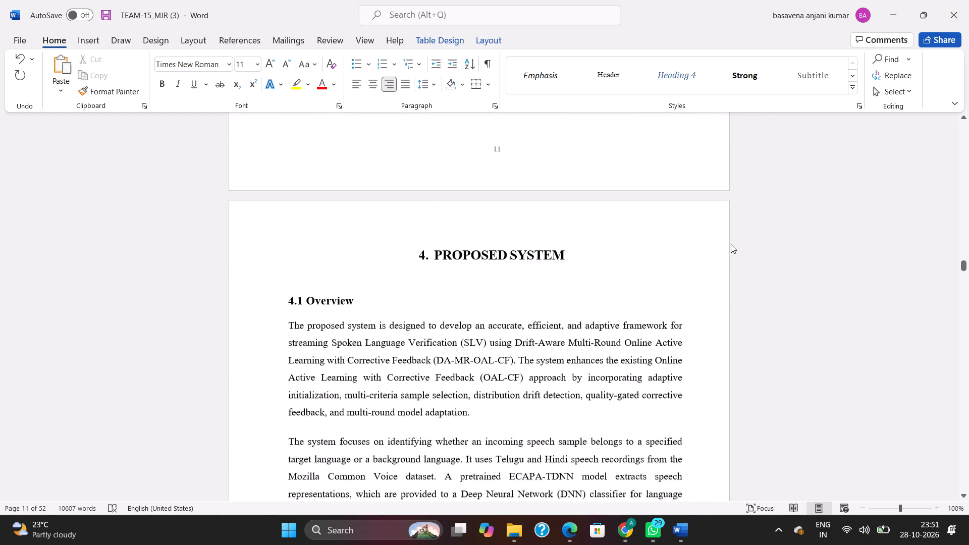
{"action": "scroll", "coordinate": [731, 244], "scroll_direction": "up", "scroll_amount": 20}
{"action": "scroll", "coordinate": [731, 244], "scroll_direction": "up", "scroll_amount": 3}
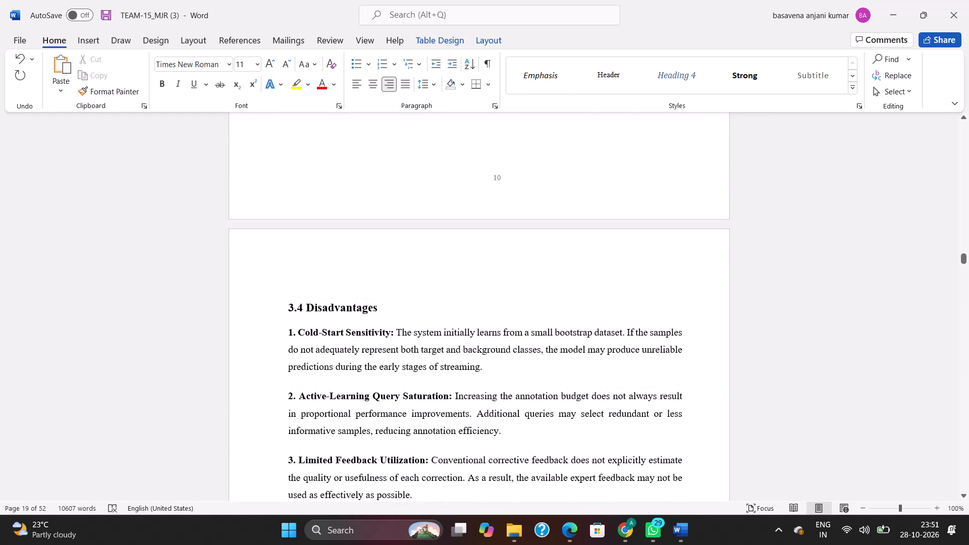
{"action": "scroll", "coordinate": [549, 305], "scroll_direction": "up", "scroll_amount": 6}
{"action": "scroll", "coordinate": [548, 300], "scroll_direction": "down", "scroll_amount": 6}
{"action": "left_click", "coordinate": [303, 302]}
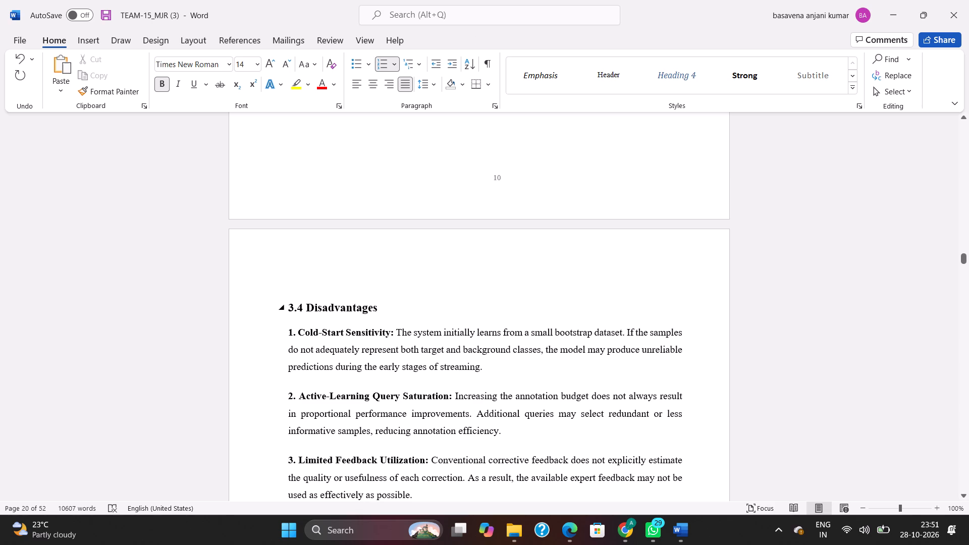
{"action": "key", "text": "BackSpace"}
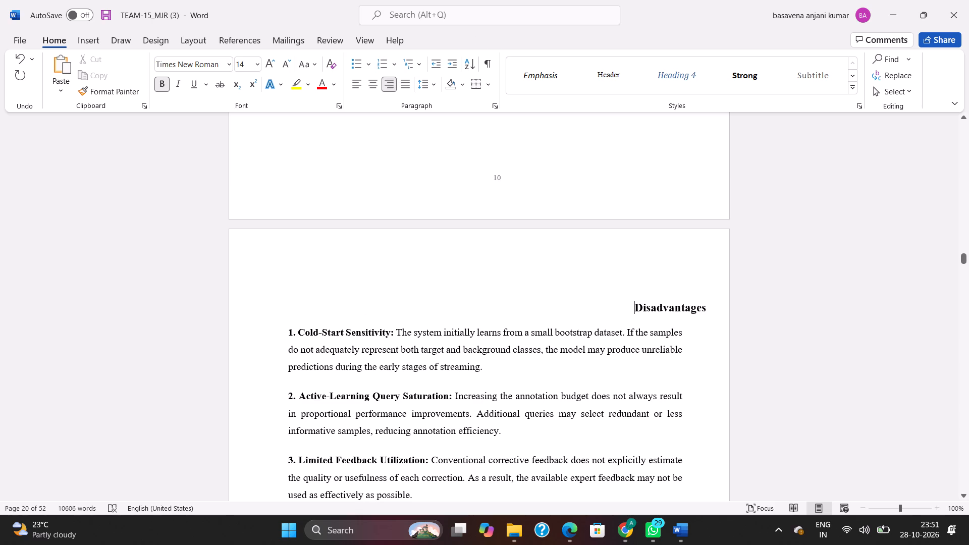
{"action": "type", "text": "3."}
{"action": "key", "text": "5"}
{"action": "key", "text": "space"}
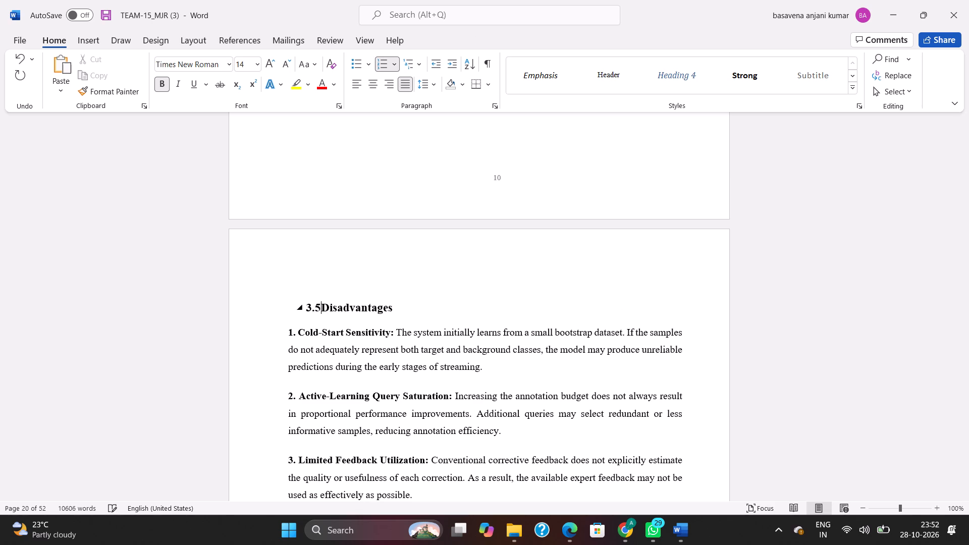
{"action": "key", "text": "Left"}
{"action": "key", "text": "Left"}
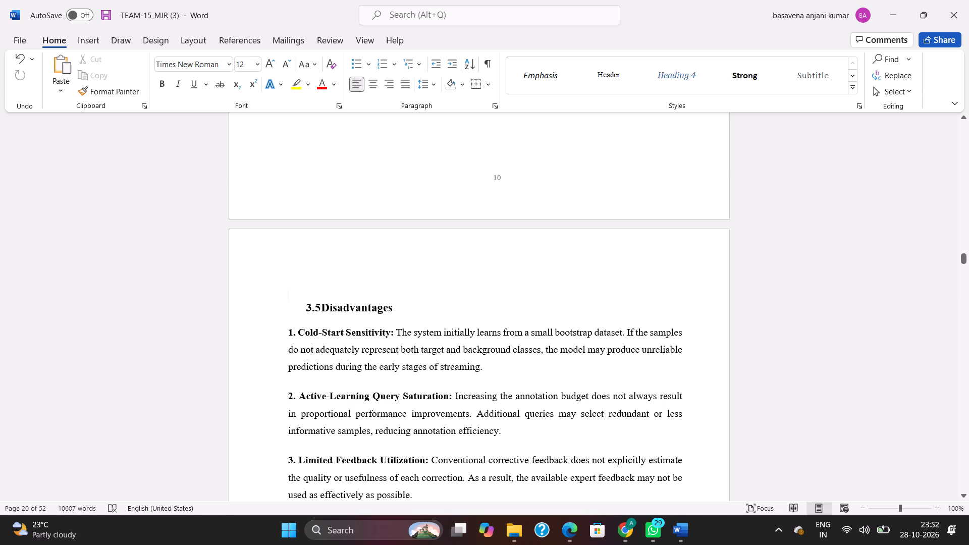
Clear the Disadvantages heading's number and re-enter it as 3.5, with a space before the title.
{"action": "left_click", "coordinate": [304, 312]}
{"action": "left_click", "coordinate": [304, 312]}
{"action": "key", "text": "BackSpace"}
{"action": "key", "text": "BackSpace"}
{"action": "key", "text": "BackSpace"}
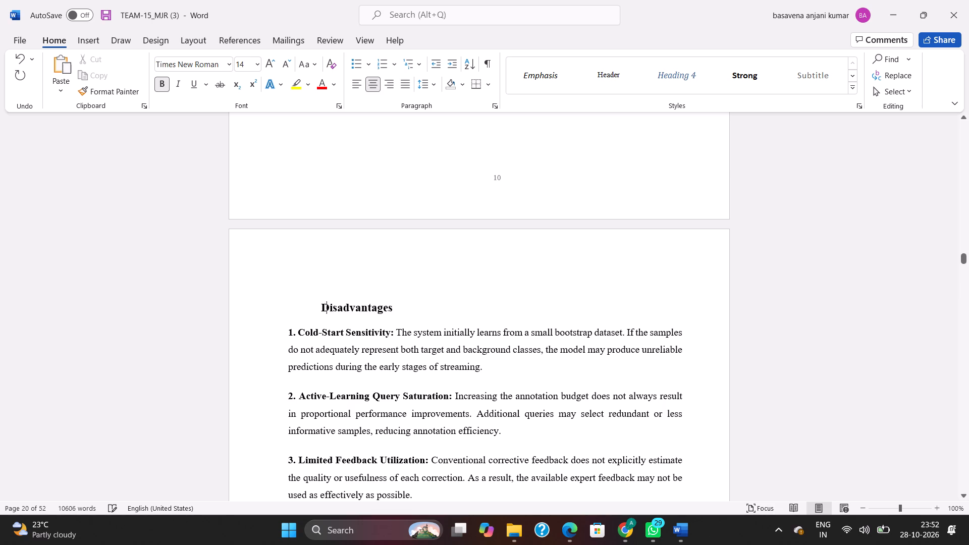
{"action": "key", "text": "BackSpace"}
{"action": "key", "text": "BackSpace"}
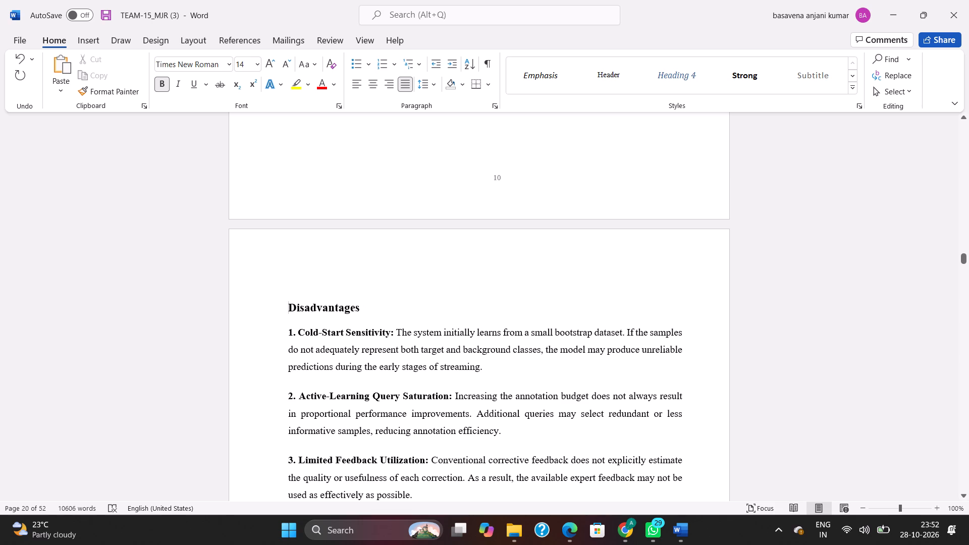
{"action": "type", "text": "3.5"}
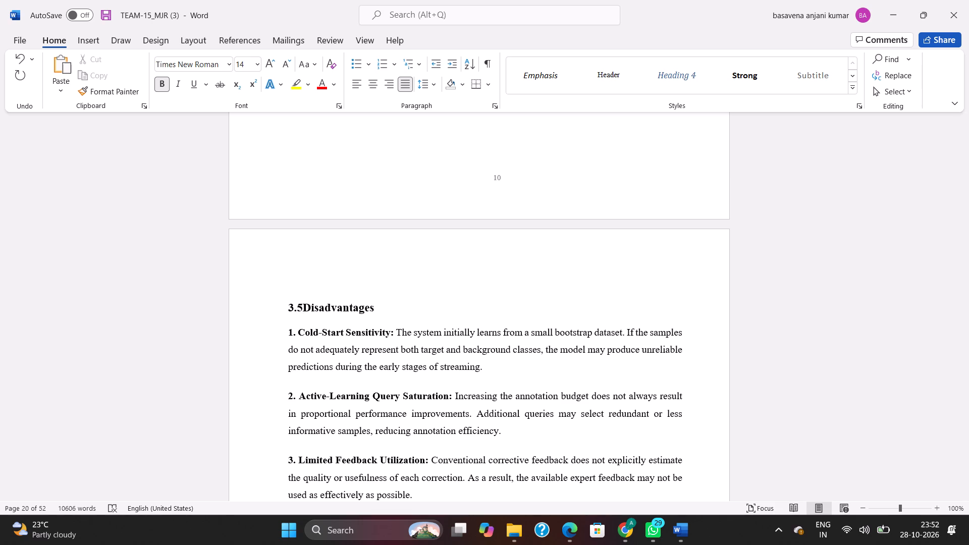
{"action": "key", "text": "space"}
{"action": "key", "text": "BackSpace"}
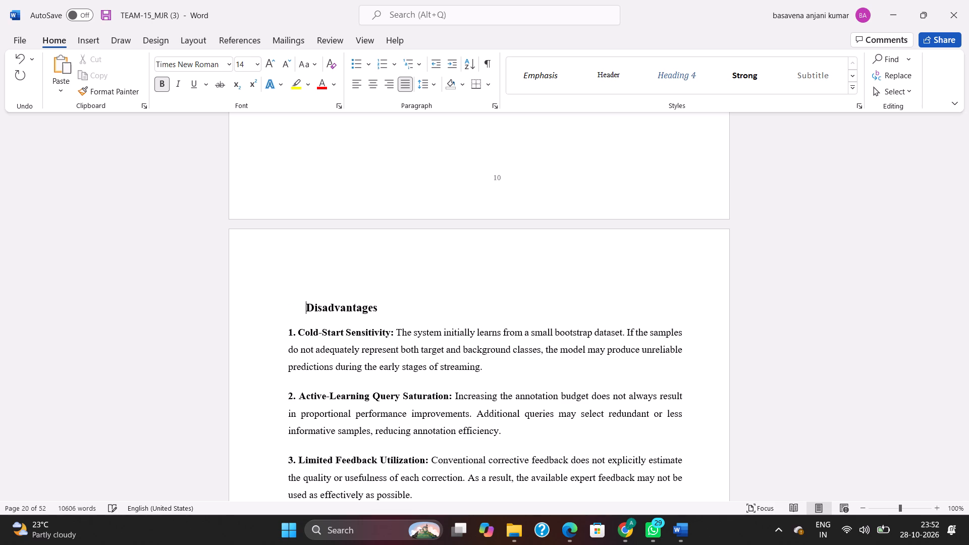
{"action": "type", "text": "3.5"}
{"action": "key", "text": "space"}
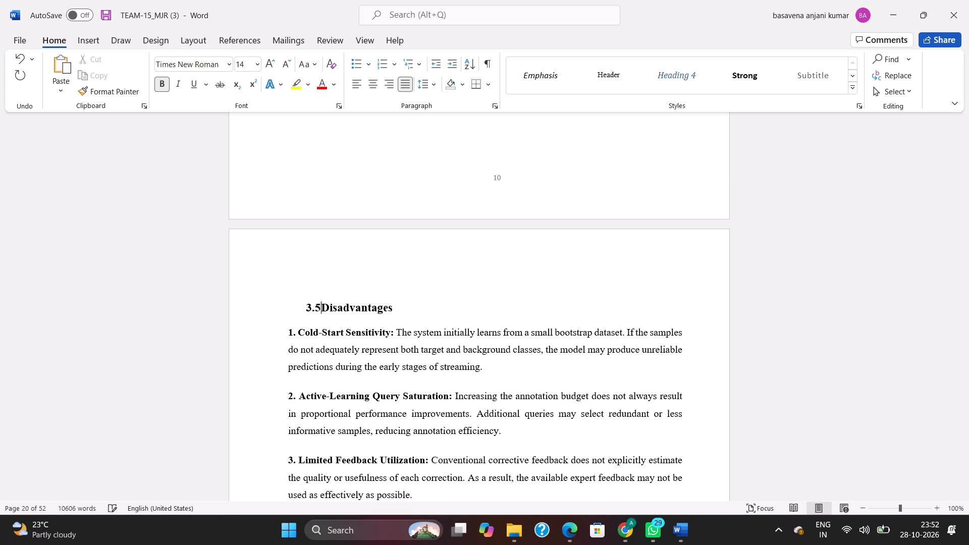
{"action": "key", "text": "space"}
{"action": "key", "text": "Right"}
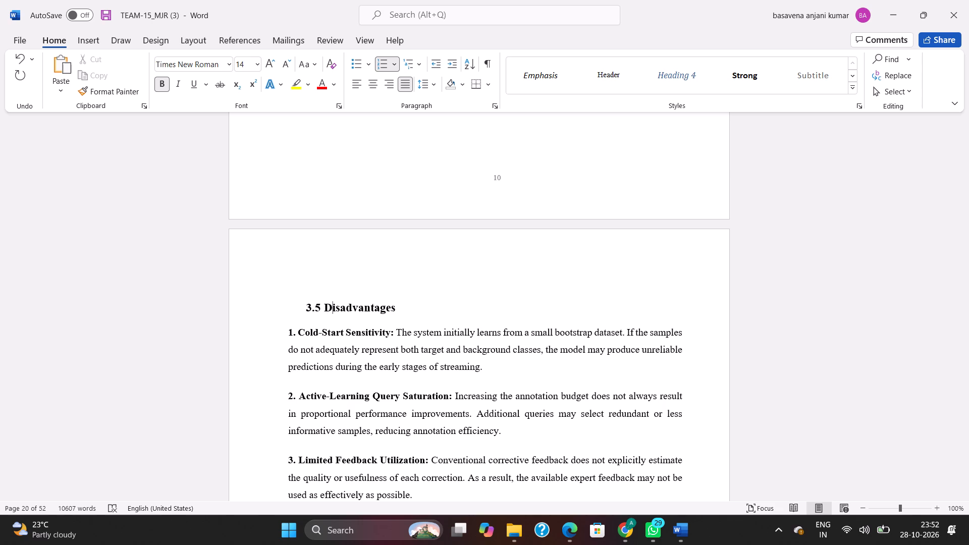
Remove one empty line above the 3.5 Disadvantages heading.
{"action": "key", "text": "Left"}
{"action": "key", "text": "Left"}
{"action": "key", "text": "Left"}
{"action": "key", "text": "Left"}
{"action": "key", "text": "BackSpace"}
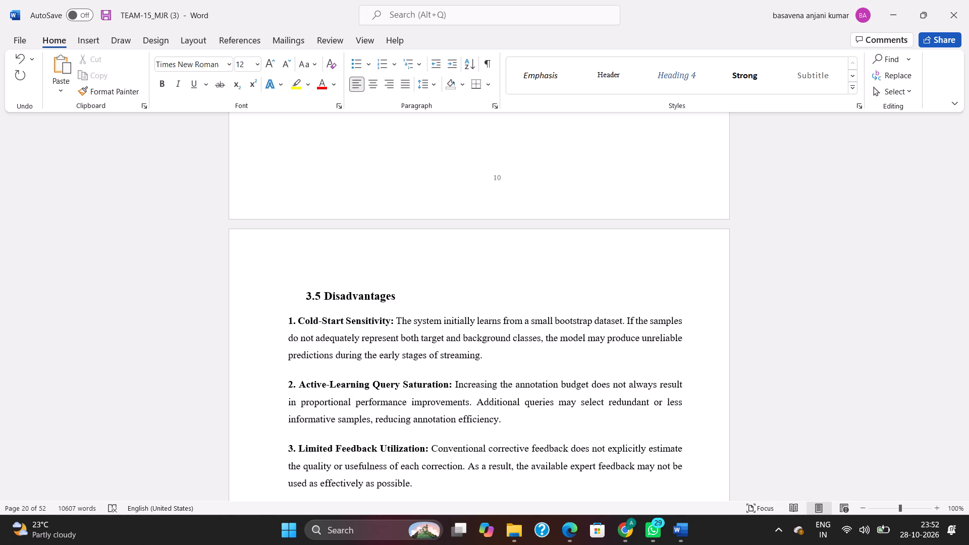
Remove the number, indent and empty line before the Disadvantages heading and re-enter 3.5 flush with the text margin.
{"action": "left_click", "coordinate": [302, 297]}
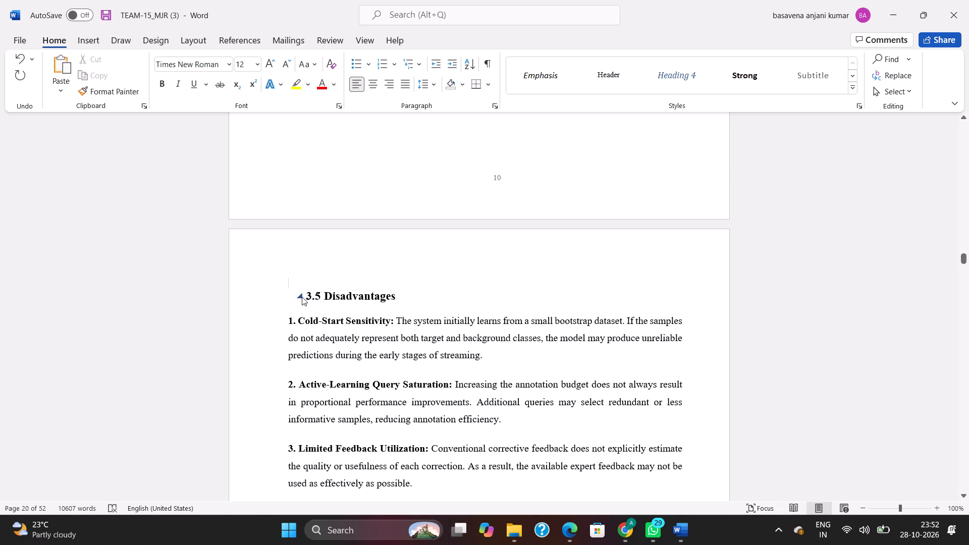
{"action": "left_click", "coordinate": [302, 297]}
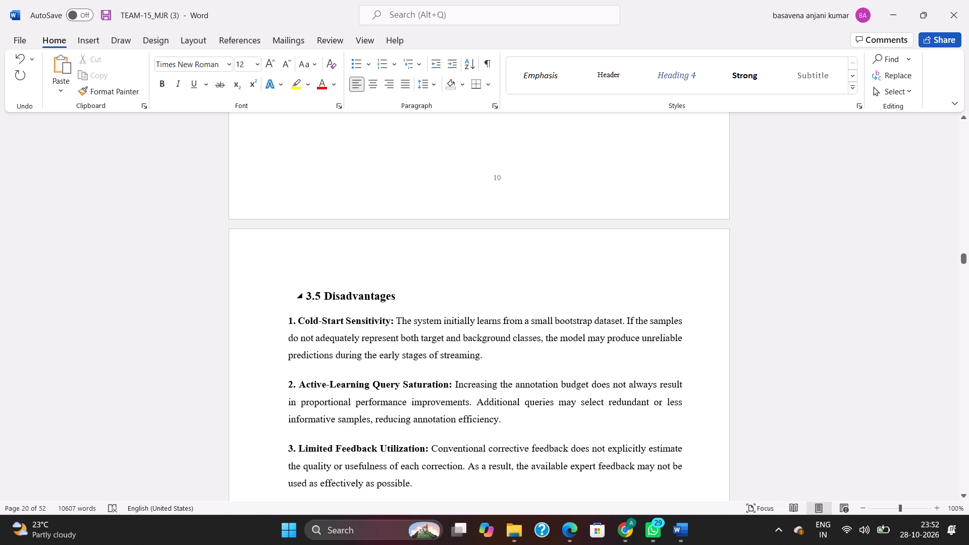
{"action": "left_click", "coordinate": [307, 294]}
{"action": "left_click", "coordinate": [307, 294]}
{"action": "key", "text": "BackSpace"}
{"action": "key", "text": "BackSpace"}
{"action": "key", "text": "BackSpace"}
{"action": "key", "text": "BackSpace"}
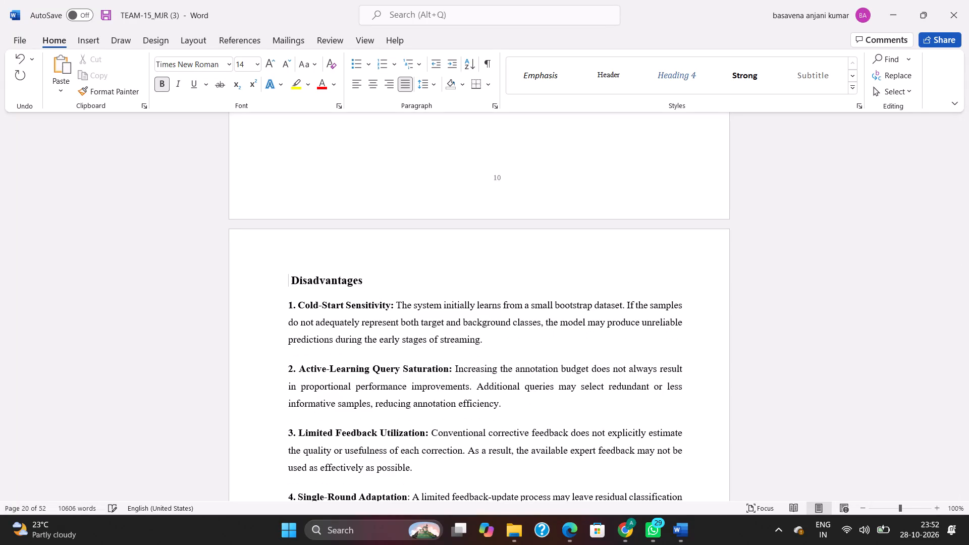
{"action": "type", "text": "3.5"}
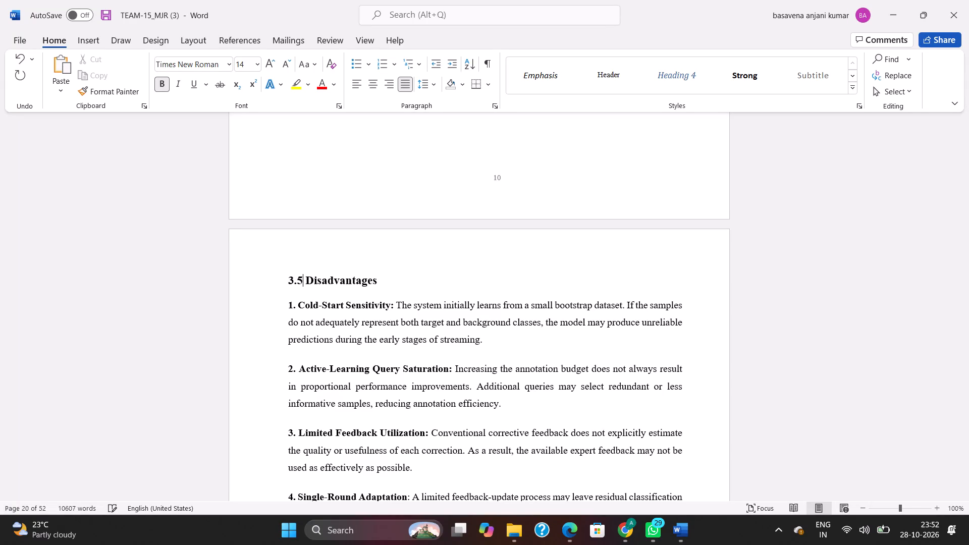
{"action": "key", "text": "space"}
{"action": "key", "text": "BackSpace"}
{"action": "key", "text": "BackSpace"}
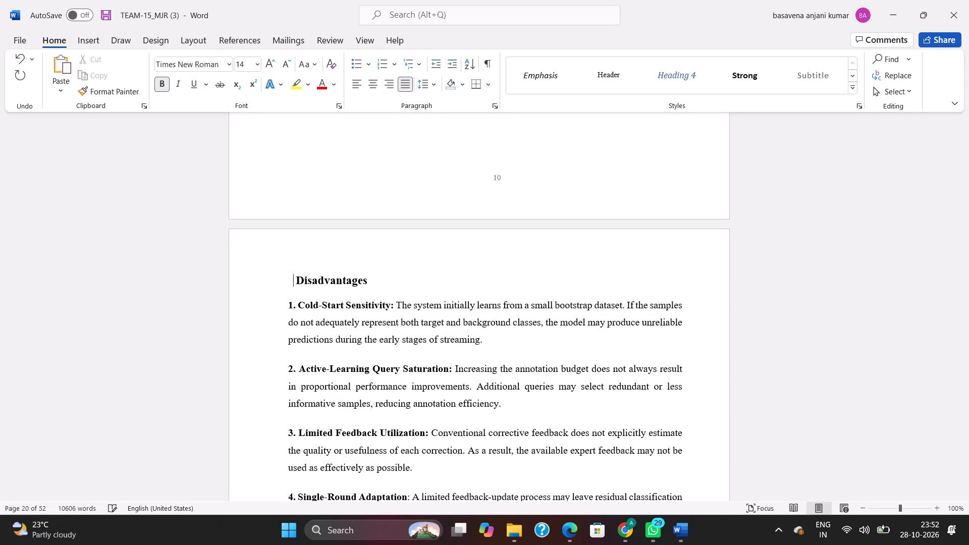
{"action": "key", "text": "BackSpace"}
{"action": "type", "text": "3.5"}
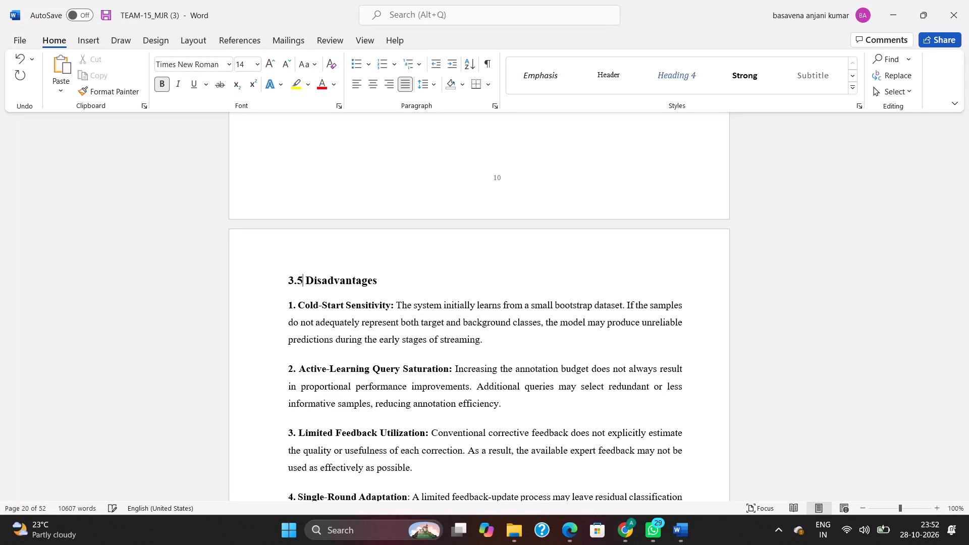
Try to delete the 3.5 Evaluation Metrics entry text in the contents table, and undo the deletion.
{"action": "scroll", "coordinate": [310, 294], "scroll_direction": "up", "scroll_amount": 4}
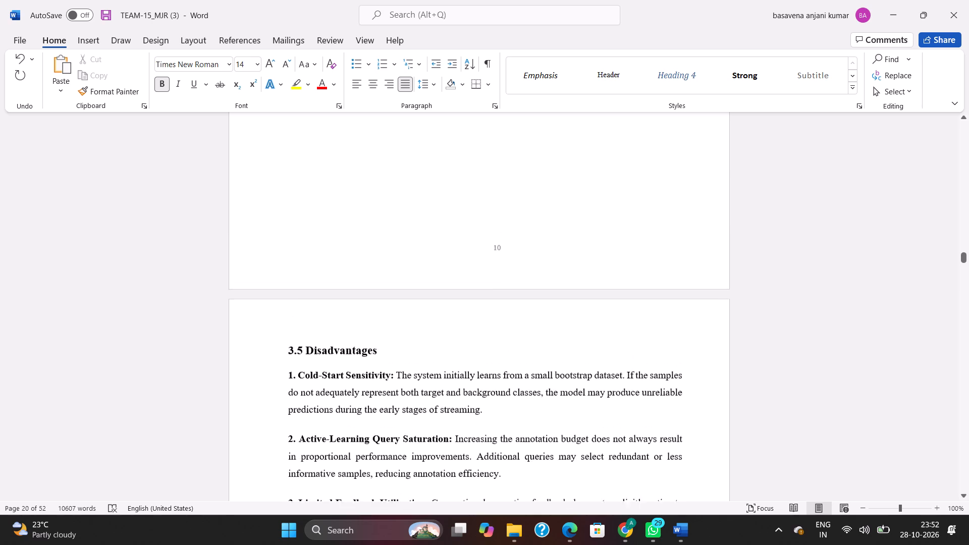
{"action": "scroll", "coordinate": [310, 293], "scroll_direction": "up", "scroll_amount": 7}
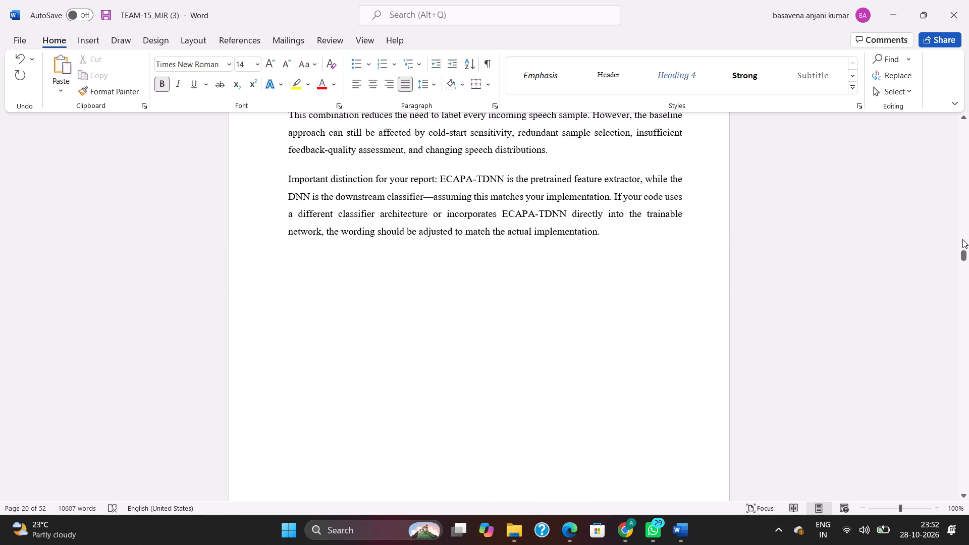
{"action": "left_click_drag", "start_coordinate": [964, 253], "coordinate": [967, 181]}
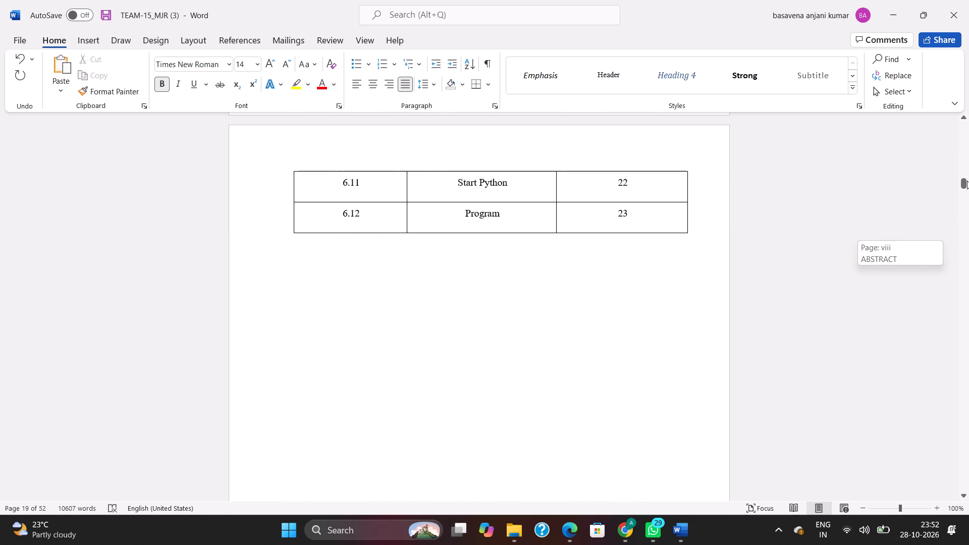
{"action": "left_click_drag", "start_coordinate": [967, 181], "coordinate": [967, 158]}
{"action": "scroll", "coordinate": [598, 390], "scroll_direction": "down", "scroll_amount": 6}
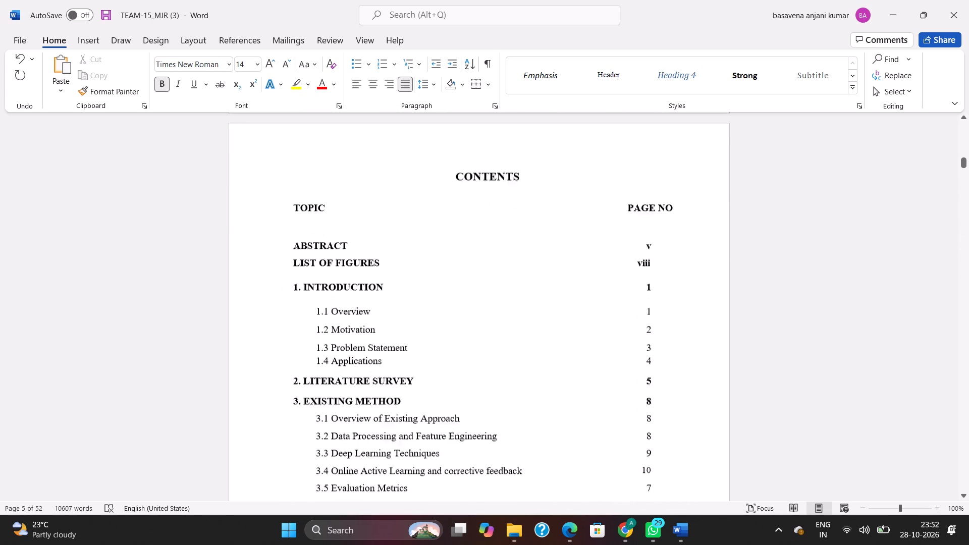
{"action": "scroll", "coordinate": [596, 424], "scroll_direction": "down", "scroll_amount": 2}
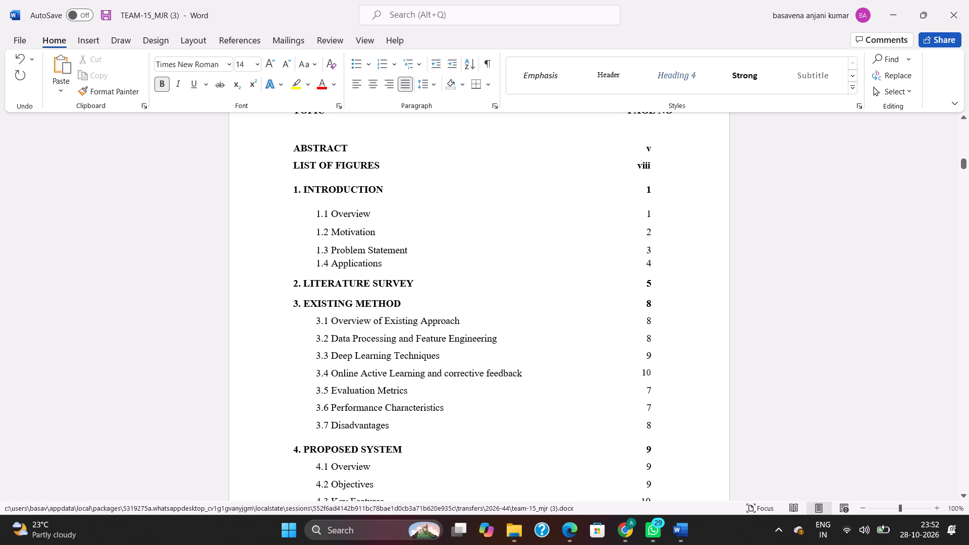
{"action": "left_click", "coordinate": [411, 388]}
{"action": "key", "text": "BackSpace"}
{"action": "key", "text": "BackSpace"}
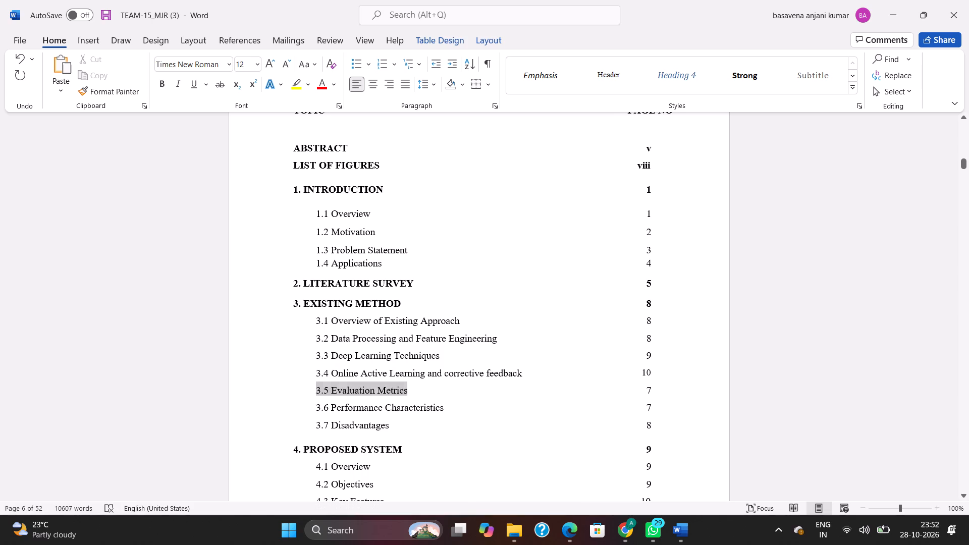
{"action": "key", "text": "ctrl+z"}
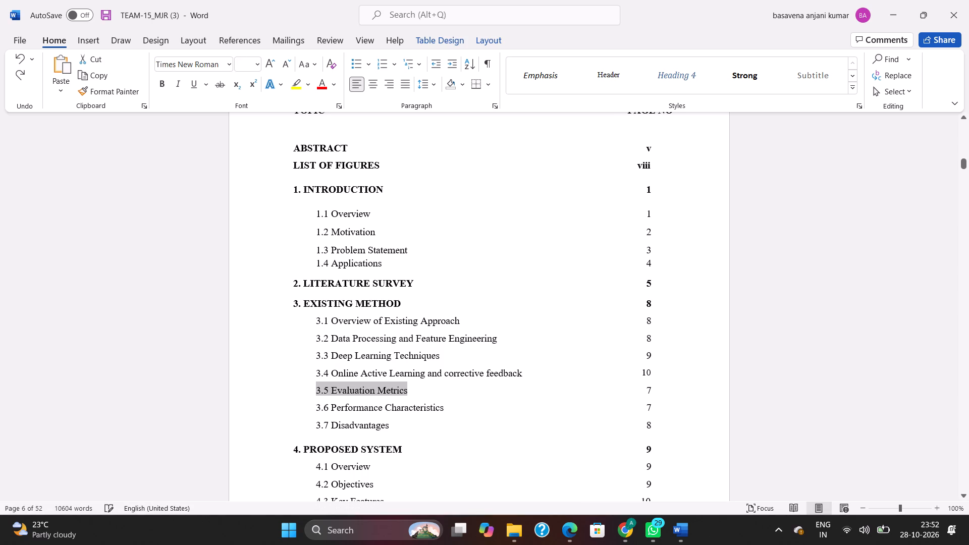
Change the title of contents entry 3.5 Evaluation Metrics to Disadvantages and its page number to 11.
{"action": "left_click", "coordinate": [411, 388]}
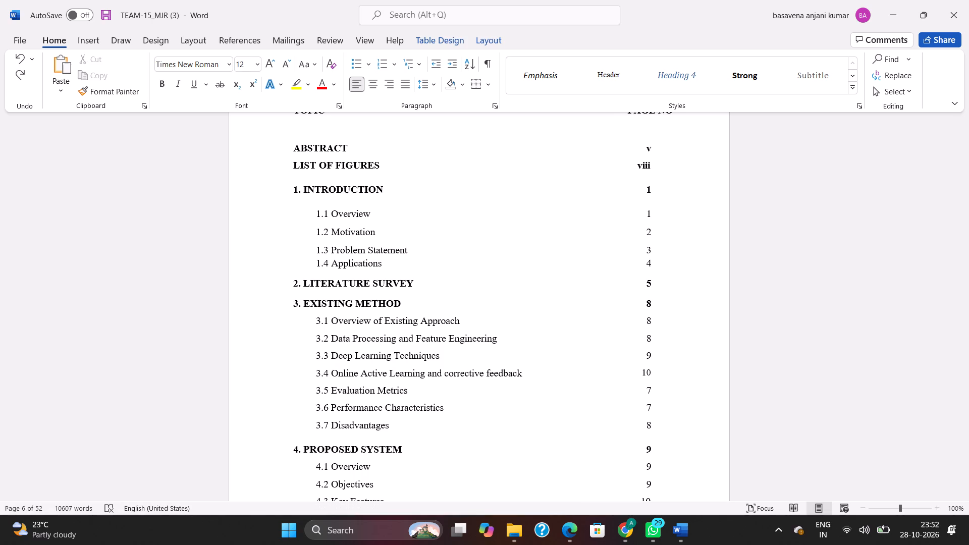
{"action": "key", "text": "BackSpace"}
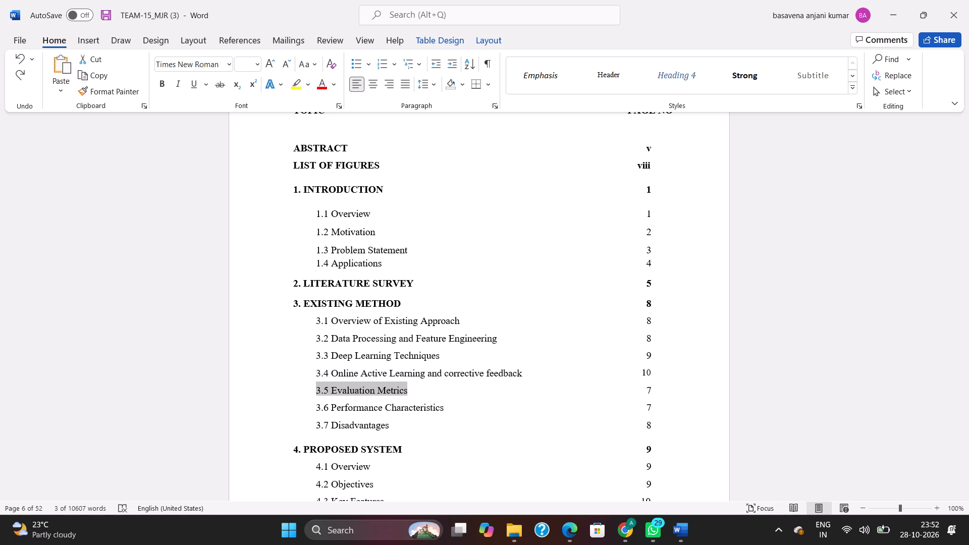
{"action": "left_click", "coordinate": [411, 388]}
{"action": "left_click_drag", "start_coordinate": [411, 388], "coordinate": [347, 396]}
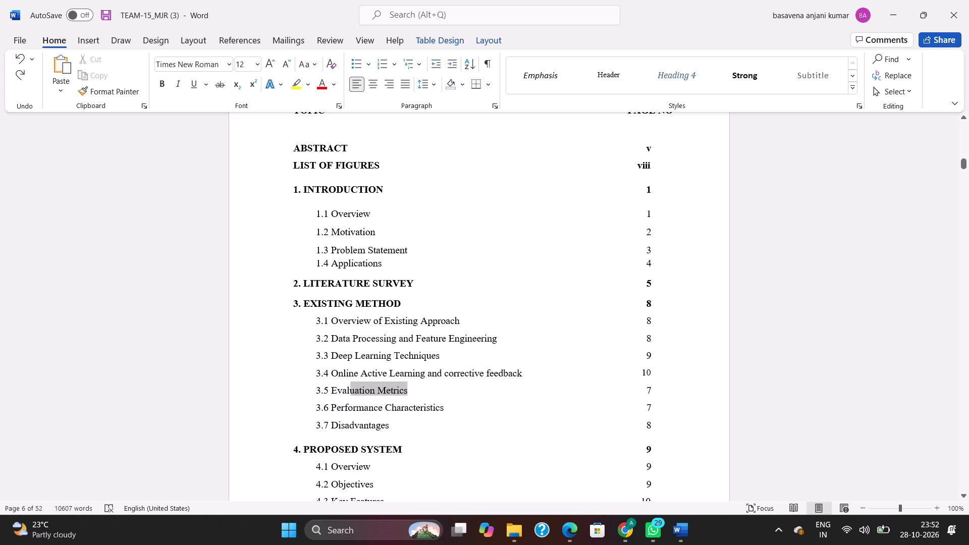
{"action": "left_click_drag", "start_coordinate": [347, 396], "coordinate": [330, 396]}
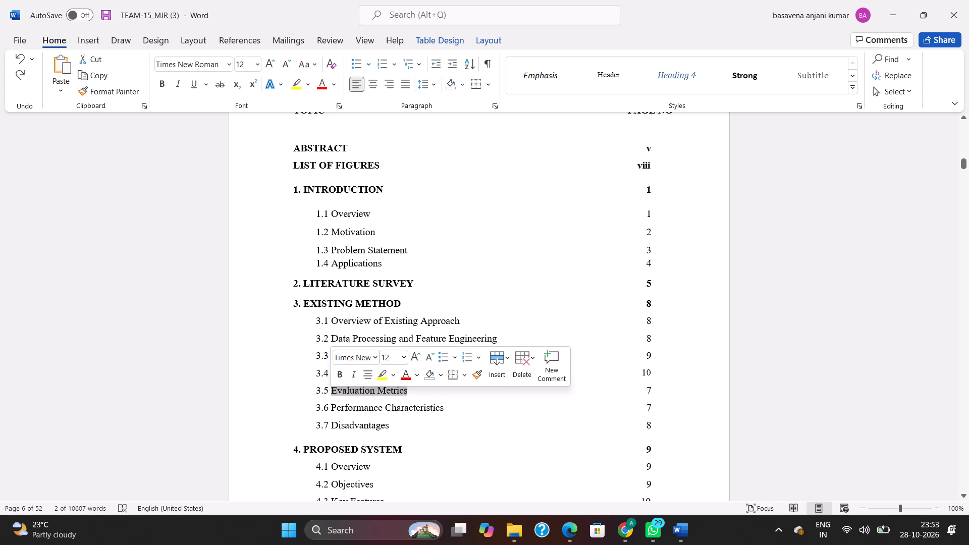
{"action": "key", "text": "BackSpace"}
{"action": "type", "text": "Di"}
{"action": "type", "text": "sadvantages"}
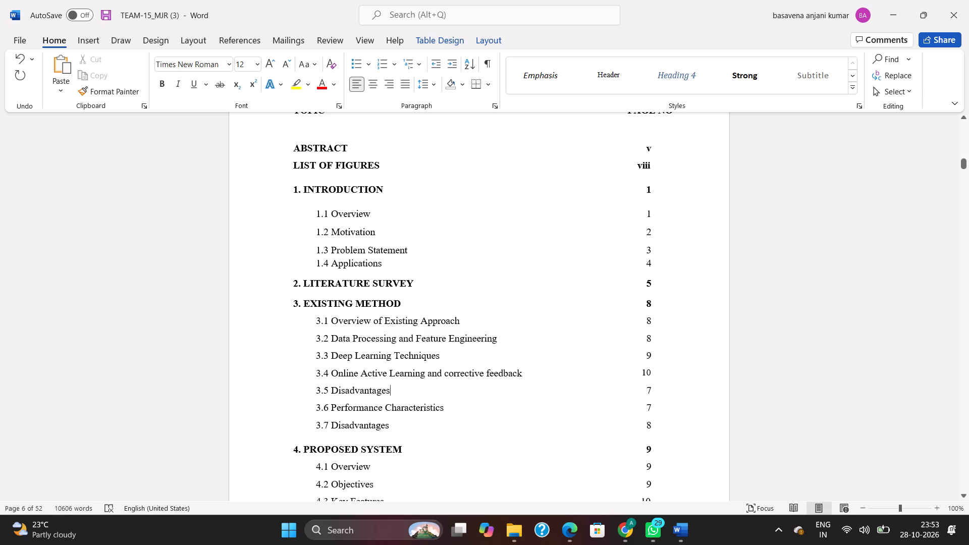
{"action": "left_click", "coordinate": [652, 386]}
{"action": "key", "text": "BackSpace"}
{"action": "type", "text": "11"}
Delete the 3.6 Performance Characteristics and 3.7 Disadvantages entries from the contents table, shifting cells left.
{"action": "left_click_drag", "start_coordinate": [656, 428], "coordinate": [440, 408]}
{"action": "key", "text": "BackSpace"}
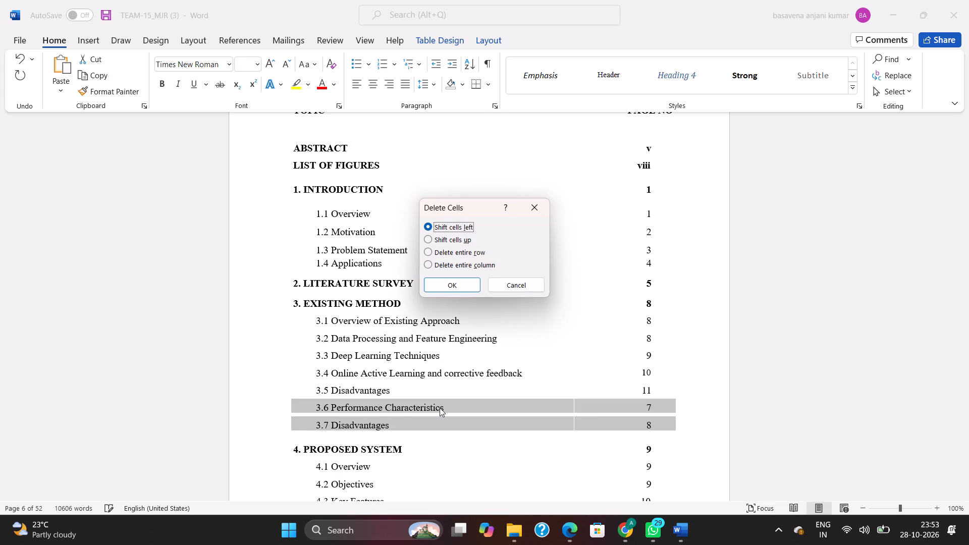
{"action": "left_click", "coordinate": [446, 282]}
Set the page number of the 4. PROPOSED SYSTEM contents entry to 12 and make it bold.
{"action": "scroll", "coordinate": [434, 355], "scroll_direction": "down", "scroll_amount": 1}
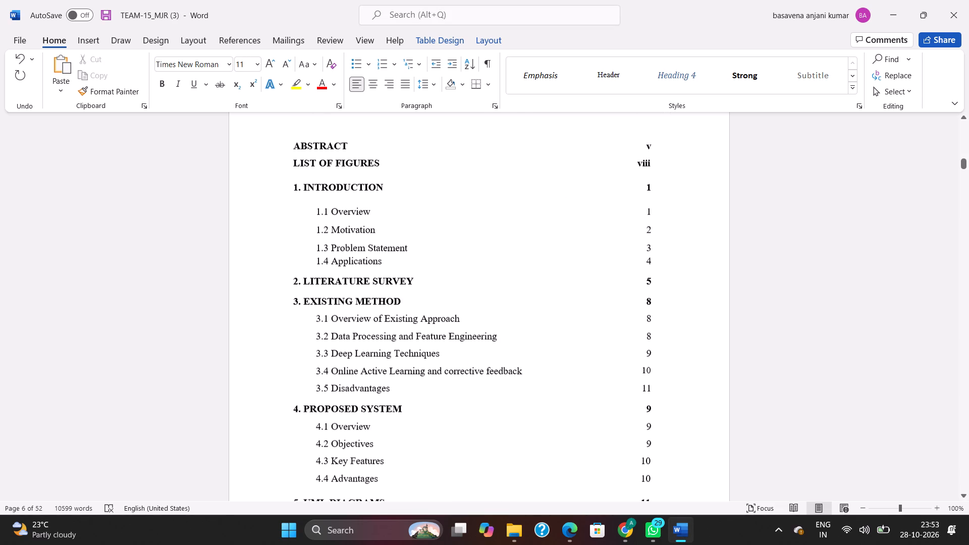
{"action": "scroll", "coordinate": [434, 355], "scroll_direction": "down", "scroll_amount": 1}
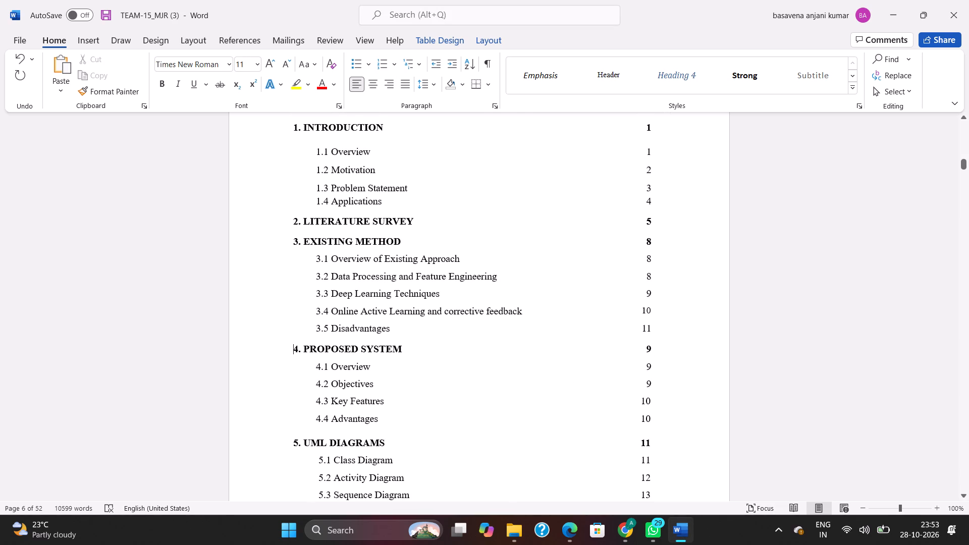
{"action": "left_click", "coordinate": [657, 344]}
{"action": "key", "text": "BackSpace"}
{"action": "key", "text": "BackSpace"}
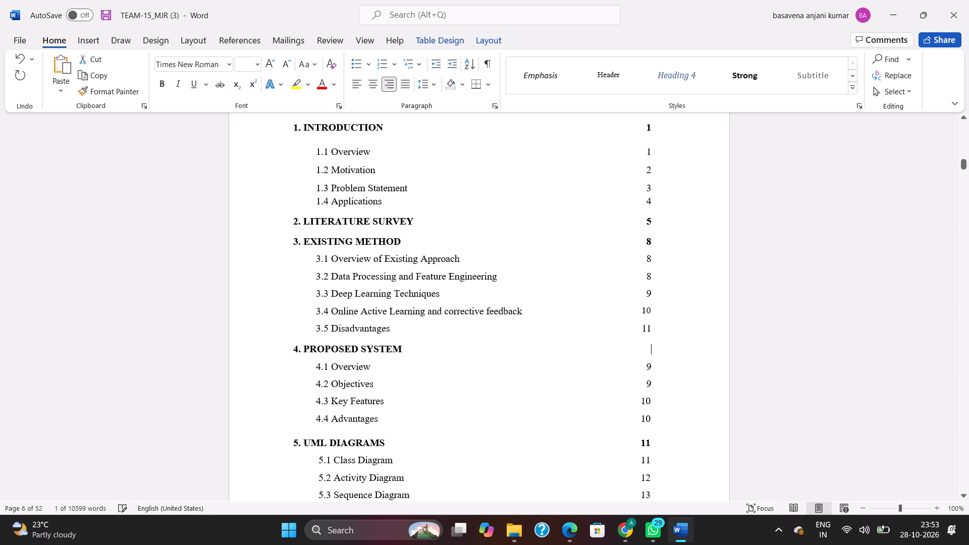
{"action": "type", "text": "12"}
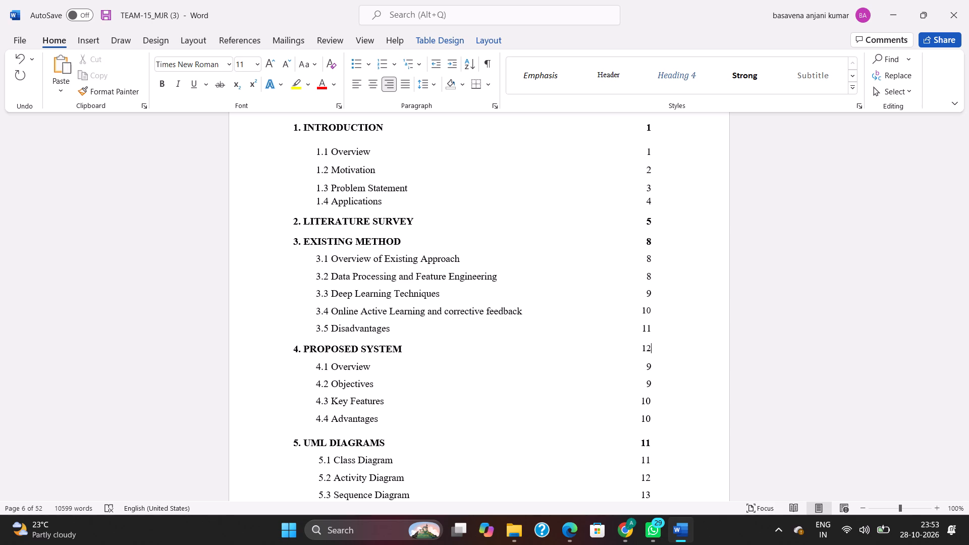
{"action": "left_click_drag", "start_coordinate": [649, 344], "coordinate": [606, 350]}
{"action": "left_click", "coordinate": [622, 328]}
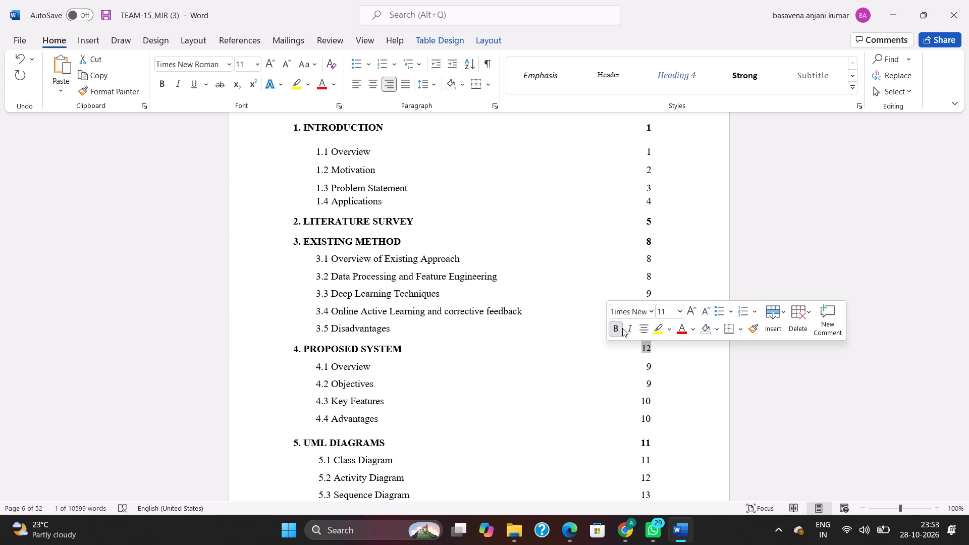
Set the page numbers of contents entries 4.1 Overview and 4.2 Objectives to 12.
{"action": "left_click", "coordinate": [662, 367]}
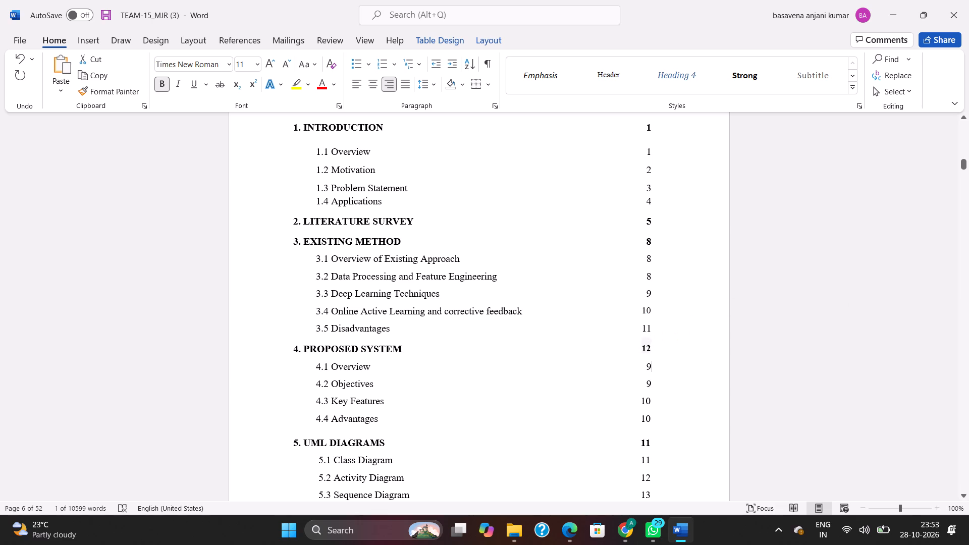
{"action": "key", "text": "BackSpace"}
{"action": "type", "text": "12"}
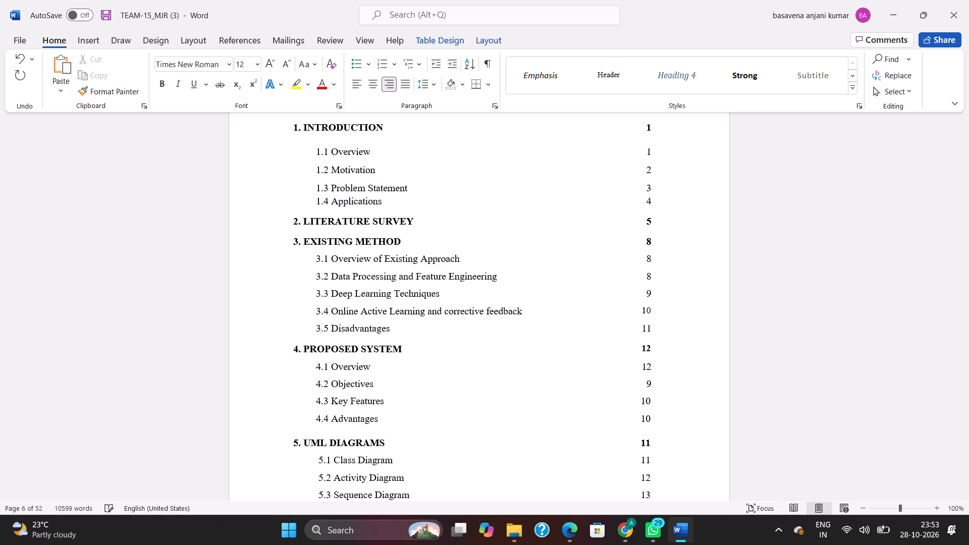
{"action": "left_click", "coordinate": [661, 387]}
{"action": "key", "text": "BackSpace"}
{"action": "type", "text": "12"}
Set the page number of contents entry 4.3 Key Features to 13, preceded by two spaces.
{"action": "left_click", "coordinate": [660, 404]}
{"action": "key", "text": "BackSpace"}
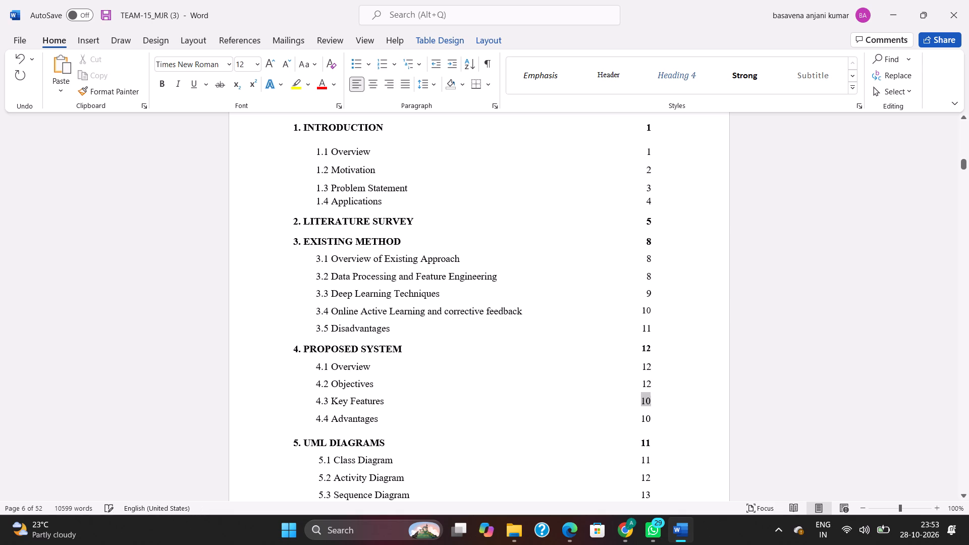
{"action": "key", "text": "3"}
{"action": "key", "text": "BackSpace"}
{"action": "key", "text": "space"}
{"action": "key", "text": "space"}
{"action": "type", "text": "13"}
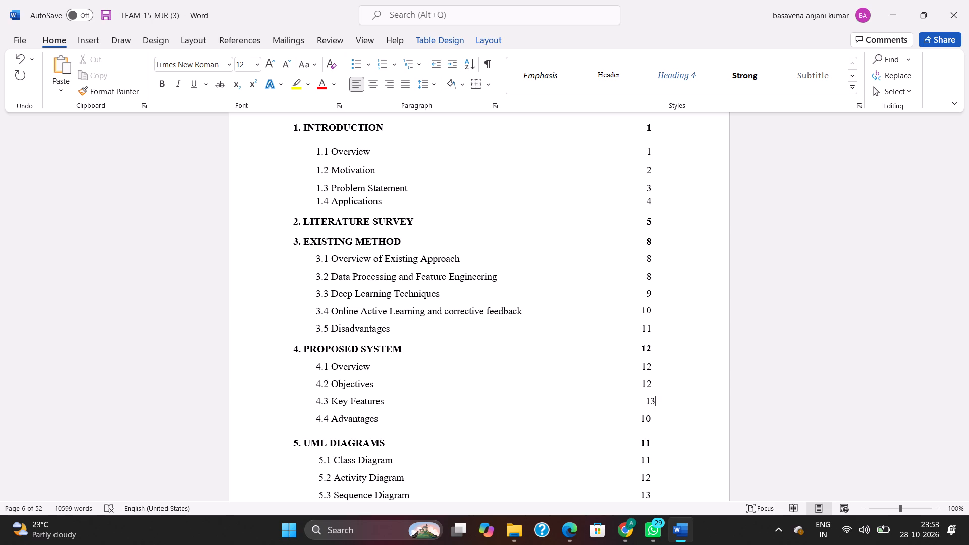
Remove the two extra spaces before the page number 13 of contents entry 4.3 Key Features.
{"action": "key", "text": "Left"}
{"action": "key", "text": "Left"}
{"action": "key", "text": "BackSpace"}
{"action": "key", "text": "BackSpace"}
Insert blank lines after the Performance Evaluation bullet in section 4.3 to move the 4.4 Advantages heading onto the next page.
{"action": "left_click_drag", "start_coordinate": [963, 162], "coordinate": [968, 193]}
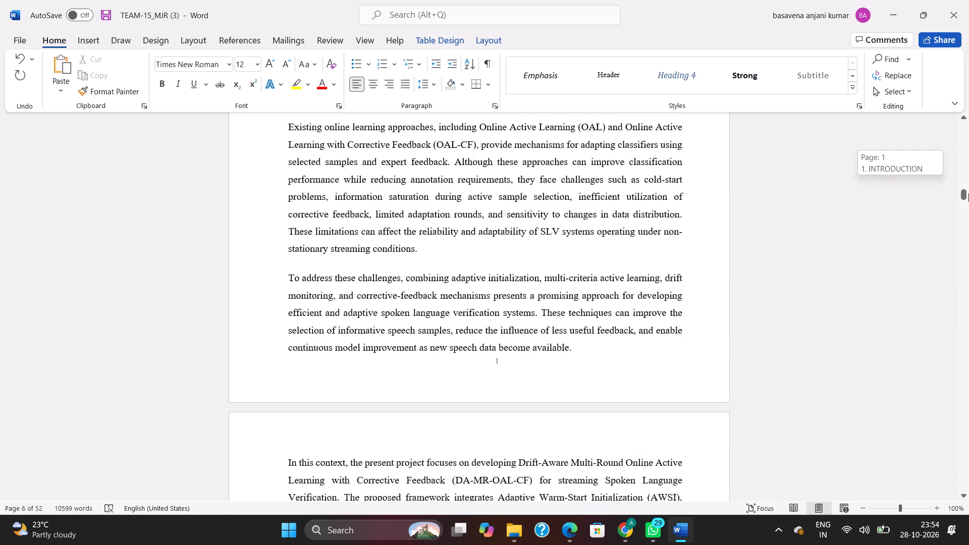
{"action": "left_click_drag", "start_coordinate": [968, 193], "coordinate": [968, 248]}
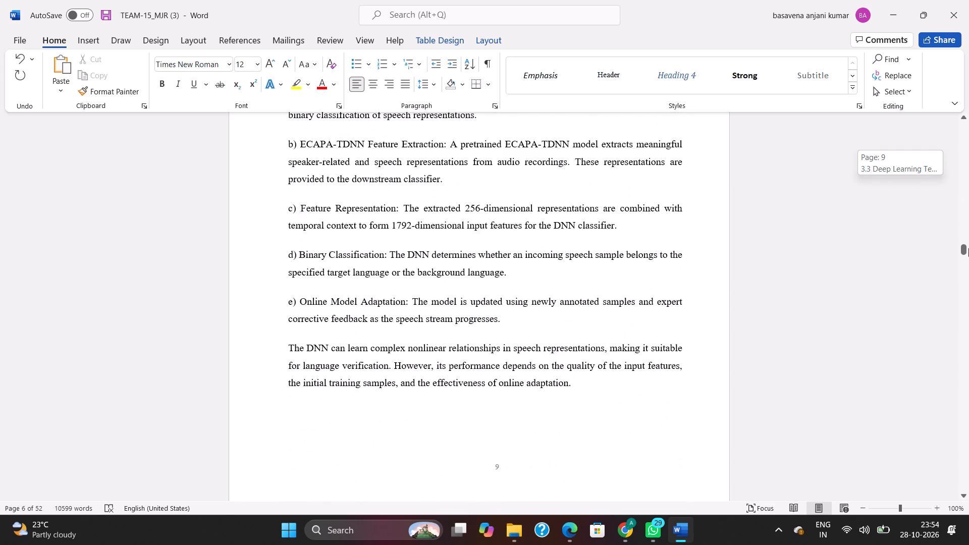
{"action": "left_click_drag", "start_coordinate": [968, 248], "coordinate": [968, 280]}
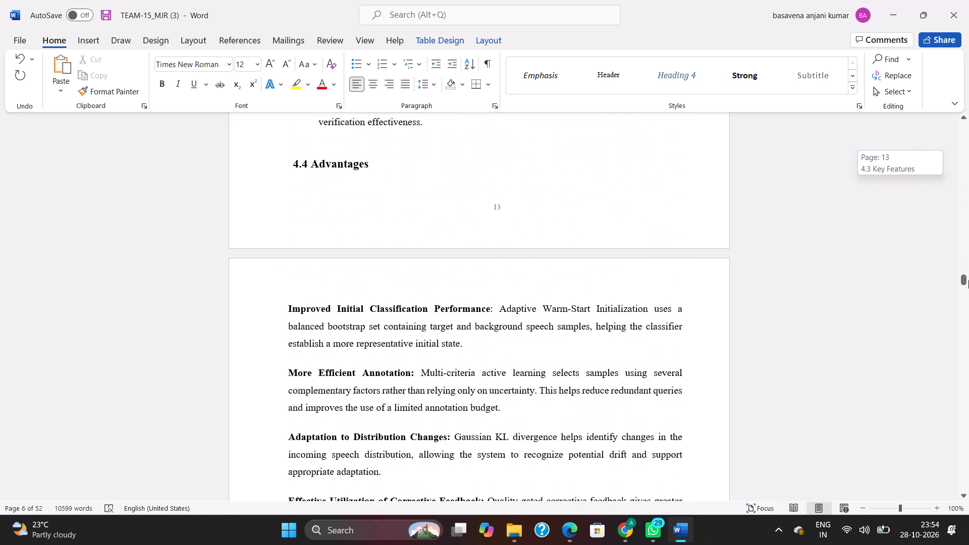
{"action": "left_click_drag", "start_coordinate": [968, 280], "coordinate": [968, 277]}
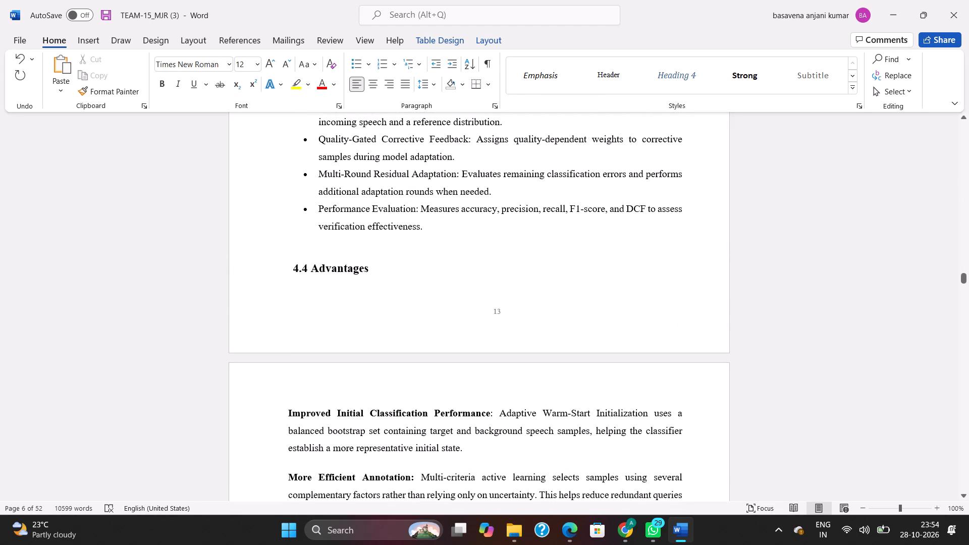
{"action": "left_click", "coordinate": [335, 248]}
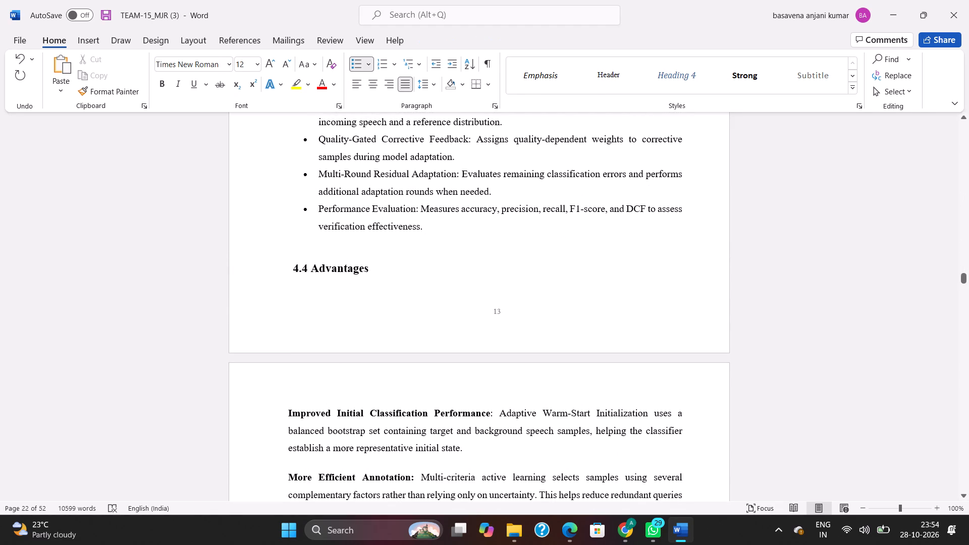
{"action": "left_click", "coordinate": [456, 220]}
{"action": "key", "text": "Return"}
{"action": "key", "text": "Return"}
{"action": "key", "text": "Return"}
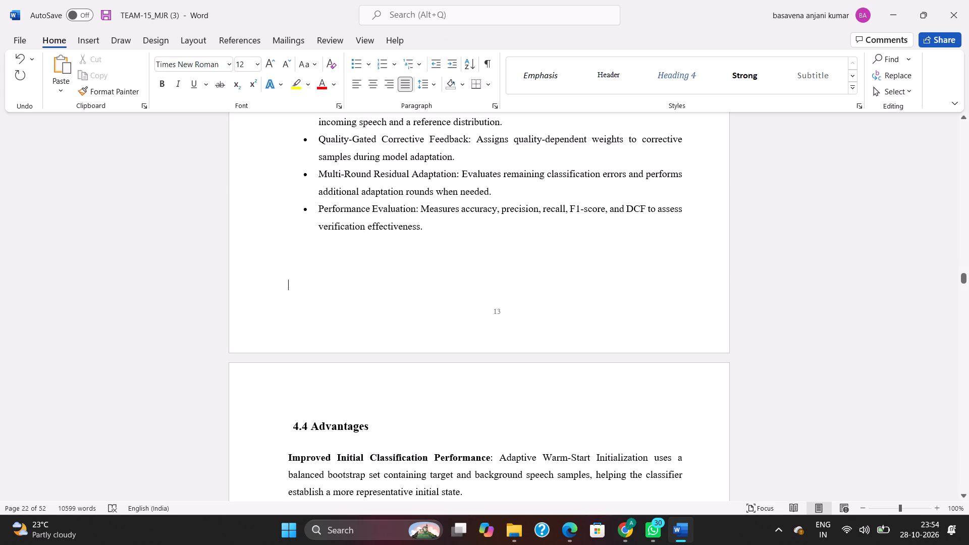
Set the page number of contents entry 4.4 Advantages to 14.
{"action": "left_click_drag", "start_coordinate": [964, 276], "coordinate": [965, 184]}
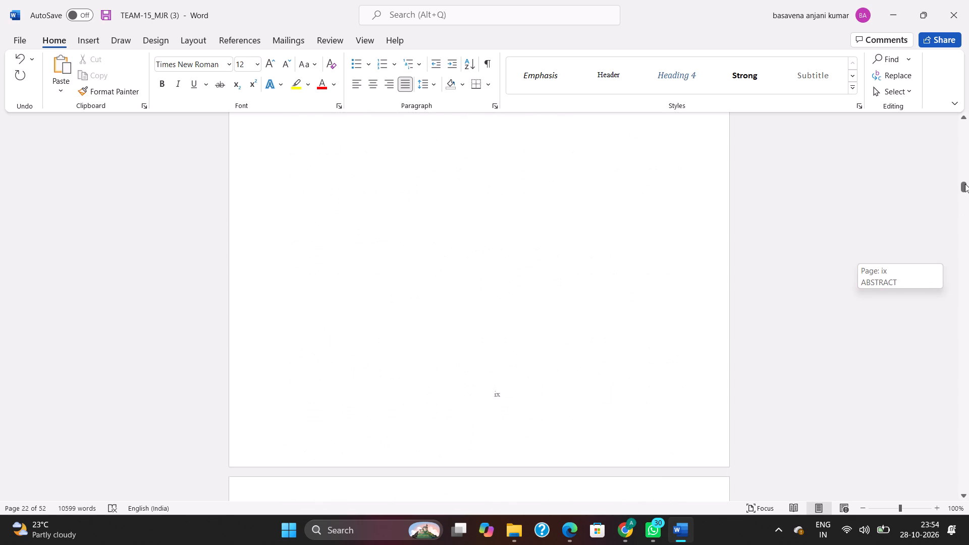
{"action": "left_click_drag", "start_coordinate": [965, 184], "coordinate": [968, 167]}
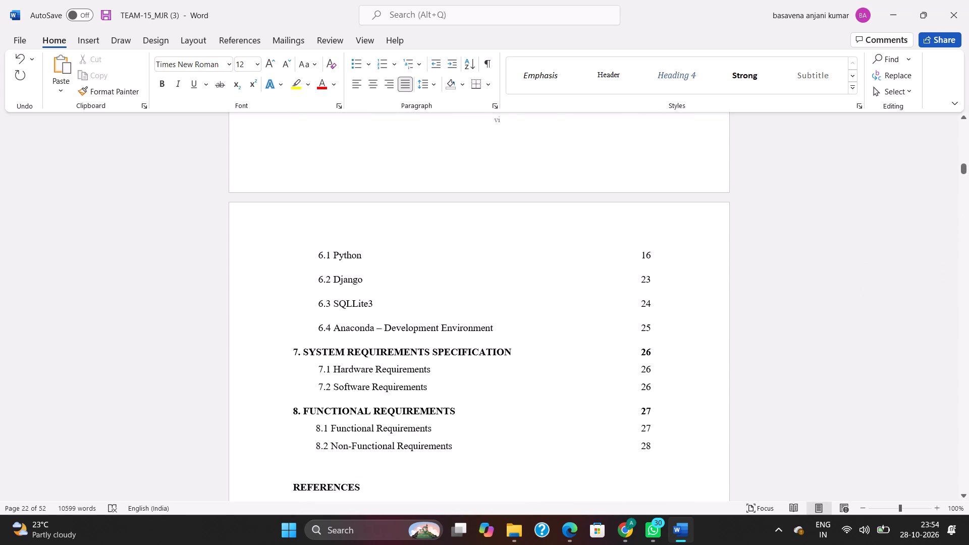
{"action": "scroll", "coordinate": [726, 349], "scroll_direction": "up", "scroll_amount": 13}
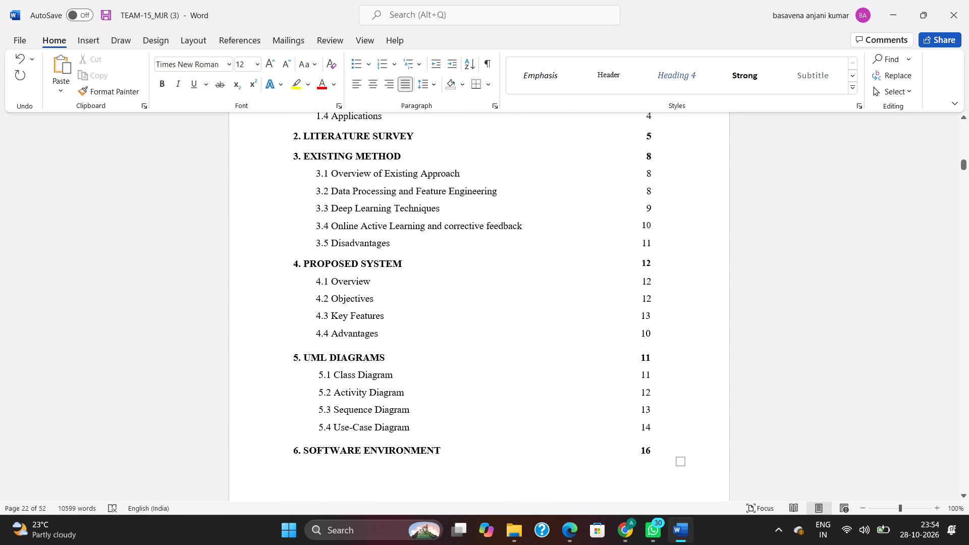
{"action": "left_click", "coordinate": [650, 331]}
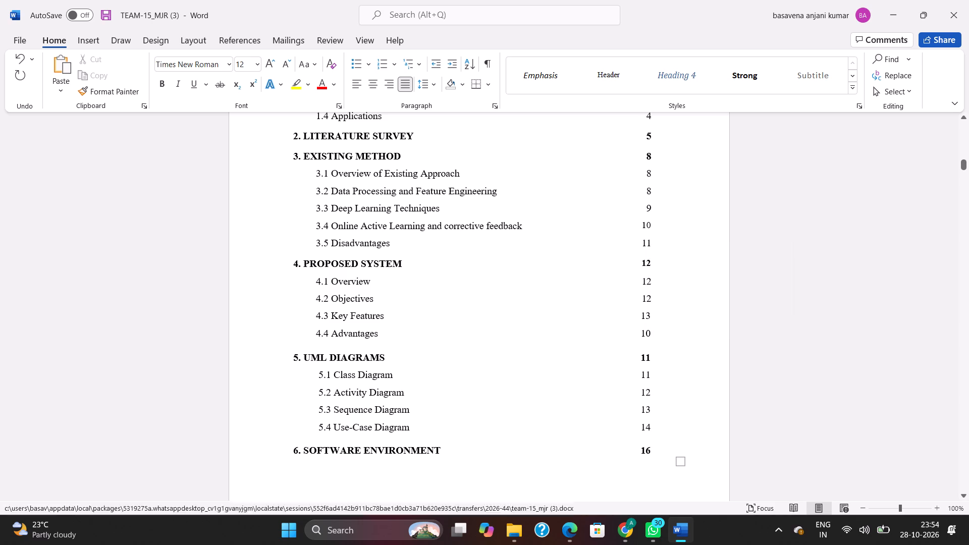
{"action": "left_click", "coordinate": [651, 333]}
{"action": "key", "text": "BackSpace"}
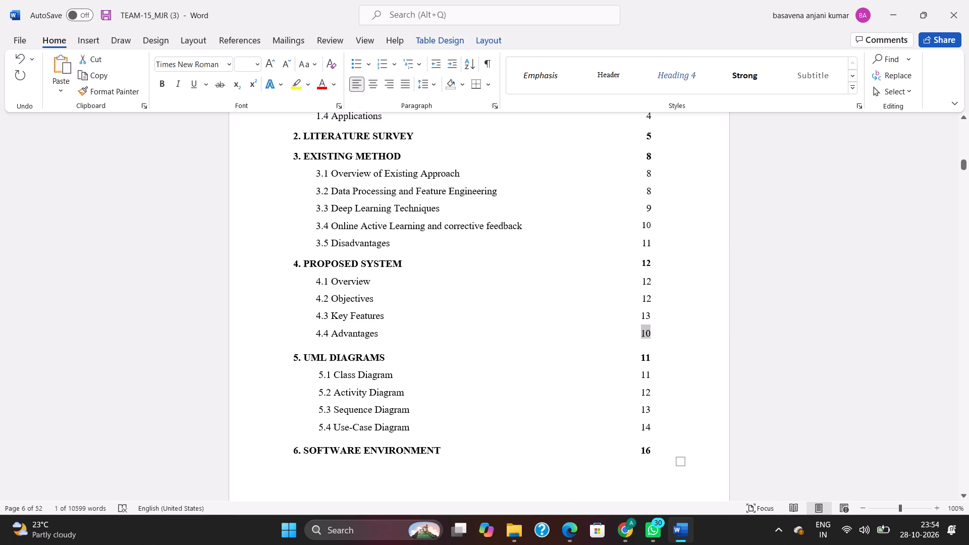
{"action": "key", "text": "BackSpace"}
{"action": "type", "text": "14"}
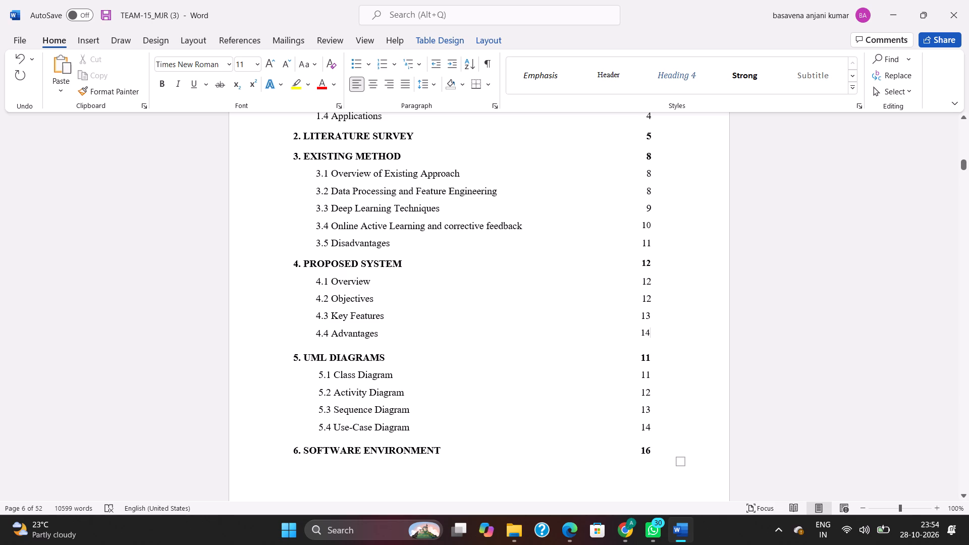
Set the page numbers of contents entries 5. UML DIAGRAMS and 5.1 Class Diagram to 15.
{"action": "left_click", "coordinate": [650, 359]}
{"action": "key", "text": "BackSpace"}
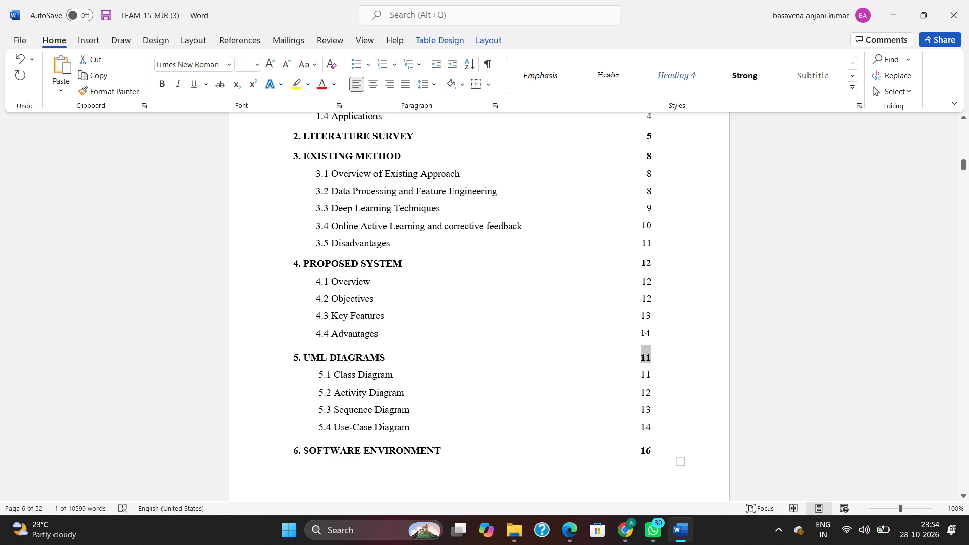
{"action": "key", "text": "5"}
{"action": "key", "text": "BackSpace"}
{"action": "type", "text": "15"}
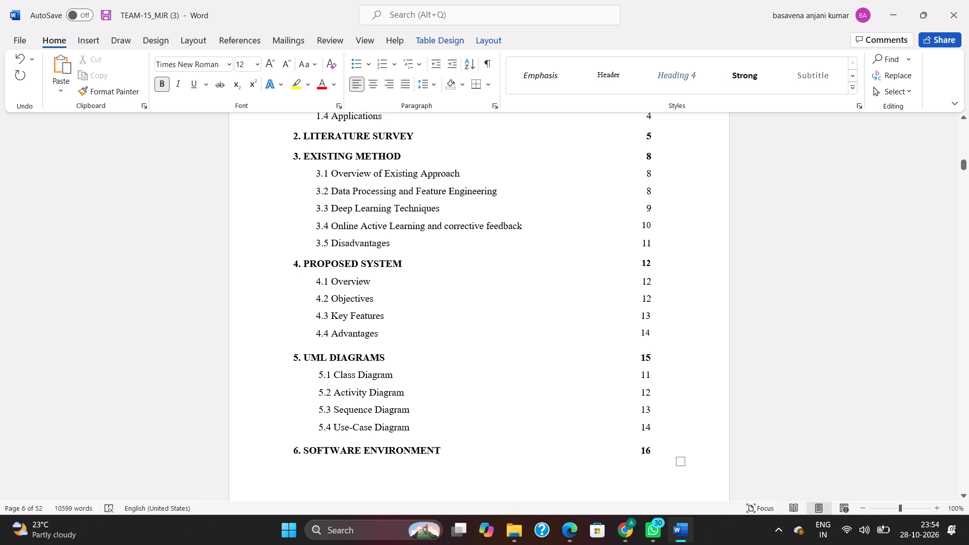
{"action": "scroll", "coordinate": [533, 368], "scroll_direction": "down", "scroll_amount": 1}
{"action": "left_click", "coordinate": [651, 343]}
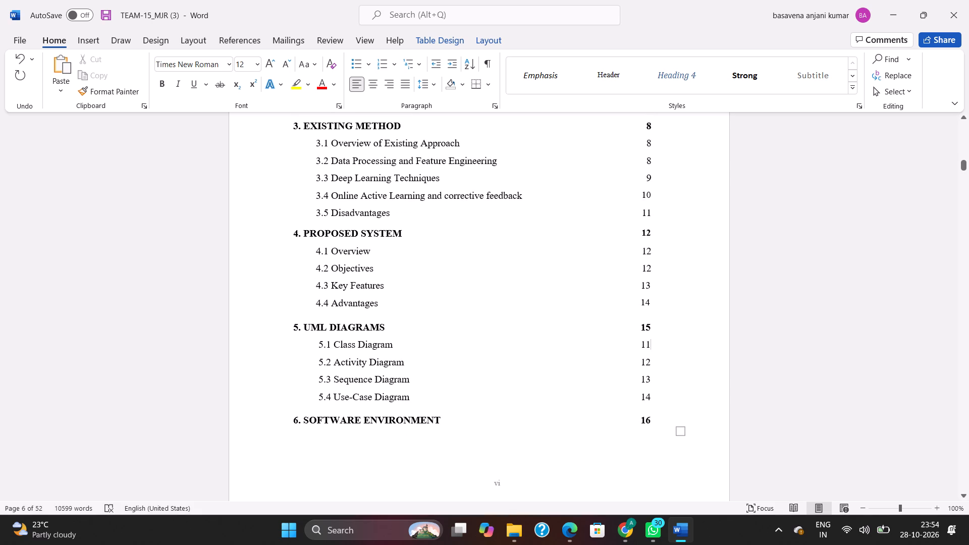
{"action": "key", "text": "BackSpace"}
{"action": "key", "text": "BackSpace"}
{"action": "type", "text": "15"}
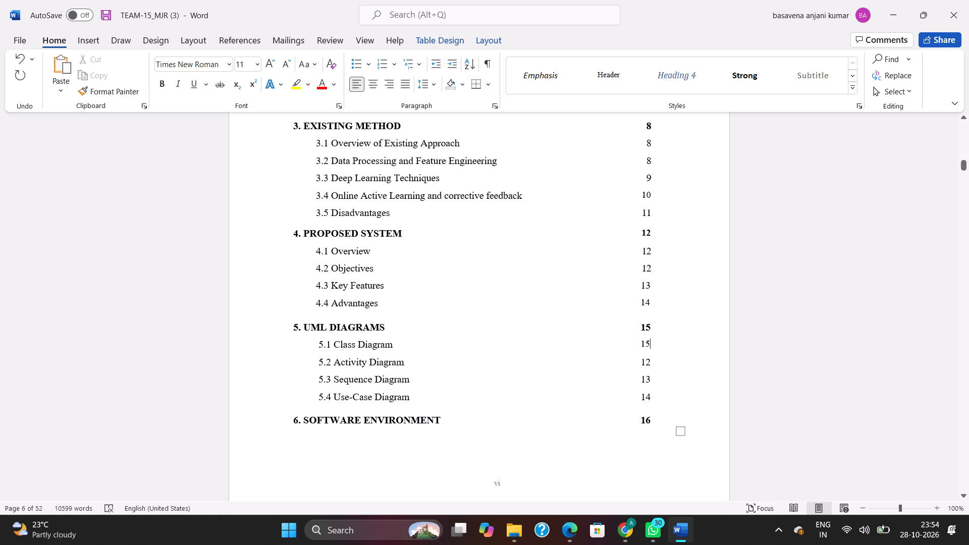
Set the page numbers of contents entries 5.2 Activity Diagram to 16 and 5.3 Sequence Diagram to 18.
{"action": "left_click", "coordinate": [652, 361]}
{"action": "key", "text": "BackSpace"}
{"action": "key", "text": "BackSpace"}
{"action": "type", "text": "16"}
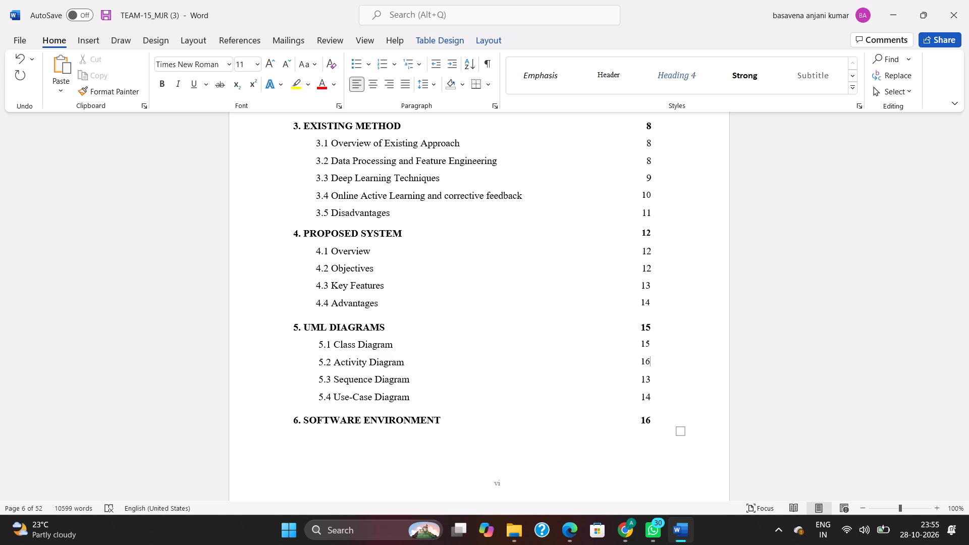
{"action": "left_click", "coordinate": [653, 381]}
{"action": "key", "text": "BackSpace"}
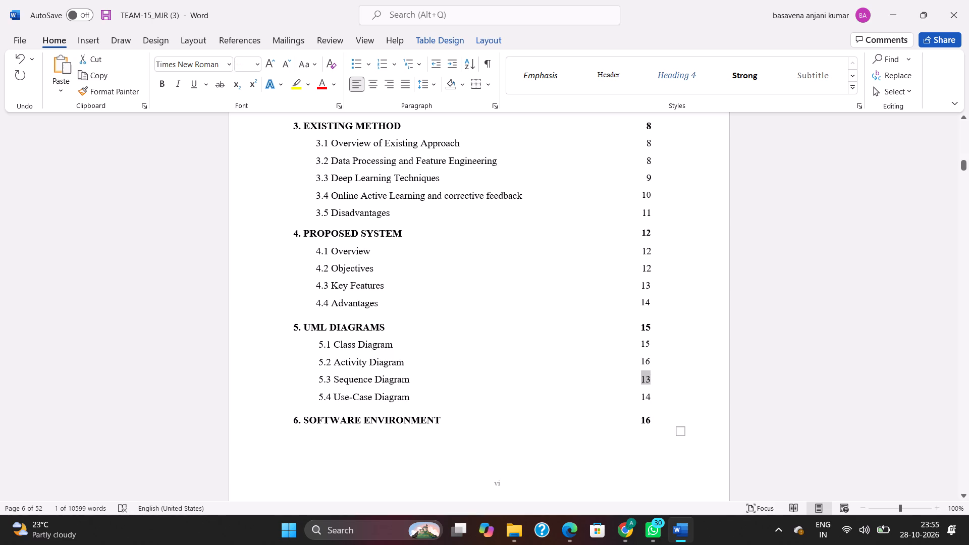
{"action": "key", "text": "BackSpace"}
{"action": "key", "text": "1"}
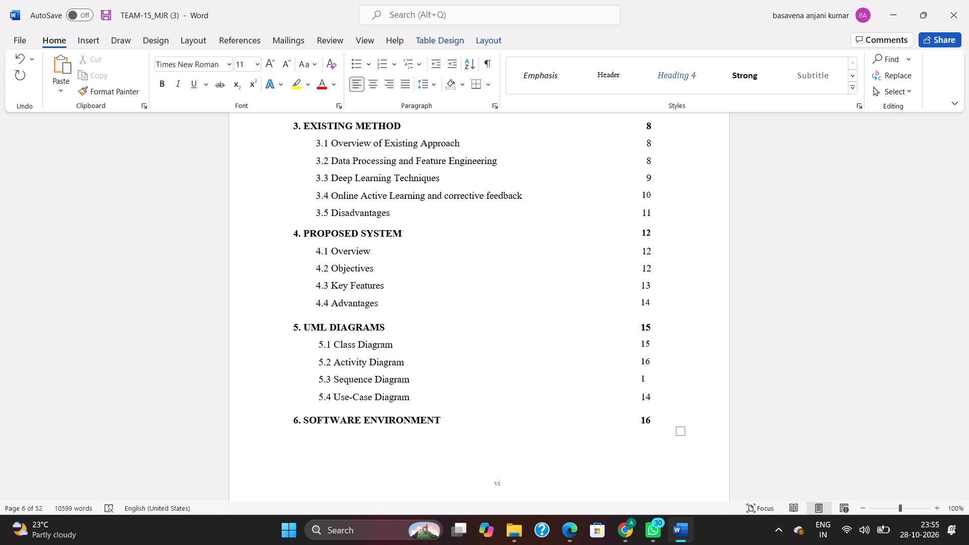
{"action": "key", "text": "8"}
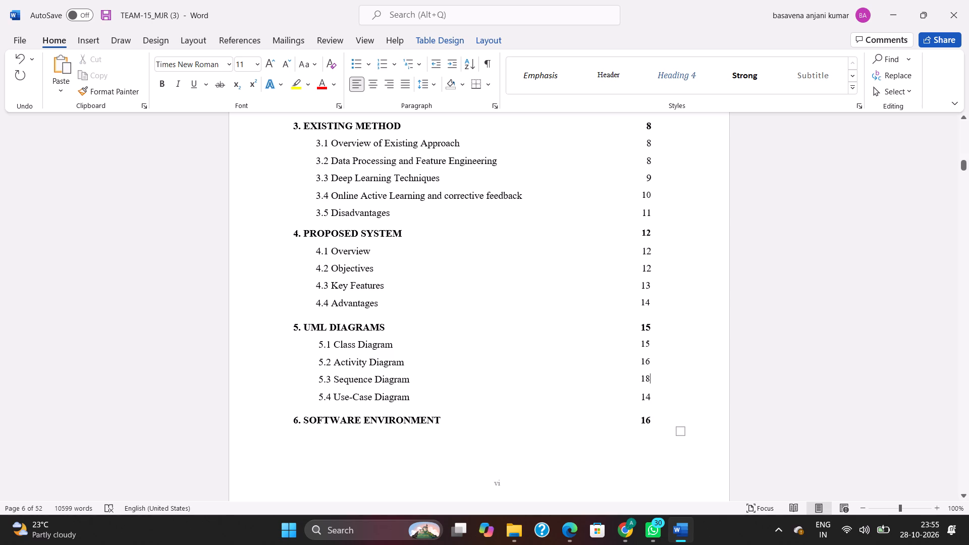
Set the page number of contents entry 5.4 Use-Case Diagram to 20 and add an empty line below the number.
{"action": "left_click", "coordinate": [653, 395]}
{"action": "key", "text": "BackSpace"}
{"action": "key", "text": "BackSpace"}
{"action": "type", "text": "20"}
{"action": "scroll", "coordinate": [653, 395], "scroll_direction": "down", "scroll_amount": 1}
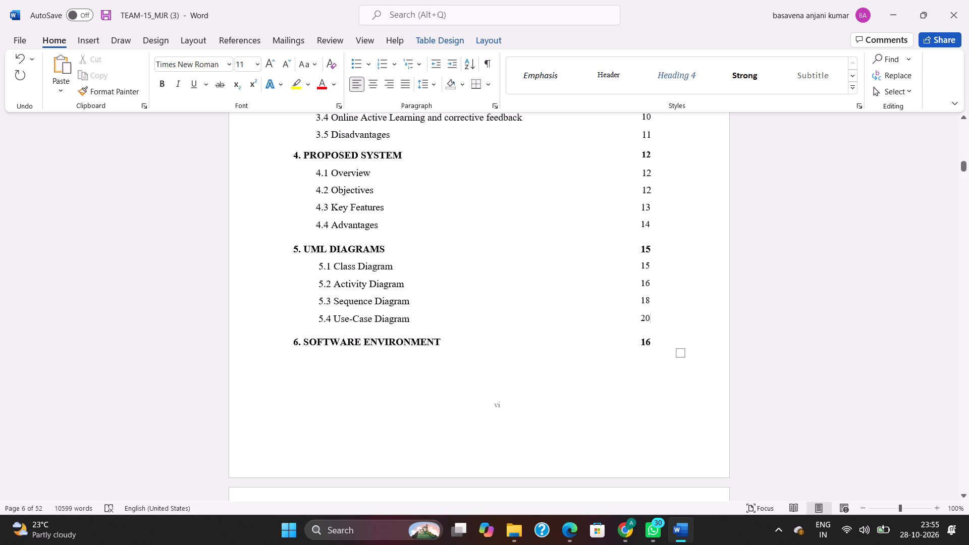
{"action": "key", "text": "Return"}
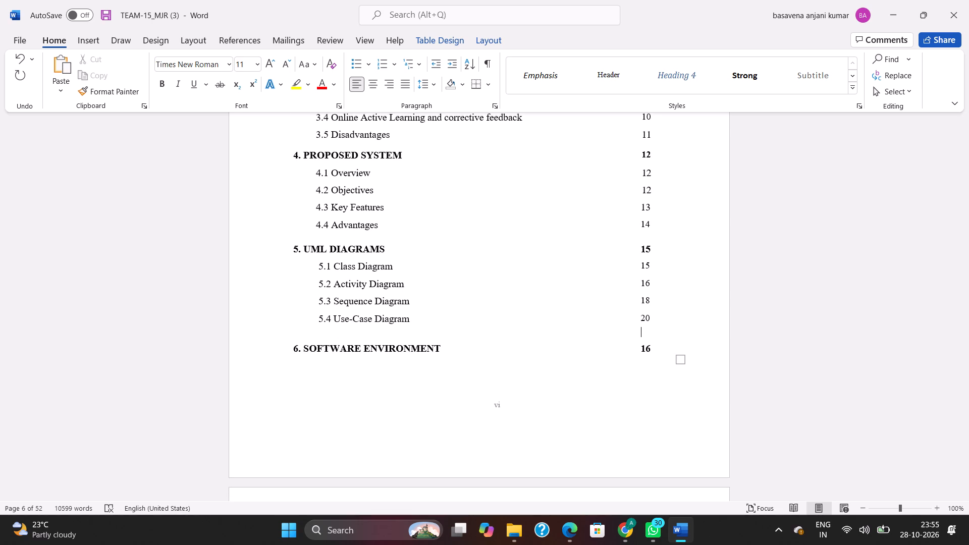
Remove the automatic list number from the SOFTWARE ENVIRONMENT heading above section 6.1.
{"action": "left_click", "coordinate": [654, 355]}
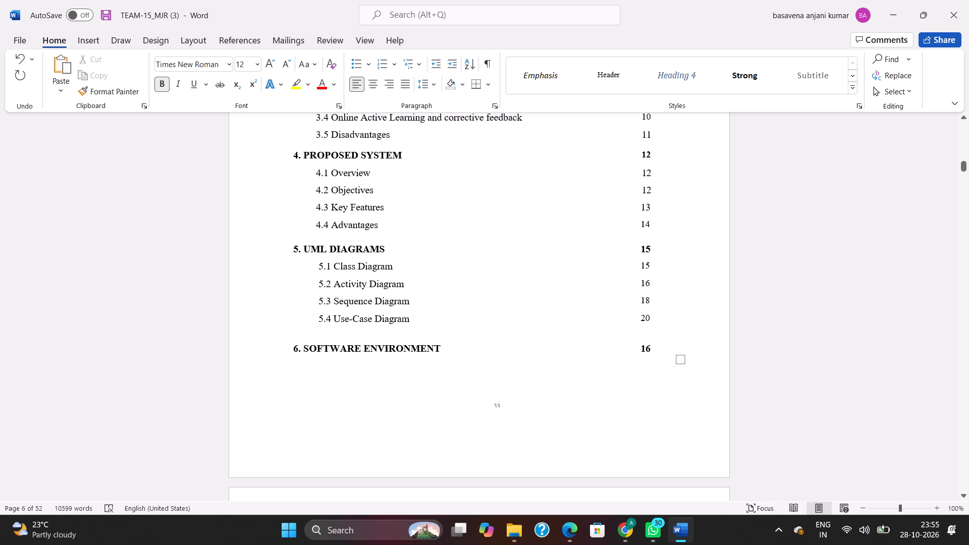
{"action": "left_click_drag", "start_coordinate": [963, 168], "coordinate": [964, 173]}
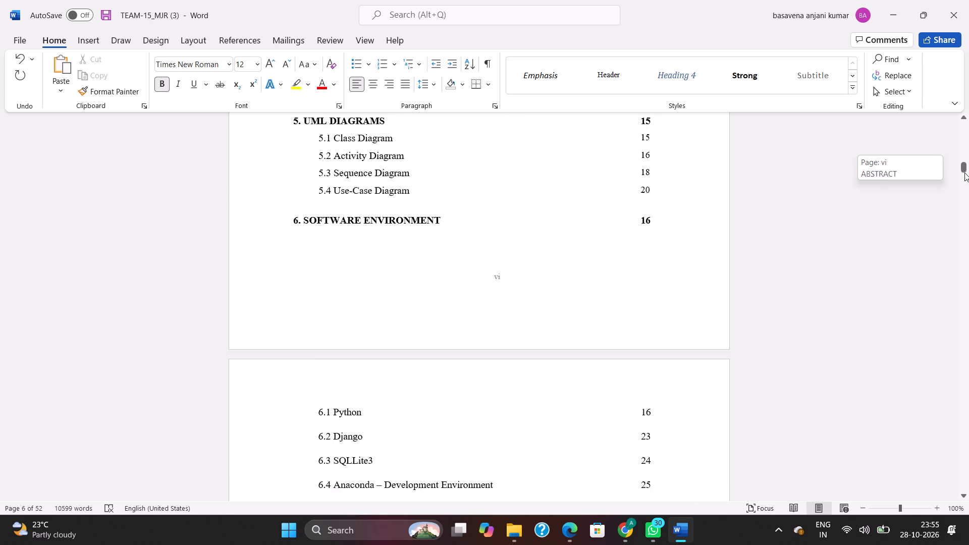
{"action": "left_click_drag", "start_coordinate": [964, 173], "coordinate": [924, 375]}
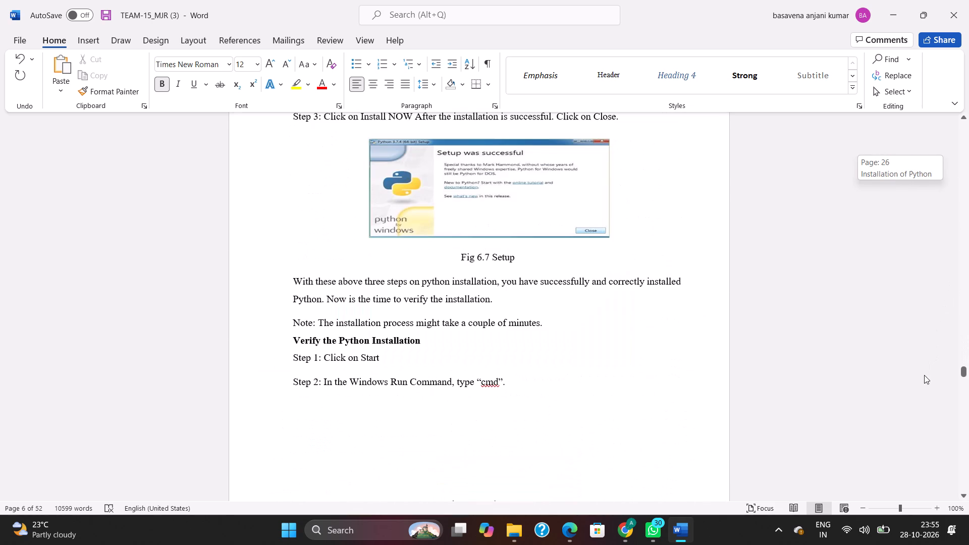
{"action": "left_click_drag", "start_coordinate": [924, 375], "coordinate": [929, 342]}
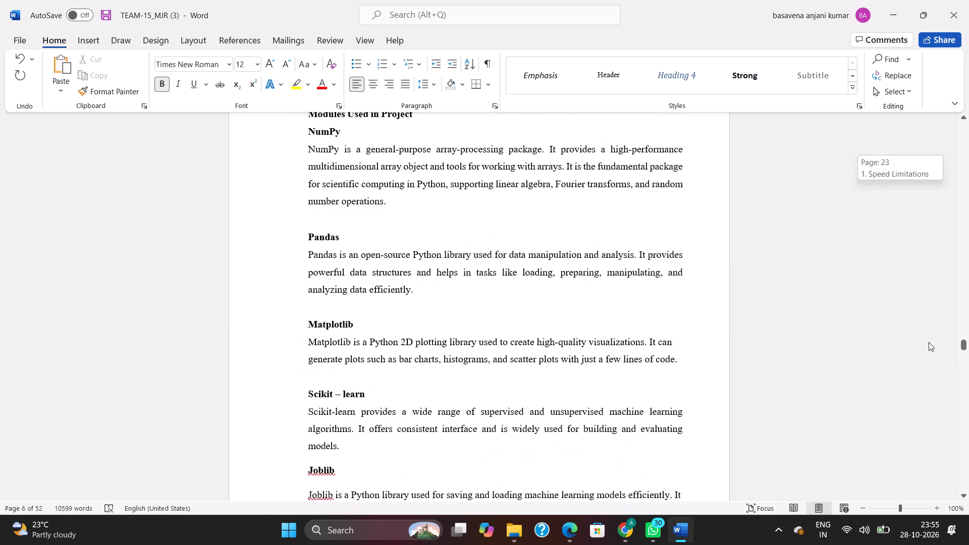
{"action": "left_click_drag", "start_coordinate": [929, 342], "coordinate": [929, 338]}
{"action": "scroll", "coordinate": [593, 279], "scroll_direction": "up", "scroll_amount": 3}
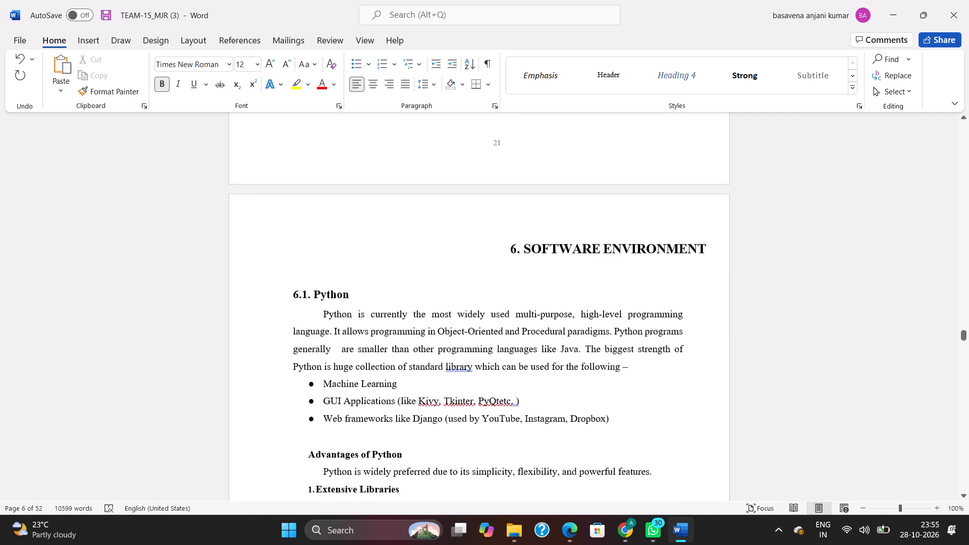
{"action": "left_click", "coordinate": [507, 255]}
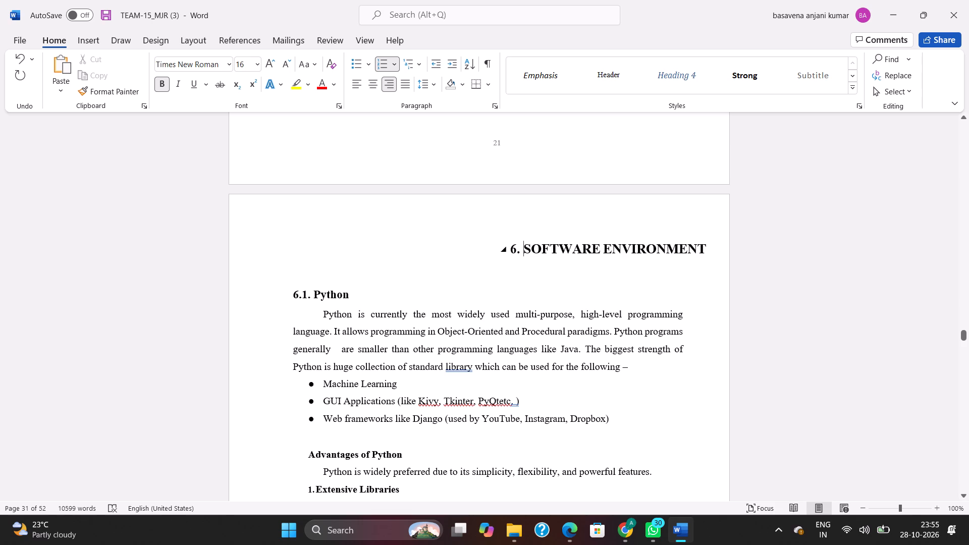
{"action": "key", "text": "BackSpace"}
{"action": "key", "text": "BackSpace"}
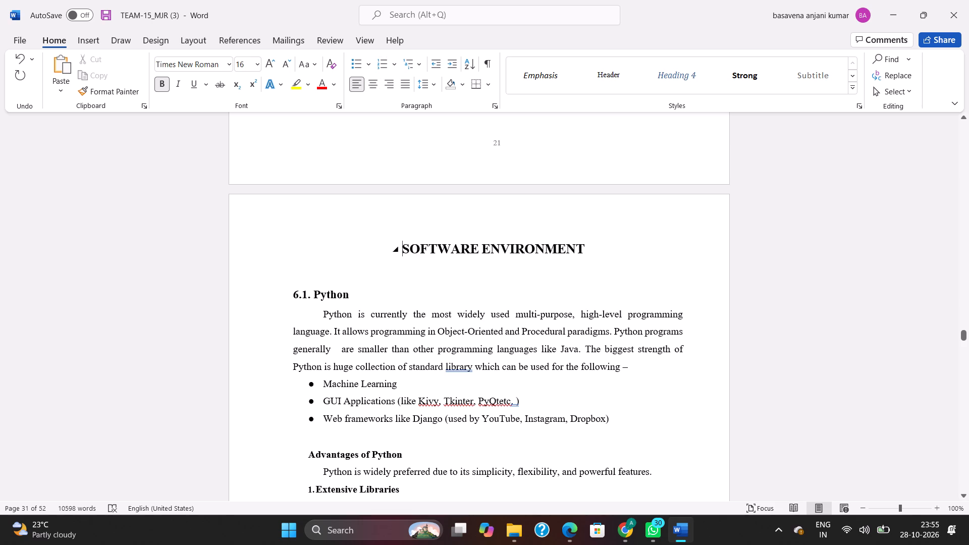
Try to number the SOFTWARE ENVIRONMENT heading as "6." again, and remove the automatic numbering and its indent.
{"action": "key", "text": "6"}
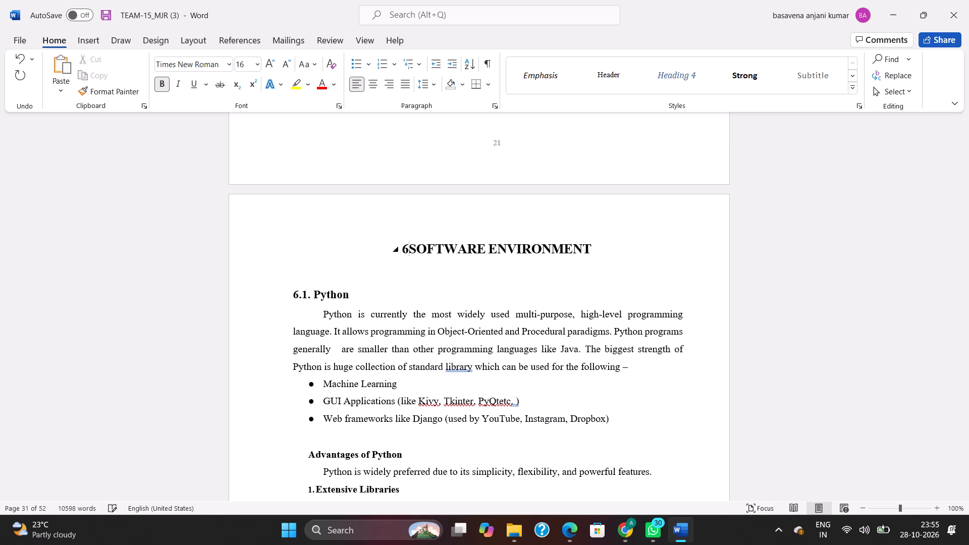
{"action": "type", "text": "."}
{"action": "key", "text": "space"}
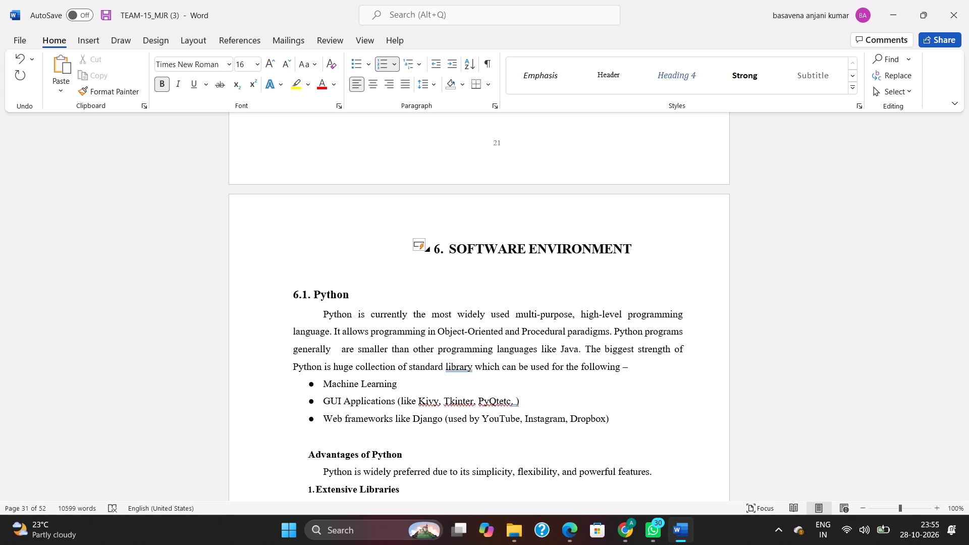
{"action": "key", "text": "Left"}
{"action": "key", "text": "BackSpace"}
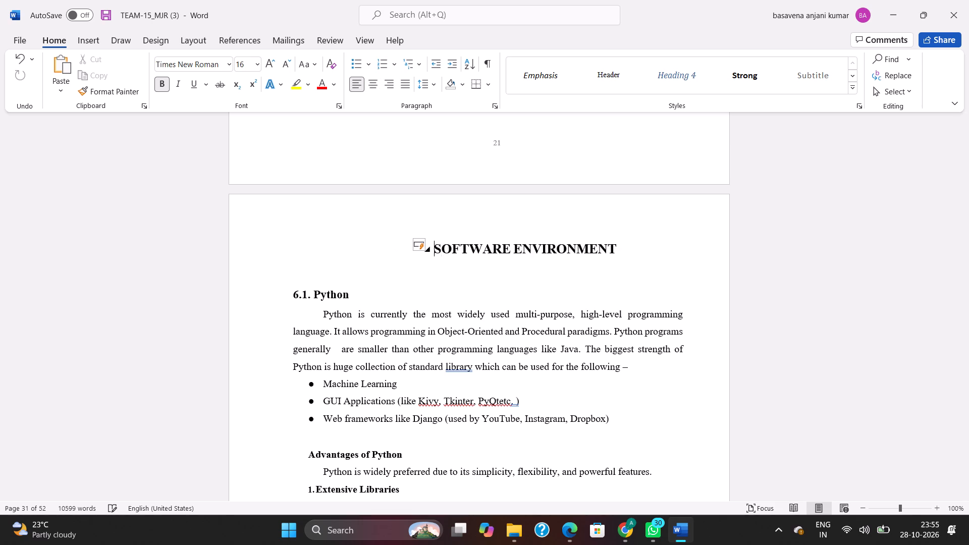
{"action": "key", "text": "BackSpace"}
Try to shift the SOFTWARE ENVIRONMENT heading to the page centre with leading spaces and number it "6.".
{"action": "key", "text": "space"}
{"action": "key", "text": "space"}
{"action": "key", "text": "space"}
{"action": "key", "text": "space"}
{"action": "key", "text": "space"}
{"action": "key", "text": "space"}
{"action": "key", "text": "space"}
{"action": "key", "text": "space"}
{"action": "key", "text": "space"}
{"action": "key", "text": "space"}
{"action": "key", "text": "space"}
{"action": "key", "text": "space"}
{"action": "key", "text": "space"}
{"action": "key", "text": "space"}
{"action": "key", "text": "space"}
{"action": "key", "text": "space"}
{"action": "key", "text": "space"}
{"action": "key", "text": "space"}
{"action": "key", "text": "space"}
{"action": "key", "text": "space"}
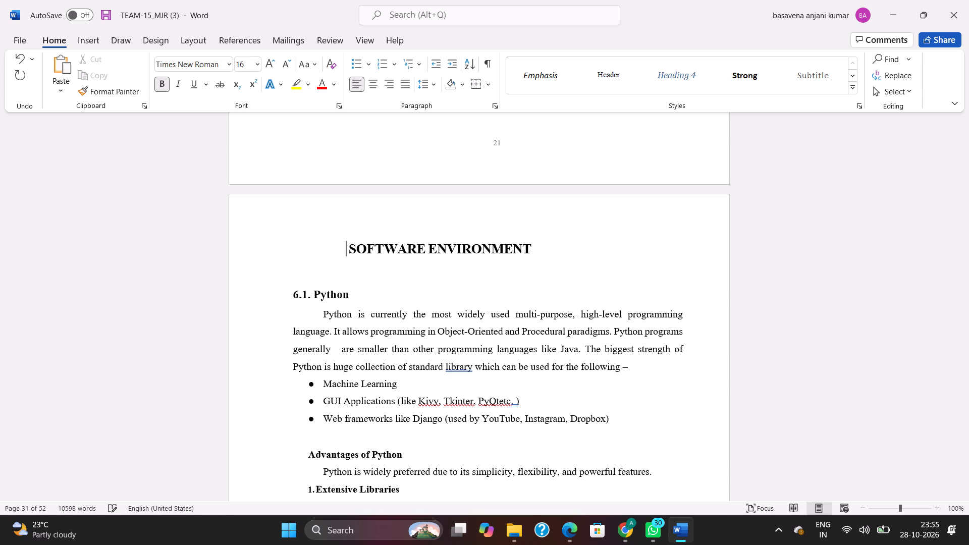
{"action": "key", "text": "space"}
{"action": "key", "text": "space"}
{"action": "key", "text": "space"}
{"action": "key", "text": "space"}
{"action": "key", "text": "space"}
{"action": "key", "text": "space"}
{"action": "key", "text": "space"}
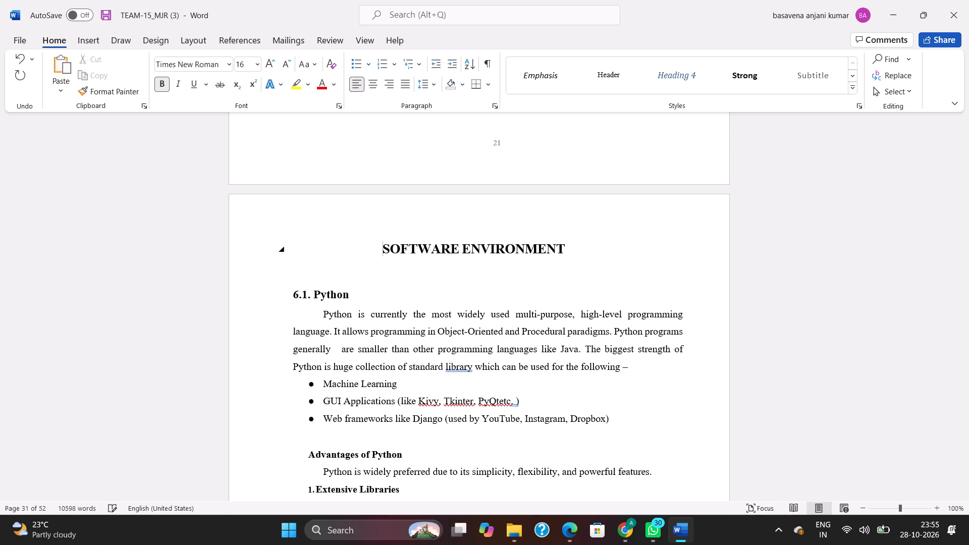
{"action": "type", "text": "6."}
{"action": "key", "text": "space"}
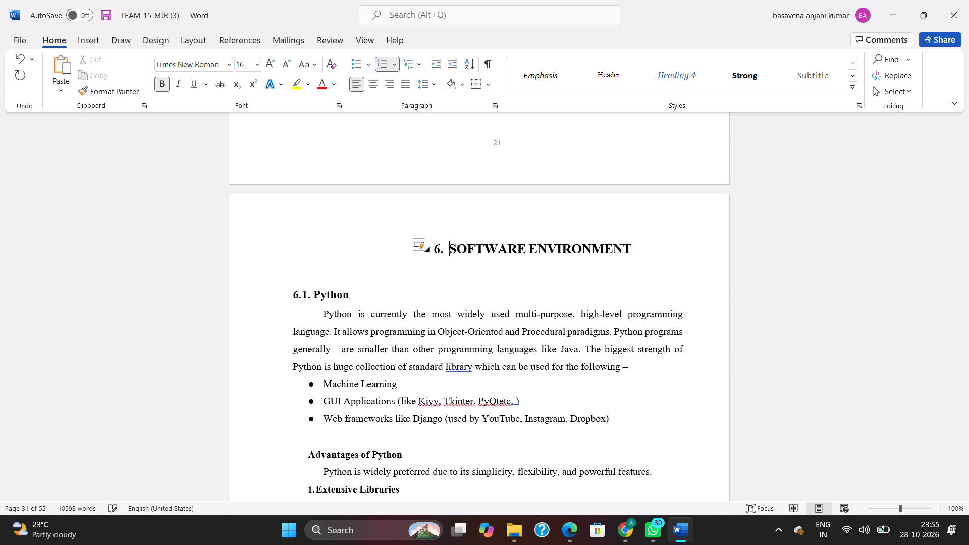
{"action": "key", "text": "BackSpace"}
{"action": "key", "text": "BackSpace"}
Centre the SOFTWARE ENVIRONMENT heading with leading spaces and prefix it with "6 ." as plain text, undoing the automatic list conversion.
{"action": "key", "text": "space"}
{"action": "key", "text": "space"}
{"action": "key", "text": "space"}
{"action": "key", "text": "space"}
{"action": "key", "text": "space"}
{"action": "key", "text": "space"}
{"action": "key", "text": "space"}
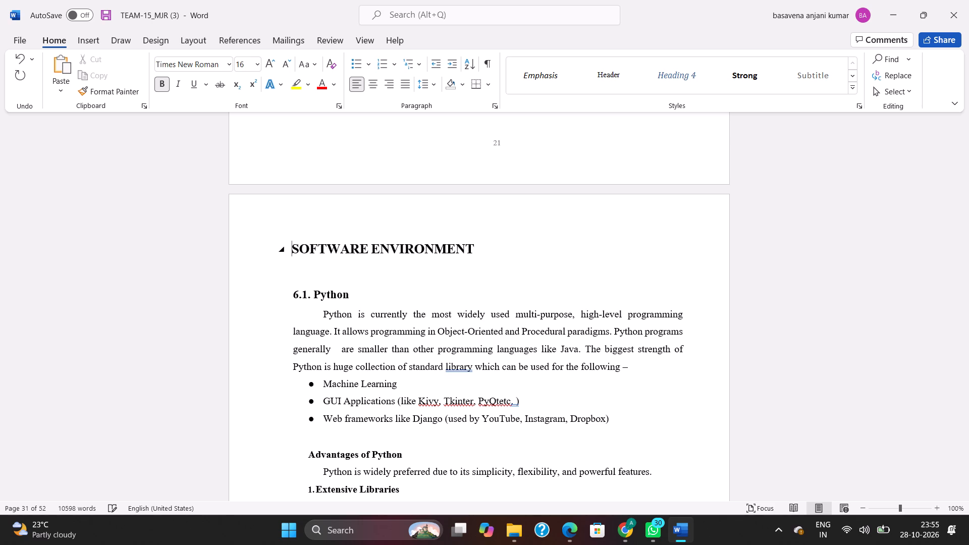
{"action": "key", "text": "space"}
{"action": "key", "text": "space"}
{"action": "key", "text": "space"}
{"action": "key", "text": "space"}
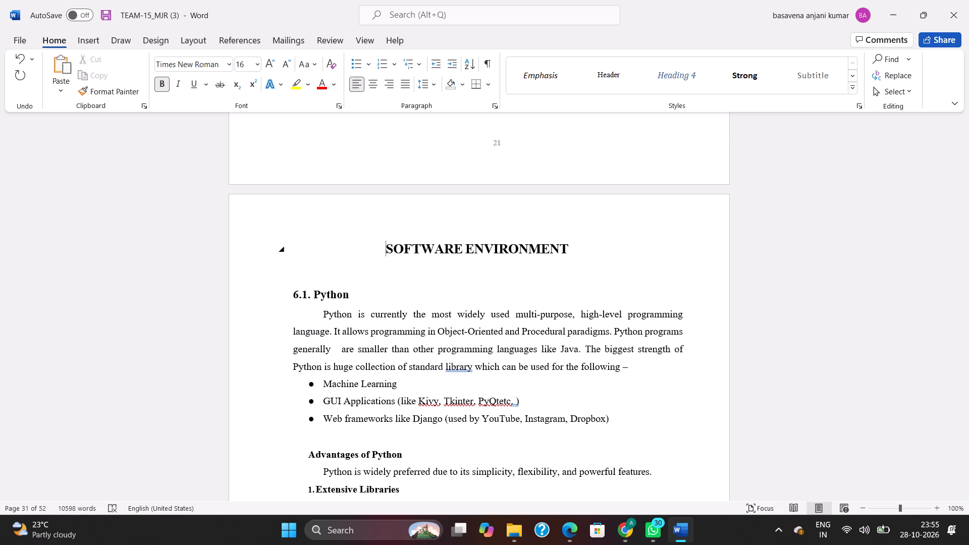
{"action": "type", "text": "6"}
{"action": "key", "text": "space"}
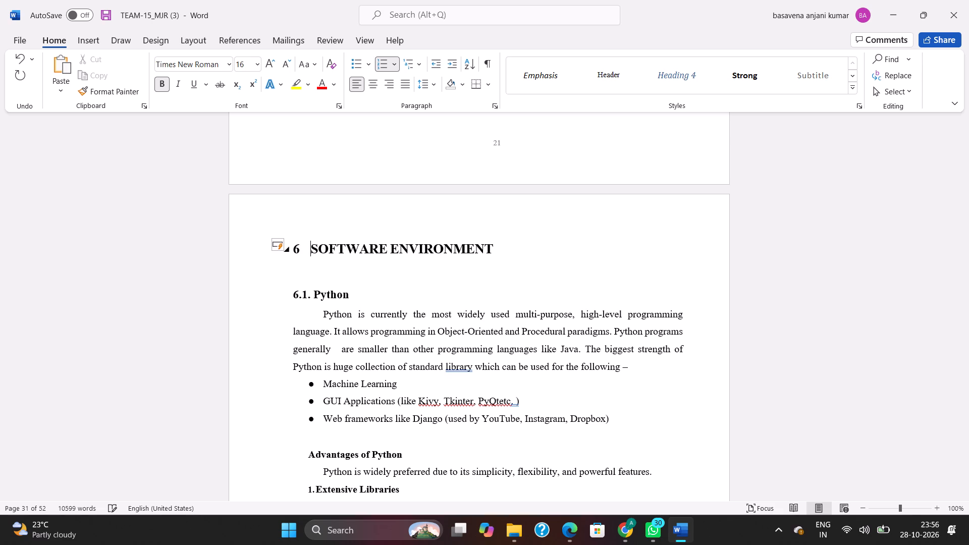
{"action": "key", "text": "Left"}
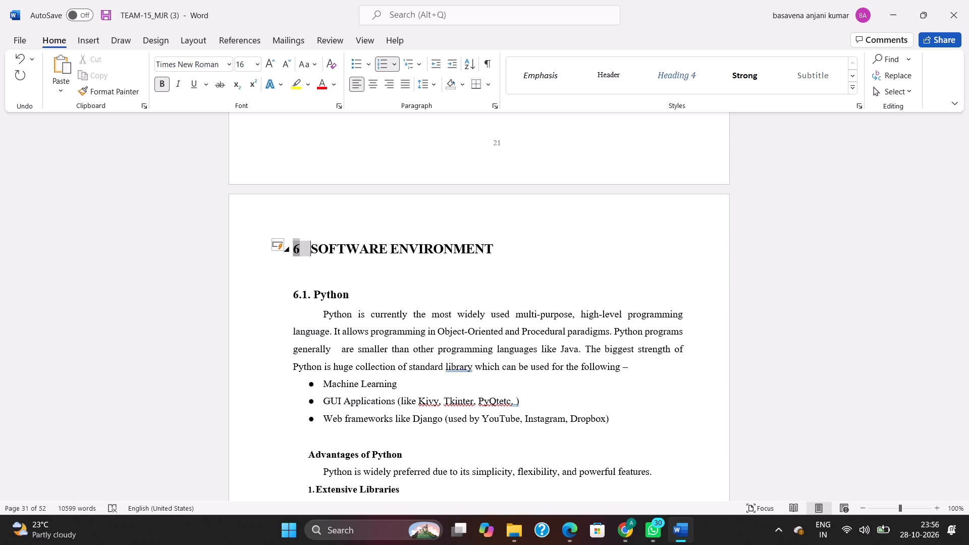
{"action": "key", "text": "Left"}
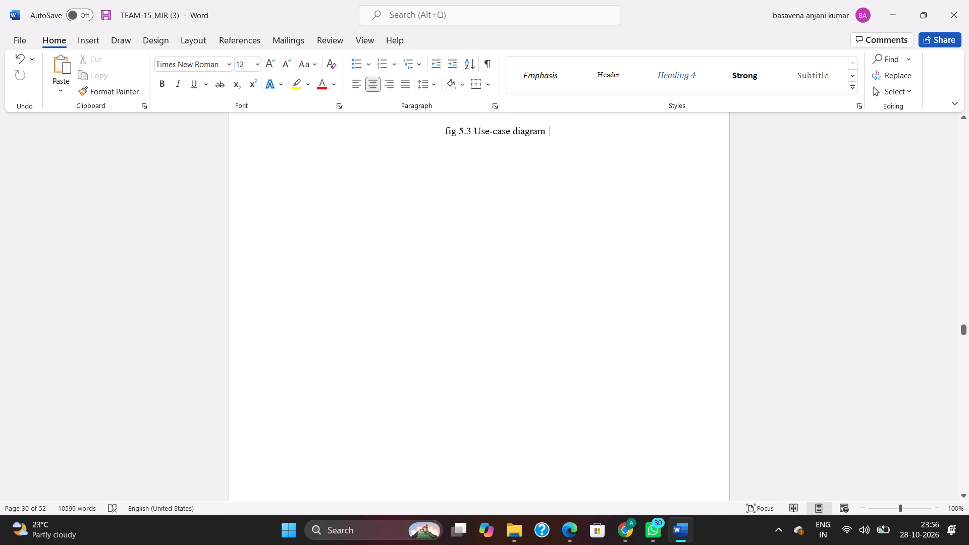
{"action": "key", "text": "ctrl+z"}
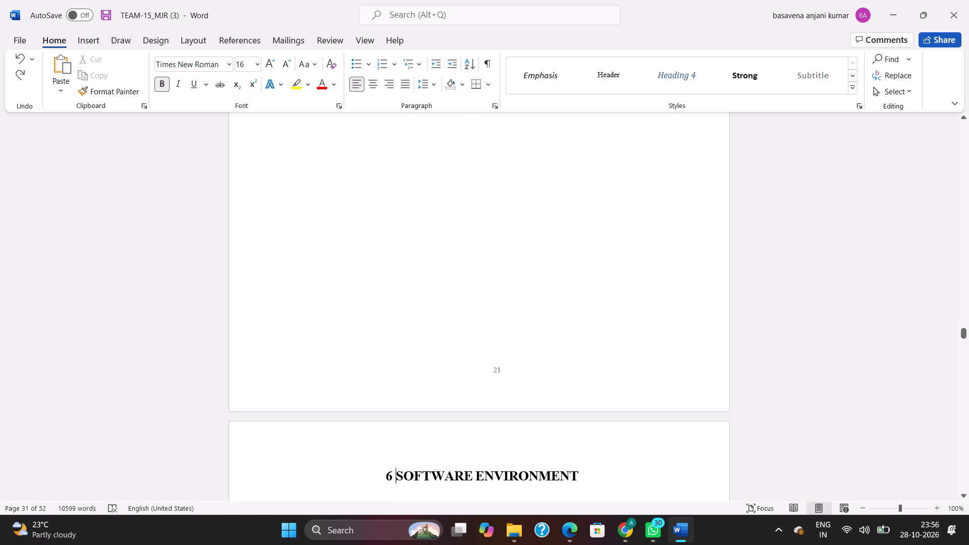
{"action": "scroll", "coordinate": [501, 413], "scroll_direction": "down", "scroll_amount": 1}
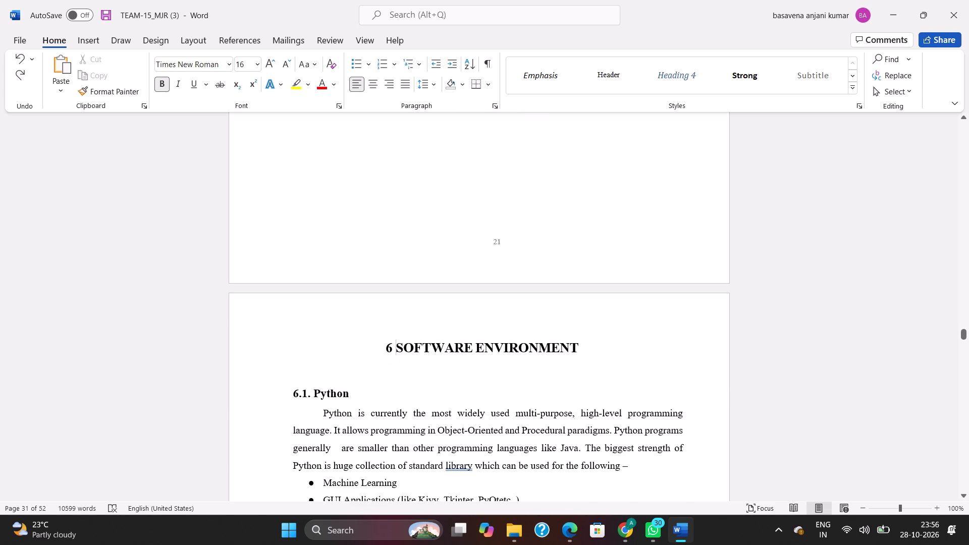
{"action": "key", "text": "period"}
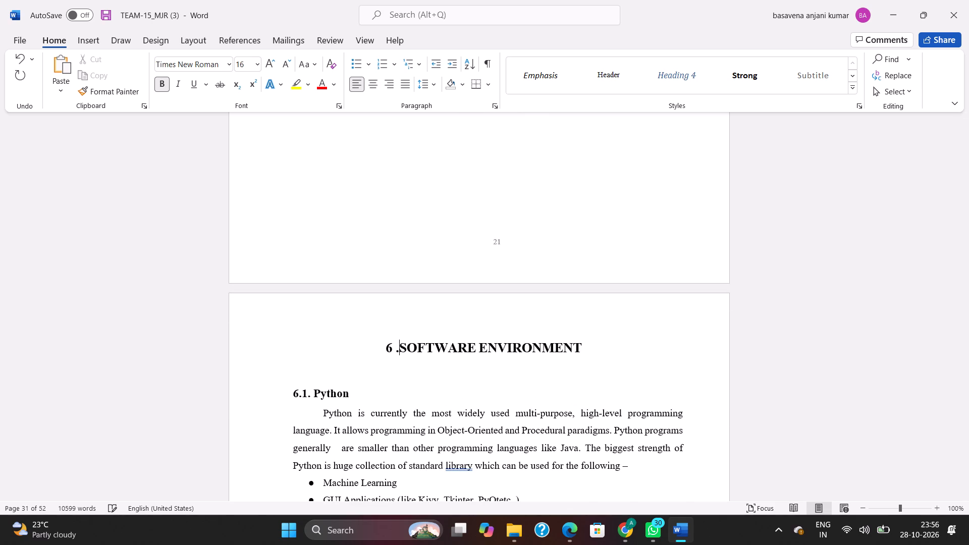
Move the use-case diagram picture slightly towards the page's left margin.
{"action": "scroll", "coordinate": [599, 274], "scroll_direction": "up", "scroll_amount": 4}
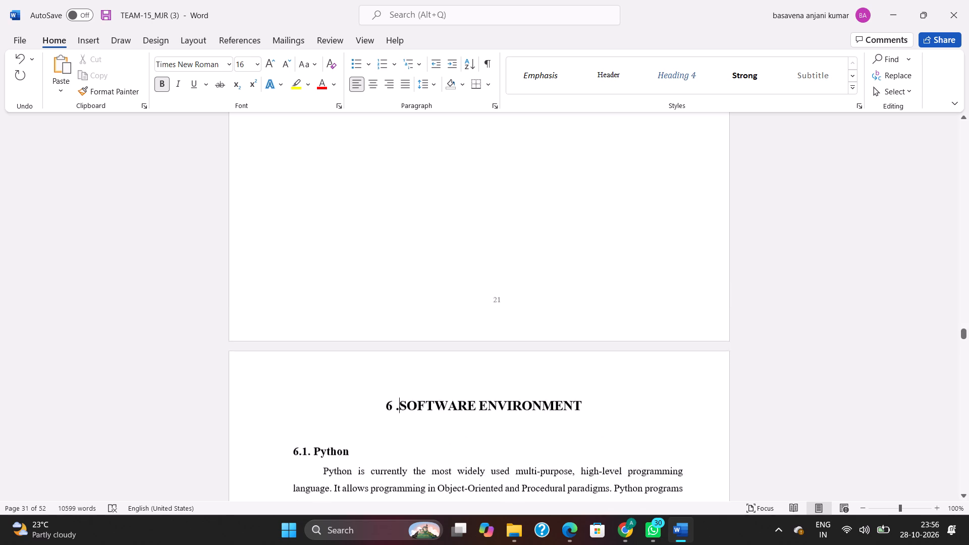
{"action": "scroll", "coordinate": [591, 263], "scroll_direction": "up", "scroll_amount": 19}
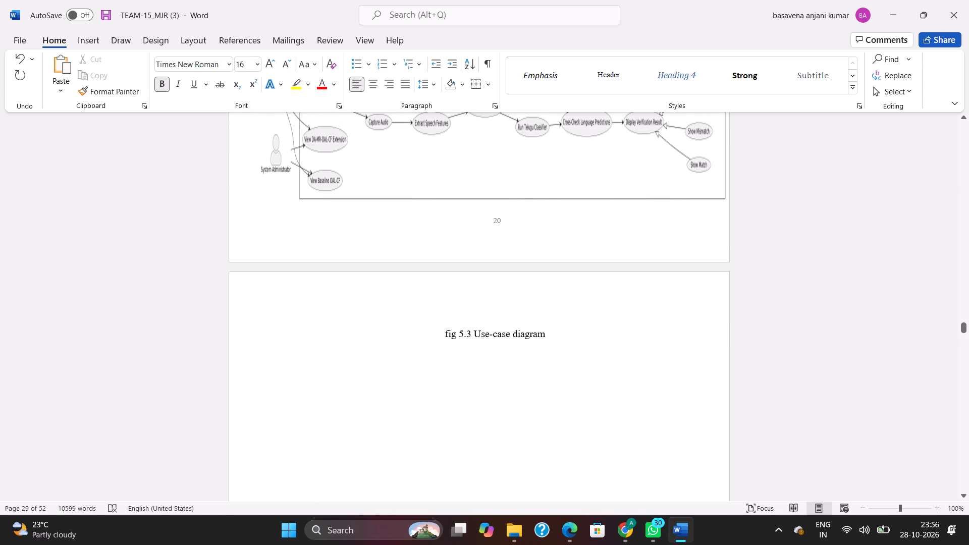
{"action": "scroll", "coordinate": [512, 300], "scroll_direction": "up", "scroll_amount": 10}
{"action": "left_click_drag", "start_coordinate": [464, 327], "coordinate": [449, 319]}
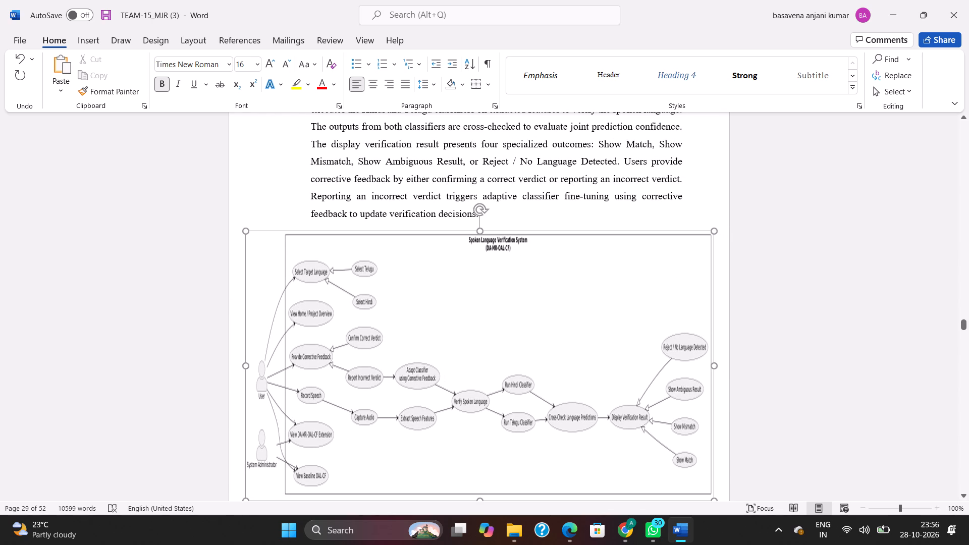
{"action": "left_click_drag", "start_coordinate": [449, 319], "coordinate": [453, 316]}
Reduce the use-case diagram's height slightly from its bottom edge so the fig 5.3 caption fits on the same page.
{"action": "scroll", "coordinate": [453, 316], "scroll_direction": "down", "scroll_amount": 11}
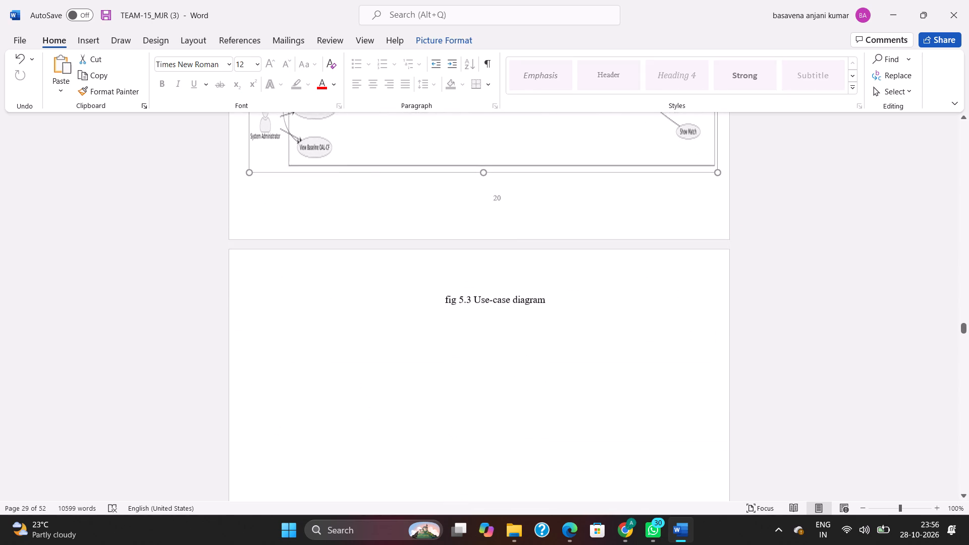
{"action": "scroll", "coordinate": [500, 233], "scroll_direction": "down", "scroll_amount": 3}
{"action": "scroll", "coordinate": [500, 232], "scroll_direction": "up", "scroll_amount": 6}
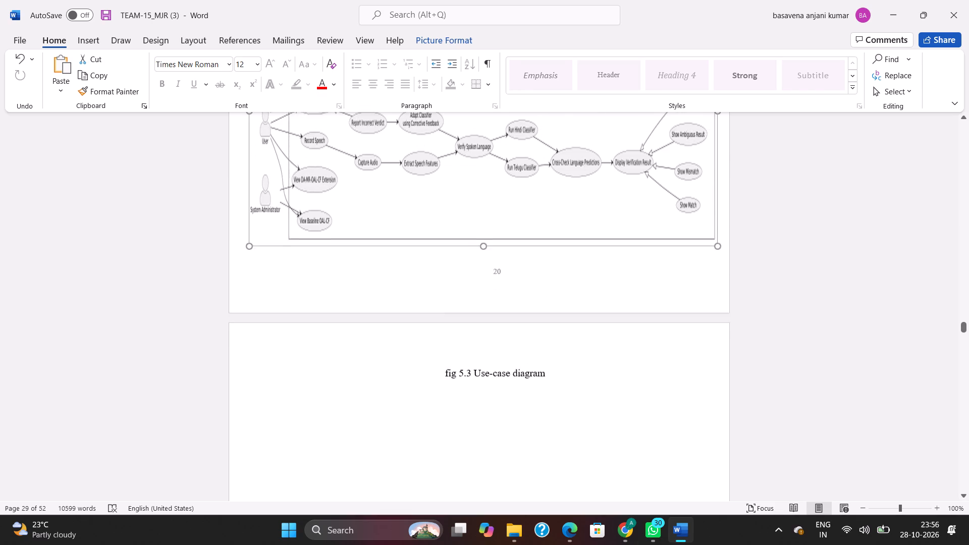
{"action": "left_click_drag", "start_coordinate": [482, 255], "coordinate": [483, 252]}
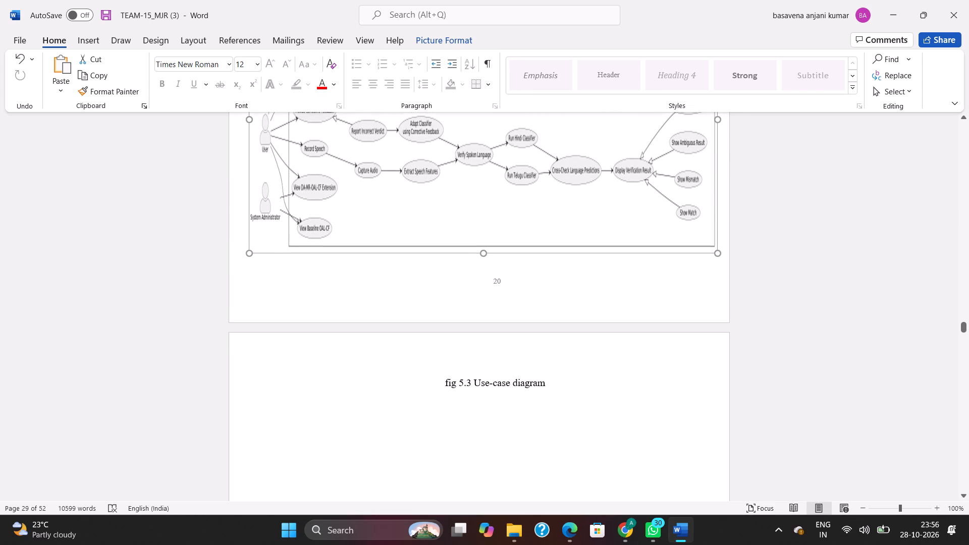
{"action": "left_click_drag", "start_coordinate": [483, 252], "coordinate": [486, 245]}
{"action": "scroll", "coordinate": [487, 264], "scroll_direction": "down", "scroll_amount": 6}
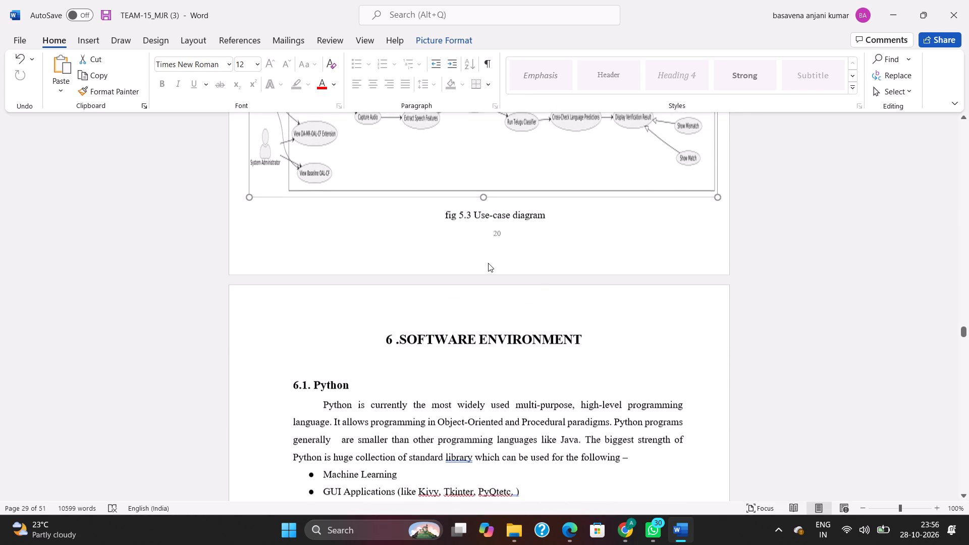
{"action": "scroll", "coordinate": [490, 261], "scroll_direction": "up", "scroll_amount": 10}
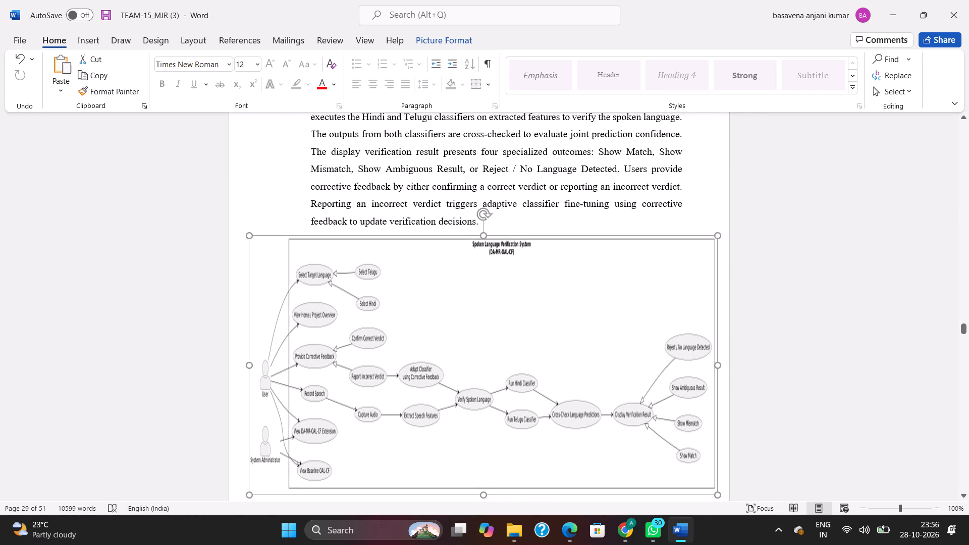
Review the page layout, figure captions and page numbers from the Advantages of Python section through the Python installation steps.
{"action": "scroll", "coordinate": [493, 257], "scroll_direction": "down", "scroll_amount": 20}
{"action": "scroll", "coordinate": [493, 257], "scroll_direction": "down", "scroll_amount": 3}
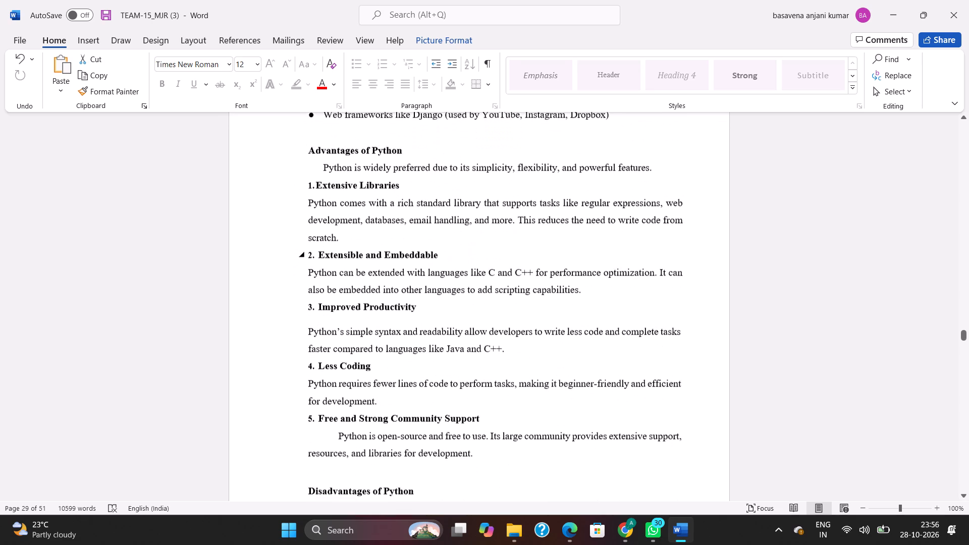
{"action": "scroll", "coordinate": [501, 252], "scroll_direction": "down", "scroll_amount": 12}
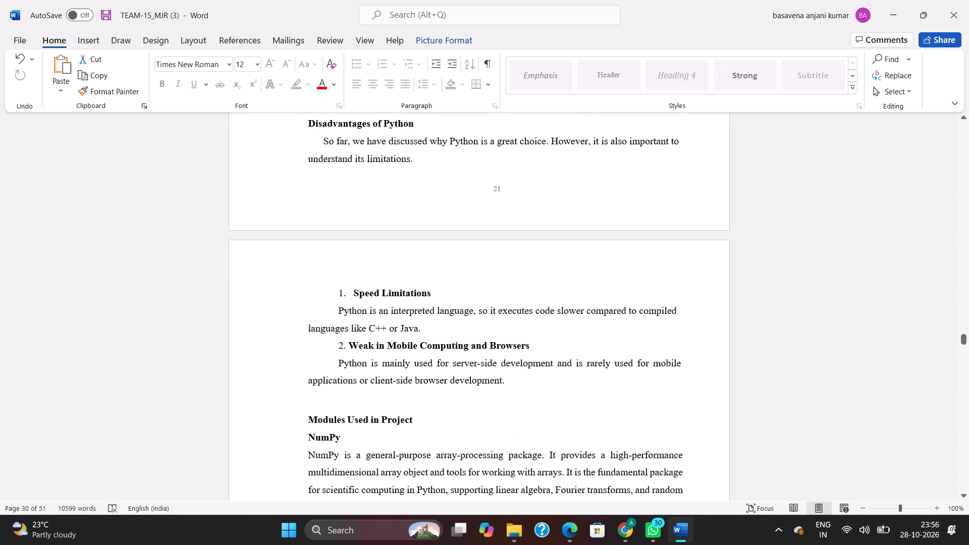
{"action": "scroll", "coordinate": [504, 250], "scroll_direction": "down", "scroll_amount": 2}
{"action": "scroll", "coordinate": [504, 250], "scroll_direction": "down", "scroll_amount": 20}
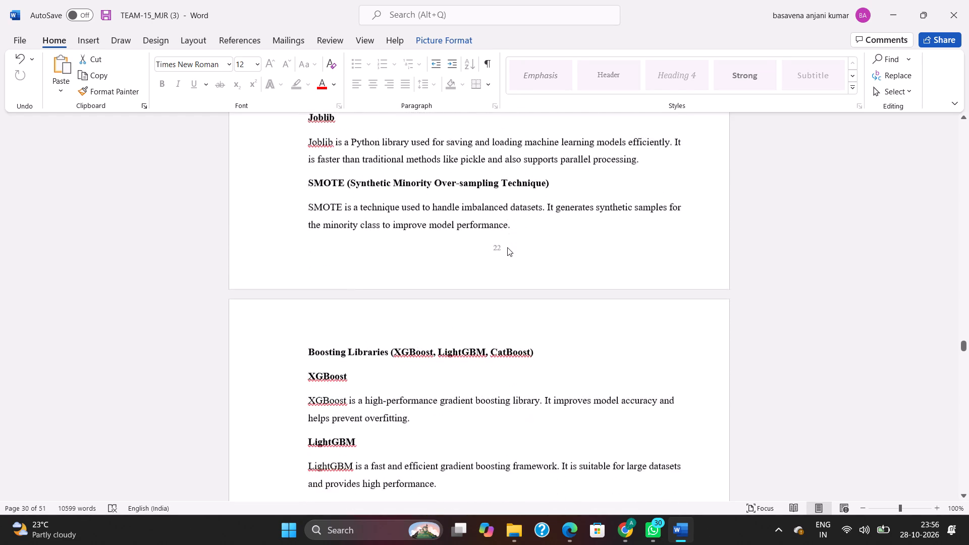
{"action": "scroll", "coordinate": [507, 247], "scroll_direction": "down", "scroll_amount": 18}
{"action": "scroll", "coordinate": [511, 245], "scroll_direction": "down", "scroll_amount": 6}
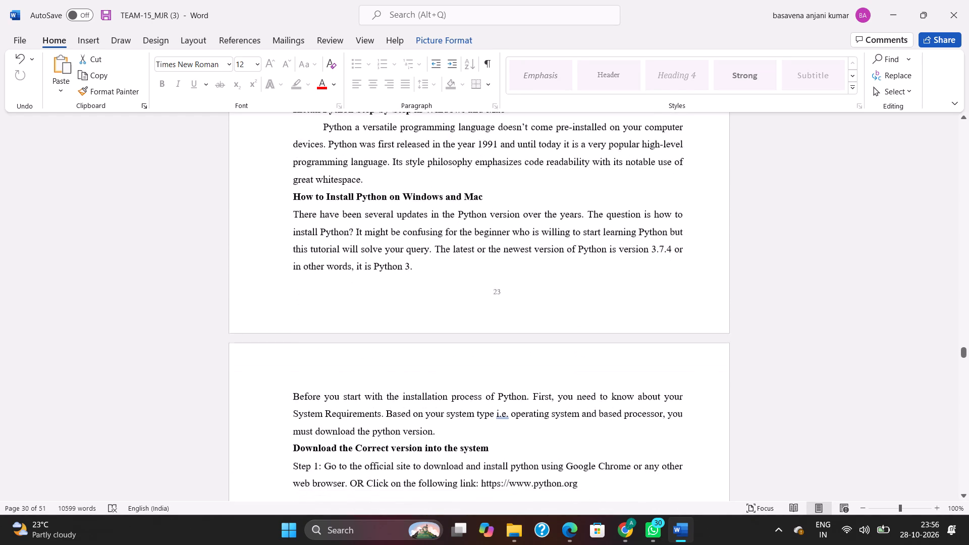
{"action": "scroll", "coordinate": [511, 245], "scroll_direction": "down", "scroll_amount": 20}
{"action": "scroll", "coordinate": [511, 245], "scroll_direction": "down", "scroll_amount": 10}
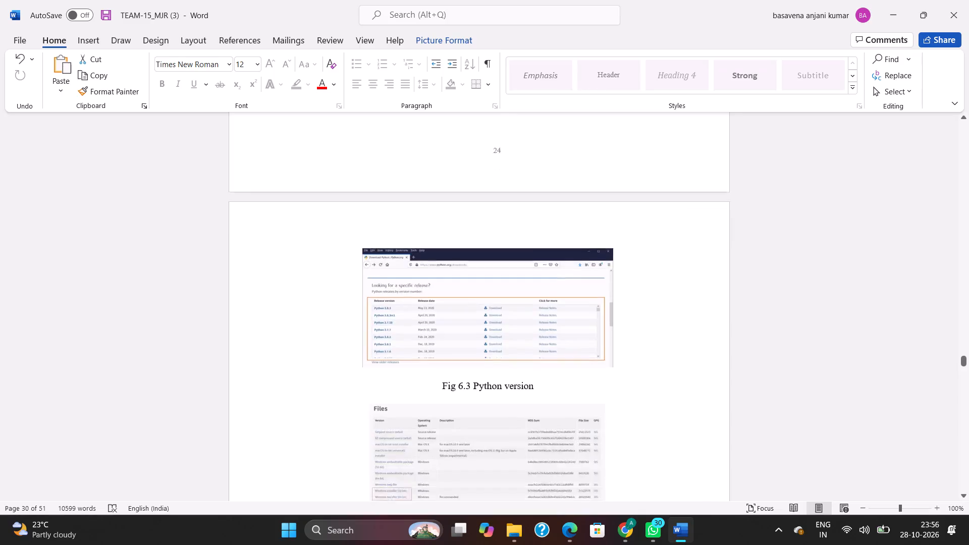
{"action": "scroll", "coordinate": [514, 244], "scroll_direction": "down", "scroll_amount": 18}
{"action": "scroll", "coordinate": [515, 242], "scroll_direction": "up", "scroll_amount": 4}
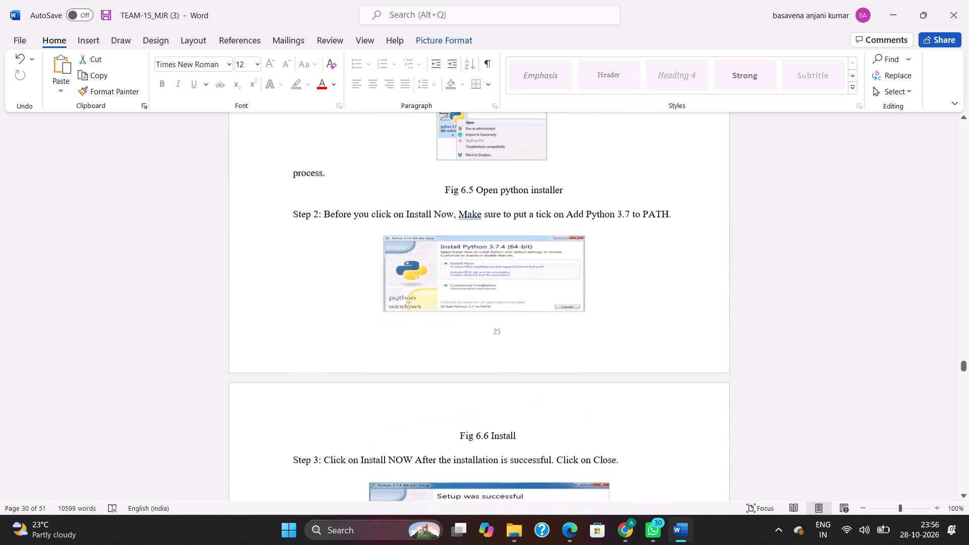
{"action": "scroll", "coordinate": [515, 242], "scroll_direction": "up", "scroll_amount": 3}
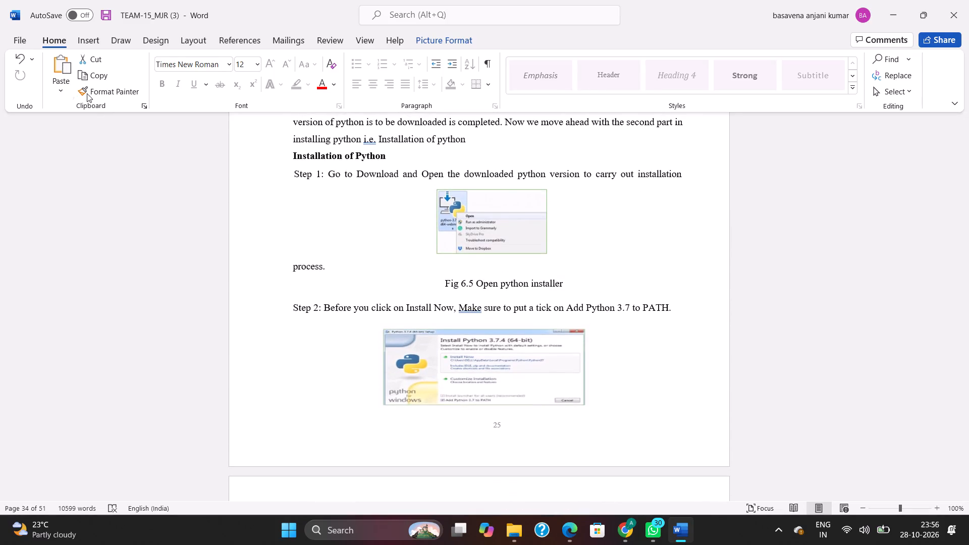
Save the report as a Word document named TEAM-15_MJR in the OneDrive Desktop folder, replacing the existing file.
{"action": "left_click", "coordinate": [14, 37]}
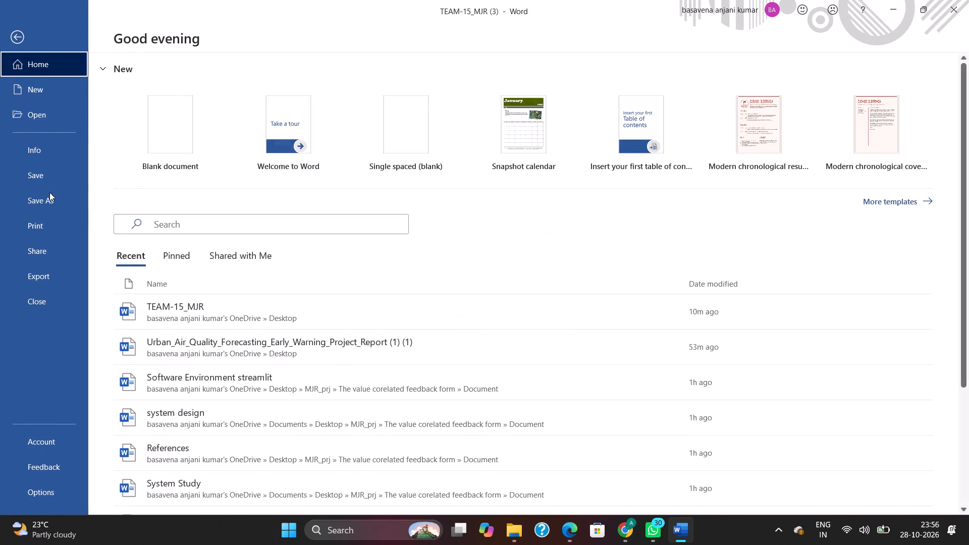
{"action": "left_click", "coordinate": [49, 192]}
{"action": "left_click", "coordinate": [193, 195]}
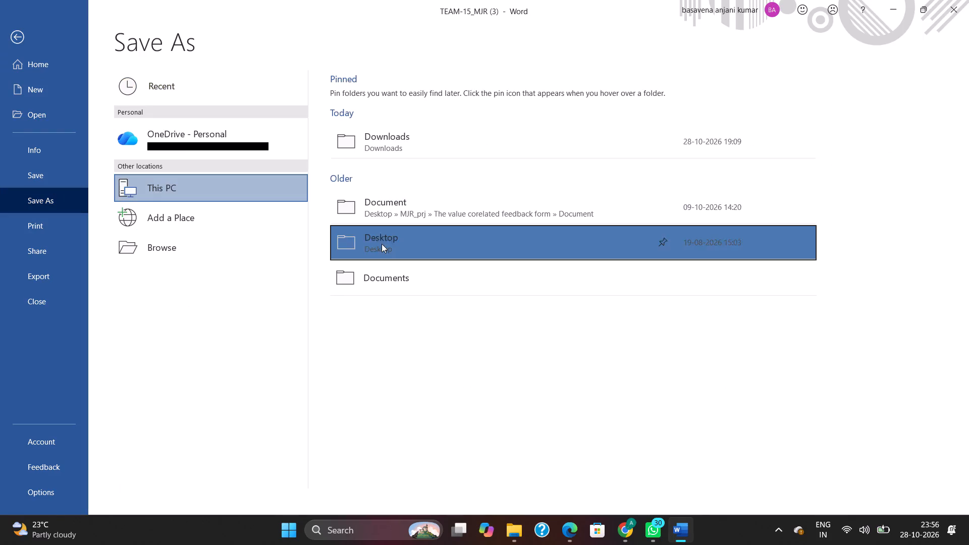
{"action": "left_click", "coordinate": [382, 244]}
{"action": "scroll", "coordinate": [76, 149], "scroll_direction": "up", "scroll_amount": 4}
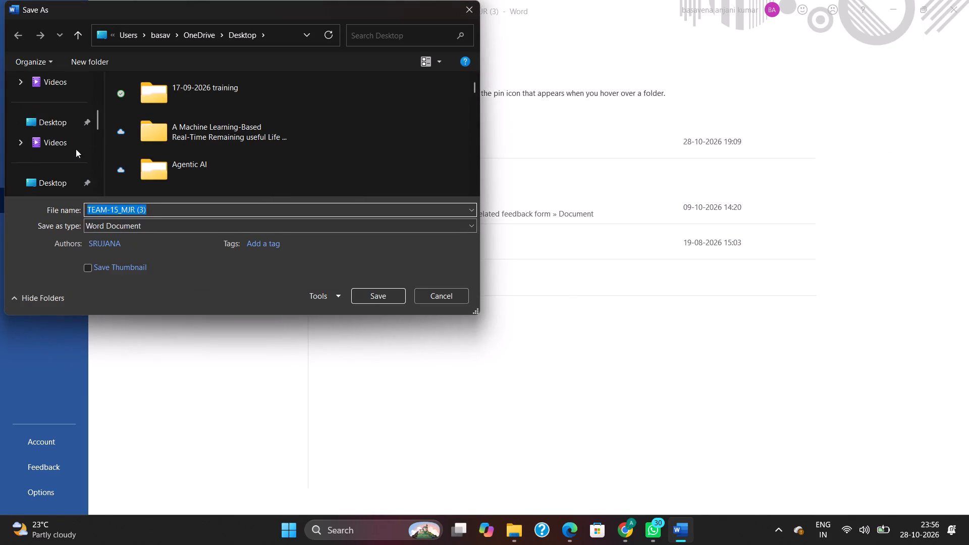
{"action": "scroll", "coordinate": [76, 149], "scroll_direction": "up", "scroll_amount": 3}
{"action": "left_click", "coordinate": [58, 163]}
{"action": "left_click", "coordinate": [159, 208]}
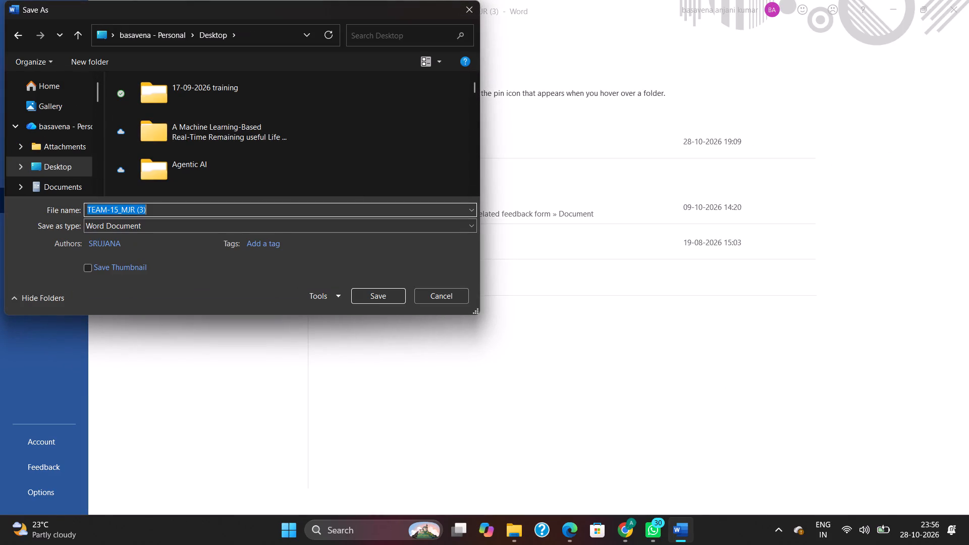
{"action": "left_click", "coordinate": [158, 208]}
{"action": "key", "text": "BackSpace"}
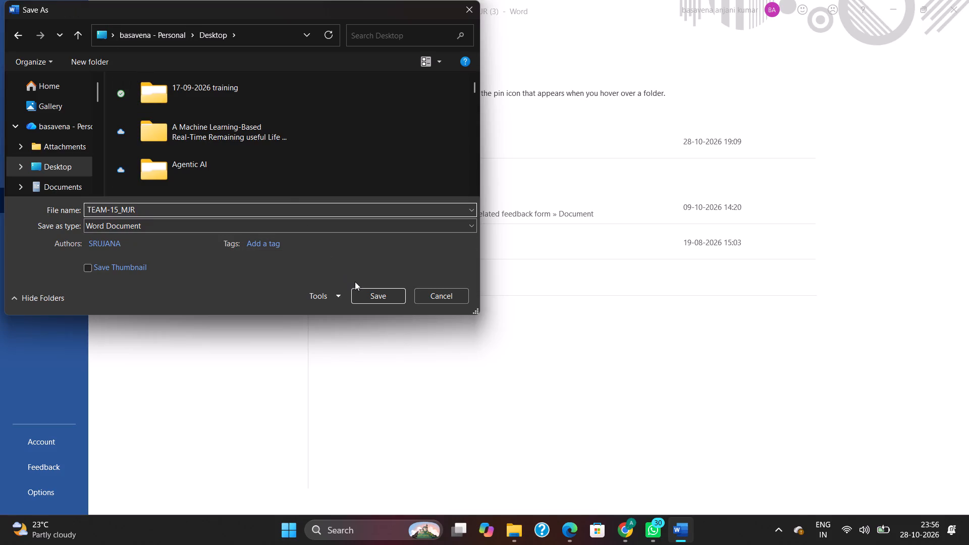
{"action": "left_click", "coordinate": [369, 294]}
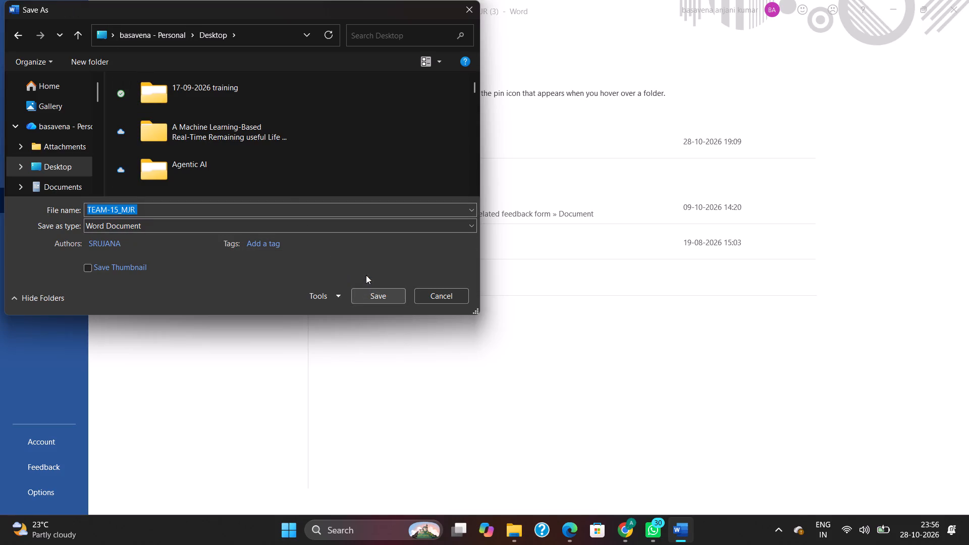
{"action": "left_click", "coordinate": [441, 293]}
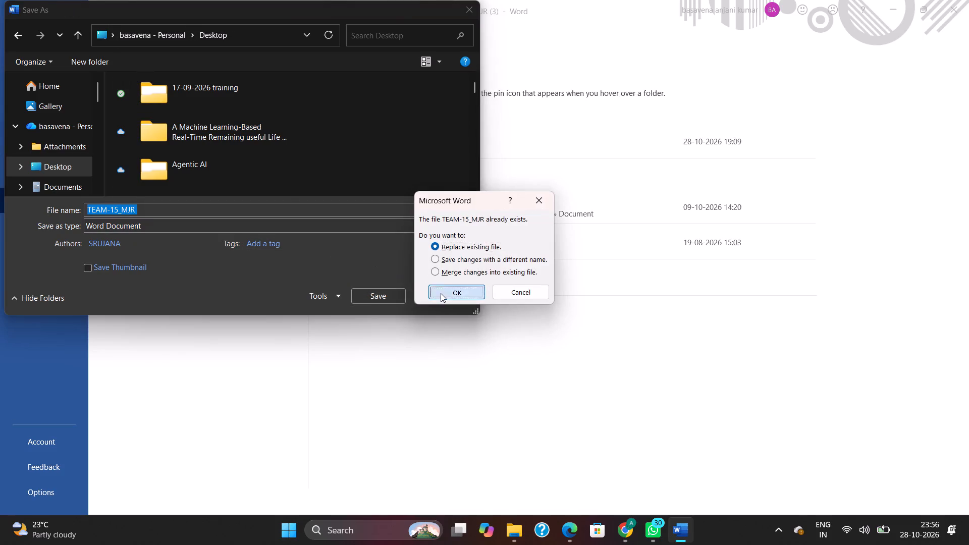
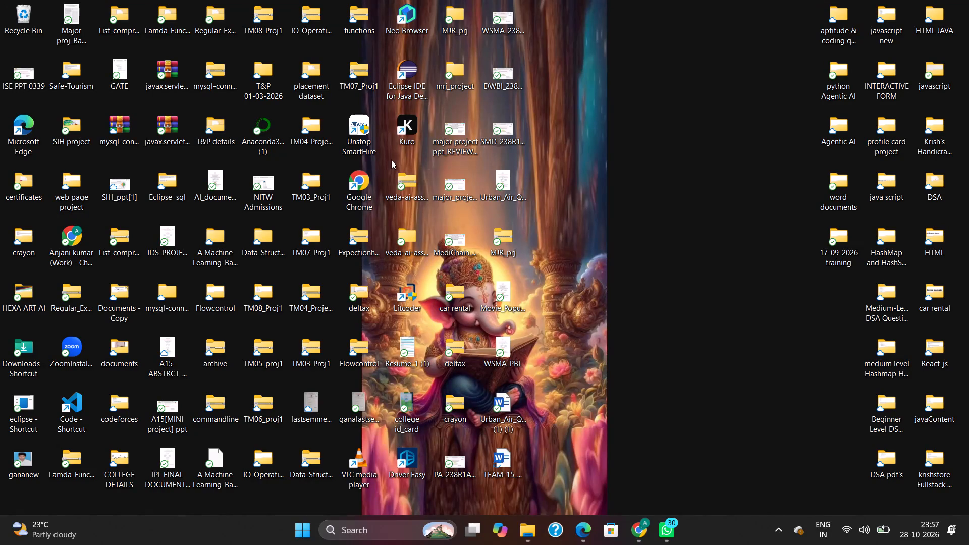
Launch the Kuro application from its desktop shortcut.
{"action": "double_click", "coordinate": [413, 123]}
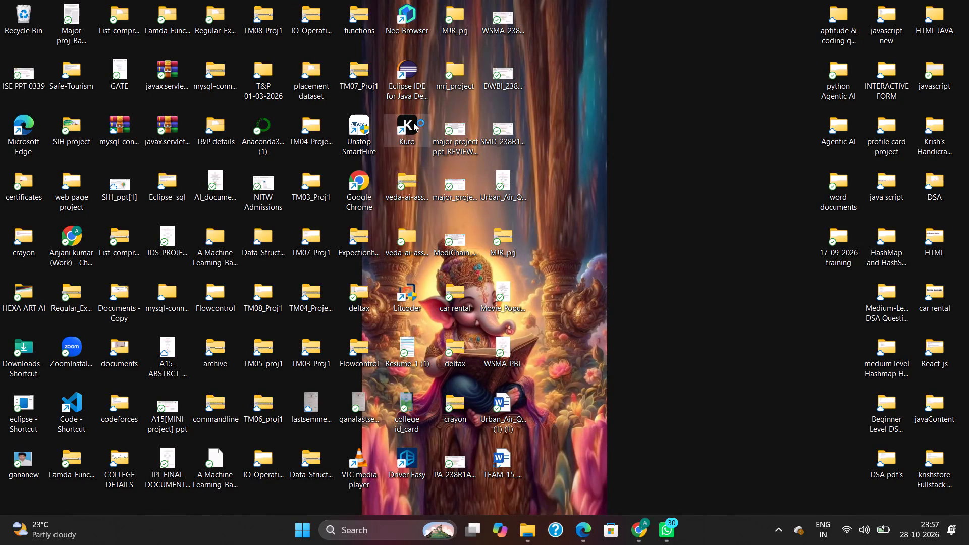
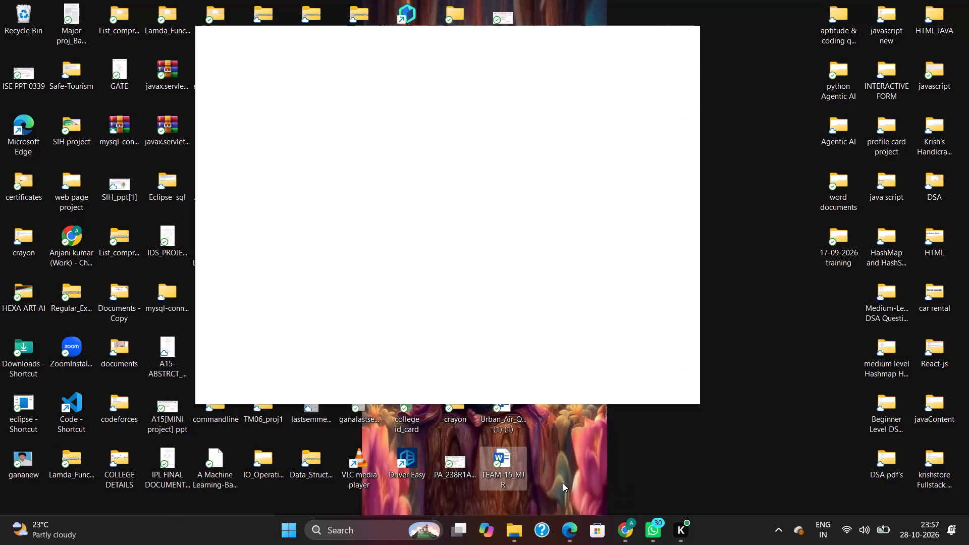
Search the computer for an app starting with "w".
{"action": "key", "text": "w"}
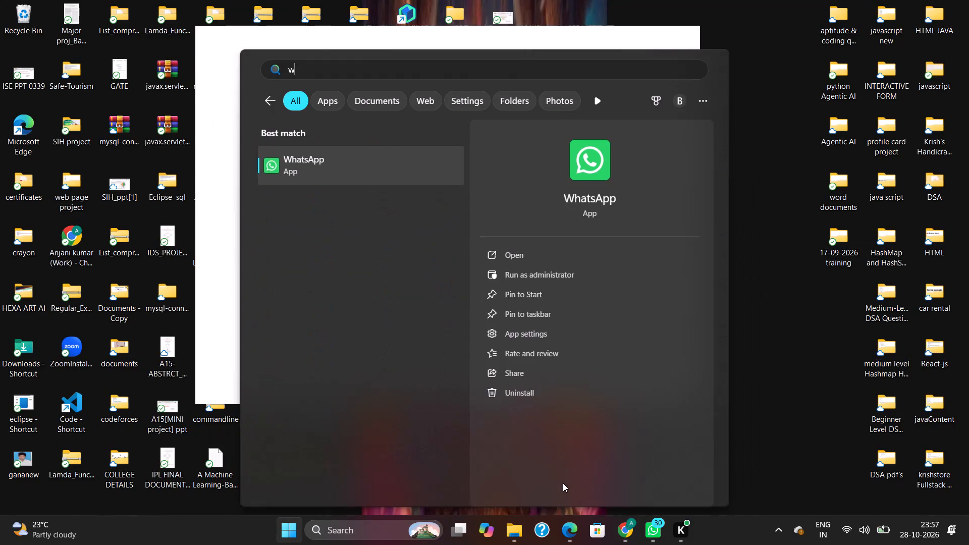
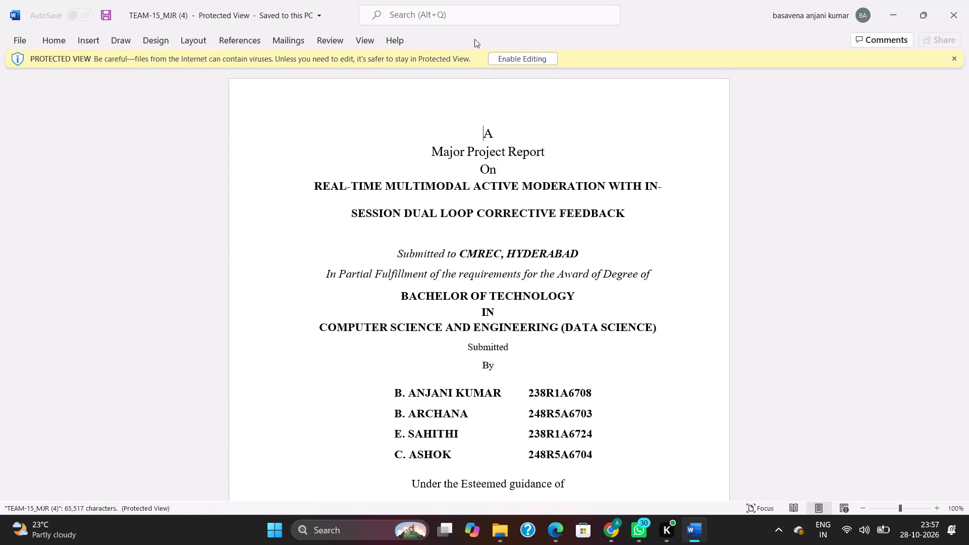
Enable editing of the protected TEAM-15_MJR report.
{"action": "left_click", "coordinate": [511, 58]}
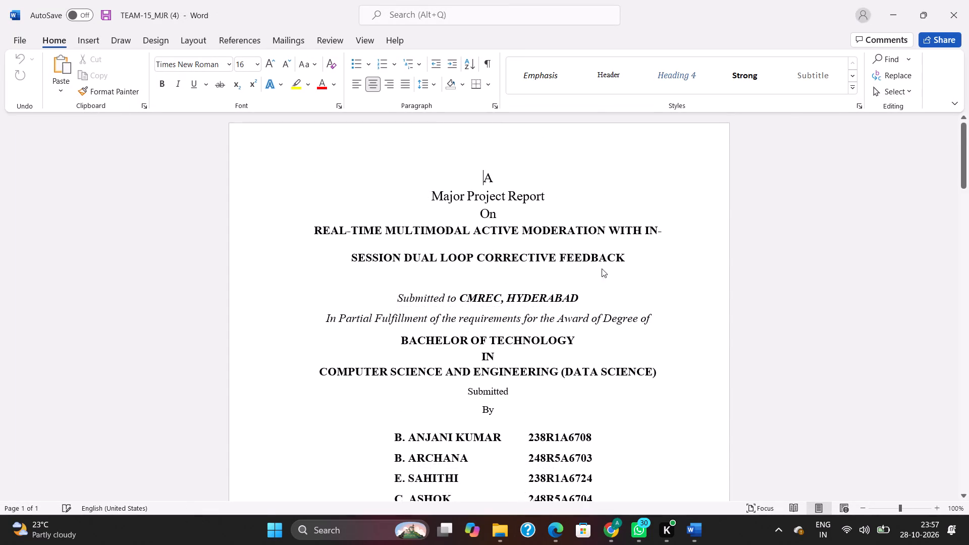
Review the report from the cover page through the contents, list of figures and chapters up to section 3.5 Disadvantages.
{"action": "scroll", "coordinate": [607, 281], "scroll_direction": "down", "scroll_amount": 13}
{"action": "scroll", "coordinate": [601, 264], "scroll_direction": "down", "scroll_amount": 8}
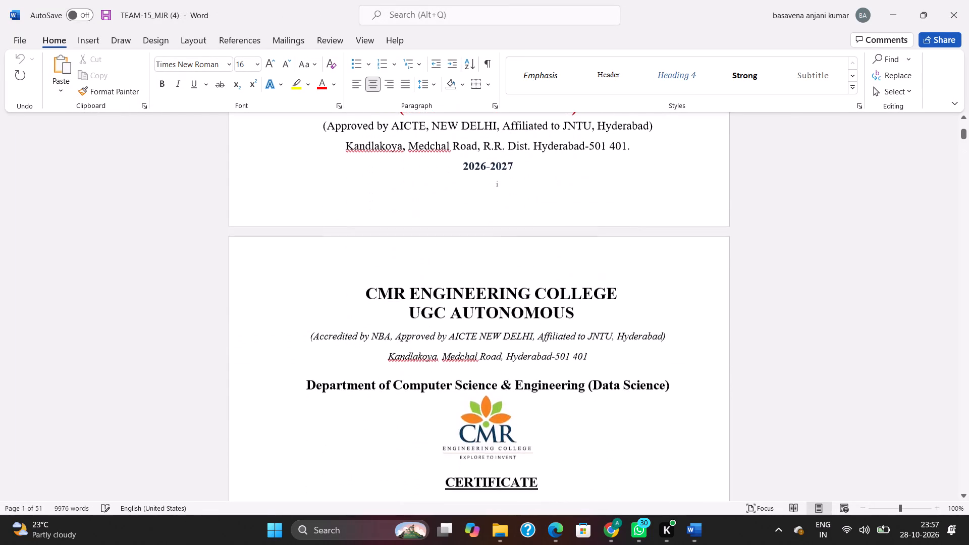
{"action": "scroll", "coordinate": [600, 262], "scroll_direction": "down", "scroll_amount": 14}
{"action": "scroll", "coordinate": [600, 262], "scroll_direction": "down", "scroll_amount": 11}
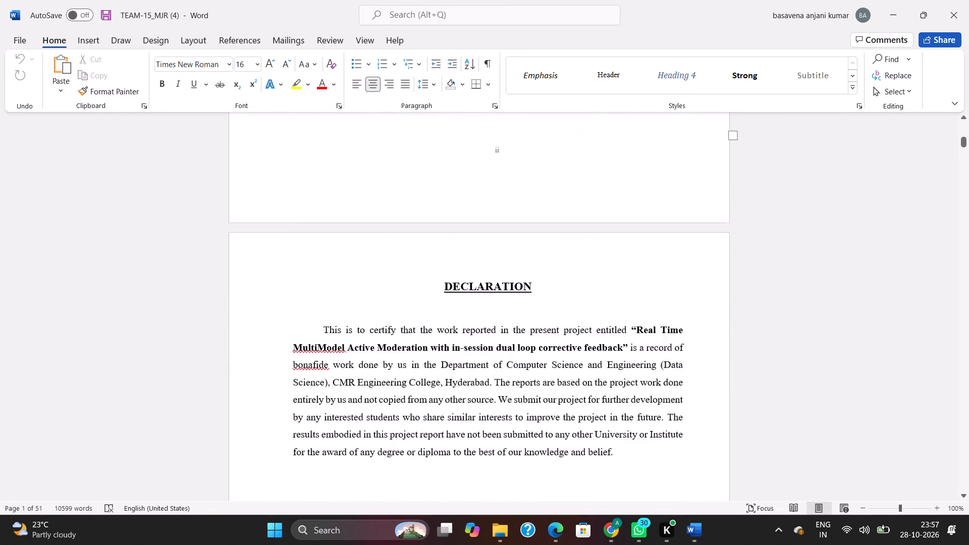
{"action": "scroll", "coordinate": [600, 261], "scroll_direction": "down", "scroll_amount": 20}
{"action": "scroll", "coordinate": [600, 261], "scroll_direction": "down", "scroll_amount": 20}
{"action": "scroll", "coordinate": [600, 261], "scroll_direction": "down", "scroll_amount": 8}
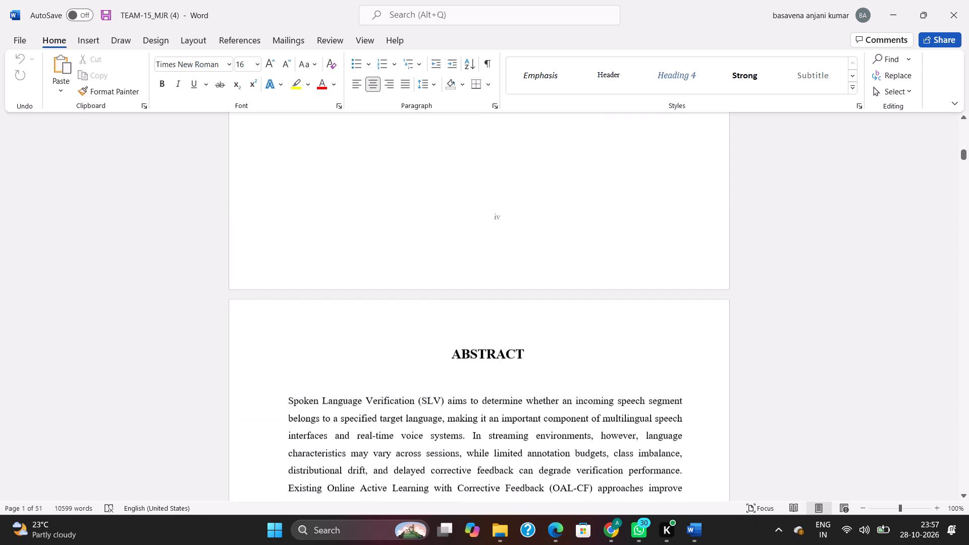
{"action": "scroll", "coordinate": [600, 256], "scroll_direction": "down", "scroll_amount": 20}
{"action": "scroll", "coordinate": [600, 256], "scroll_direction": "down", "scroll_amount": 11}
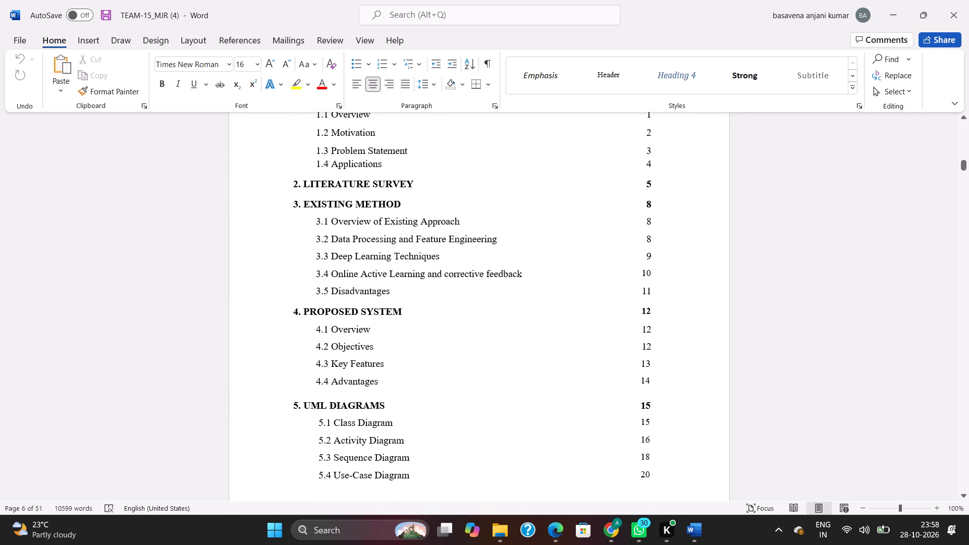
{"action": "scroll", "coordinate": [599, 360], "scroll_direction": "down", "scroll_amount": 5}
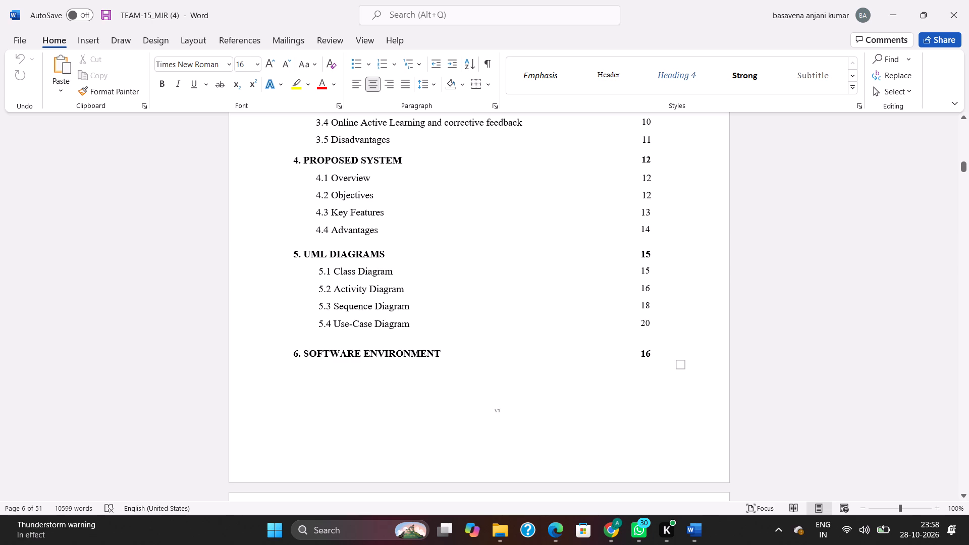
{"action": "scroll", "coordinate": [557, 307], "scroll_direction": "down", "scroll_amount": 1}
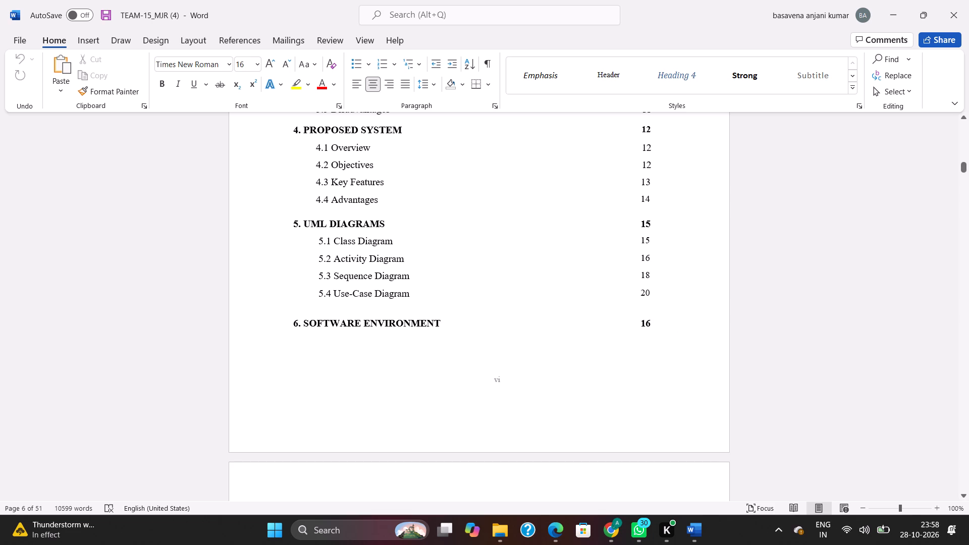
{"action": "scroll", "coordinate": [615, 250], "scroll_direction": "down", "scroll_amount": 20}
{"action": "scroll", "coordinate": [615, 250], "scroll_direction": "down", "scroll_amount": 9}
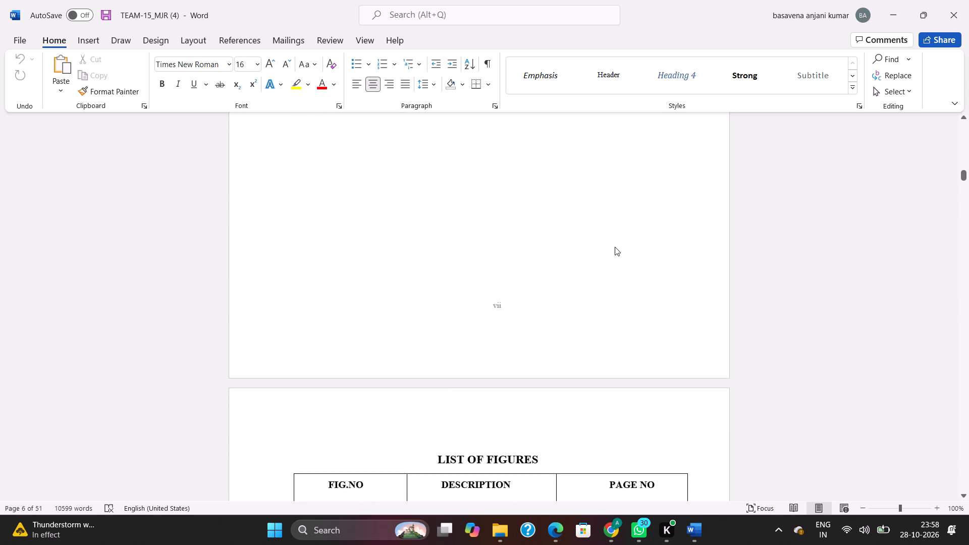
{"action": "scroll", "coordinate": [615, 247], "scroll_direction": "down", "scroll_amount": 13}
{"action": "scroll", "coordinate": [614, 246], "scroll_direction": "up", "scroll_amount": 1}
{"action": "scroll", "coordinate": [614, 246], "scroll_direction": "down", "scroll_amount": 20}
{"action": "scroll", "coordinate": [614, 246], "scroll_direction": "down", "scroll_amount": 16}
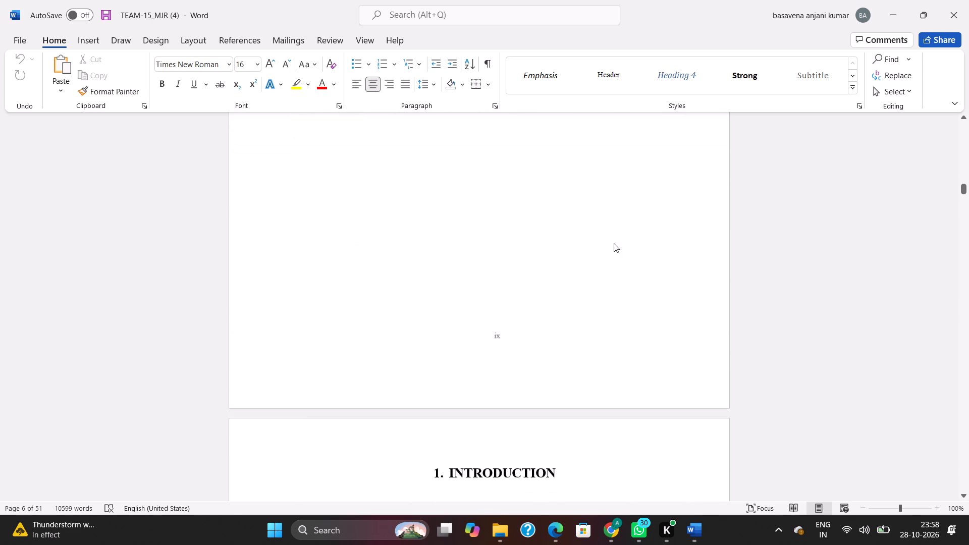
{"action": "scroll", "coordinate": [614, 243], "scroll_direction": "down", "scroll_amount": 19}
{"action": "scroll", "coordinate": [613, 241], "scroll_direction": "down", "scroll_amount": 20}
{"action": "scroll", "coordinate": [613, 241], "scroll_direction": "down", "scroll_amount": 6}
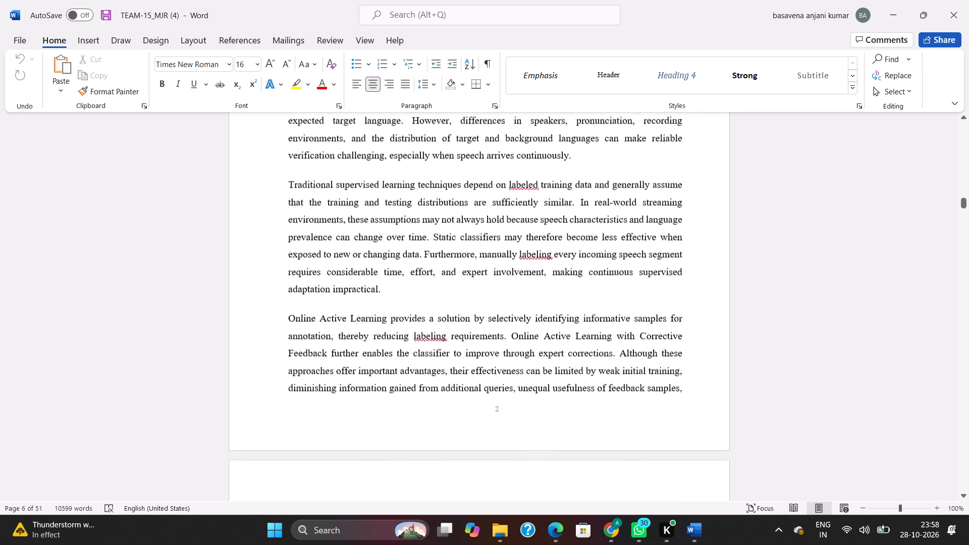
{"action": "scroll", "coordinate": [612, 238], "scroll_direction": "down", "scroll_amount": 20}
{"action": "scroll", "coordinate": [612, 238], "scroll_direction": "down", "scroll_amount": 20}
{"action": "scroll", "coordinate": [612, 238], "scroll_direction": "down", "scroll_amount": 16}
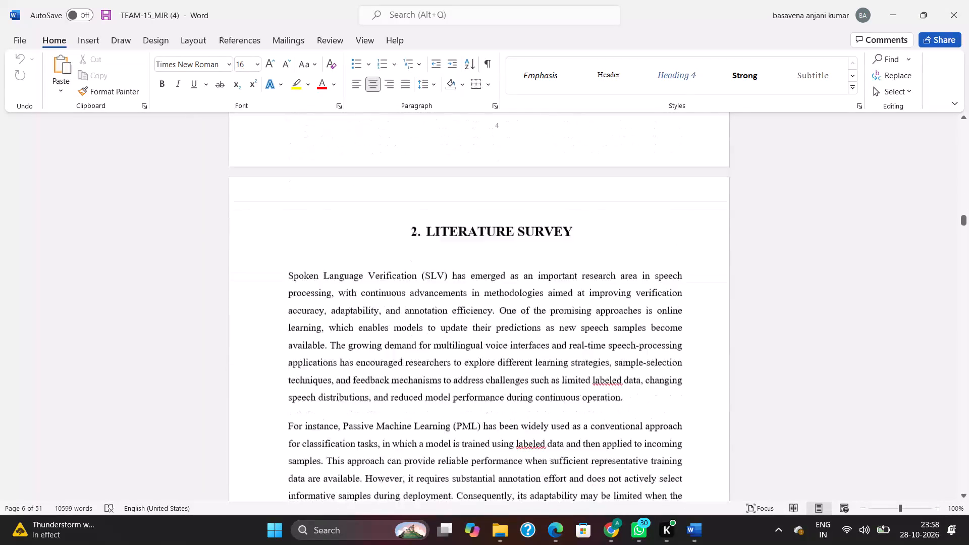
{"action": "scroll", "coordinate": [610, 235], "scroll_direction": "down", "scroll_amount": 20}
{"action": "scroll", "coordinate": [610, 235], "scroll_direction": "down", "scroll_amount": 20}
{"action": "scroll", "coordinate": [610, 235], "scroll_direction": "down", "scroll_amount": 7}
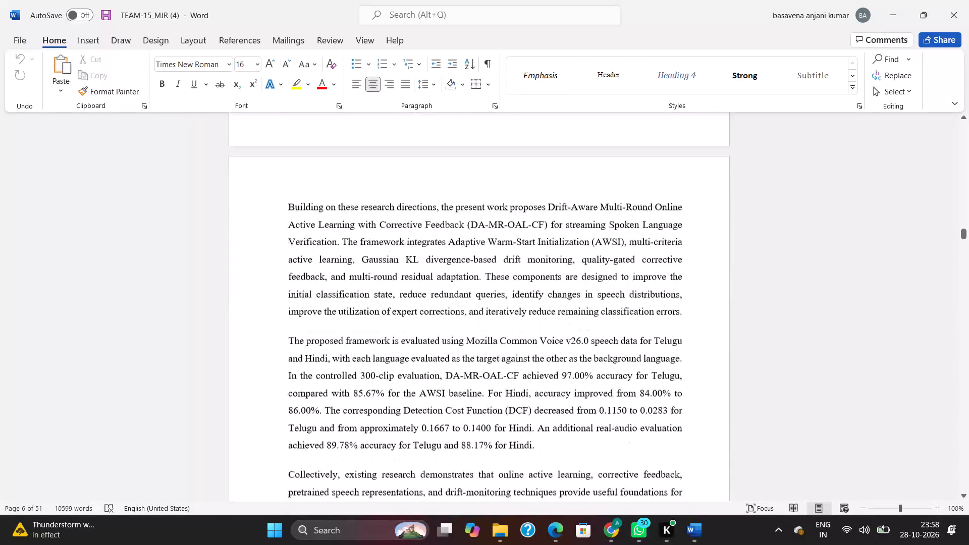
{"action": "scroll", "coordinate": [607, 229], "scroll_direction": "down", "scroll_amount": 20}
{"action": "scroll", "coordinate": [607, 229], "scroll_direction": "down", "scroll_amount": 20}
{"action": "scroll", "coordinate": [607, 229], "scroll_direction": "down", "scroll_amount": 13}
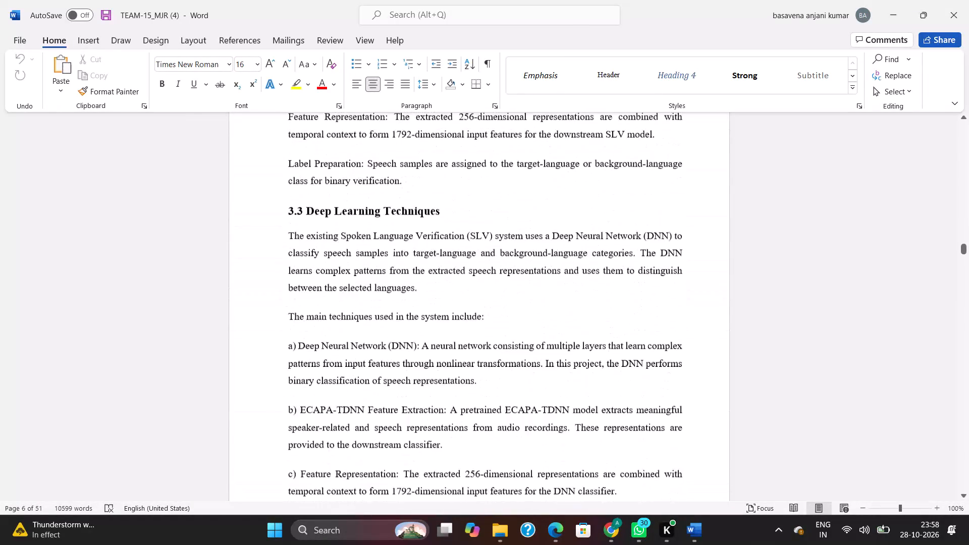
{"action": "scroll", "coordinate": [605, 226], "scroll_direction": "down", "scroll_amount": 4}
{"action": "scroll", "coordinate": [739, 232], "scroll_direction": "down", "scroll_amount": 15}
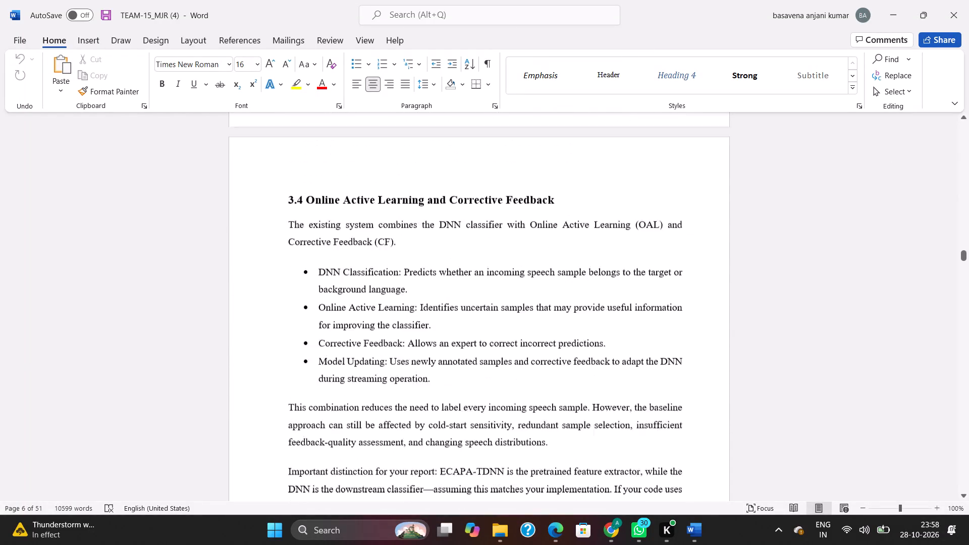
{"action": "scroll", "coordinate": [689, 222], "scroll_direction": "down", "scroll_amount": 16}
Set the page number of 6. SOFTWARE ENVIRONMENT in the table of contents to 21.
{"action": "scroll", "coordinate": [685, 217], "scroll_direction": "up", "scroll_amount": 2}
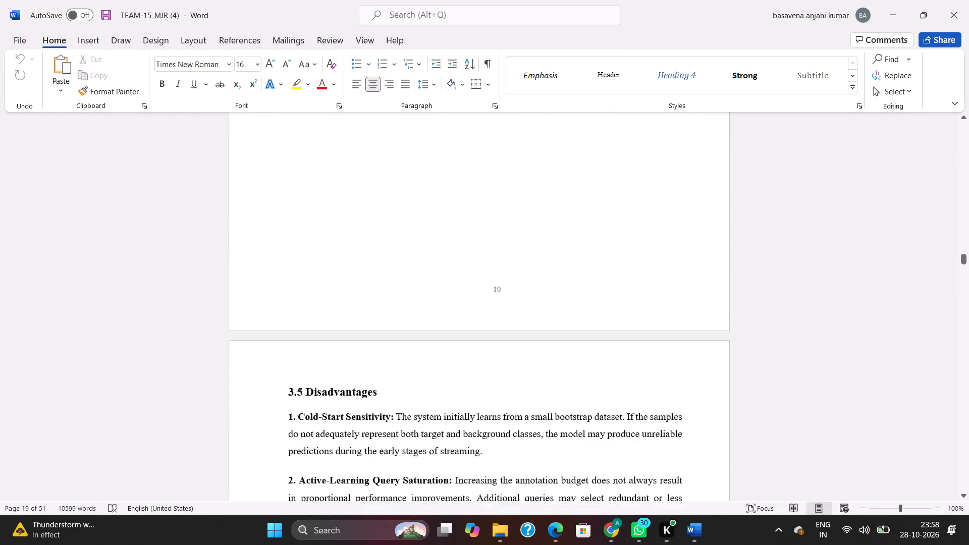
{"action": "scroll", "coordinate": [685, 217], "scroll_direction": "up", "scroll_amount": 13}
{"action": "scroll", "coordinate": [681, 211], "scroll_direction": "down", "scroll_amount": 2}
{"action": "scroll", "coordinate": [681, 211], "scroll_direction": "up", "scroll_amount": 20}
{"action": "scroll", "coordinate": [681, 211], "scroll_direction": "up", "scroll_amount": 12}
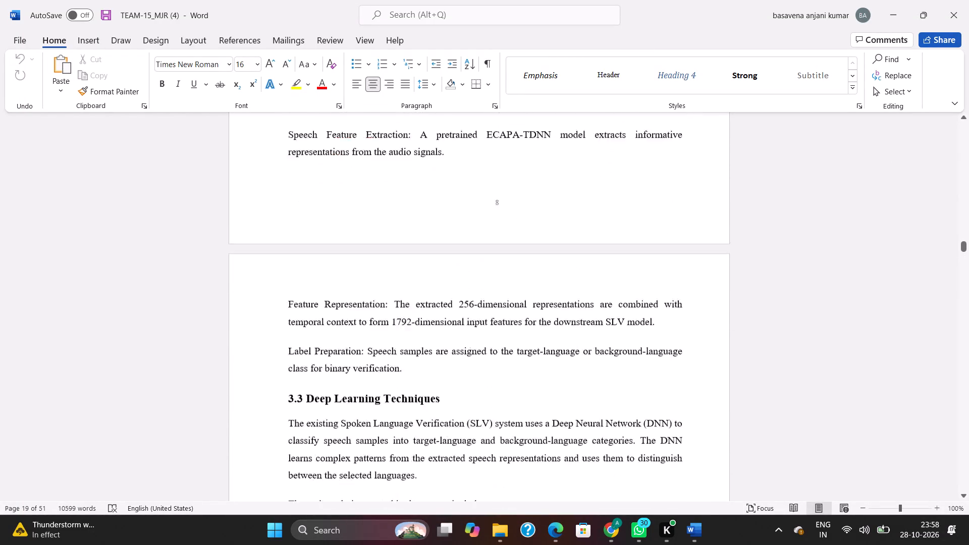
{"action": "scroll", "coordinate": [674, 204], "scroll_direction": "up", "scroll_amount": 20}
{"action": "scroll", "coordinate": [674, 204], "scroll_direction": "up", "scroll_amount": 20}
{"action": "scroll", "coordinate": [674, 204], "scroll_direction": "up", "scroll_amount": 4}
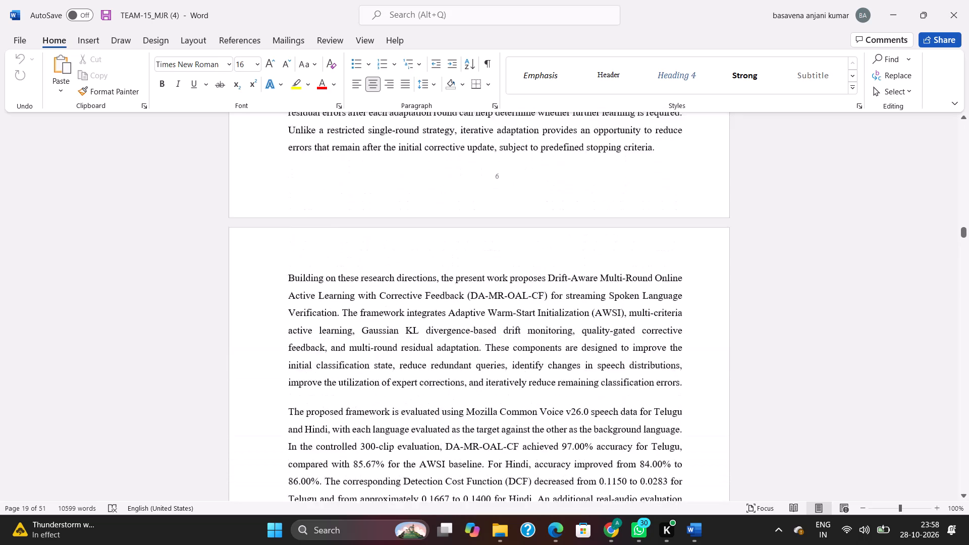
{"action": "scroll", "coordinate": [672, 203], "scroll_direction": "up", "scroll_amount": 20}
{"action": "scroll", "coordinate": [672, 203], "scroll_direction": "up", "scroll_amount": 20}
{"action": "scroll", "coordinate": [672, 203], "scroll_direction": "up", "scroll_amount": 4}
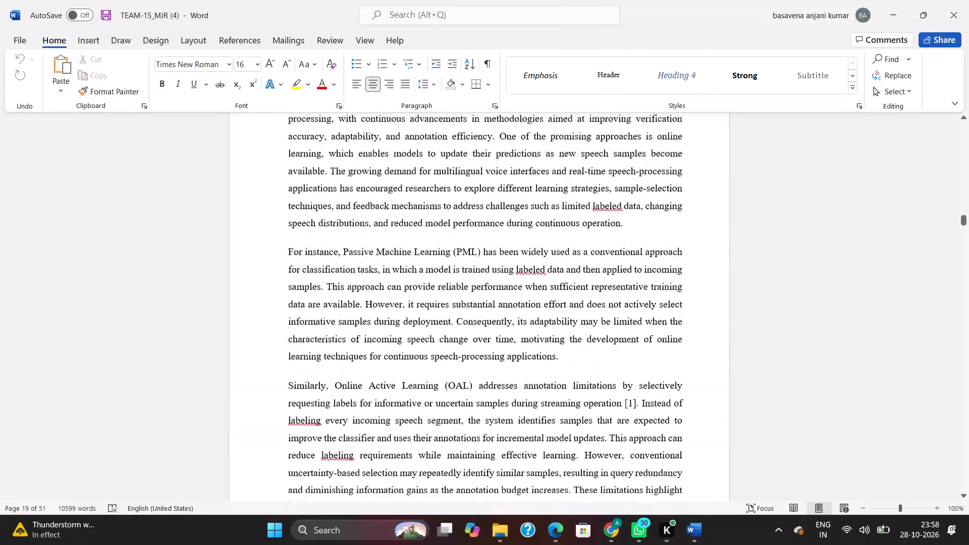
{"action": "scroll", "coordinate": [669, 200], "scroll_direction": "up", "scroll_amount": 20}
{"action": "scroll", "coordinate": [669, 200], "scroll_direction": "up", "scroll_amount": 20}
{"action": "scroll", "coordinate": [669, 200], "scroll_direction": "up", "scroll_amount": 4}
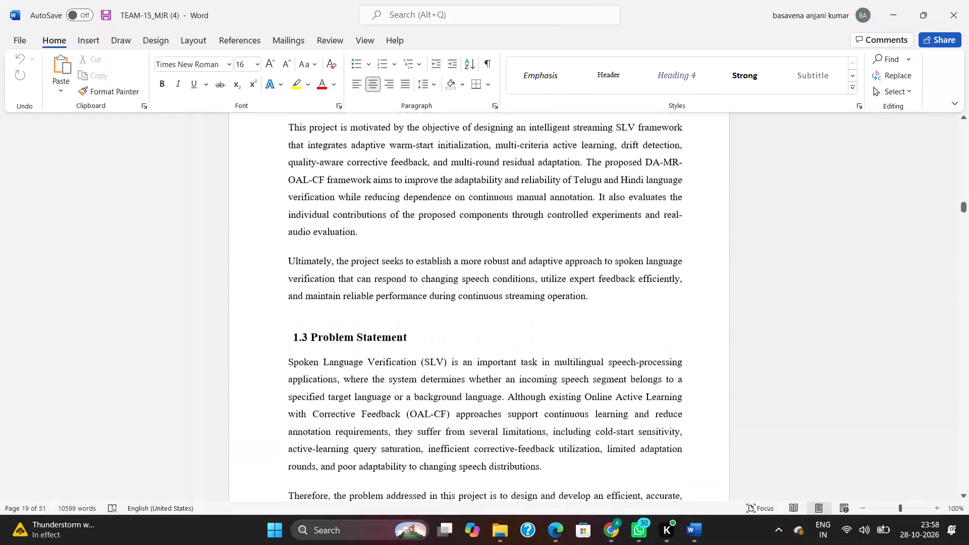
{"action": "scroll", "coordinate": [667, 197], "scroll_direction": "up", "scroll_amount": 20}
{"action": "scroll", "coordinate": [667, 197], "scroll_direction": "up", "scroll_amount": 20}
{"action": "scroll", "coordinate": [667, 197], "scroll_direction": "up", "scroll_amount": 3}
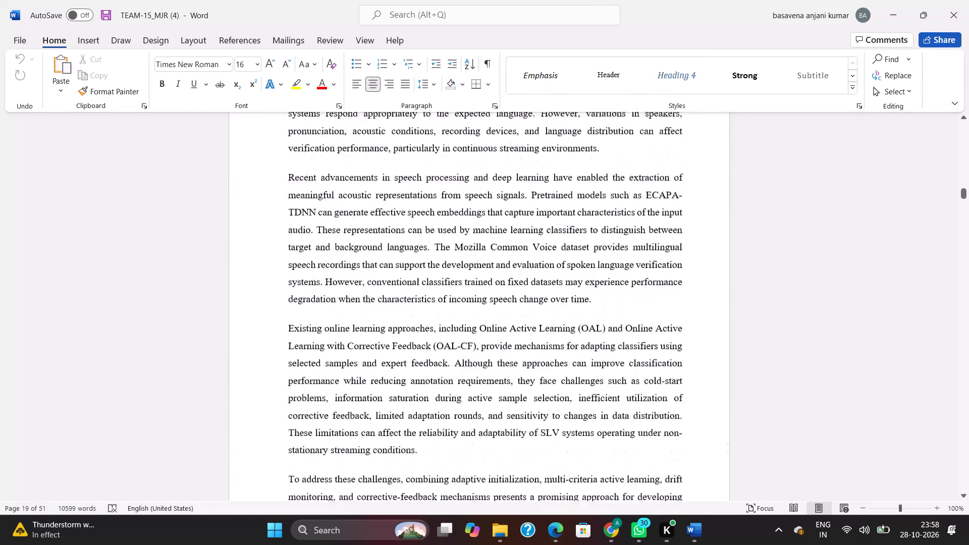
{"action": "scroll", "coordinate": [664, 192], "scroll_direction": "up", "scroll_amount": 20}
{"action": "scroll", "coordinate": [664, 192], "scroll_direction": "up", "scroll_amount": 20}
{"action": "scroll", "coordinate": [664, 192], "scroll_direction": "up", "scroll_amount": 3}
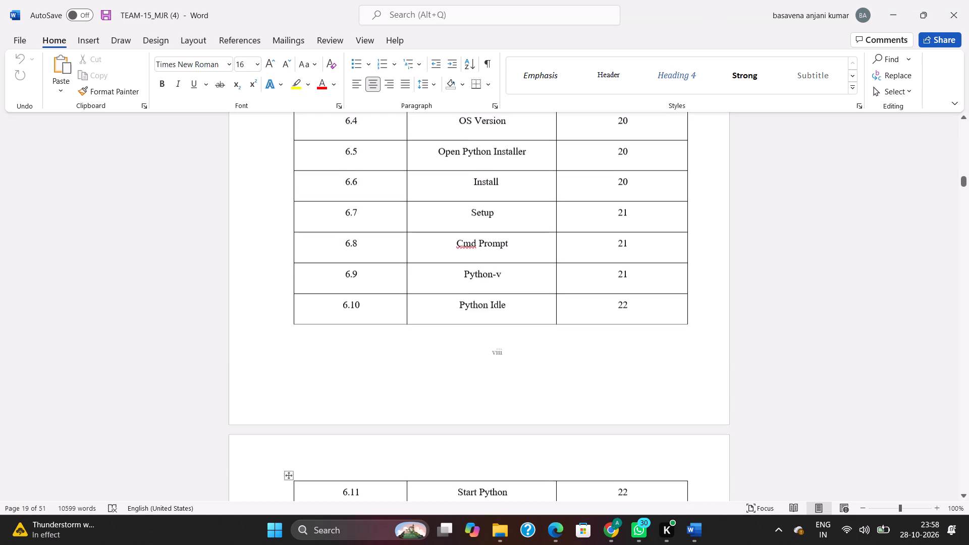
{"action": "scroll", "coordinate": [662, 190], "scroll_direction": "up", "scroll_amount": 20}
{"action": "scroll", "coordinate": [662, 190], "scroll_direction": "up", "scroll_amount": 17}
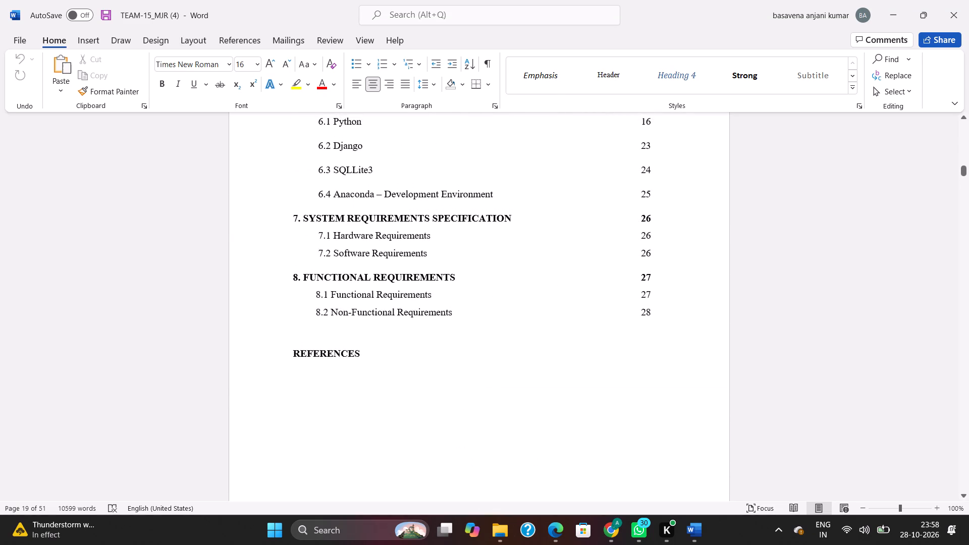
{"action": "scroll", "coordinate": [662, 190], "scroll_direction": "up", "scroll_amount": 10}
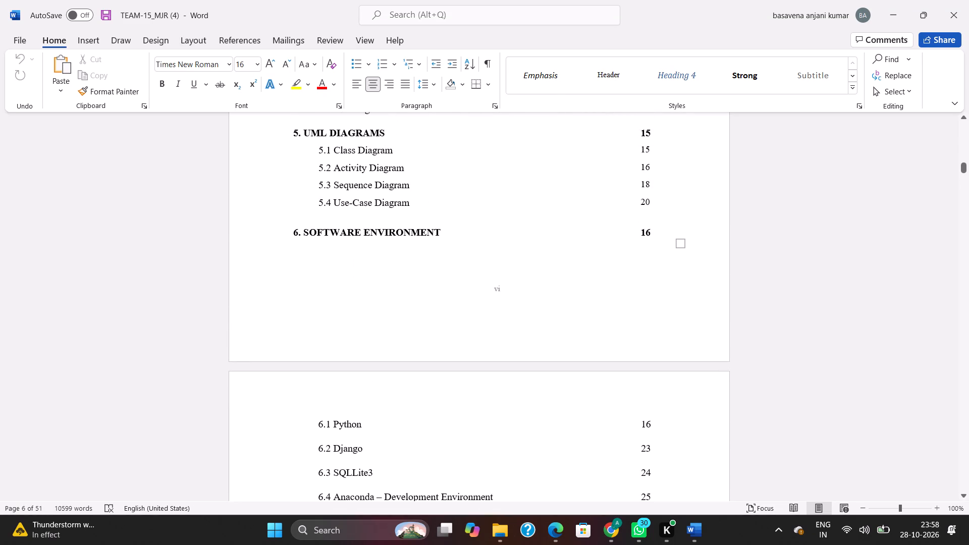
{"action": "left_click", "coordinate": [656, 235]}
{"action": "key", "text": "BackSpace"}
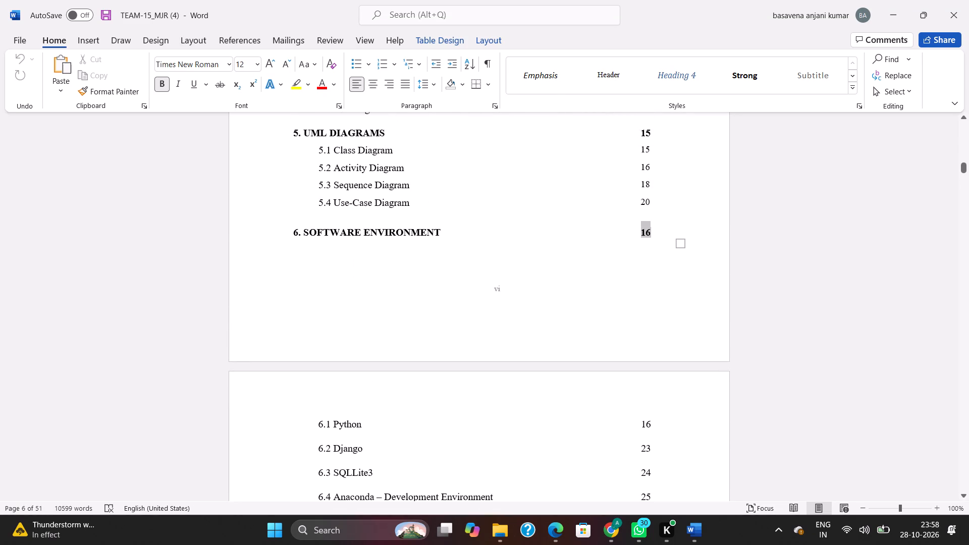
{"action": "key", "text": "BackSpace"}
{"action": "type", "text": "21"}
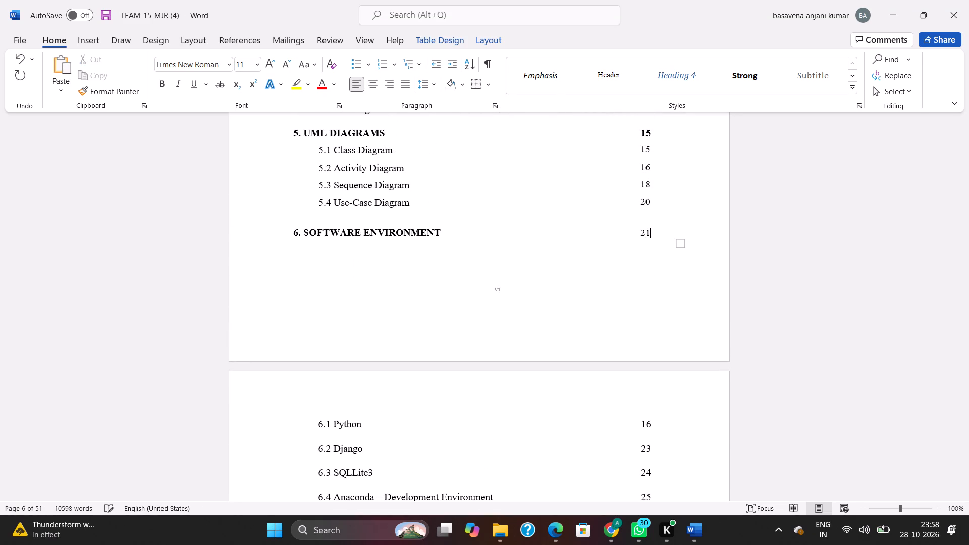
Set the page number of the 6.1 Python entry in the table of contents to 21.
{"action": "scroll", "coordinate": [657, 238], "scroll_direction": "down", "scroll_amount": 2}
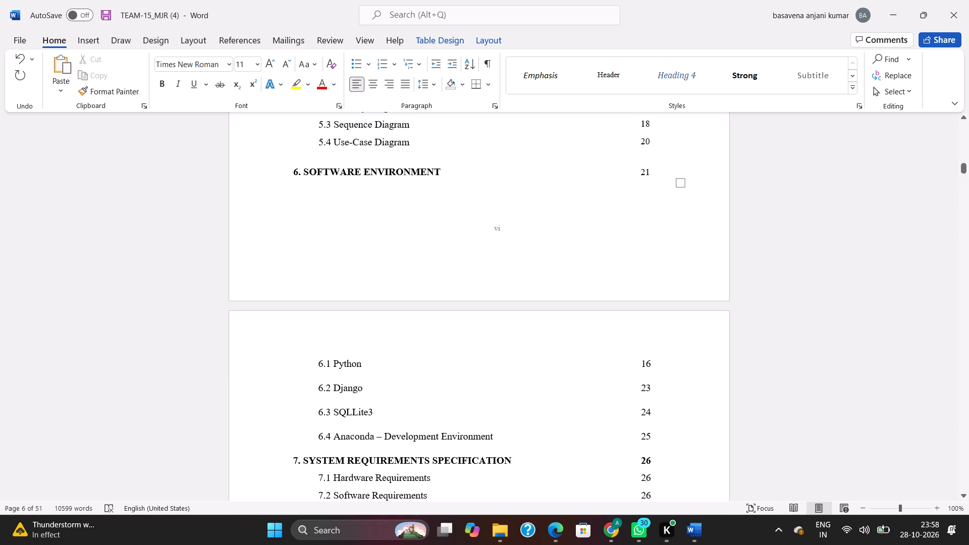
{"action": "left_click", "coordinate": [651, 366]}
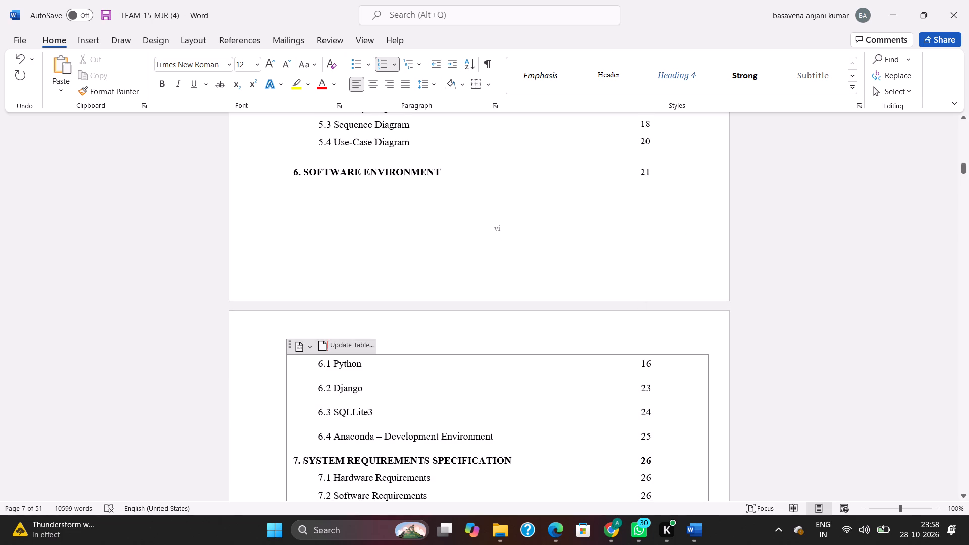
{"action": "key", "text": "BackSpace"}
{"action": "key", "text": "BackSpace"}
{"action": "type", "text": "21"}
Replace Django with Streamlit as the title of entry 6.2 in the table of contents.
{"action": "left_click", "coordinate": [363, 392]}
{"action": "key", "text": "BackSpace"}
{"action": "key", "text": "BackSpace"}
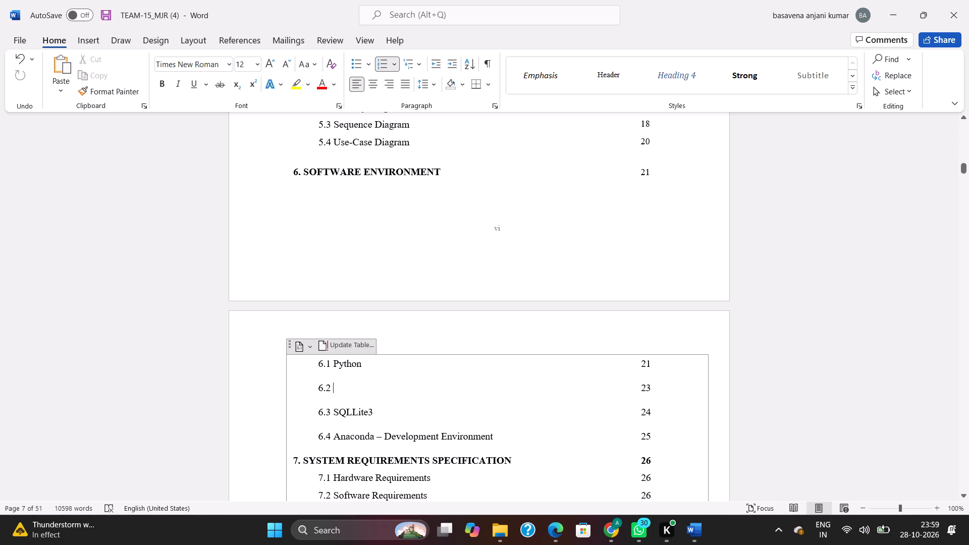
{"action": "type", "text": "Stream"}
{"action": "key", "text": "space"}
{"action": "key", "text": "BackSpace"}
{"action": "type", "text": "lit"}
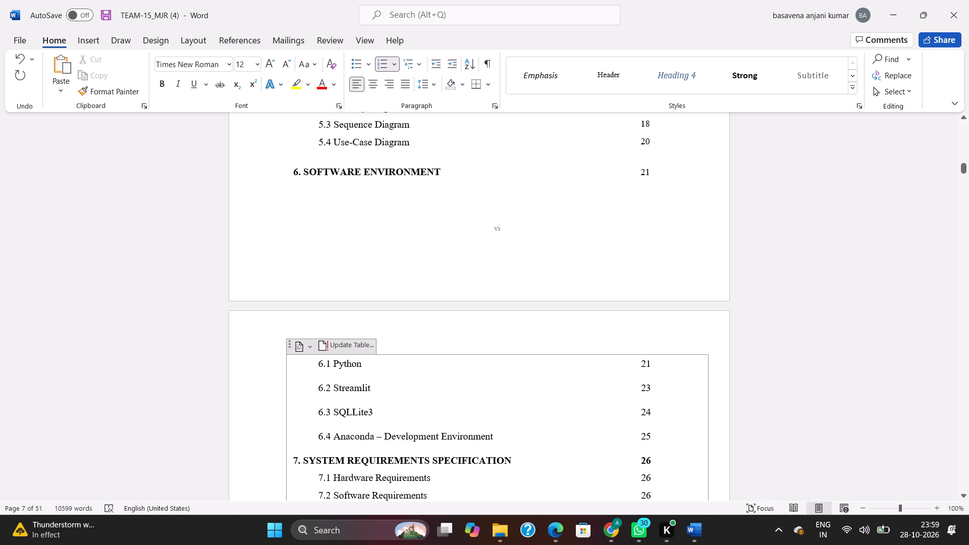
Ignore all spelling flags for the word Streamlit in contents entry 6.2.
{"action": "left_click", "coordinate": [411, 417]}
{"action": "right_click", "coordinate": [356, 385]}
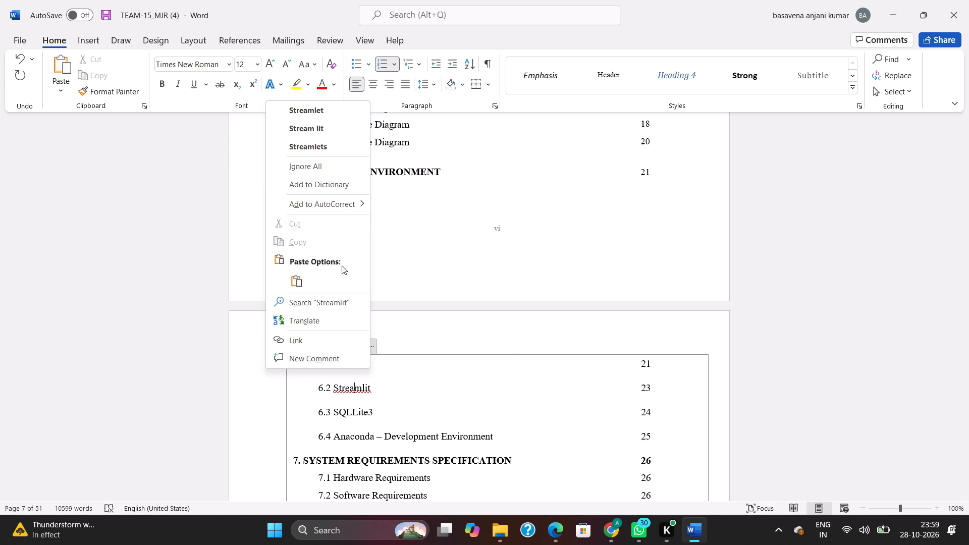
{"action": "left_click", "coordinate": [327, 160]}
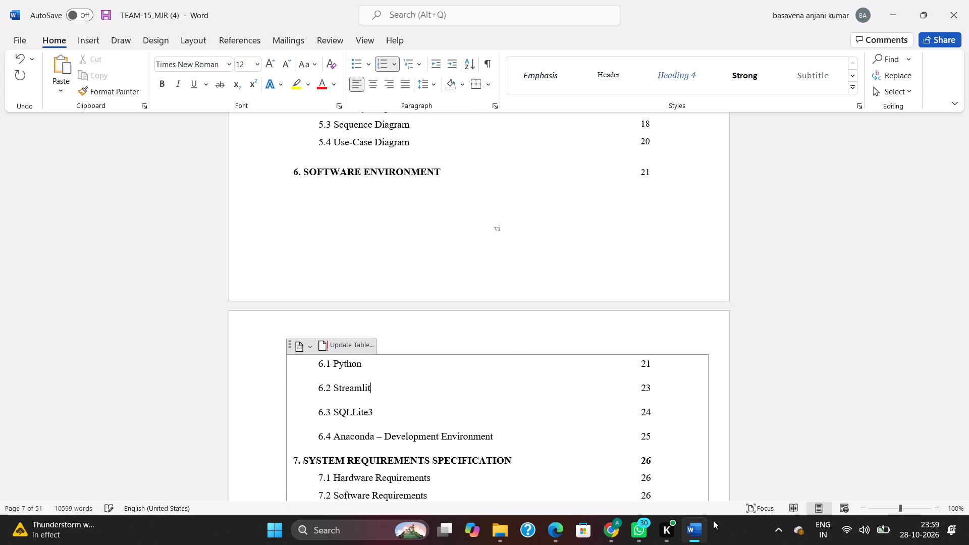
Set the page number of the 6.2 Streamlit entry in the table of contents to 28.
{"action": "left_click", "coordinate": [653, 381]}
{"action": "key", "text": "BackSpace"}
{"action": "key", "text": "8"}
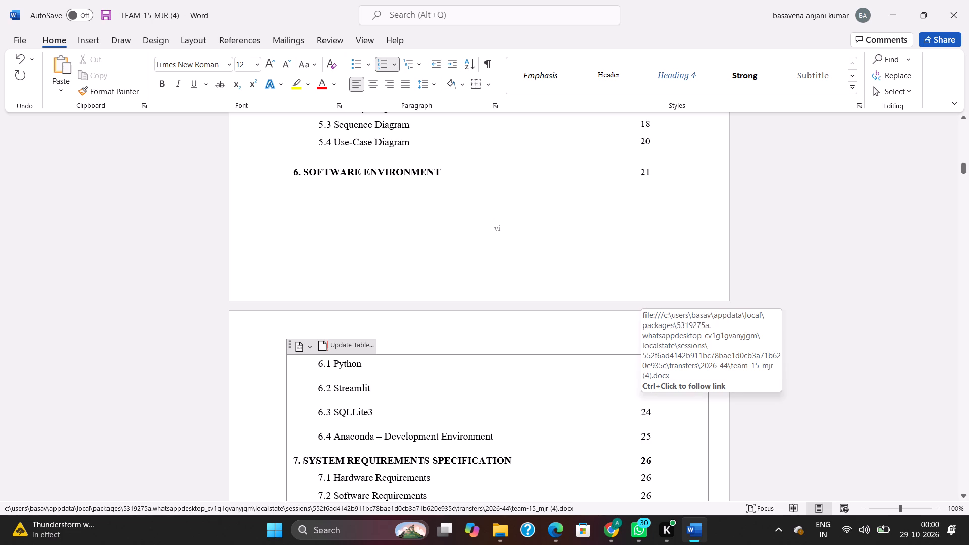
Replace SQLLite3 with pytorch as the title of entry 6.3 in the table of contents.
{"action": "left_click", "coordinate": [380, 410]}
{"action": "key", "text": "BackSpace"}
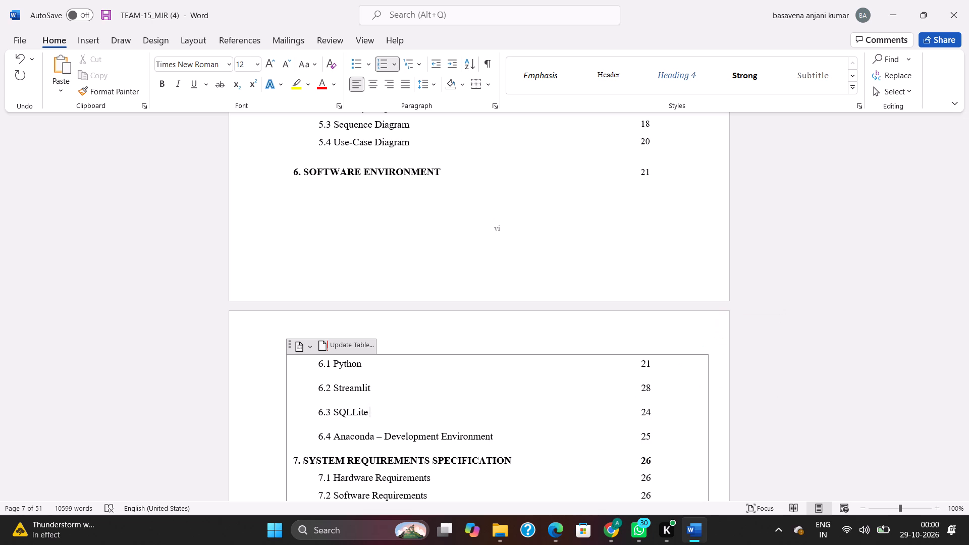
{"action": "key", "text": "BackSpace"}
{"action": "key", "text": "BackSpace"}
{"action": "key", "text": "BackSpace"}
{"action": "key", "text": "BackSpace"}
{"action": "key", "text": "BackSpace"}
{"action": "key", "text": "BackSpace"}
{"action": "key", "text": "BackSpace"}
{"action": "type", "text": "py"}
{"action": "type", "text": "tor"}
{"action": "key", "text": "c"}
{"action": "key", "text": "h"}
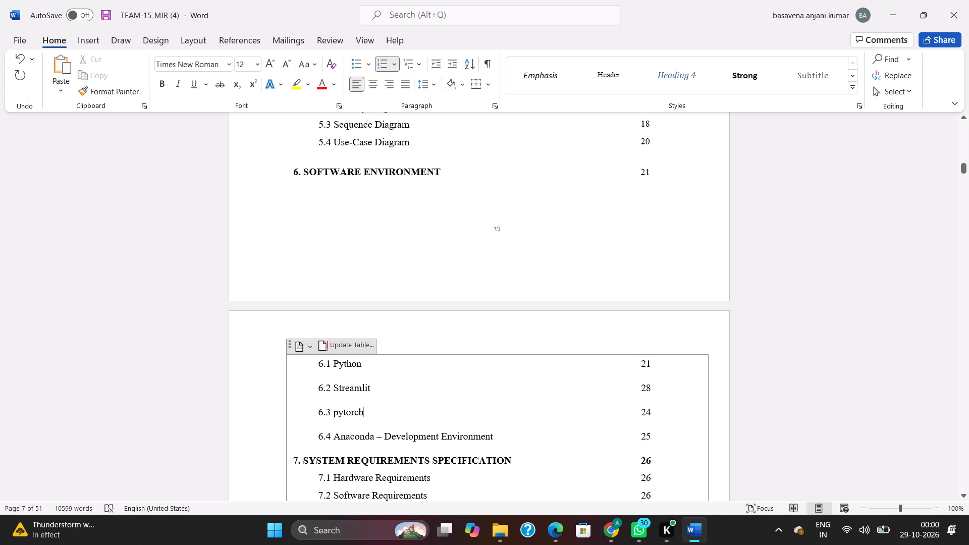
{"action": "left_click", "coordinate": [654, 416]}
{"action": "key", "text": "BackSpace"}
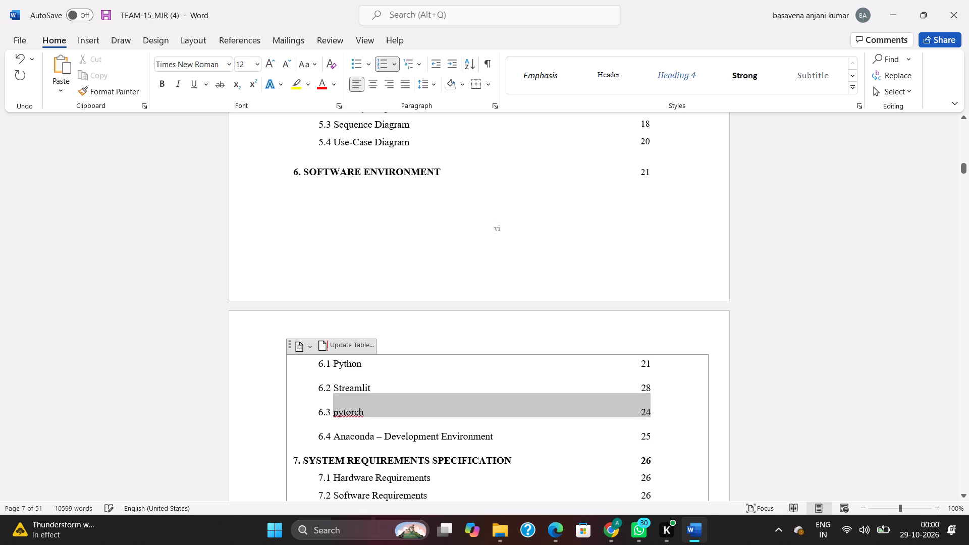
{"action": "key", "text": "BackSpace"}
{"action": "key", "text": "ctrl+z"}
Set the page number of the 6.3 pytorch entry in the table of contents to 30.
{"action": "left_click", "coordinate": [639, 408]}
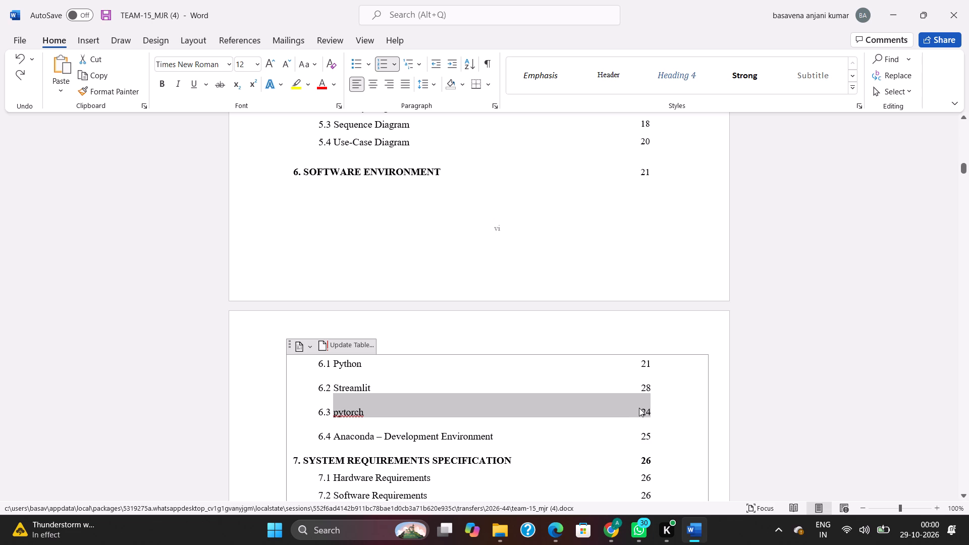
{"action": "left_click", "coordinate": [645, 408]}
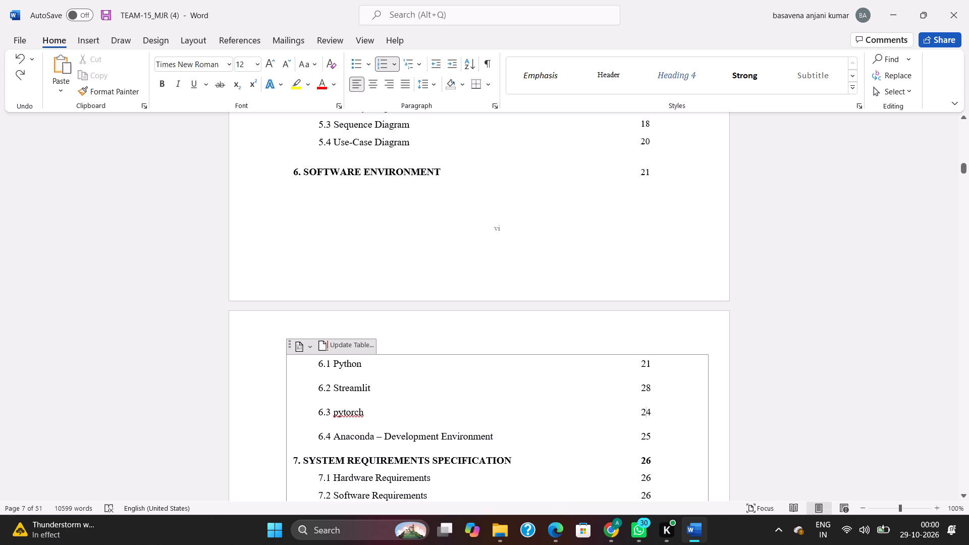
{"action": "left_click", "coordinate": [652, 412]}
{"action": "key", "text": "BackSpace"}
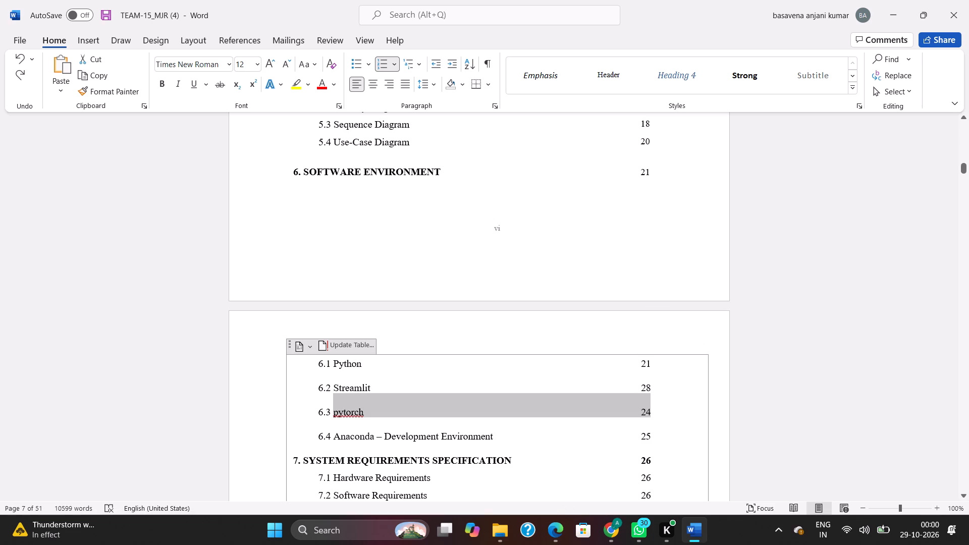
{"action": "left_click", "coordinate": [652, 412]}
{"action": "key", "text": "BackSpace"}
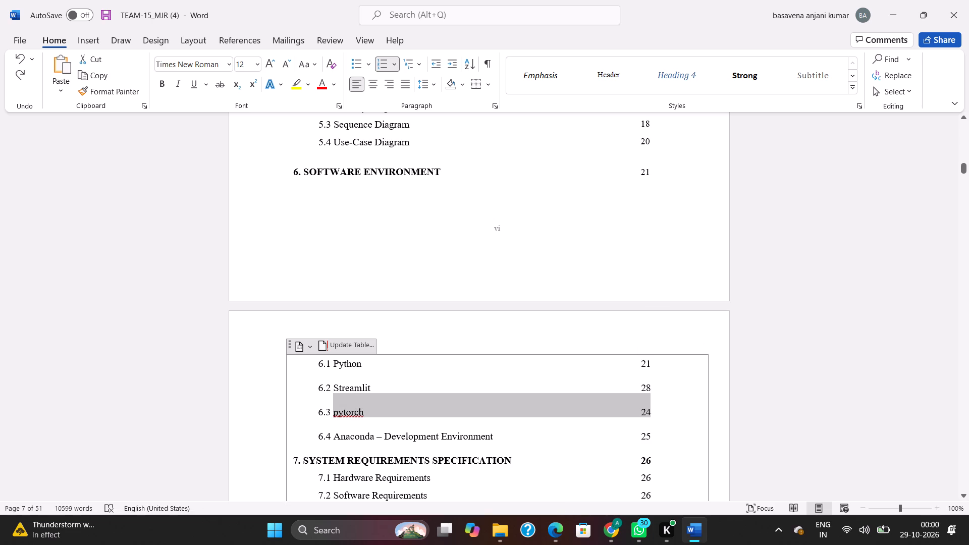
{"action": "left_click", "coordinate": [652, 412]}
{"action": "left_click_drag", "start_coordinate": [652, 412], "coordinate": [644, 411]}
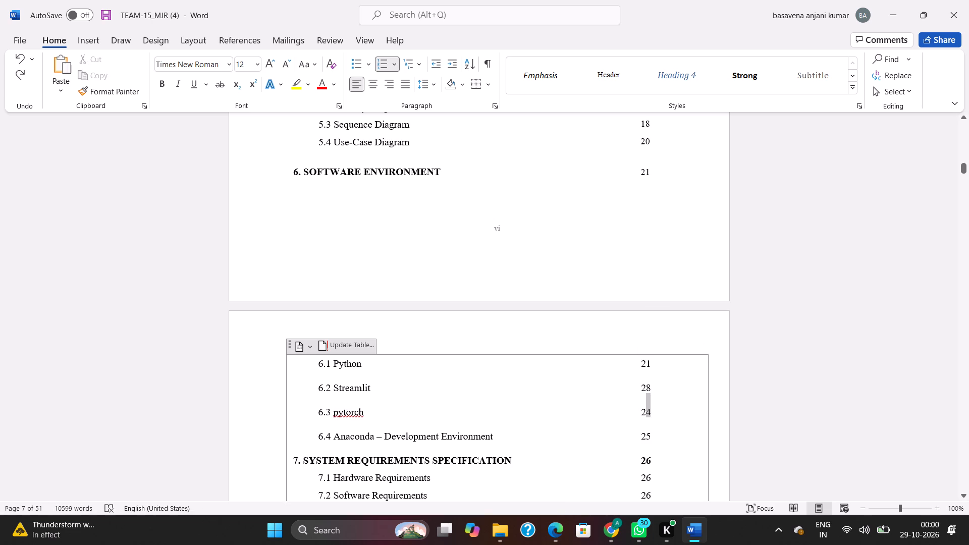
{"action": "left_click_drag", "start_coordinate": [644, 411], "coordinate": [640, 411]}
{"action": "key", "text": "BackSpace"}
{"action": "type", "text": "30"}
Ignore all spelling flags for the word pytorch in contents entry 6.3.
{"action": "right_click", "coordinate": [352, 412]}
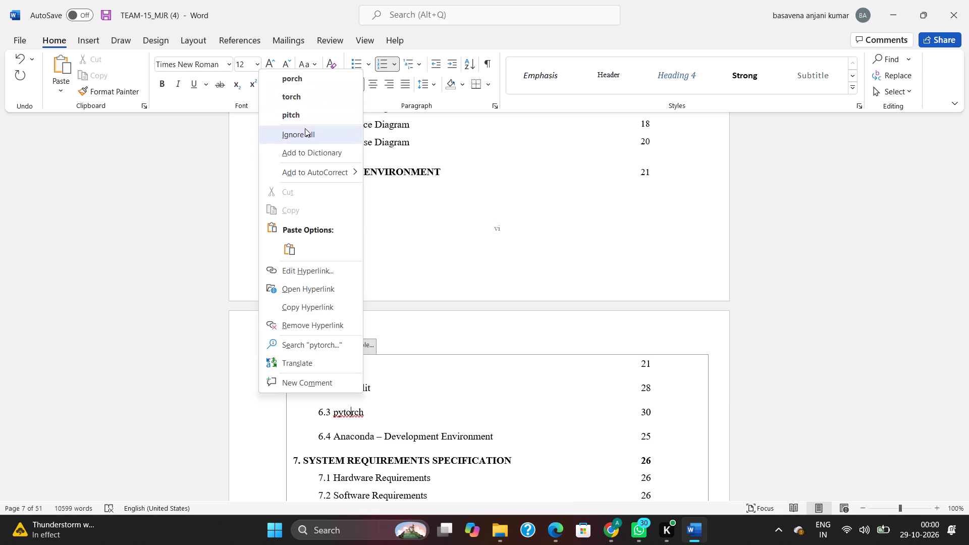
{"action": "left_click", "coordinate": [302, 132]}
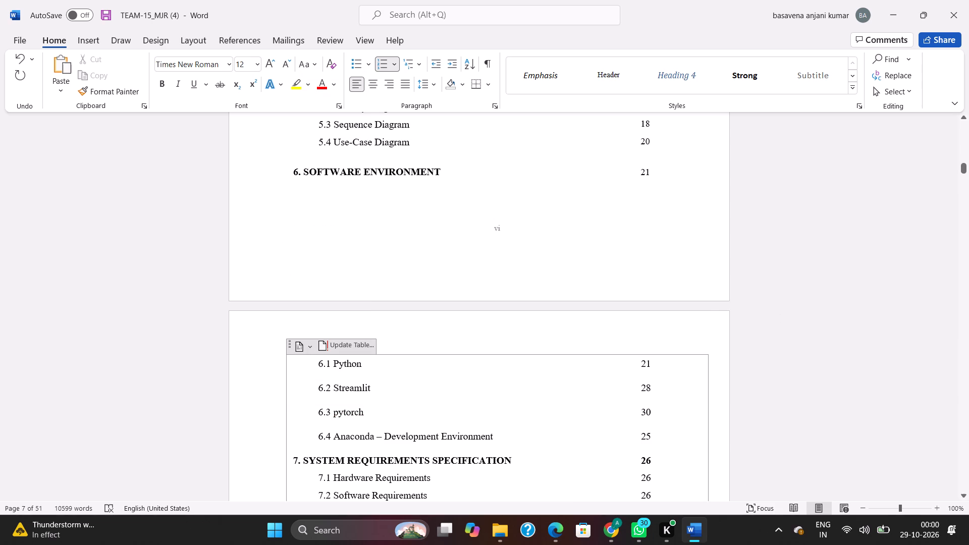
Replace Anaconda – Development Environment with Speech Brain & ETAL as the title of contents entry 6.4.
{"action": "left_click", "coordinate": [503, 429]}
{"action": "key", "text": "BackSpace"}
{"action": "key", "text": "BackSpace"}
{"action": "key", "text": "BackSpace"}
{"action": "key", "text": "BackSpace"}
{"action": "key", "text": "BackSpace"}
{"action": "key", "text": "BackSpace"}
{"action": "key", "text": "BackSpace"}
{"action": "key", "text": "BackSpace"}
{"action": "key", "text": "BackSpace"}
{"action": "key", "text": "BackSpace"}
{"action": "key", "text": "BackSpace"}
{"action": "key", "text": "BackSpace"}
{"action": "key", "text": "BackSpace"}
{"action": "key", "text": "BackSpace"}
{"action": "key", "text": "BackSpace"}
{"action": "key", "text": "BackSpace"}
{"action": "key", "text": "BackSpace"}
{"action": "key", "text": "BackSpace"}
{"action": "key", "text": "BackSpace"}
{"action": "key", "text": "BackSpace"}
{"action": "key", "text": "BackSpace"}
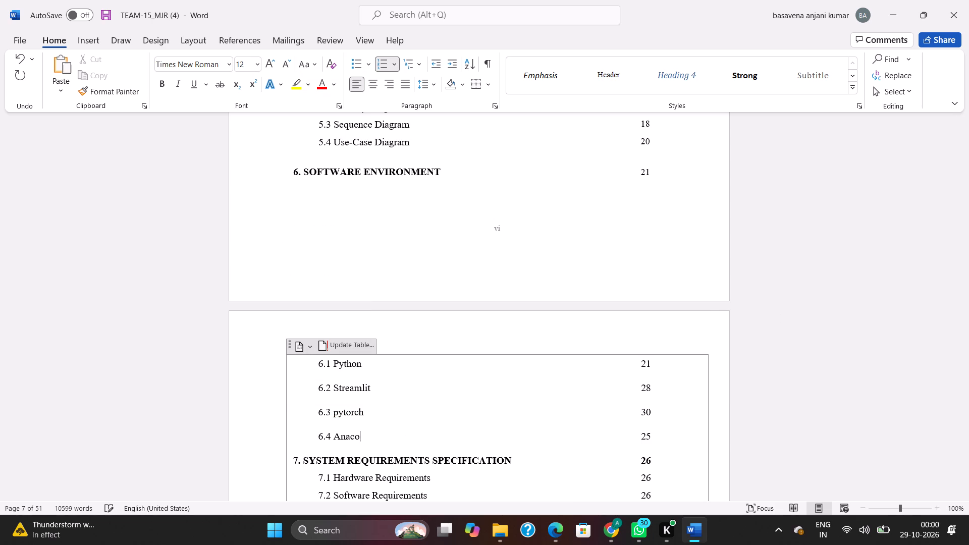
{"action": "key", "text": "BackSpace"}
{"action": "key", "text": "BackSpace"}
{"action": "key", "text": "BackSpace"}
{"action": "key", "text": "BackSpace"}
{"action": "key", "text": "BackSpace"}
{"action": "type", "text": "Speech"}
{"action": "key", "text": "space"}
{"action": "key", "text": "shift+b"}
{"action": "type", "text": "rain"}
{"action": "key", "text": "space"}
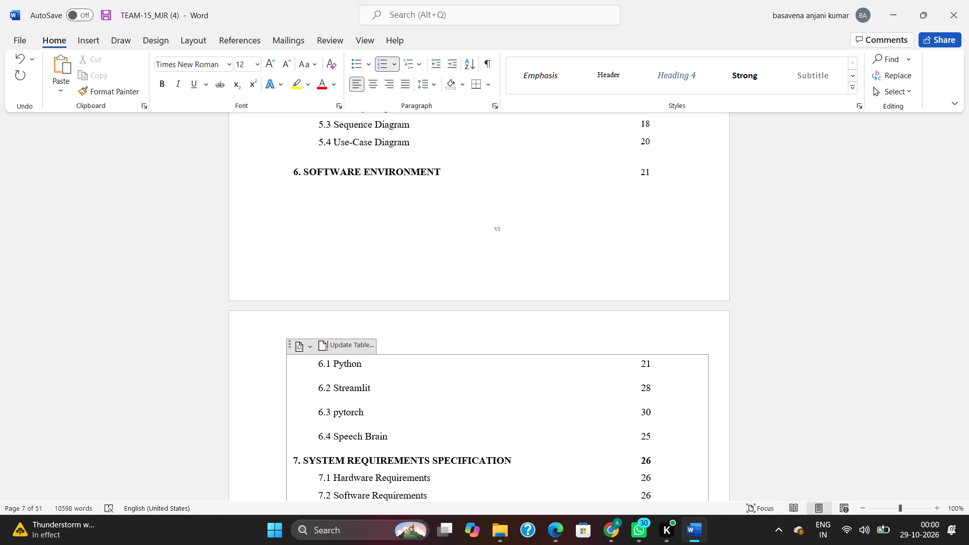
{"action": "type", "text": "&"}
{"action": "key", "text": "space"}
{"action": "type", "text": "ETAL"}
{"action": "key", "text": "space"}
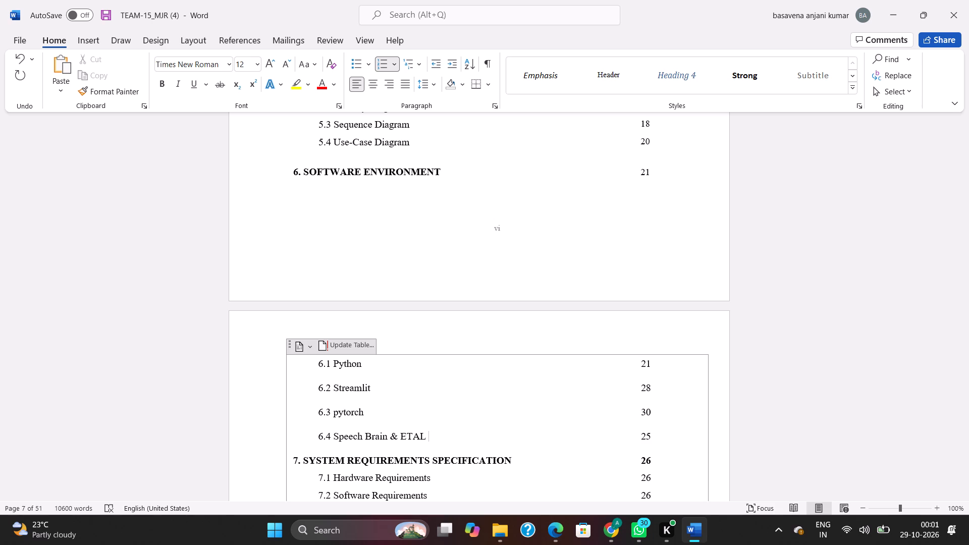
Change ETAL to ECA in the title of contents entry 6.4.
{"action": "key", "text": "BackSpace"}
{"action": "key", "text": "BackSpace"}
{"action": "key", "text": "BackSpace"}
{"action": "key", "text": "BackSpace"}
{"action": "key", "text": "c"}
{"action": "key", "text": "a"}
Remove the automatic number from the FUNCTIONAL REQUIREMENTS chapter heading, shift the heading toward the page centre with leading spaces, and re-enter its number as 7.
{"action": "left_click_drag", "start_coordinate": [963, 170], "coordinate": [968, 443]}
{"action": "scroll", "coordinate": [456, 365], "scroll_direction": "down", "scroll_amount": 3}
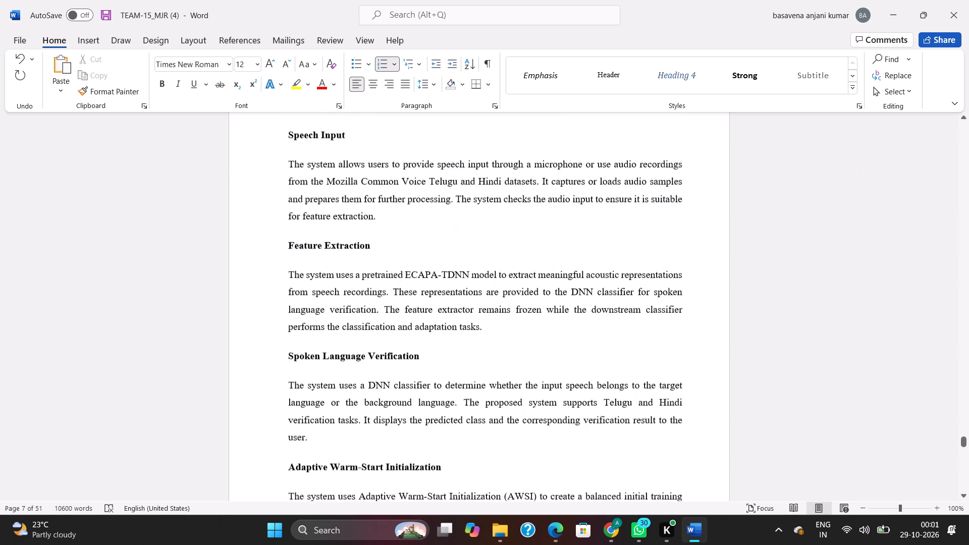
{"action": "scroll", "coordinate": [455, 364], "scroll_direction": "down", "scroll_amount": 8}
{"action": "scroll", "coordinate": [467, 317], "scroll_direction": "up", "scroll_amount": 20}
{"action": "scroll", "coordinate": [467, 317], "scroll_direction": "up", "scroll_amount": 3}
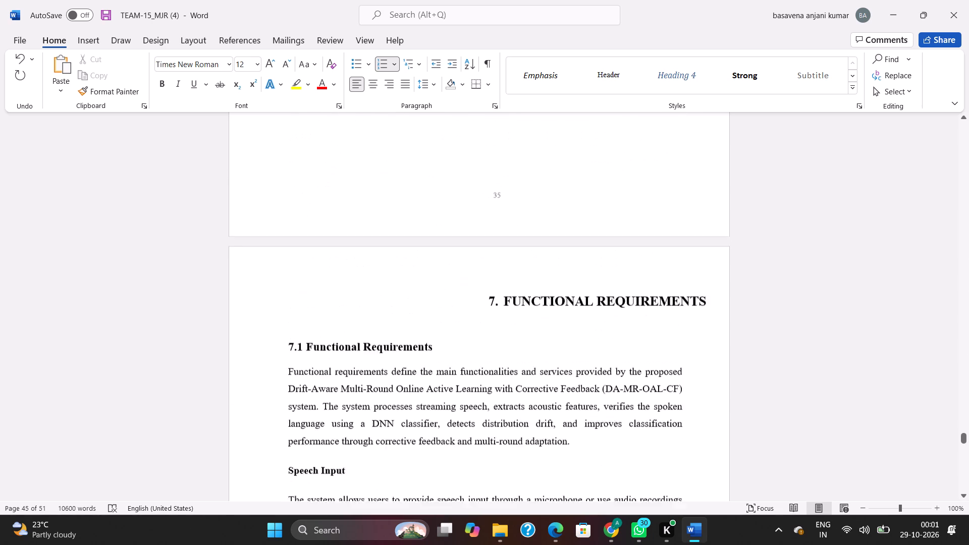
{"action": "scroll", "coordinate": [468, 311], "scroll_direction": "up", "scroll_amount": 4}
{"action": "scroll", "coordinate": [468, 311], "scroll_direction": "down", "scroll_amount": 6}
{"action": "left_click", "coordinate": [476, 333]}
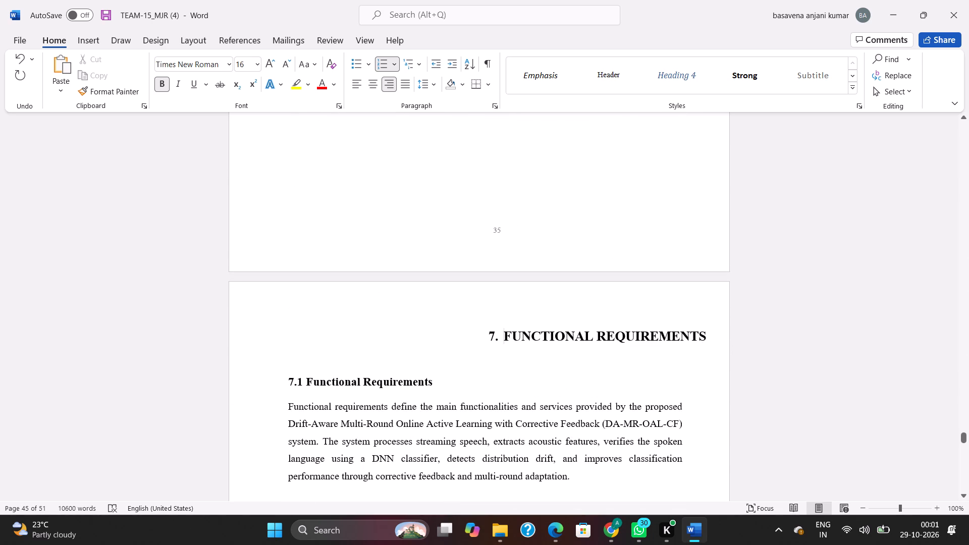
{"action": "key", "text": "BackSpace"}
{"action": "key", "text": "BackSpace"}
{"action": "key", "text": "BackSpace"}
{"action": "key", "text": "space"}
{"action": "key", "text": "space"}
{"action": "key", "text": "space"}
{"action": "key", "text": "space"}
{"action": "key", "text": "space"}
{"action": "key", "text": "space"}
{"action": "key", "text": "space"}
{"action": "key", "text": "space"}
{"action": "key", "text": "space"}
{"action": "key", "text": "space"}
{"action": "key", "text": "space"}
{"action": "key", "text": "space"}
{"action": "key", "text": "space"}
{"action": "key", "text": "space"}
{"action": "key", "text": "space"}
{"action": "key", "text": "space"}
{"action": "key", "text": "space"}
{"action": "key", "text": "space"}
{"action": "key", "text": "space"}
{"action": "key", "text": "space"}
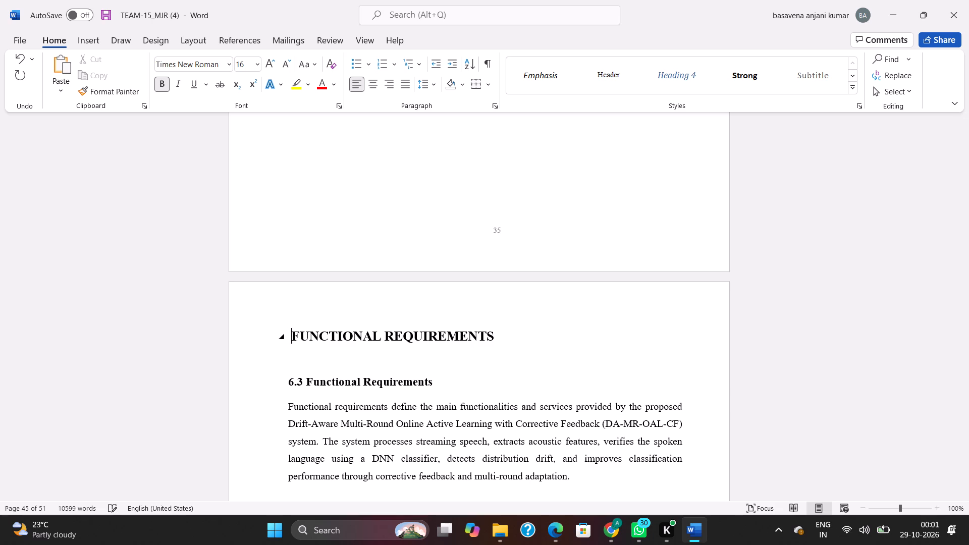
{"action": "key", "text": "space"}
{"action": "key", "text": "space"}
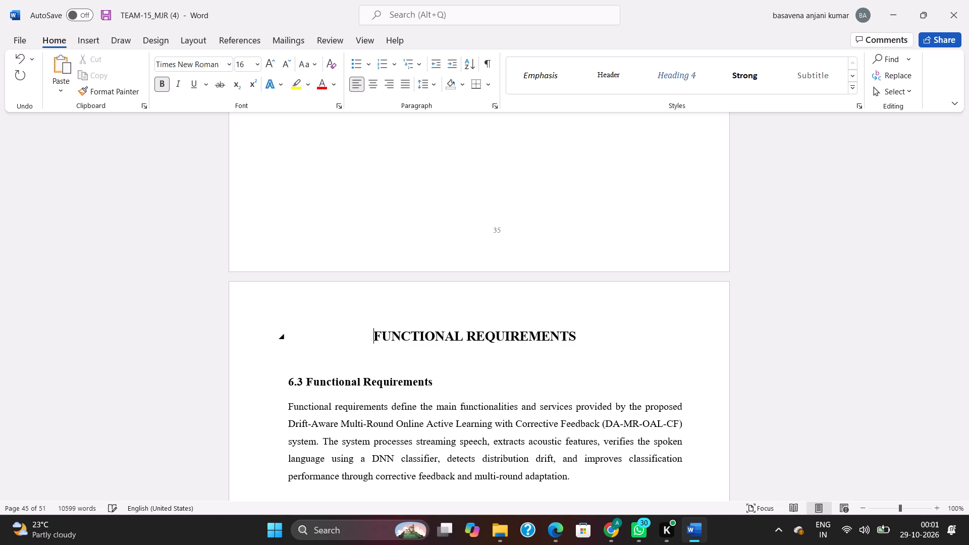
{"action": "type", "text": "7."}
{"action": "key", "text": "space"}
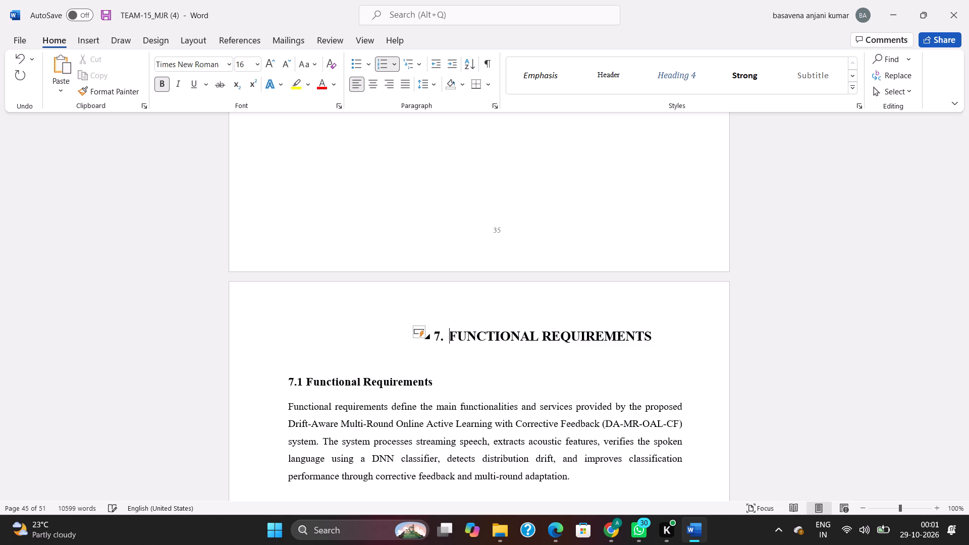
Replace the automatic list number of the FUNCTIONAL REQUIREMENTS chapter heading with a plain-text "7.".
{"action": "key", "text": "BackSpace"}
{"action": "key", "text": "BackSpace"}
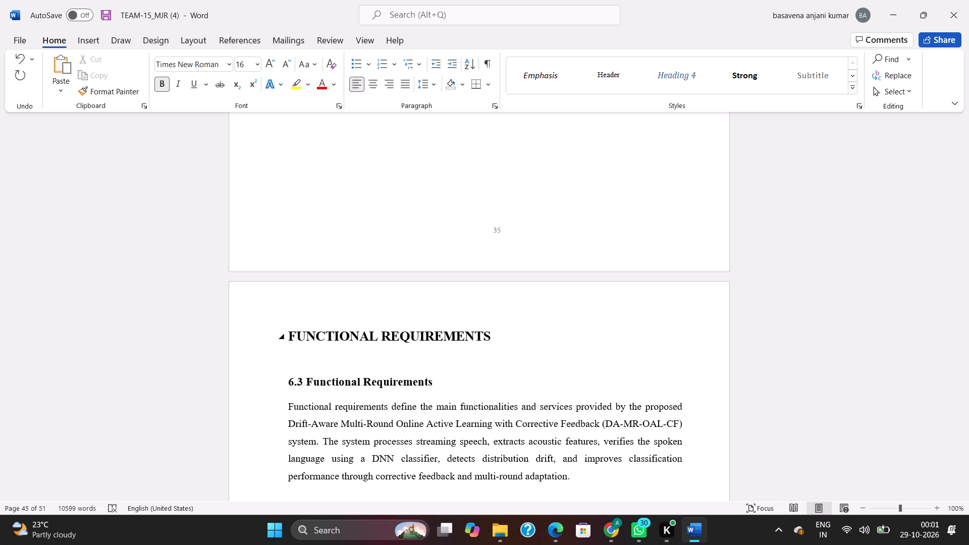
{"action": "type", "text": "7."}
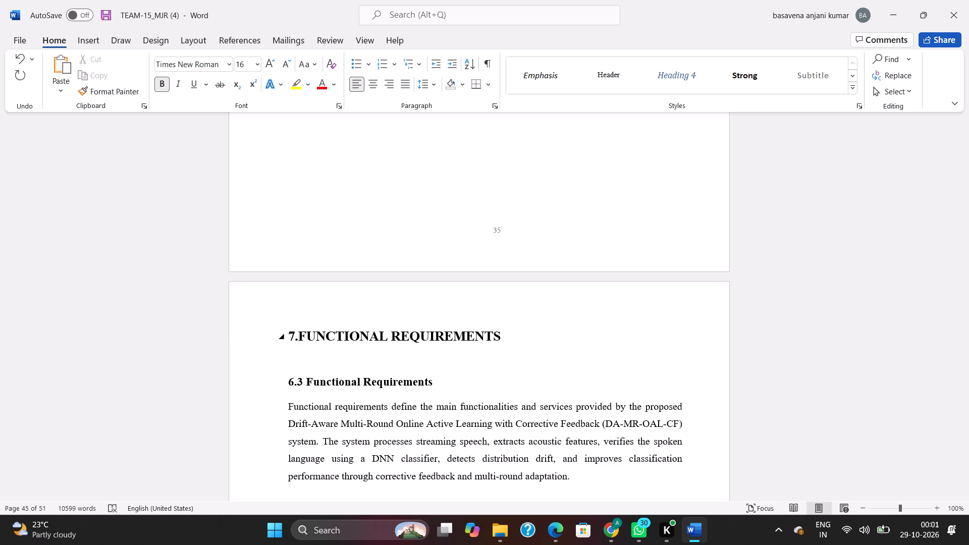
Shift the 7.FUNCTIONAL REQUIREMENTS heading toward the page centre by inserting leading spaces before its number.
{"action": "key", "text": "Left"}
{"action": "key", "text": "Left"}
{"action": "key", "text": "space"}
{"action": "key", "text": "space"}
{"action": "key", "text": "space"}
{"action": "key", "text": "space"}
{"action": "key", "text": "space"}
{"action": "key", "text": "space"}
{"action": "key", "text": "space"}
{"action": "key", "text": "space"}
{"action": "key", "text": "space"}
{"action": "key", "text": "space"}
{"action": "key", "text": "space"}
{"action": "key", "text": "space"}
{"action": "key", "text": "space"}
{"action": "key", "text": "space"}
{"action": "key", "text": "space"}
{"action": "key", "text": "space"}
{"action": "key", "text": "space"}
{"action": "key", "text": "space"}
{"action": "key", "text": "space"}
{"action": "key", "text": "space"}
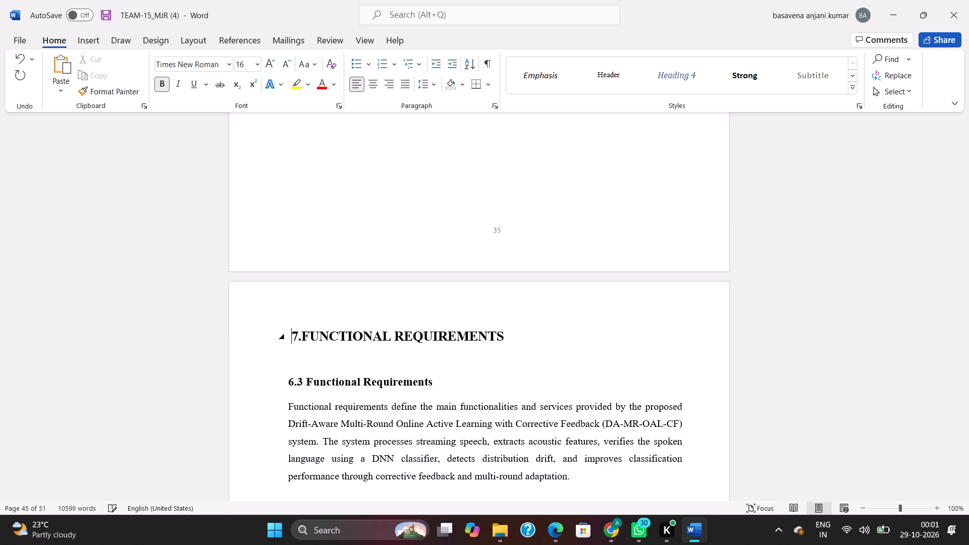
{"action": "key", "text": "space"}
{"action": "key", "text": "space"}
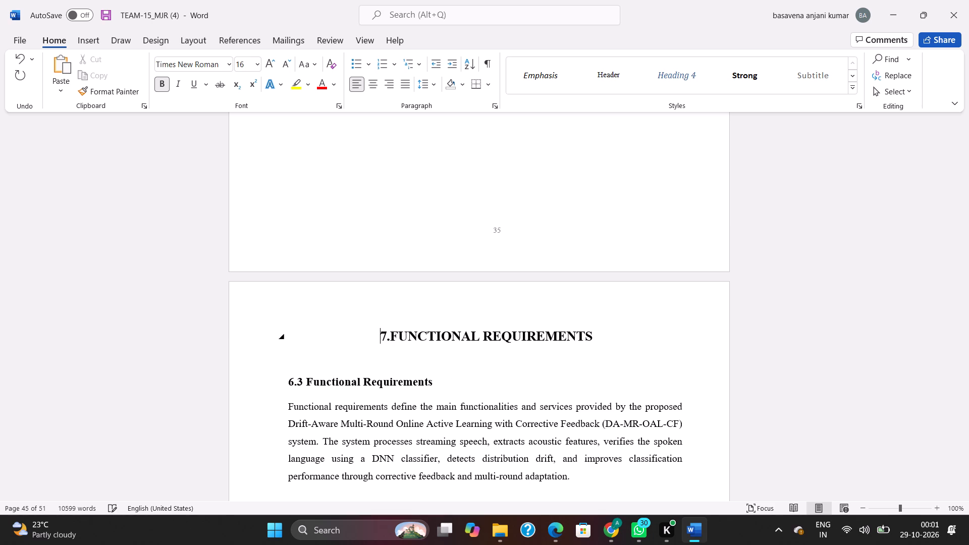
Replace the automatic number of the SYSTEM REQUIREMENTS SPECIFICATIONS heading with a plain-text "6. ", undoing the automatic list conversion.
{"action": "scroll", "coordinate": [436, 244], "scroll_direction": "up", "scroll_amount": 15}
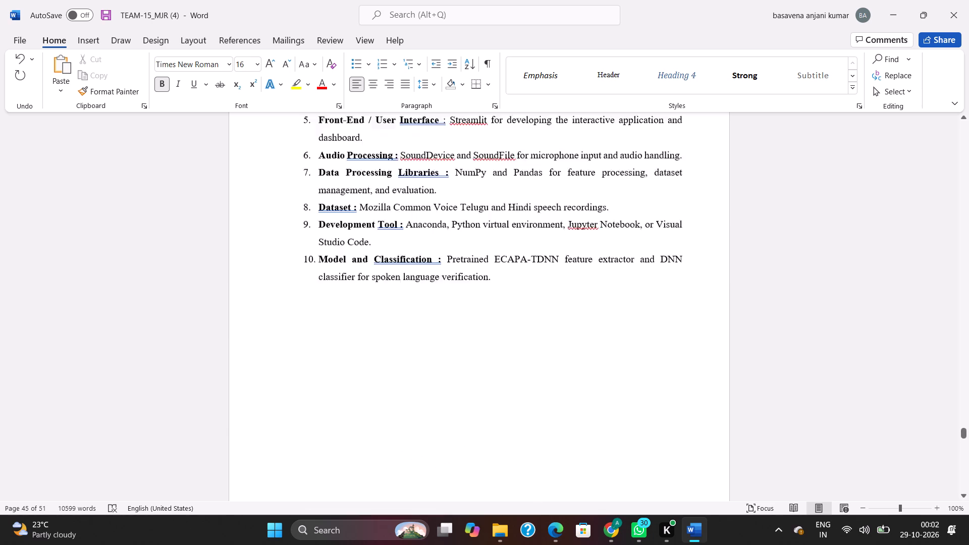
{"action": "scroll", "coordinate": [446, 226], "scroll_direction": "up", "scroll_amount": 20}
{"action": "scroll", "coordinate": [446, 226], "scroll_direction": "up", "scroll_amount": 8}
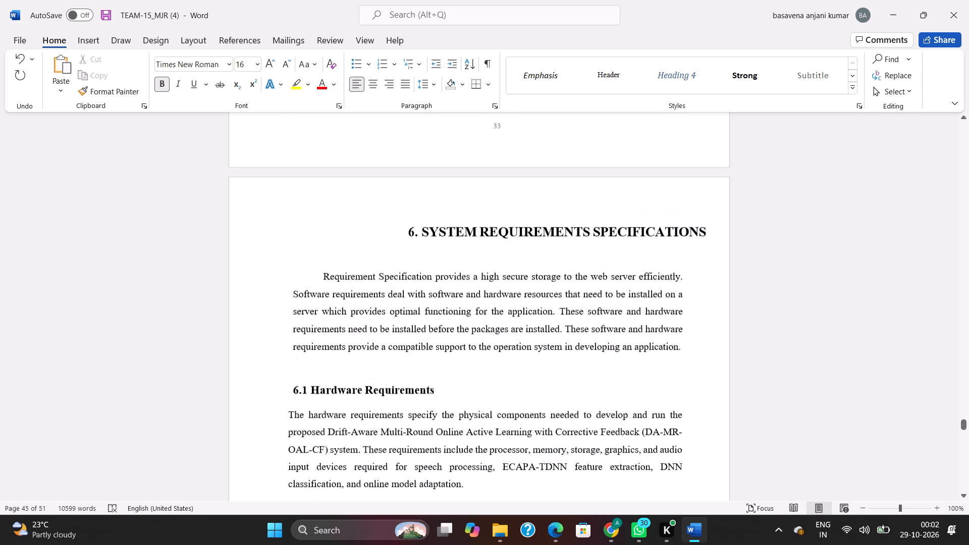
{"action": "scroll", "coordinate": [451, 217], "scroll_direction": "up", "scroll_amount": 2}
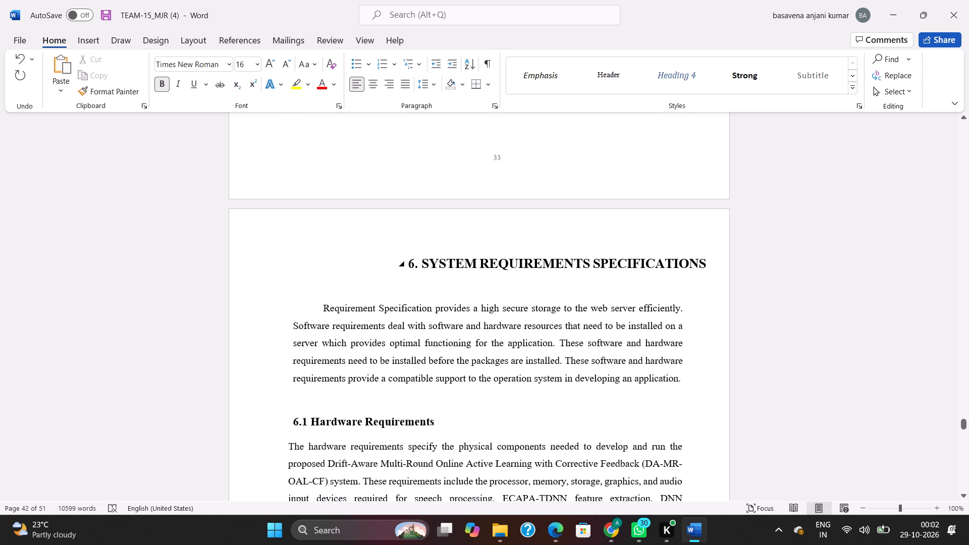
{"action": "left_click", "coordinate": [420, 261]}
{"action": "key", "text": "BackSpace"}
{"action": "key", "text": "BackSpace"}
{"action": "key", "text": "BackSpace"}
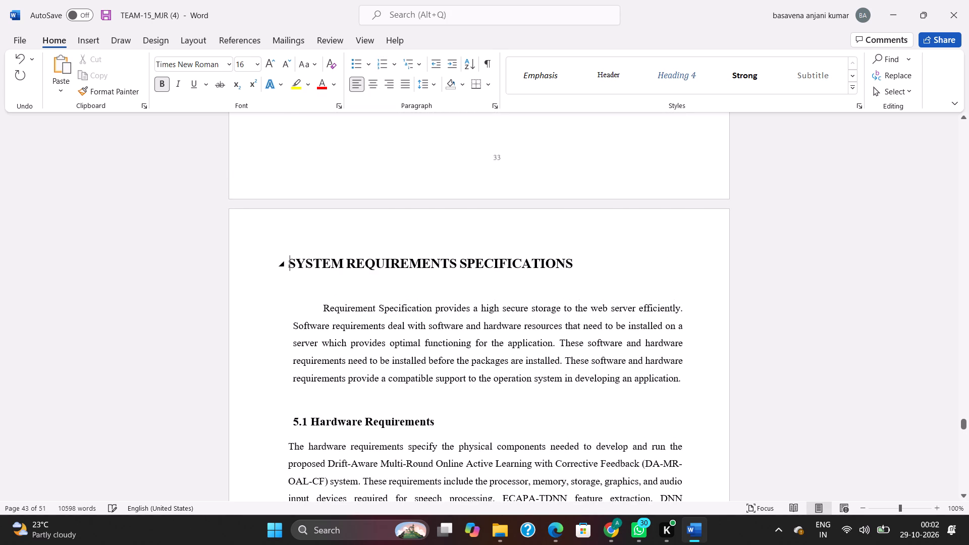
{"action": "type", "text": "6."}
{"action": "key", "text": "space"}
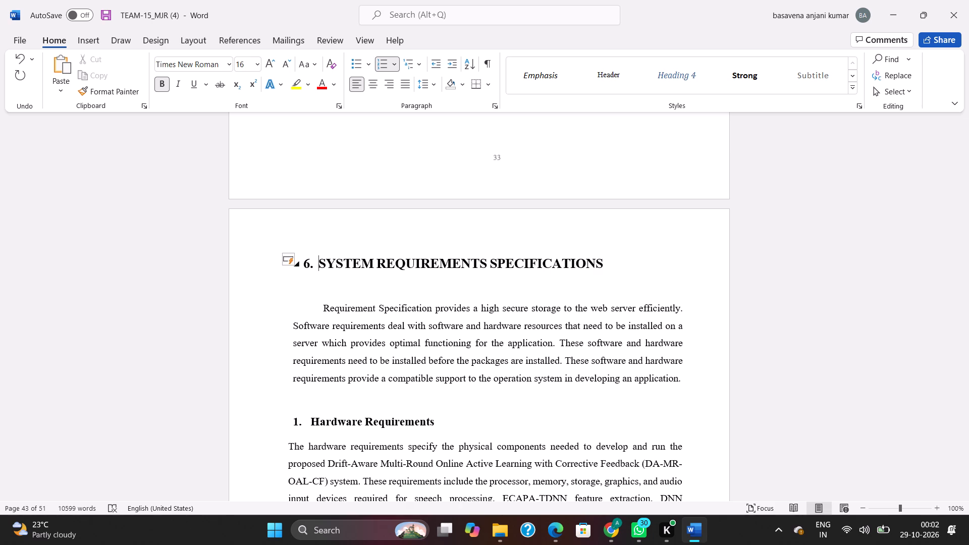
{"action": "key", "text": "Left"}
{"action": "key", "text": "Left"}
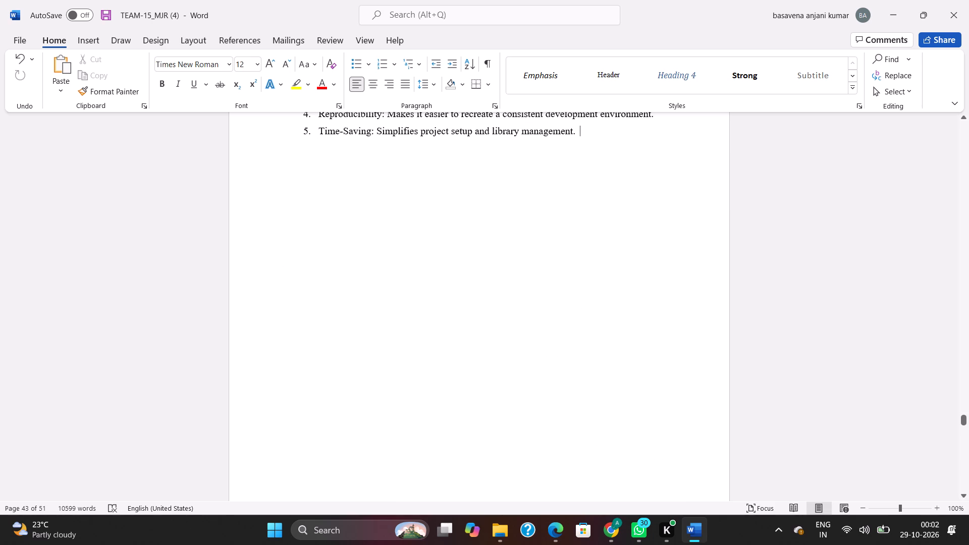
{"action": "key", "text": "ctrl+z"}
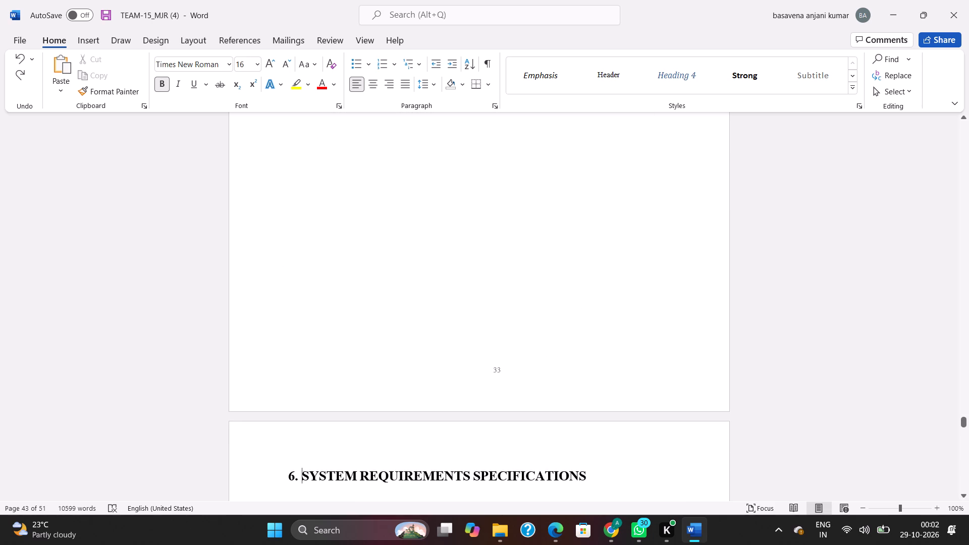
Shift the 6. SYSTEM REQUIREMENTS SPECIFICATIONS heading toward the page centre by inserting leading spaces before its number.
{"action": "key", "text": "Left"}
{"action": "key", "text": "Left"}
{"action": "key", "text": "Left"}
{"action": "key", "text": "space"}
{"action": "key", "text": "space"}
{"action": "key", "text": "space"}
{"action": "key", "text": "space"}
{"action": "key", "text": "space"}
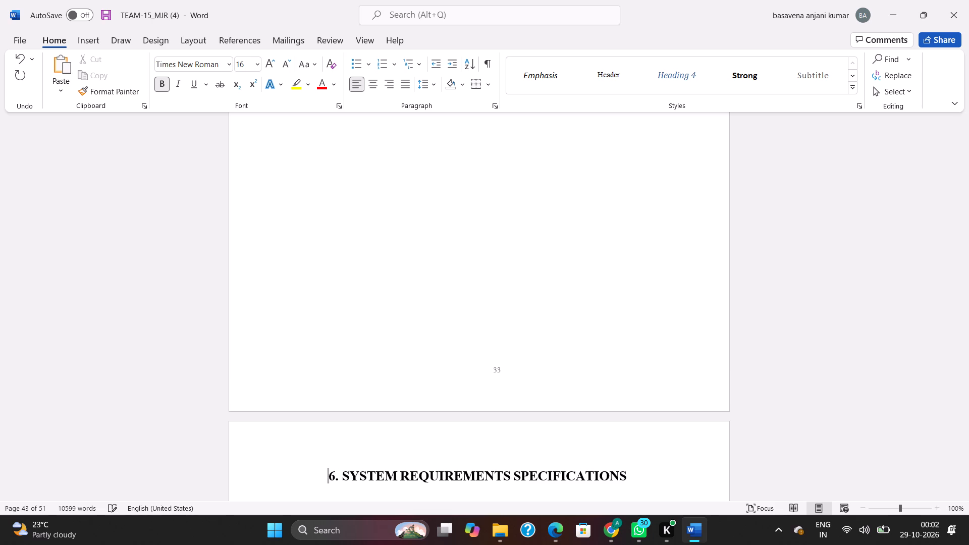
{"action": "key", "text": "space"}
Insert three line breaks before the Adaptability heading to move it onto the next page with its paragraph.
{"action": "scroll", "coordinate": [451, 262], "scroll_direction": "down", "scroll_amount": 13}
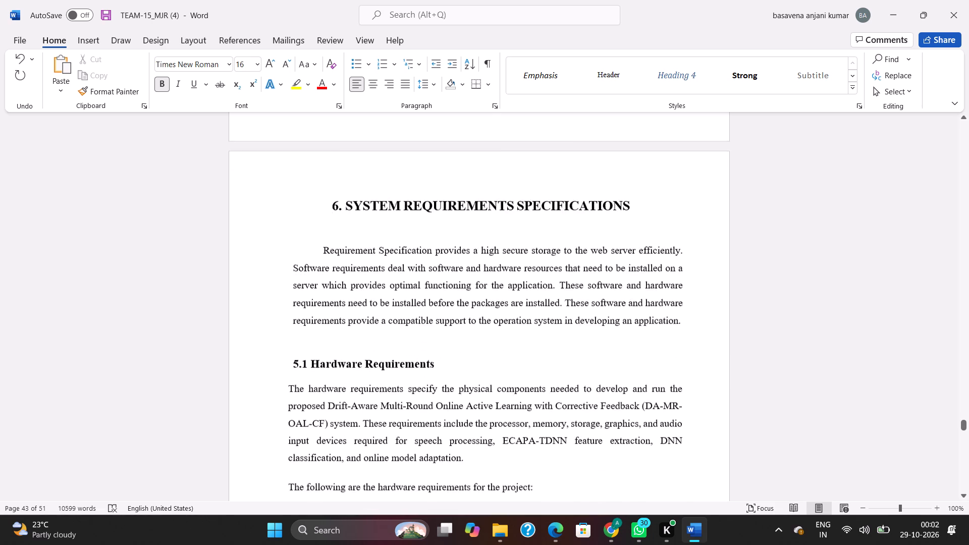
{"action": "scroll", "coordinate": [452, 267], "scroll_direction": "down", "scroll_amount": 20}
{"action": "scroll", "coordinate": [452, 267], "scroll_direction": "down", "scroll_amount": 20}
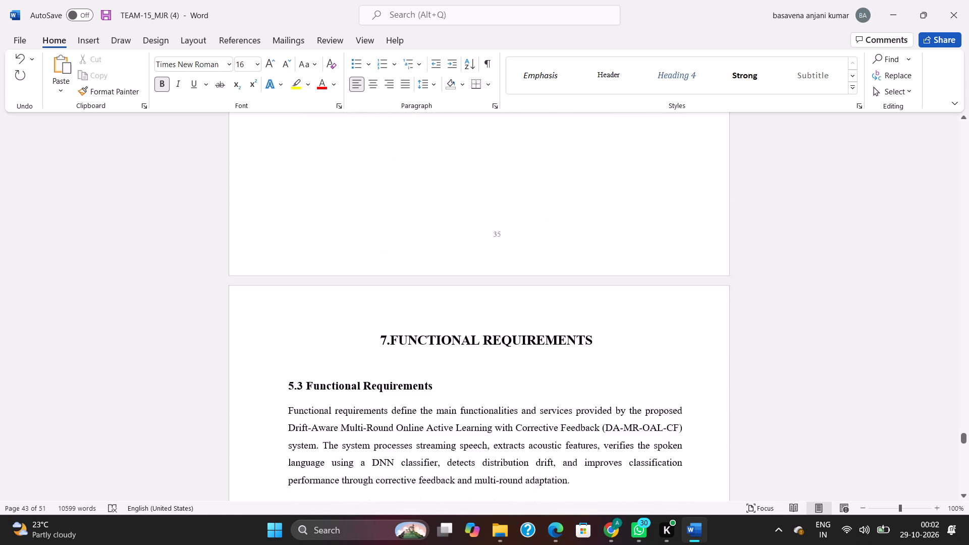
{"action": "scroll", "coordinate": [452, 267], "scroll_direction": "down", "scroll_amount": 20}
{"action": "scroll", "coordinate": [452, 267], "scroll_direction": "down", "scroll_amount": 20}
{"action": "scroll", "coordinate": [452, 267], "scroll_direction": "down", "scroll_amount": 2}
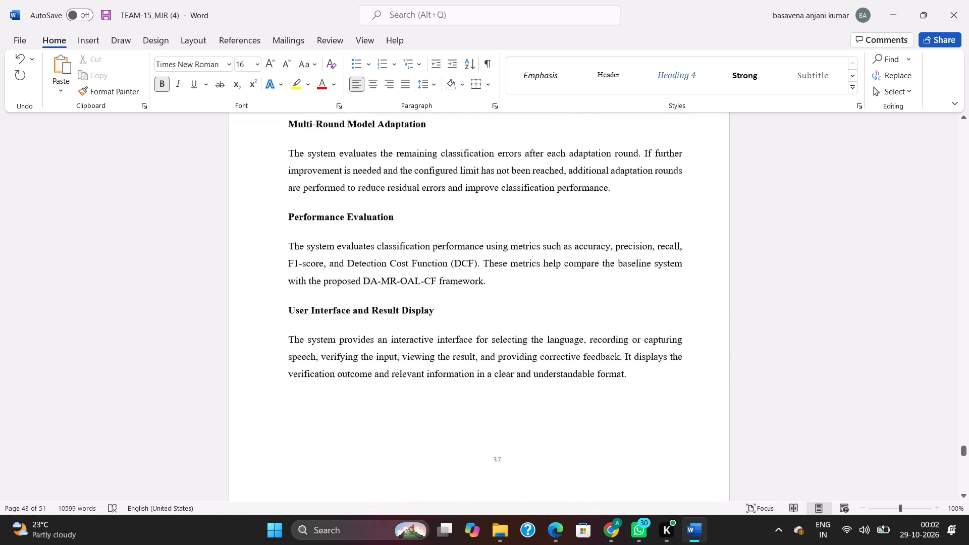
{"action": "scroll", "coordinate": [454, 268], "scroll_direction": "down", "scroll_amount": 20}
{"action": "scroll", "coordinate": [454, 268], "scroll_direction": "down", "scroll_amount": 11}
{"action": "scroll", "coordinate": [455, 266], "scroll_direction": "up", "scroll_amount": 3}
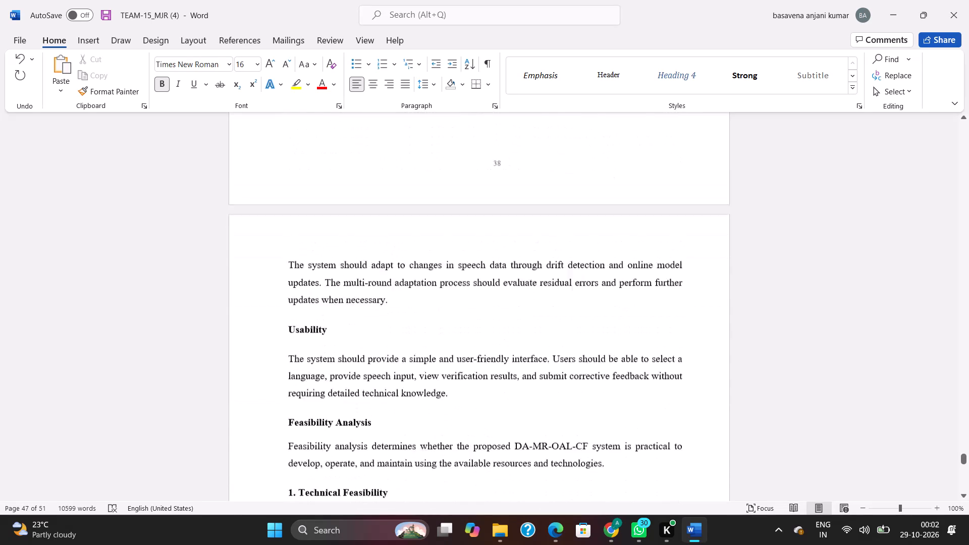
{"action": "scroll", "coordinate": [455, 266], "scroll_direction": "up", "scroll_amount": 4}
{"action": "left_click", "coordinate": [289, 295]}
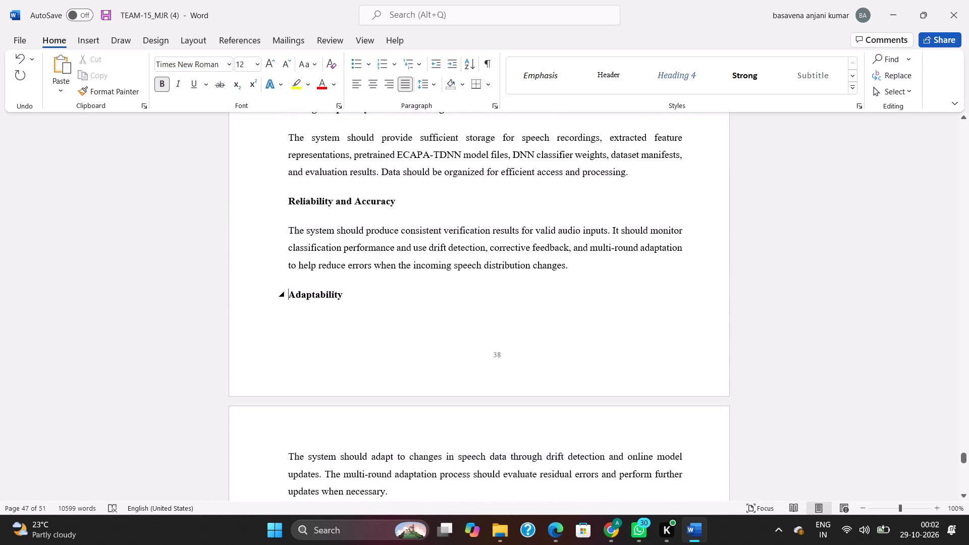
{"action": "key", "text": "Return"}
{"action": "key", "text": "Return"}
{"action": "key", "text": "Return"}
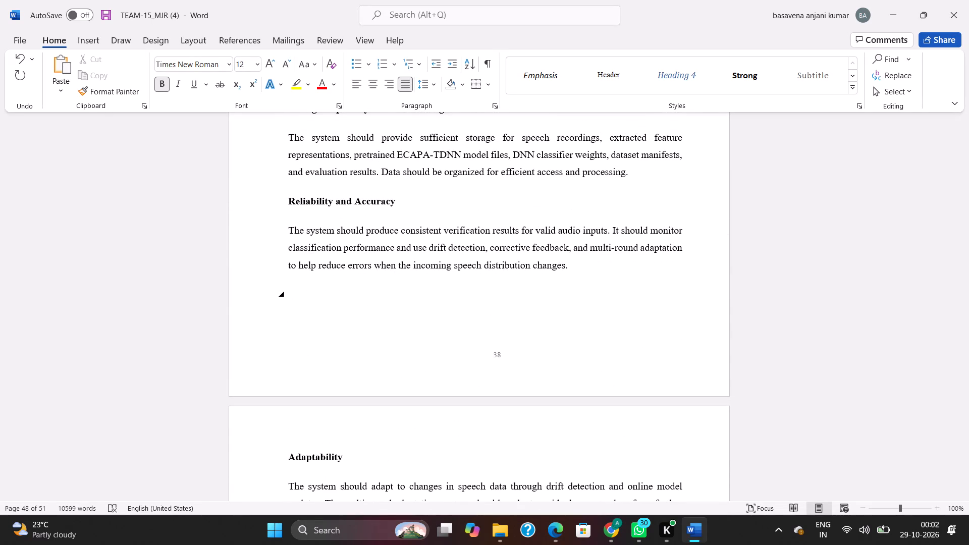
Copy the term ECAPA-TDNN from the section 6.4 heading in the body.
{"action": "scroll", "coordinate": [287, 296], "scroll_direction": "down", "scroll_amount": 19}
{"action": "scroll", "coordinate": [288, 297], "scroll_direction": "down", "scroll_amount": 10}
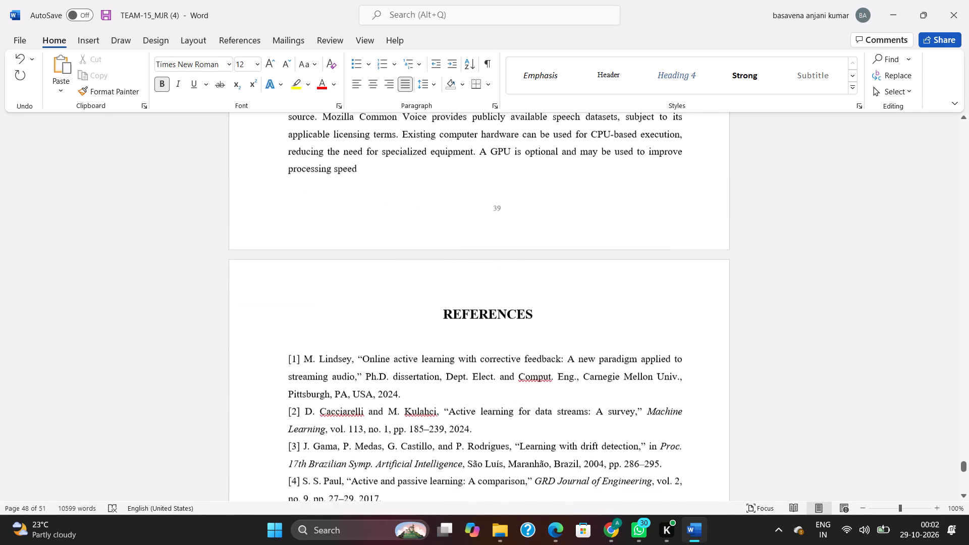
{"action": "scroll", "coordinate": [289, 297], "scroll_direction": "up", "scroll_amount": 20}
{"action": "scroll", "coordinate": [289, 297], "scroll_direction": "up", "scroll_amount": 11}
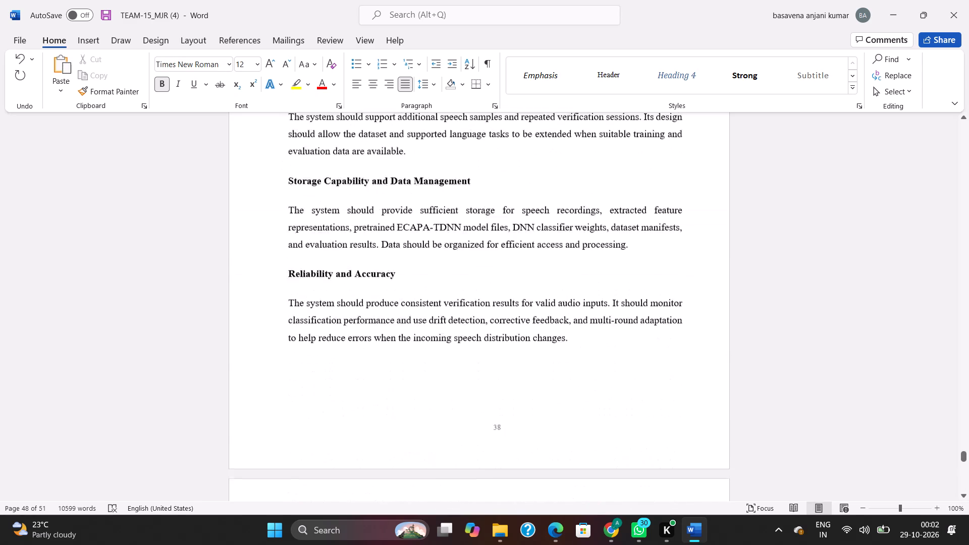
{"action": "scroll", "coordinate": [291, 297], "scroll_direction": "up", "scroll_amount": 20}
{"action": "scroll", "coordinate": [291, 297], "scroll_direction": "up", "scroll_amount": 20}
{"action": "scroll", "coordinate": [291, 297], "scroll_direction": "up", "scroll_amount": 10}
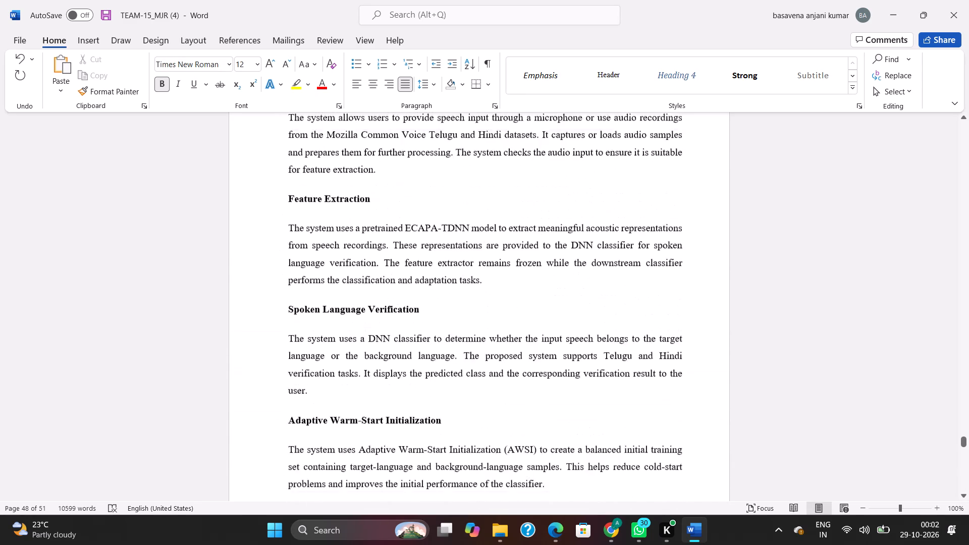
{"action": "scroll", "coordinate": [301, 296], "scroll_direction": "up", "scroll_amount": 20}
{"action": "scroll", "coordinate": [301, 296], "scroll_direction": "up", "scroll_amount": 20}
{"action": "scroll", "coordinate": [301, 296], "scroll_direction": "up", "scroll_amount": 10}
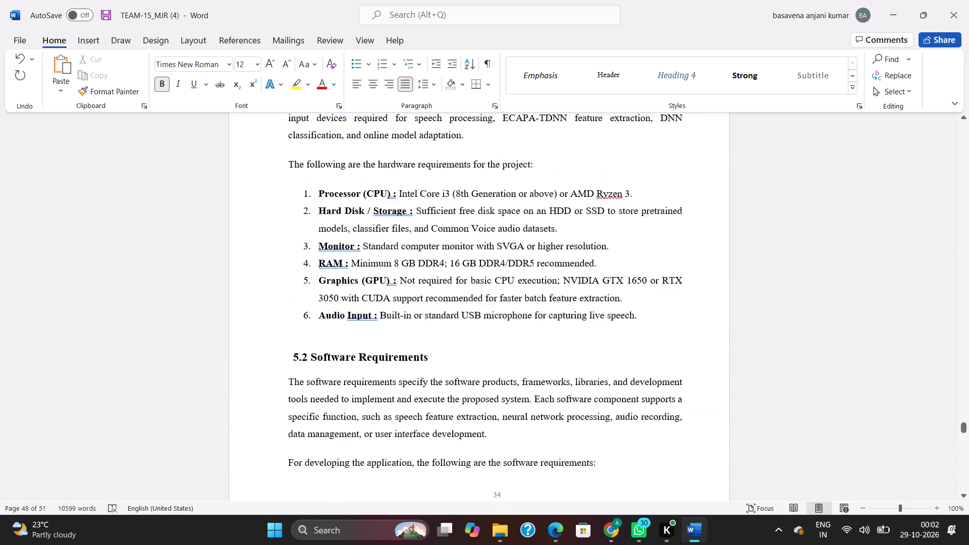
{"action": "scroll", "coordinate": [307, 301], "scroll_direction": "up", "scroll_amount": 20}
{"action": "scroll", "coordinate": [307, 302], "scroll_direction": "down", "scroll_amount": 4}
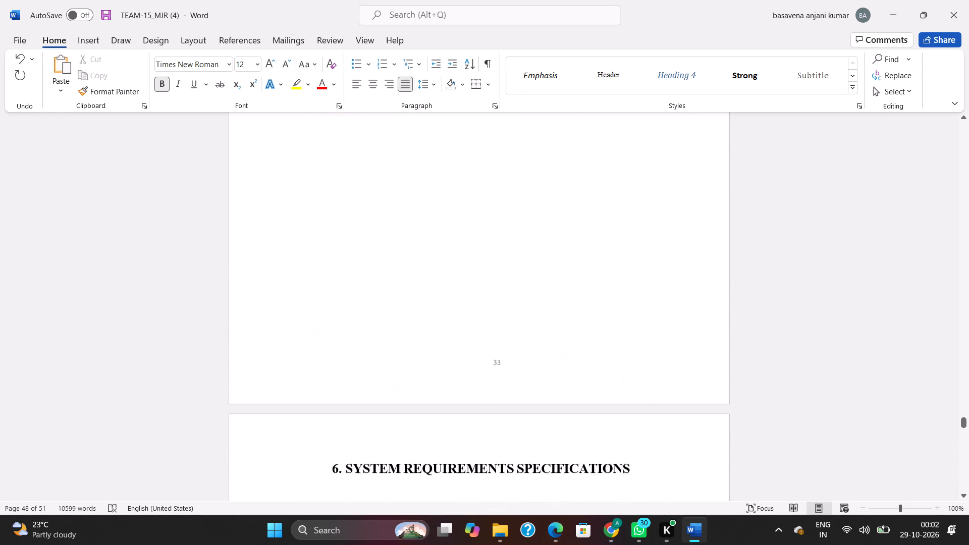
{"action": "scroll", "coordinate": [307, 303], "scroll_direction": "up", "scroll_amount": 20}
{"action": "scroll", "coordinate": [307, 303], "scroll_direction": "up", "scroll_amount": 7}
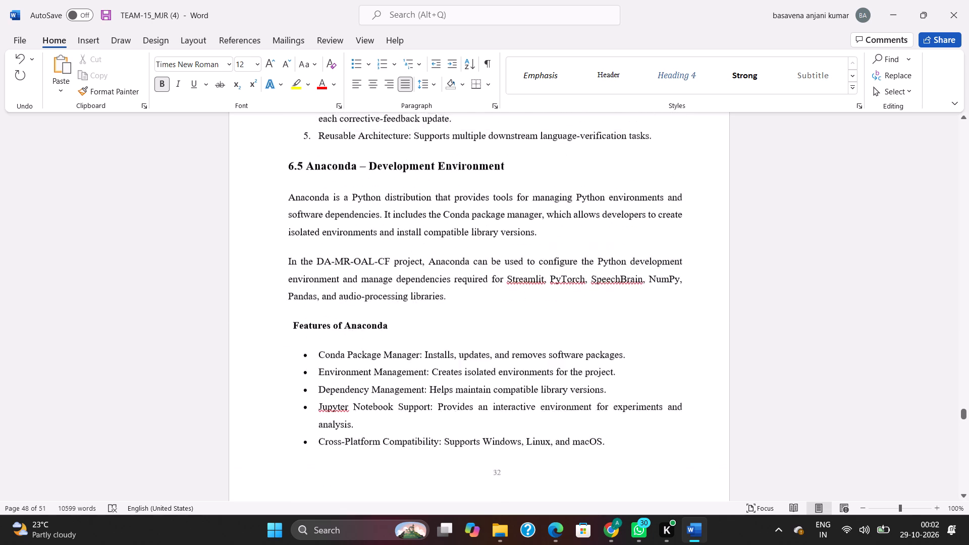
{"action": "scroll", "coordinate": [307, 303], "scroll_direction": "up", "scroll_amount": 20}
{"action": "scroll", "coordinate": [307, 303], "scroll_direction": "up", "scroll_amount": 9}
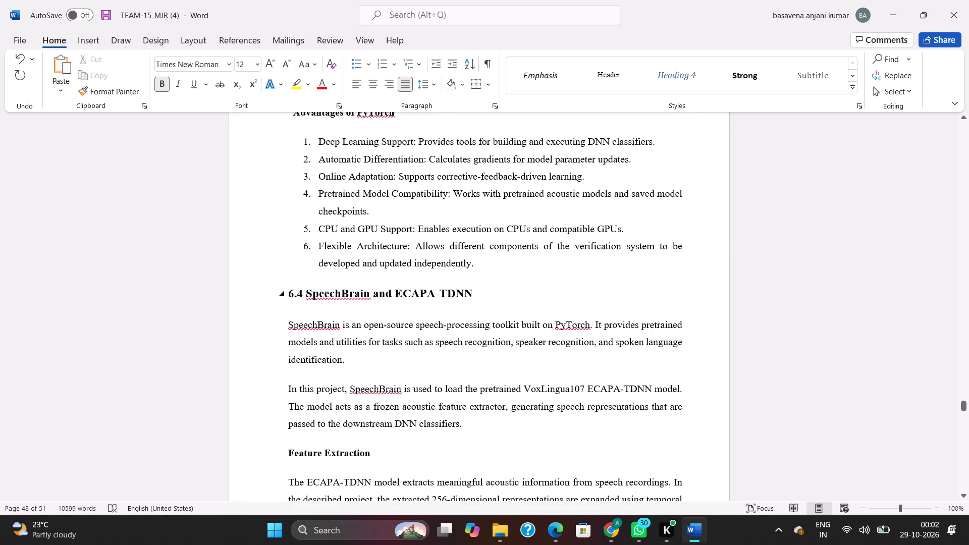
{"action": "left_click_drag", "start_coordinate": [475, 291], "coordinate": [475, 291]}
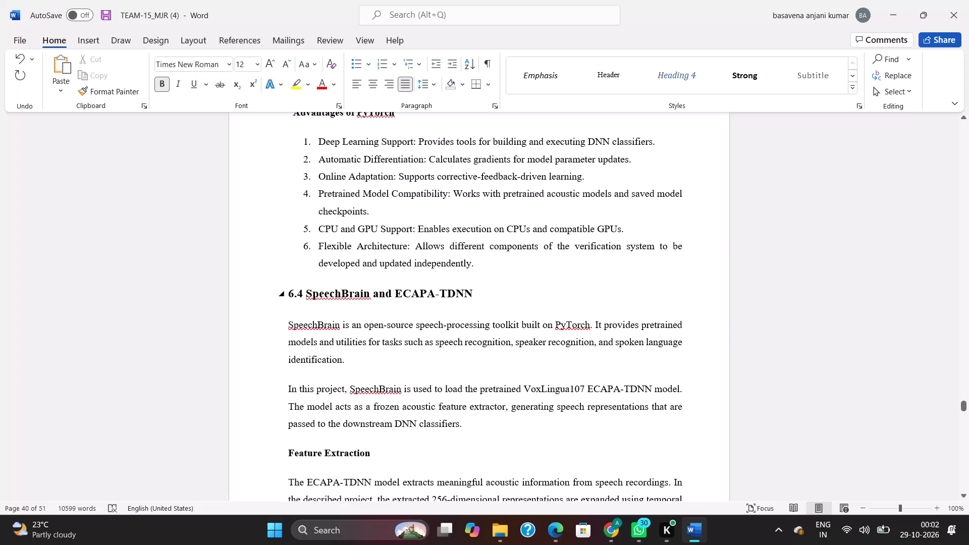
{"action": "left_click_drag", "start_coordinate": [475, 291], "coordinate": [415, 301]}
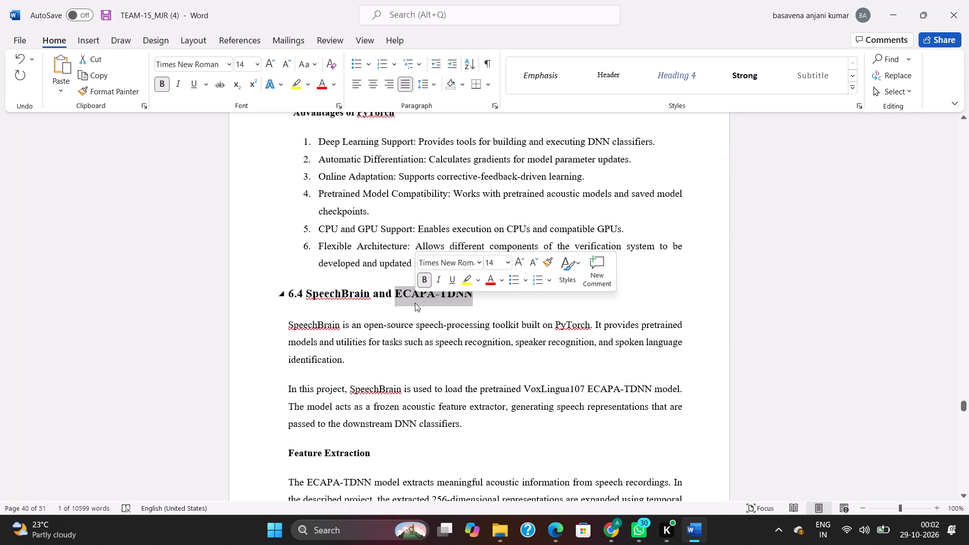
{"action": "key", "text": "ctrl+c"}
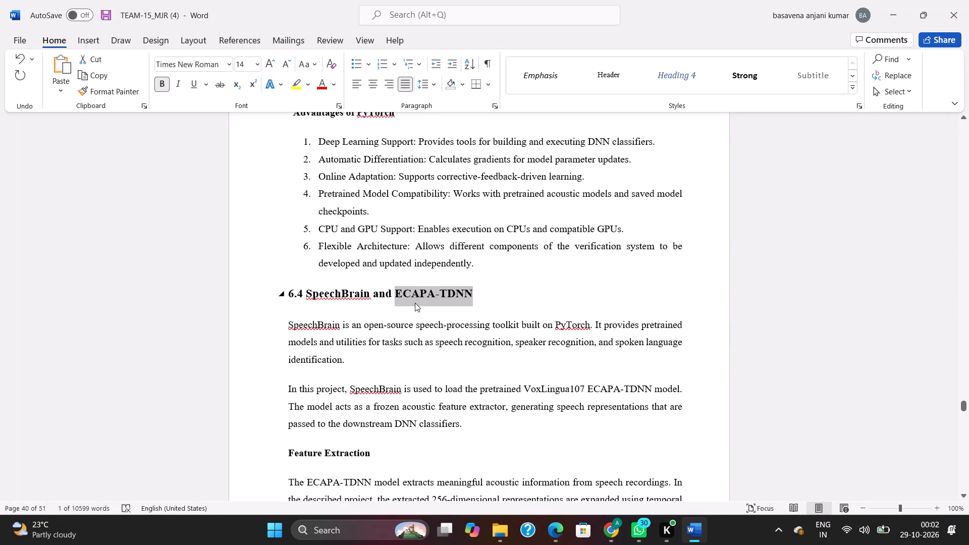
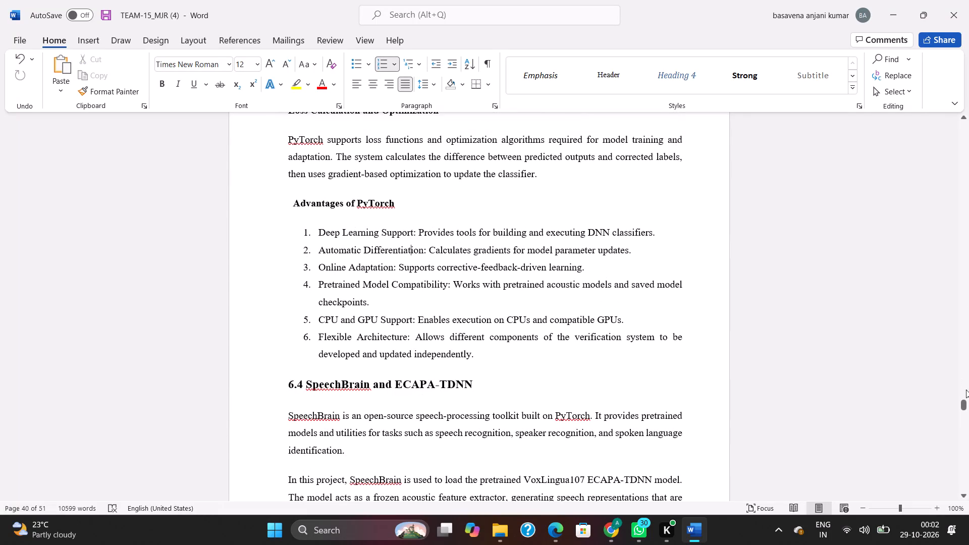
In the table of contents, replace "ECA" in the 6.4 Speech Brain entry with the copied text "ECAPA-TDNN".
{"action": "left_click_drag", "start_coordinate": [962, 400], "coordinate": [952, 325]}
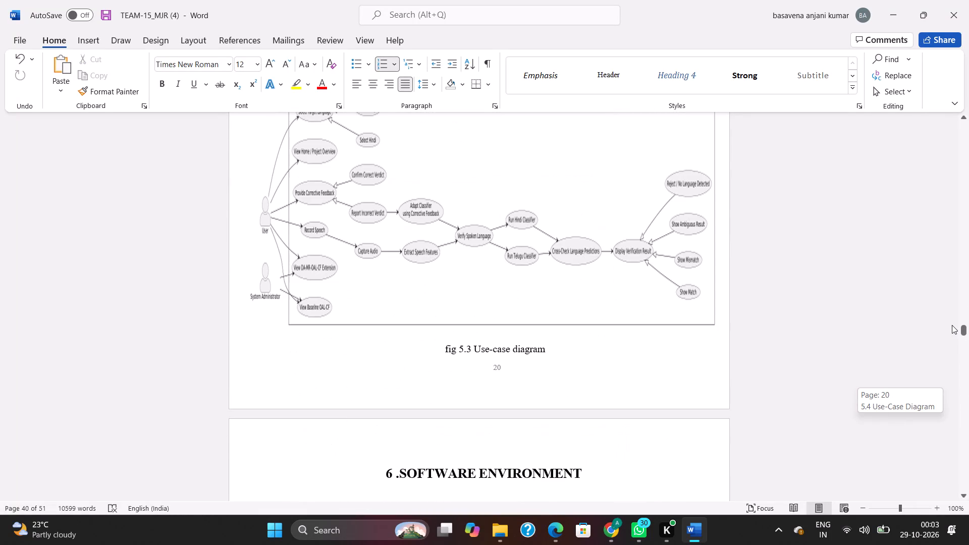
{"action": "left_click_drag", "start_coordinate": [952, 325], "coordinate": [948, 169]}
{"action": "scroll", "coordinate": [476, 294], "scroll_direction": "up", "scroll_amount": 16}
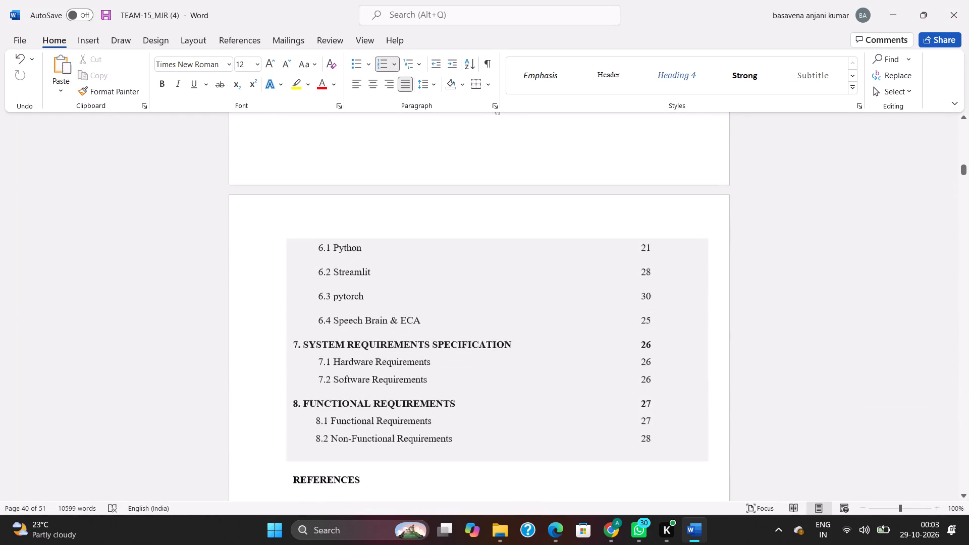
{"action": "scroll", "coordinate": [487, 277], "scroll_direction": "up", "scroll_amount": 3}
{"action": "scroll", "coordinate": [476, 383], "scroll_direction": "down", "scroll_amount": 2}
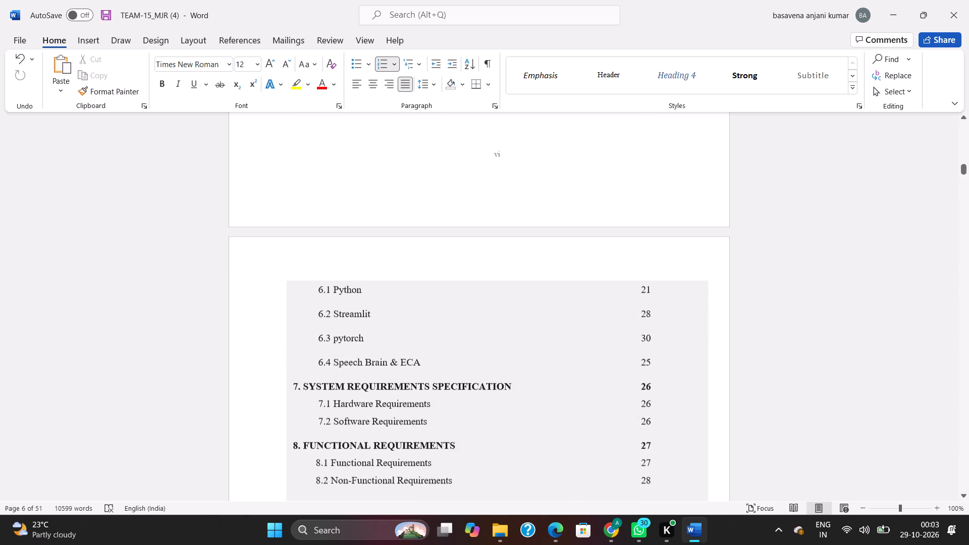
{"action": "left_click", "coordinate": [437, 363]}
{"action": "left_click_drag", "start_coordinate": [421, 364], "coordinate": [412, 363]}
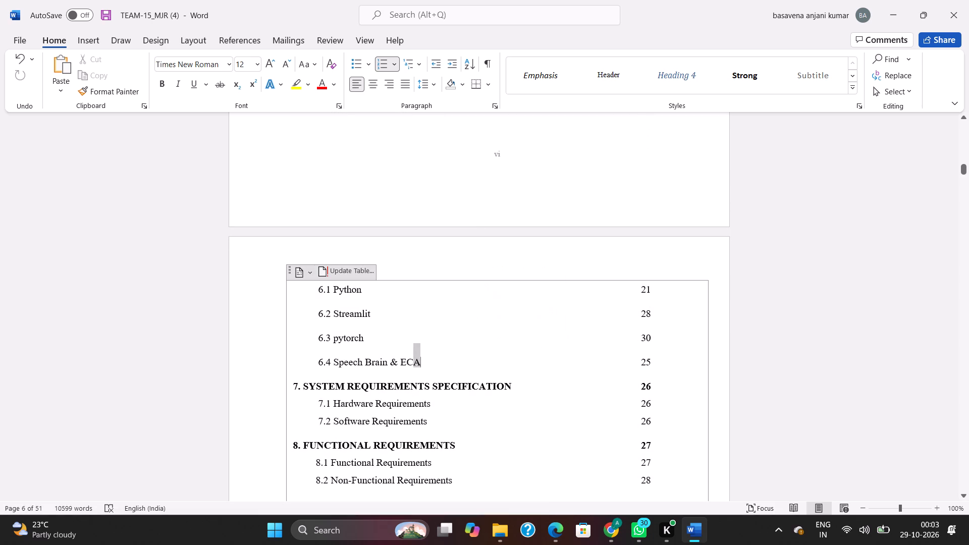
{"action": "left_click_drag", "start_coordinate": [412, 363], "coordinate": [403, 361]}
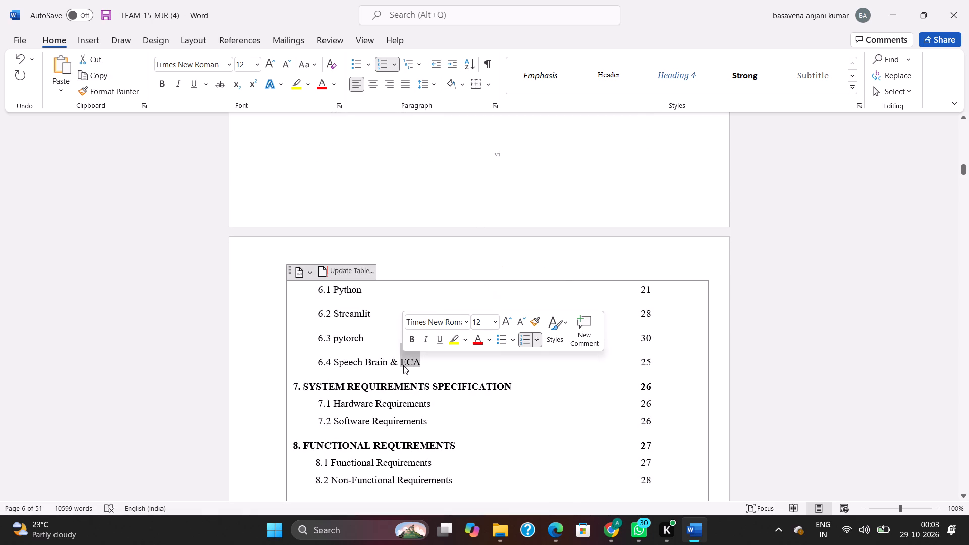
{"action": "key", "text": "ctrl+v"}
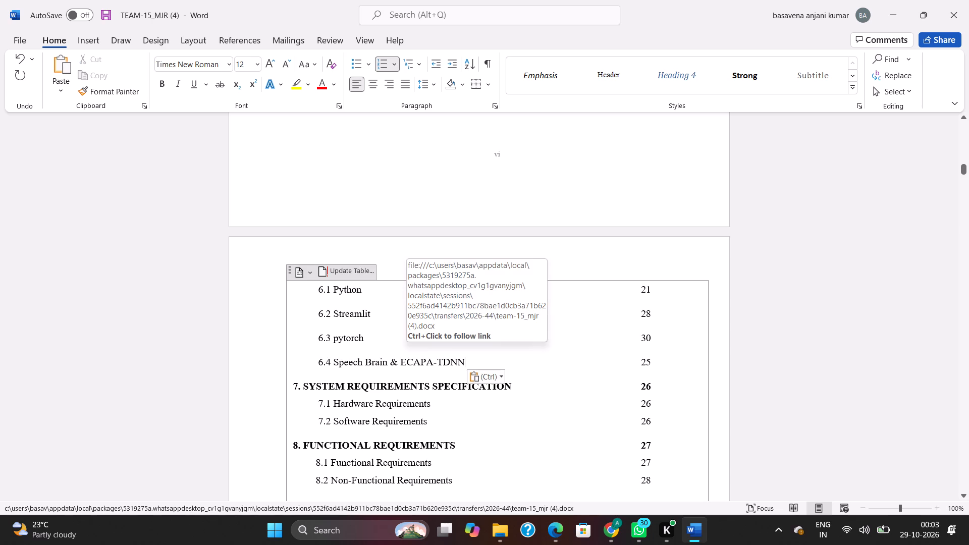
Set the page number of the 6.4 Speech Brain & ECAPA-TDNN contents entry to 31.
{"action": "left_click", "coordinate": [651, 362]}
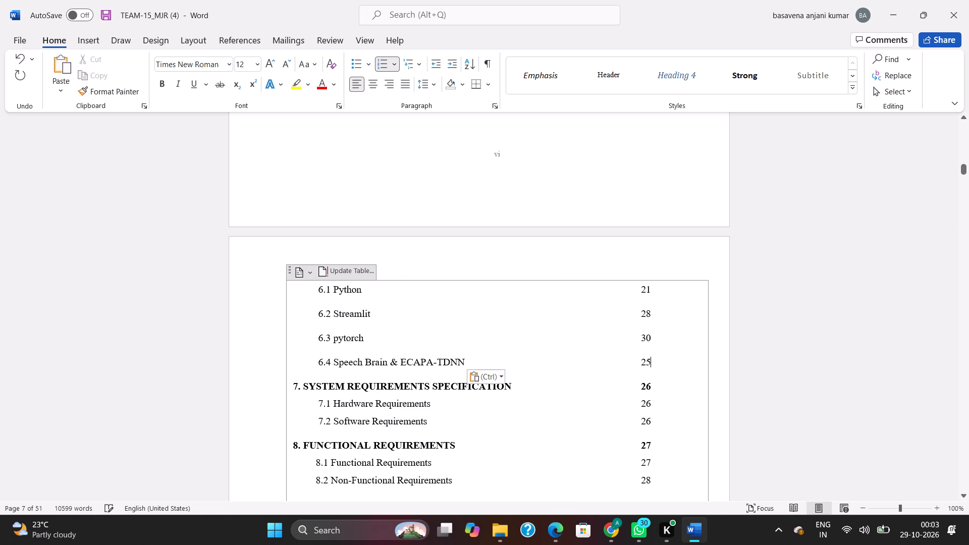
{"action": "key", "text": "BackSpace"}
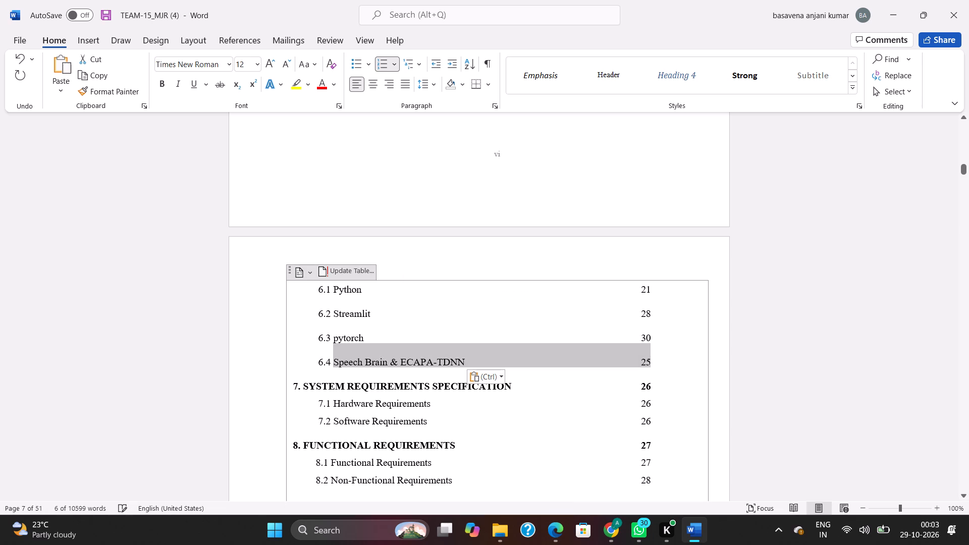
{"action": "left_click", "coordinate": [651, 362]}
{"action": "left_click_drag", "start_coordinate": [651, 362], "coordinate": [643, 364]}
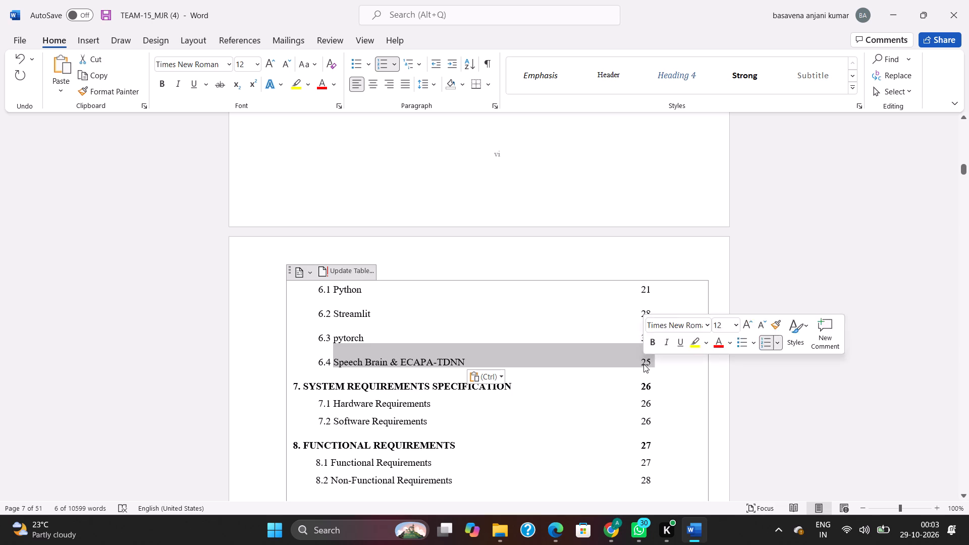
{"action": "left_click", "coordinate": [643, 364]}
{"action": "left_click_drag", "start_coordinate": [651, 360], "coordinate": [635, 360]}
{"action": "key", "text": "BackSpace"}
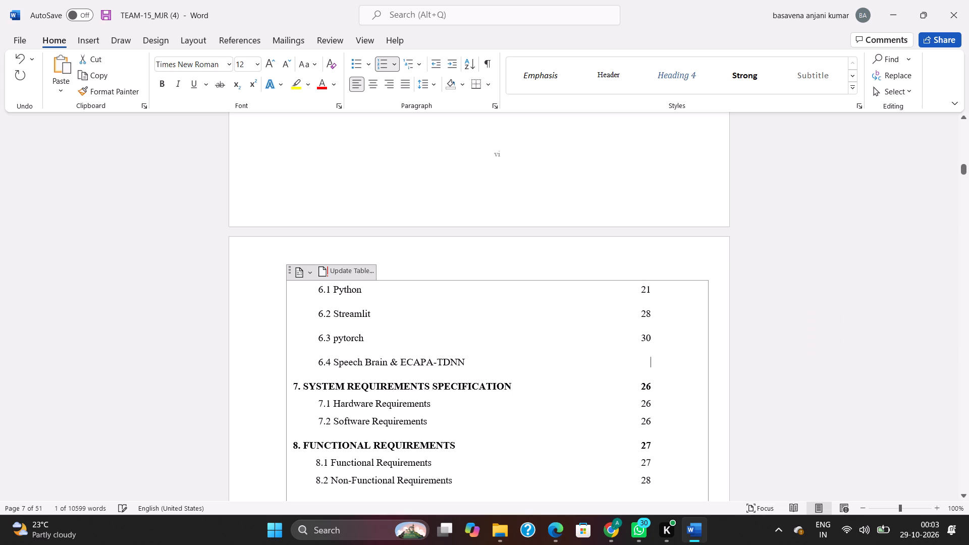
{"action": "type", "text": "31"}
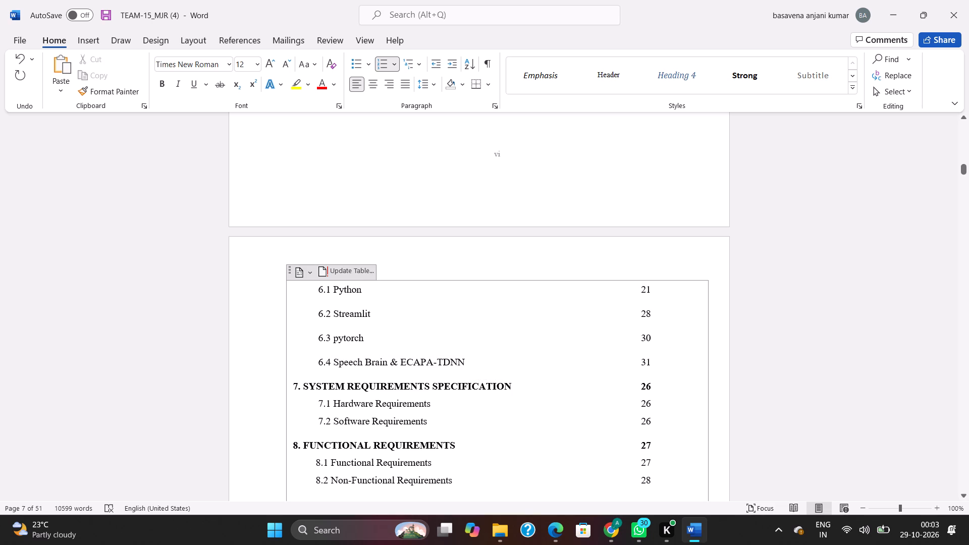
Add a 6.5 entry titled "Anaconda – Development Environment" below entry 6.4 in the table of contents.
{"action": "scroll", "coordinate": [450, 402], "scroll_direction": "down", "scroll_amount": 1}
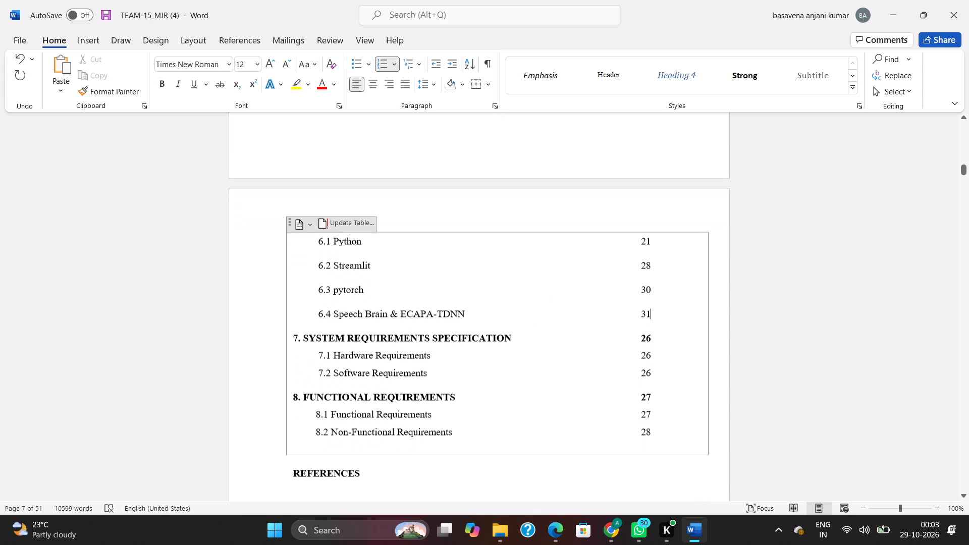
{"action": "scroll", "coordinate": [450, 402], "scroll_direction": "down", "scroll_amount": 1}
{"action": "left_click", "coordinate": [649, 325]}
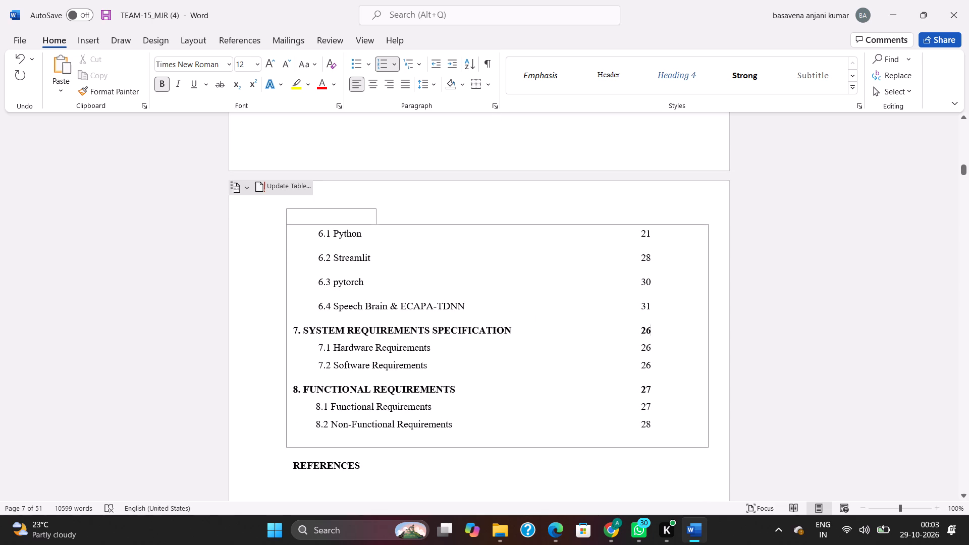
{"action": "left_click", "coordinate": [662, 303]}
{"action": "key", "text": "Return"}
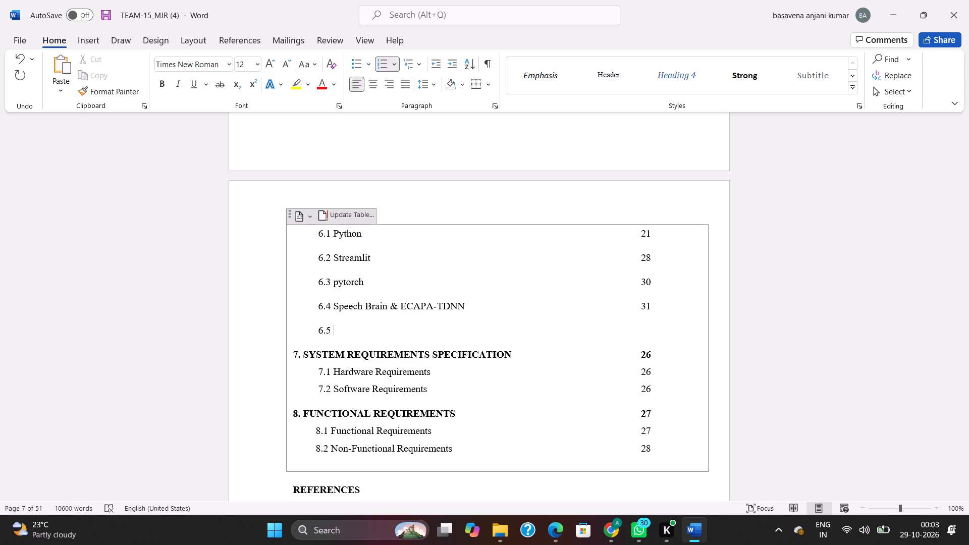
{"action": "type", "text": "aNA"}
{"action": "key", "text": "BackSpace"}
{"action": "key", "text": "BackSpace"}
{"action": "key", "text": "BackSpace"}
{"action": "type", "text": "Anaconda"}
{"action": "key", "text": "space"}
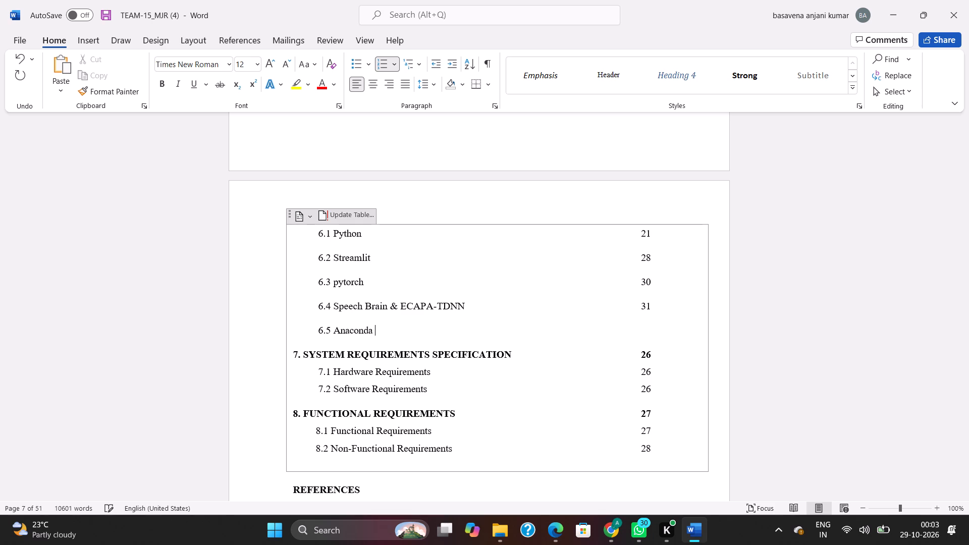
{"action": "type", "text": "De"}
{"action": "key", "text": "BackSpace"}
{"action": "key", "text": "BackSpace"}
{"action": "key", "text": "BackSpace"}
{"action": "key", "text": "space"}
{"action": "type", "text": "-"}
{"action": "key", "text": "space"}
{"action": "type", "text": "Development Environment"}
Give the 6.5 Anaconda entry the page number 32, spaced into line with the page numbers above.
{"action": "key", "text": "space"}
{"action": "key", "text": "space"}
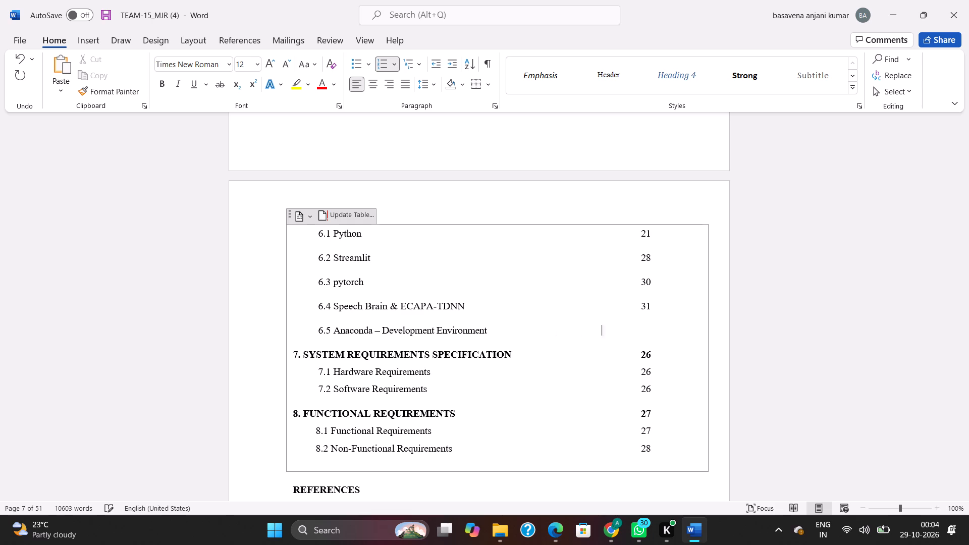
{"action": "key", "text": "space"}
{"action": "key", "text": "space"}
{"action": "key", "text": "space"}
{"action": "key", "text": "space"}
{"action": "key", "text": "space"}
{"action": "key", "text": "BackSpace"}
{"action": "type", "text": "32"}
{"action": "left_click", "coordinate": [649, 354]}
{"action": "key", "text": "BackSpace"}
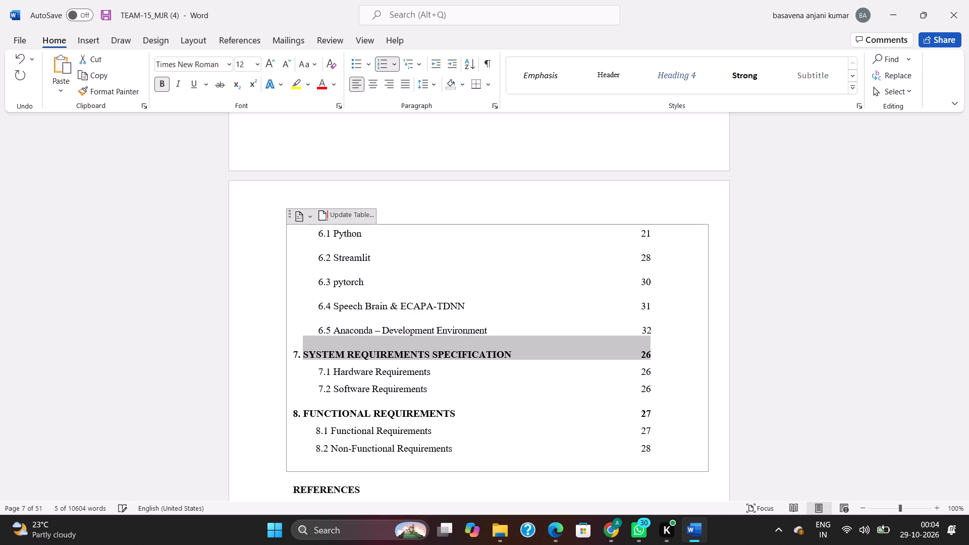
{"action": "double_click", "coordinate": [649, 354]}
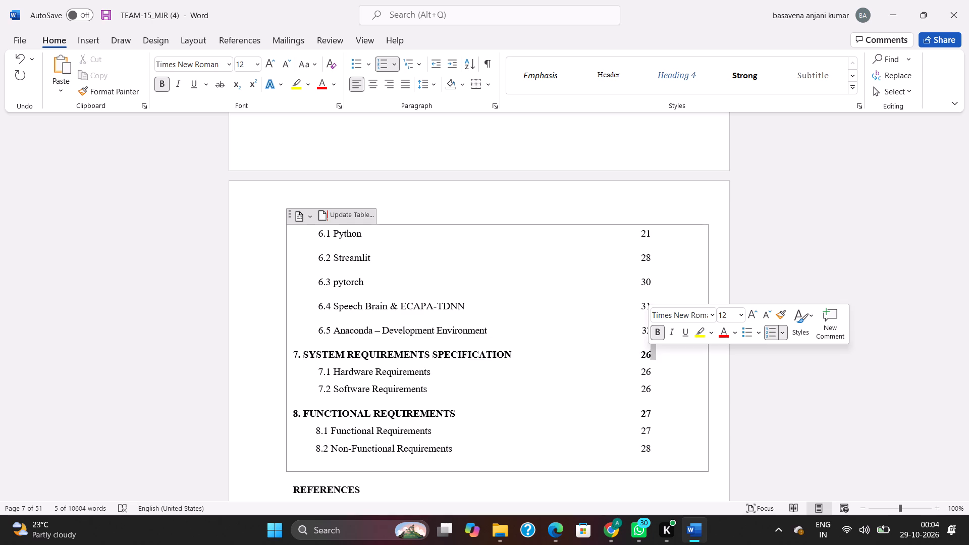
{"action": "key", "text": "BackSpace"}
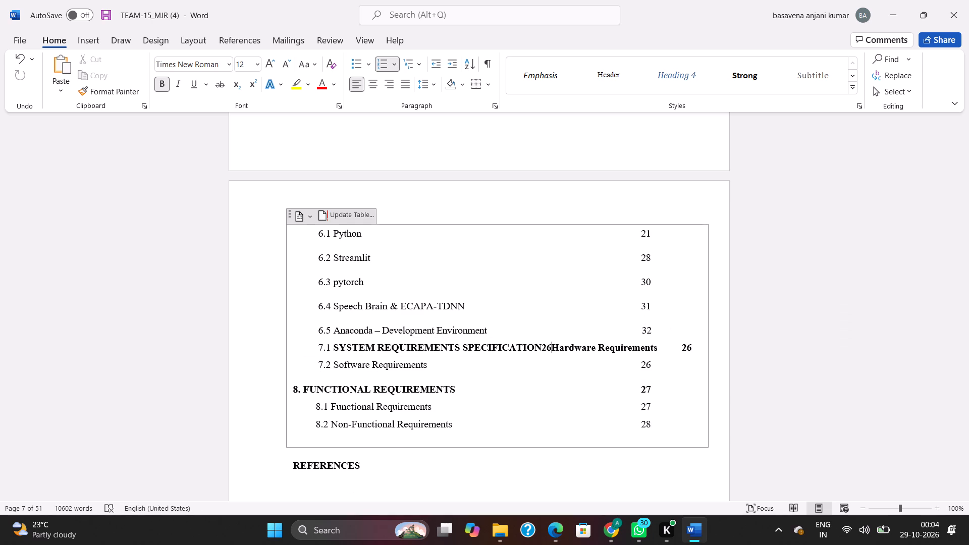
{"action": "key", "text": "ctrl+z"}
Set the page number of the 7. SYSTEM REQUIREMENTS SPECIFICATION contents entry to 34.
{"action": "left_click", "coordinate": [675, 357]}
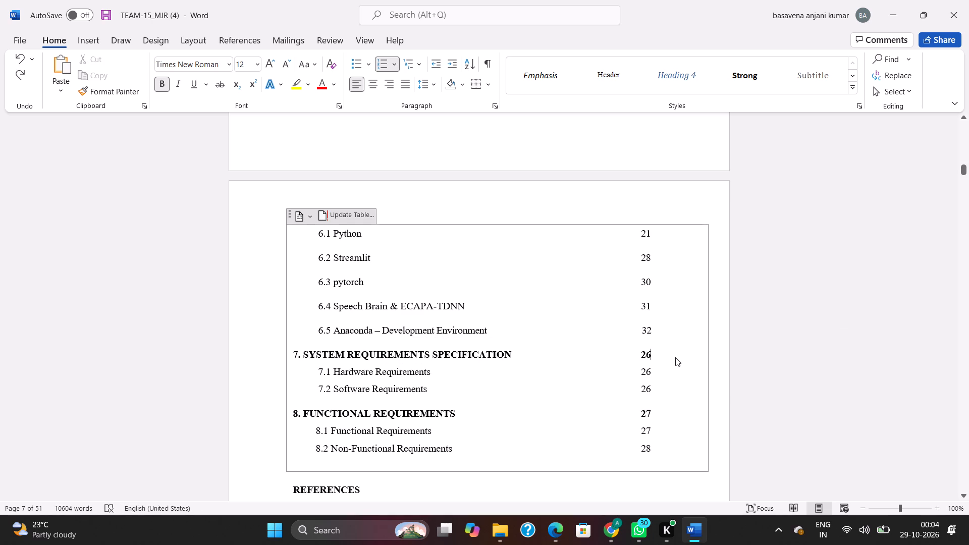
{"action": "left_click_drag", "start_coordinate": [665, 351], "coordinate": [634, 355]}
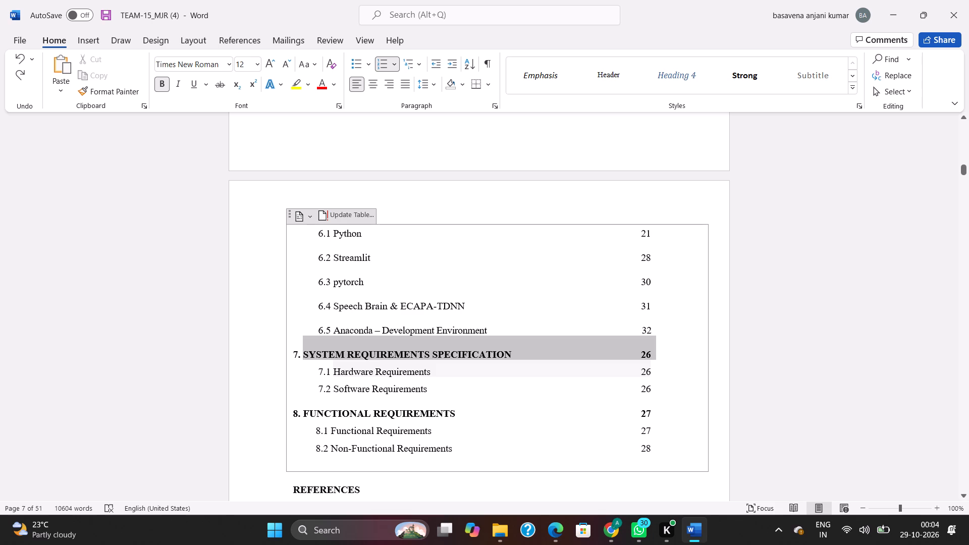
{"action": "left_click_drag", "start_coordinate": [634, 355], "coordinate": [648, 355]}
{"action": "left_click", "coordinate": [648, 355]}
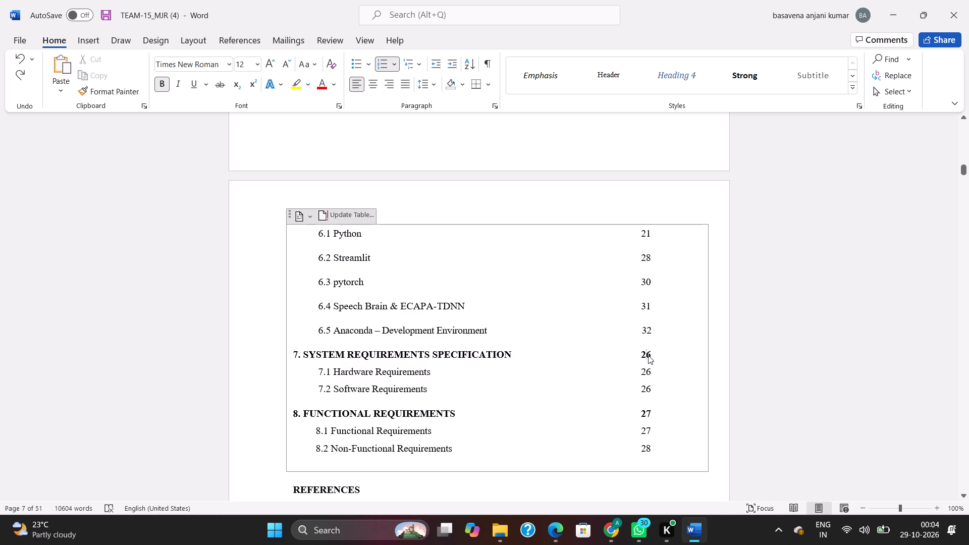
{"action": "key", "text": "BackSpace"}
{"action": "key", "text": "3"}
{"action": "key", "text": "Right"}
{"action": "key", "text": "BackSpace"}
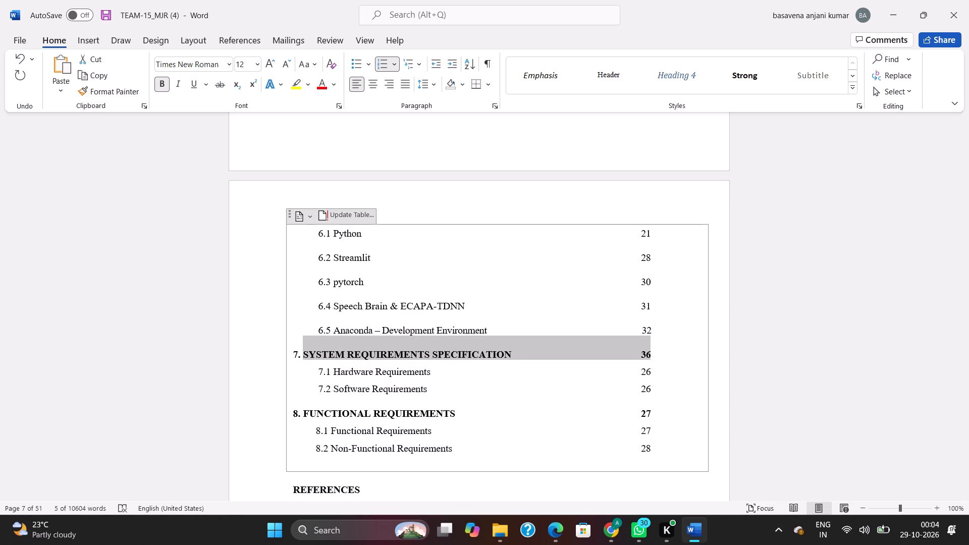
{"action": "left_click", "coordinate": [648, 355]}
{"action": "left_click_drag", "start_coordinate": [650, 355], "coordinate": [640, 352]}
{"action": "key", "text": "BackSpace"}
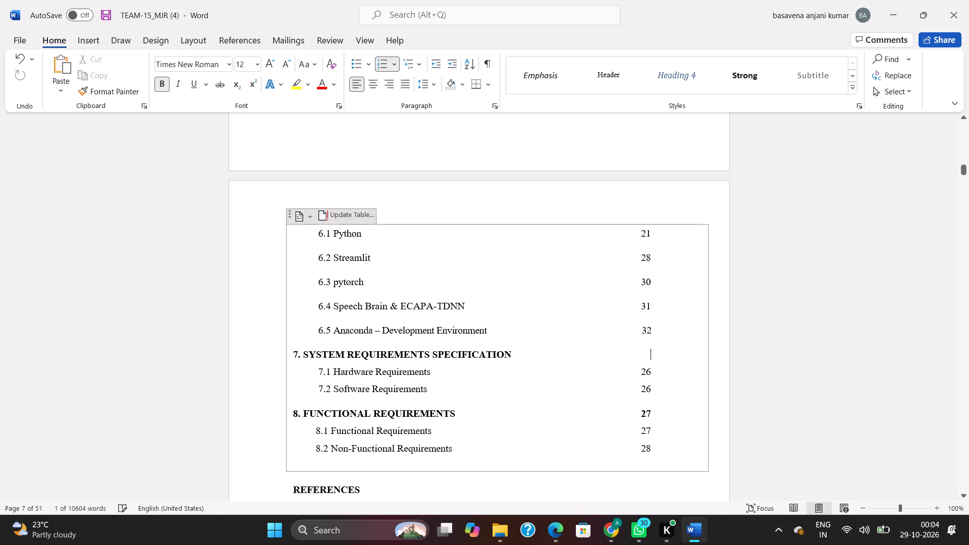
{"action": "type", "text": "34"}
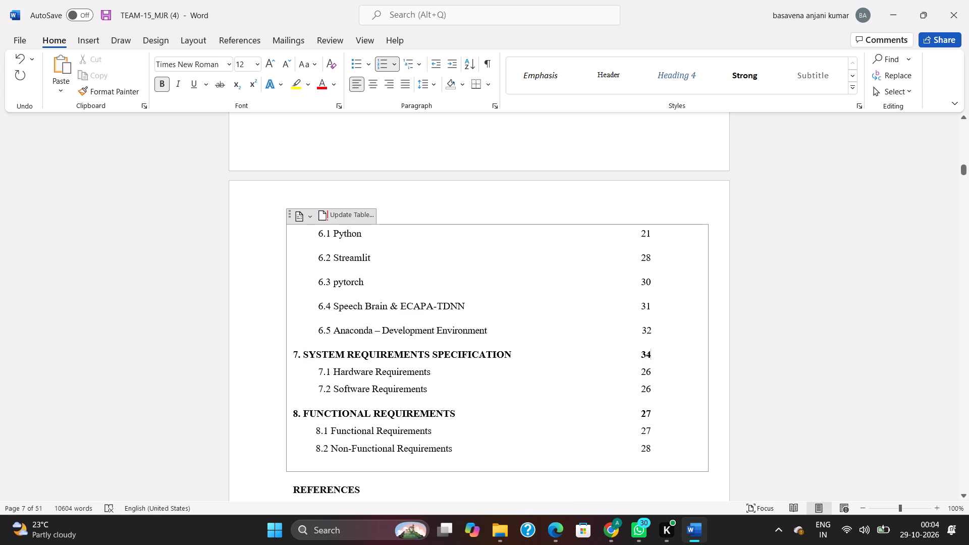
Set the page numbers of the 7.1 Hardware Requirements and 7.2 Software Requirements contents entries to 34.
{"action": "left_click", "coordinate": [652, 376]}
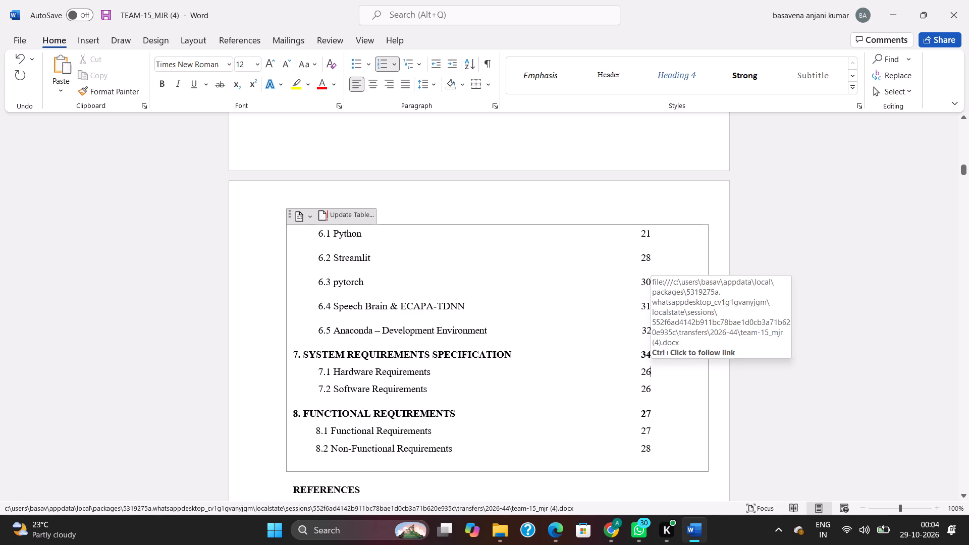
{"action": "left_click", "coordinate": [647, 371]}
{"action": "left_click_drag", "start_coordinate": [648, 370], "coordinate": [633, 371]}
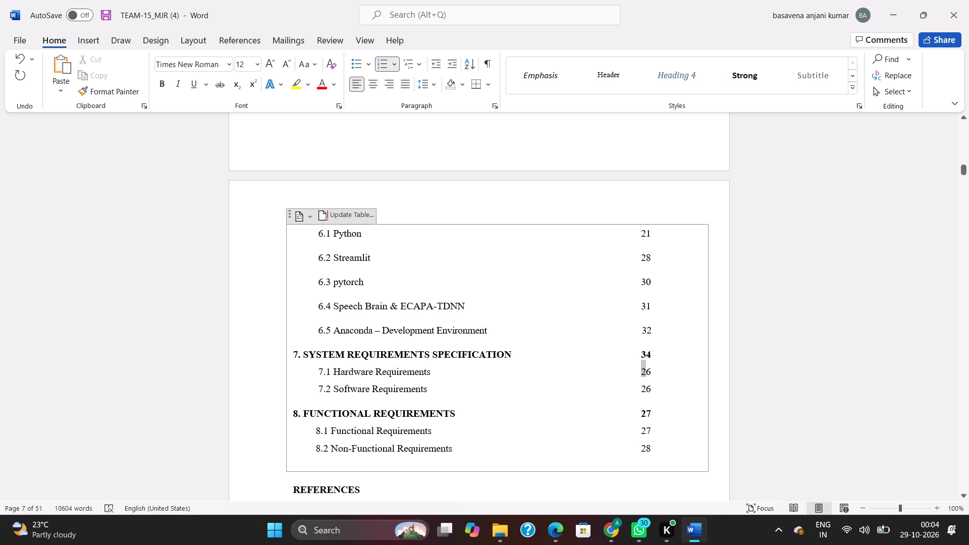
{"action": "left_click_drag", "start_coordinate": [633, 371], "coordinate": [645, 375]}
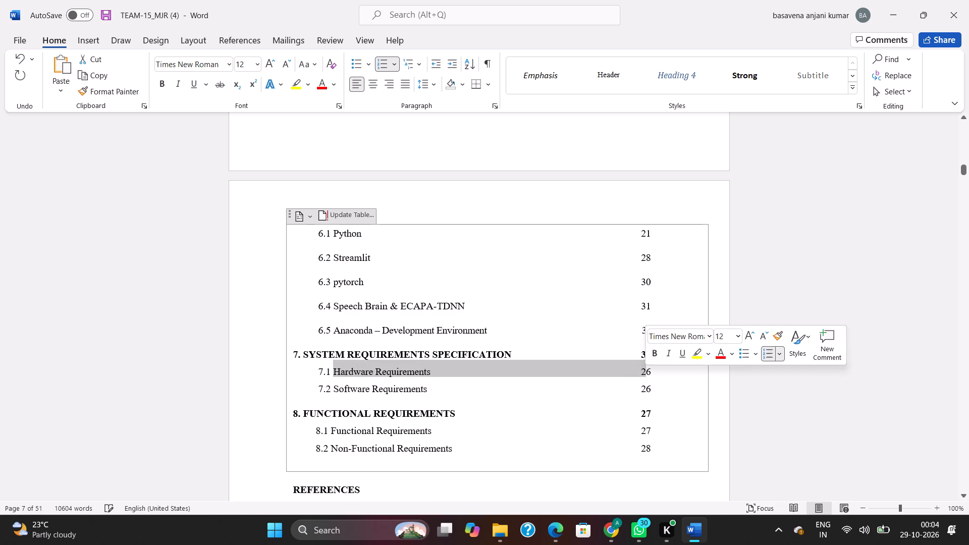
{"action": "left_click", "coordinate": [669, 369]}
{"action": "left_click_drag", "start_coordinate": [659, 371], "coordinate": [641, 370]}
{"action": "key", "text": "BackSpace"}
{"action": "type", "text": "34"}
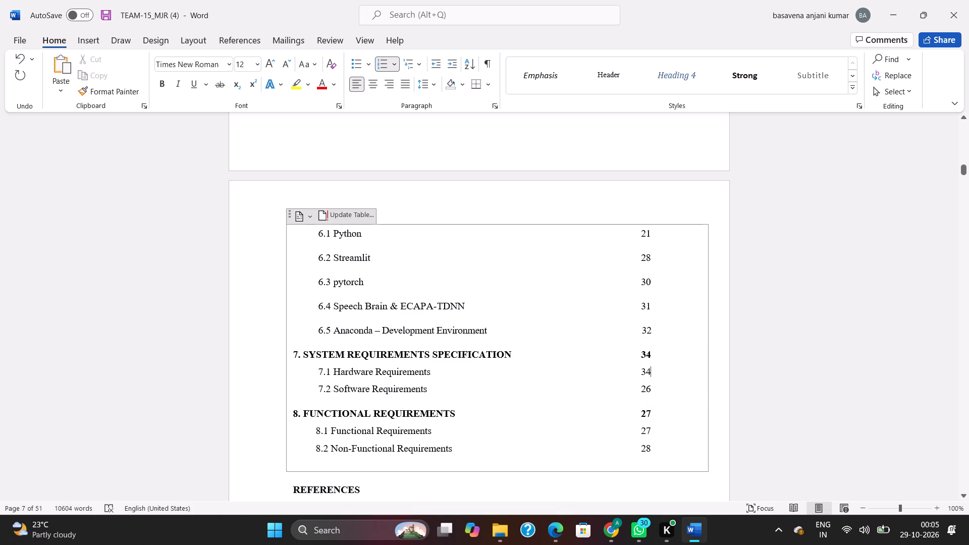
{"action": "left_click_drag", "start_coordinate": [652, 390], "coordinate": [636, 390]}
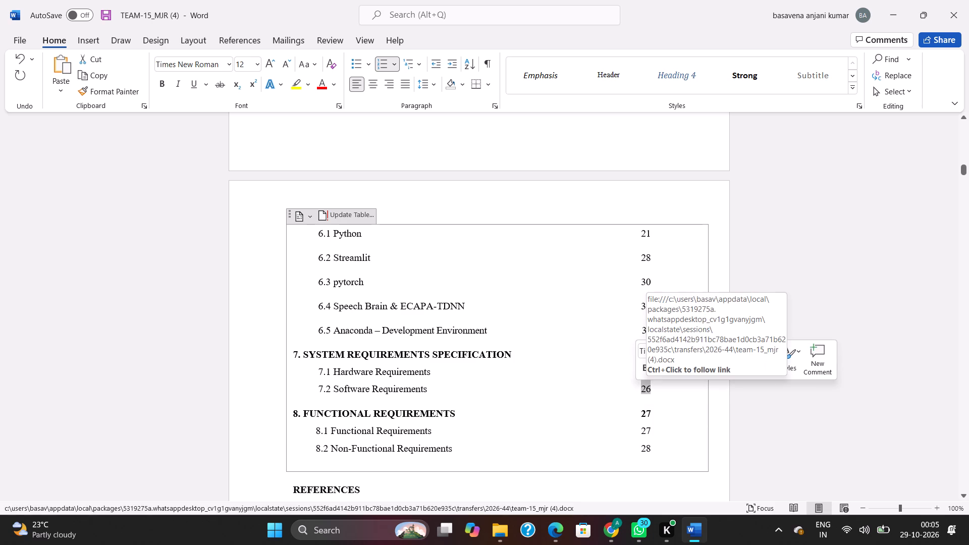
{"action": "key", "text": "BackSpace"}
{"action": "type", "text": "34"}
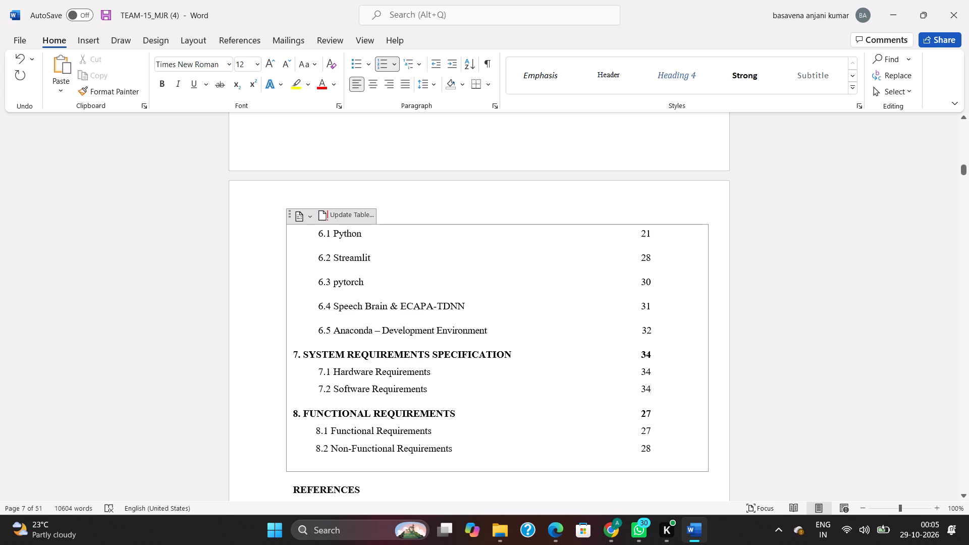
Set the page numbers of the 8. FUNCTIONAL REQUIREMENTS and 8.1 Functional Requirements contents entries to 36.
{"action": "double_click", "coordinate": [654, 415]}
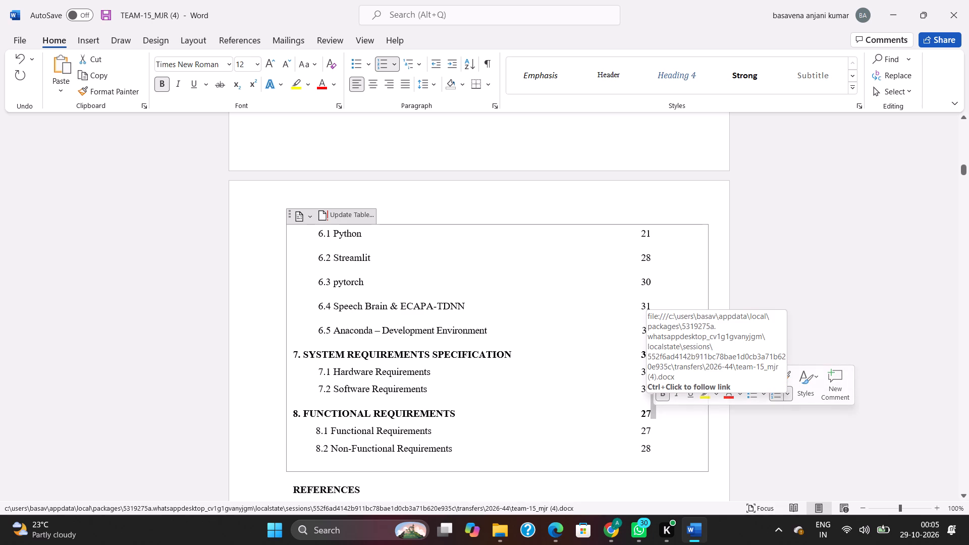
{"action": "left_click", "coordinate": [661, 416]}
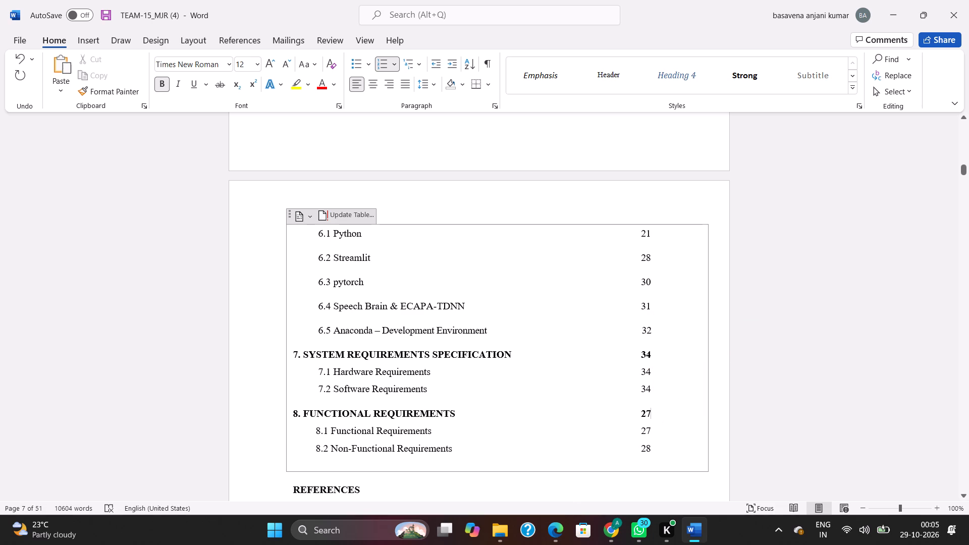
{"action": "left_click_drag", "start_coordinate": [651, 414], "coordinate": [641, 413]}
{"action": "key", "text": "BackSpace"}
{"action": "type", "text": "36"}
{"action": "left_click", "coordinate": [651, 429]}
{"action": "left_click_drag", "start_coordinate": [653, 429], "coordinate": [640, 431]}
{"action": "key", "text": "BackSpace"}
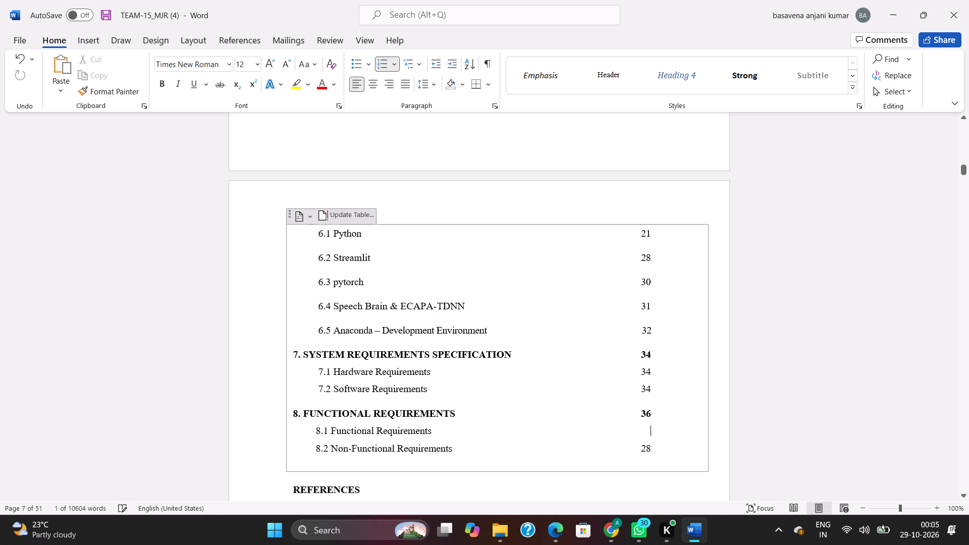
{"action": "type", "text": "36"}
Set the page number of the 8.2 Non-Functional Requirements contents entry to 38.
{"action": "left_click_drag", "start_coordinate": [652, 446], "coordinate": [643, 446]}
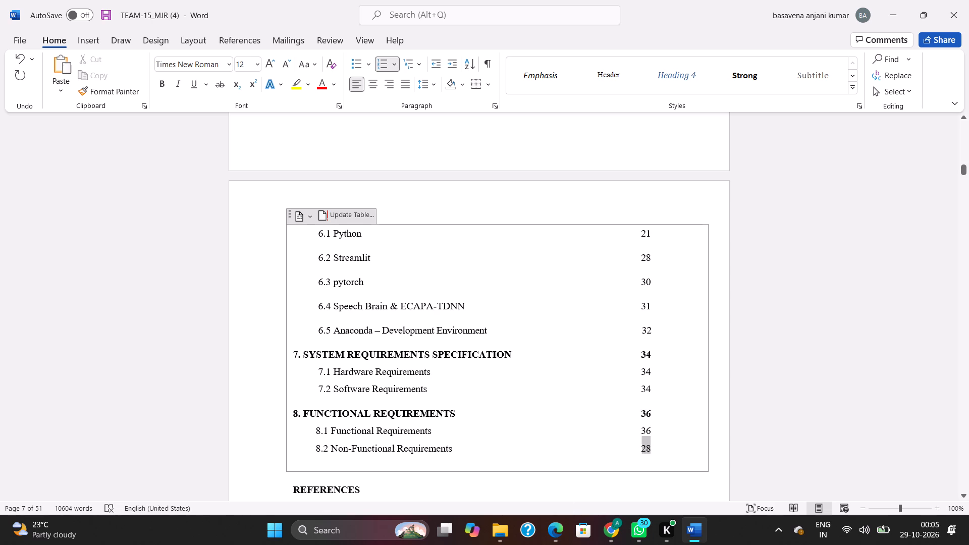
{"action": "left_click_drag", "start_coordinate": [643, 446], "coordinate": [642, 446]}
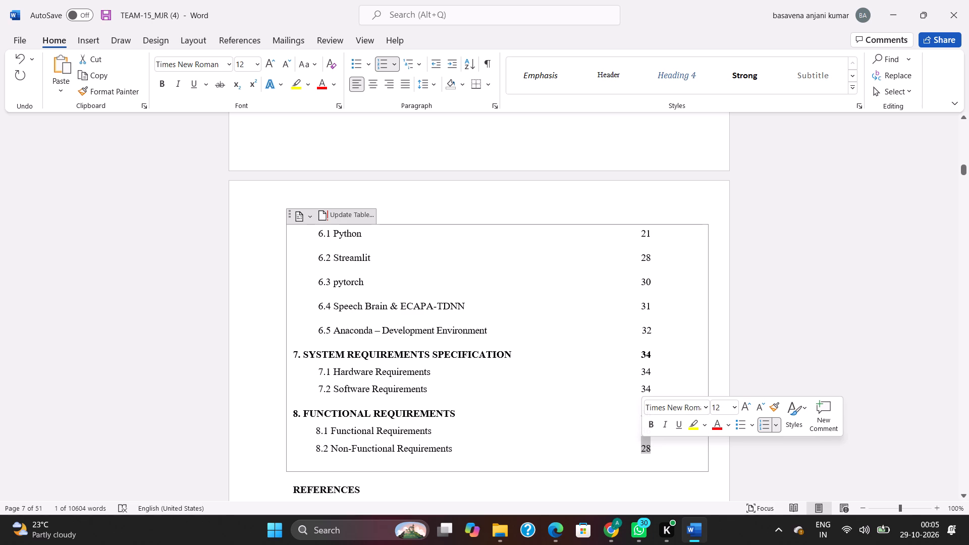
{"action": "key", "text": "BackSpace"}
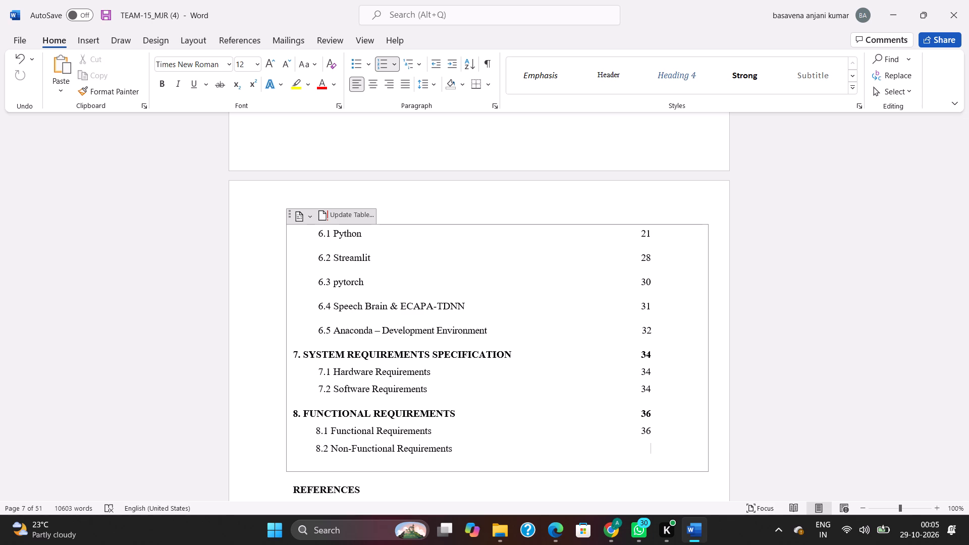
{"action": "key", "text": "3"}
{"action": "key", "text": "8"}
{"action": "left_click", "coordinate": [238, 443]}
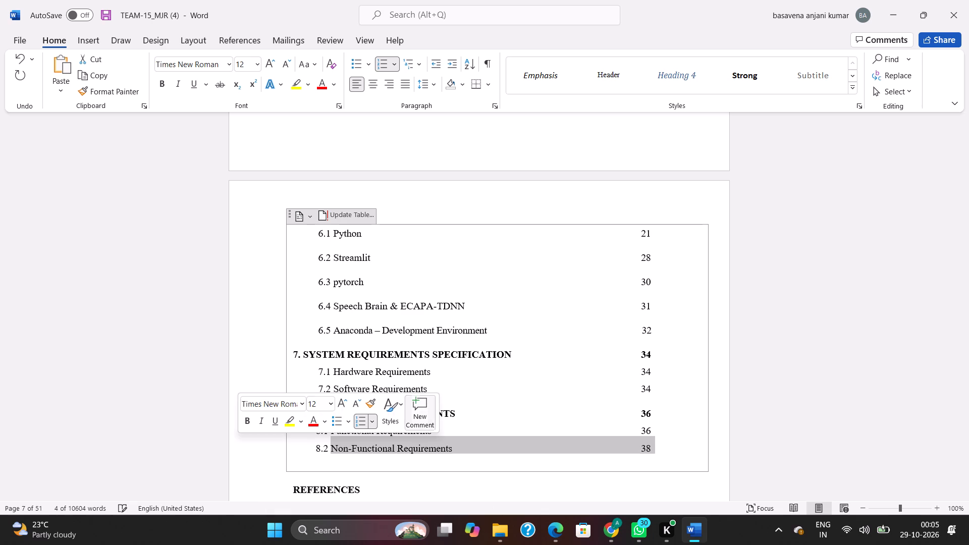
{"action": "left_click", "coordinate": [780, 330]}
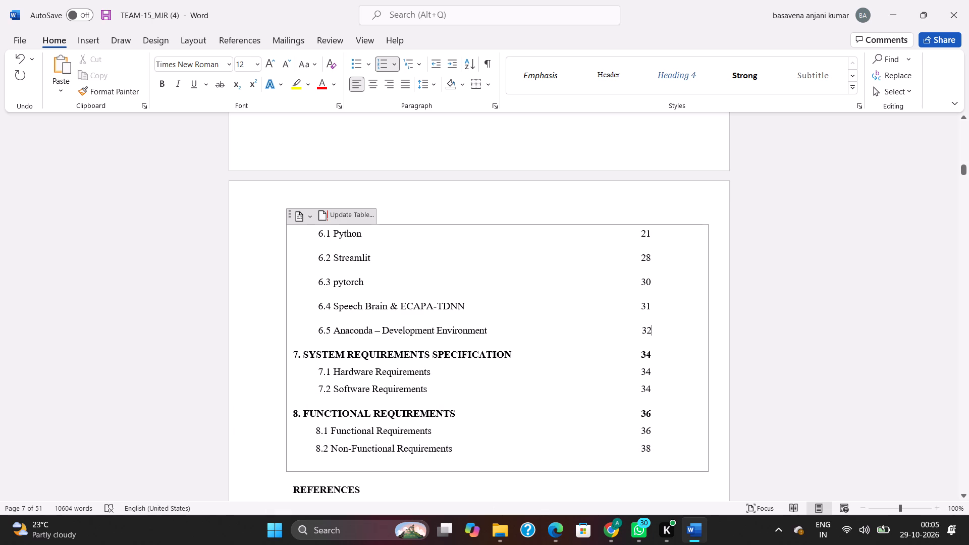
{"action": "scroll", "coordinate": [785, 330], "scroll_direction": "down", "scroll_amount": 5}
{"action": "left_click", "coordinate": [782, 328]}
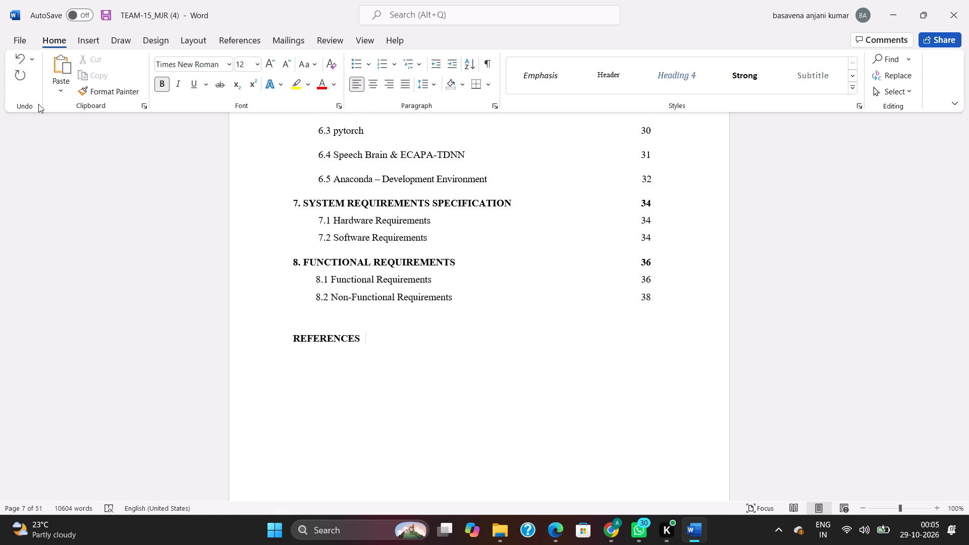
Open the recent document TEAM-15_MJR and examine its table of contents and the start of its list of figures.
{"action": "left_click", "coordinate": [19, 45]}
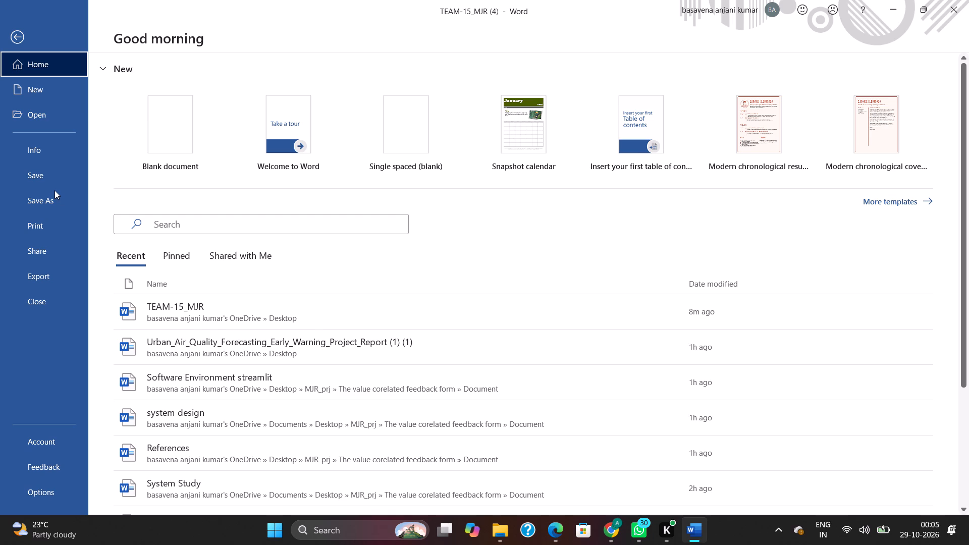
{"action": "double_click", "coordinate": [216, 305]}
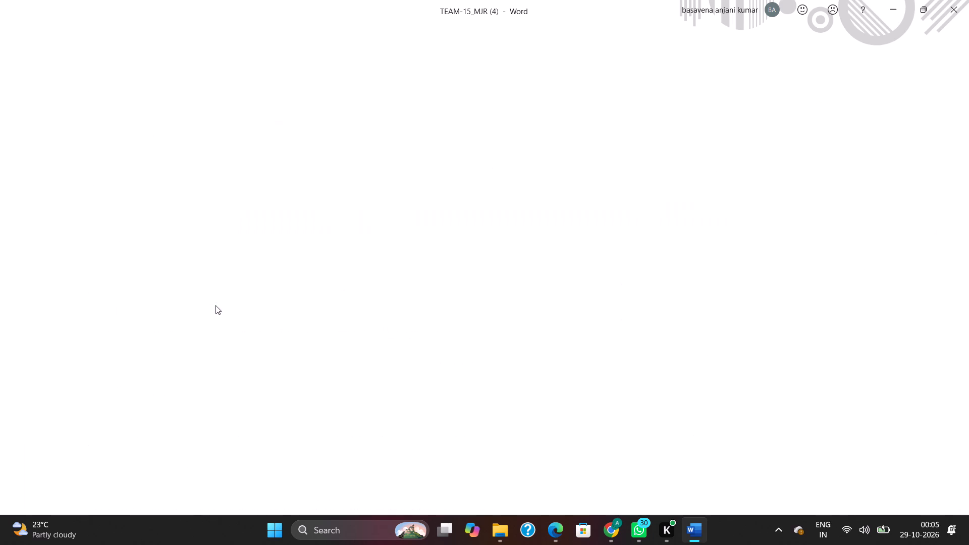
{"action": "scroll", "coordinate": [342, 321], "scroll_direction": "down", "scroll_amount": 6}
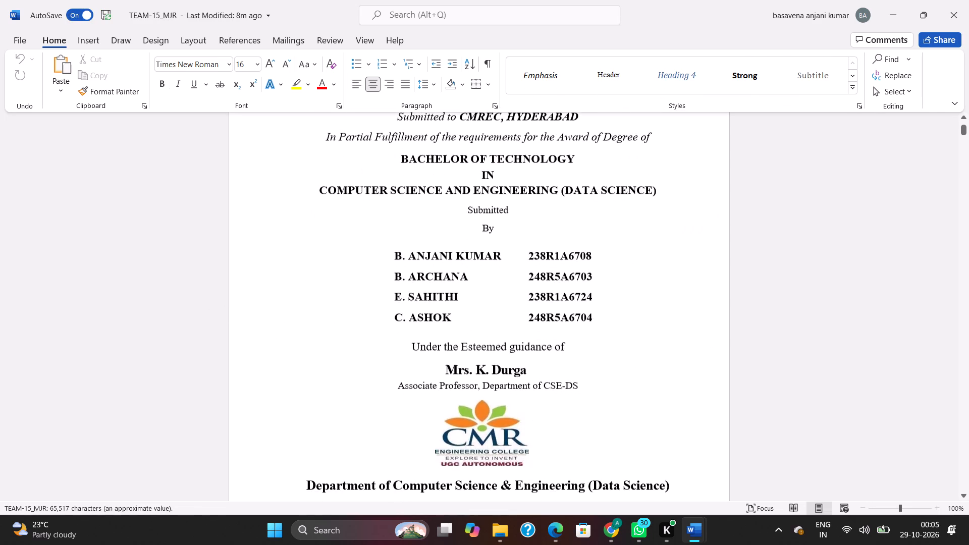
{"action": "scroll", "coordinate": [333, 310], "scroll_direction": "down", "scroll_amount": 14}
{"action": "scroll", "coordinate": [311, 292], "scroll_direction": "down", "scroll_amount": 20}
{"action": "scroll", "coordinate": [311, 292], "scroll_direction": "down", "scroll_amount": 5}
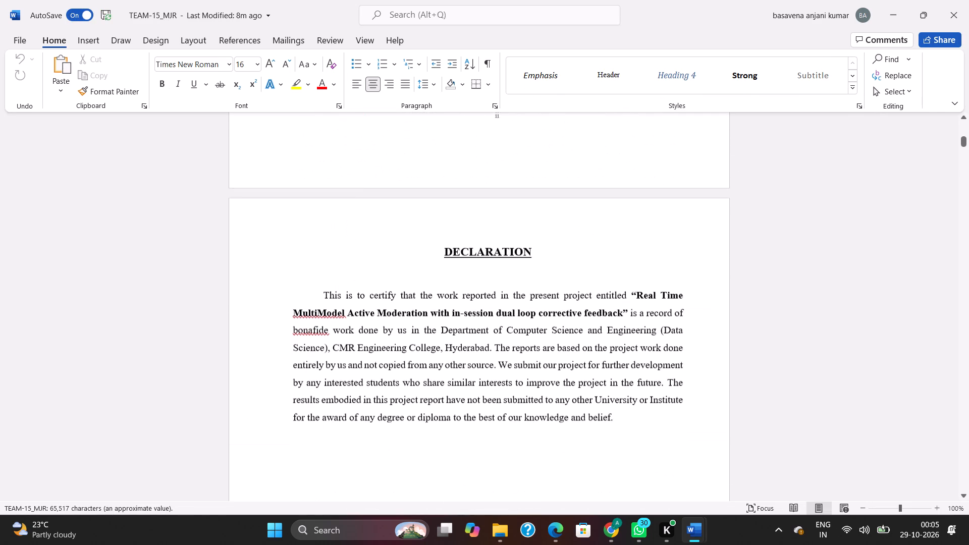
{"action": "scroll", "coordinate": [282, 275], "scroll_direction": "down", "scroll_amount": 20}
{"action": "scroll", "coordinate": [282, 275], "scroll_direction": "down", "scroll_amount": 1}
{"action": "scroll", "coordinate": [264, 267], "scroll_direction": "up", "scroll_amount": 4}
{"action": "scroll", "coordinate": [263, 267], "scroll_direction": "down", "scroll_amount": 20}
{"action": "scroll", "coordinate": [263, 267], "scroll_direction": "down", "scroll_amount": 19}
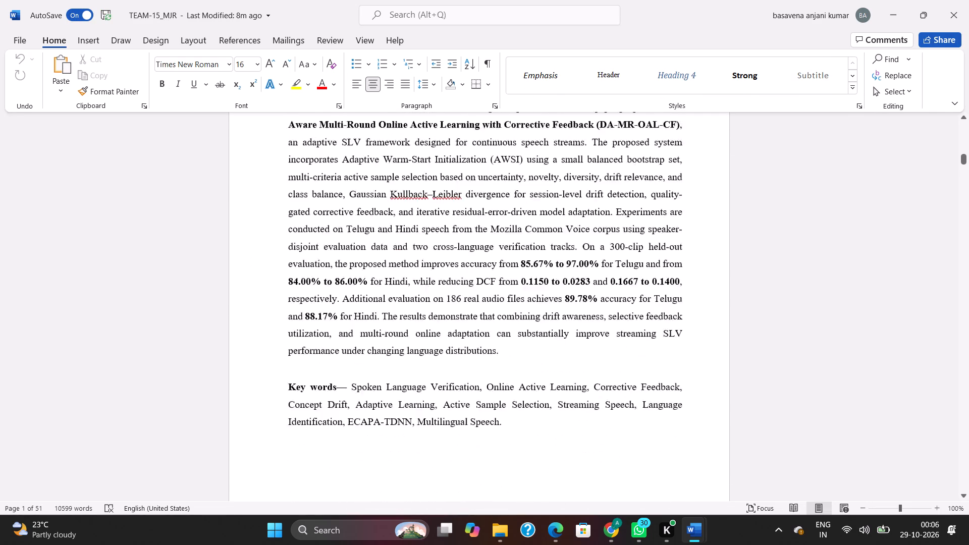
{"action": "scroll", "coordinate": [247, 256], "scroll_direction": "down", "scroll_amount": 20}
{"action": "scroll", "coordinate": [247, 256], "scroll_direction": "down", "scroll_amount": 20}
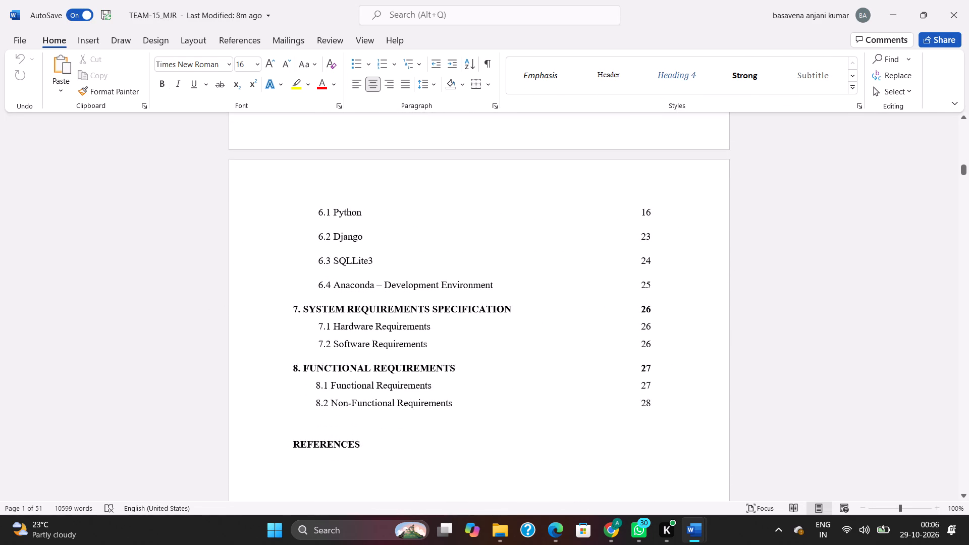
{"action": "scroll", "coordinate": [217, 254], "scroll_direction": "down", "scroll_amount": 3}
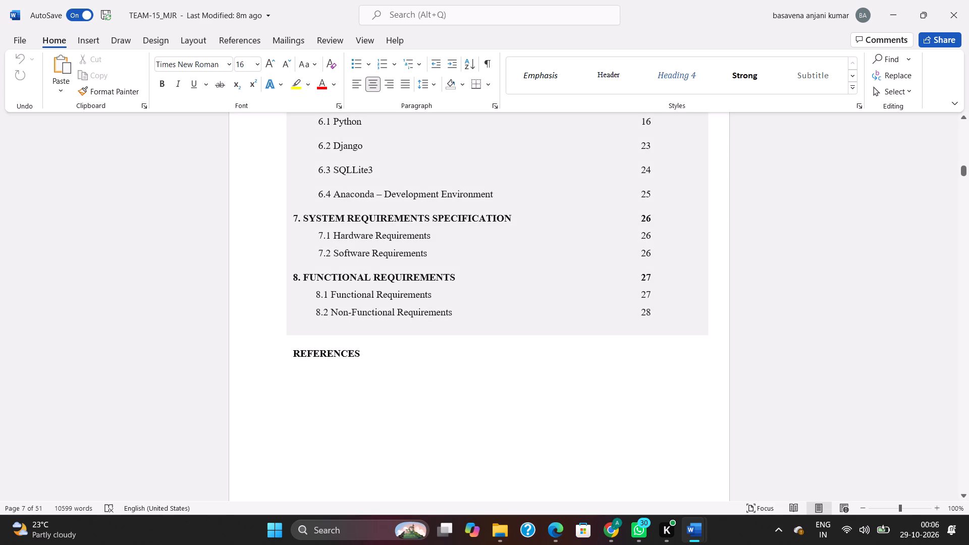
{"action": "scroll", "coordinate": [659, 312], "scroll_direction": "down", "scroll_amount": 20}
{"action": "scroll", "coordinate": [659, 312], "scroll_direction": "down", "scroll_amount": 3}
{"action": "scroll", "coordinate": [606, 293], "scroll_direction": "up", "scroll_amount": 7}
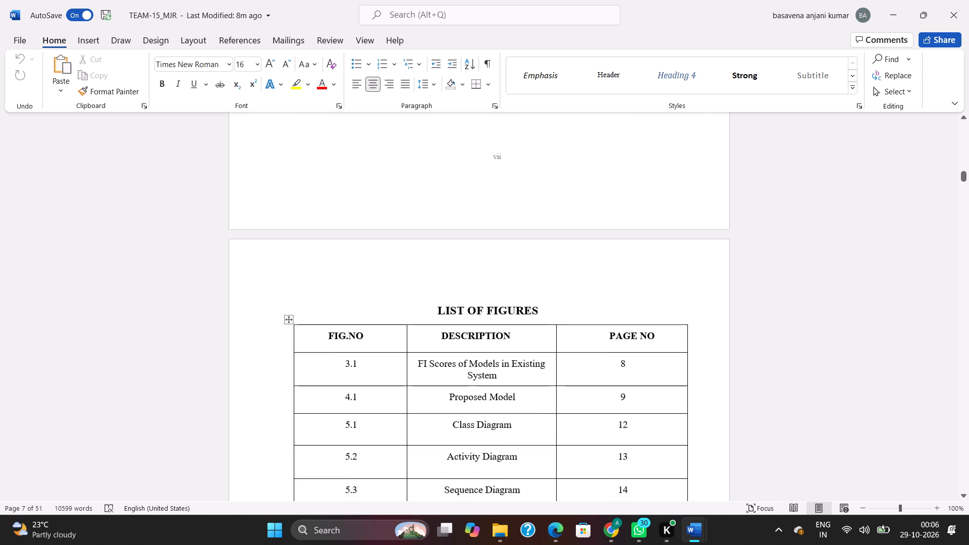
{"action": "scroll", "coordinate": [602, 292], "scroll_direction": "up", "scroll_amount": 17}
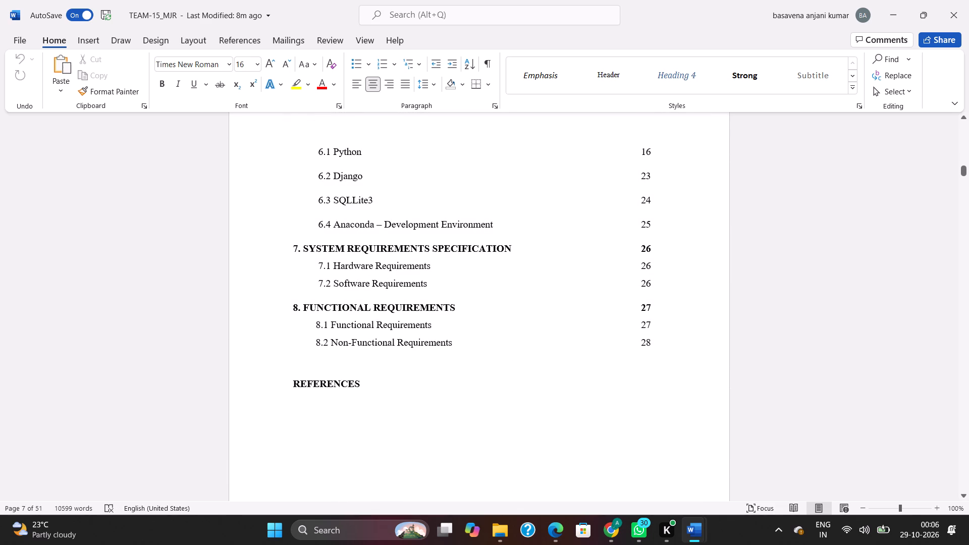
Compare the contents page of TEAM-15_MJR with that of TEAM-15_MJR (4), and close TEAM-15_MJR.
{"action": "key", "text": "ctrl+z"}
{"action": "key", "text": "ctrl+z"}
{"action": "key", "text": "ctrl+z"}
{"action": "key", "text": "ctrl+z"}
{"action": "key", "text": "alt+Tab"}
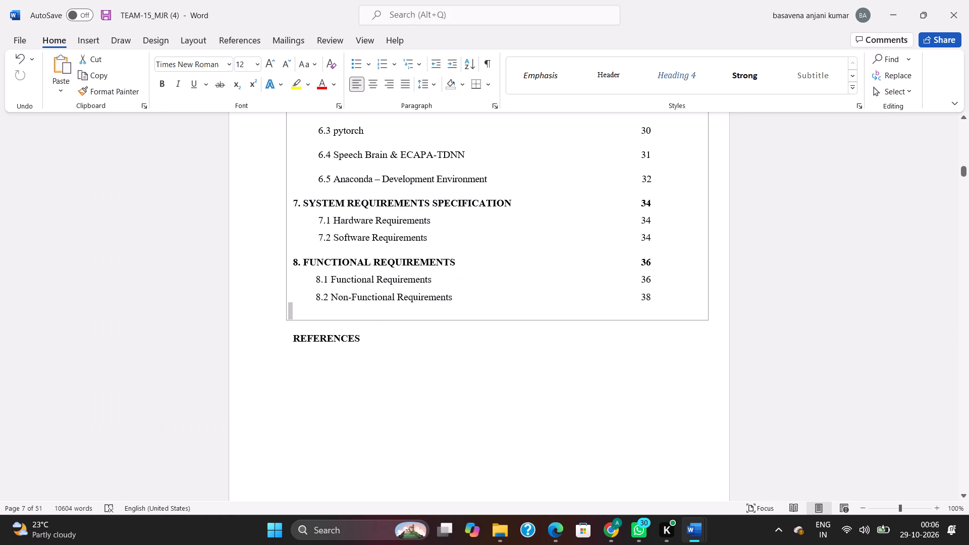
{"action": "key", "text": "alt+Tab"}
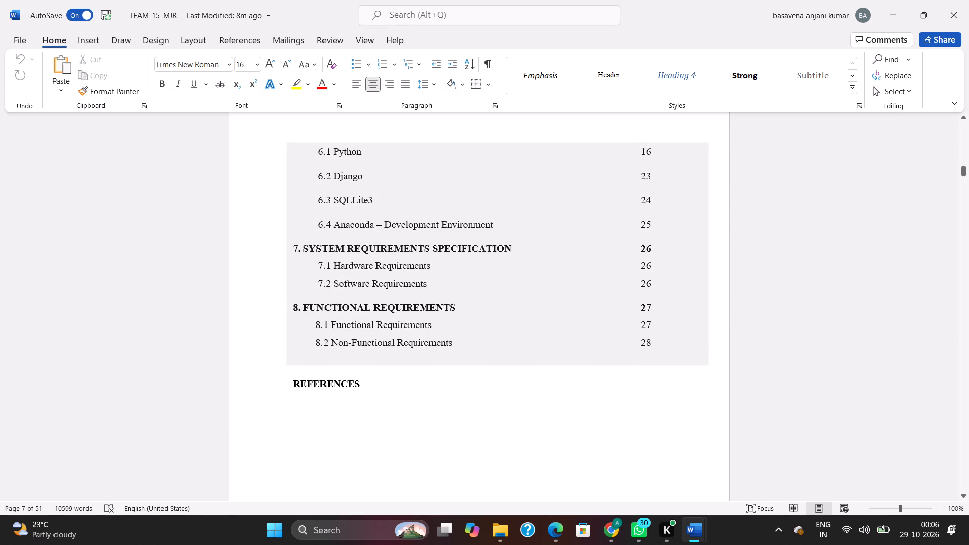
{"action": "left_click", "coordinate": [956, 3]}
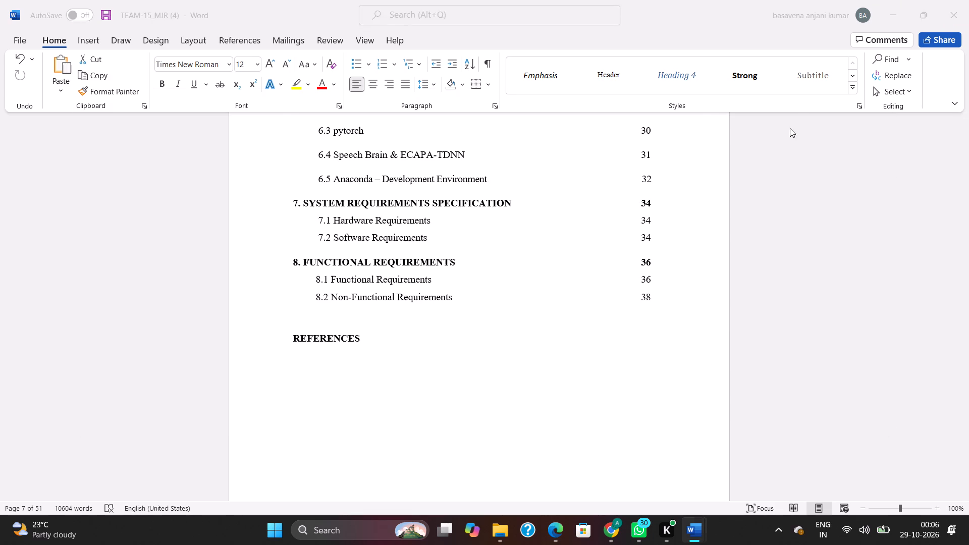
Examine the figure entries and page numbers throughout the list of figures.
{"action": "scroll", "coordinate": [581, 340], "scroll_direction": "down", "scroll_amount": 15}
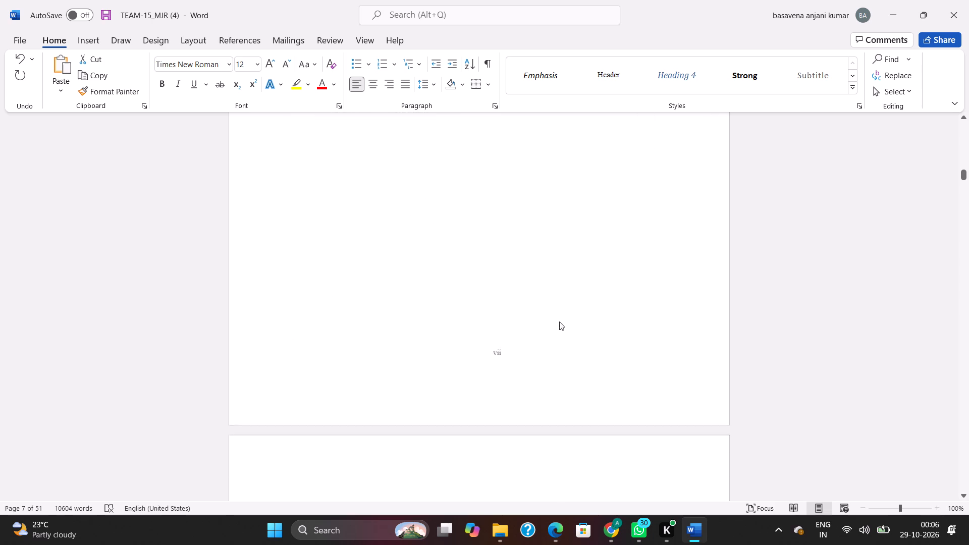
{"action": "scroll", "coordinate": [559, 321], "scroll_direction": "down", "scroll_amount": 6}
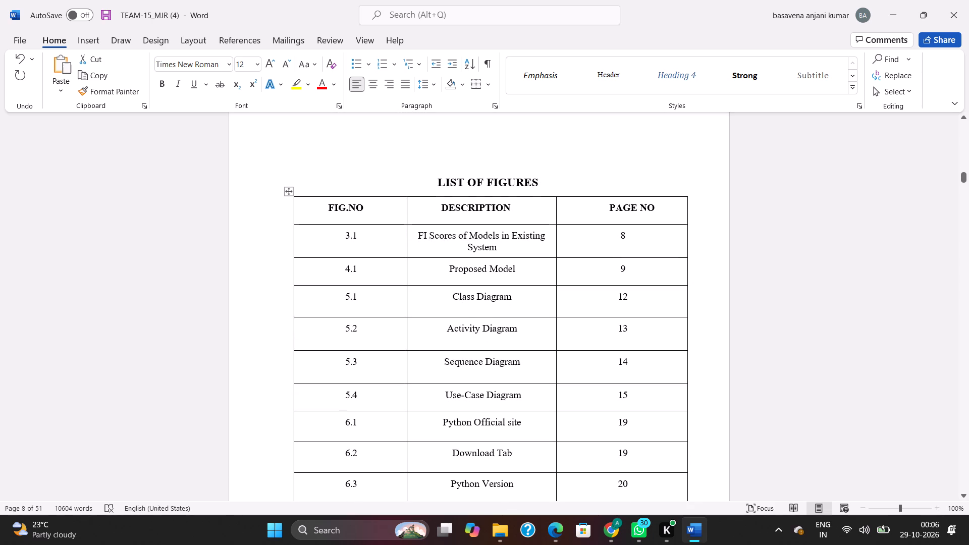
{"action": "scroll", "coordinate": [476, 244], "scroll_direction": "down", "scroll_amount": 6}
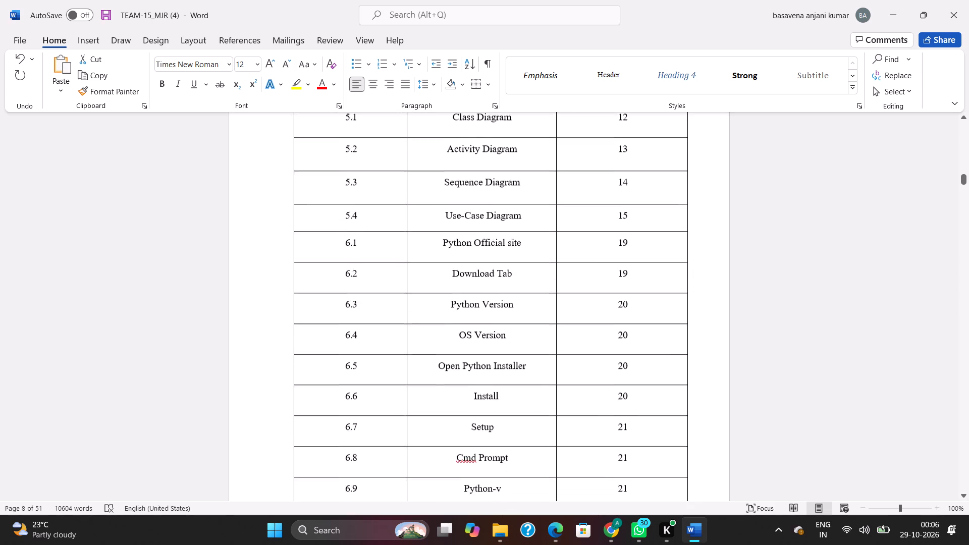
{"action": "scroll", "coordinate": [472, 242], "scroll_direction": "down", "scroll_amount": 11}
{"action": "scroll", "coordinate": [470, 240], "scroll_direction": "down", "scroll_amount": 20}
{"action": "scroll", "coordinate": [470, 240], "scroll_direction": "down", "scroll_amount": 4}
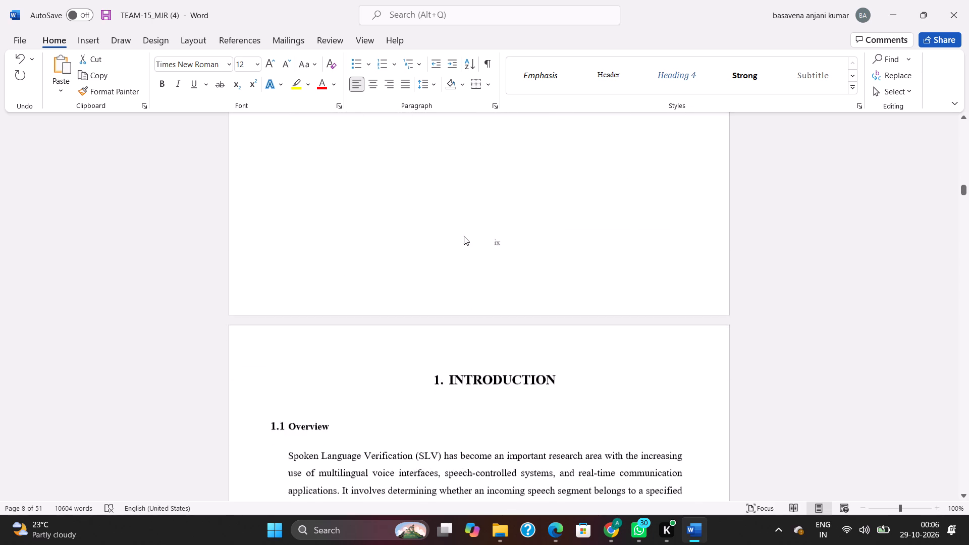
{"action": "scroll", "coordinate": [463, 236], "scroll_direction": "up", "scroll_amount": 20}
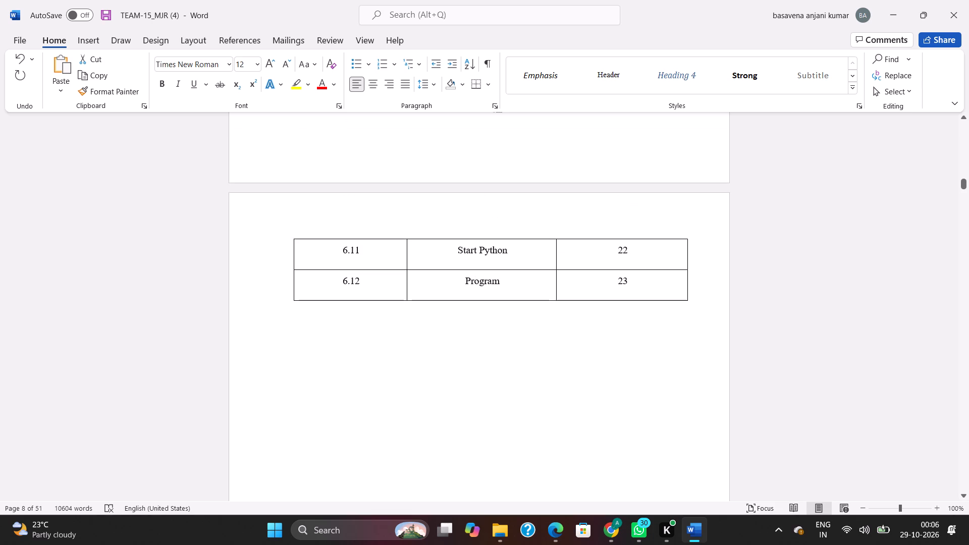
{"action": "scroll", "coordinate": [463, 236], "scroll_direction": "up", "scroll_amount": 20}
{"action": "scroll", "coordinate": [462, 234], "scroll_direction": "up", "scroll_amount": 2}
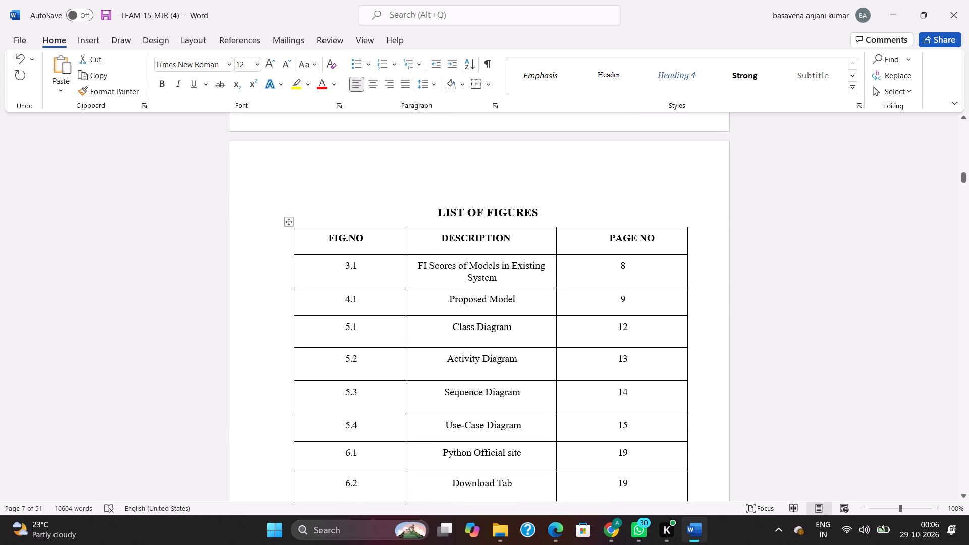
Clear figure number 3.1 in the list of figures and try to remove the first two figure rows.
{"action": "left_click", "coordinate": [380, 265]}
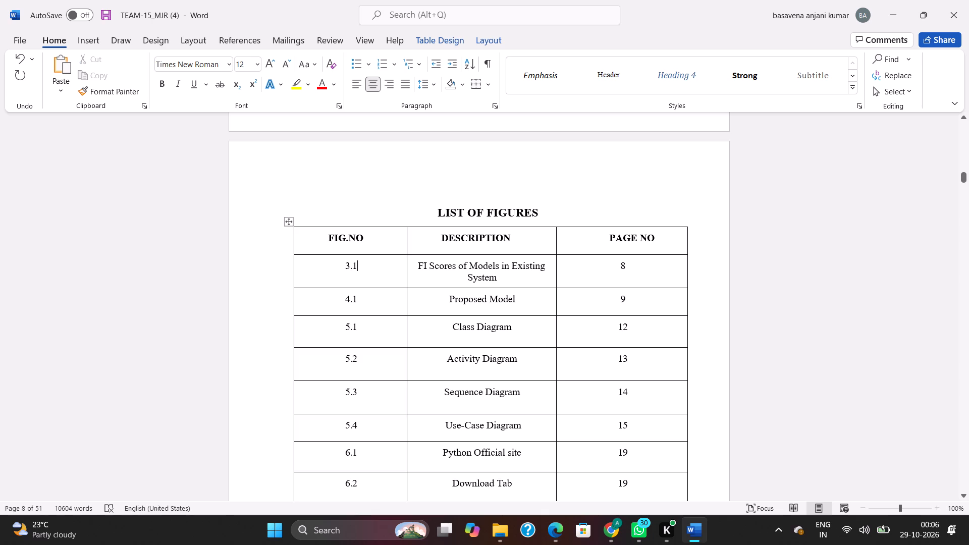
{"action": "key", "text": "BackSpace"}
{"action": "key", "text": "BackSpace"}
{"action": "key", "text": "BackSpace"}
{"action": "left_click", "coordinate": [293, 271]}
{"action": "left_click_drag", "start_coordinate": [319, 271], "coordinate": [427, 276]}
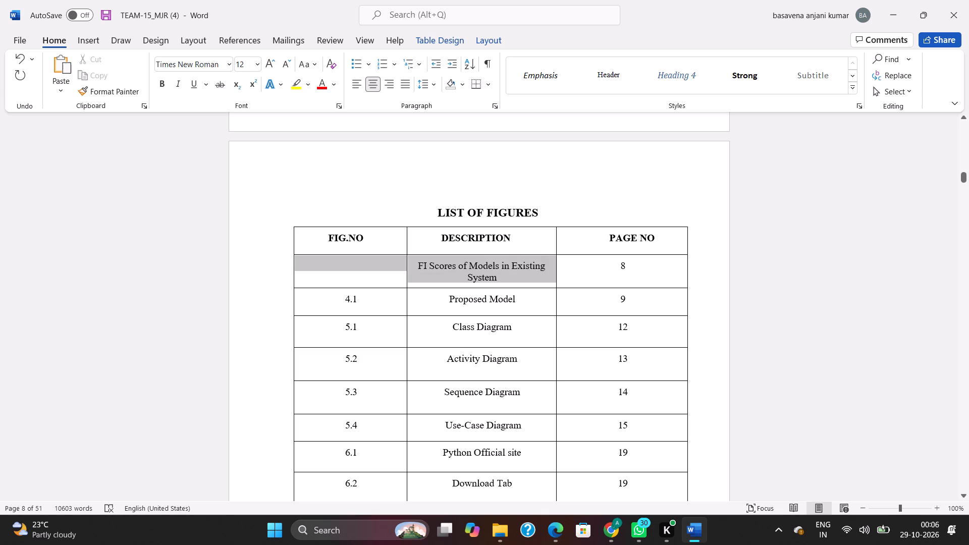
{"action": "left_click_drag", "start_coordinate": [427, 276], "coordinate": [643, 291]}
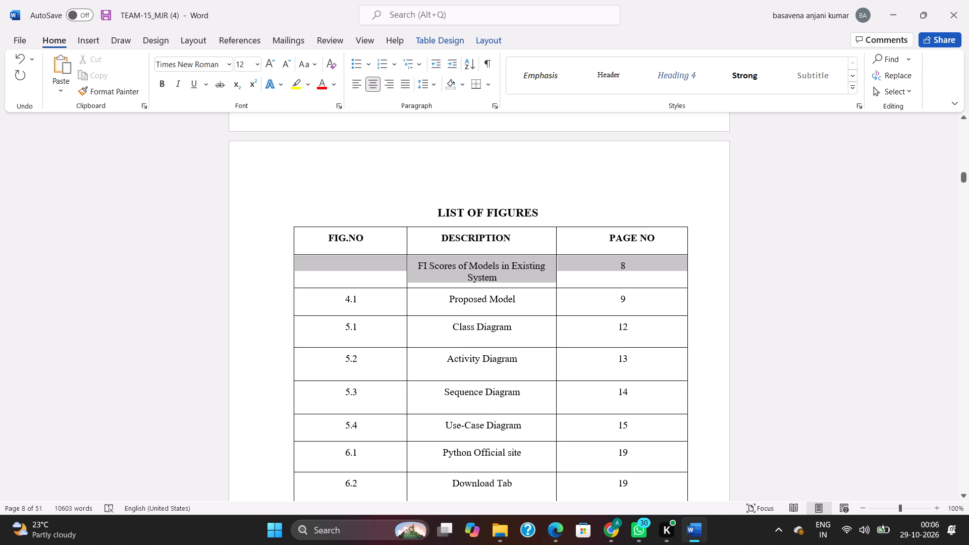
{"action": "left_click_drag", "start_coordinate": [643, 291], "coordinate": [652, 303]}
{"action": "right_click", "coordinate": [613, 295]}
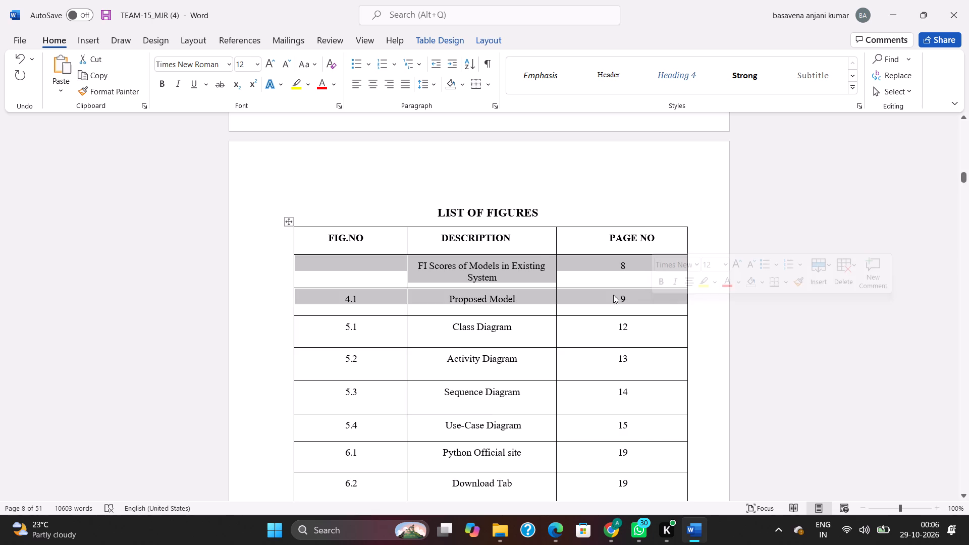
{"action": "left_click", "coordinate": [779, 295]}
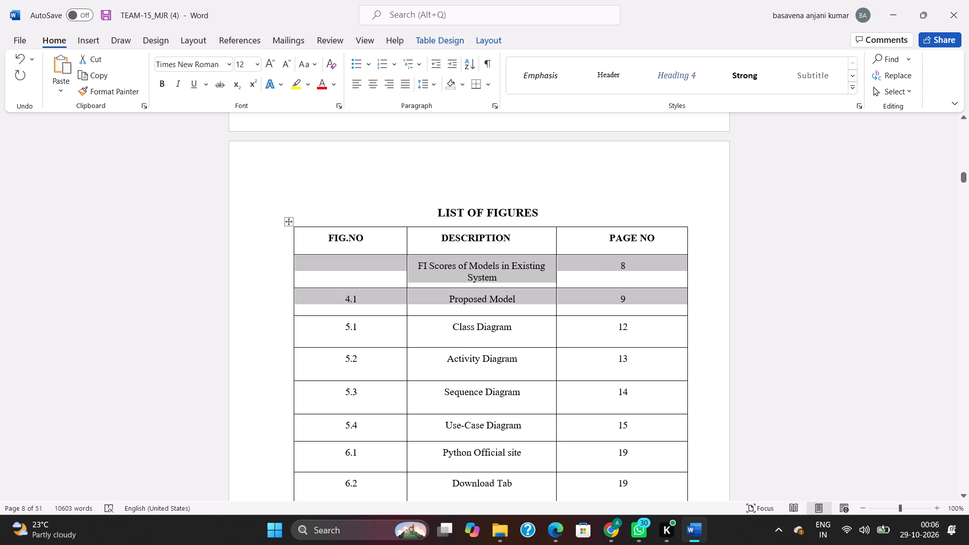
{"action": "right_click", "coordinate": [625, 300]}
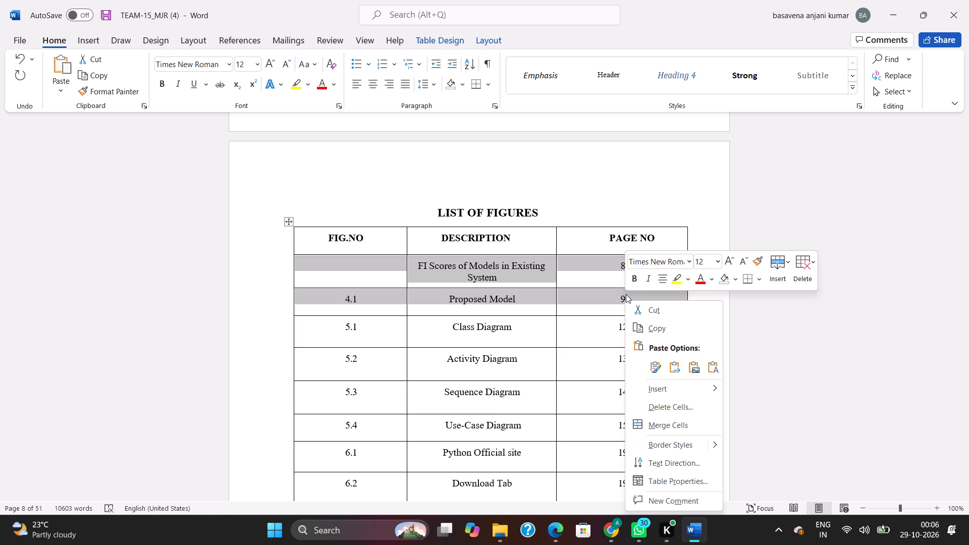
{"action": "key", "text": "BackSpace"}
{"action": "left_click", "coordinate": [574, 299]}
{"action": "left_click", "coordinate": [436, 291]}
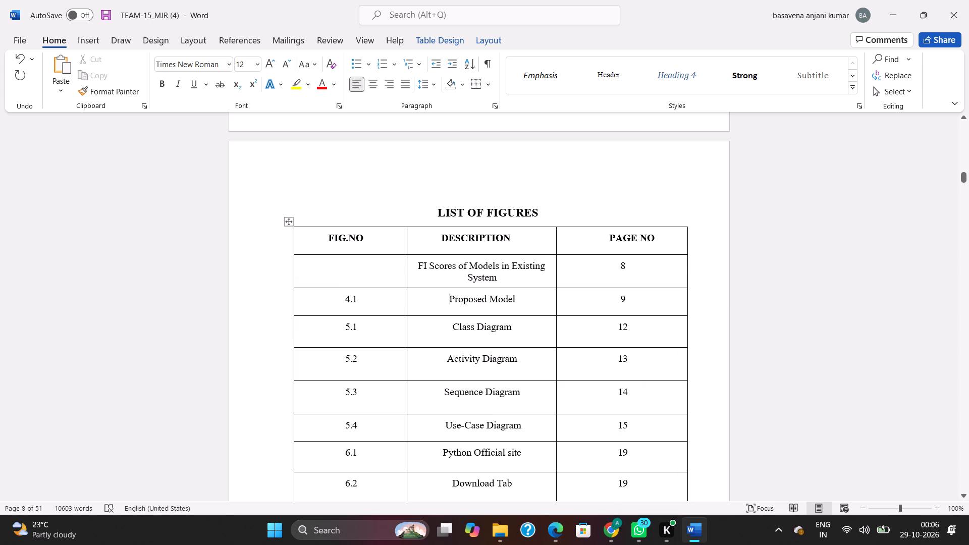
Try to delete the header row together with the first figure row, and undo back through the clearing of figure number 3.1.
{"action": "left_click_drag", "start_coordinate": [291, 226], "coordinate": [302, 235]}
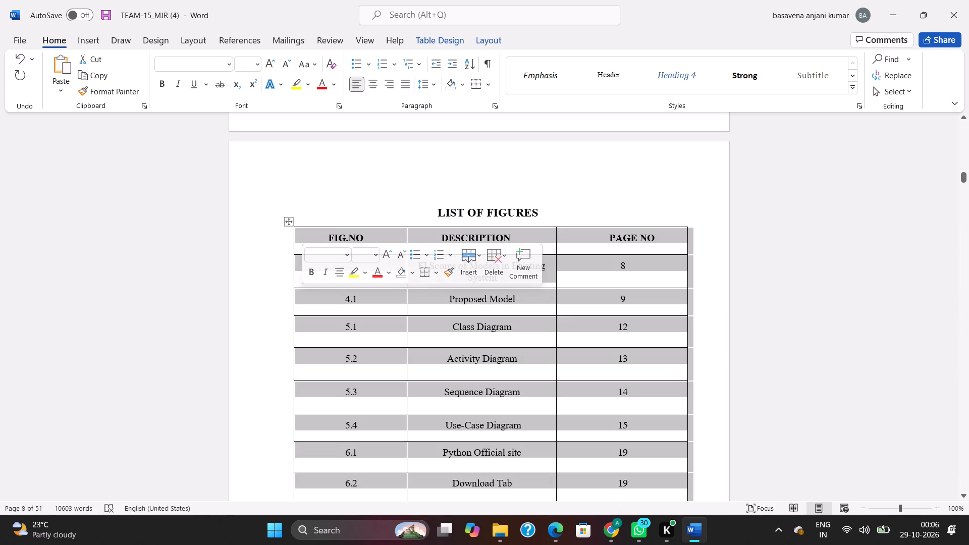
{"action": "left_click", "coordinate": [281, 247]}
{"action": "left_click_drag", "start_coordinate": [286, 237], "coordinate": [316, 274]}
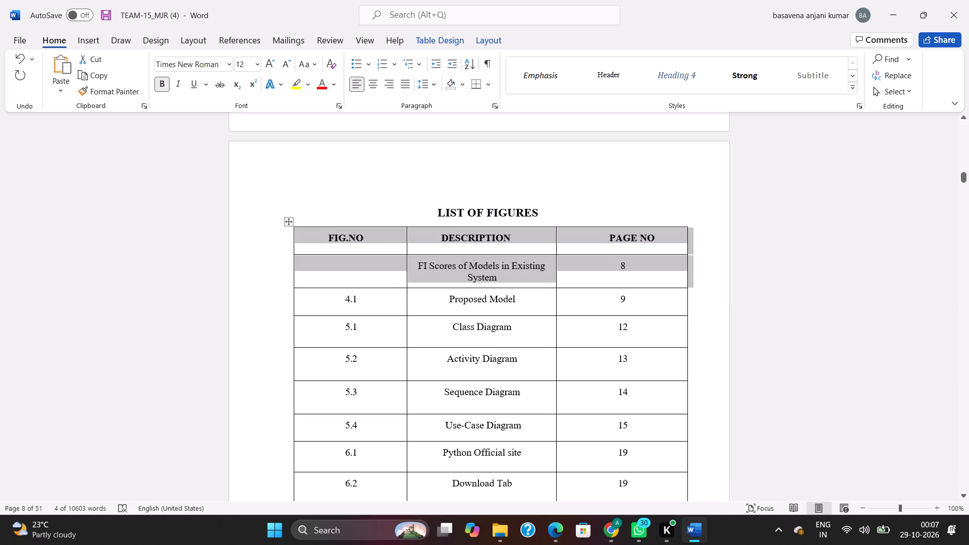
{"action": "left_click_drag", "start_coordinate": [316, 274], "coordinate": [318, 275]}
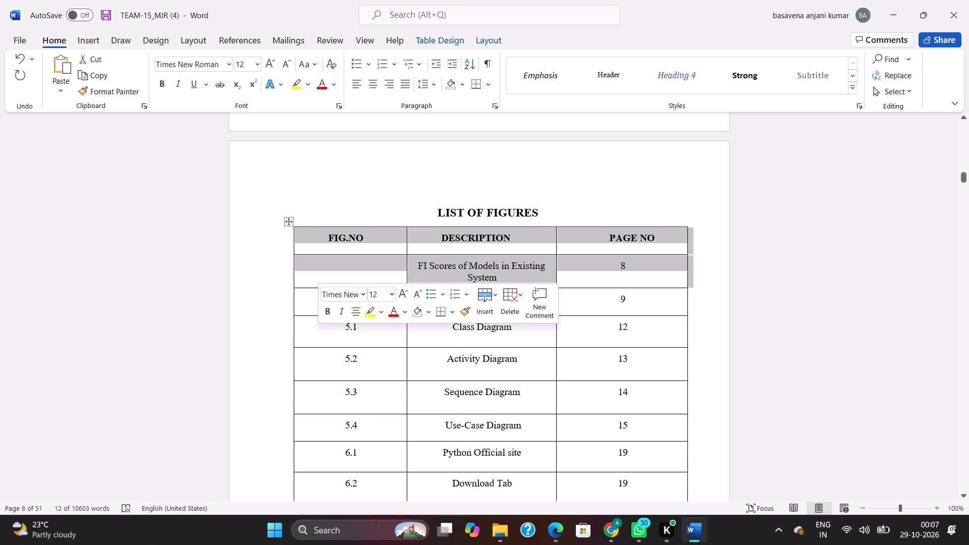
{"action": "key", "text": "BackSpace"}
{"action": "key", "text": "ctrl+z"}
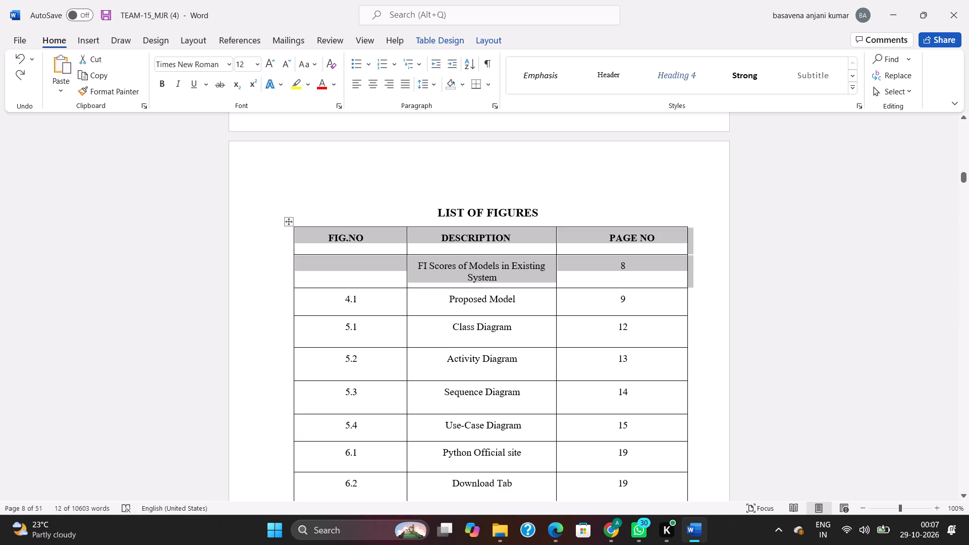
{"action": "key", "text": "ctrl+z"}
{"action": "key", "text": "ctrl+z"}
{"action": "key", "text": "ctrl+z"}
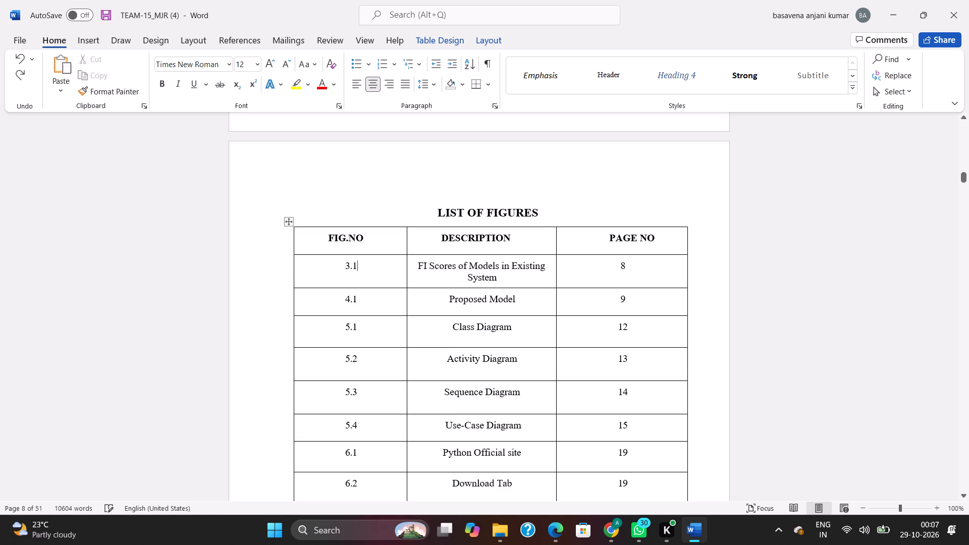
Delete the cells of the 3.1 and 4.1 entries from the list of figures with the shift cells left option.
{"action": "left_click", "coordinate": [381, 287]}
{"action": "left_click_drag", "start_coordinate": [308, 277], "coordinate": [622, 303]}
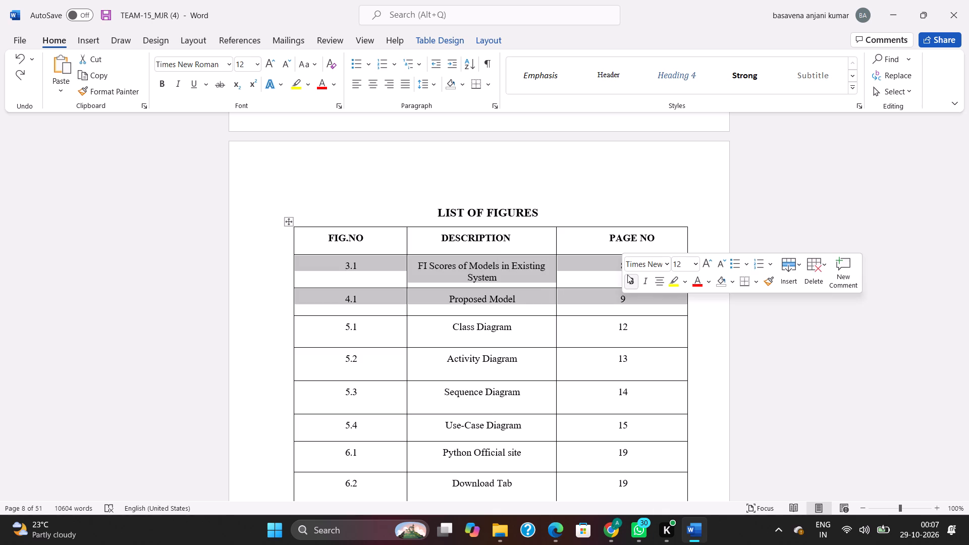
{"action": "key", "text": "BackSpace"}
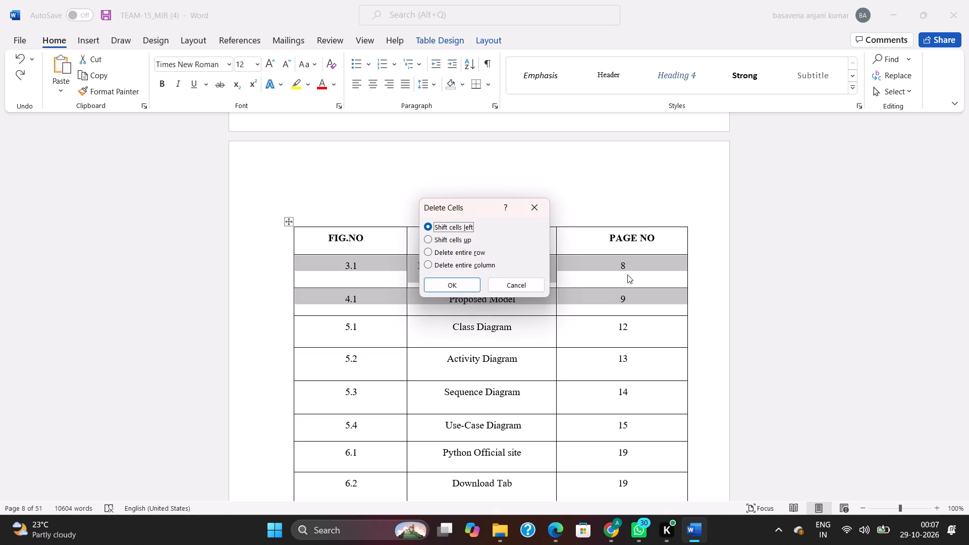
{"action": "left_click", "coordinate": [462, 288]}
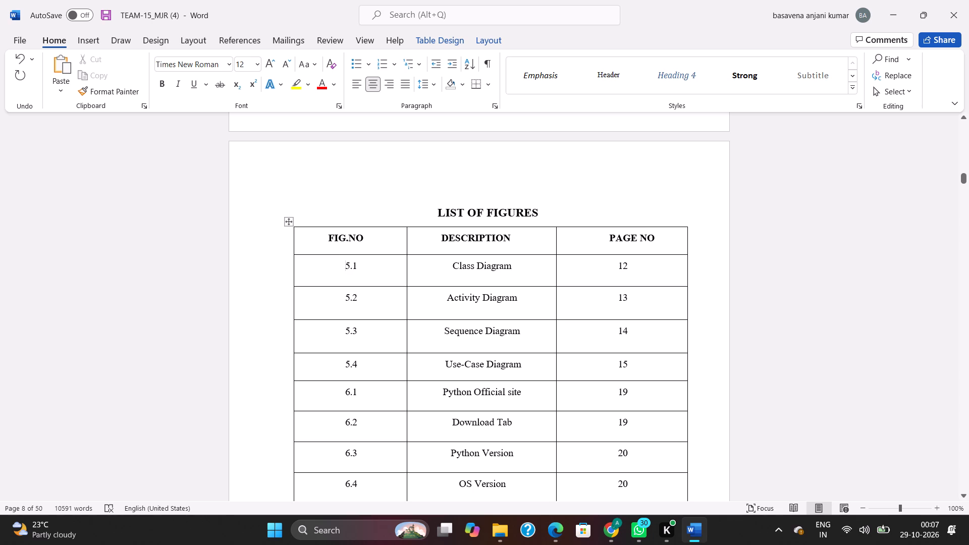
Set the list of figures page numbers to 16 for 5.1 Class Diagram and 17 for 5.2 Activity Diagram.
{"action": "left_click", "coordinate": [351, 265]}
{"action": "left_click", "coordinate": [349, 266]}
{"action": "left_click", "coordinate": [634, 261]}
{"action": "left_click_drag", "start_coordinate": [628, 265], "coordinate": [618, 266]}
{"action": "key", "text": "BackSpace"}
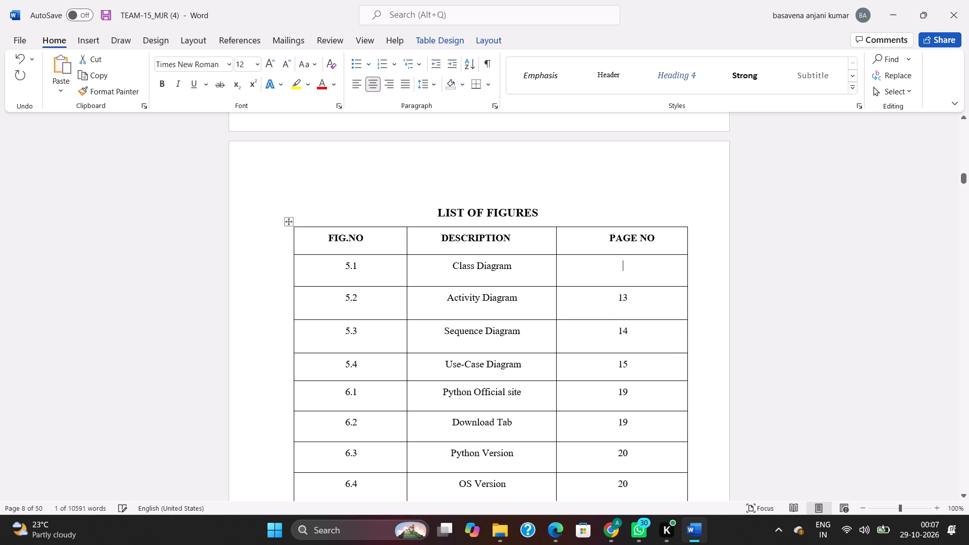
{"action": "type", "text": "16"}
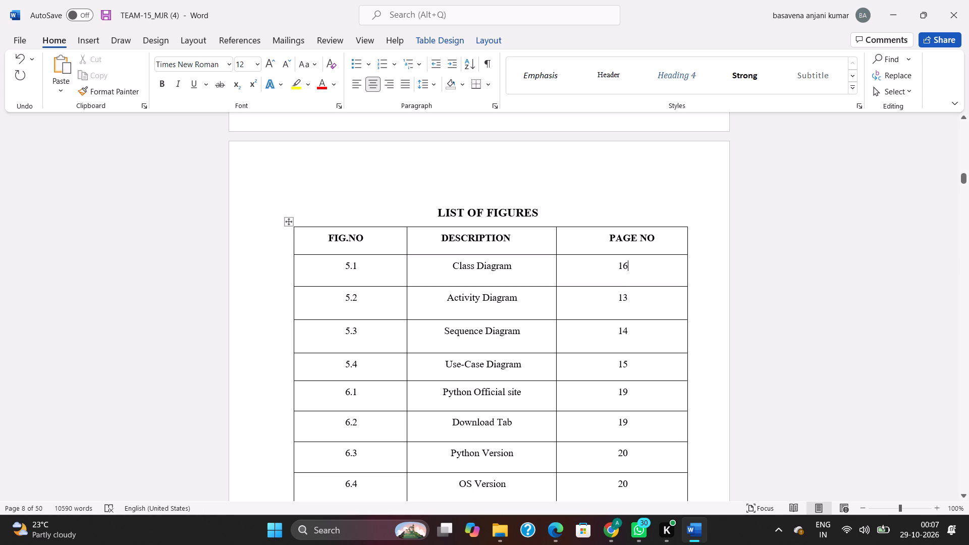
{"action": "left_click", "coordinate": [630, 295]}
{"action": "key", "text": "8"}
{"action": "key", "text": "BackSpace"}
{"action": "key", "text": "BackSpace"}
{"action": "key", "text": "7"}
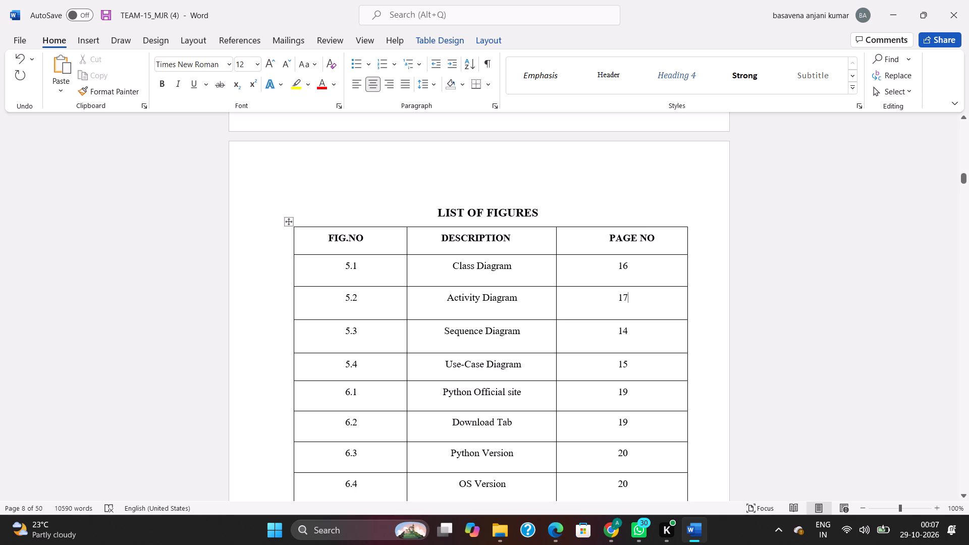
Set the list of figures page numbers to 19 for 5.3 Sequence Diagram and 20 for 5.4 Use-Case Diagram.
{"action": "left_click", "coordinate": [633, 336]}
{"action": "key", "text": "BackSpace"}
{"action": "key", "text": "9"}
{"action": "scroll", "coordinate": [467, 388], "scroll_direction": "down", "scroll_amount": 3}
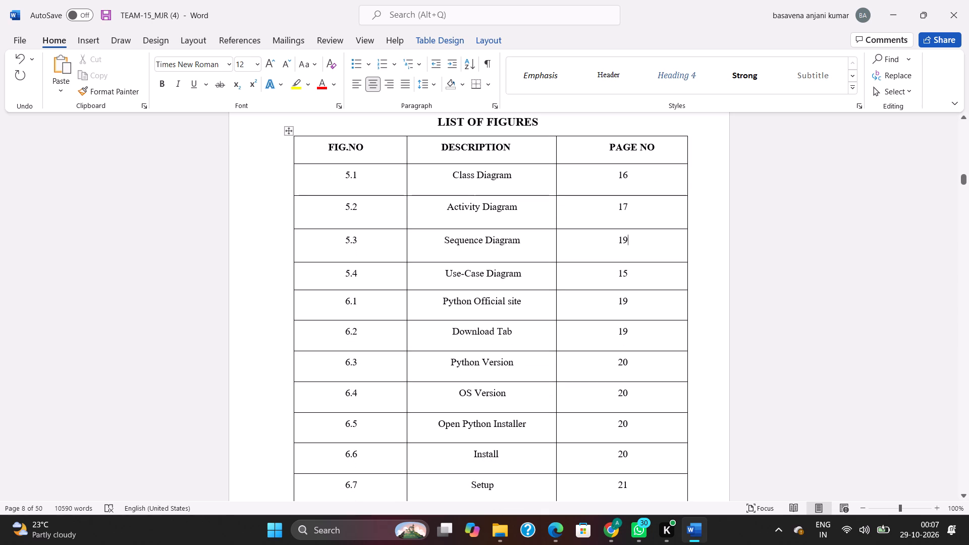
{"action": "left_click", "coordinate": [632, 271]}
{"action": "key", "text": "BackSpace"}
{"action": "key", "text": "BackSpace"}
{"action": "type", "text": "20"}
Select the description text Python Official site of figure 6.1 in the list of figures.
{"action": "left_click", "coordinate": [526, 304]}
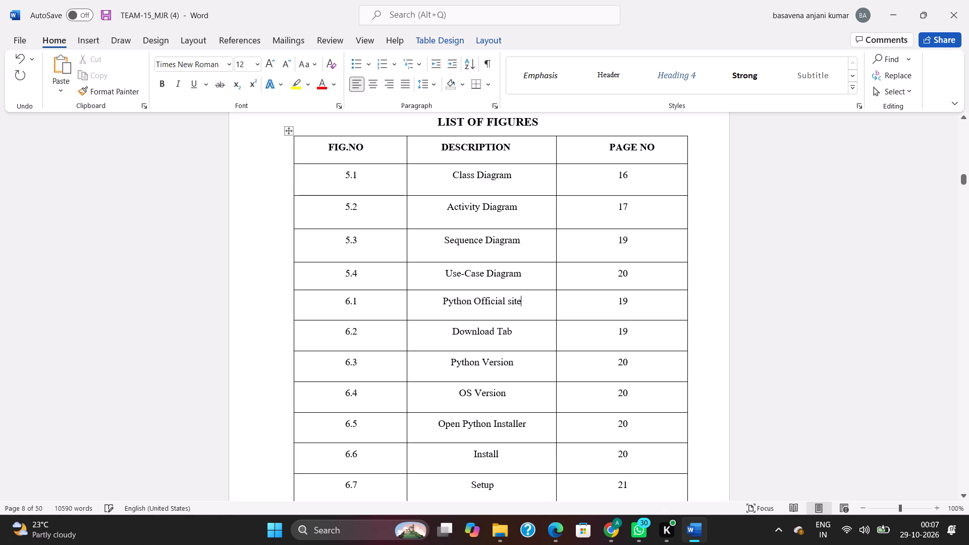
{"action": "left_click_drag", "start_coordinate": [526, 304], "coordinate": [501, 313]}
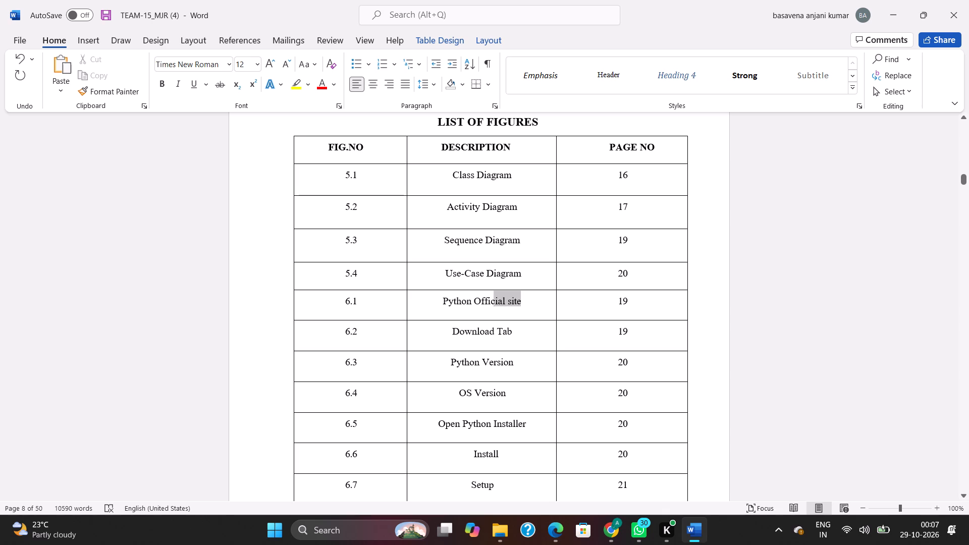
{"action": "left_click_drag", "start_coordinate": [501, 313], "coordinate": [461, 314]}
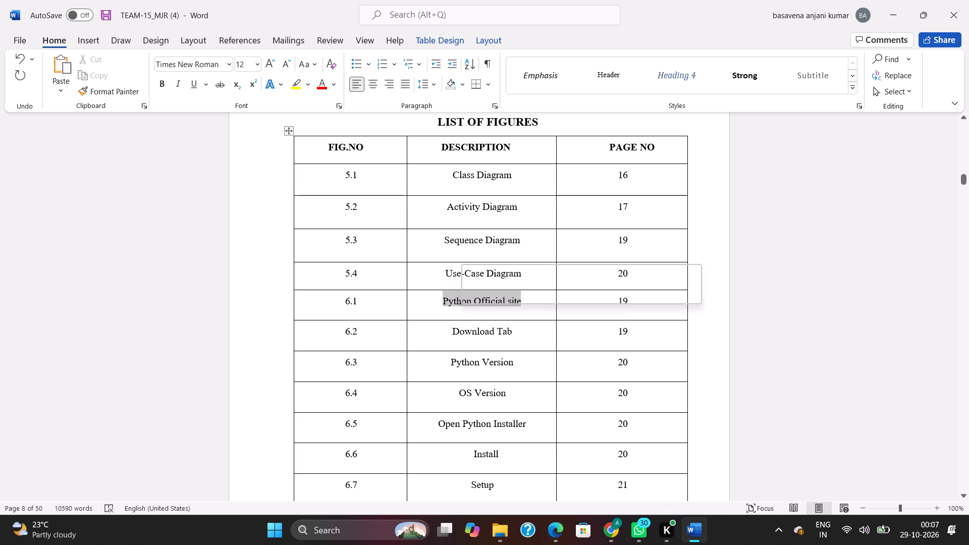
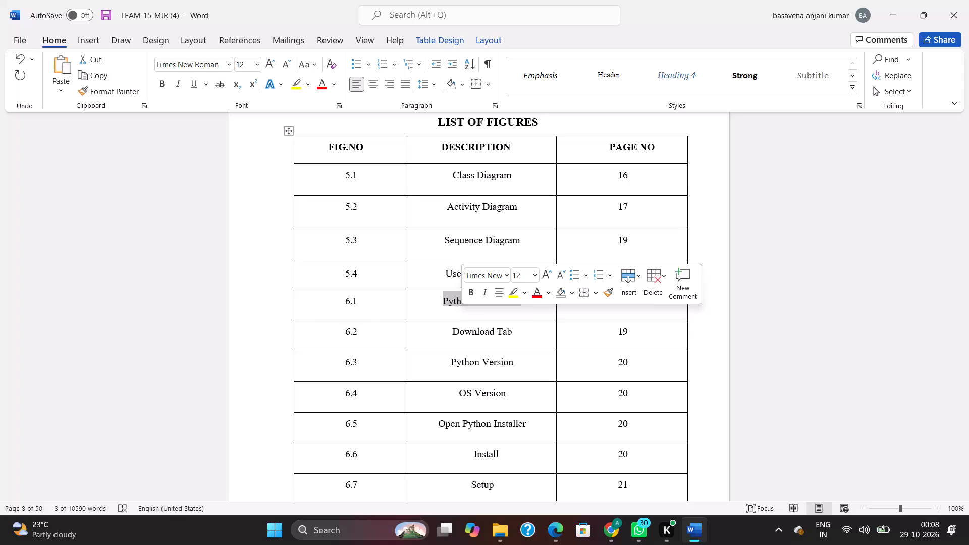
Set the list of figures page numbers to 24 for 6.1 Python Official site and 6.2 Download Tab.
{"action": "left_click", "coordinate": [457, 308]}
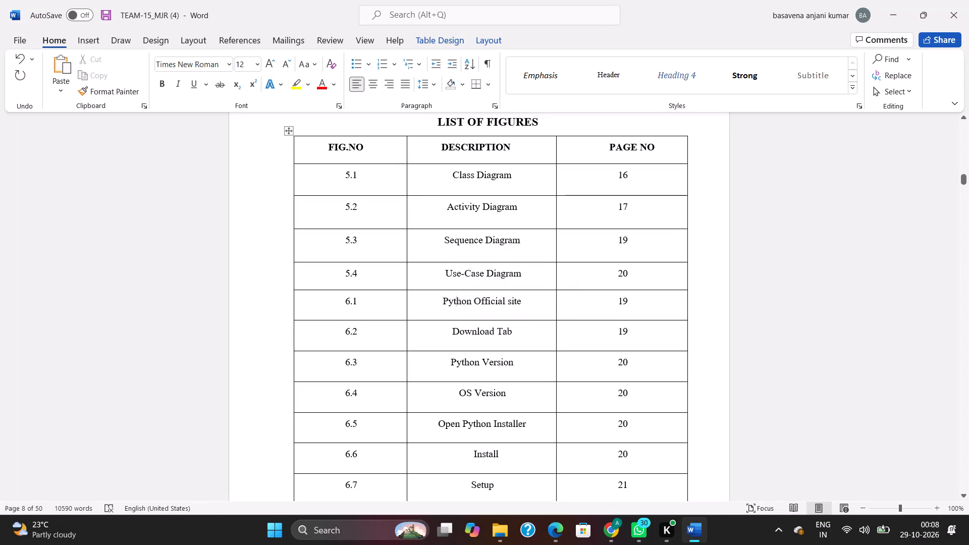
{"action": "left_click", "coordinate": [632, 299]}
{"action": "key", "text": "BackSpace"}
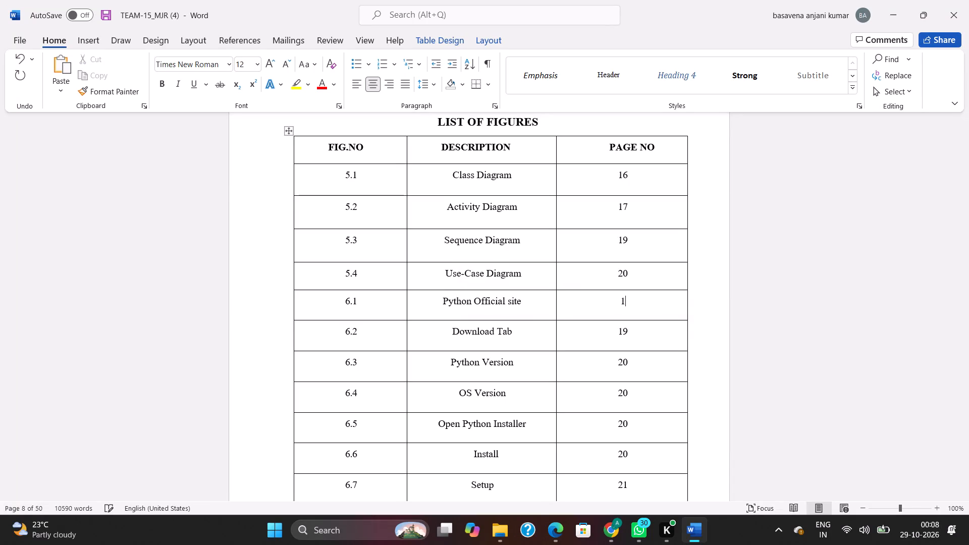
{"action": "key", "text": "BackSpace"}
{"action": "type", "text": "24"}
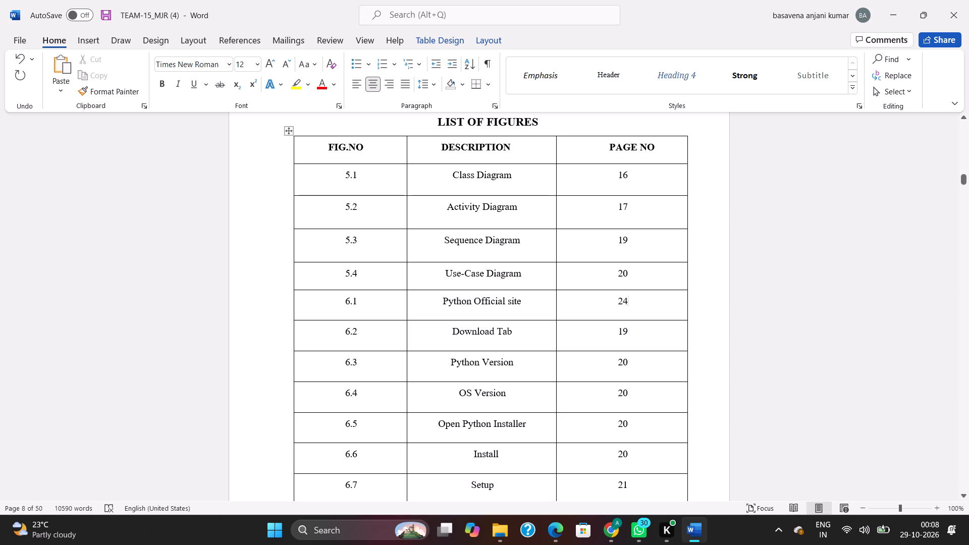
{"action": "scroll", "coordinate": [566, 338], "scroll_direction": "down", "scroll_amount": 1}
{"action": "left_click", "coordinate": [628, 299]}
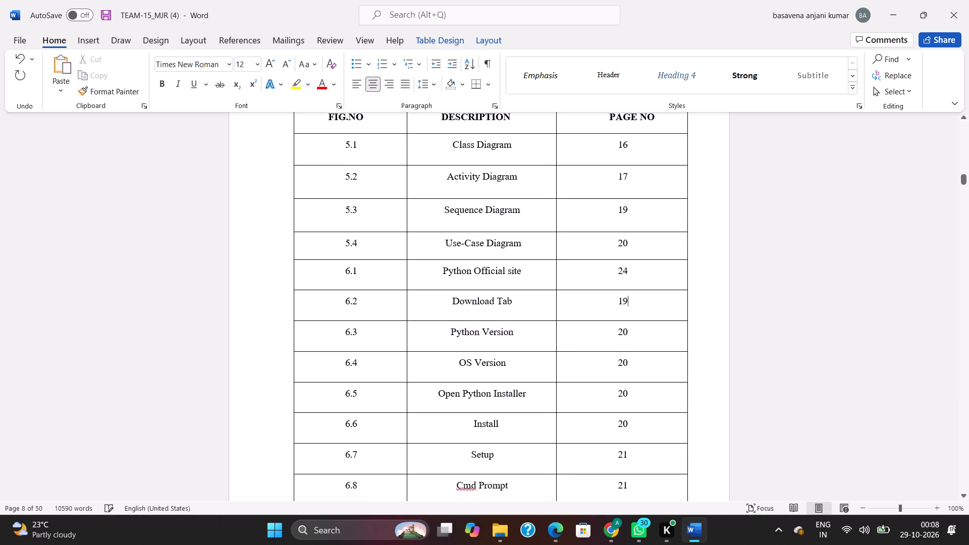
{"action": "key", "text": "BackSpace"}
{"action": "key", "text": "BackSpace"}
{"action": "type", "text": "24"}
Set the list of figures page numbers to 25 for figures 6.3 Python Version, 6.4 OS Version, 6.5 Open Python Installer and 6.6 Install.
{"action": "left_click", "coordinate": [628, 330]}
{"action": "key", "text": "BackSpace"}
{"action": "key", "text": "BackSpace"}
{"action": "type", "text": "25"}
{"action": "scroll", "coordinate": [480, 337], "scroll_direction": "down", "scroll_amount": 1}
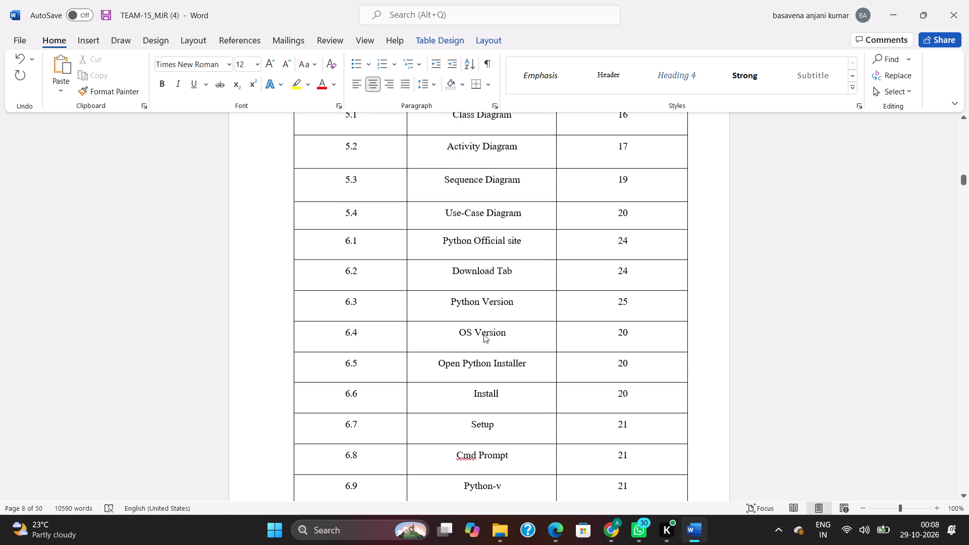
{"action": "left_click", "coordinate": [631, 326]}
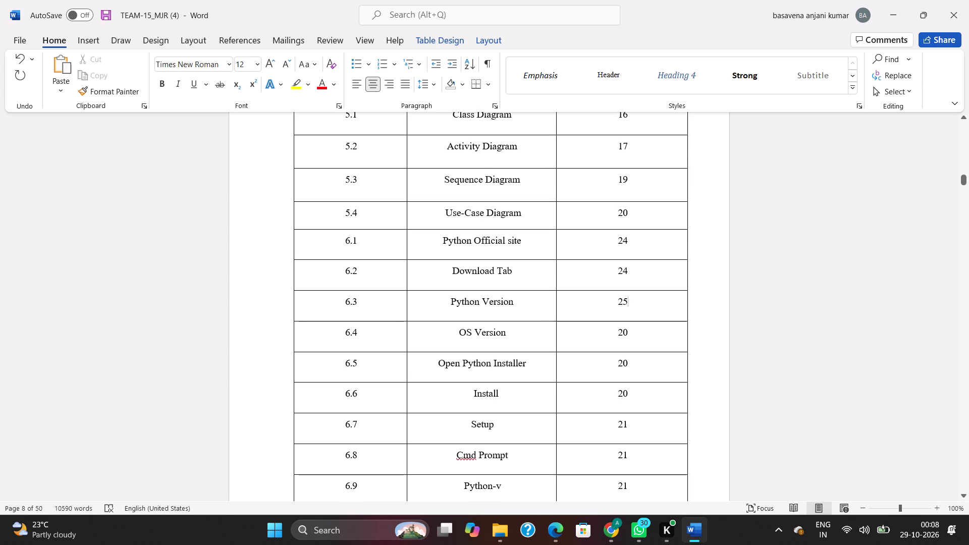
{"action": "key", "text": "BackSpace"}
{"action": "key", "text": "5"}
{"action": "left_click", "coordinate": [640, 366]}
{"action": "key", "text": "BackSpace"}
{"action": "key", "text": "5"}
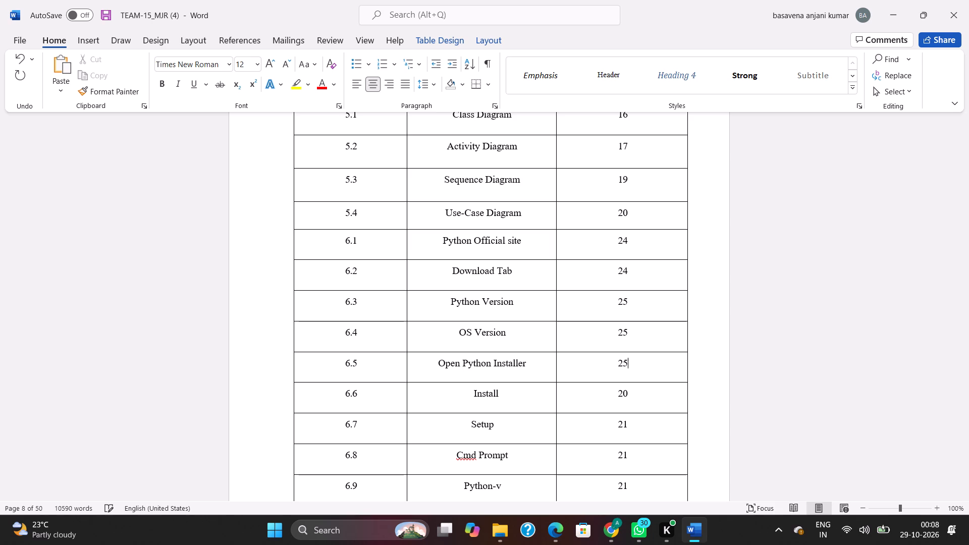
{"action": "left_click", "coordinate": [636, 398]}
{"action": "key", "text": "BackSpace"}
{"action": "key", "text": "5"}
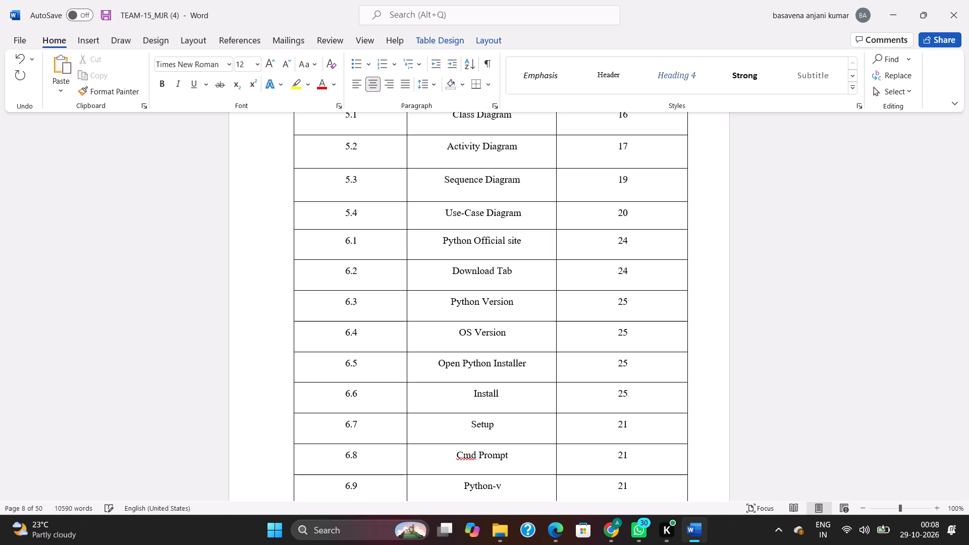
Set the list of figures page numbers to 26 for 6.7 Setup, 6.8 Cmd Prompt and 6.9 Python-v.
{"action": "scroll", "coordinate": [489, 411], "scroll_direction": "down", "scroll_amount": 3}
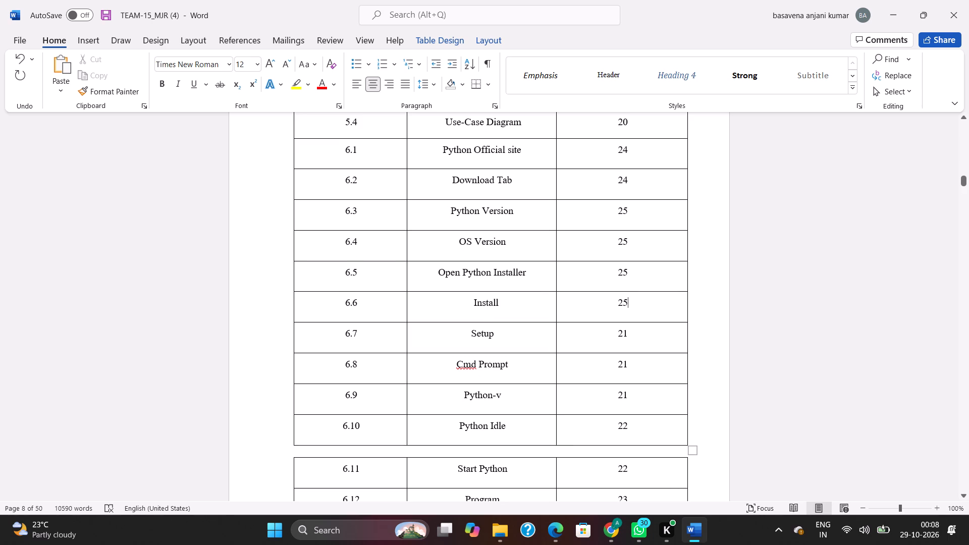
{"action": "left_click", "coordinate": [631, 333]}
{"action": "key", "text": "BackSpace"}
{"action": "key", "text": "6"}
{"action": "left_click", "coordinate": [627, 364]}
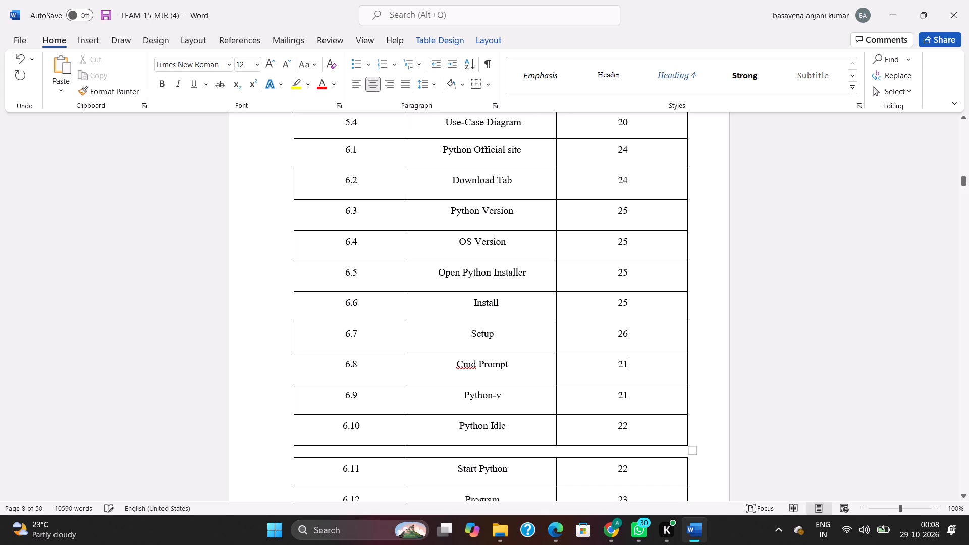
{"action": "key", "text": "BackSpace"}
{"action": "key", "text": "6"}
{"action": "left_click", "coordinate": [635, 401]}
{"action": "key", "text": "BackSpace"}
{"action": "key", "text": "6"}
Set the list of figures page numbers to 27 for 6.10 Python Idle and 6.11 Start Python, and 28 for 6.12 Program.
{"action": "scroll", "coordinate": [640, 405], "scroll_direction": "down", "scroll_amount": 1}
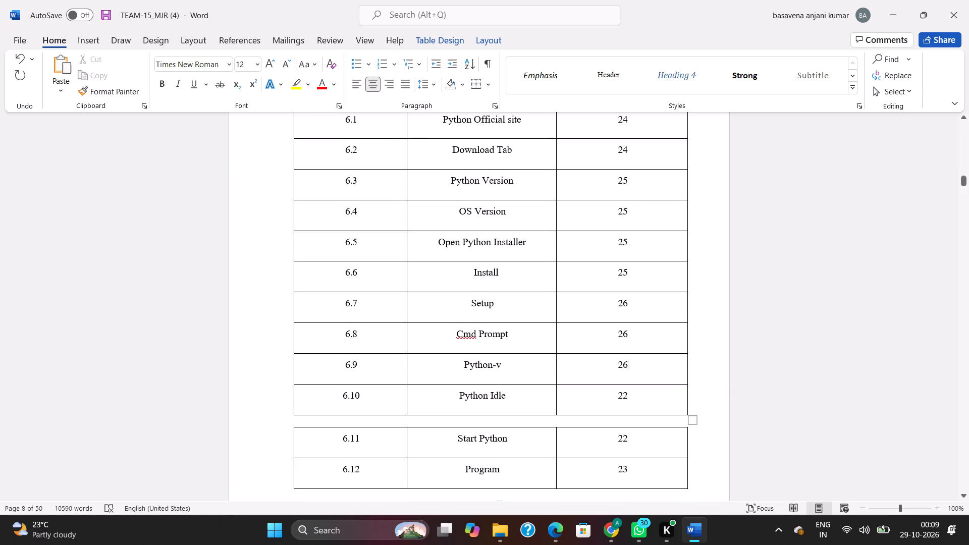
{"action": "left_click", "coordinate": [634, 399]}
{"action": "key", "text": "BackSpace"}
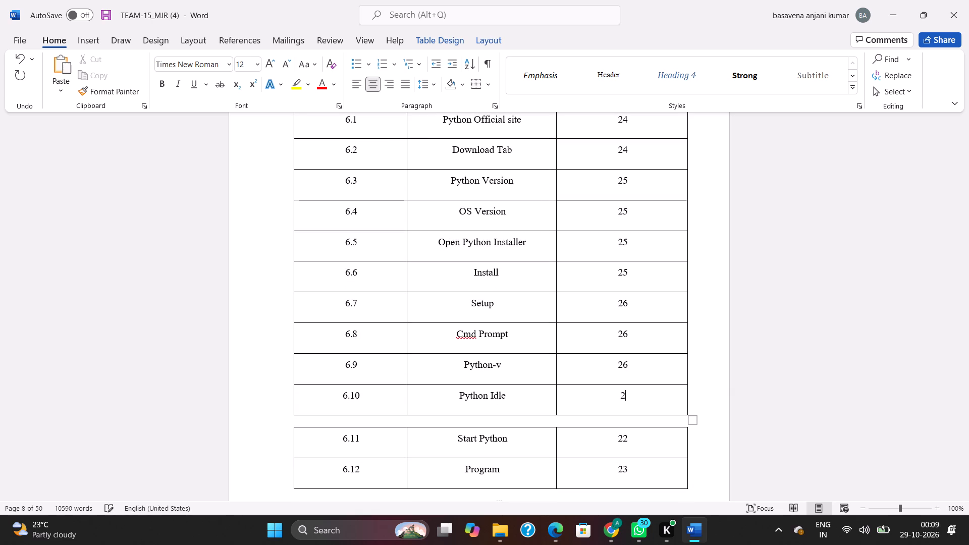
{"action": "key", "text": "7"}
{"action": "left_click", "coordinate": [632, 448]}
{"action": "key", "text": "BackSpace"}
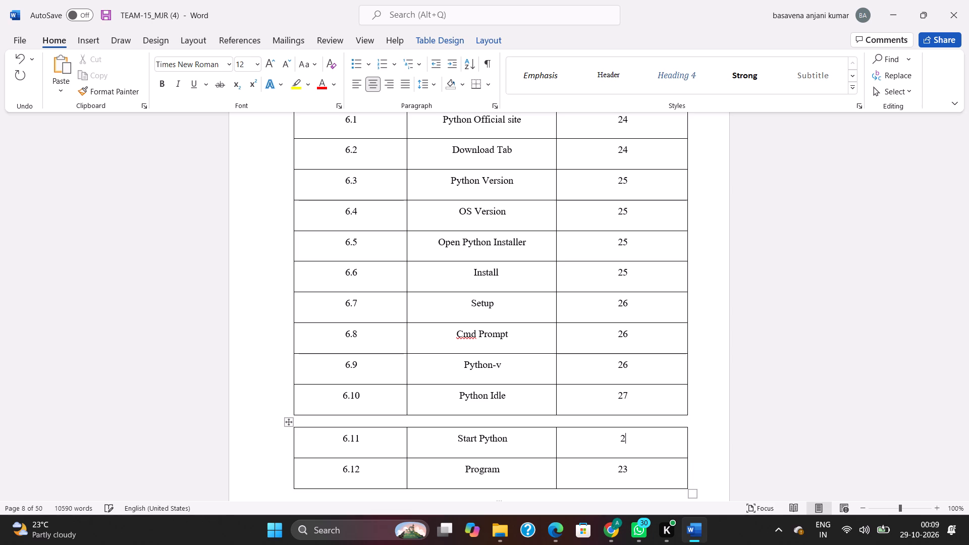
{"action": "key", "text": "7"}
{"action": "left_click", "coordinate": [627, 464]}
{"action": "key", "text": "BackSpace"}
{"action": "key", "text": "8"}
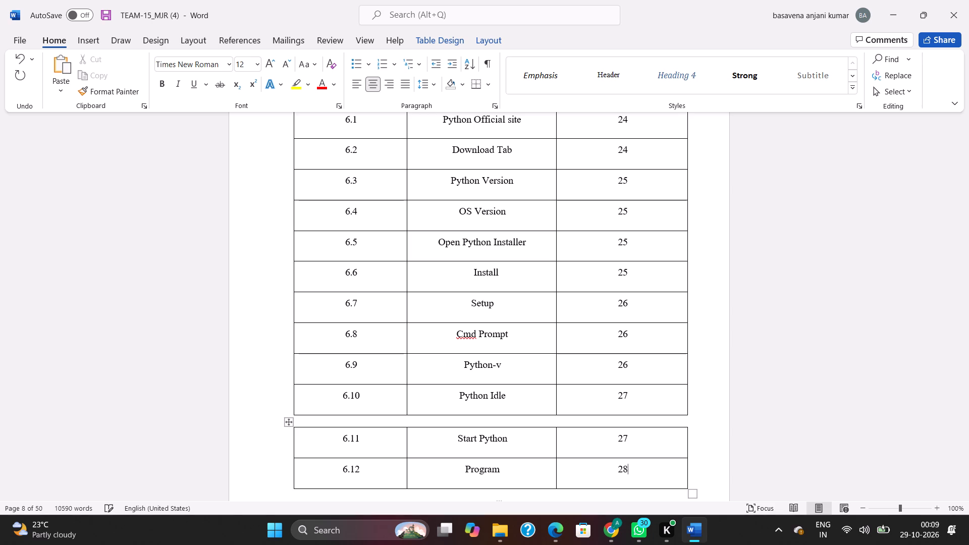
Review the report body from the end of the list of figures through the Proposed System chapter's opening page.
{"action": "scroll", "coordinate": [638, 451], "scroll_direction": "down", "scroll_amount": 9}
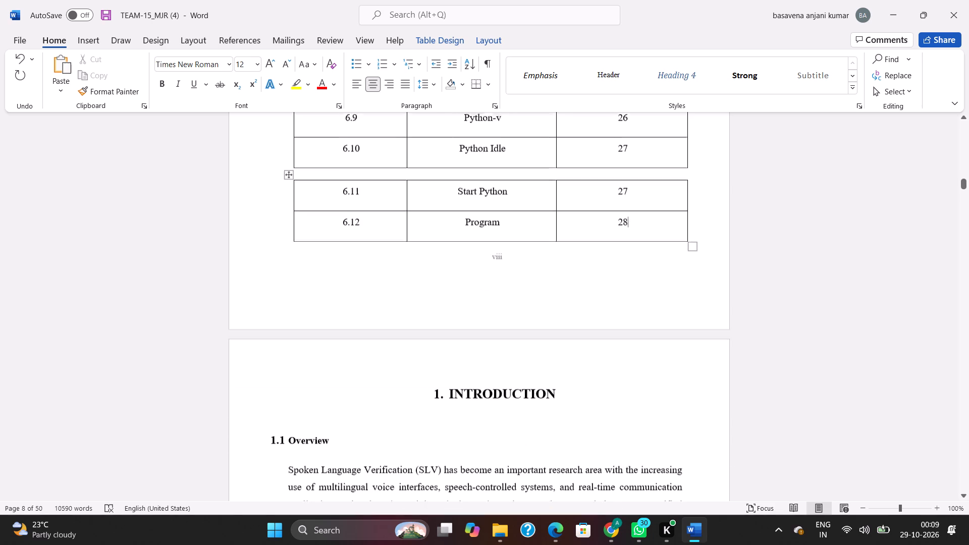
{"action": "left_click", "coordinate": [759, 287]}
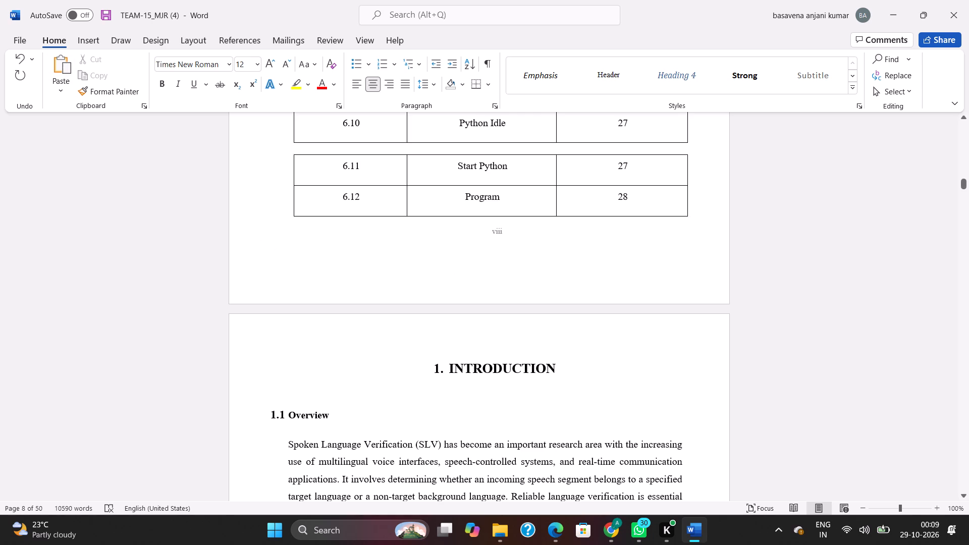
{"action": "scroll", "coordinate": [425, 234], "scroll_direction": "down", "scroll_amount": 17}
{"action": "scroll", "coordinate": [418, 225], "scroll_direction": "down", "scroll_amount": 8}
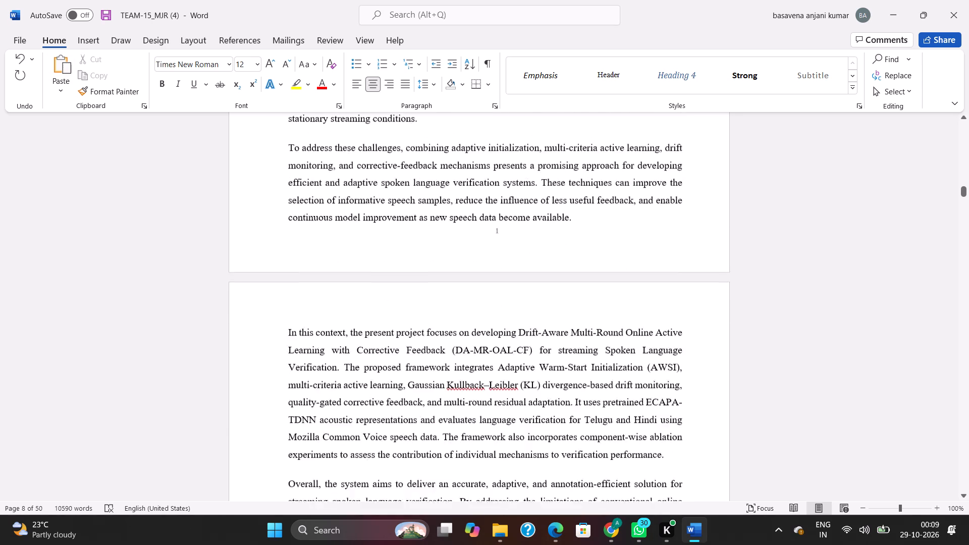
{"action": "scroll", "coordinate": [417, 224], "scroll_direction": "down", "scroll_amount": 20}
{"action": "scroll", "coordinate": [417, 224], "scroll_direction": "down", "scroll_amount": 20}
{"action": "scroll", "coordinate": [417, 224], "scroll_direction": "down", "scroll_amount": 12}
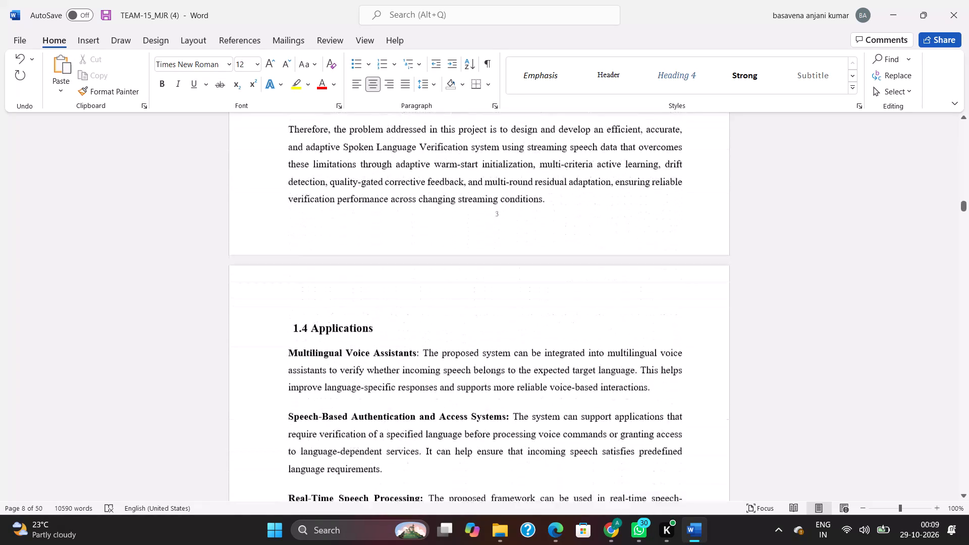
{"action": "scroll", "coordinate": [408, 216], "scroll_direction": "down", "scroll_amount": 20}
{"action": "scroll", "coordinate": [408, 216], "scroll_direction": "down", "scroll_amount": 2}
{"action": "scroll", "coordinate": [407, 216], "scroll_direction": "up", "scroll_amount": 1}
{"action": "scroll", "coordinate": [407, 216], "scroll_direction": "down", "scroll_amount": 6}
{"action": "scroll", "coordinate": [407, 216], "scroll_direction": "down", "scroll_amount": 19}
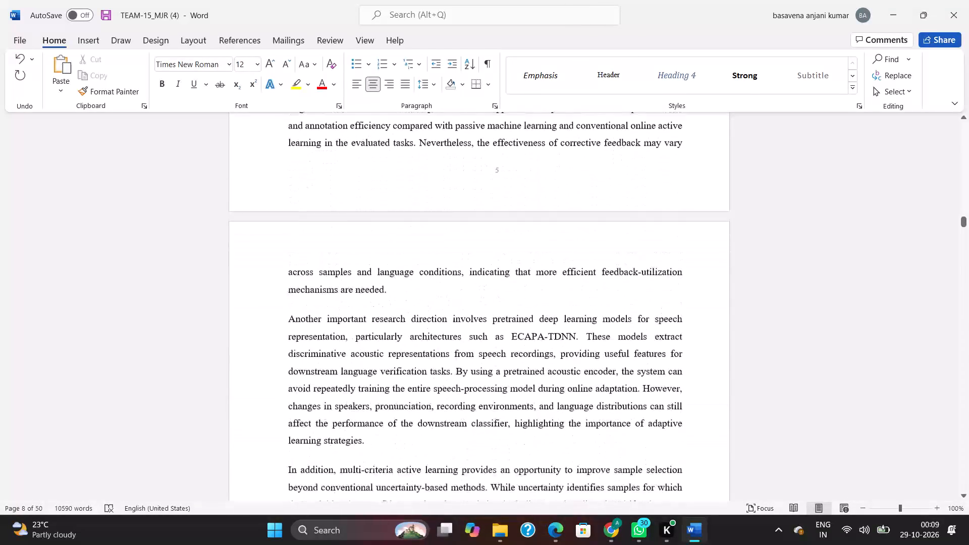
{"action": "scroll", "coordinate": [406, 215], "scroll_direction": "down", "scroll_amount": 20}
{"action": "scroll", "coordinate": [406, 215], "scroll_direction": "down", "scroll_amount": 20}
{"action": "scroll", "coordinate": [406, 215], "scroll_direction": "down", "scroll_amount": 13}
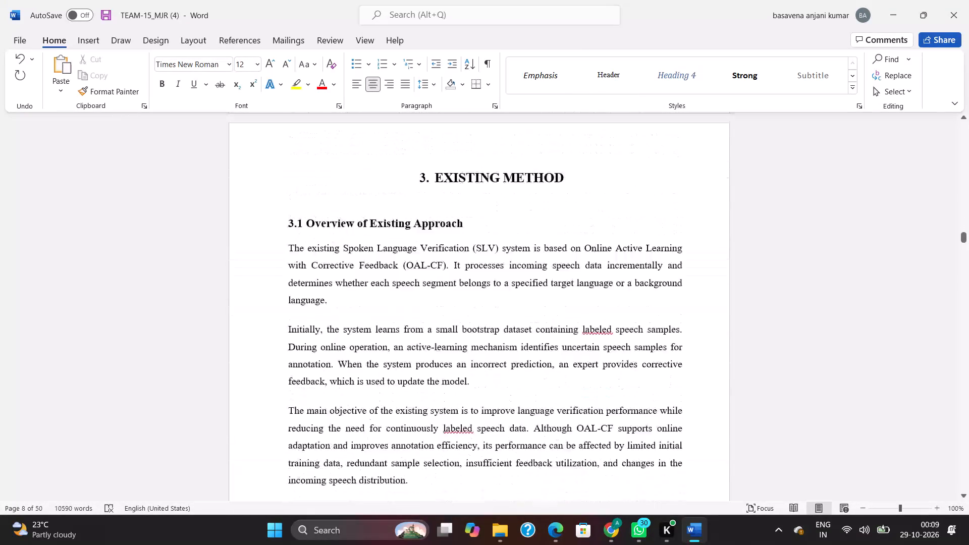
{"action": "scroll", "coordinate": [402, 213], "scroll_direction": "down", "scroll_amount": 18}
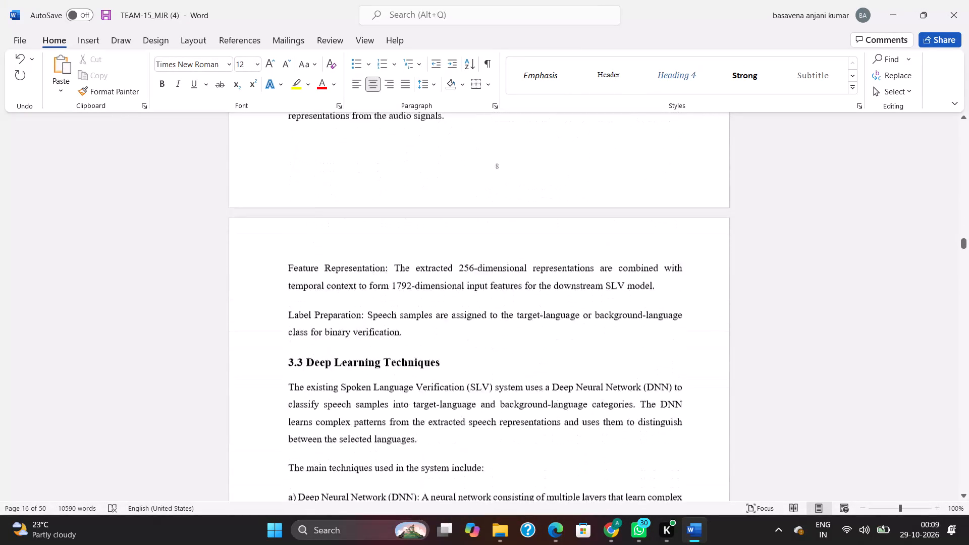
{"action": "scroll", "coordinate": [402, 213], "scroll_direction": "down", "scroll_amount": 20}
{"action": "scroll", "coordinate": [402, 213], "scroll_direction": "down", "scroll_amount": 20}
{"action": "scroll", "coordinate": [402, 213], "scroll_direction": "down", "scroll_amount": 5}
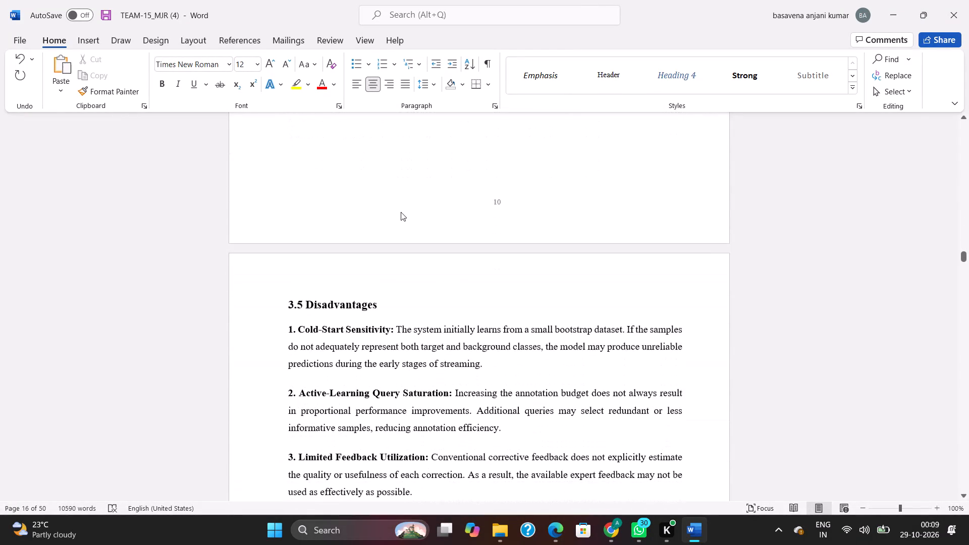
{"action": "scroll", "coordinate": [401, 212], "scroll_direction": "down", "scroll_amount": 16}
{"action": "scroll", "coordinate": [400, 211], "scroll_direction": "up", "scroll_amount": 1}
{"action": "scroll", "coordinate": [400, 211], "scroll_direction": "down", "scroll_amount": 20}
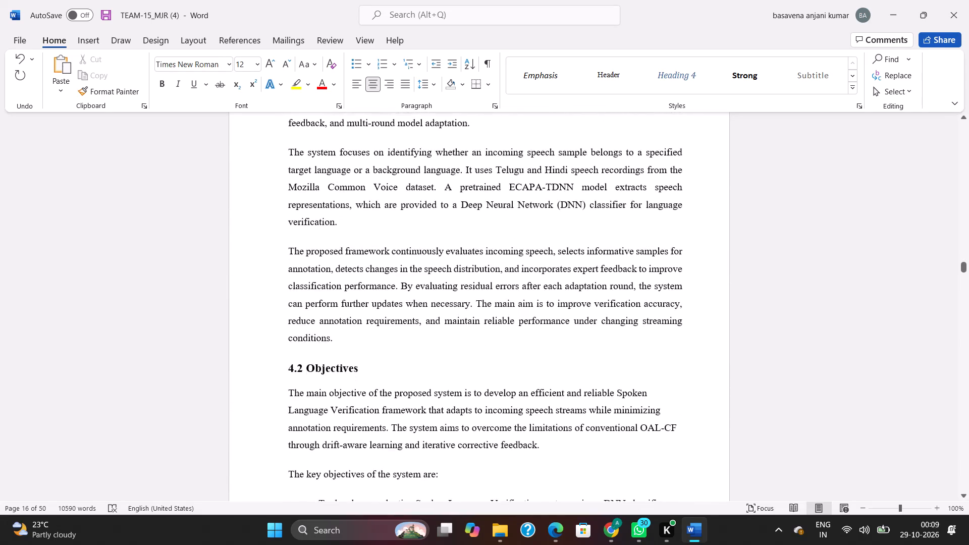
{"action": "scroll", "coordinate": [399, 211], "scroll_direction": "up", "scroll_amount": 7}
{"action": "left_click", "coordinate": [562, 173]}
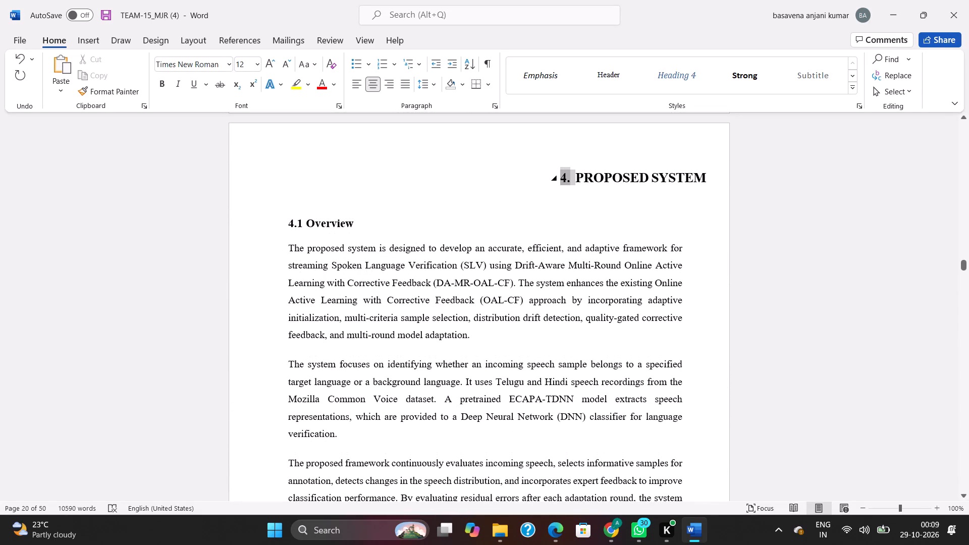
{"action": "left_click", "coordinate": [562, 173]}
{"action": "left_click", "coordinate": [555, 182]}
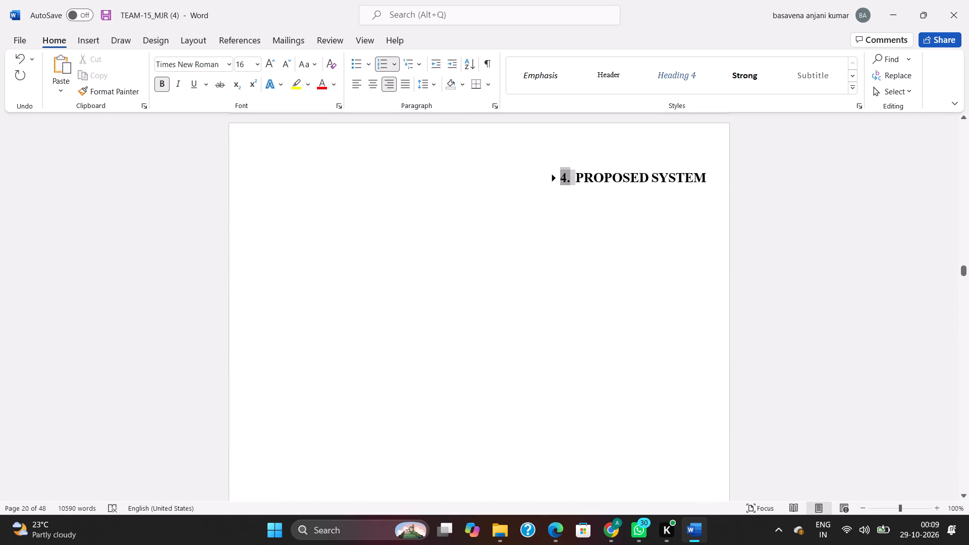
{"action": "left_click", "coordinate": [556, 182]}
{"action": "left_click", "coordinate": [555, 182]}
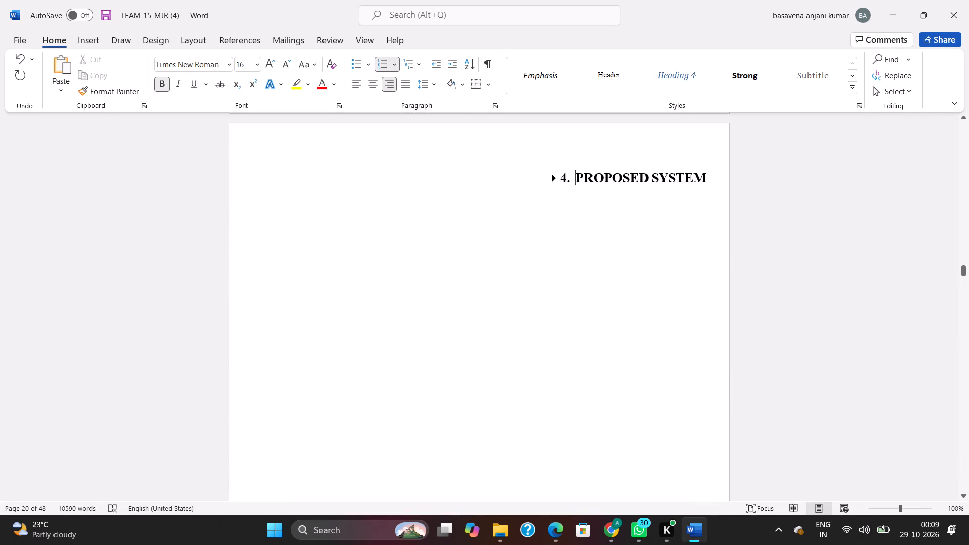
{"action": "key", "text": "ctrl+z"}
Replace the automatic list number of the PROPOSED SYSTEM chapter heading with plain text "4.".
{"action": "left_click", "coordinate": [549, 185]}
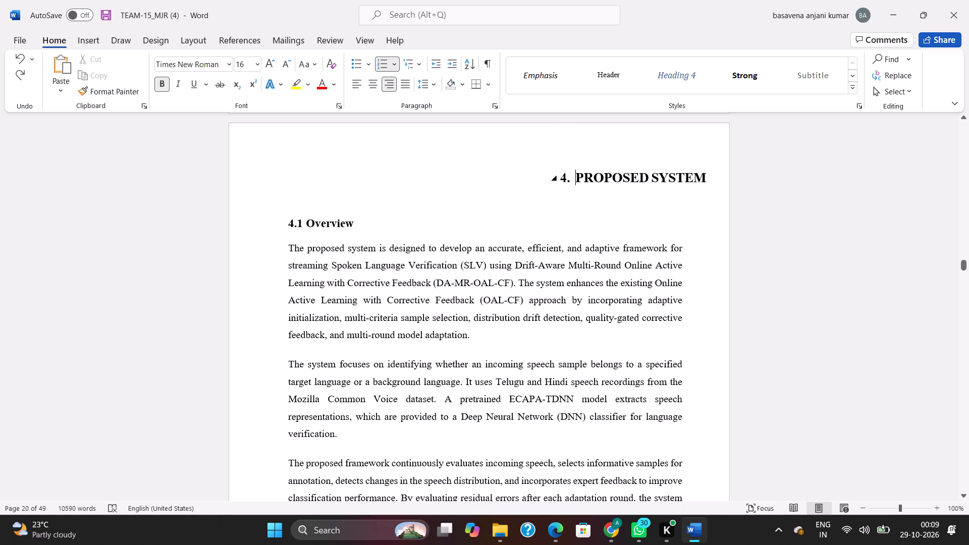
{"action": "key", "text": "BackSpace"}
{"action": "key", "text": "BackSpace"}
{"action": "key", "text": "BackSpace"}
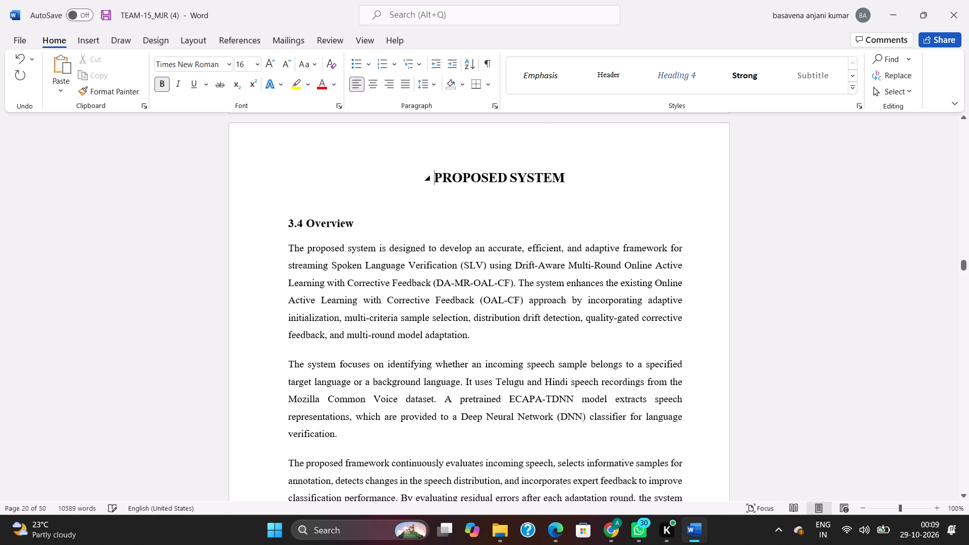
{"action": "type", "text": "4."}
Centre the 4.PROPOSED SYSTEM heading on the page, using leading spaces and centre alignment.
{"action": "key", "text": "Left"}
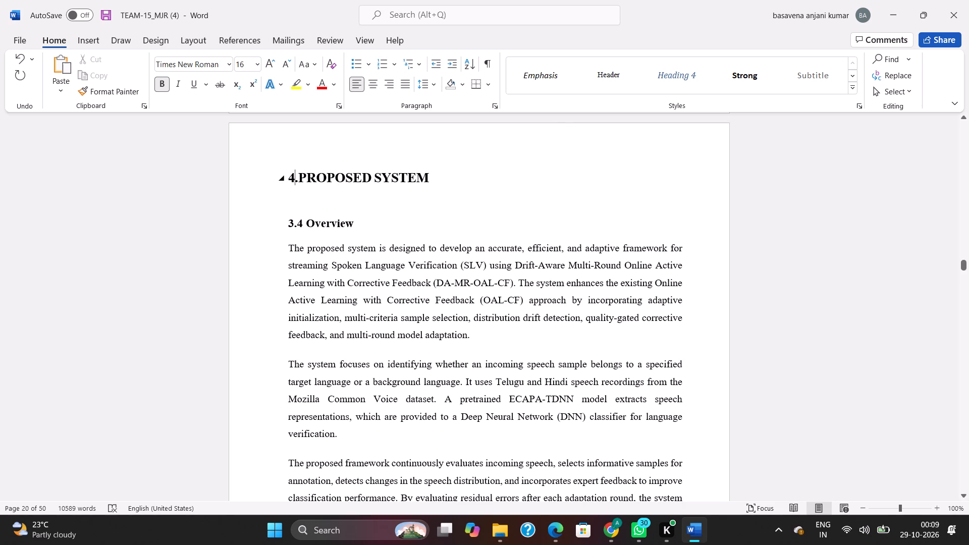
{"action": "key", "text": "Left"}
{"action": "key", "text": "space"}
{"action": "key", "text": "space"}
{"action": "key", "text": "space"}
{"action": "key", "text": "space"}
{"action": "key", "text": "space"}
{"action": "key", "text": "space"}
{"action": "key", "text": "space"}
{"action": "key", "text": "space"}
{"action": "key", "text": "space"}
{"action": "key", "text": "space"}
{"action": "key", "text": "space"}
{"action": "key", "text": "space"}
{"action": "key", "text": "space"}
{"action": "key", "text": "space"}
{"action": "key", "text": "space"}
{"action": "key", "text": "space"}
{"action": "key", "text": "space"}
{"action": "key", "text": "space"}
{"action": "key", "text": "space"}
{"action": "key", "text": "space"}
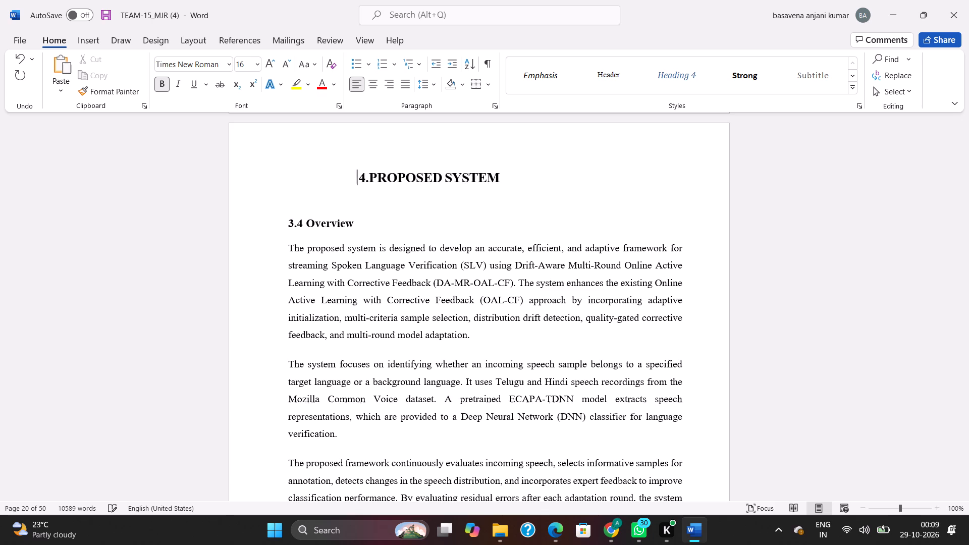
{"action": "key", "text": "space"}
{"action": "key", "text": "space"}
{"action": "left_click_drag", "start_coordinate": [561, 184], "coordinate": [414, 183]}
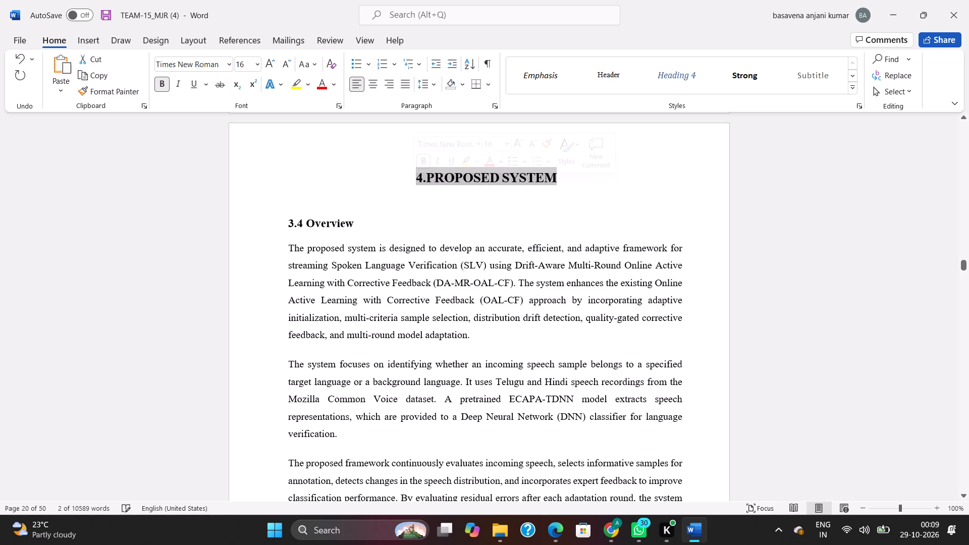
{"action": "left_click", "coordinate": [367, 80]}
{"action": "left_click", "coordinate": [507, 212]}
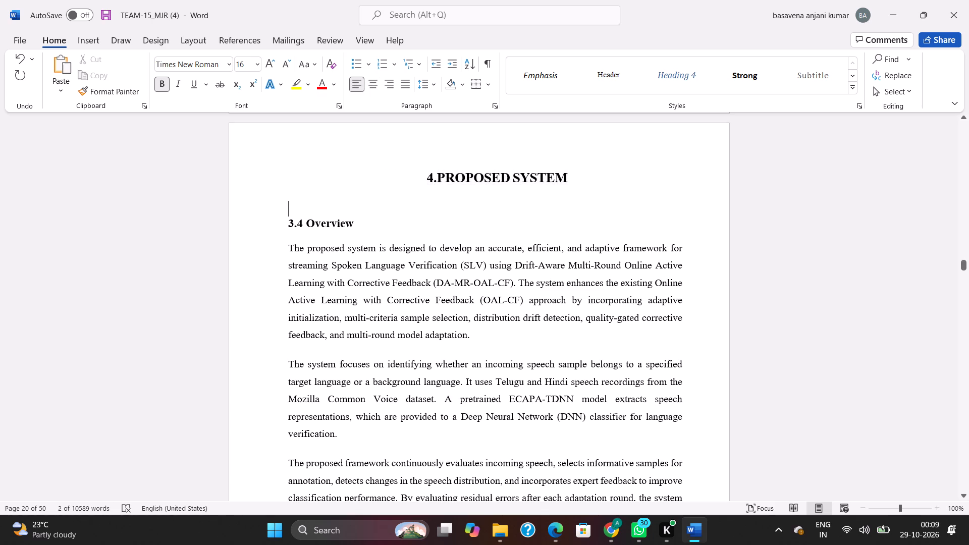
Review the rest of the Proposed System chapter and compare the UML DIAGRAMS heading number with its Class Diagram section number.
{"action": "scroll", "coordinate": [481, 204], "scroll_direction": "down", "scroll_amount": 20}
{"action": "scroll", "coordinate": [481, 204], "scroll_direction": "down", "scroll_amount": 17}
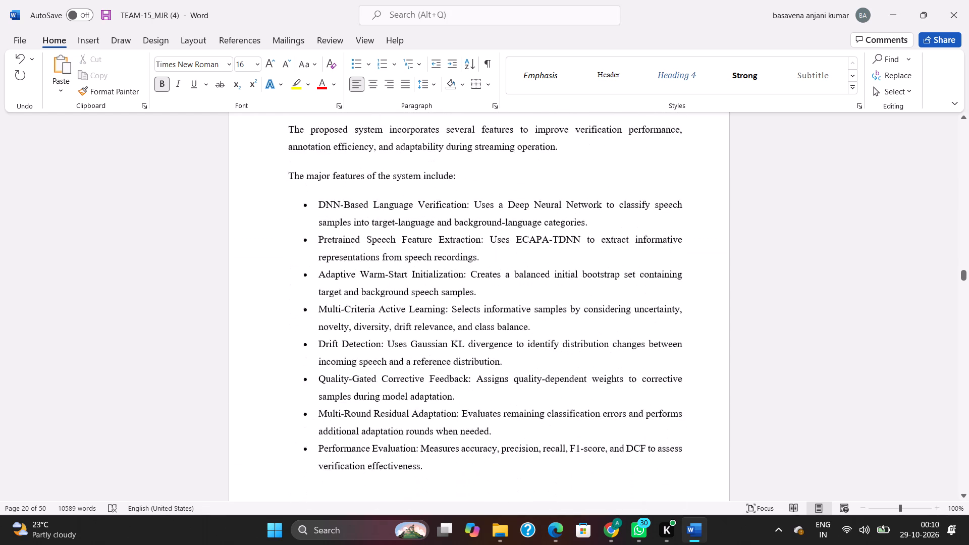
{"action": "scroll", "coordinate": [462, 182], "scroll_direction": "down", "scroll_amount": 20}
{"action": "scroll", "coordinate": [462, 182], "scroll_direction": "down", "scroll_amount": 11}
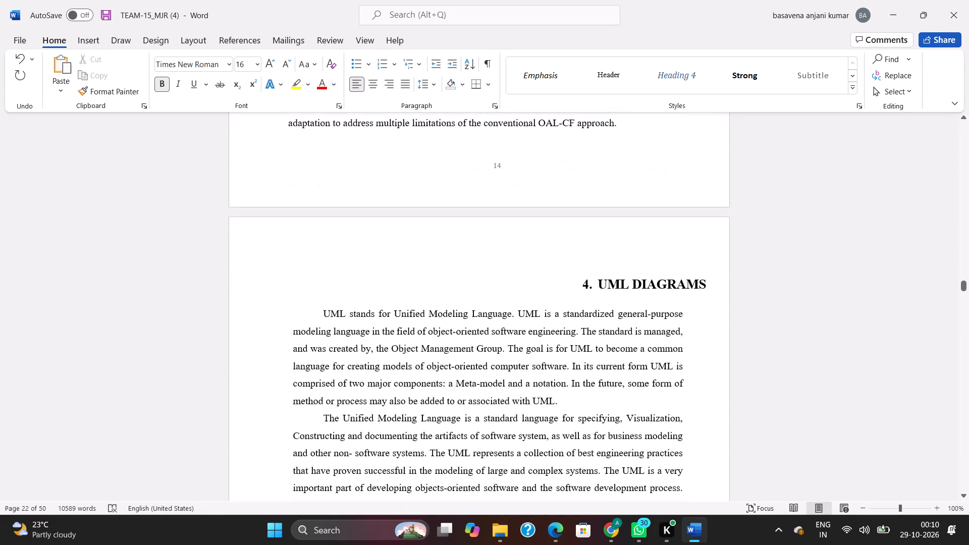
{"action": "scroll", "coordinate": [599, 270], "scroll_direction": "up", "scroll_amount": 3}
{"action": "scroll", "coordinate": [596, 253], "scroll_direction": "down", "scroll_amount": 5}
{"action": "scroll", "coordinate": [586, 240], "scroll_direction": "up", "scroll_amount": 2}
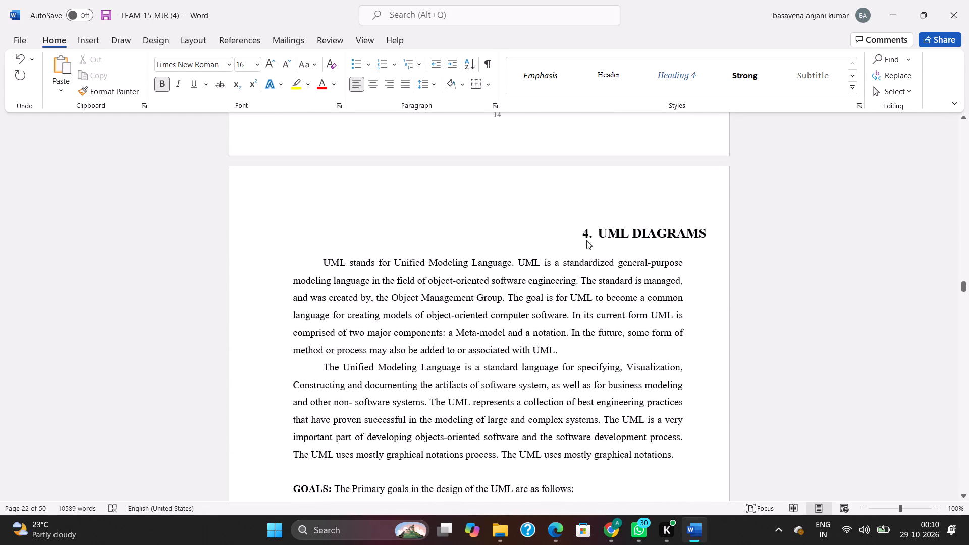
{"action": "scroll", "coordinate": [586, 240], "scroll_direction": "up", "scroll_amount": 8}
{"action": "scroll", "coordinate": [570, 226], "scroll_direction": "down", "scroll_amount": 16}
{"action": "scroll", "coordinate": [552, 212], "scroll_direction": "down", "scroll_amount": 7}
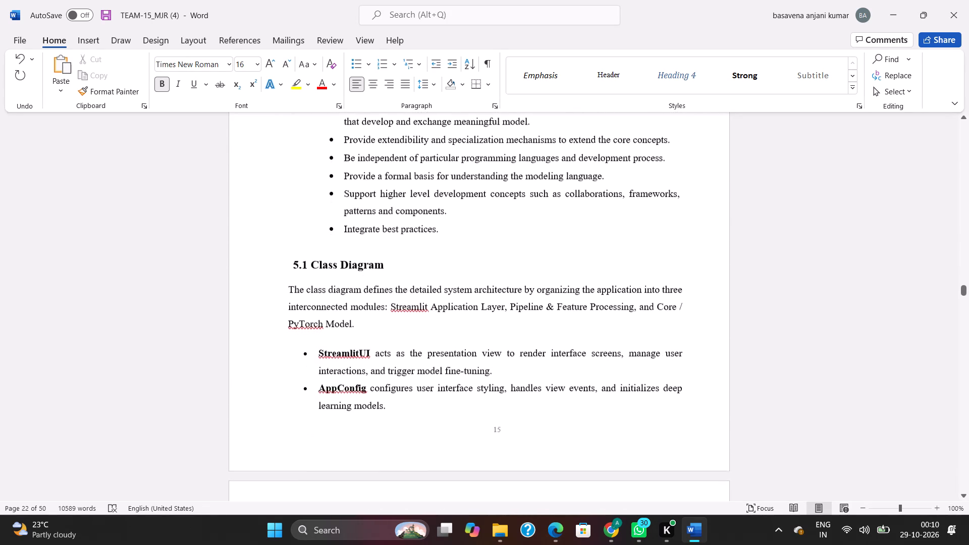
{"action": "scroll", "coordinate": [549, 209], "scroll_direction": "up", "scroll_amount": 15}
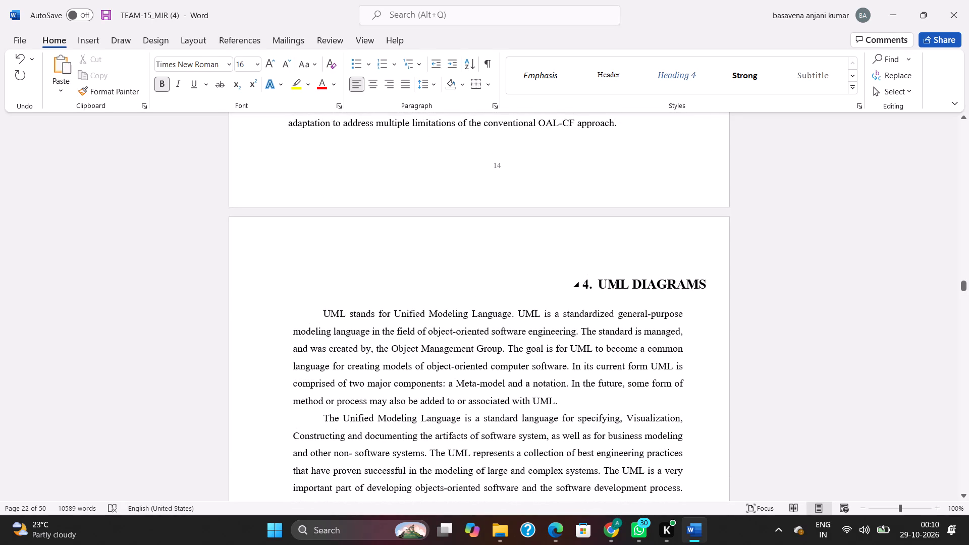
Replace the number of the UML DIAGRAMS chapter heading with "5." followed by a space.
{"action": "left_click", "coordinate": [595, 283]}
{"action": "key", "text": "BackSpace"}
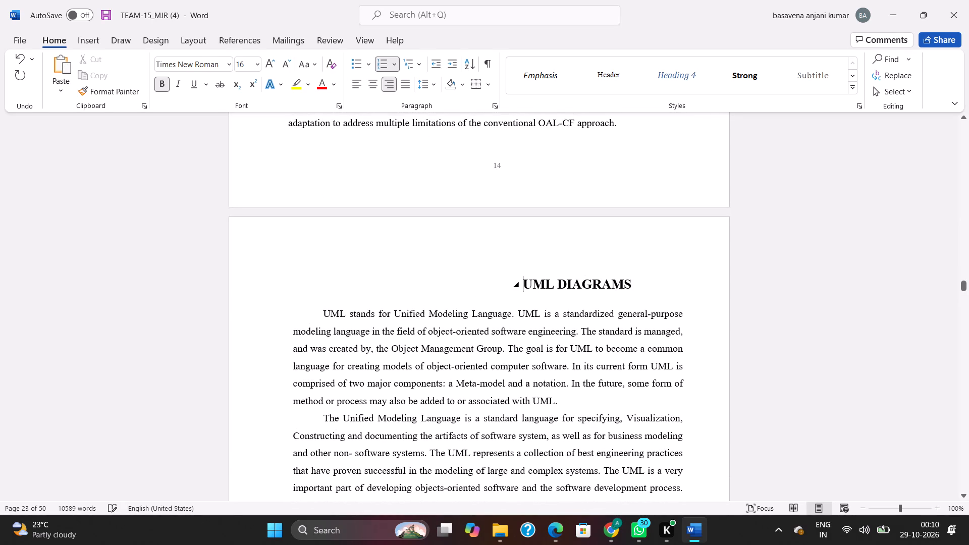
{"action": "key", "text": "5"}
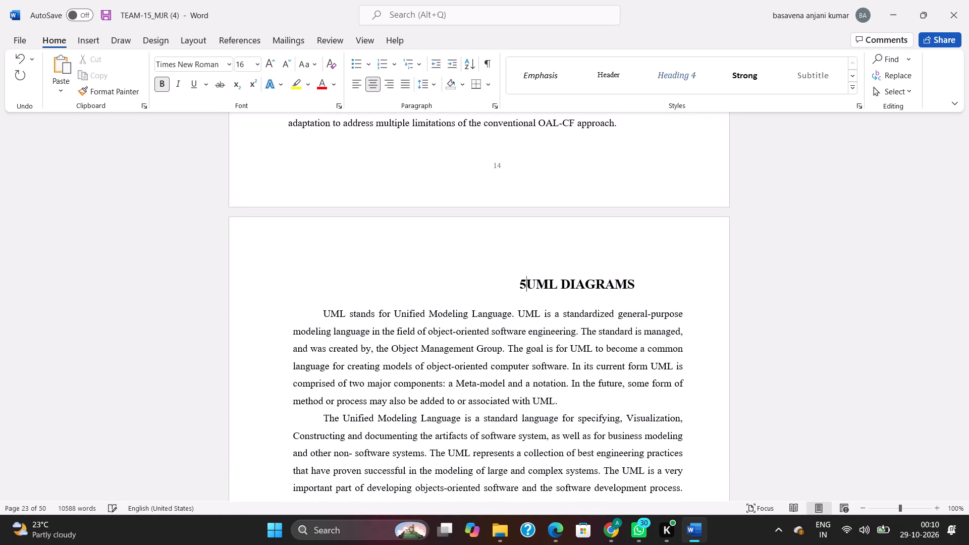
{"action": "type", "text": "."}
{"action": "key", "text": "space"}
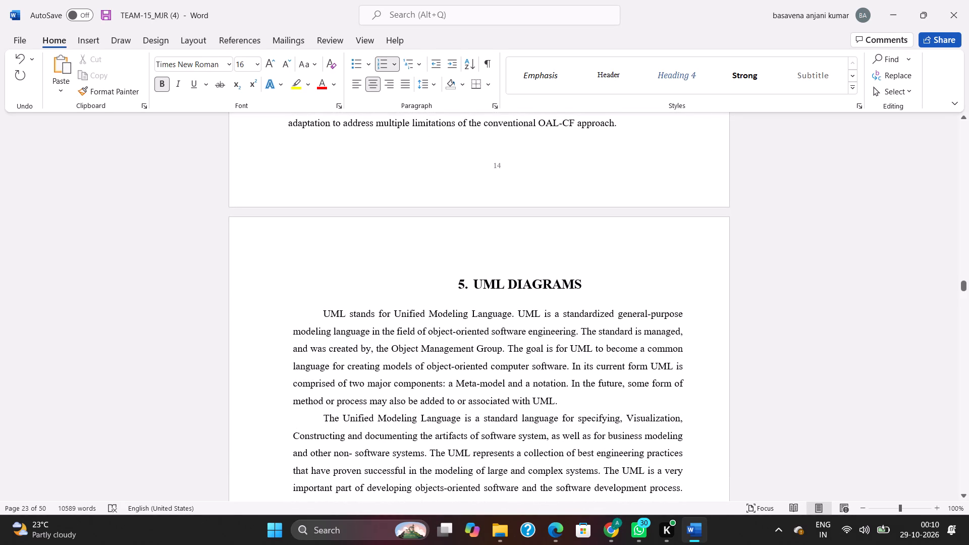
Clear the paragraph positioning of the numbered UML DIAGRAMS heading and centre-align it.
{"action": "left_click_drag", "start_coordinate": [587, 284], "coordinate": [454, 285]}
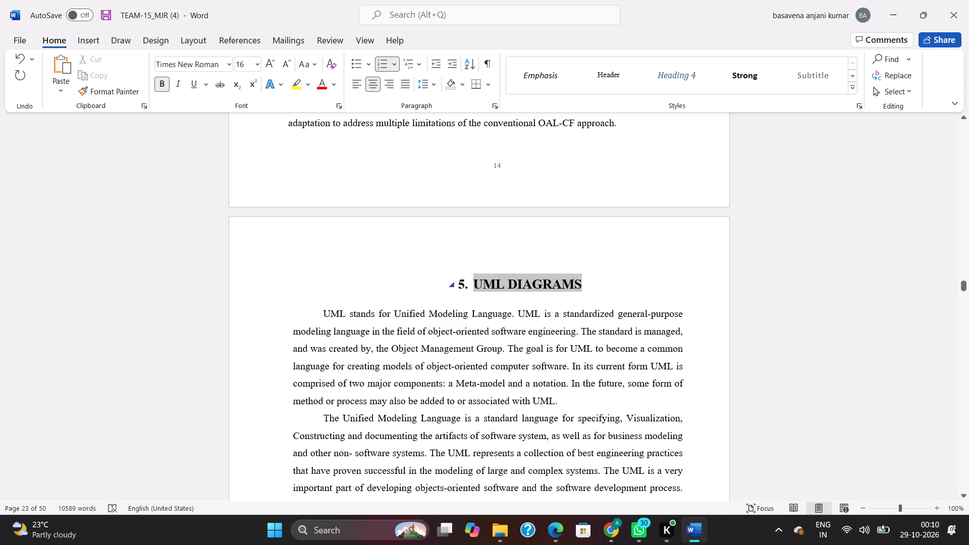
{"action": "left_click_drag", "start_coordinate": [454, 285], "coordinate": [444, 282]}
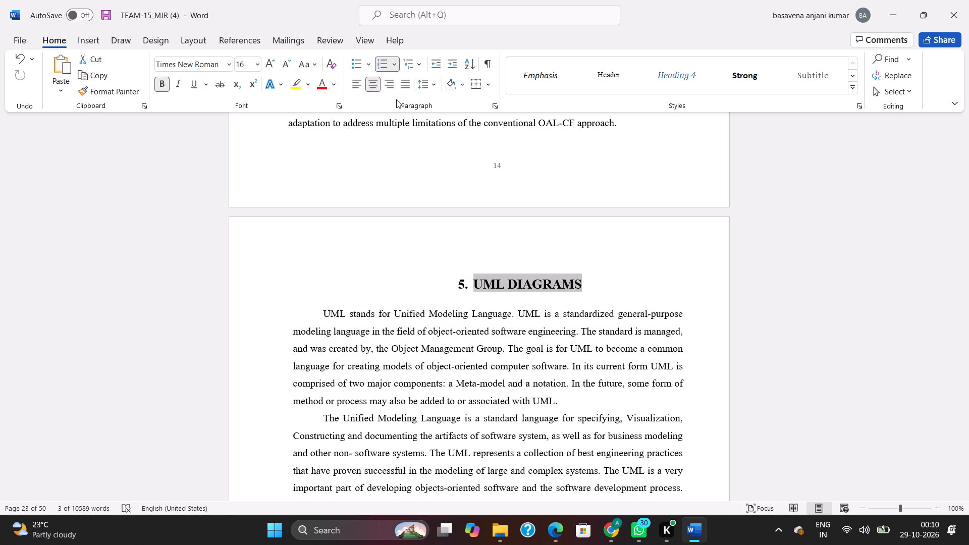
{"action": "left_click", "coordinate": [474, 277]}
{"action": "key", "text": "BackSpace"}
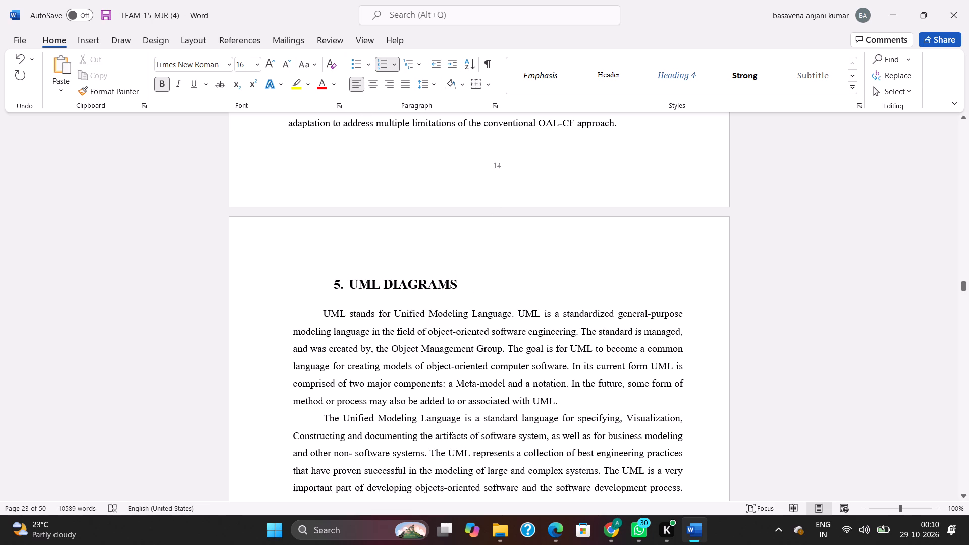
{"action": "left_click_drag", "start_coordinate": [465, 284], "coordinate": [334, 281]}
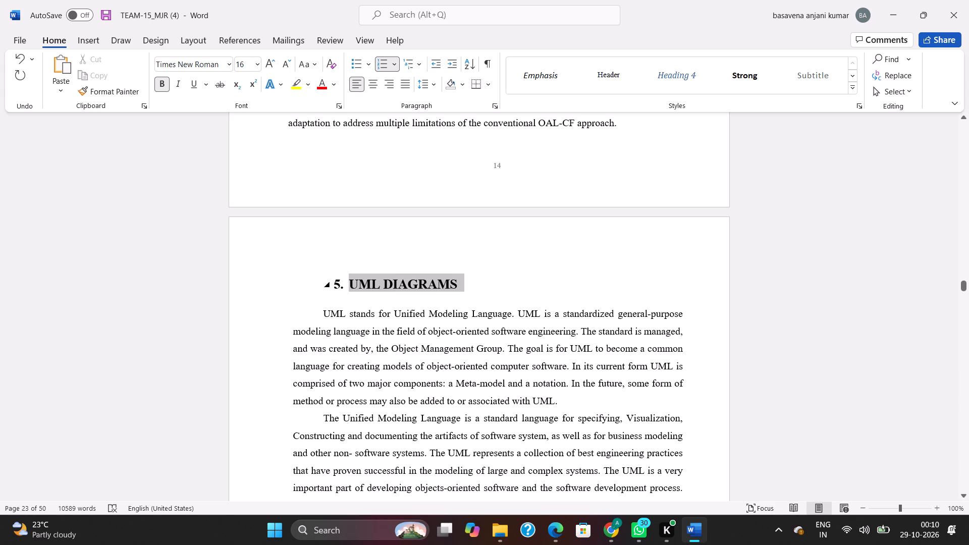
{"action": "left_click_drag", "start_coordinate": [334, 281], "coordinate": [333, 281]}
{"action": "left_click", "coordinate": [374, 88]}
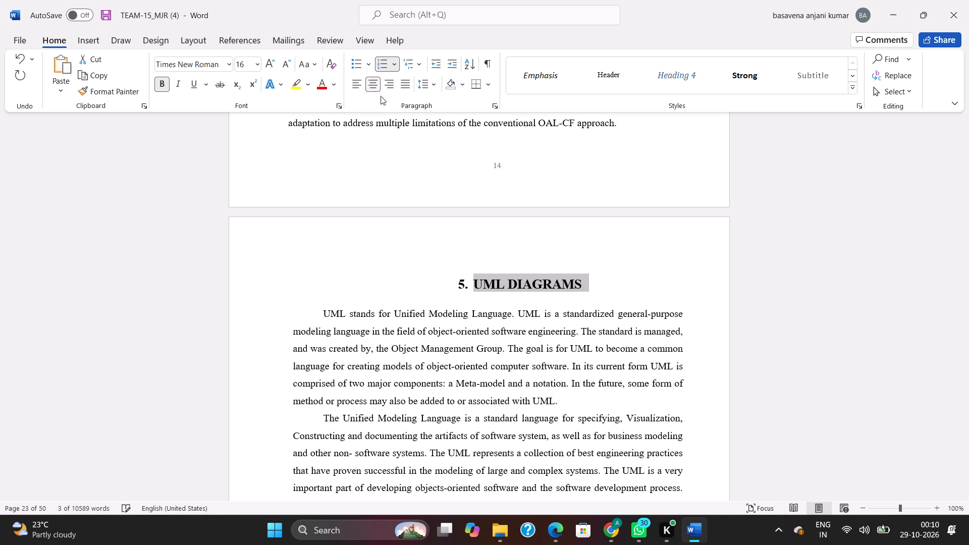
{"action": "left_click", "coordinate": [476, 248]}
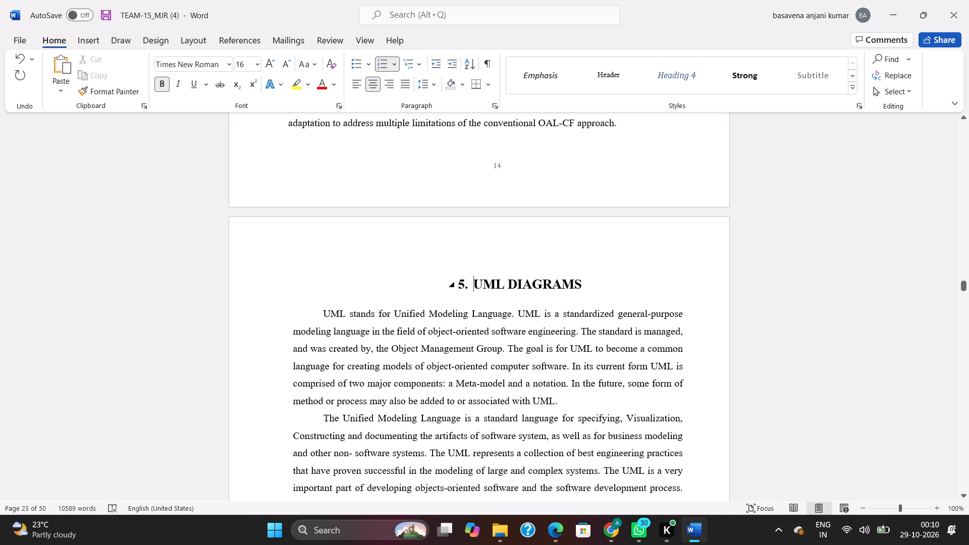
Remove the automatic list number from the UML DIAGRAMS heading and enter "5." as plain text before it.
{"action": "key", "text": "BackSpace"}
{"action": "key", "text": "BackSpace"}
{"action": "key", "text": "BackSpace"}
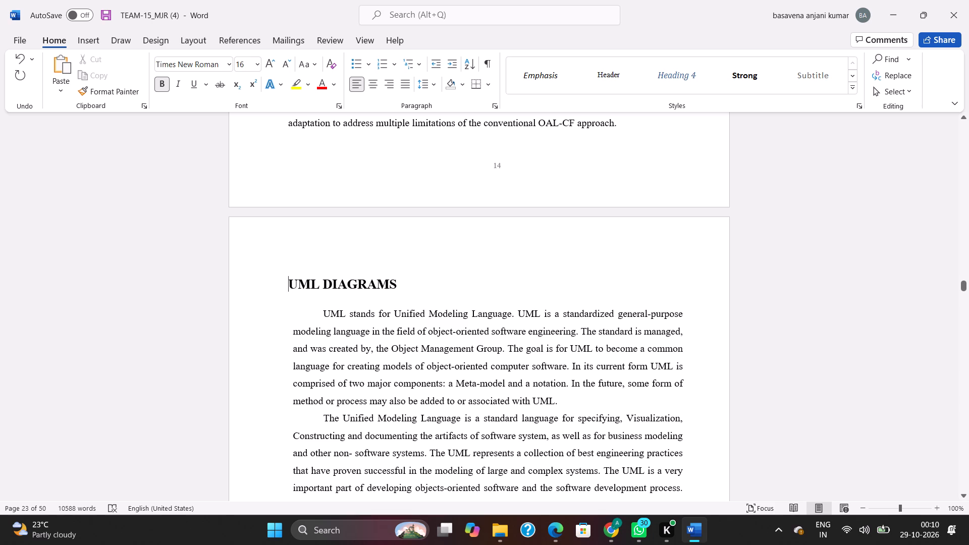
{"action": "key", "text": "5"}
{"action": "key", "text": "period"}
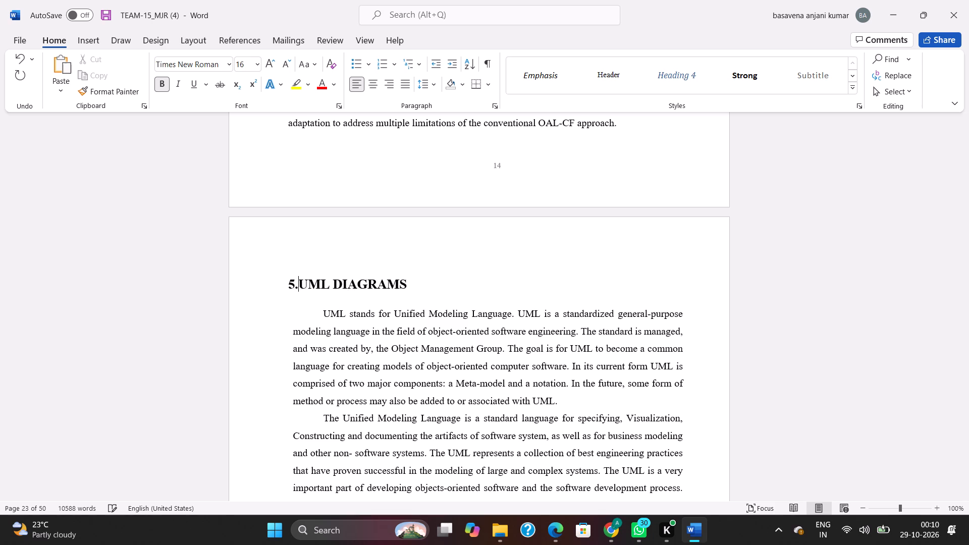
Centre-align the "5.UML DIAGRAMS" chapter heading.
{"action": "left_click_drag", "start_coordinate": [429, 276], "coordinate": [288, 288]}
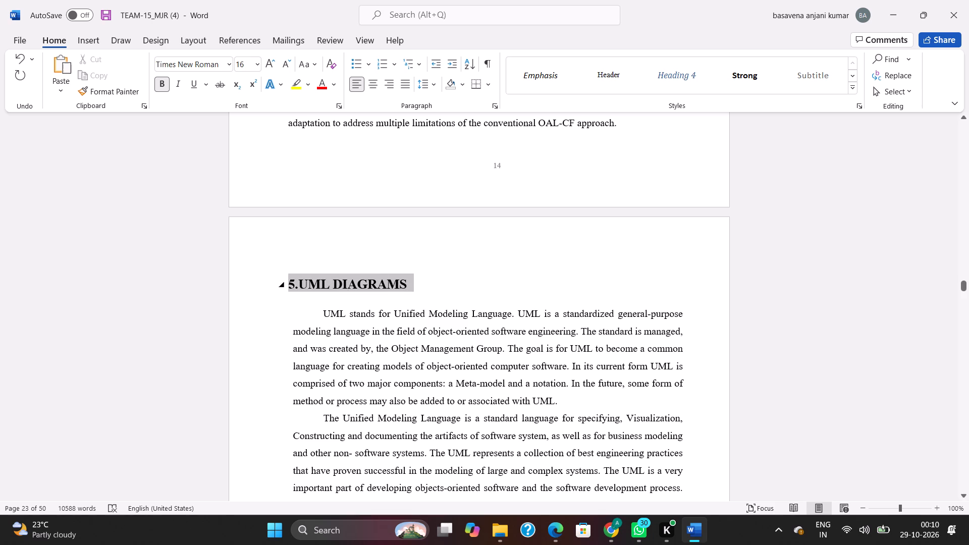
{"action": "left_click_drag", "start_coordinate": [288, 288], "coordinate": [287, 288]}
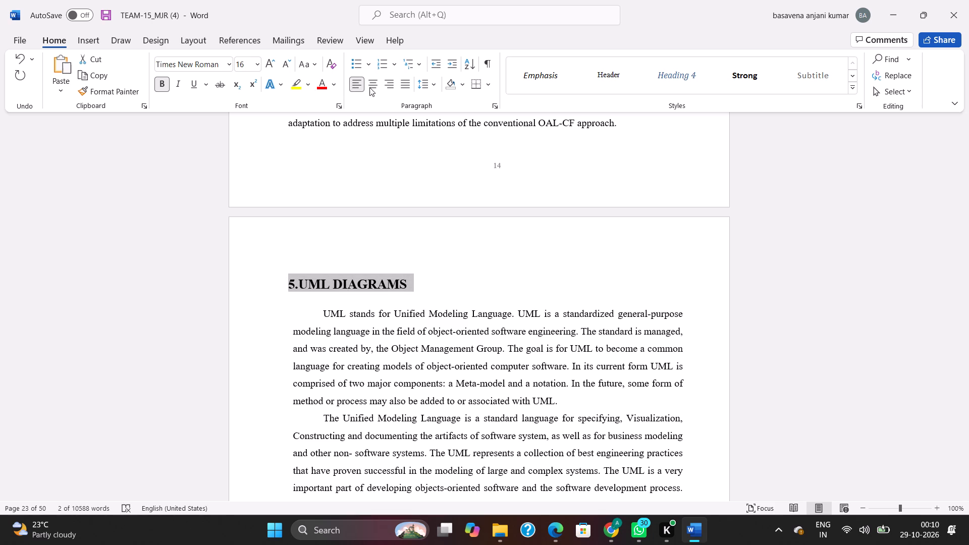
{"action": "left_click", "coordinate": [369, 87]}
{"action": "left_click", "coordinate": [466, 322]}
Review the UML Diagrams chapter, checking the section headings and figure captions through to the Software Environment heading.
{"action": "scroll", "coordinate": [466, 322], "scroll_direction": "down", "scroll_amount": 11}
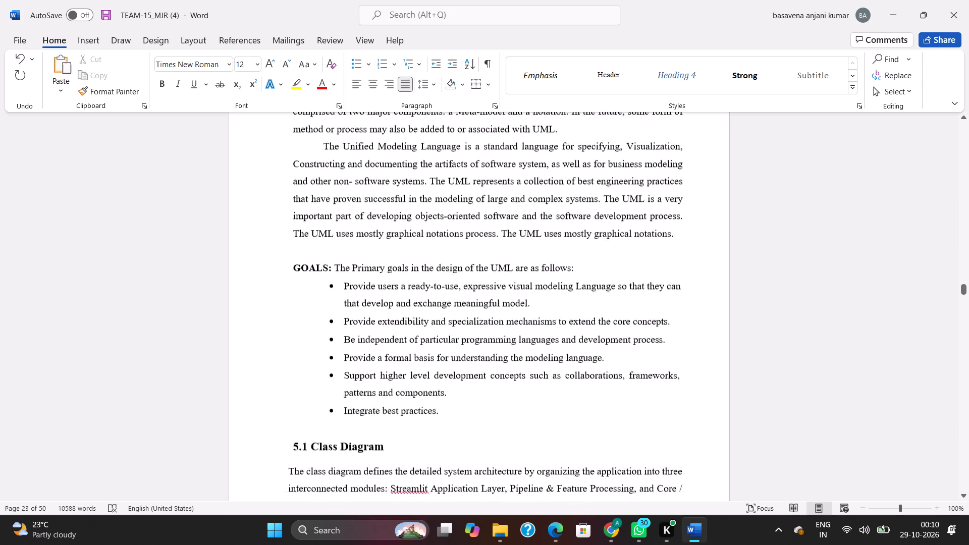
{"action": "scroll", "coordinate": [457, 312], "scroll_direction": "down", "scroll_amount": 20}
{"action": "scroll", "coordinate": [457, 312], "scroll_direction": "down", "scroll_amount": 20}
{"action": "scroll", "coordinate": [442, 299], "scroll_direction": "down", "scroll_amount": 7}
{"action": "scroll", "coordinate": [439, 296], "scroll_direction": "down", "scroll_amount": 20}
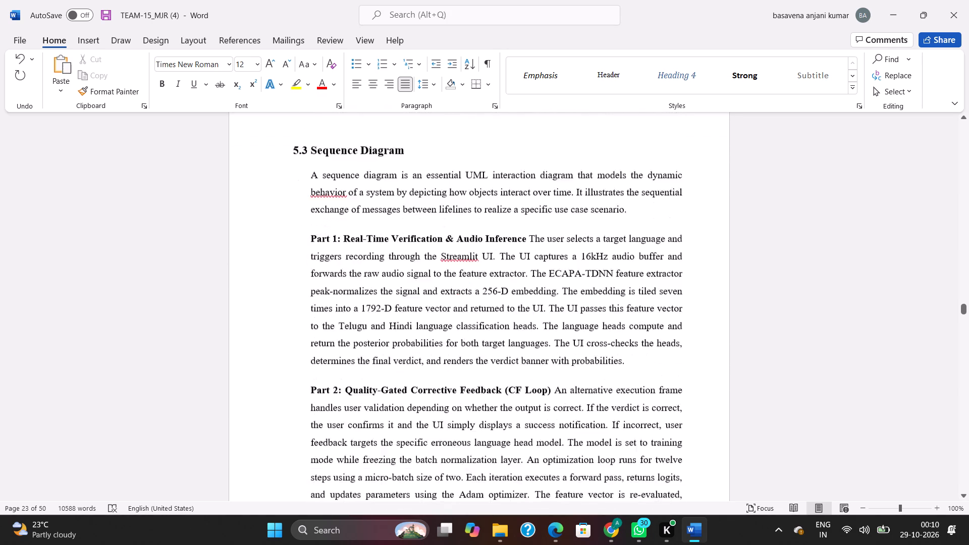
{"action": "scroll", "coordinate": [434, 292], "scroll_direction": "down", "scroll_amount": 20}
{"action": "scroll", "coordinate": [434, 292], "scroll_direction": "down", "scroll_amount": 19}
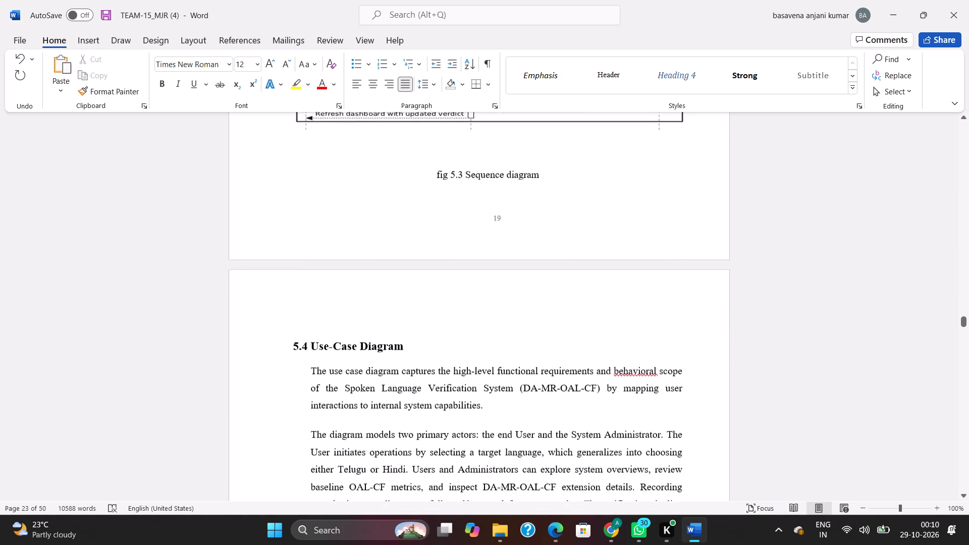
{"action": "scroll", "coordinate": [417, 278], "scroll_direction": "down", "scroll_amount": 15}
{"action": "scroll", "coordinate": [415, 273], "scroll_direction": "down", "scroll_amount": 10}
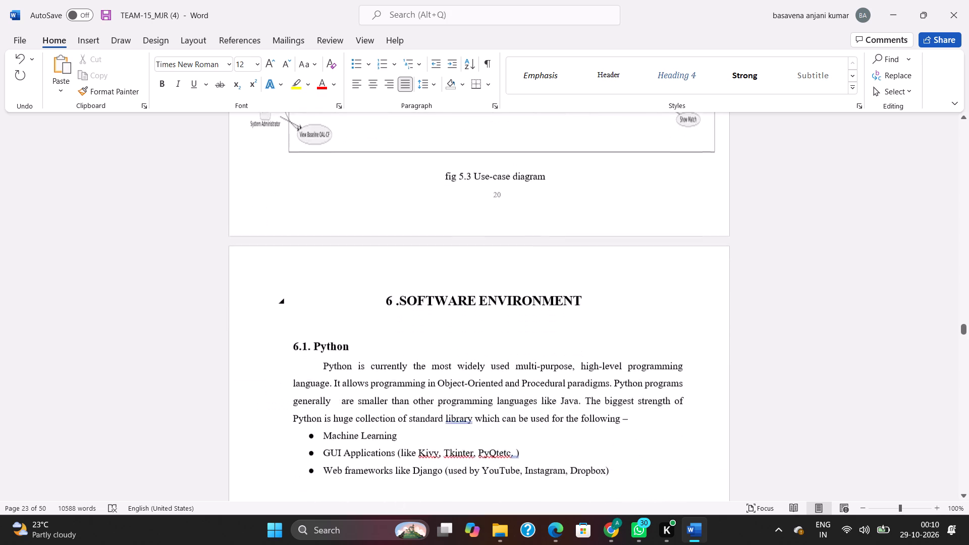
Review the Software Environment chapter from section 6.1 Python through the Python installation steps and their figure captions.
{"action": "scroll", "coordinate": [413, 272], "scroll_direction": "down", "scroll_amount": 6}
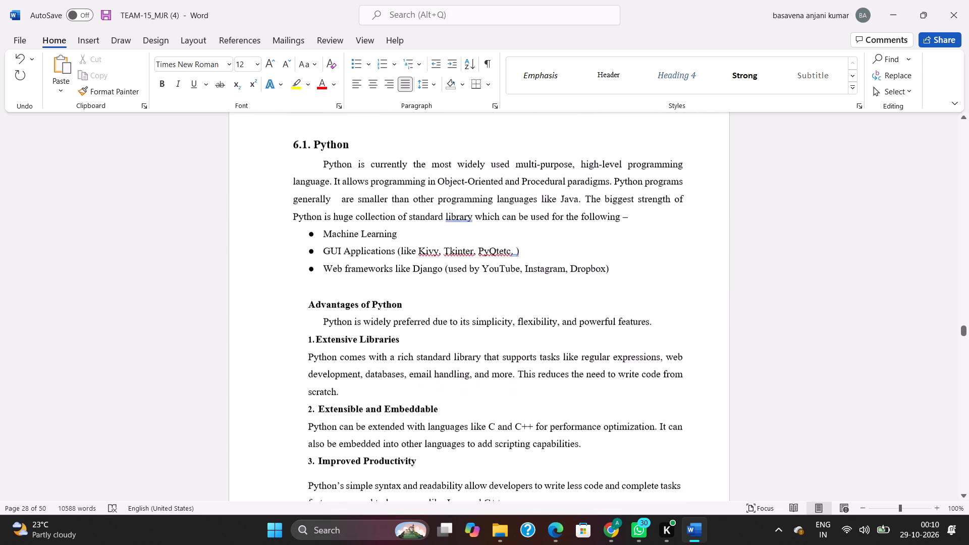
{"action": "scroll", "coordinate": [406, 269], "scroll_direction": "down", "scroll_amount": 15}
{"action": "scroll", "coordinate": [405, 269], "scroll_direction": "down", "scroll_amount": 7}
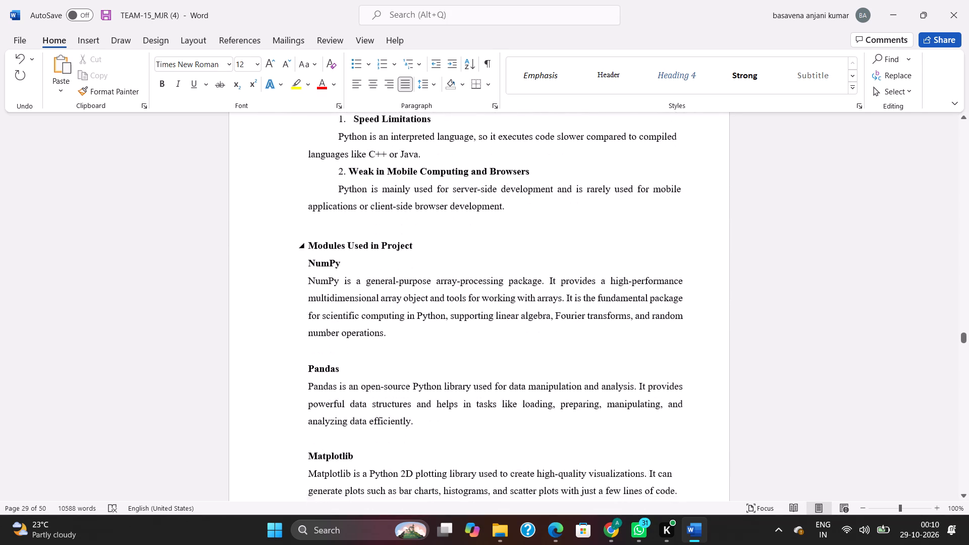
{"action": "scroll", "coordinate": [404, 269], "scroll_direction": "down", "scroll_amount": 15}
{"action": "scroll", "coordinate": [404, 269], "scroll_direction": "down", "scroll_amount": 11}
{"action": "scroll", "coordinate": [404, 269], "scroll_direction": "up", "scroll_amount": 1}
{"action": "scroll", "coordinate": [404, 268], "scroll_direction": "down", "scroll_amount": 7}
{"action": "scroll", "coordinate": [403, 268], "scroll_direction": "up", "scroll_amount": 1}
{"action": "scroll", "coordinate": [403, 268], "scroll_direction": "down", "scroll_amount": 5}
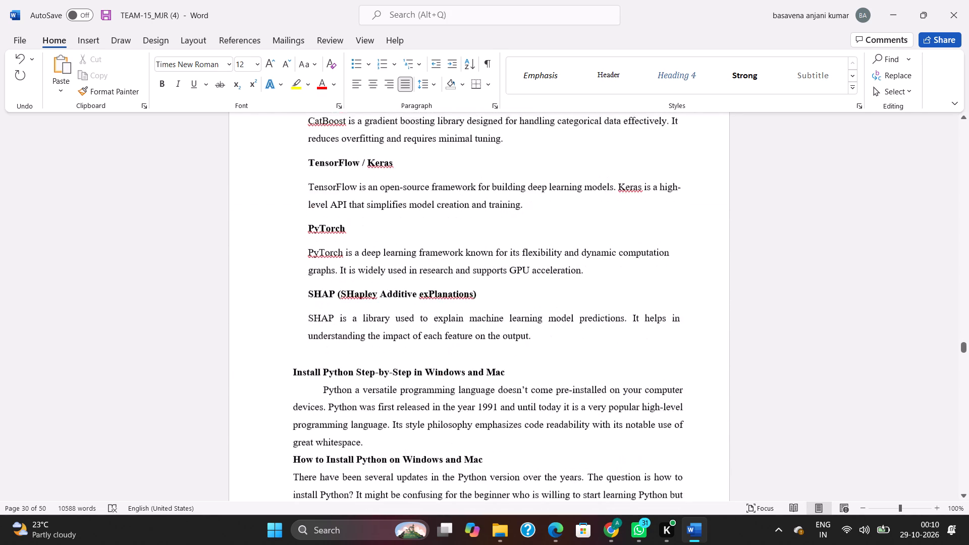
{"action": "scroll", "coordinate": [403, 268], "scroll_direction": "down", "scroll_amount": 19}
{"action": "scroll", "coordinate": [399, 264], "scroll_direction": "down", "scroll_amount": 11}
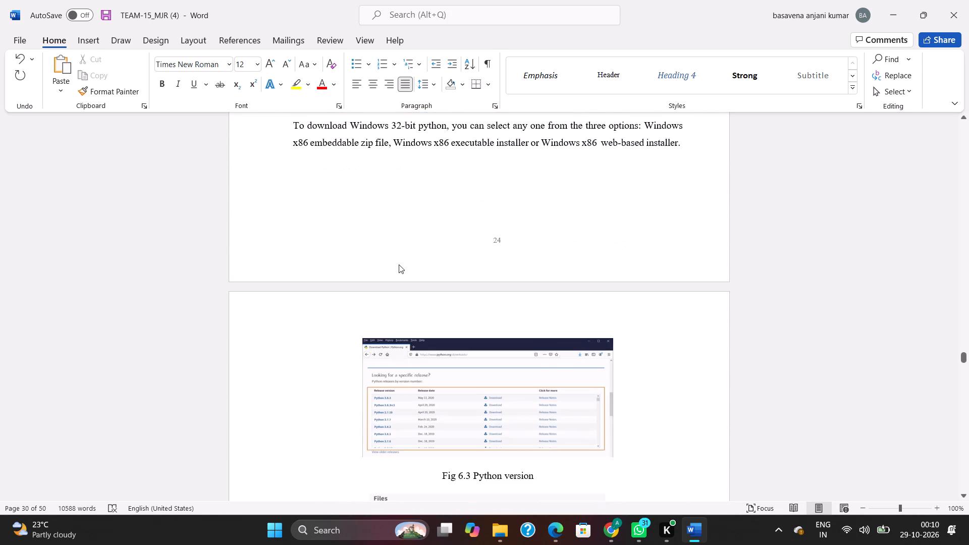
{"action": "scroll", "coordinate": [399, 264], "scroll_direction": "down", "scroll_amount": 17}
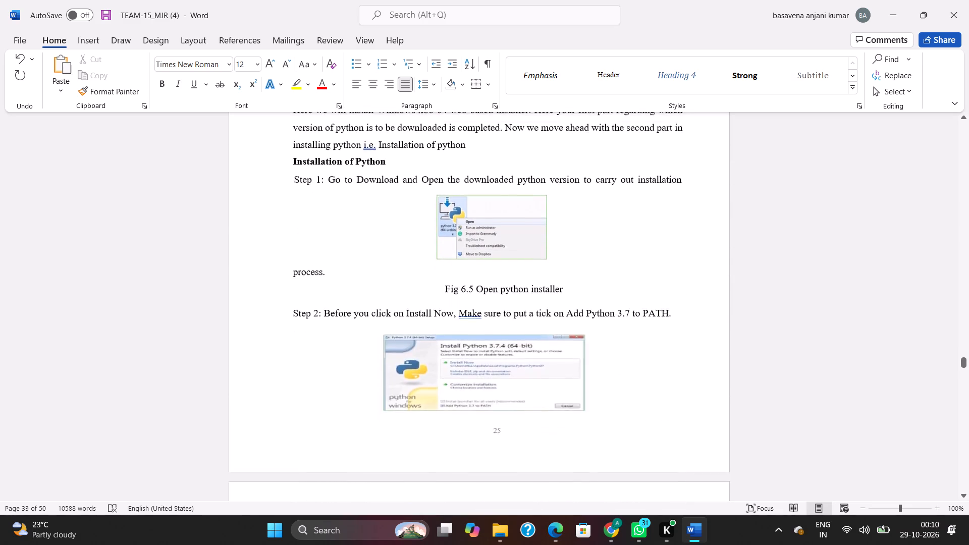
Move the Install Python 3.7.4 setup picture slightly up, closer to the Step 2 text on page 25.
{"action": "scroll", "coordinate": [398, 264], "scroll_direction": "down", "scroll_amount": 2}
{"action": "left_click_drag", "start_coordinate": [473, 273], "coordinate": [473, 272]}
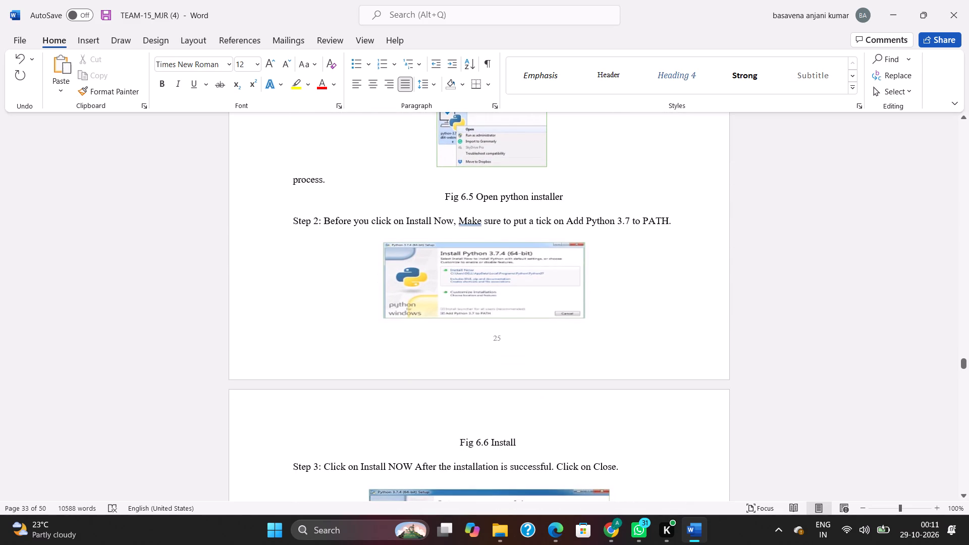
{"action": "left_click_drag", "start_coordinate": [473, 272], "coordinate": [471, 266]}
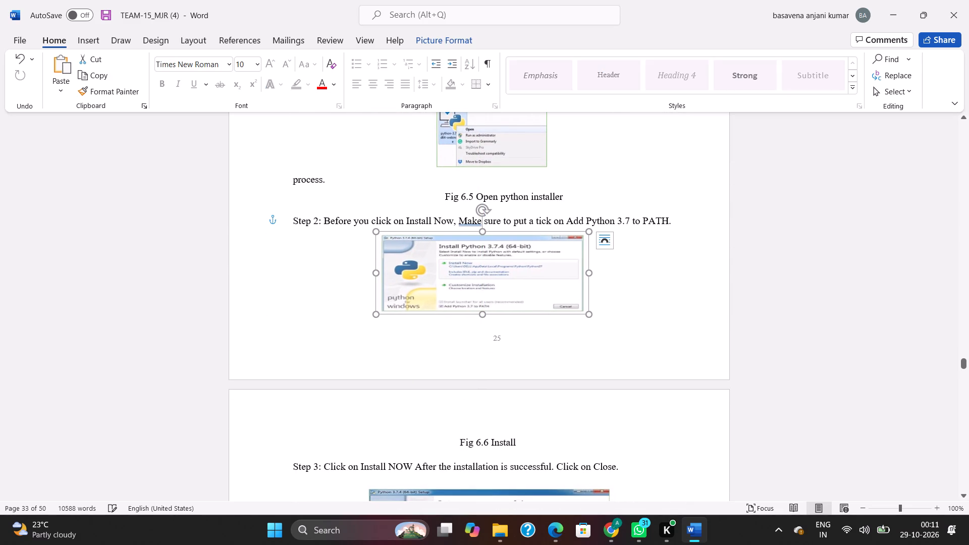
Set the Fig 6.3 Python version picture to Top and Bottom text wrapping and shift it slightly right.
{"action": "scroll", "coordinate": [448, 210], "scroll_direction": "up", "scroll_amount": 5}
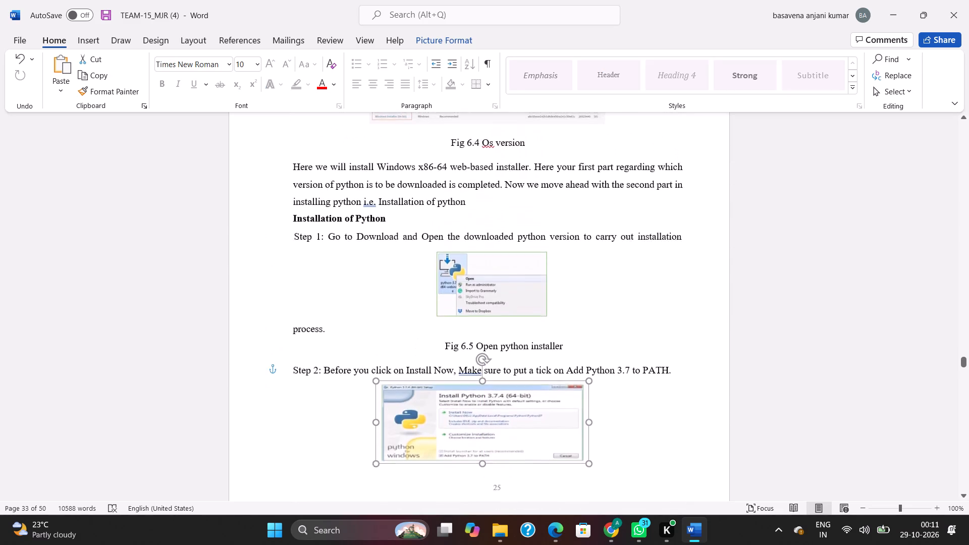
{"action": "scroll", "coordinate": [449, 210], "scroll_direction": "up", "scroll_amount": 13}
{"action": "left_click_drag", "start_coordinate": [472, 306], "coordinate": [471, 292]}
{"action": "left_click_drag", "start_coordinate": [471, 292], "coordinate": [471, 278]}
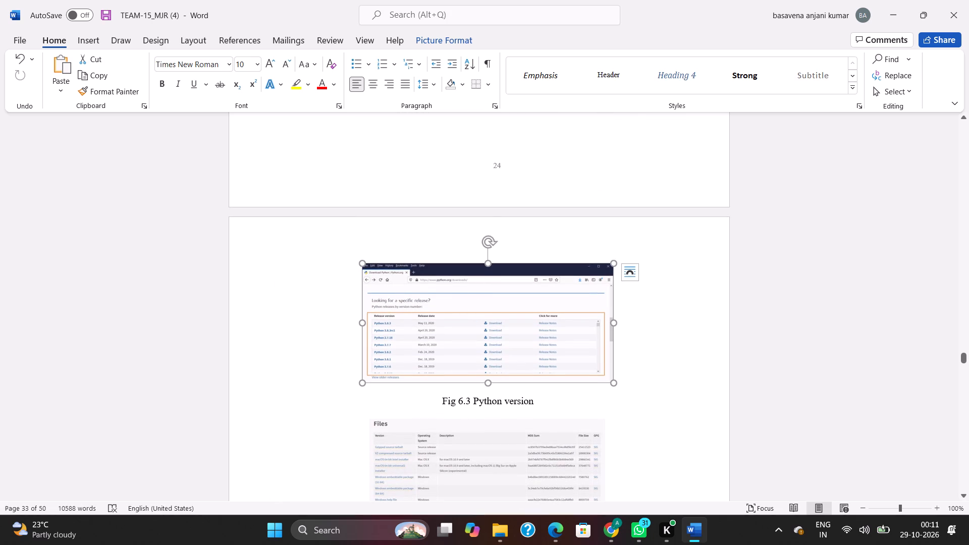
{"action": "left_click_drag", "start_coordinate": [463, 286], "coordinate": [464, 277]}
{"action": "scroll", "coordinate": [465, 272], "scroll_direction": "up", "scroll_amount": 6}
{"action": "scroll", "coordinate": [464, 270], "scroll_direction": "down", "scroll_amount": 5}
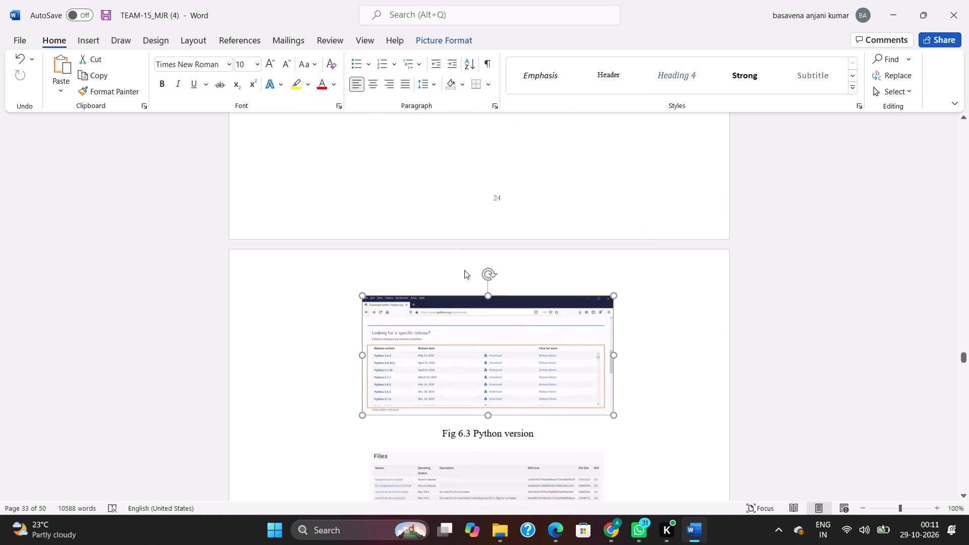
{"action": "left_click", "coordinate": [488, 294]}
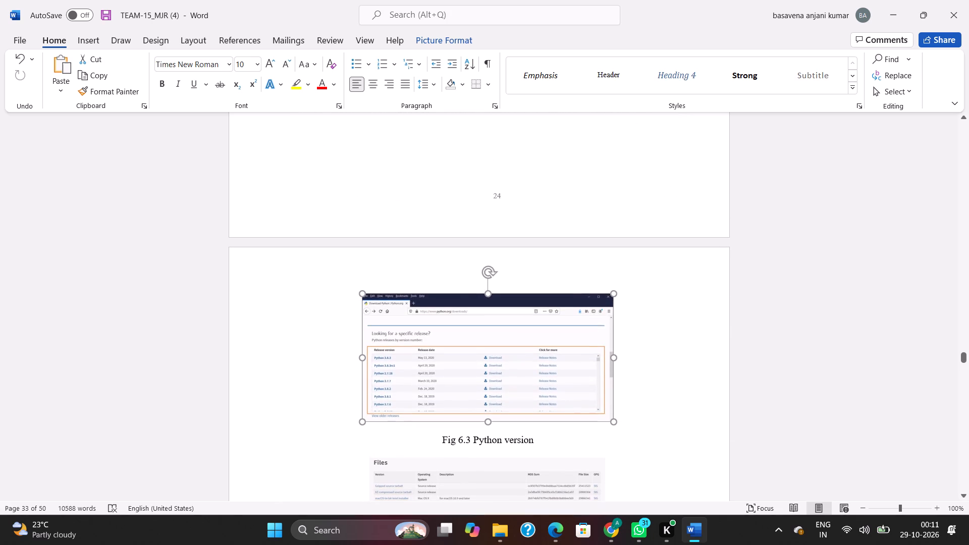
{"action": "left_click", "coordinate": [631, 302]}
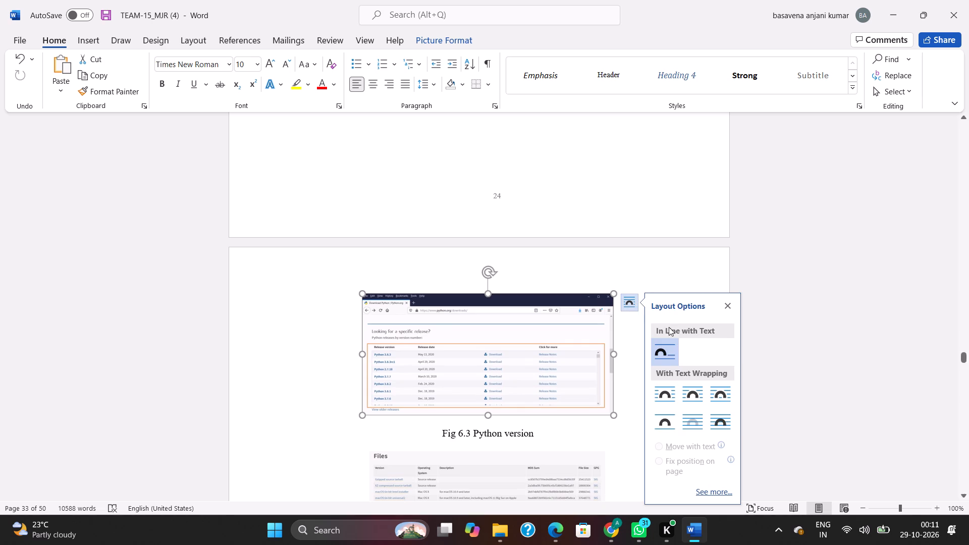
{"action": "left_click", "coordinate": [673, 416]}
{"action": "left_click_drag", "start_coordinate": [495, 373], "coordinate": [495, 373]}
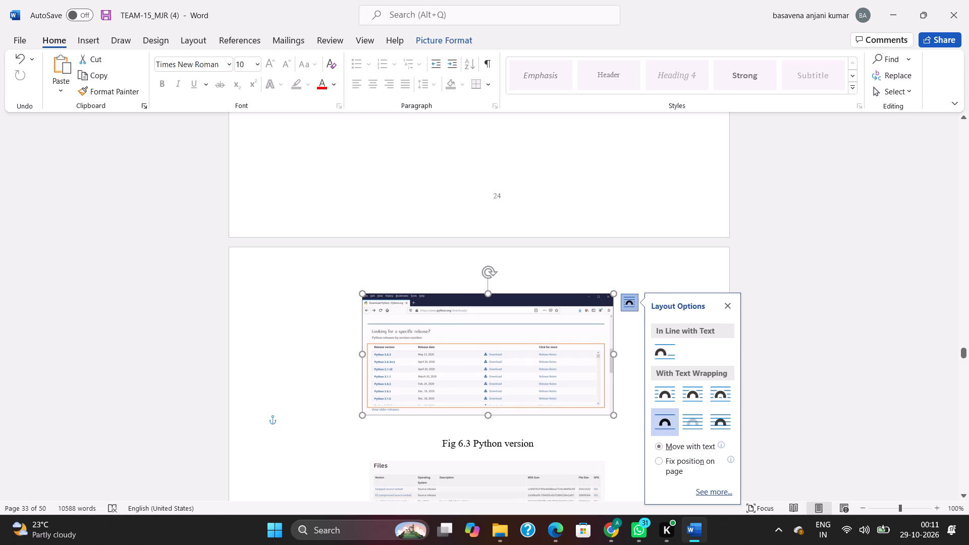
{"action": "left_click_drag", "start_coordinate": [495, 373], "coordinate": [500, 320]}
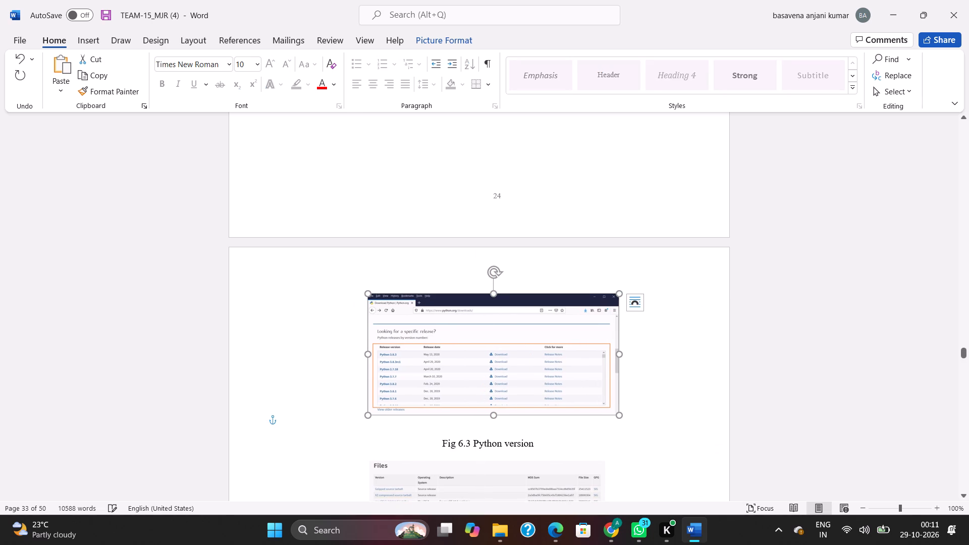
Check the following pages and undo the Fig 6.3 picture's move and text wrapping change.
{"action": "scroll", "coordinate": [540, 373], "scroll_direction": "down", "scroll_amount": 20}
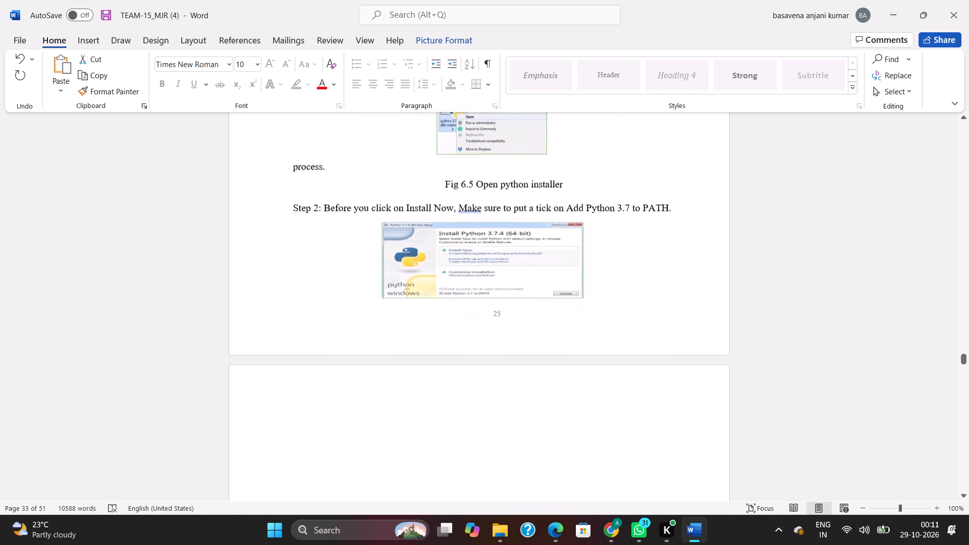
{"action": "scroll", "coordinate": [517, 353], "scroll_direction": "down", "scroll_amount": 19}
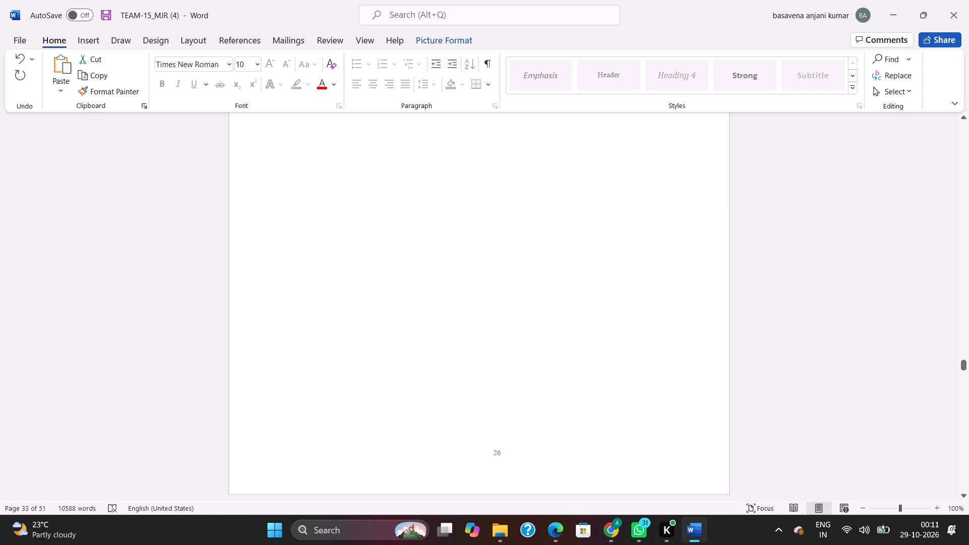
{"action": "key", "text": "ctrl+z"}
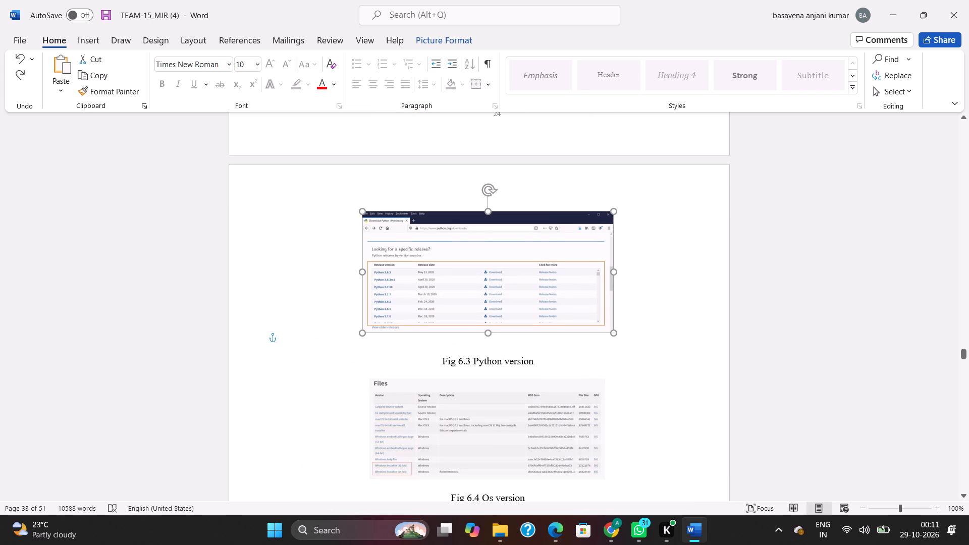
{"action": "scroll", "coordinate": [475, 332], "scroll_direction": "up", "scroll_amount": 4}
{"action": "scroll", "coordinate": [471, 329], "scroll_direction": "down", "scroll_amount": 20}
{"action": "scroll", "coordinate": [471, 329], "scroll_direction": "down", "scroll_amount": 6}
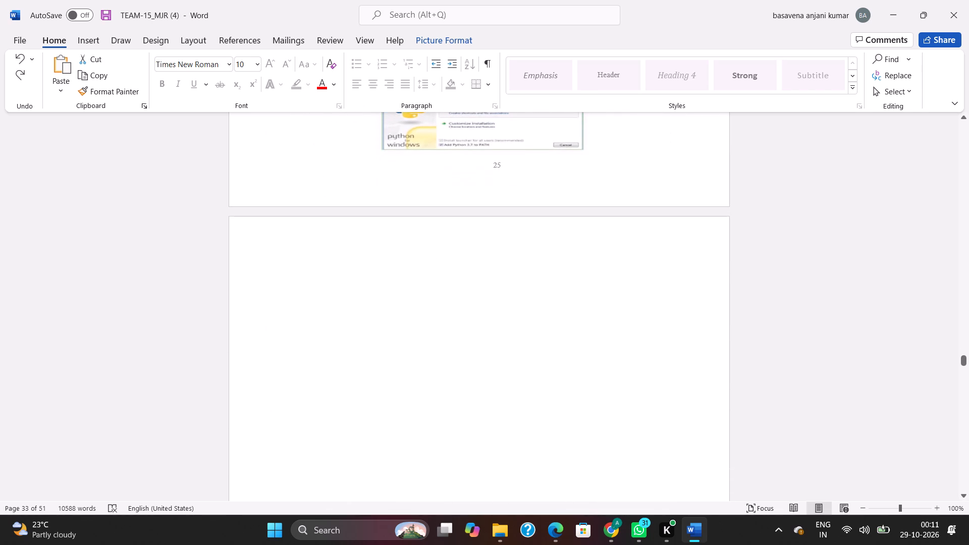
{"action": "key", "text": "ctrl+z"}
Examine the placement of the installation and Python IDLE pictures and their captions on the pages from Fig 6.6 to Fig 6.12.
{"action": "scroll", "coordinate": [458, 318], "scroll_direction": "down", "scroll_amount": 20}
{"action": "scroll", "coordinate": [458, 318], "scroll_direction": "down", "scroll_amount": 1}
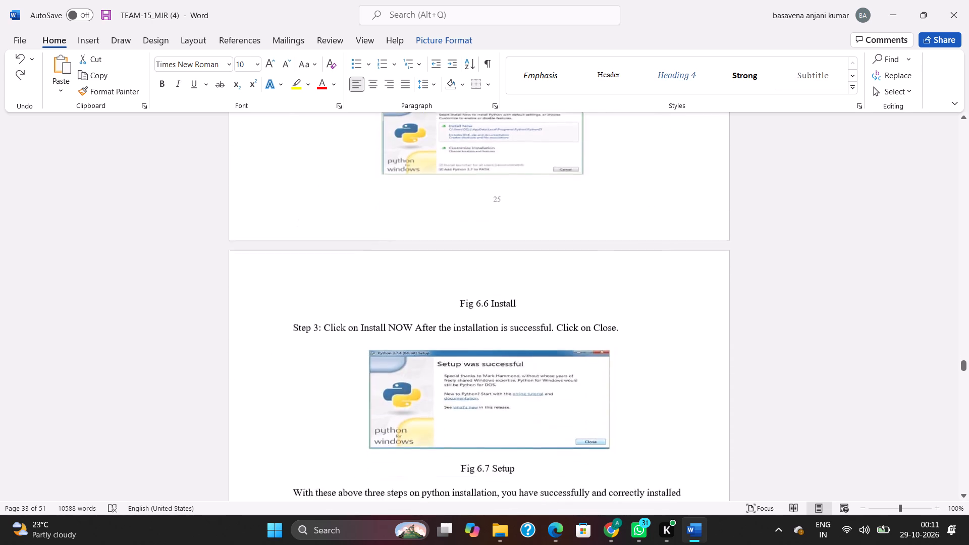
{"action": "scroll", "coordinate": [458, 318], "scroll_direction": "down", "scroll_amount": 13}
{"action": "scroll", "coordinate": [458, 317], "scroll_direction": "down", "scroll_amount": 13}
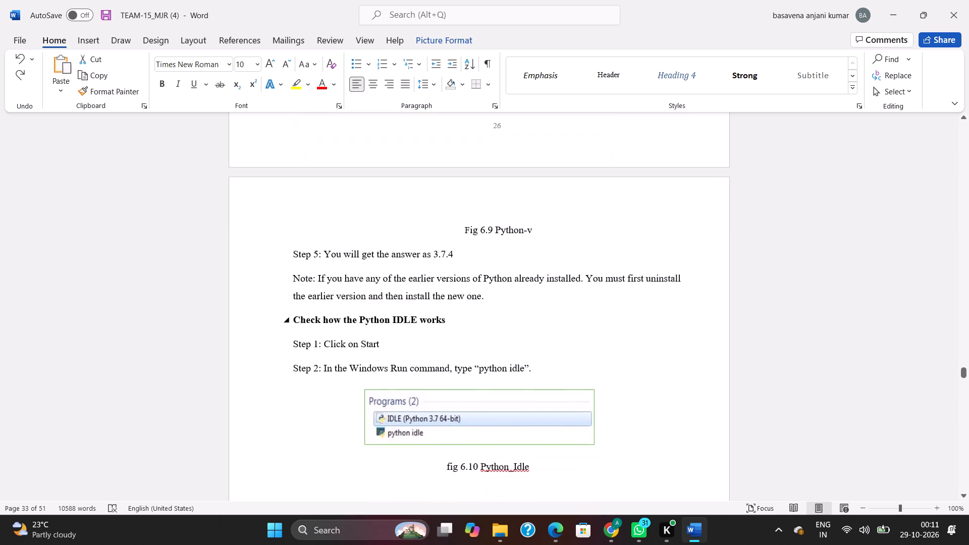
{"action": "scroll", "coordinate": [456, 315], "scroll_direction": "up", "scroll_amount": 6}
{"action": "scroll", "coordinate": [456, 315], "scroll_direction": "down", "scroll_amount": 3}
{"action": "scroll", "coordinate": [456, 314], "scroll_direction": "up", "scroll_amount": 9}
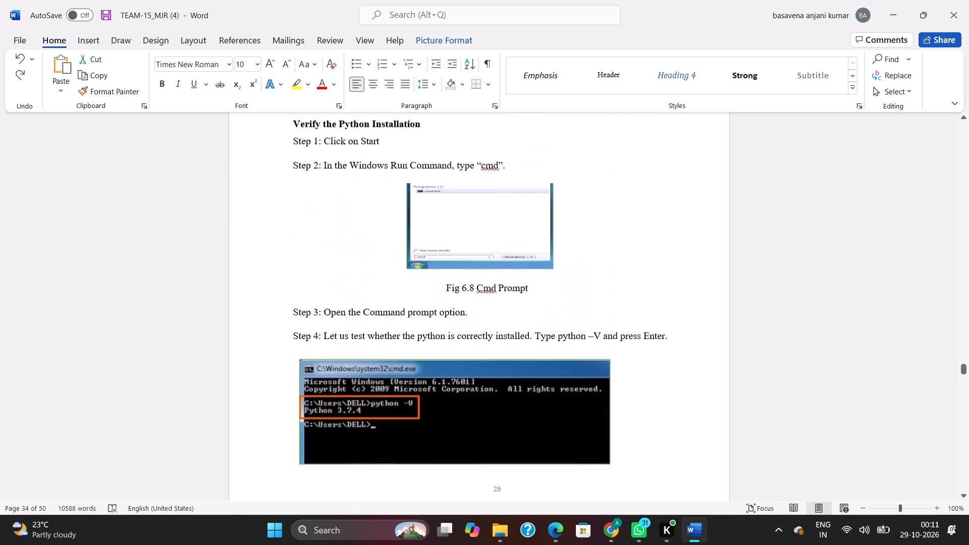
{"action": "scroll", "coordinate": [456, 314], "scroll_direction": "down", "scroll_amount": 6}
{"action": "scroll", "coordinate": [456, 314], "scroll_direction": "up", "scroll_amount": 5}
{"action": "scroll", "coordinate": [456, 314], "scroll_direction": "down", "scroll_amount": 13}
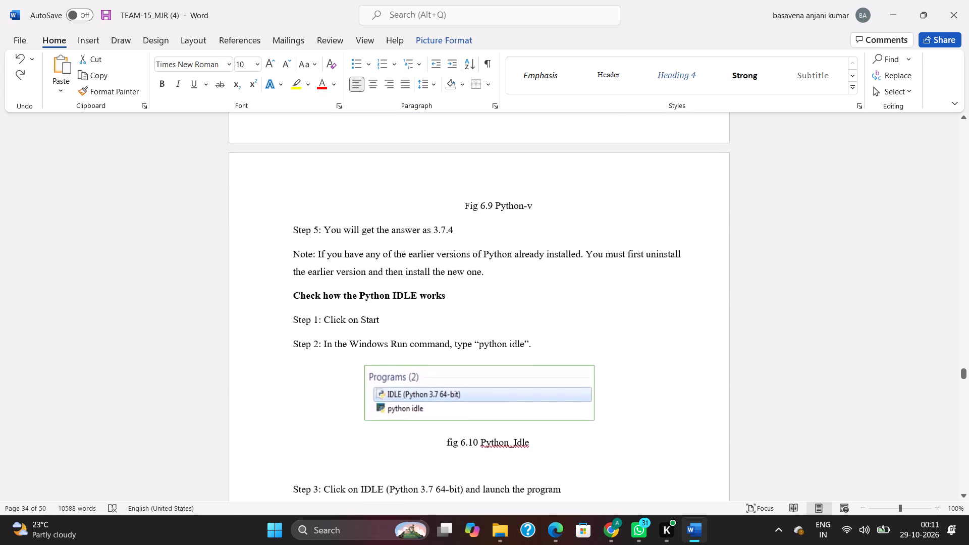
{"action": "scroll", "coordinate": [456, 312], "scroll_direction": "down", "scroll_amount": 20}
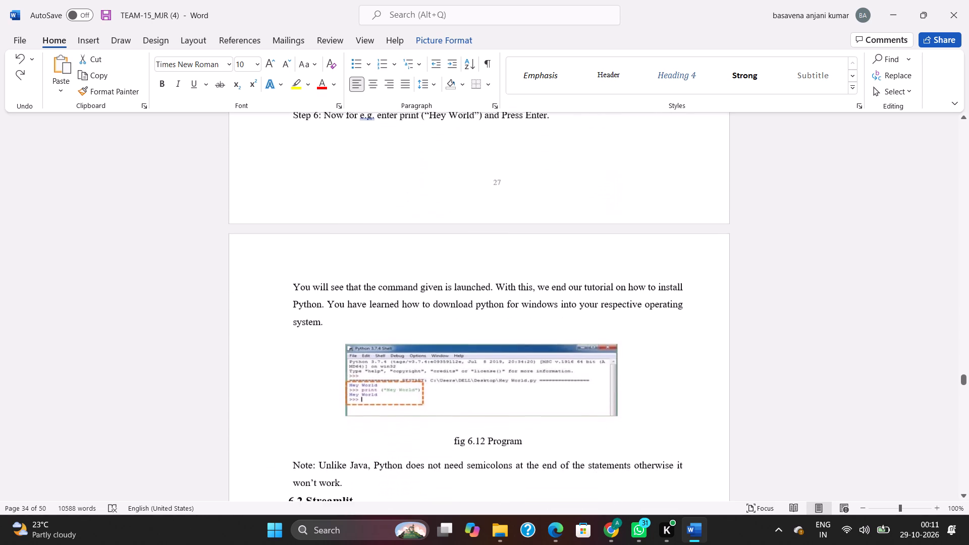
{"action": "scroll", "coordinate": [456, 312], "scroll_direction": "up", "scroll_amount": 17}
{"action": "scroll", "coordinate": [456, 312], "scroll_direction": "down", "scroll_amount": 3}
{"action": "scroll", "coordinate": [456, 312], "scroll_direction": "up", "scroll_amount": 1}
{"action": "scroll", "coordinate": [456, 312], "scroll_direction": "down", "scroll_amount": 5}
Move the command prompt picture below Step 4 on page 26 slightly up and to the right.
{"action": "scroll", "coordinate": [456, 312], "scroll_direction": "up", "scroll_amount": 9}
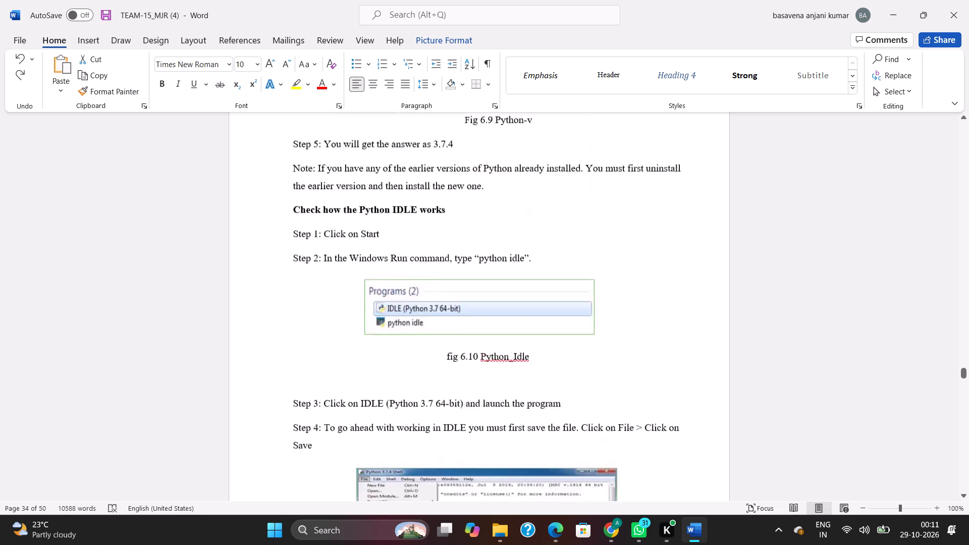
{"action": "scroll", "coordinate": [455, 312], "scroll_direction": "up", "scroll_amount": 12}
{"action": "left_click_drag", "start_coordinate": [460, 310], "coordinate": [463, 305]}
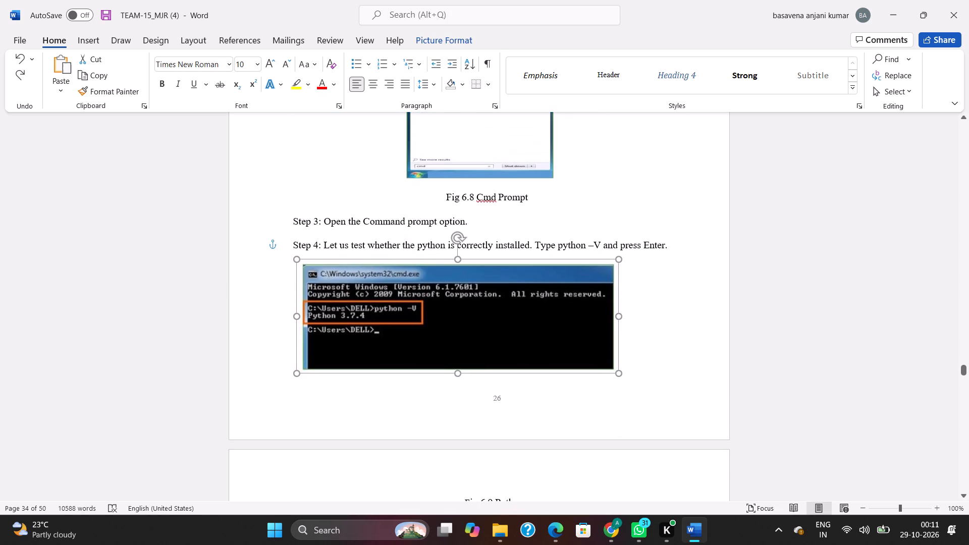
{"action": "left_click_drag", "start_coordinate": [463, 305], "coordinate": [470, 300]}
Copy the caption "Fig 6.9 Python-v" from the top of the following page to directly below the command prompt picture on page 26.
{"action": "scroll", "coordinate": [515, 359], "scroll_direction": "down", "scroll_amount": 4}
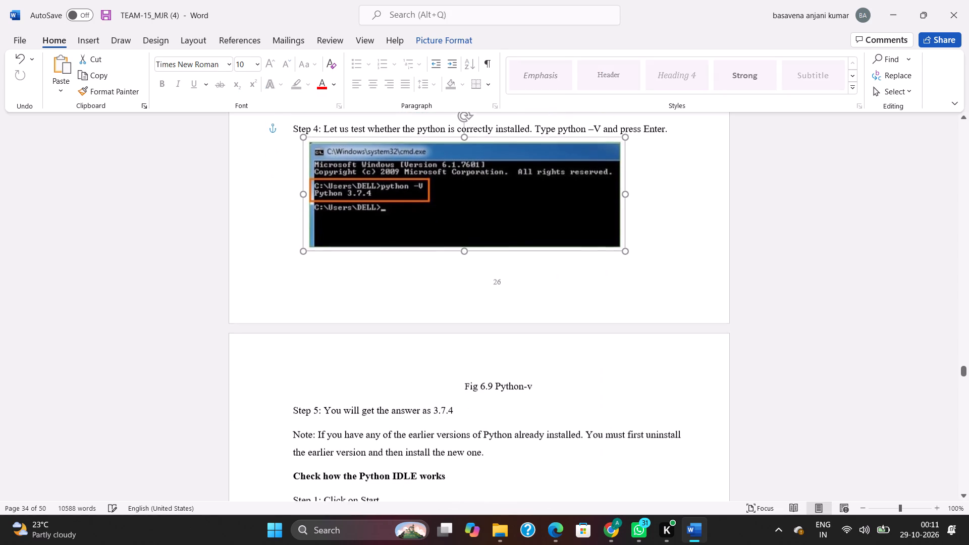
{"action": "left_click_drag", "start_coordinate": [540, 379], "coordinate": [471, 384]}
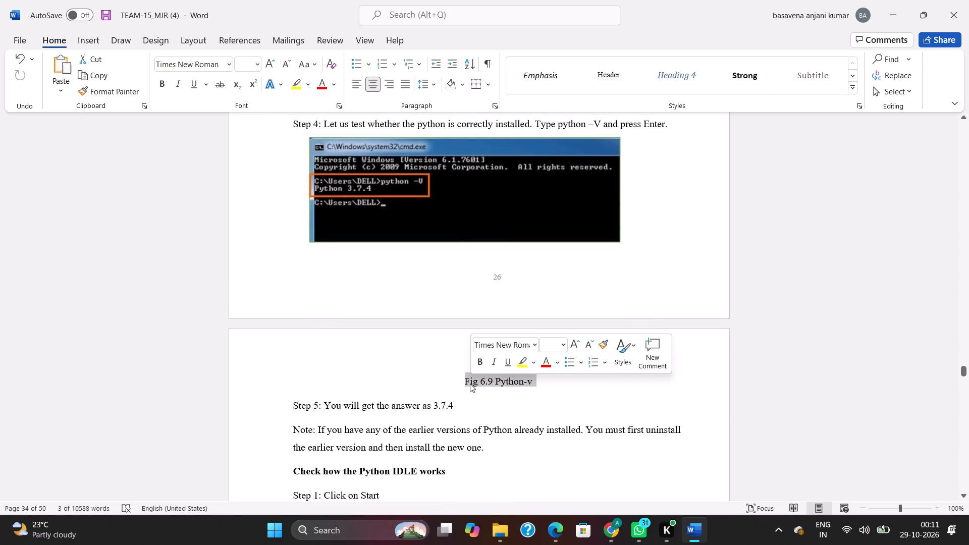
{"action": "key", "text": "ctrl+c"}
{"action": "left_click", "coordinate": [465, 266]}
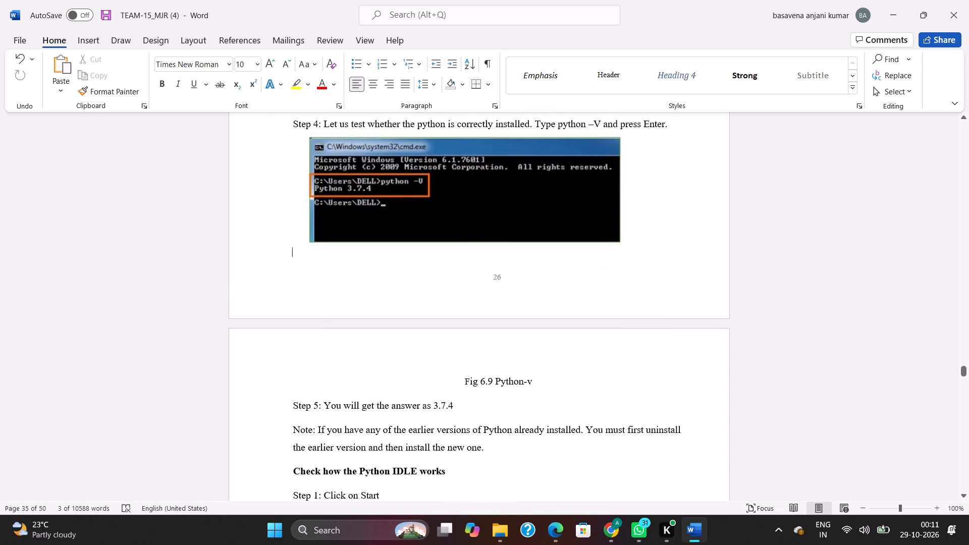
{"action": "key", "text": "ctrl+v"}
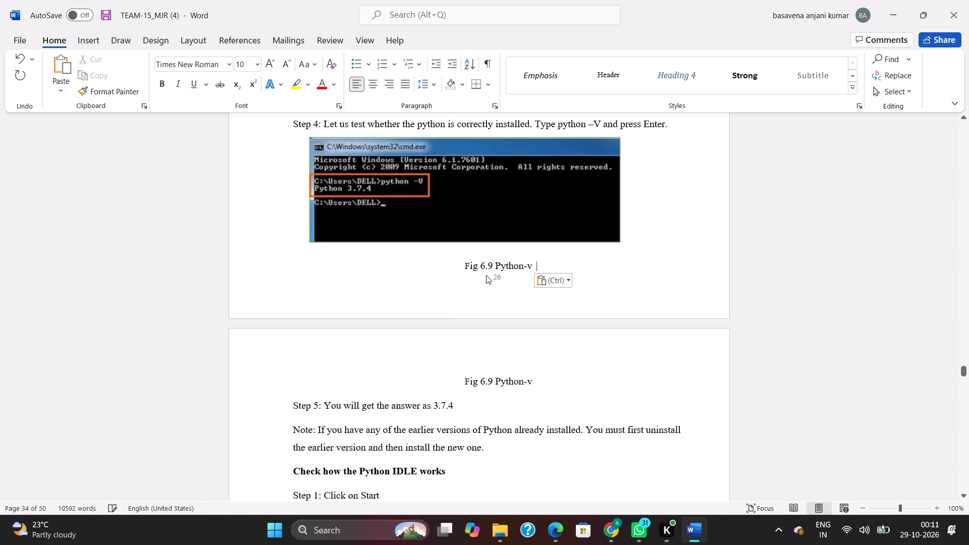
Delete the duplicate caption "Fig 6.9 Python-v" above Step 5 at the top of the page after page 26.
{"action": "left_click_drag", "start_coordinate": [539, 384], "coordinate": [478, 382]}
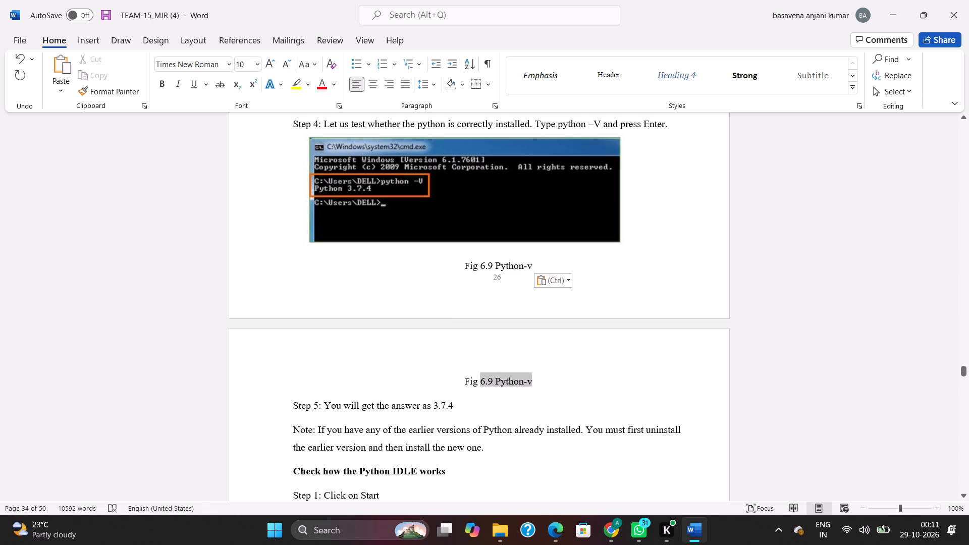
{"action": "left_click_drag", "start_coordinate": [478, 382], "coordinate": [471, 382]}
{"action": "key", "text": "BackSpace"}
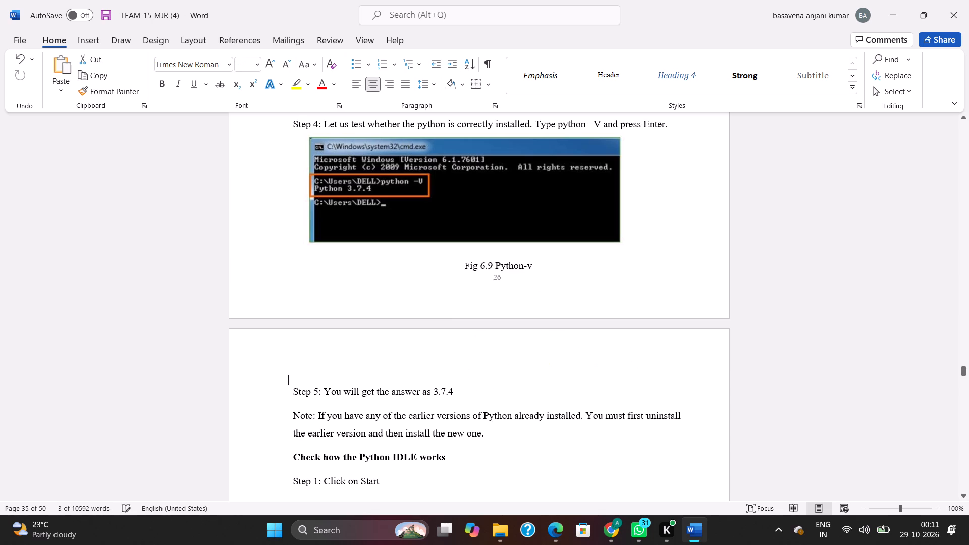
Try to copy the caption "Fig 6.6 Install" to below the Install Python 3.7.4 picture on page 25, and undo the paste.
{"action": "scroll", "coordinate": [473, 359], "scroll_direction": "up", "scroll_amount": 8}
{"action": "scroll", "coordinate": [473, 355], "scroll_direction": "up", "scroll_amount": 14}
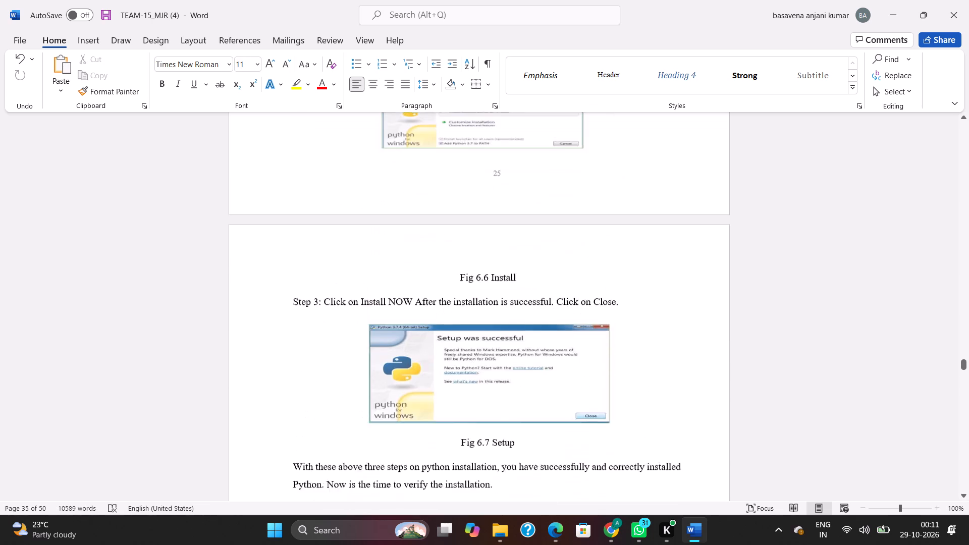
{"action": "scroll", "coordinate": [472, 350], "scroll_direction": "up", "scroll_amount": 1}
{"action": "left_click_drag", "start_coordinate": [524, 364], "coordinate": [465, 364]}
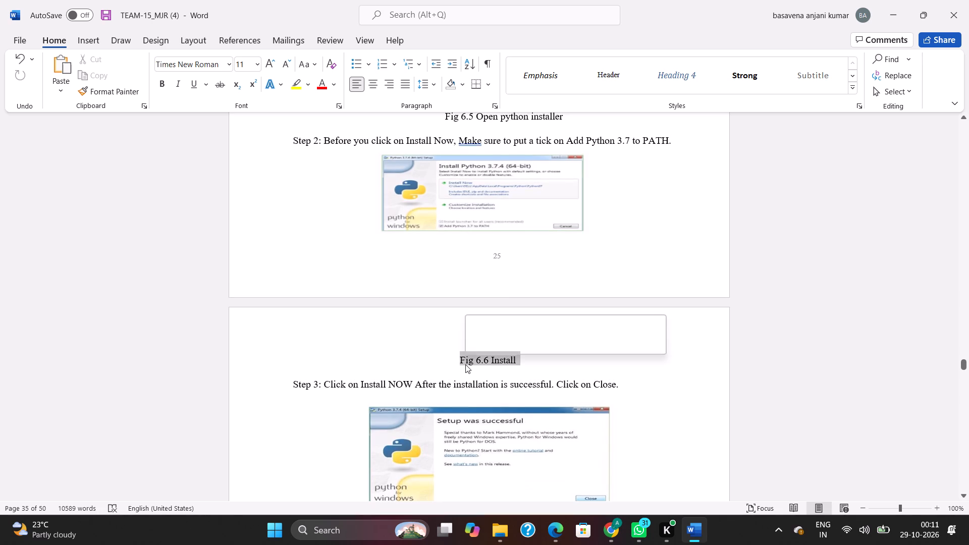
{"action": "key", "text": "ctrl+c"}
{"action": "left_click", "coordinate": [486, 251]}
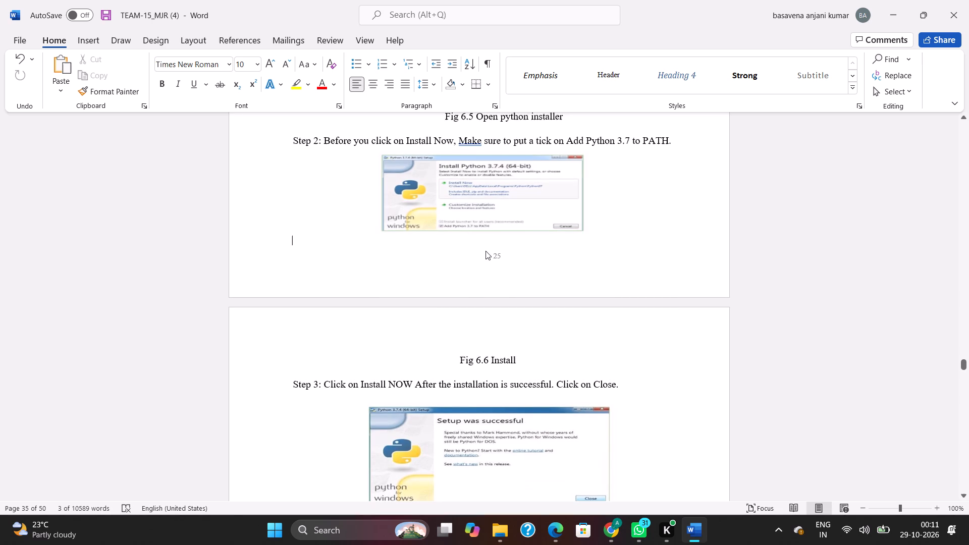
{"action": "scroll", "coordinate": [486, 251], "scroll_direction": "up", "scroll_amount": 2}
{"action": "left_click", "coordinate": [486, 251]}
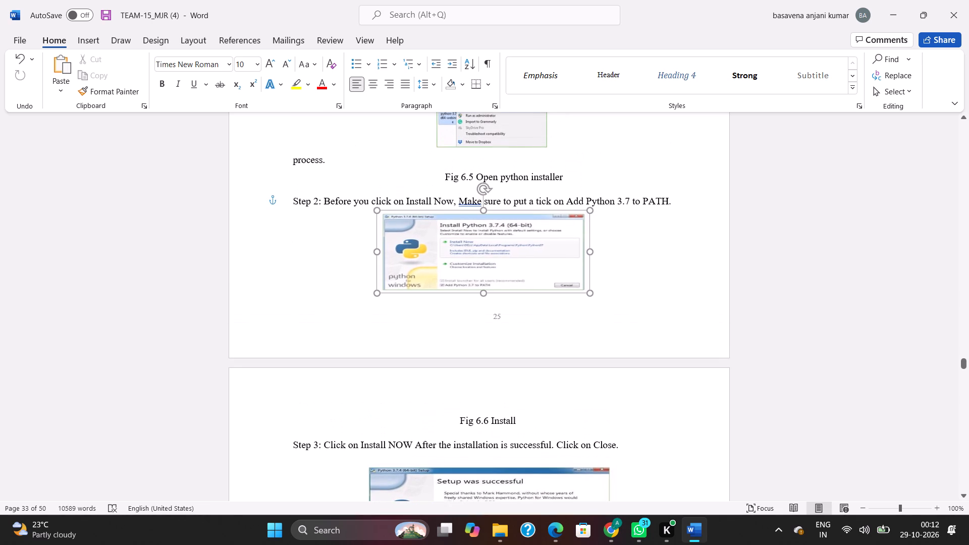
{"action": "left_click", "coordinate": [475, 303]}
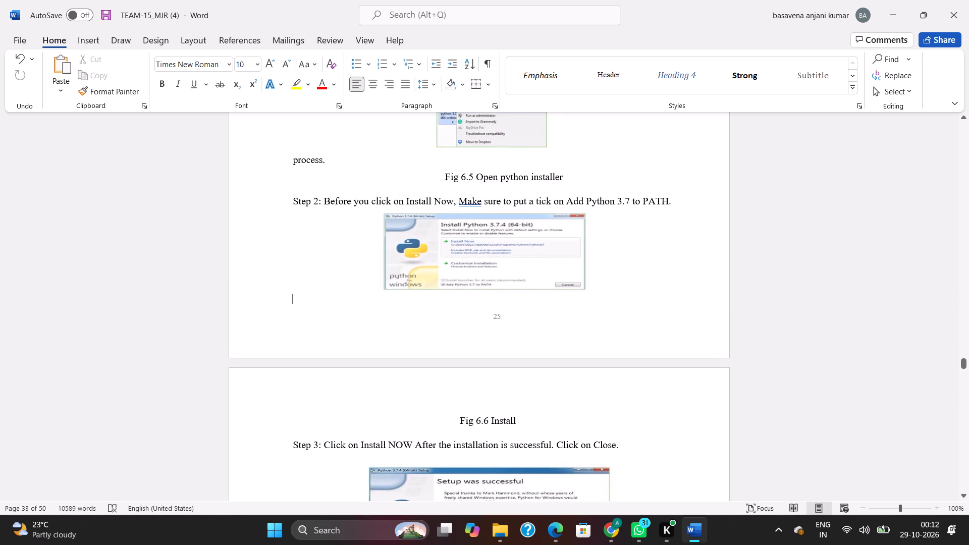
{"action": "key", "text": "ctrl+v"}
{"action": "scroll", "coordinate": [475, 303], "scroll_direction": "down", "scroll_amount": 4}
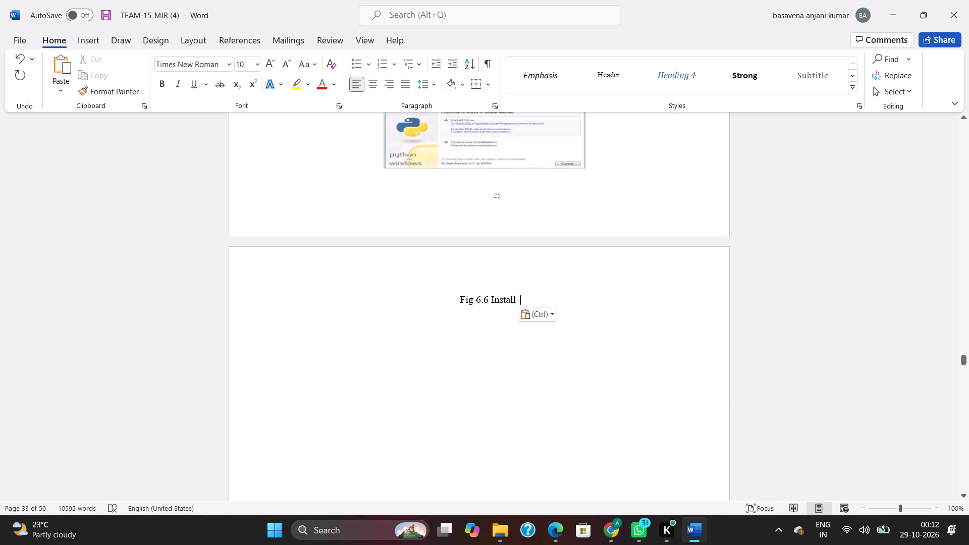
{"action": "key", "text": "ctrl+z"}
Shrink the python installer picture above the caption "Fig 6.5 Open python installer" slightly.
{"action": "scroll", "coordinate": [475, 302], "scroll_direction": "up", "scroll_amount": 9}
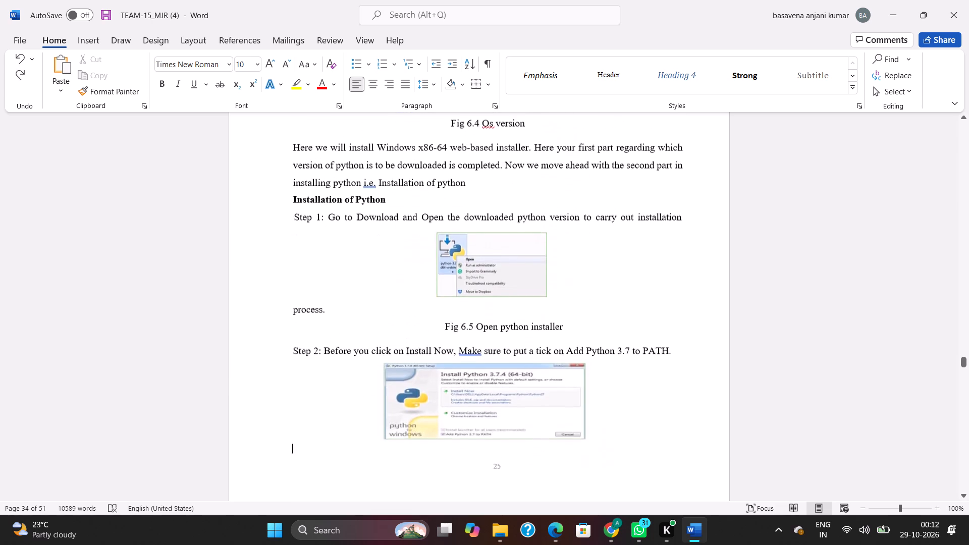
{"action": "scroll", "coordinate": [469, 294], "scroll_direction": "up", "scroll_amount": 3}
{"action": "left_click", "coordinate": [479, 333]}
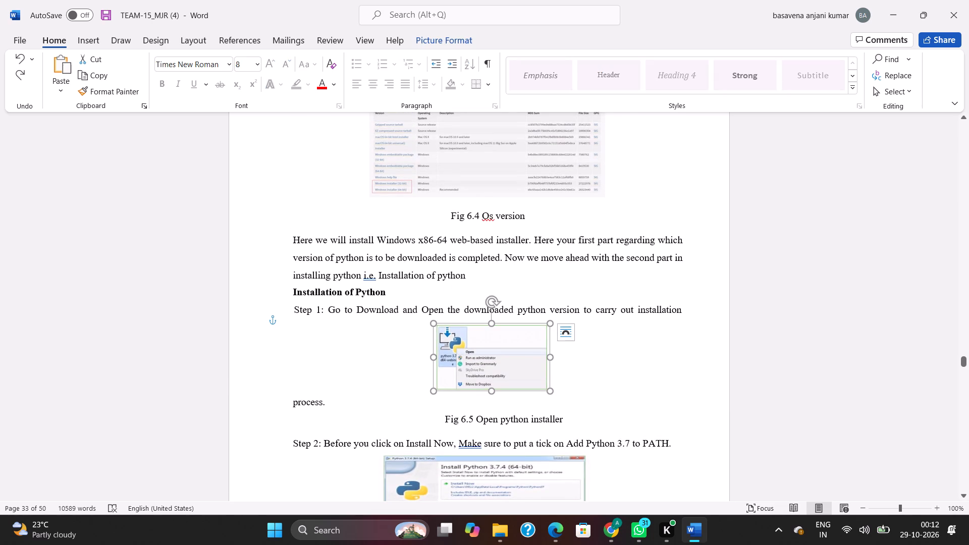
{"action": "left_click_drag", "start_coordinate": [550, 390], "coordinate": [545, 377]}
Move the caption "Fig 6.6 Install" from the top of page 26 to directly below the Install Python 3.7.4 picture on page 25.
{"action": "scroll", "coordinate": [579, 361], "scroll_direction": "down", "scroll_amount": 5}
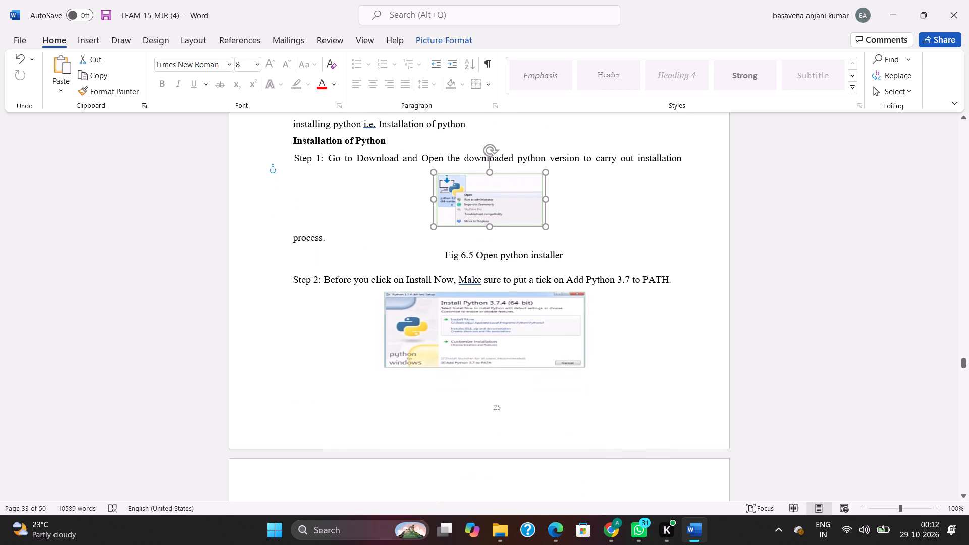
{"action": "left_click", "coordinate": [516, 381]}
{"action": "scroll", "coordinate": [505, 368], "scroll_direction": "down", "scroll_amount": 6}
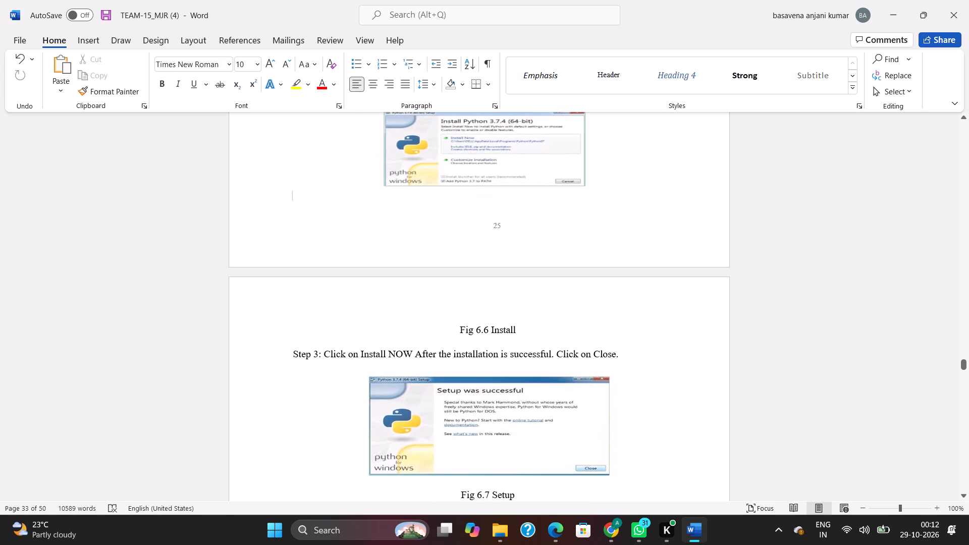
{"action": "left_click_drag", "start_coordinate": [528, 335], "coordinate": [470, 334]}
{"action": "key", "text": "ctrl+c"}
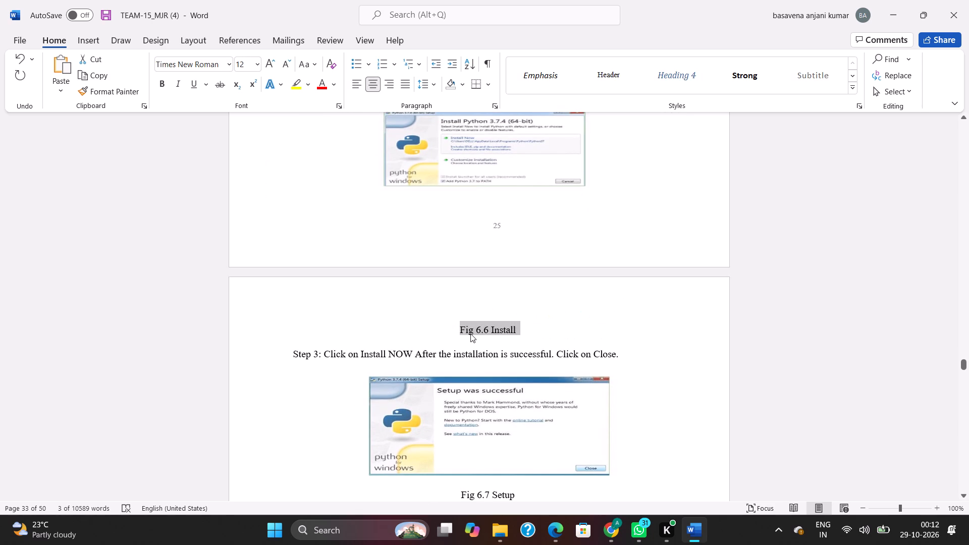
{"action": "left_click", "coordinate": [458, 208]}
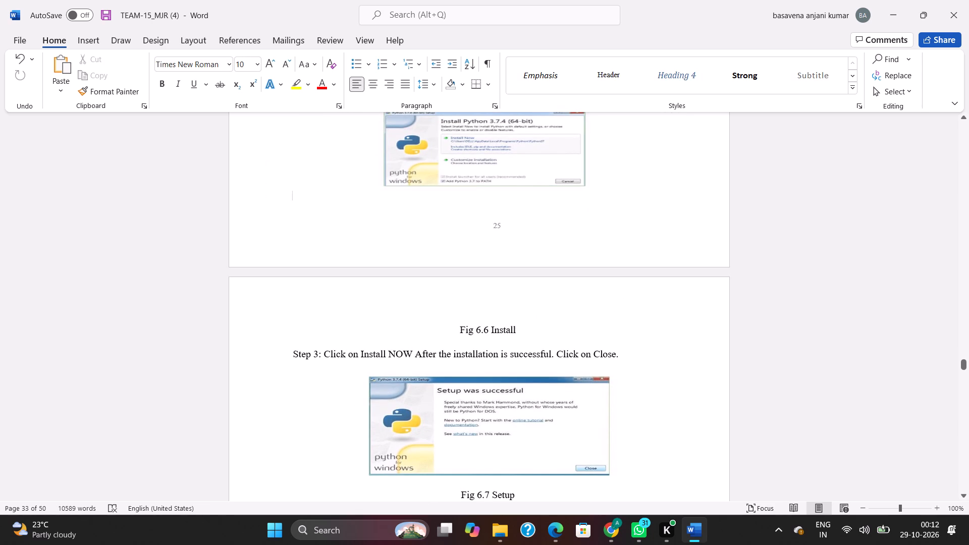
{"action": "key", "text": "ctrl+v"}
{"action": "left_click_drag", "start_coordinate": [536, 322], "coordinate": [518, 325]}
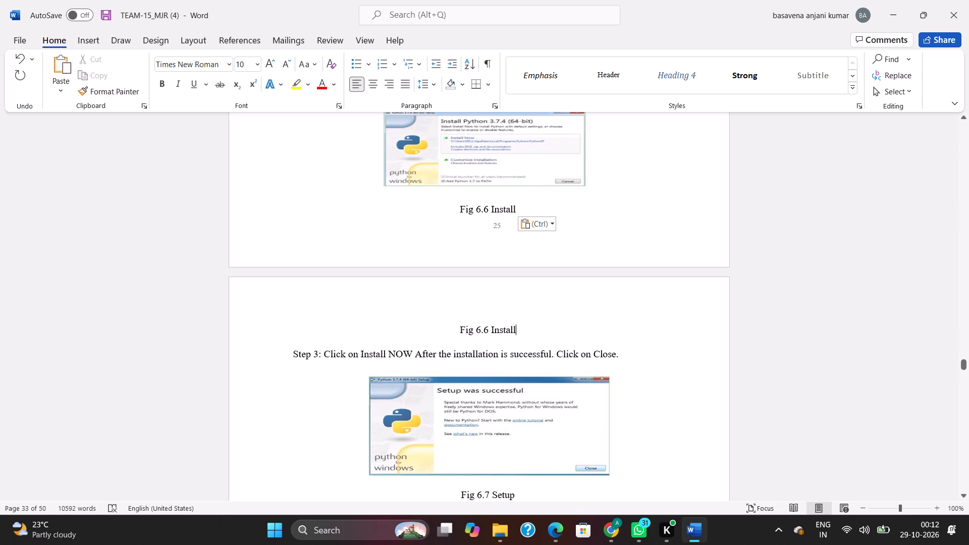
{"action": "left_click_drag", "start_coordinate": [518, 325], "coordinate": [466, 328]}
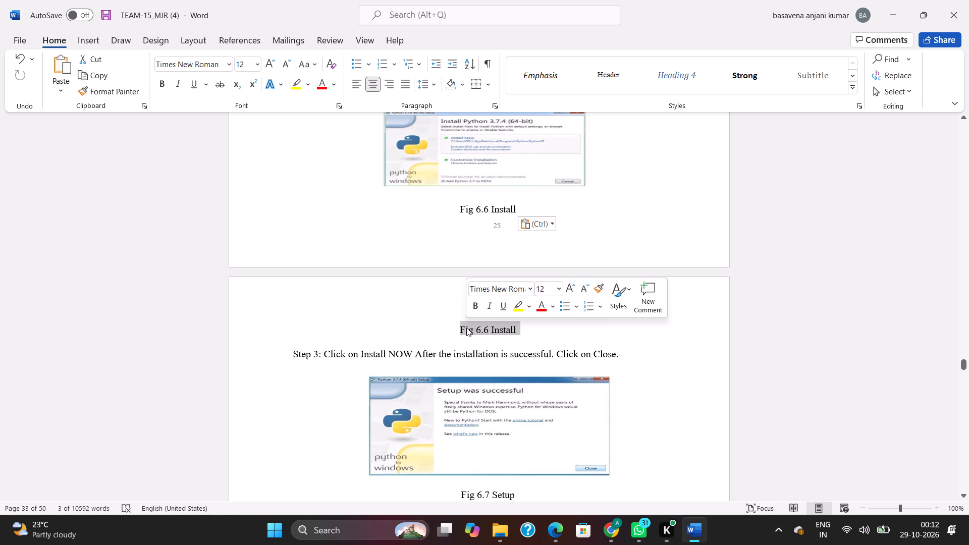
{"action": "key", "text": "BackSpace"}
Examine the remaining pages from the Fig 6.9 caption through the references at the end of the report.
{"action": "scroll", "coordinate": [468, 325], "scroll_direction": "down", "scroll_amount": 20}
{"action": "scroll", "coordinate": [468, 325], "scroll_direction": "down", "scroll_amount": 1}
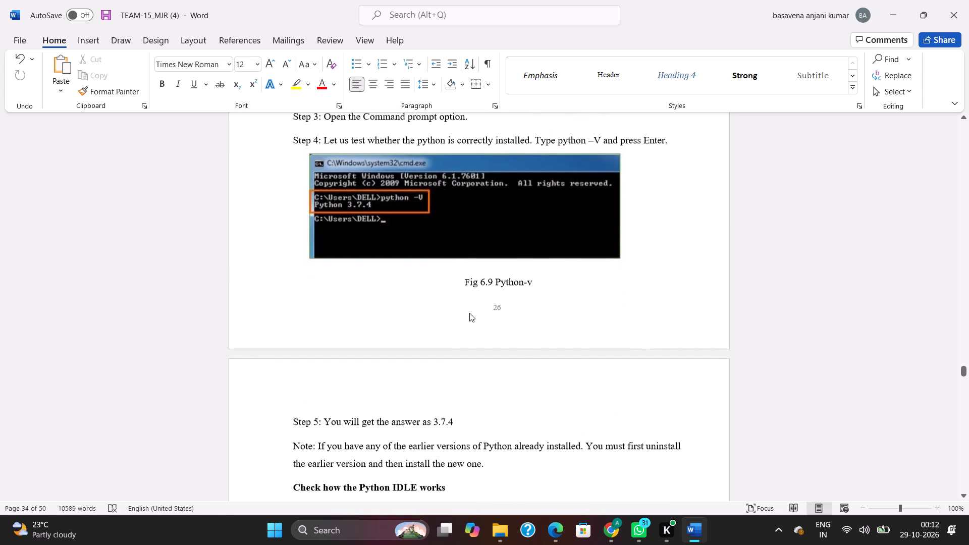
{"action": "scroll", "coordinate": [469, 313], "scroll_direction": "down", "scroll_amount": 18}
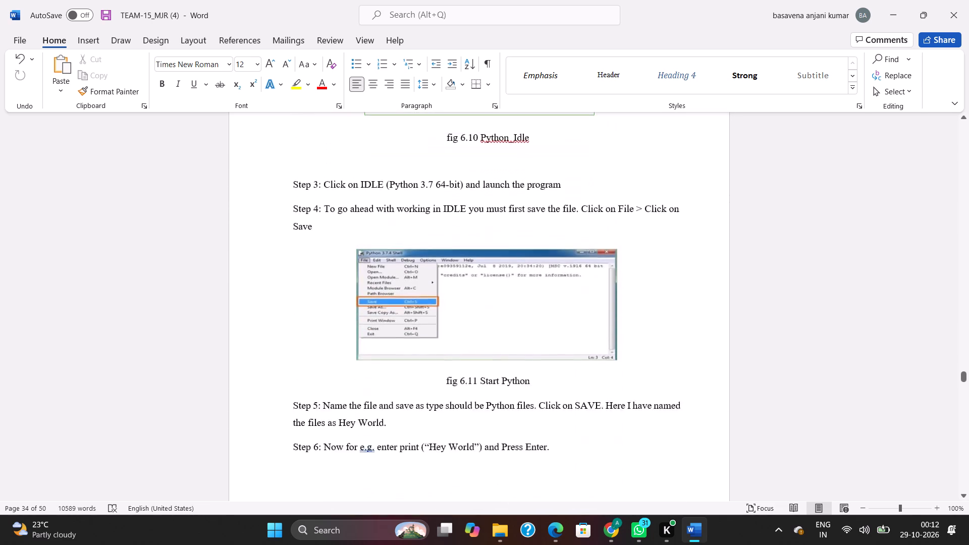
{"action": "scroll", "coordinate": [465, 305], "scroll_direction": "down", "scroll_amount": 9}
{"action": "scroll", "coordinate": [465, 305], "scroll_direction": "down", "scroll_amount": 20}
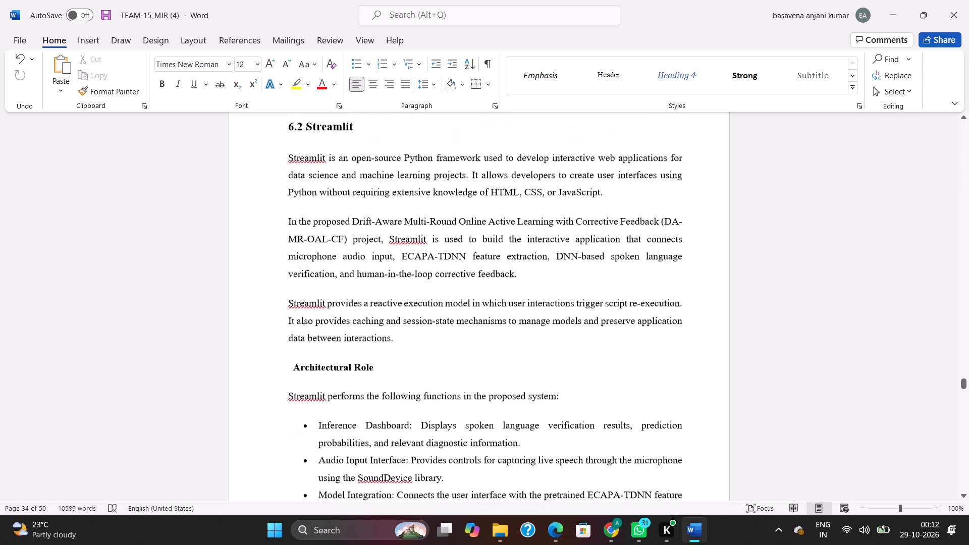
{"action": "scroll", "coordinate": [464, 303], "scroll_direction": "down", "scroll_amount": 20}
{"action": "scroll", "coordinate": [464, 303], "scroll_direction": "down", "scroll_amount": 15}
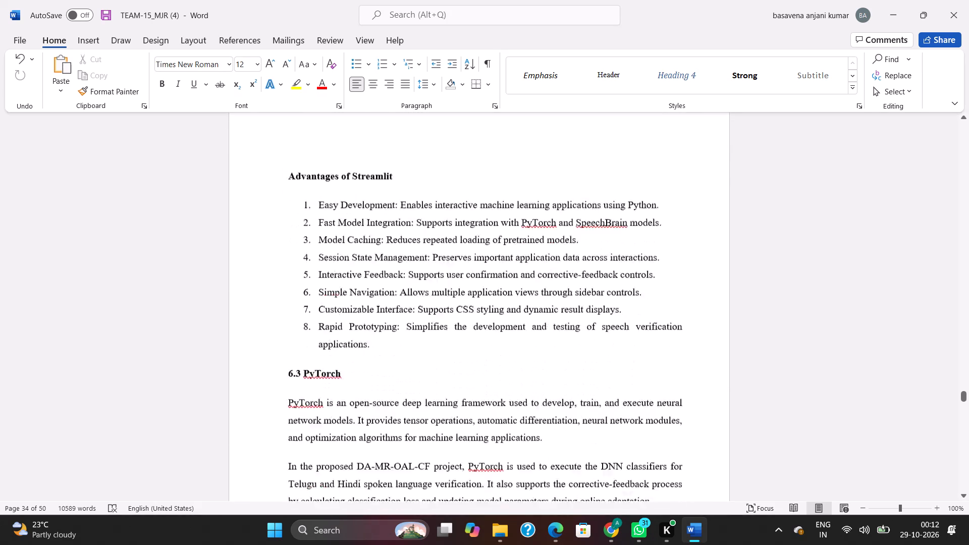
{"action": "scroll", "coordinate": [461, 292], "scroll_direction": "down", "scroll_amount": 20}
{"action": "scroll", "coordinate": [461, 292], "scroll_direction": "down", "scroll_amount": 20}
{"action": "scroll", "coordinate": [461, 292], "scroll_direction": "down", "scroll_amount": 6}
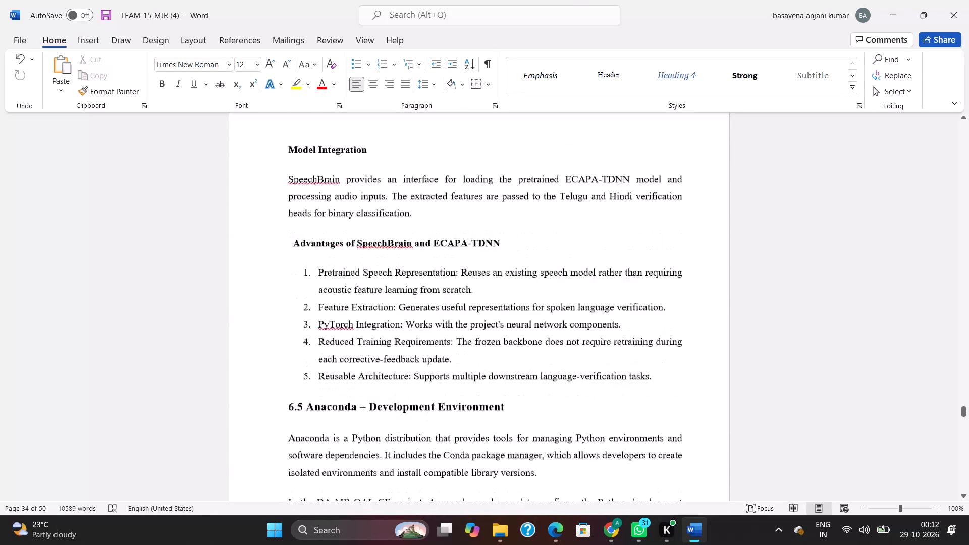
{"action": "scroll", "coordinate": [459, 290], "scroll_direction": "down", "scroll_amount": 20}
{"action": "scroll", "coordinate": [459, 290], "scroll_direction": "down", "scroll_amount": 20}
{"action": "scroll", "coordinate": [459, 290], "scroll_direction": "down", "scroll_amount": 6}
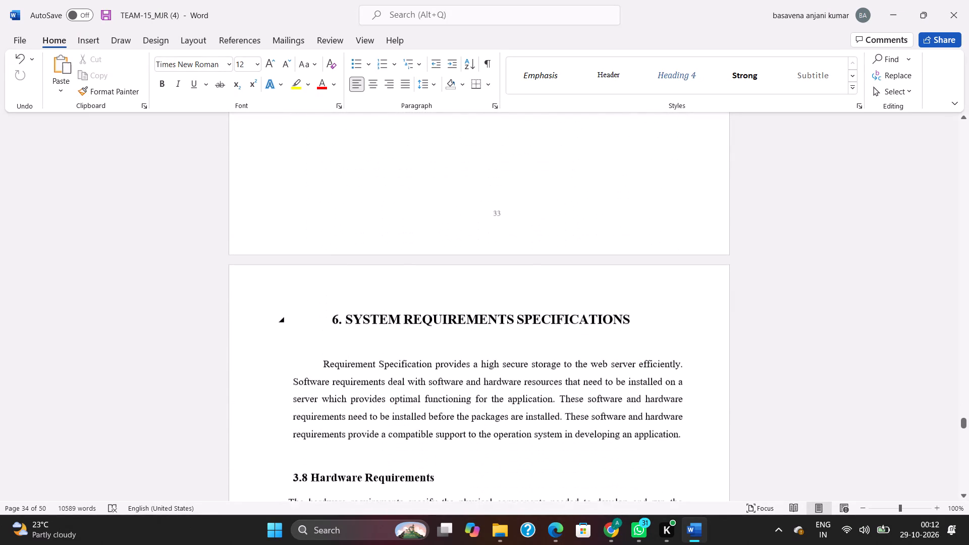
{"action": "scroll", "coordinate": [458, 287], "scroll_direction": "down", "scroll_amount": 1}
{"action": "scroll", "coordinate": [458, 287], "scroll_direction": "down", "scroll_amount": 20}
{"action": "scroll", "coordinate": [458, 287], "scroll_direction": "down", "scroll_amount": 14}
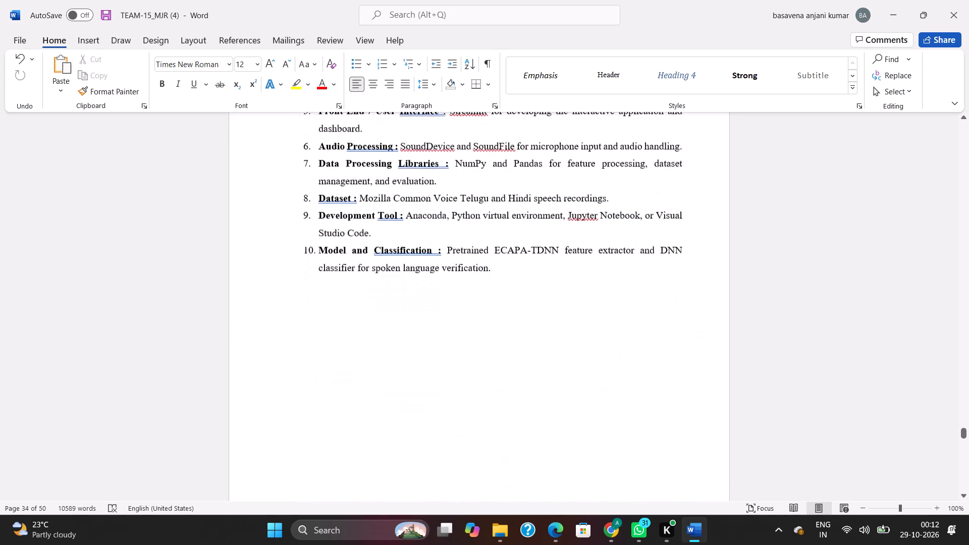
{"action": "scroll", "coordinate": [453, 286], "scroll_direction": "down", "scroll_amount": 10}
{"action": "scroll", "coordinate": [453, 284], "scroll_direction": "down", "scroll_amount": 20}
{"action": "scroll", "coordinate": [453, 284], "scroll_direction": "down", "scroll_amount": 3}
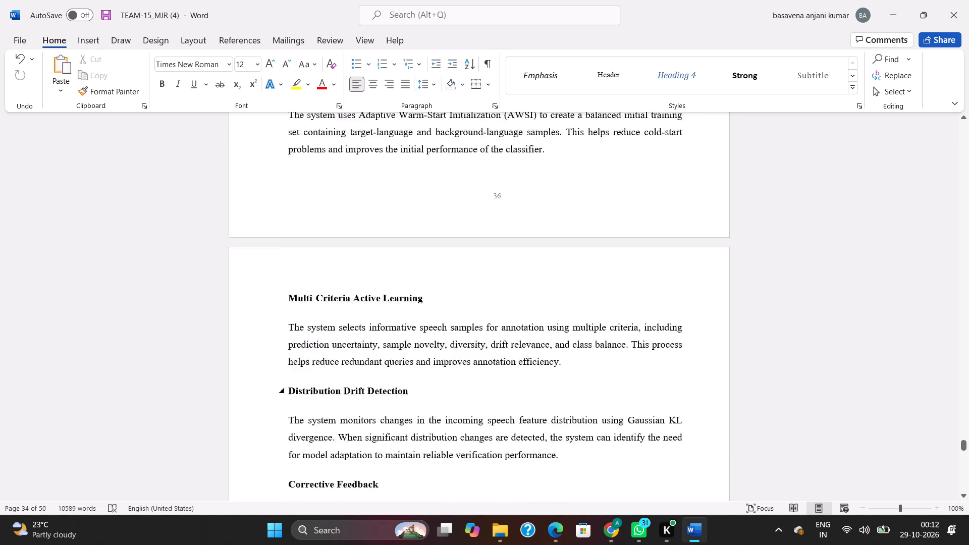
{"action": "scroll", "coordinate": [453, 284], "scroll_direction": "down", "scroll_amount": 20}
{"action": "scroll", "coordinate": [453, 284], "scroll_direction": "down", "scroll_amount": 20}
{"action": "scroll", "coordinate": [453, 284], "scroll_direction": "down", "scroll_amount": 5}
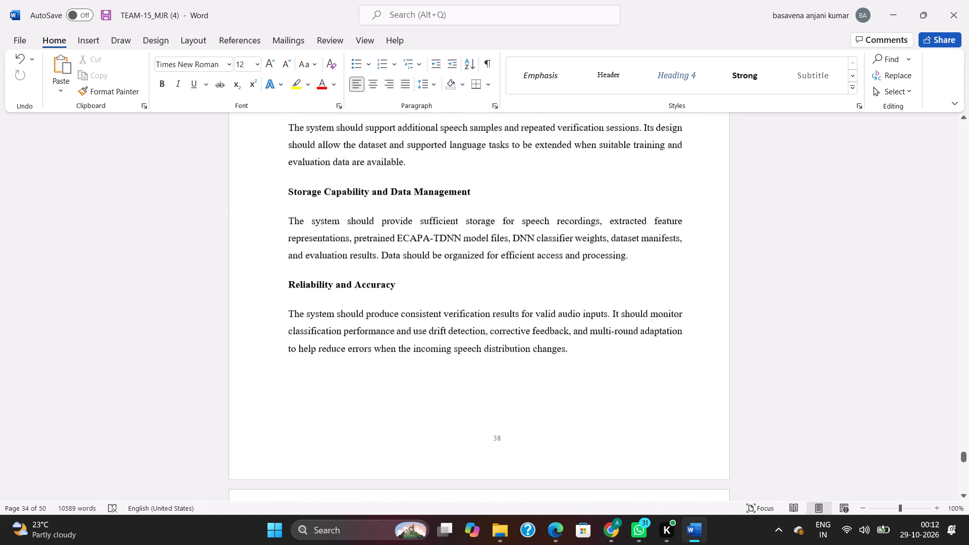
{"action": "scroll", "coordinate": [449, 277], "scroll_direction": "down", "scroll_amount": 20}
{"action": "scroll", "coordinate": [449, 277], "scroll_direction": "down", "scroll_amount": 18}
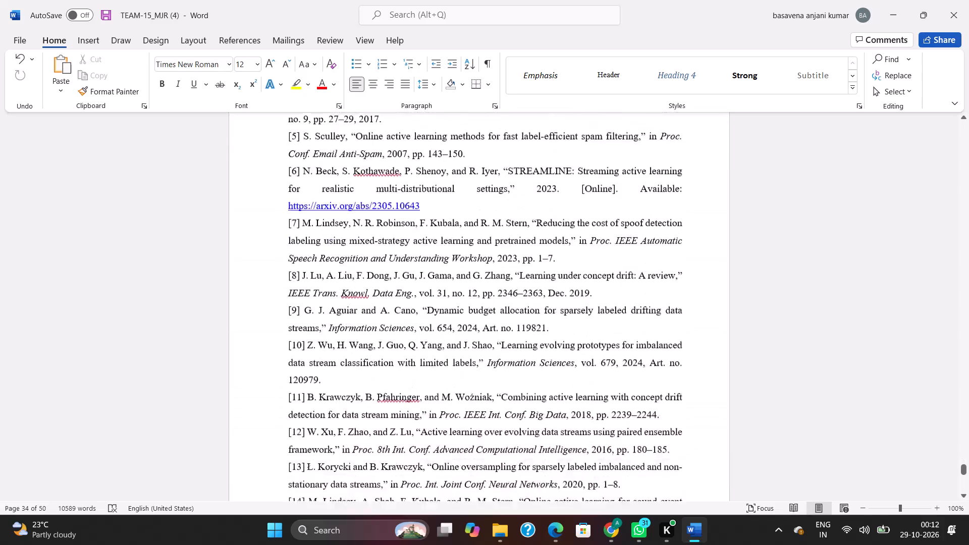
{"action": "scroll", "coordinate": [449, 270], "scroll_direction": "down", "scroll_amount": 20}
{"action": "scroll", "coordinate": [449, 270], "scroll_direction": "down", "scroll_amount": 20}
{"action": "scroll", "coordinate": [449, 270], "scroll_direction": "down", "scroll_amount": 14}
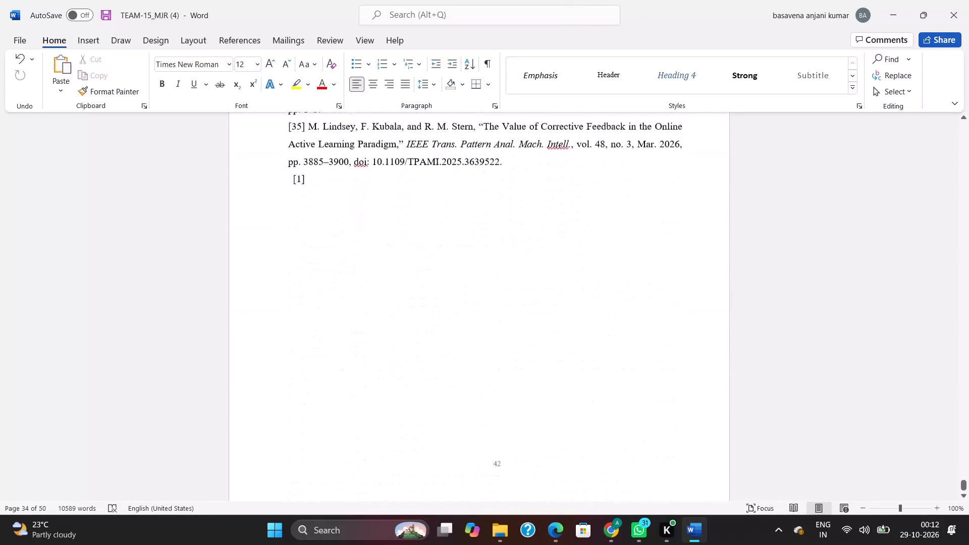
{"action": "scroll", "coordinate": [447, 270], "scroll_direction": "down", "scroll_amount": 9}
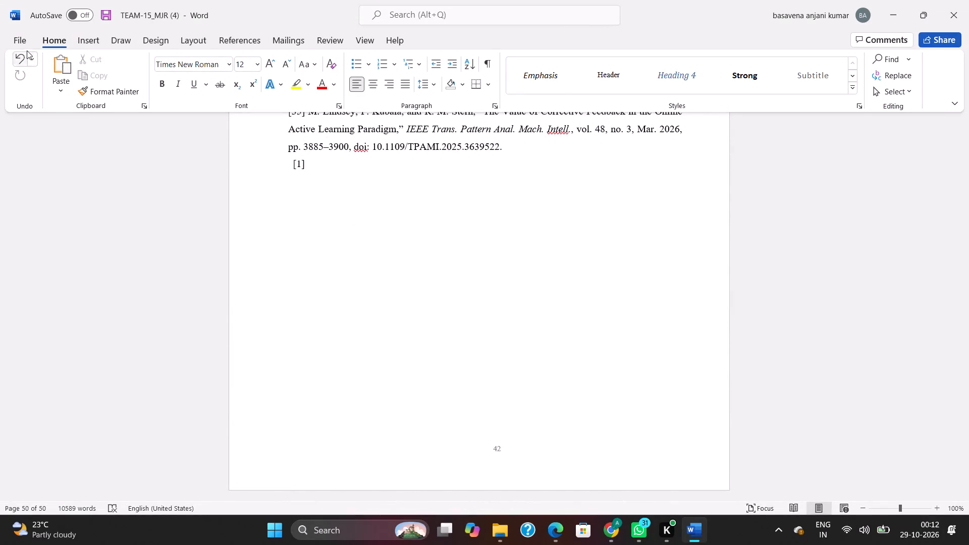
Save the report as a Word document named TEAM-15_MJR on the Desktop, replacing the existing file.
{"action": "left_click", "coordinate": [23, 46]}
{"action": "left_click", "coordinate": [31, 202]}
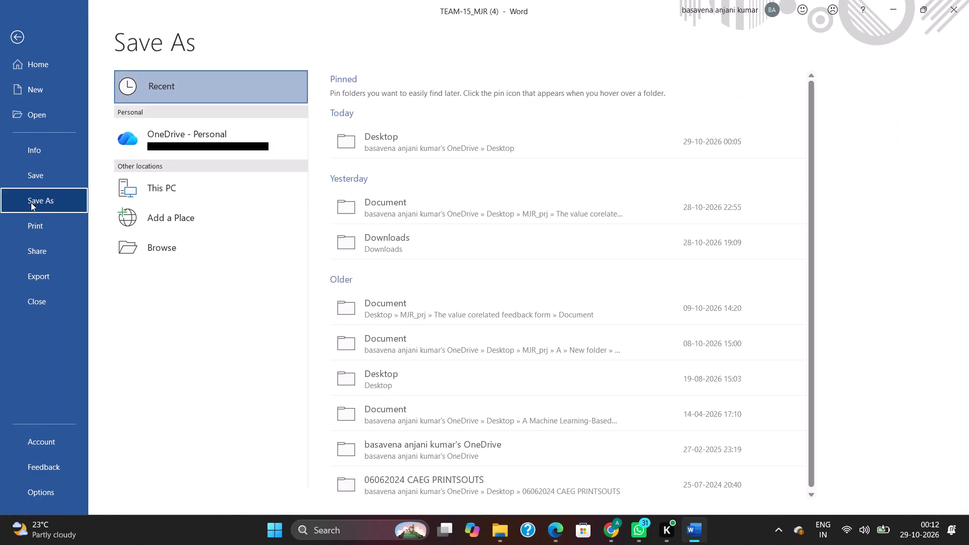
{"action": "left_click", "coordinate": [154, 199]}
{"action": "left_click", "coordinate": [420, 246]}
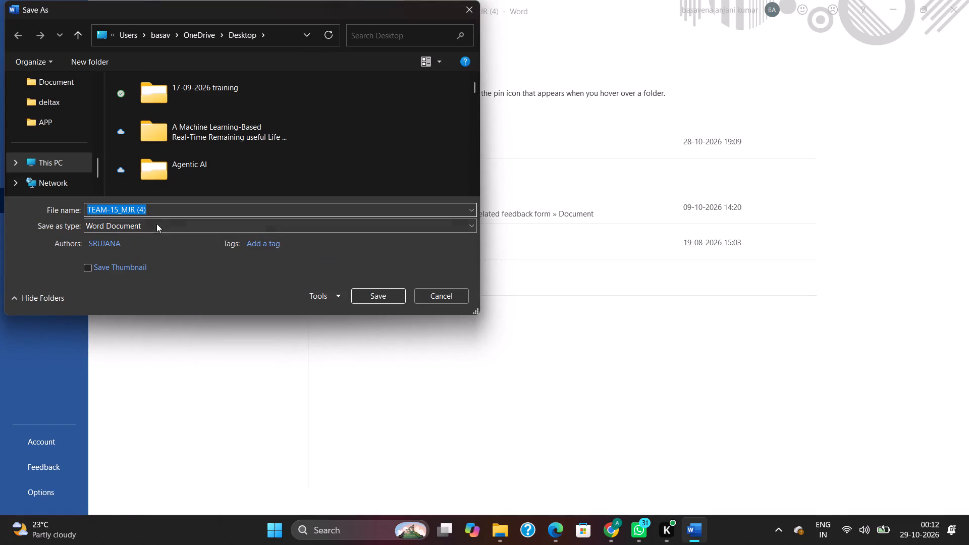
{"action": "left_click", "coordinate": [177, 207]}
{"action": "left_click", "coordinate": [177, 207]}
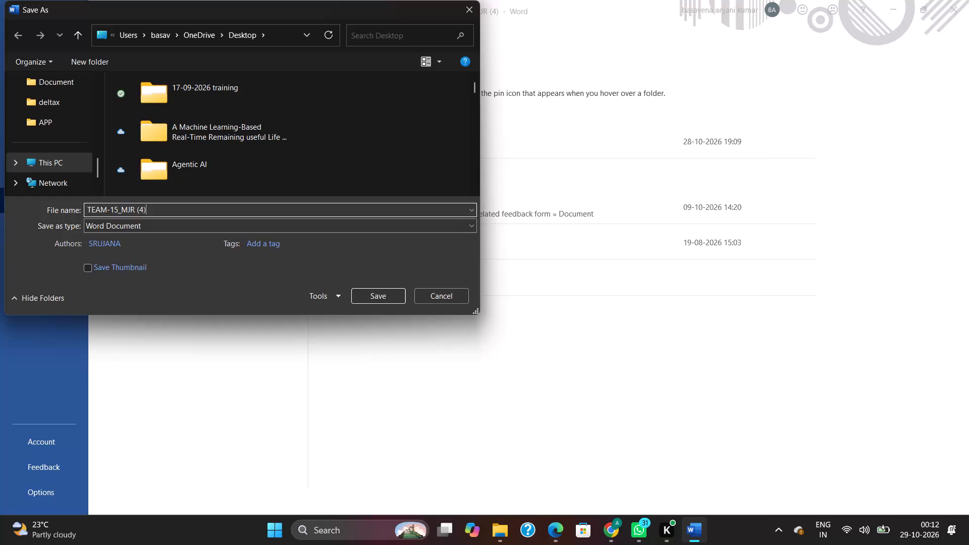
{"action": "key", "text": "BackSpace"}
{"action": "key", "text": "BackSpace"}
{"action": "key", "text": "BackSpace"}
{"action": "scroll", "coordinate": [35, 132], "scroll_direction": "up", "scroll_amount": 3}
{"action": "left_click", "coordinate": [55, 125]}
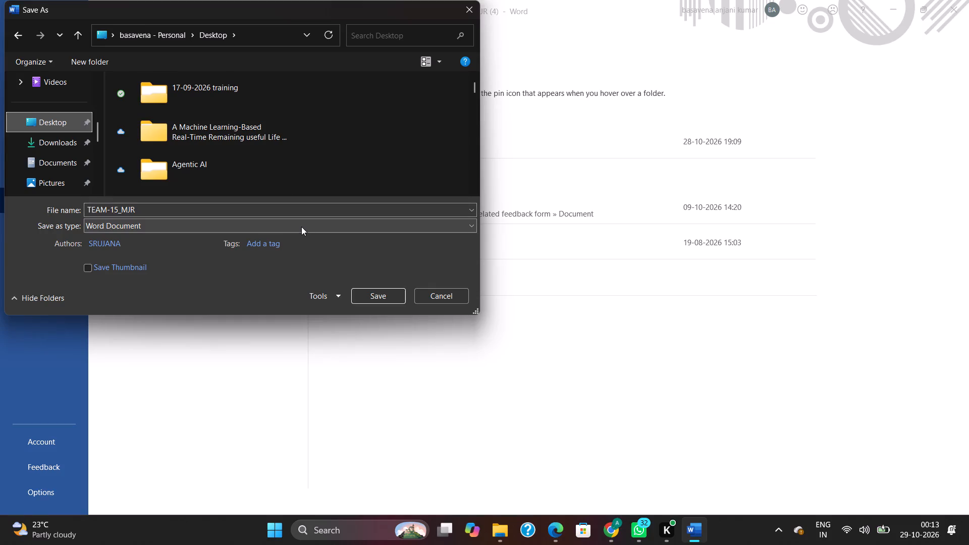
{"action": "left_click", "coordinate": [381, 293]}
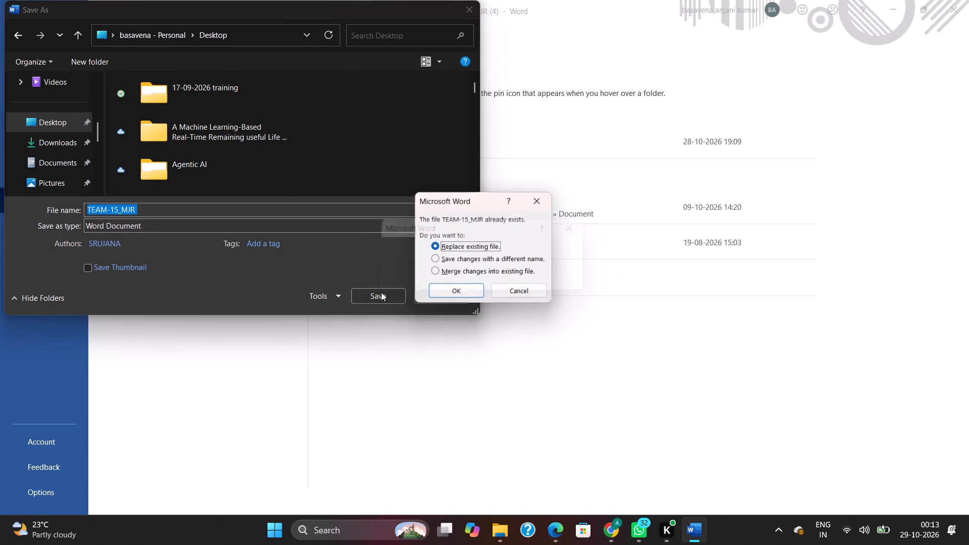
{"action": "left_click", "coordinate": [453, 290]}
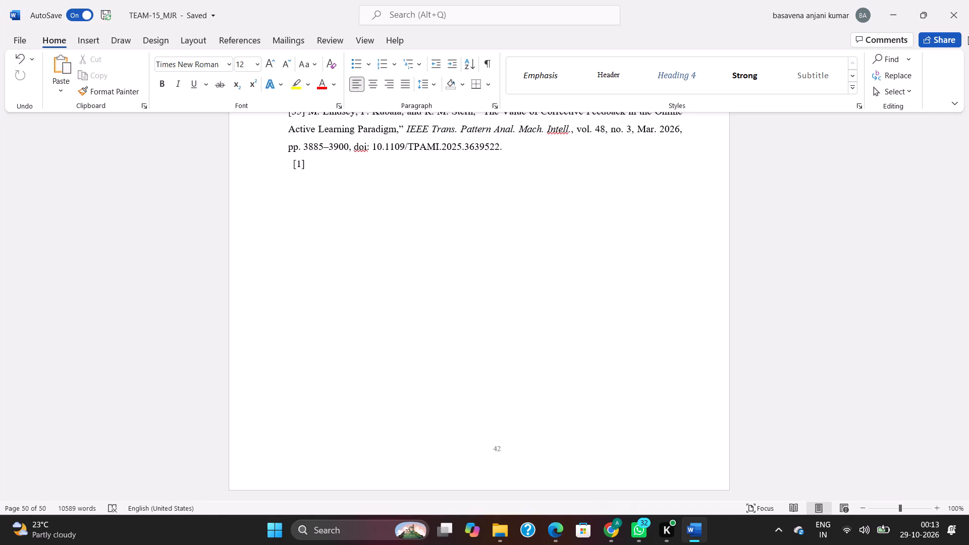
Save a copy of the report as a PDF named TEAM-15_MJR on the Desktop, optimized for standard publishing and printing.
{"action": "scroll", "coordinate": [912, 6], "scroll_direction": "up", "scroll_amount": 1}
{"action": "left_click", "coordinate": [9, 36]}
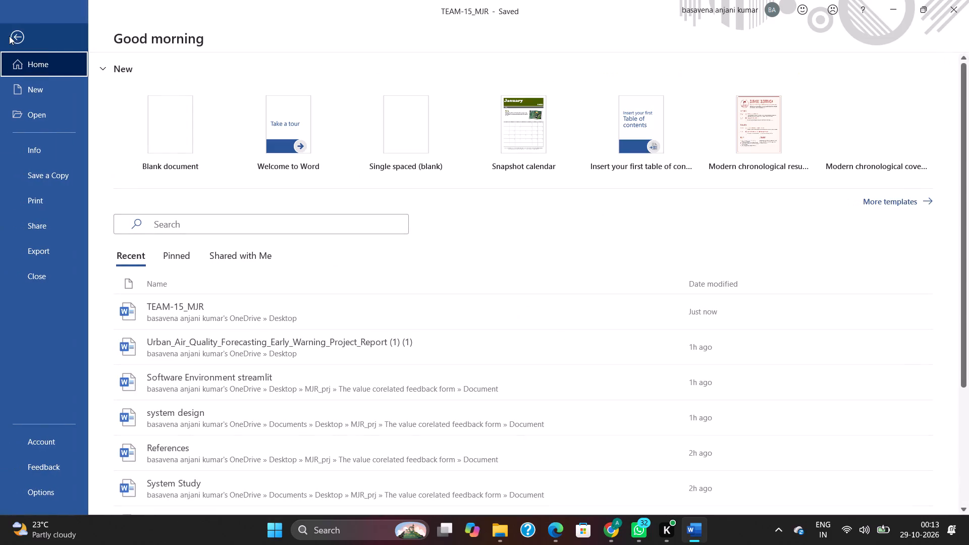
{"action": "left_click", "coordinate": [32, 175]}
{"action": "left_click", "coordinate": [155, 194]}
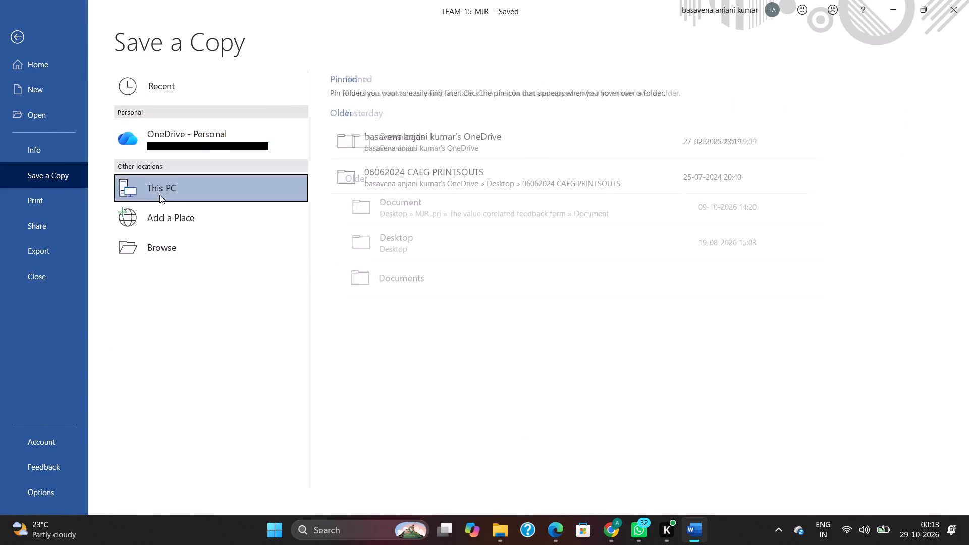
{"action": "left_click", "coordinate": [406, 234]}
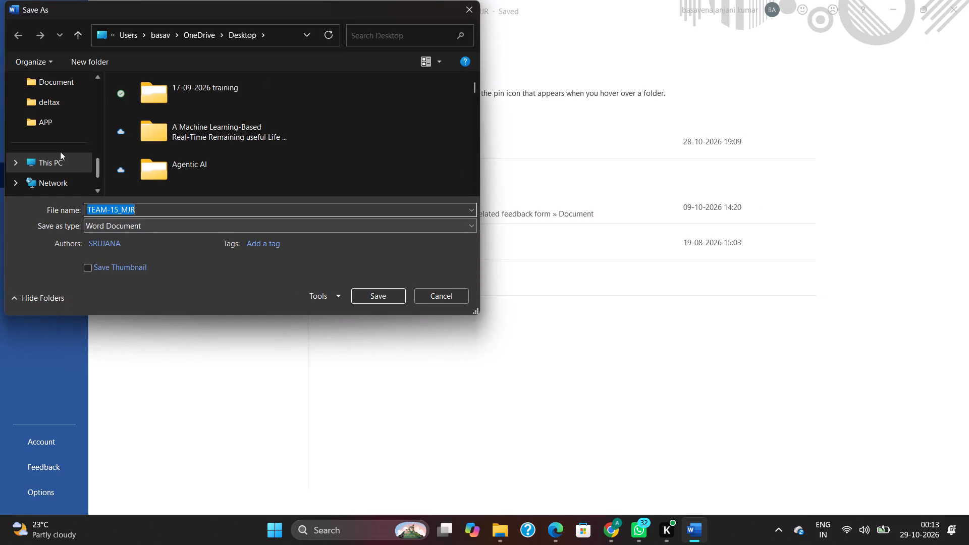
{"action": "scroll", "coordinate": [50, 158], "scroll_direction": "up", "scroll_amount": 4}
{"action": "left_click", "coordinate": [46, 180]}
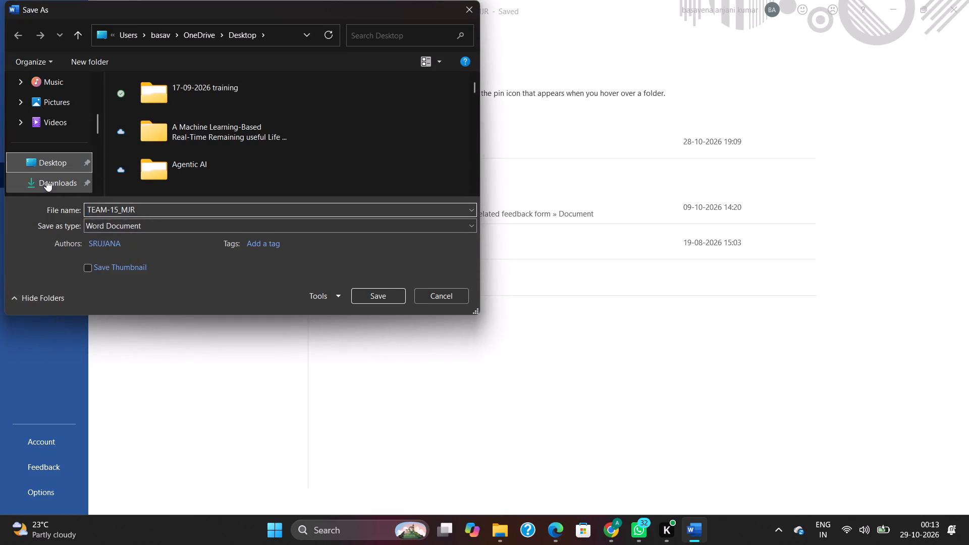
{"action": "left_click", "coordinate": [146, 227]}
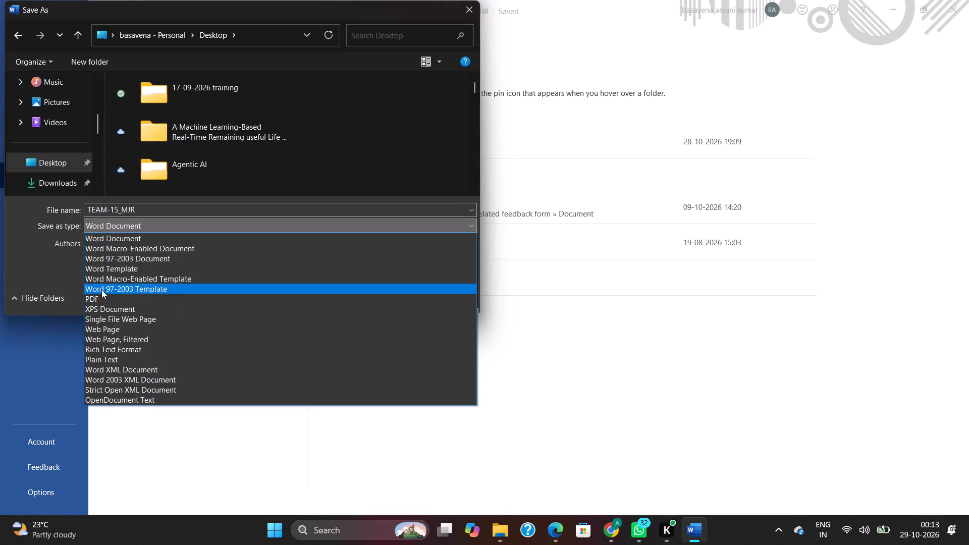
{"action": "left_click", "coordinate": [95, 298]}
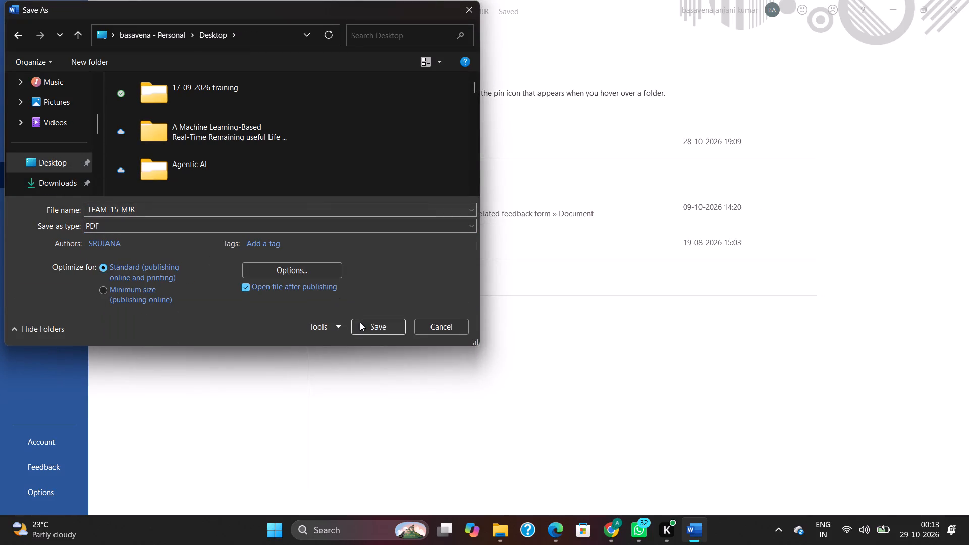
{"action": "left_click", "coordinate": [360, 322]}
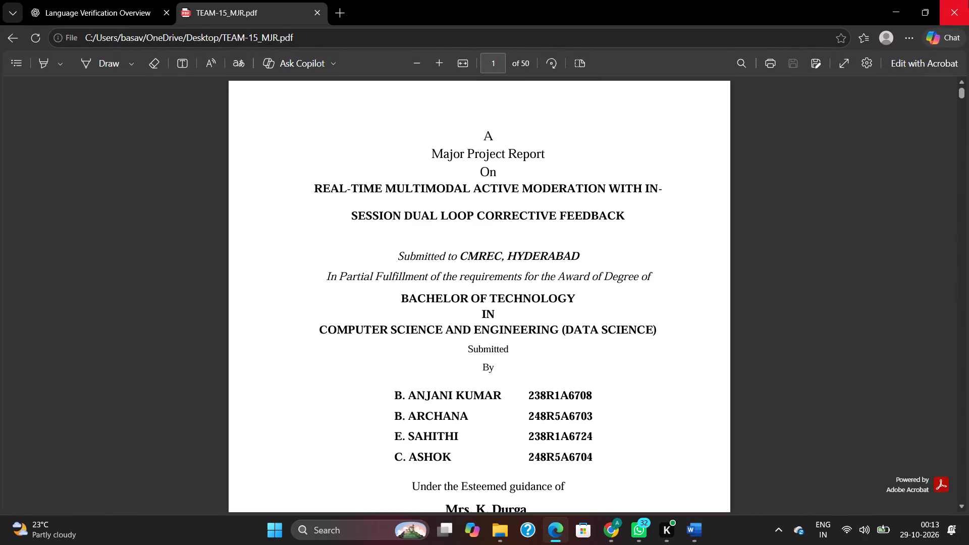
Close the browser window showing the exported TEAM-15_MJR PDF and close the report document.
{"action": "left_click", "coordinate": [968, 0]}
{"action": "left_click", "coordinate": [949, 9]}
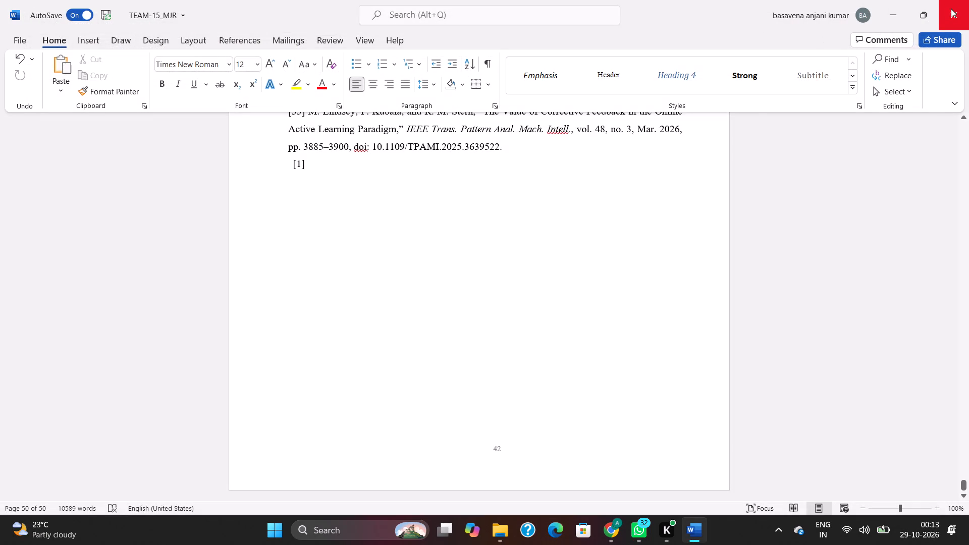